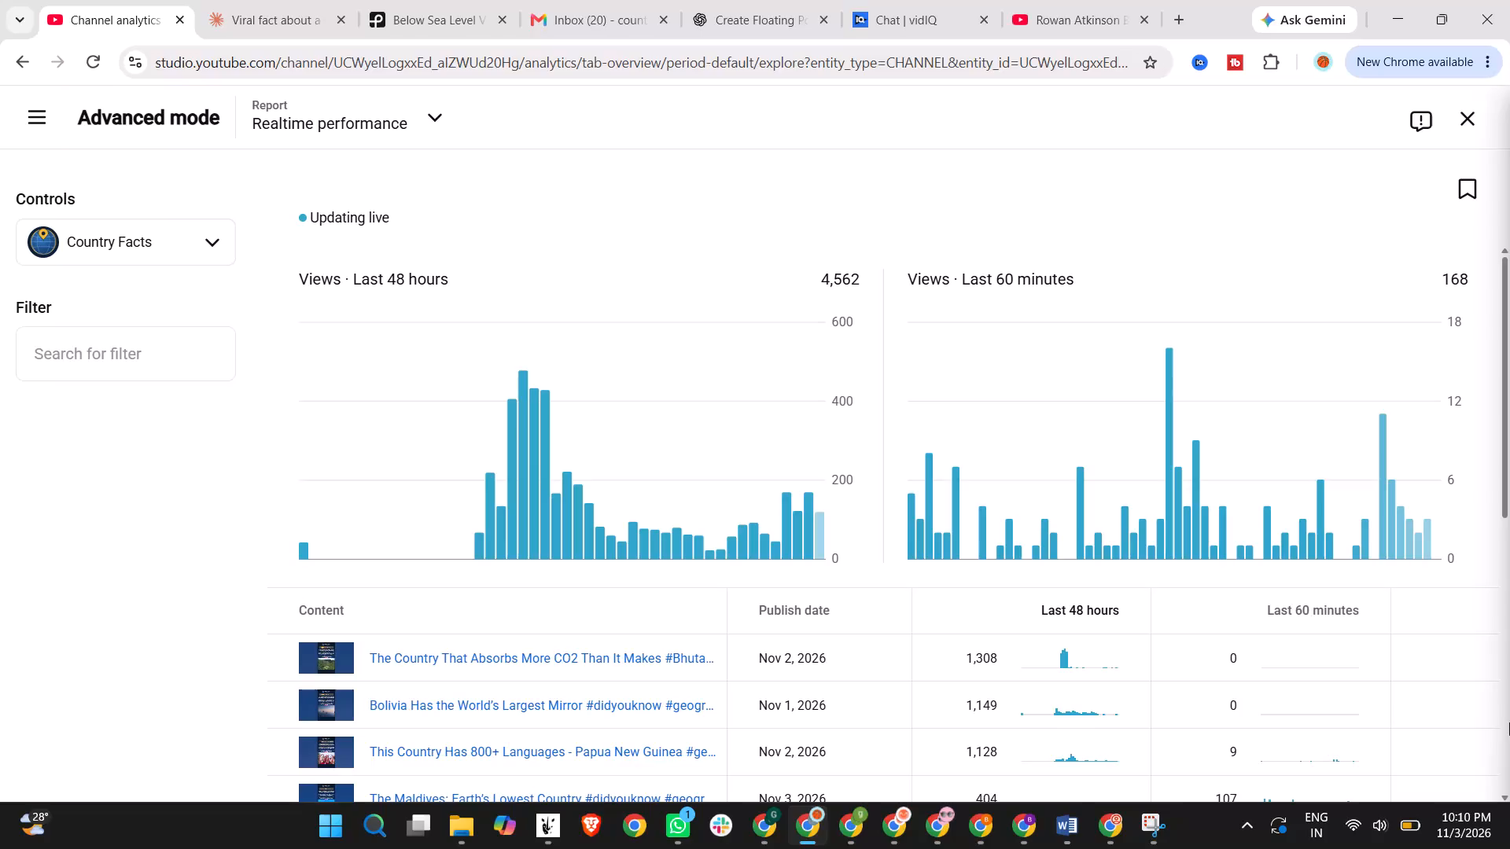
Examine the Country Facts channel's Realtime performance report, including the view charts and the list of videos.
scroll(1316, 623, down, 2)
scroll(1022, 735, down, 2)
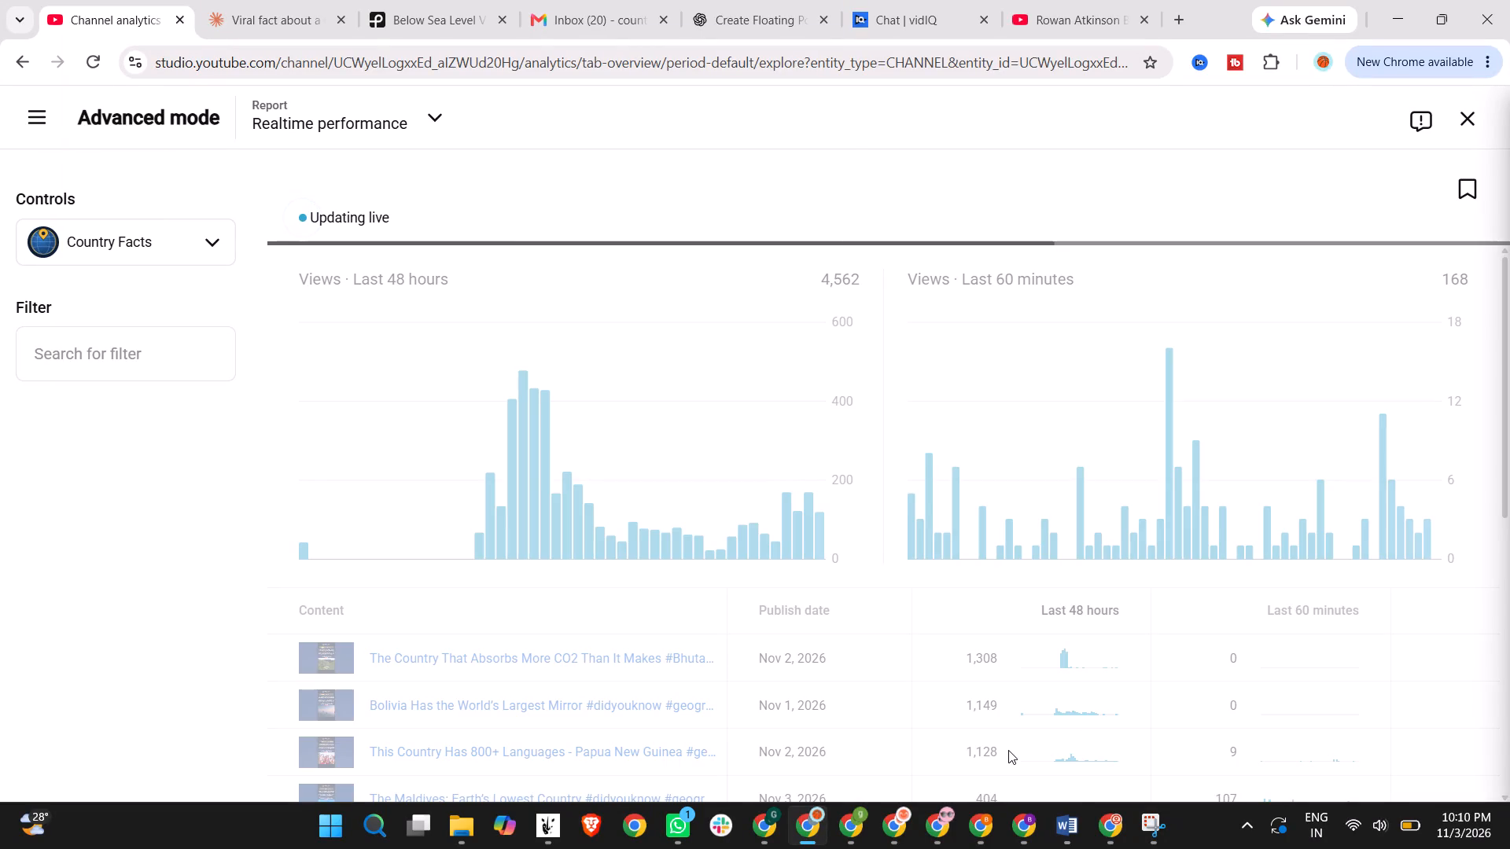
scroll(964, 685, down, 1)
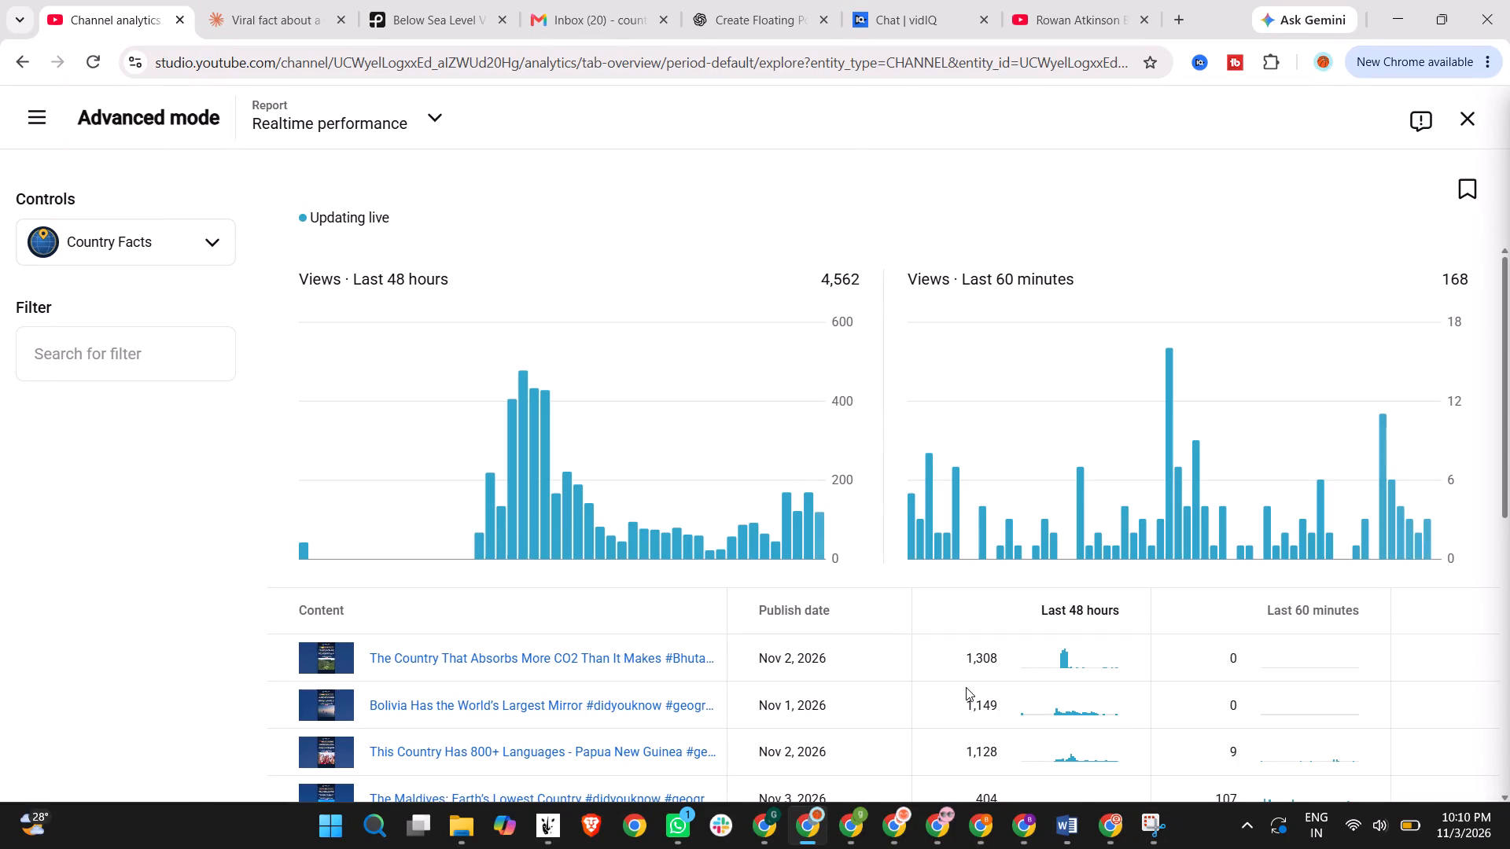
drag(1505, 344, 1508, 378)
drag(1508, 378, 1508, 406)
click(1361, 186)
drag(1509, 365, 1501, 546)
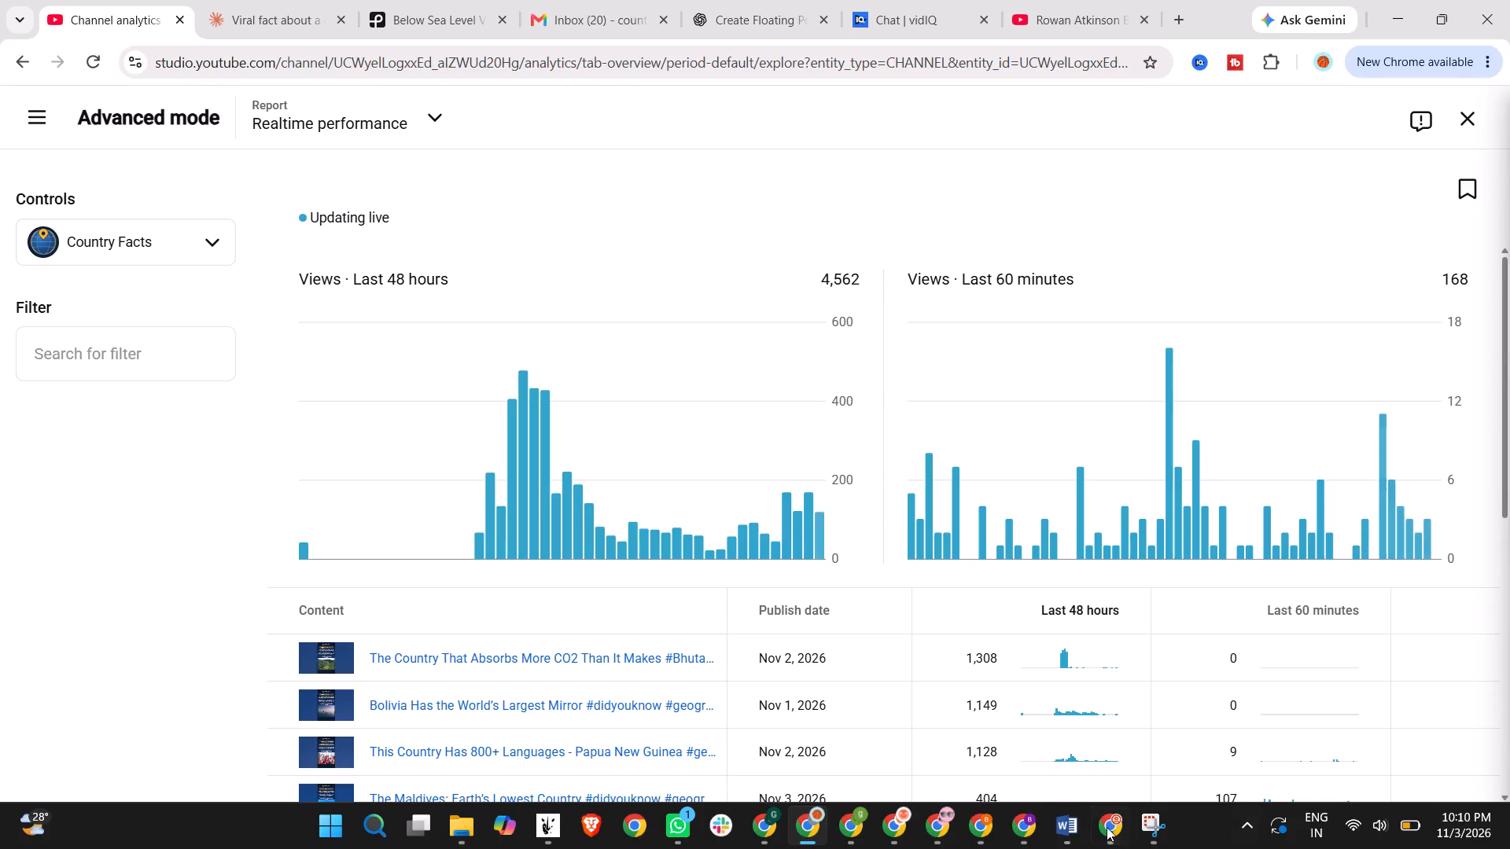
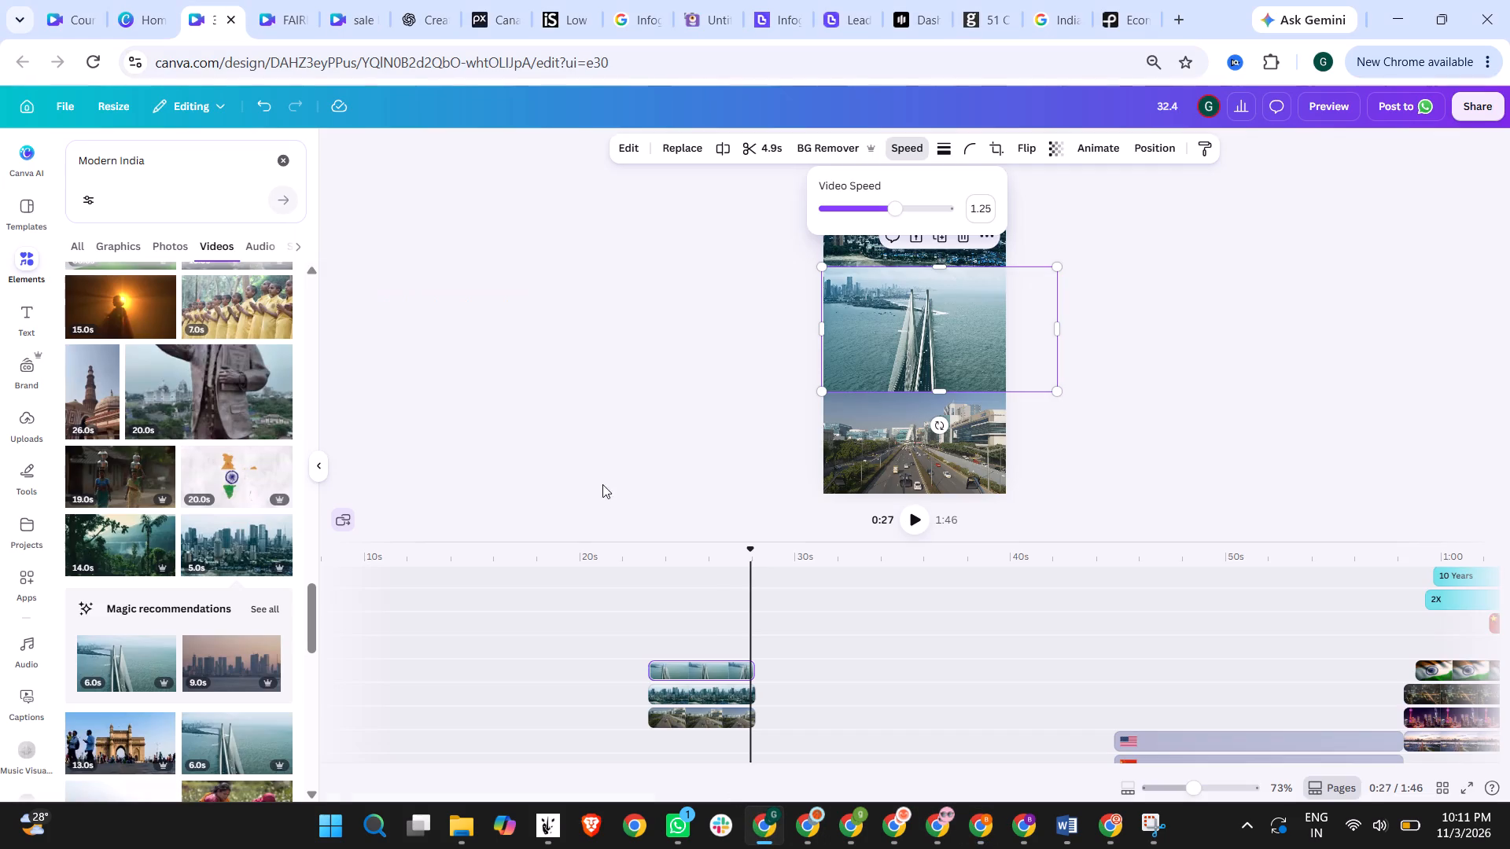
Play back the end of the economist's speech clip and its transition into the three stacked city clips.
scroll(840, 659, down, 3)
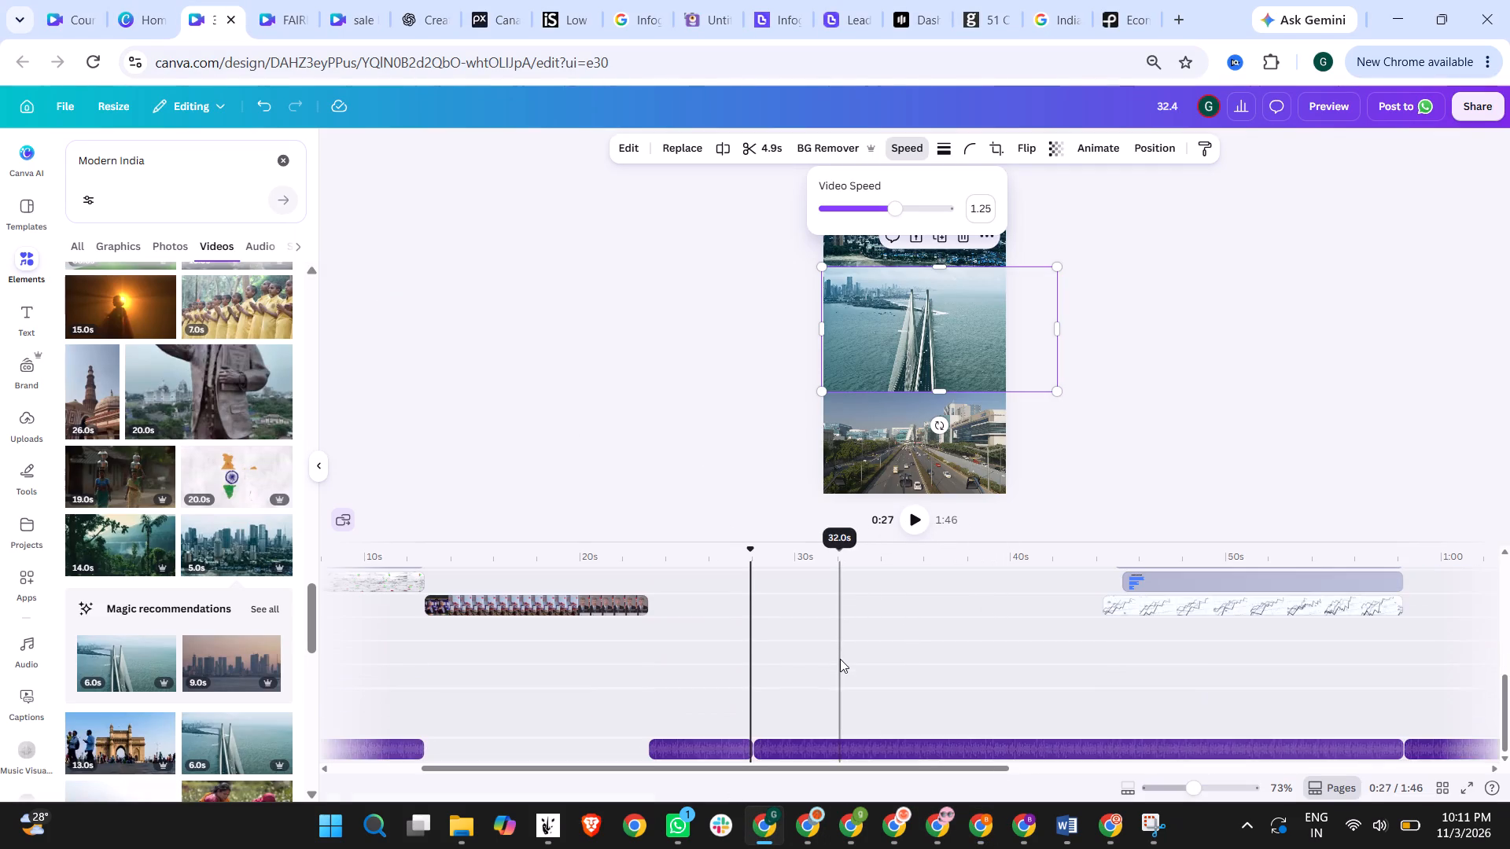
scroll(771, 647, up, 2)
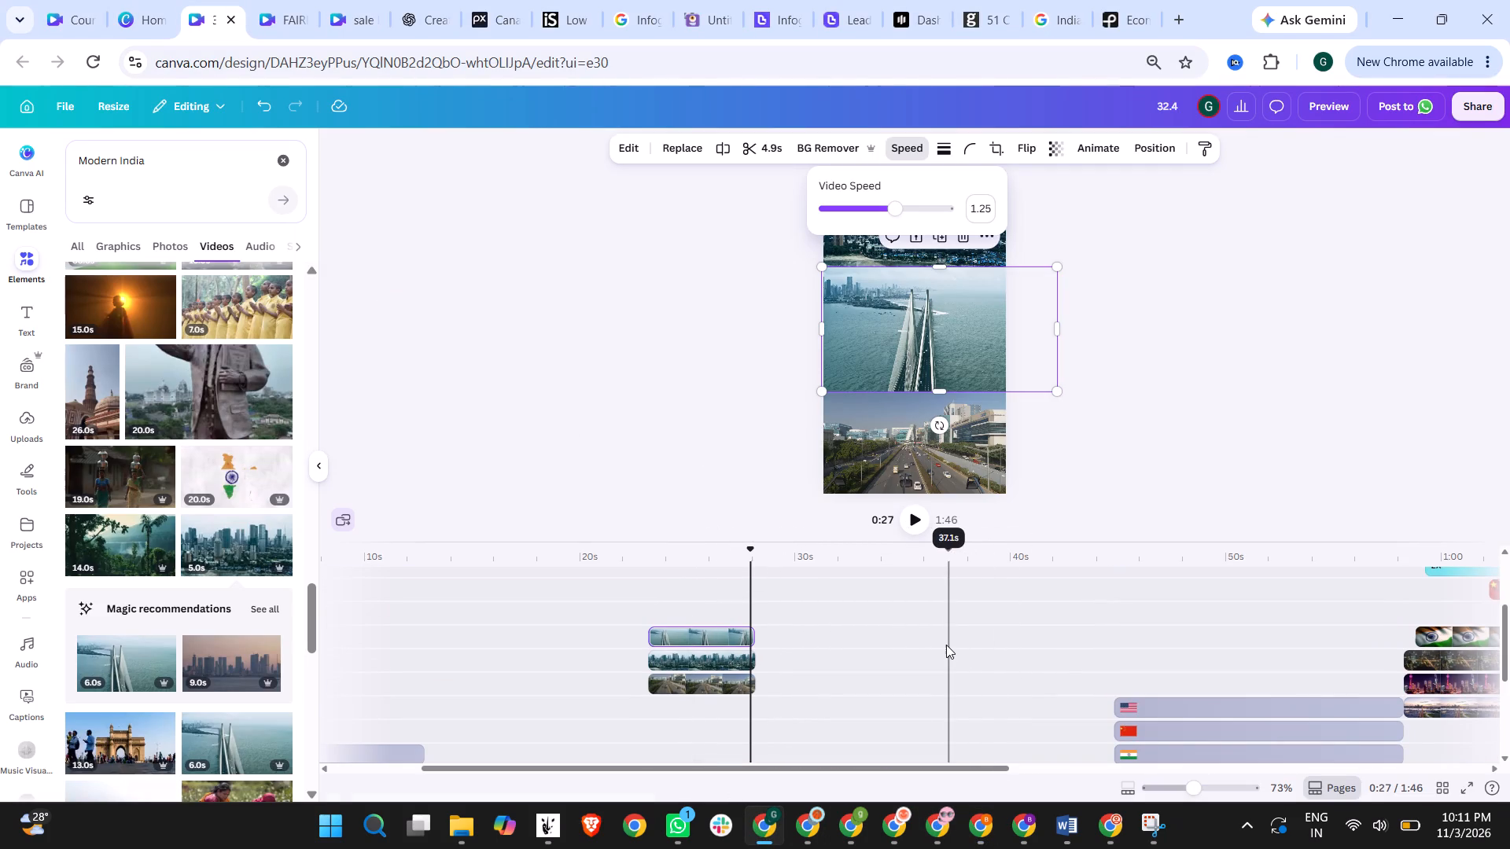
scroll(946, 645, down, 1)
click(554, 564)
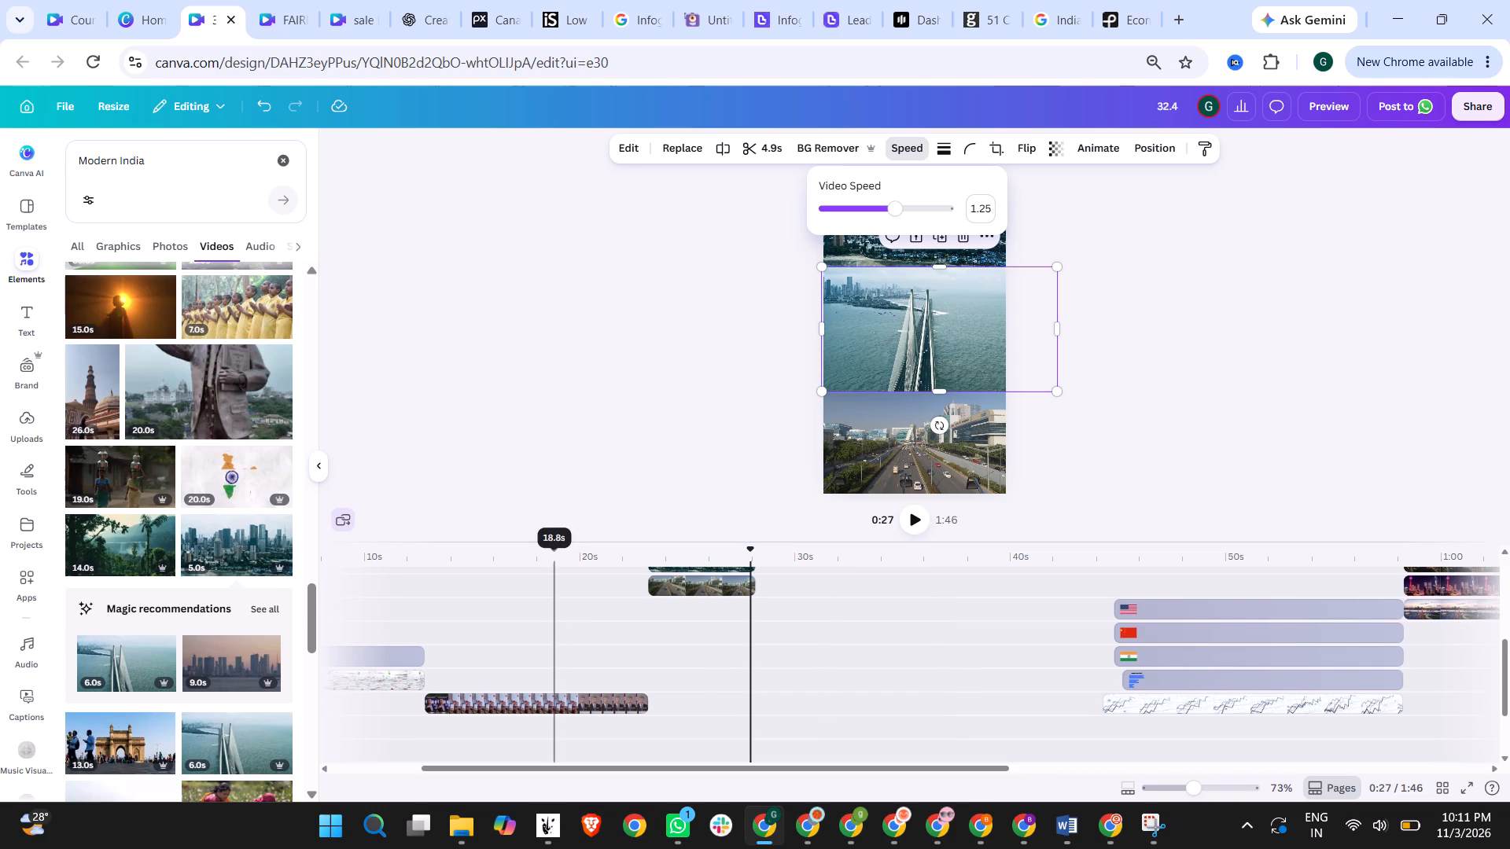
click(920, 526)
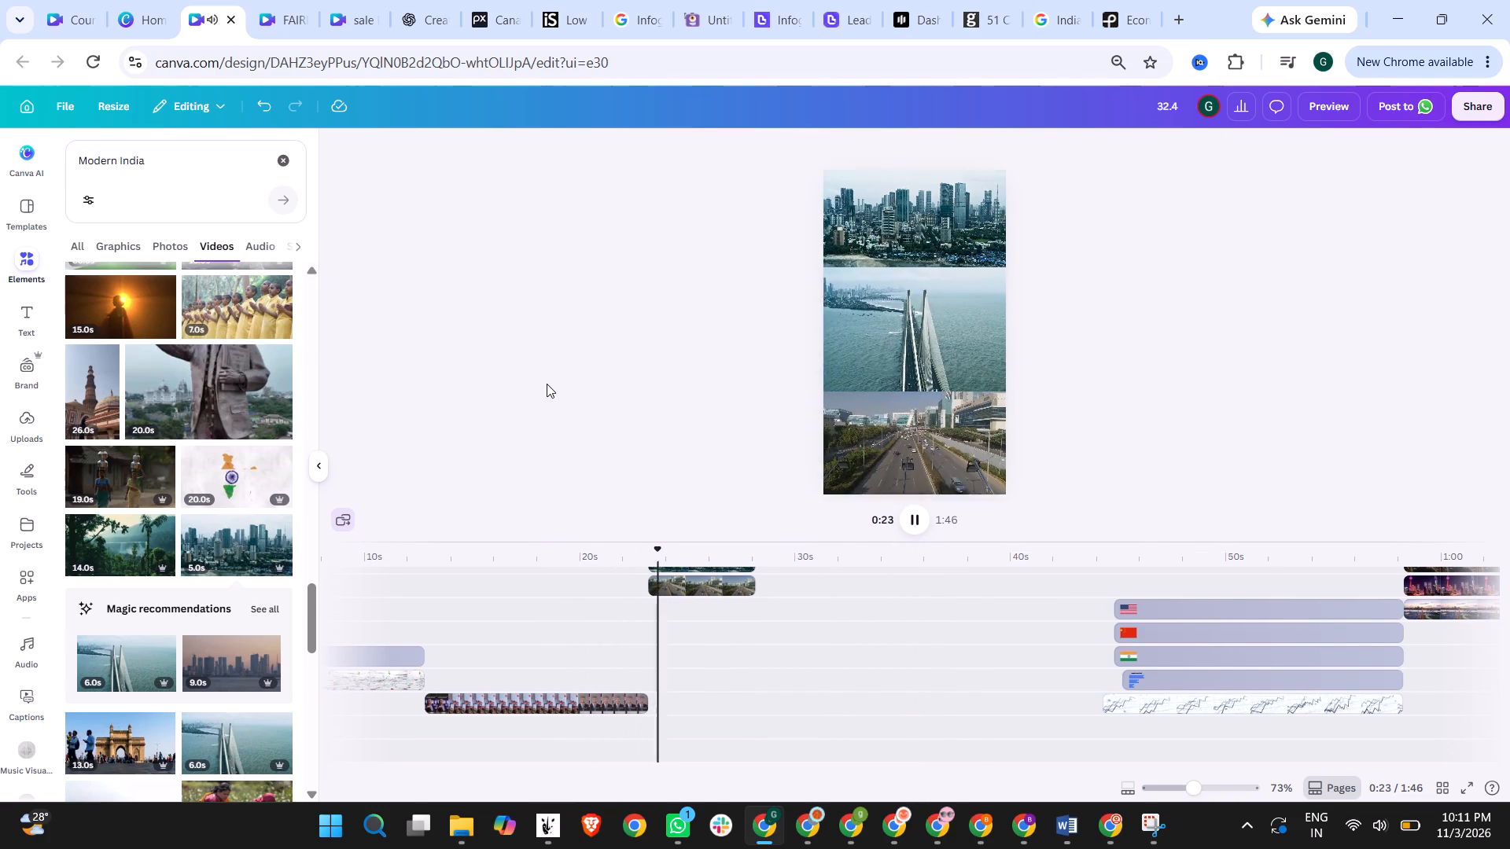
click(908, 518)
click(612, 559)
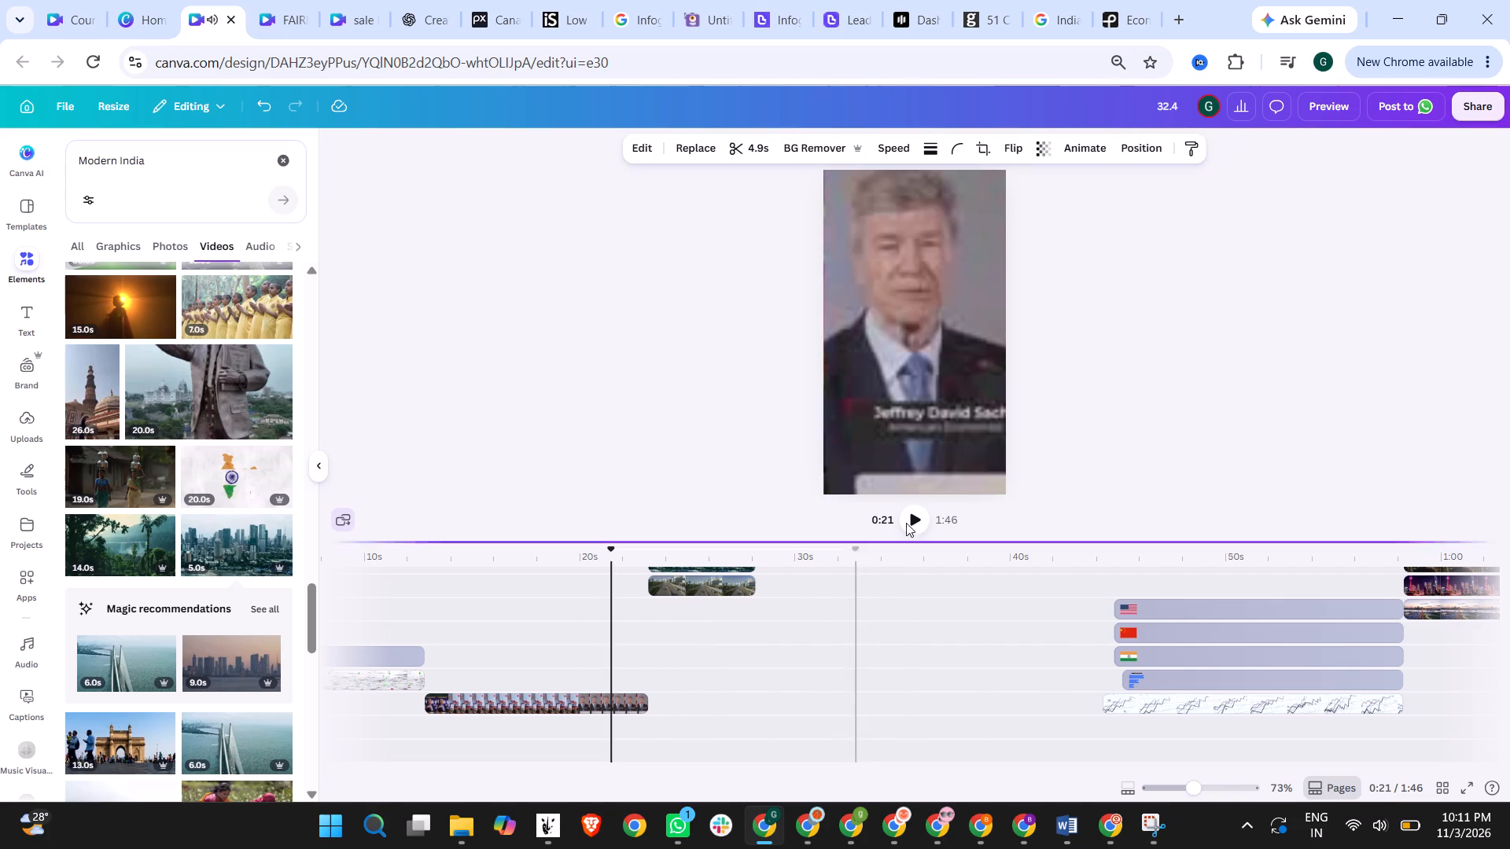
click(911, 516)
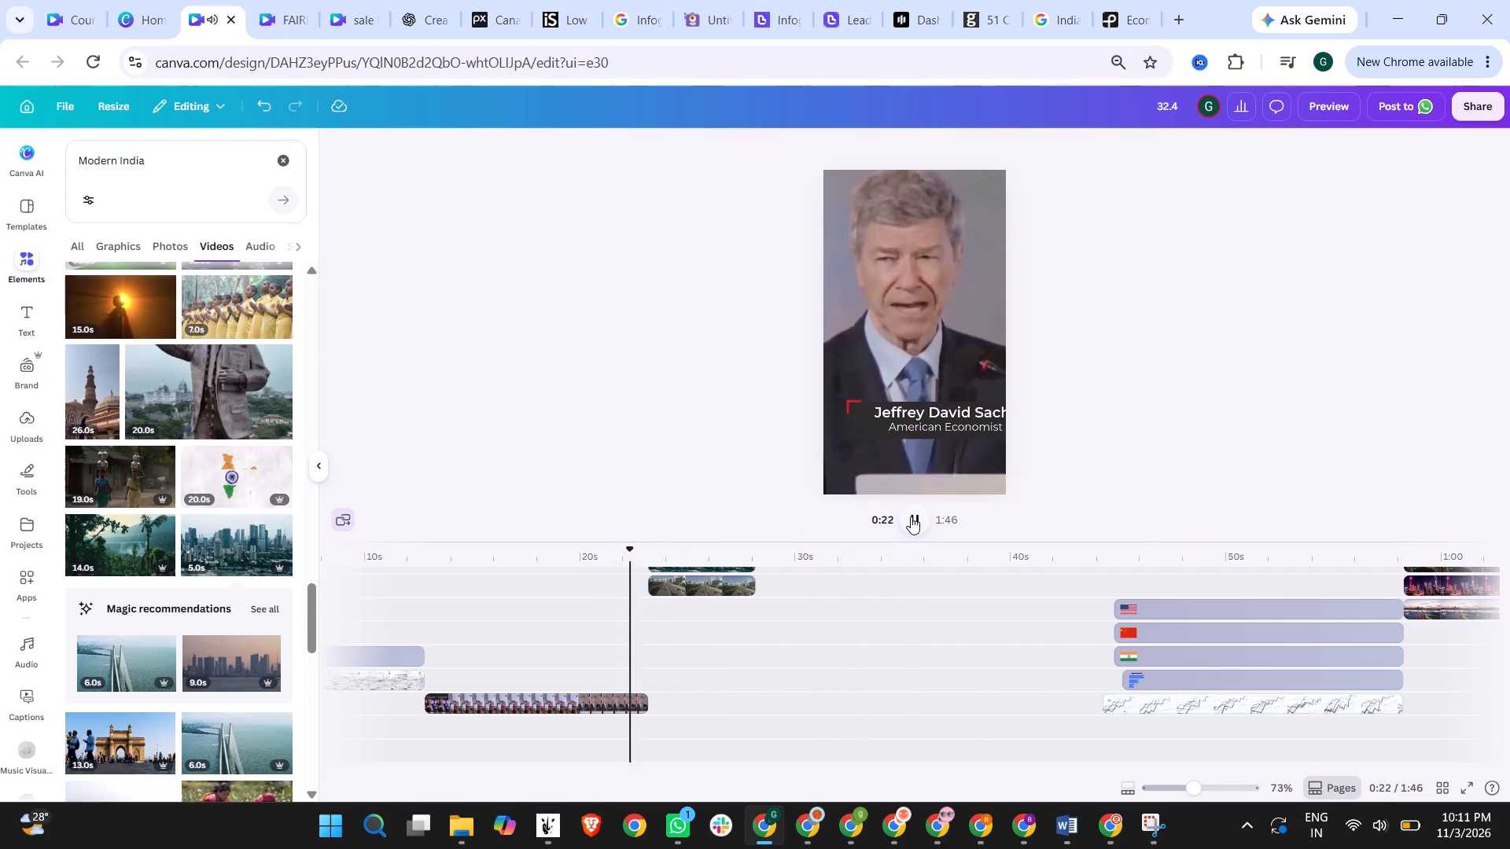
click(911, 516)
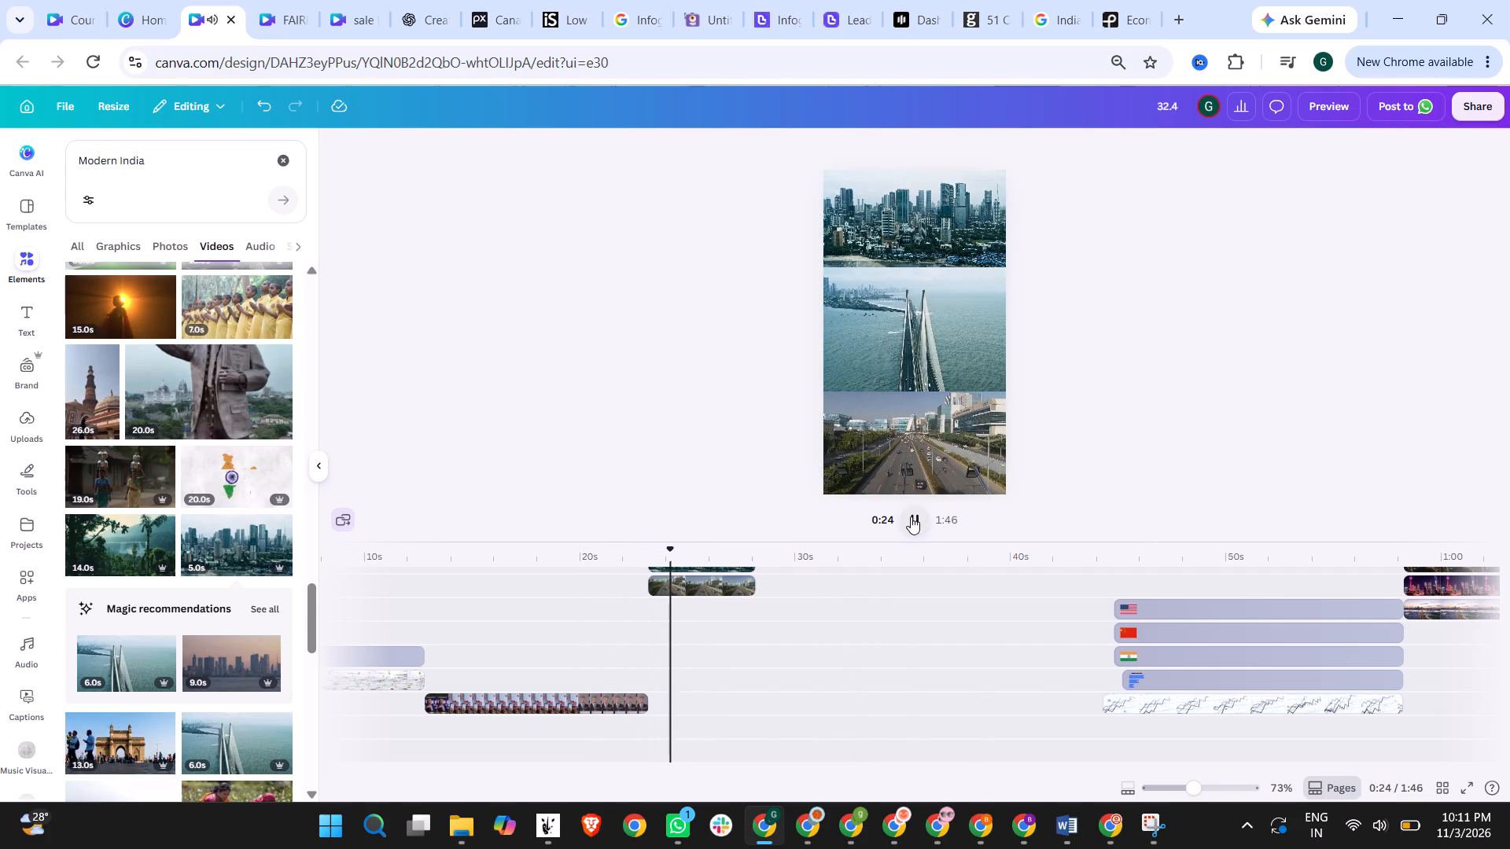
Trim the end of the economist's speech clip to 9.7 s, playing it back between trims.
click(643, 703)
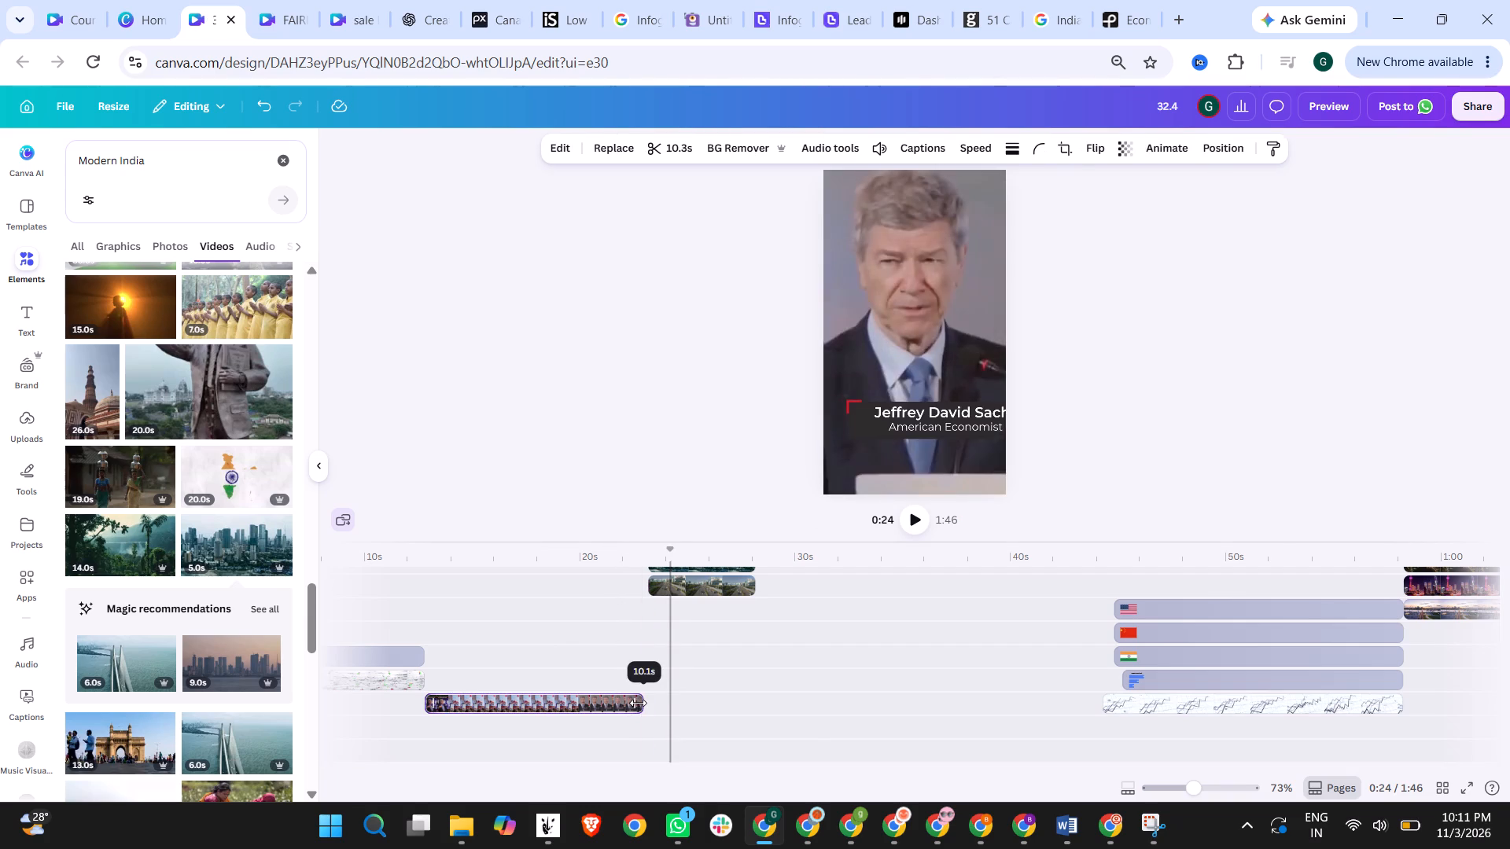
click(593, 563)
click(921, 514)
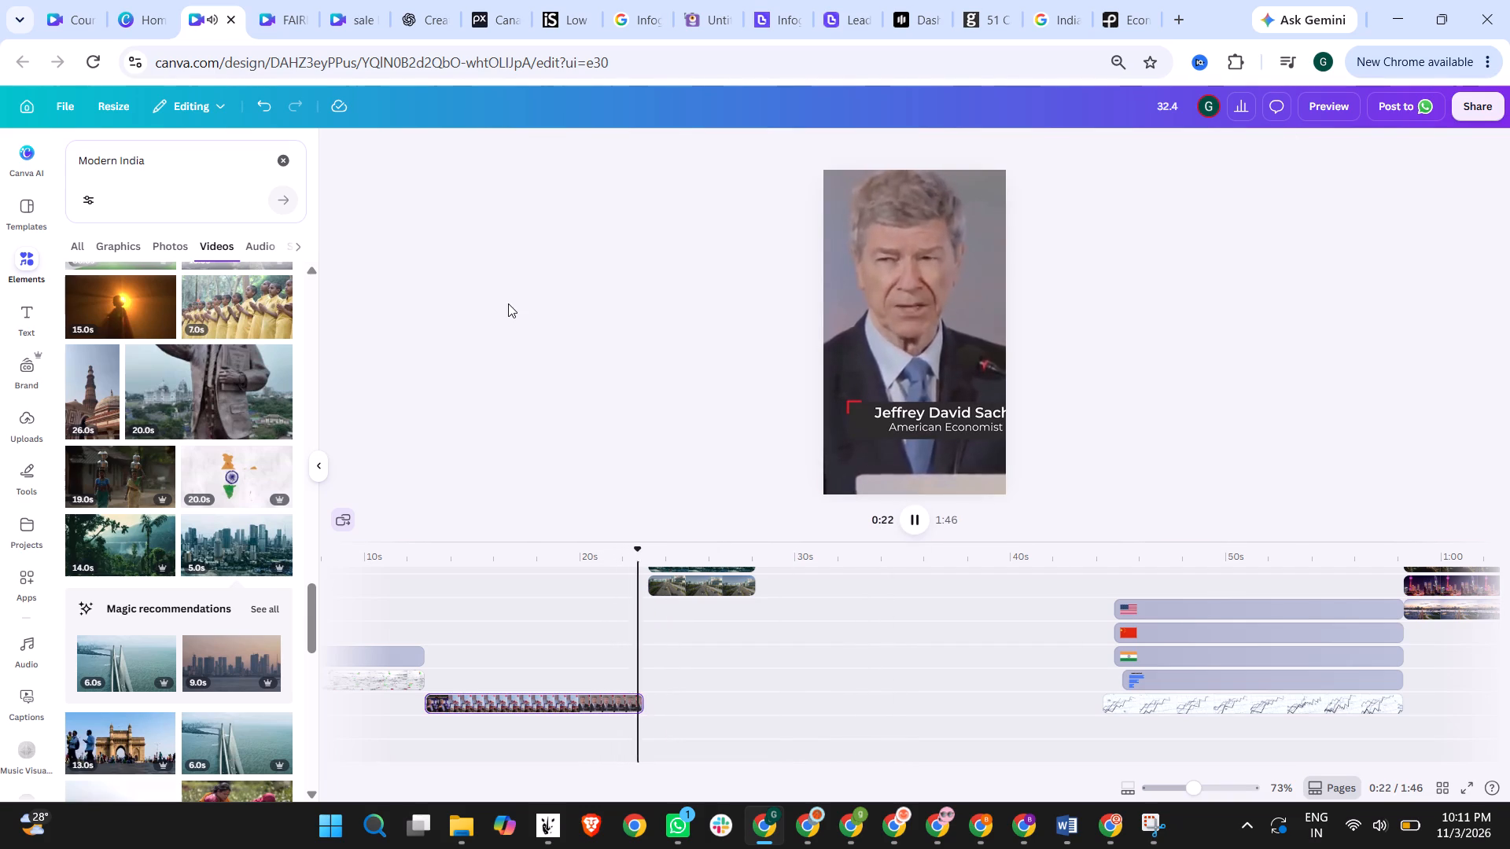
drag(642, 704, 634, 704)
Extend the end of the economist's speech clip to 10.7 s.
scroll(655, 653, down, 3)
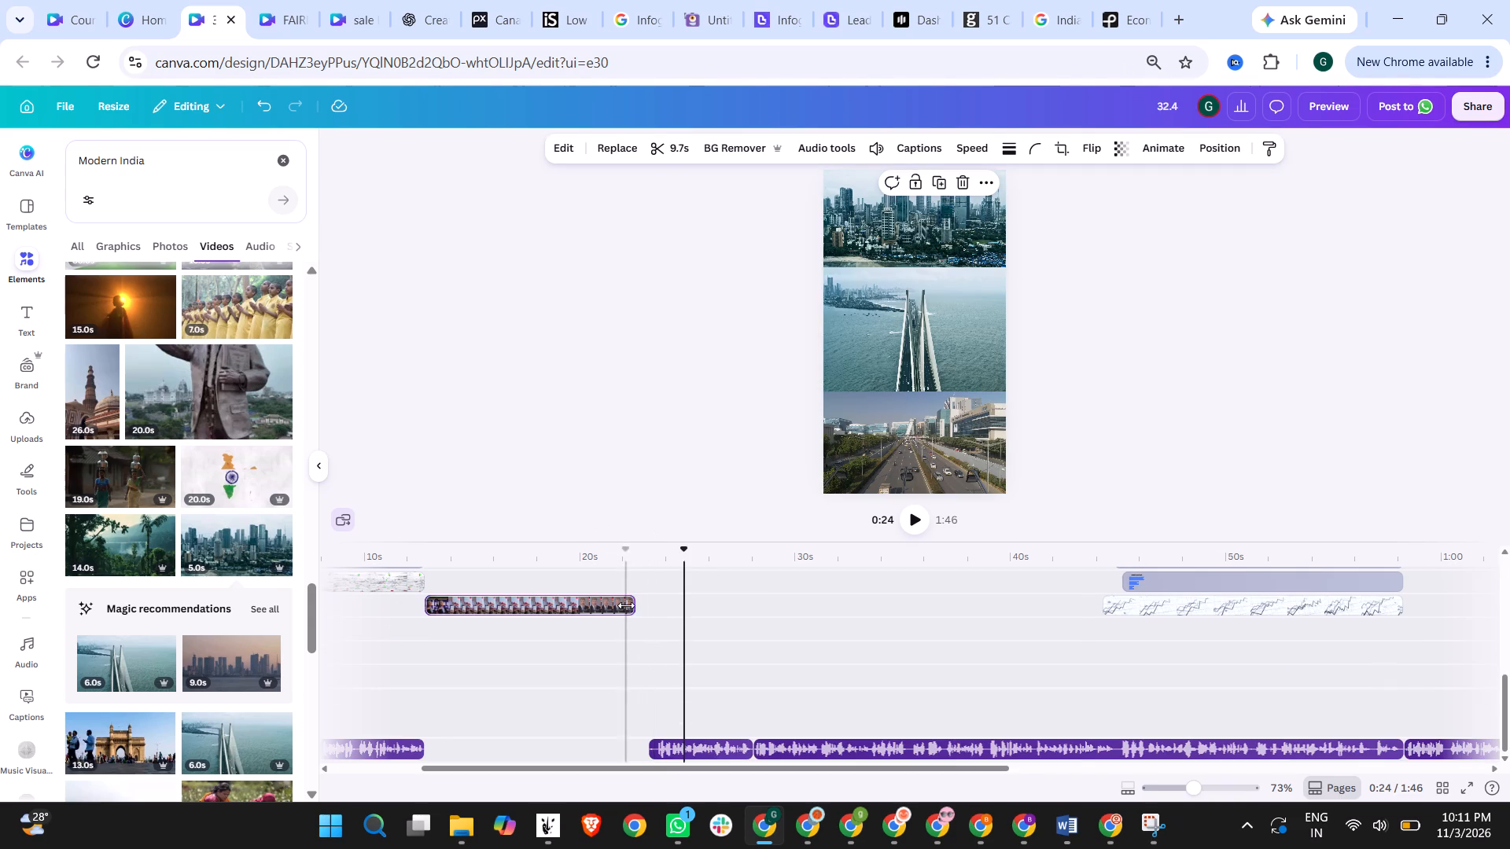
drag(631, 605, 644, 607)
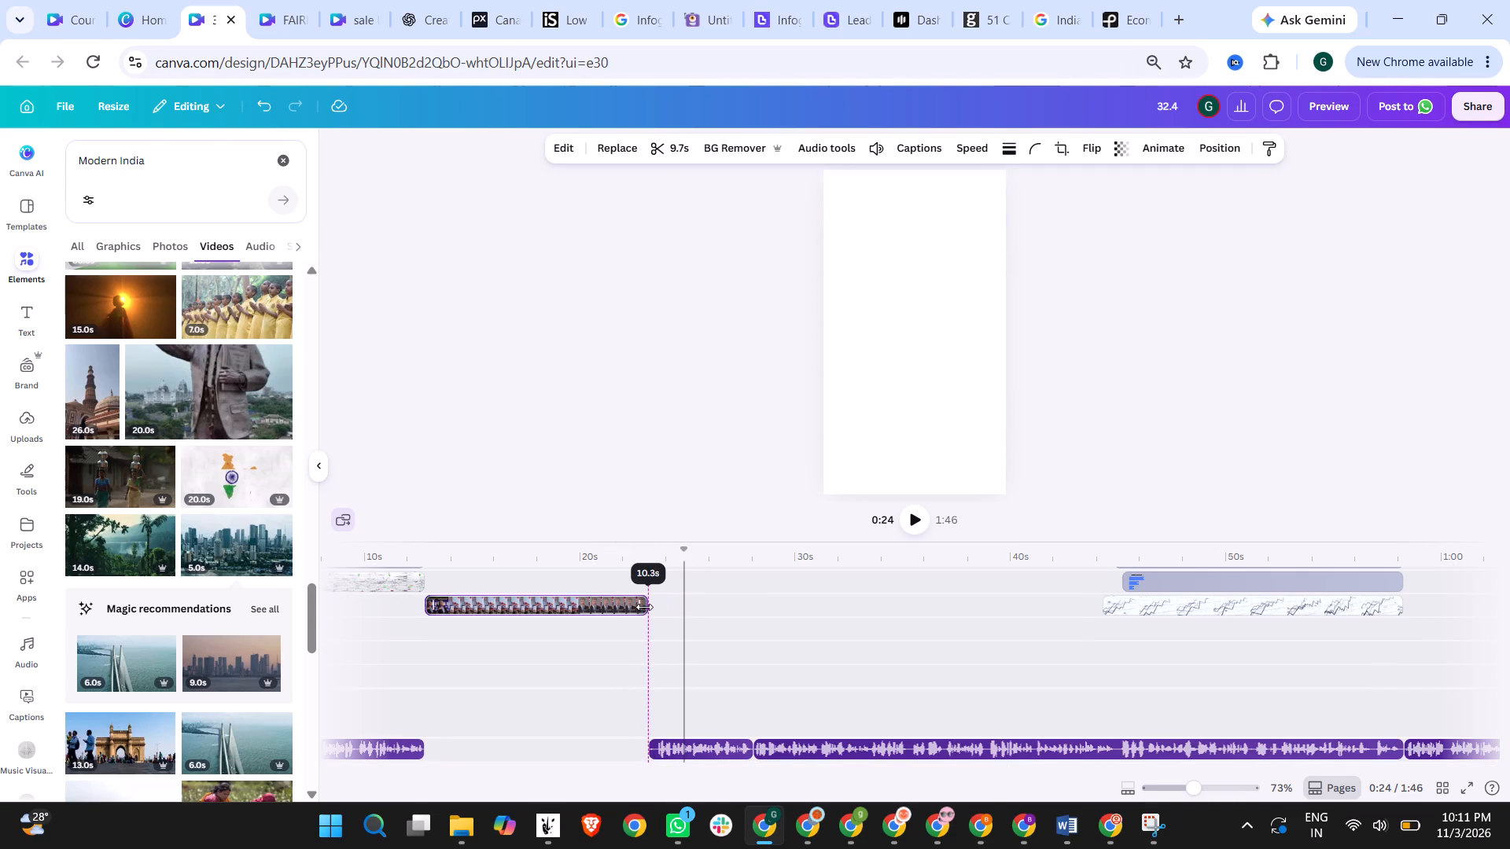
drag(644, 607, 651, 607)
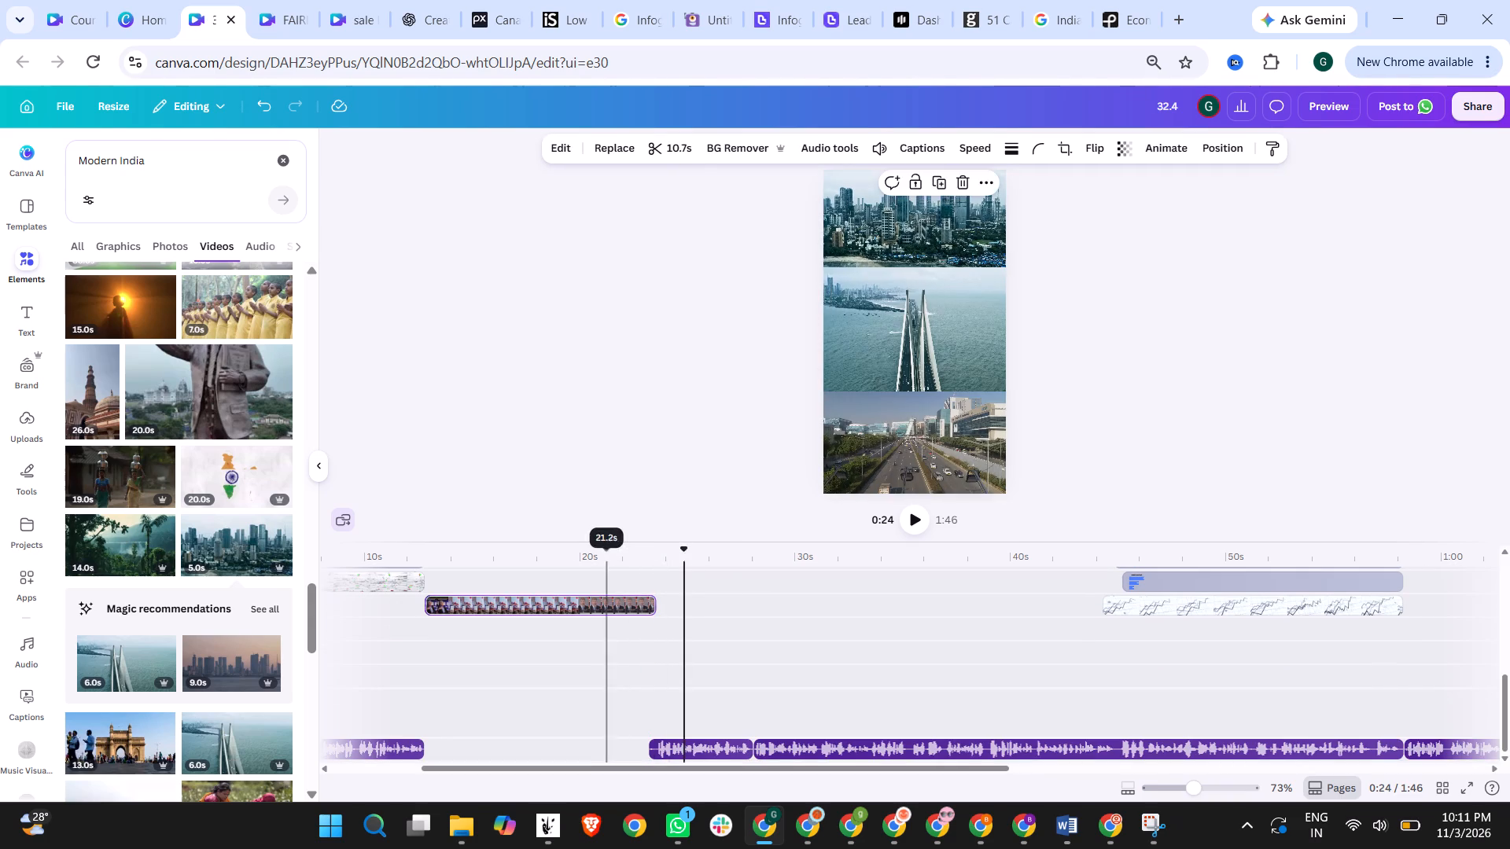
Play back the last seconds of the economist's speech clip repeatedly to check the cut into the city clips.
click(599, 564)
click(923, 526)
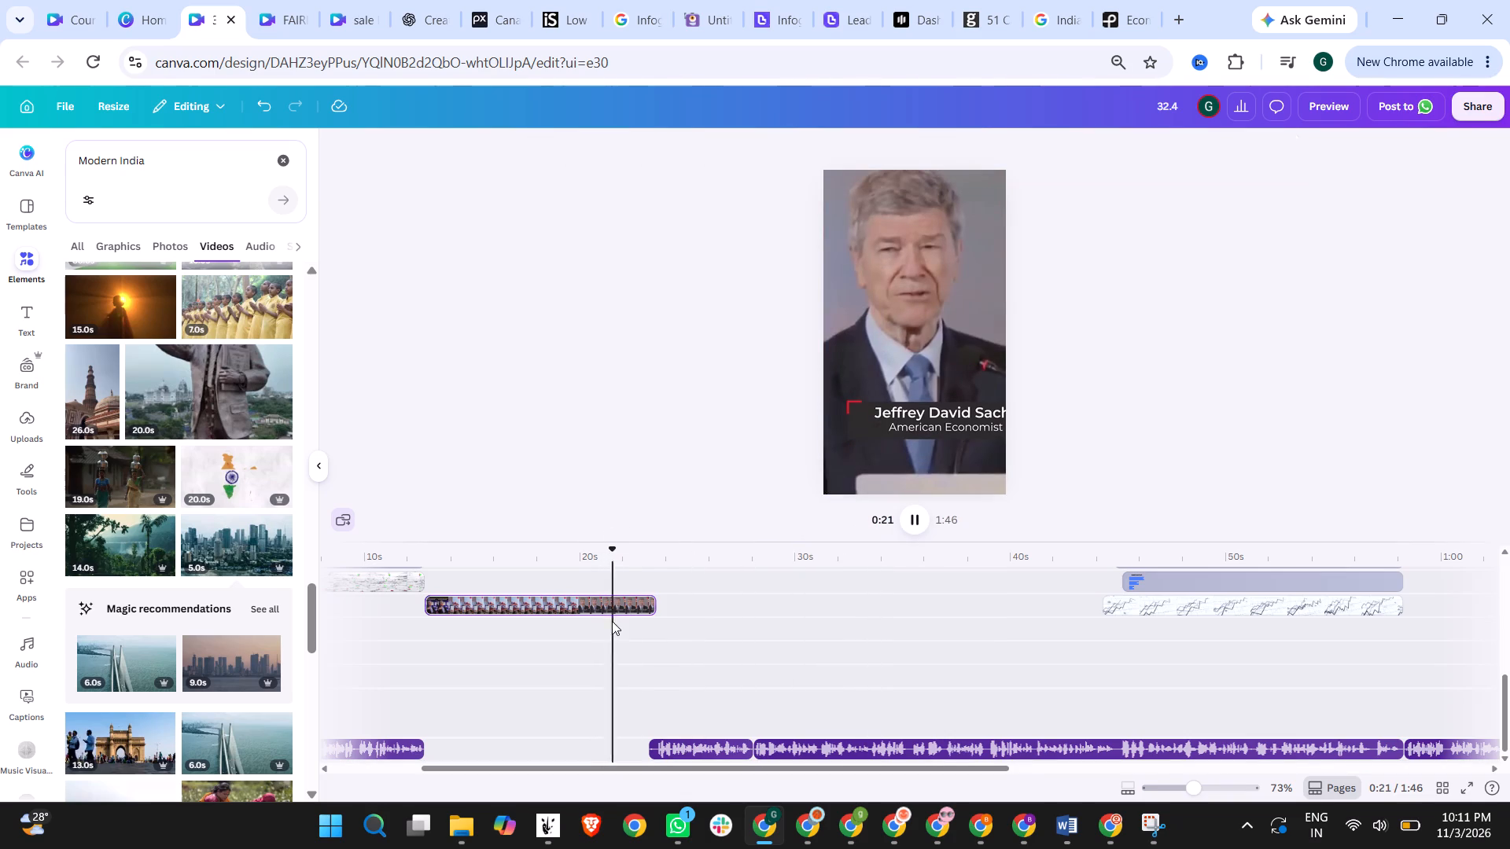
click(909, 513)
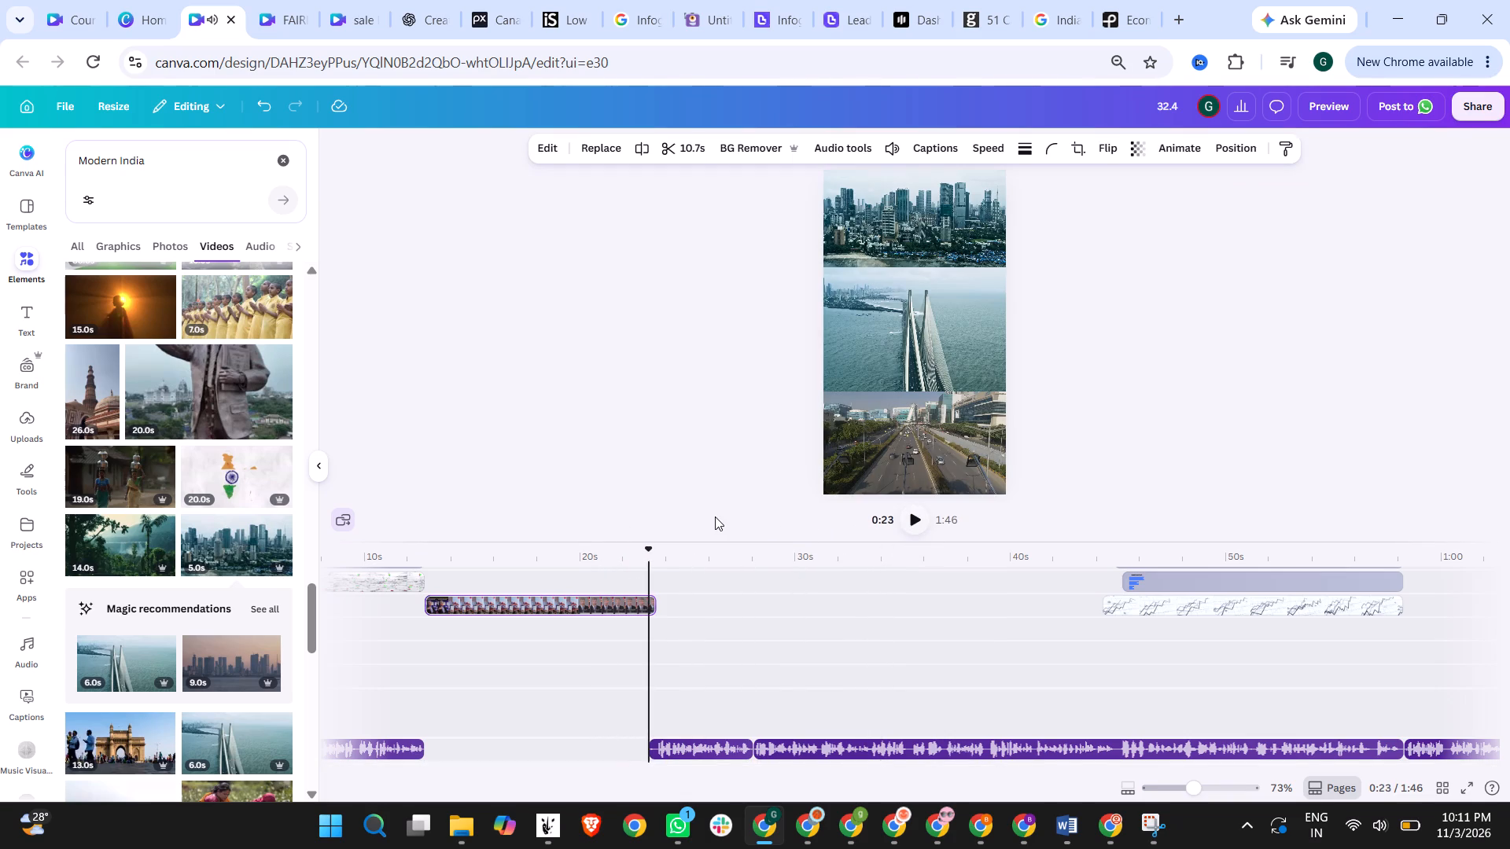
click(573, 564)
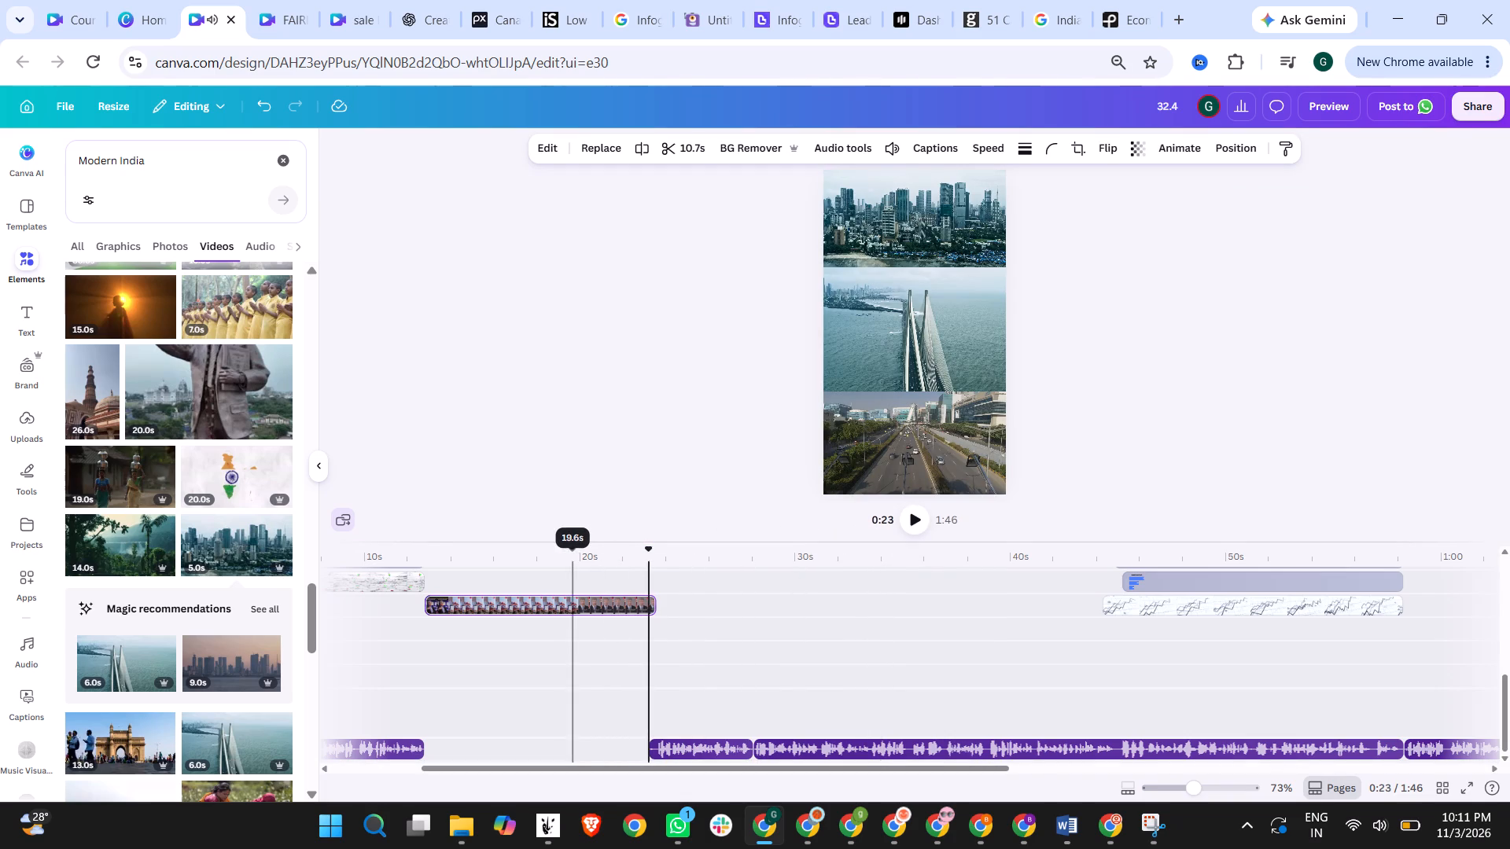
click(914, 518)
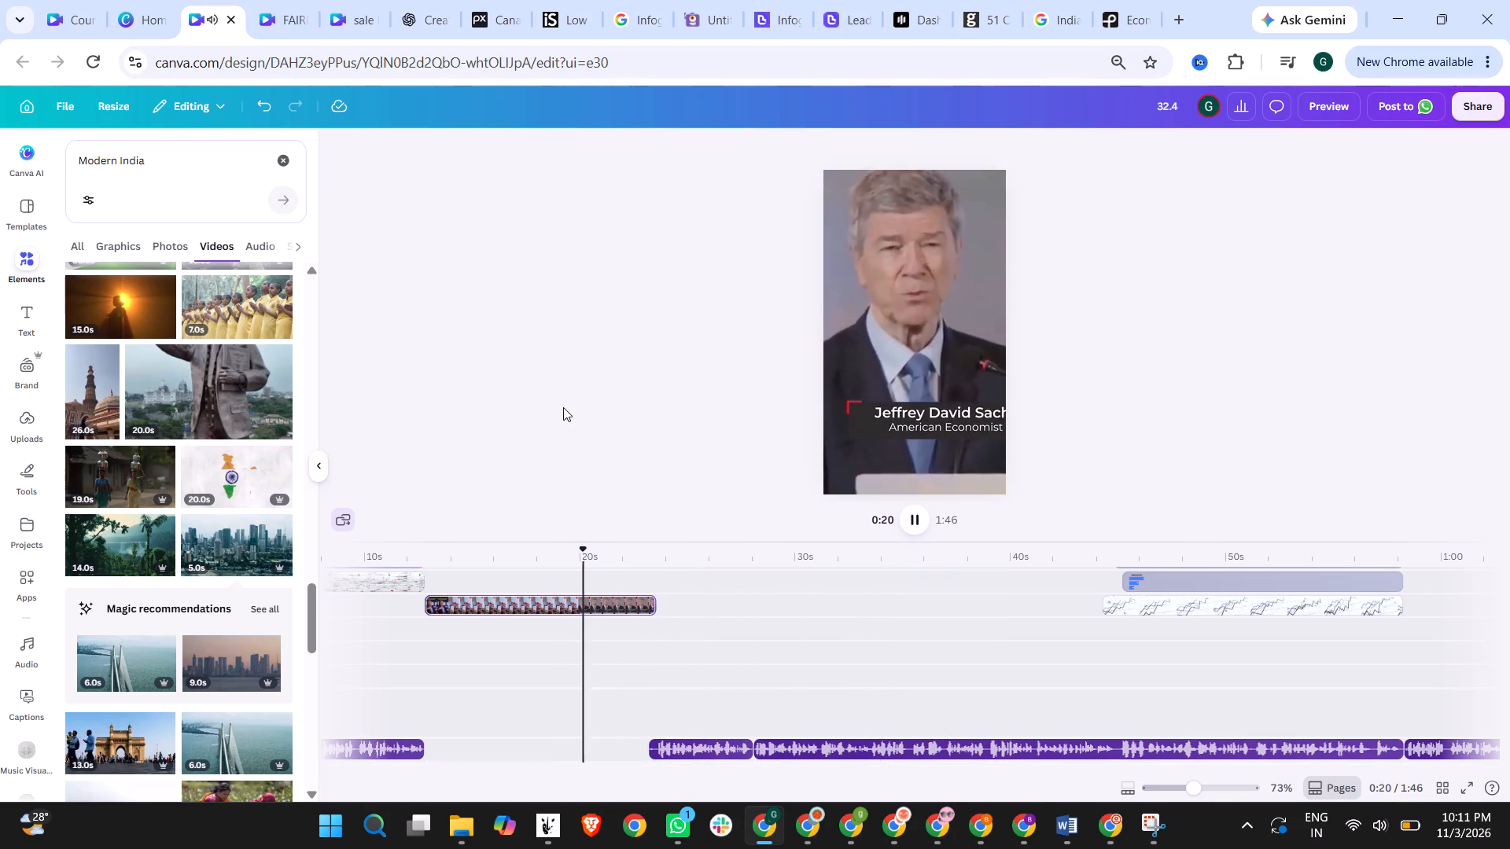
click(915, 519)
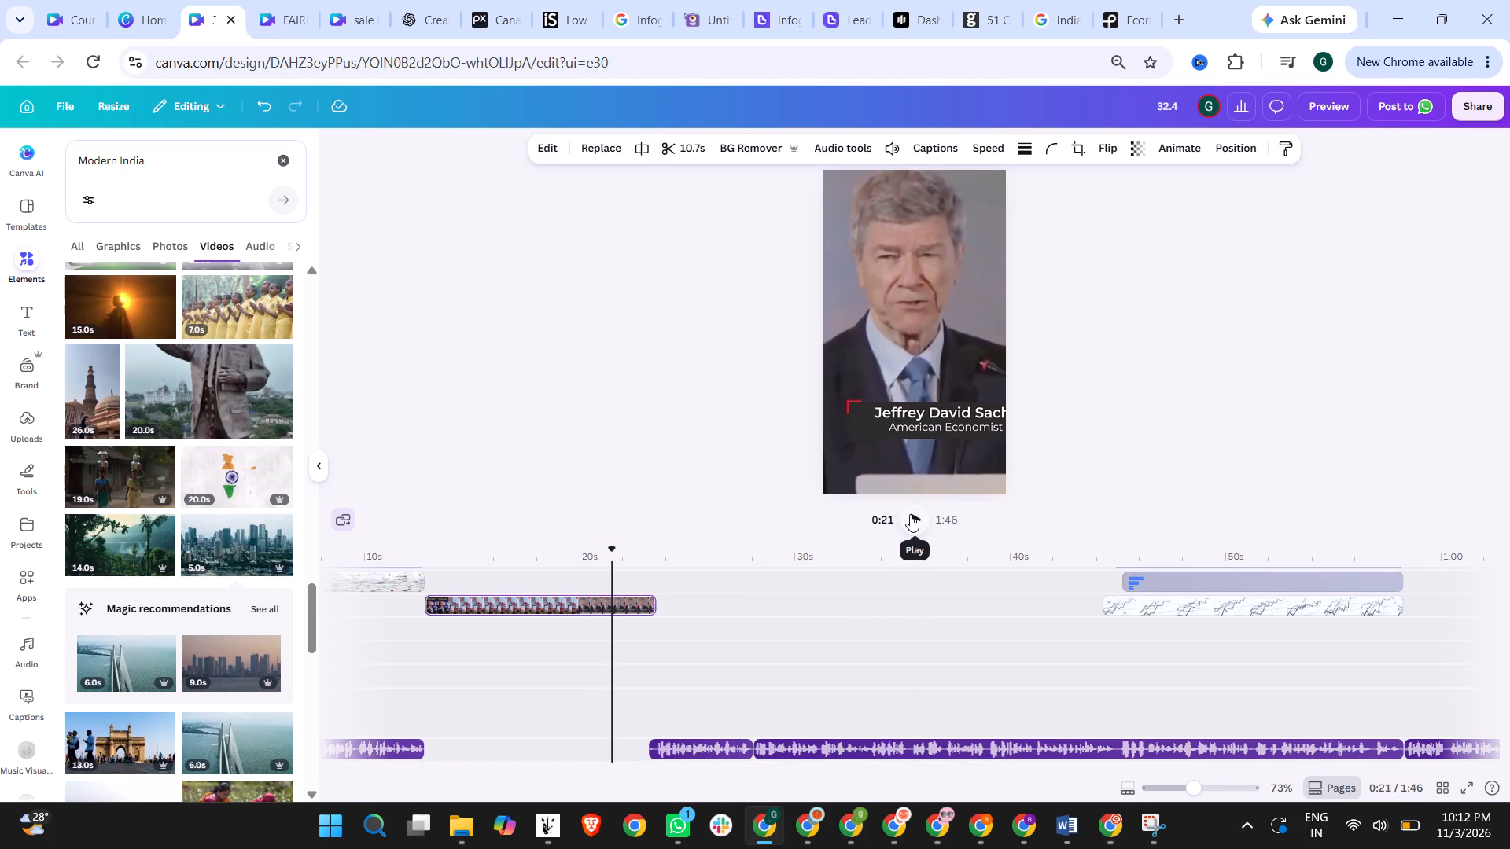
click(910, 514)
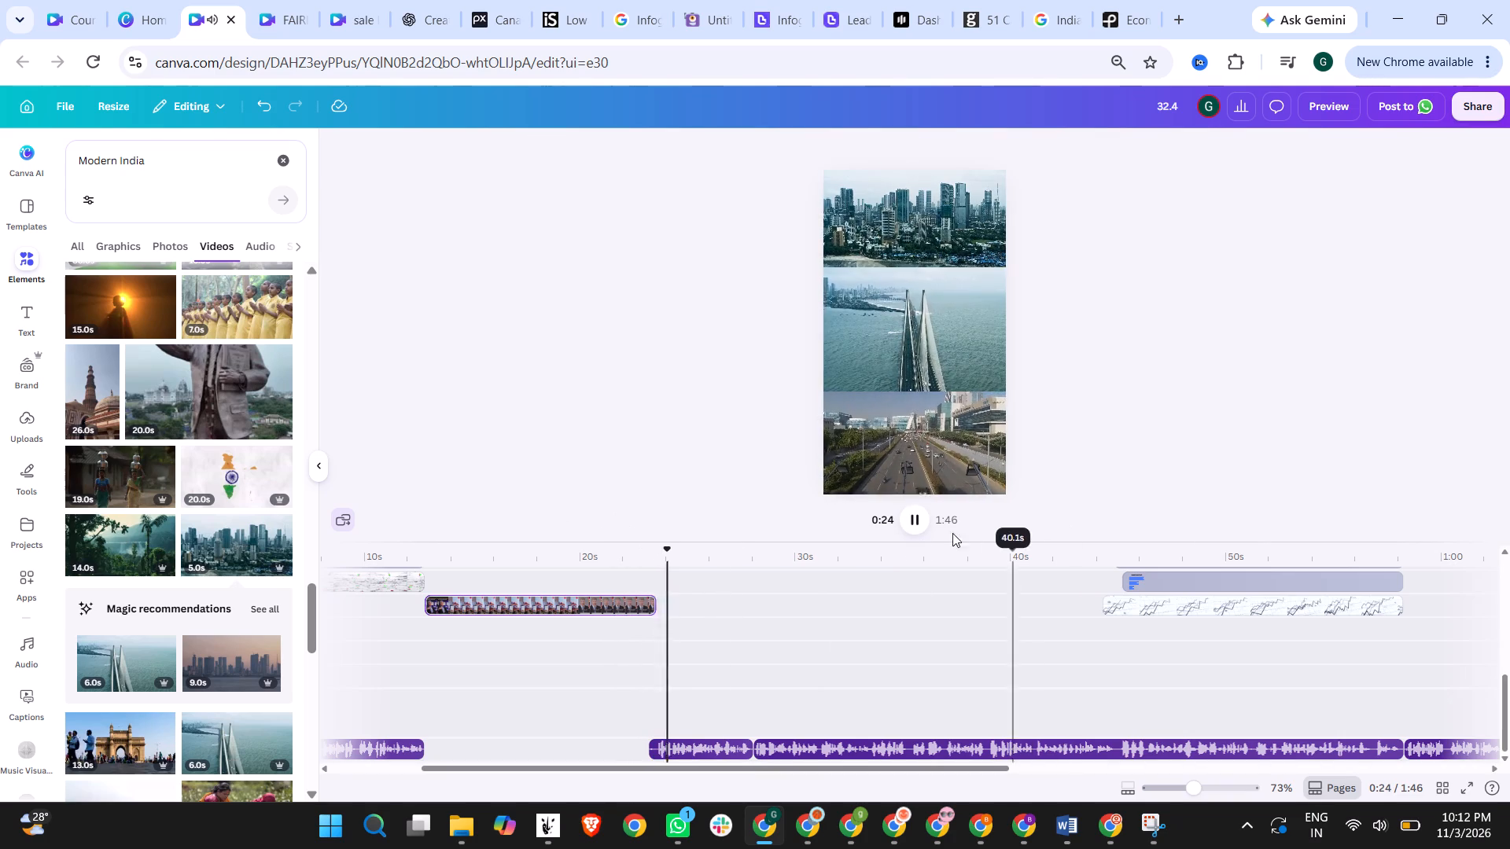
click(602, 562)
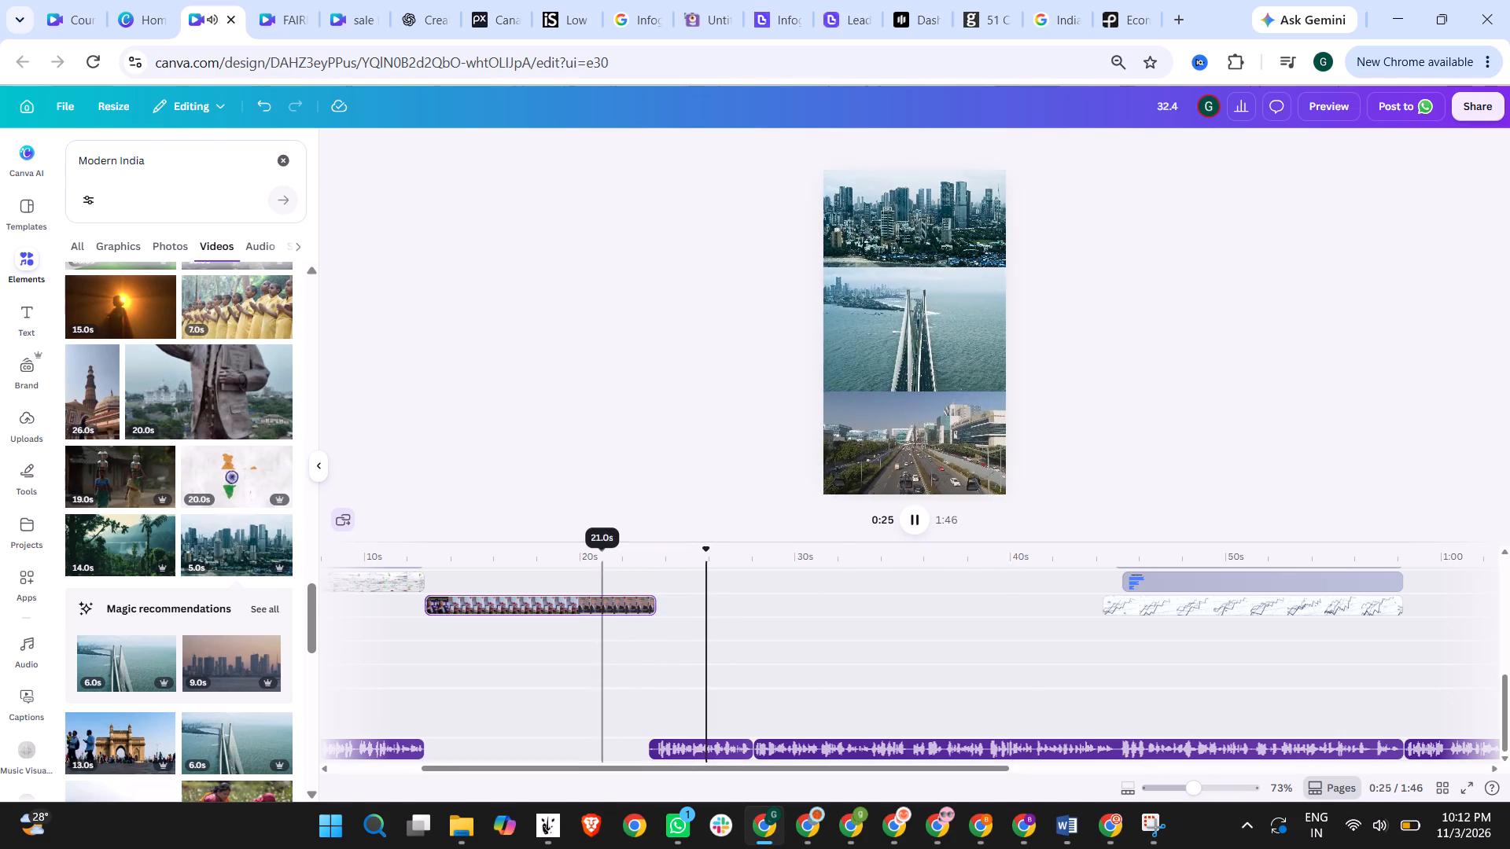
click(915, 525)
click(915, 525)
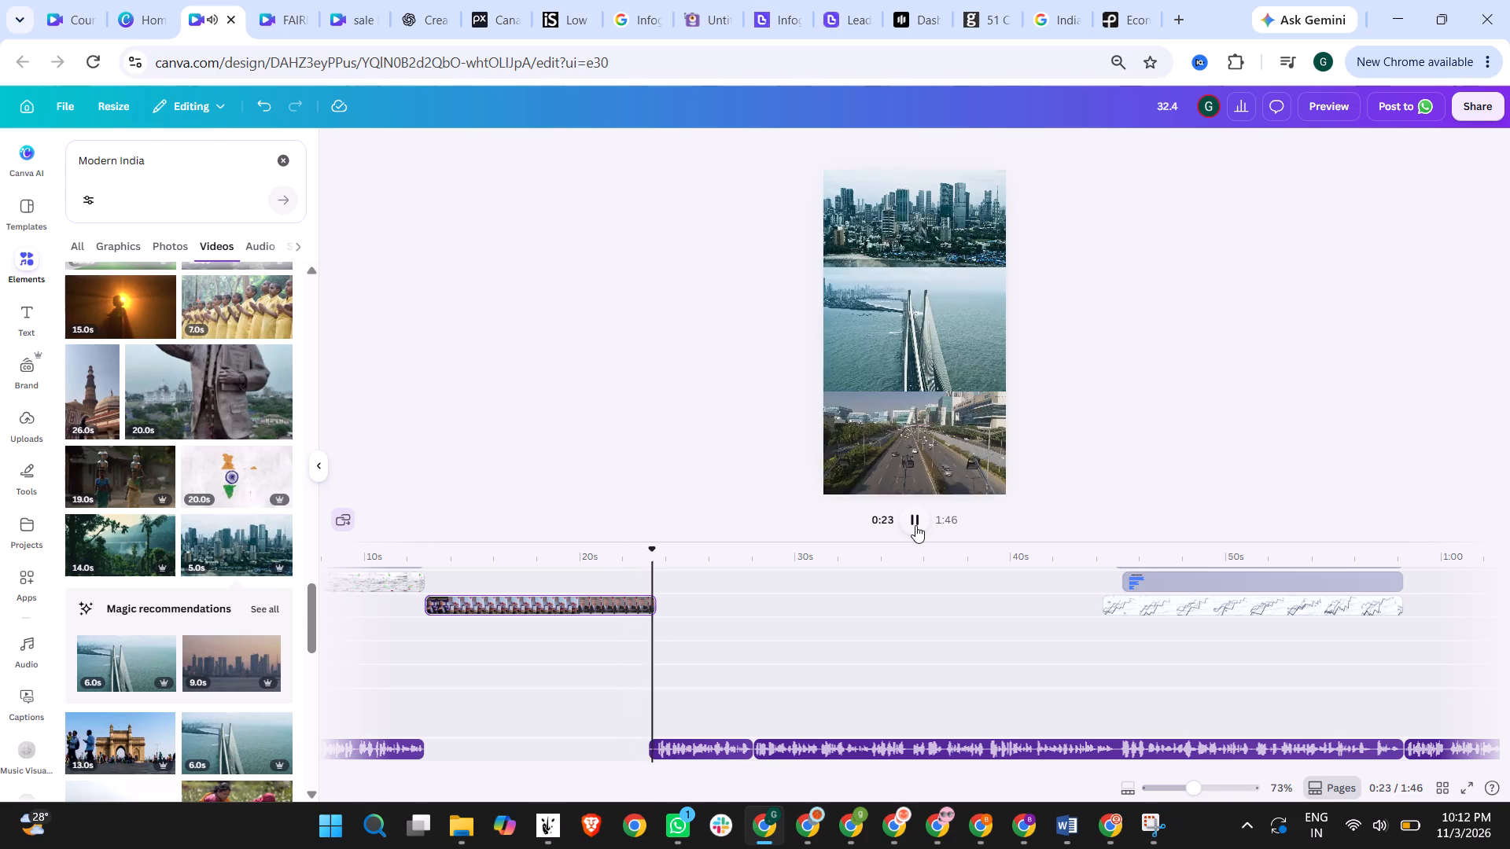
click(915, 525)
Move the three stacked city clips together slightly later on the timeline so they start where the economist's clip ends.
scroll(891, 676, up, 3)
scroll(767, 679, down, 2)
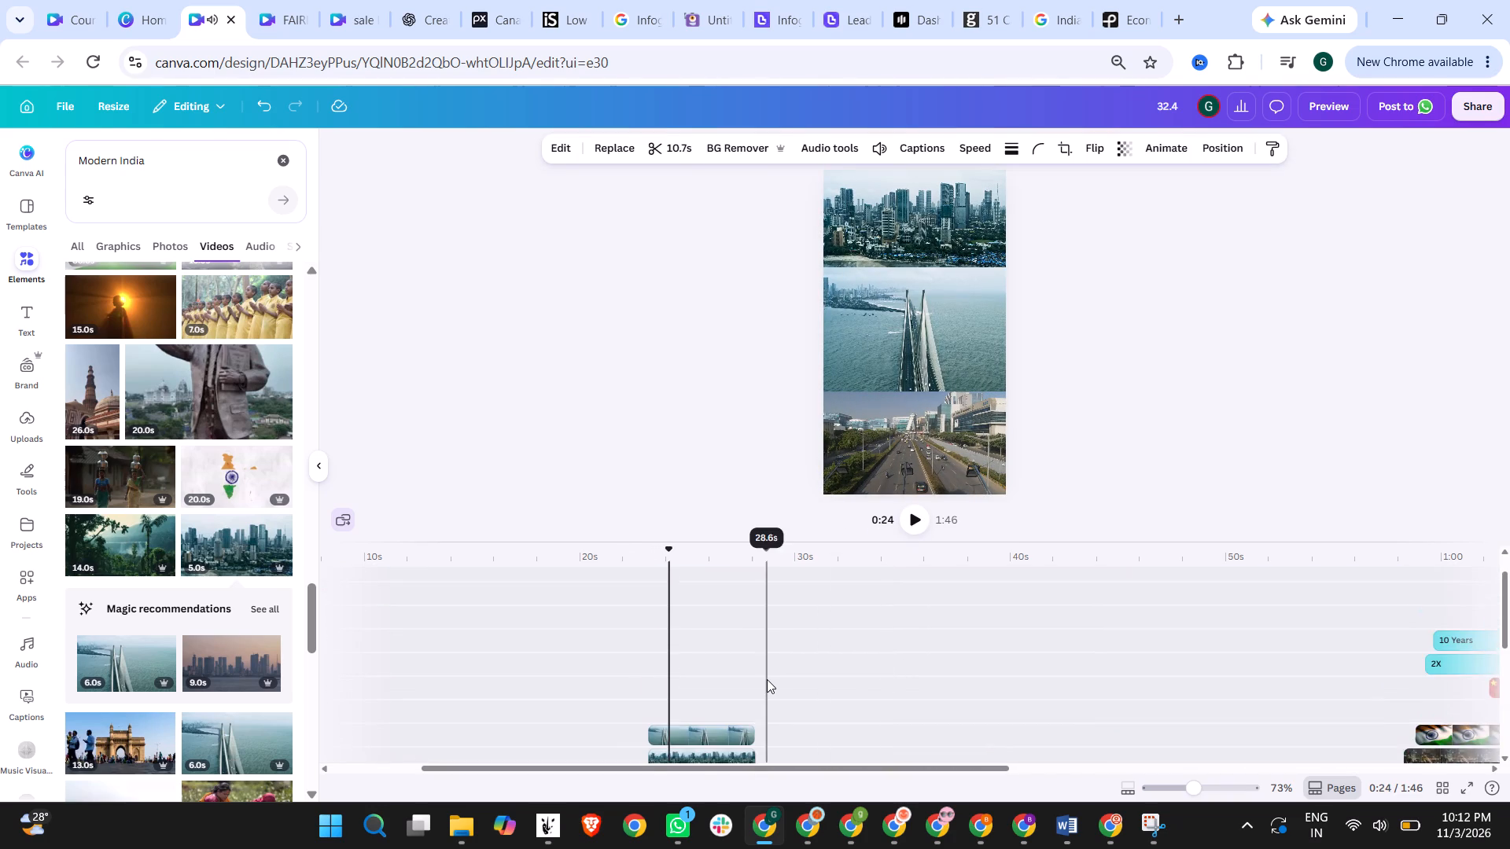
scroll(740, 630, up, 1)
click(715, 632)
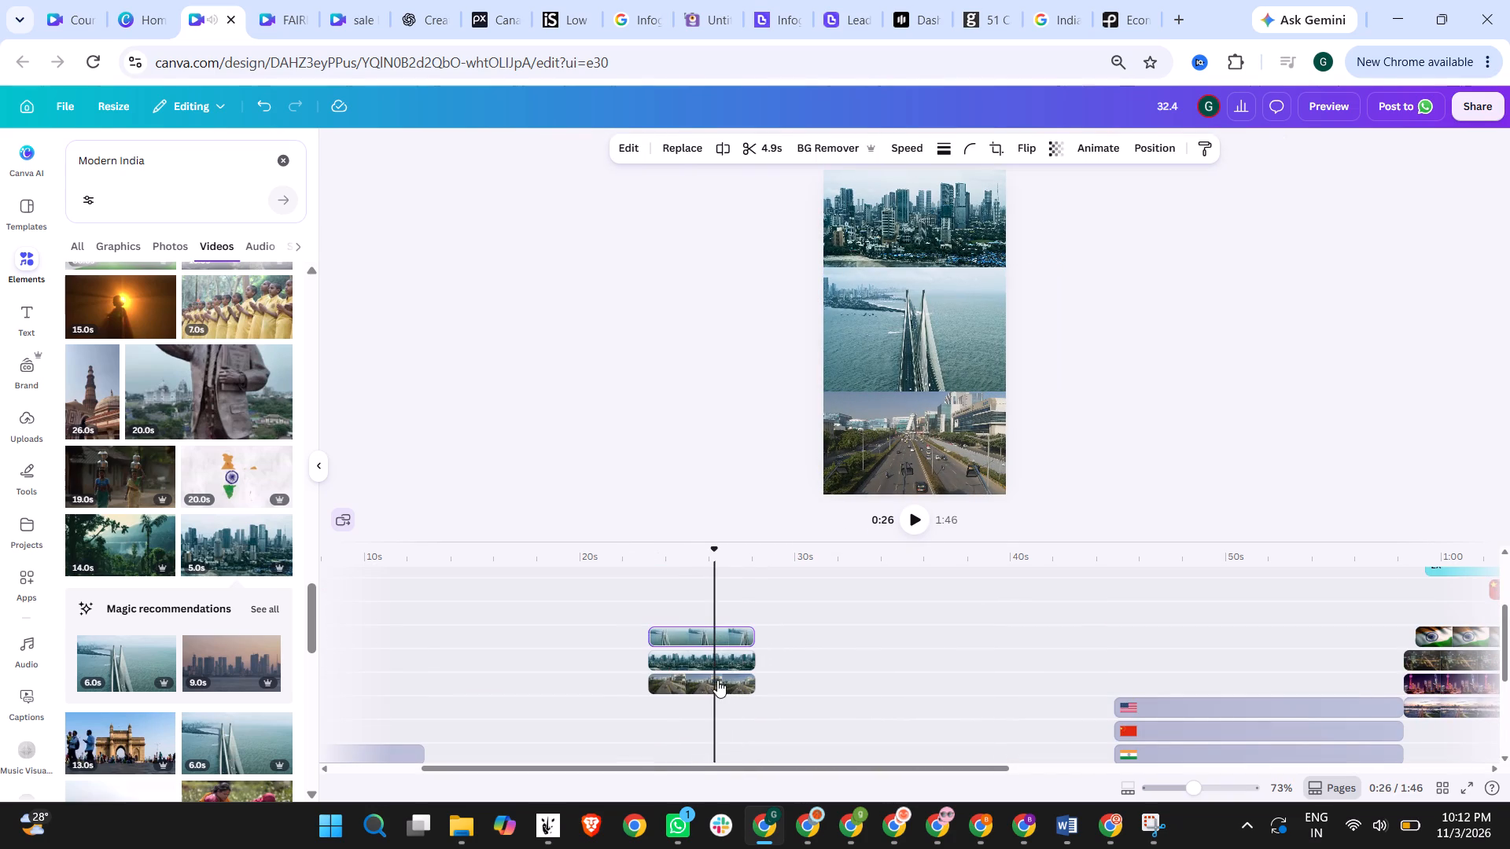
shift+click(717, 684)
drag(728, 637, 741, 636)
Play back from the end of the economist's clip through the city clips and the empty section after them.
scroll(911, 609, down, 1)
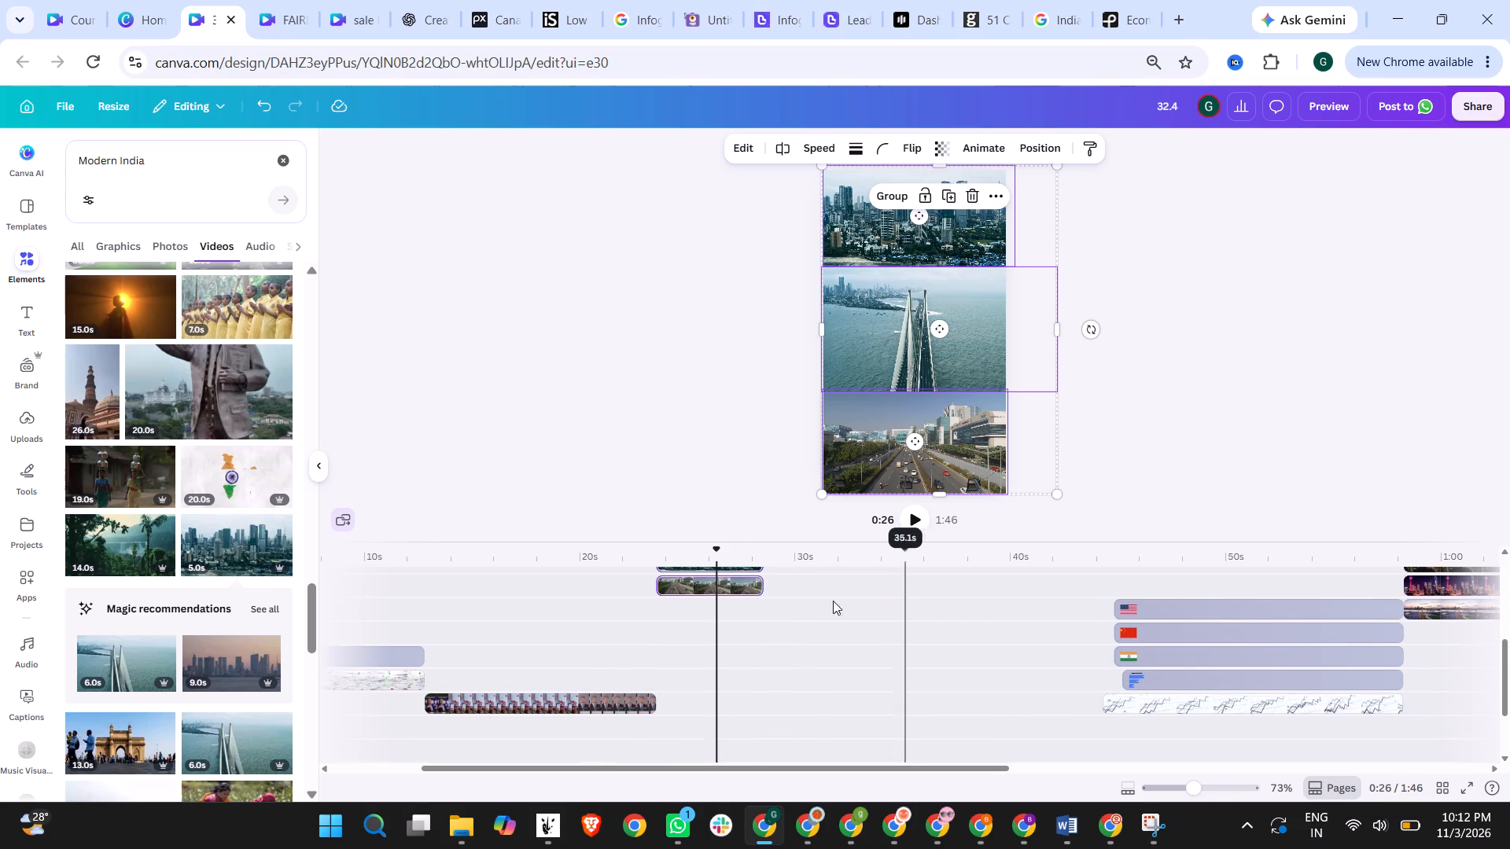
click(598, 558)
click(912, 522)
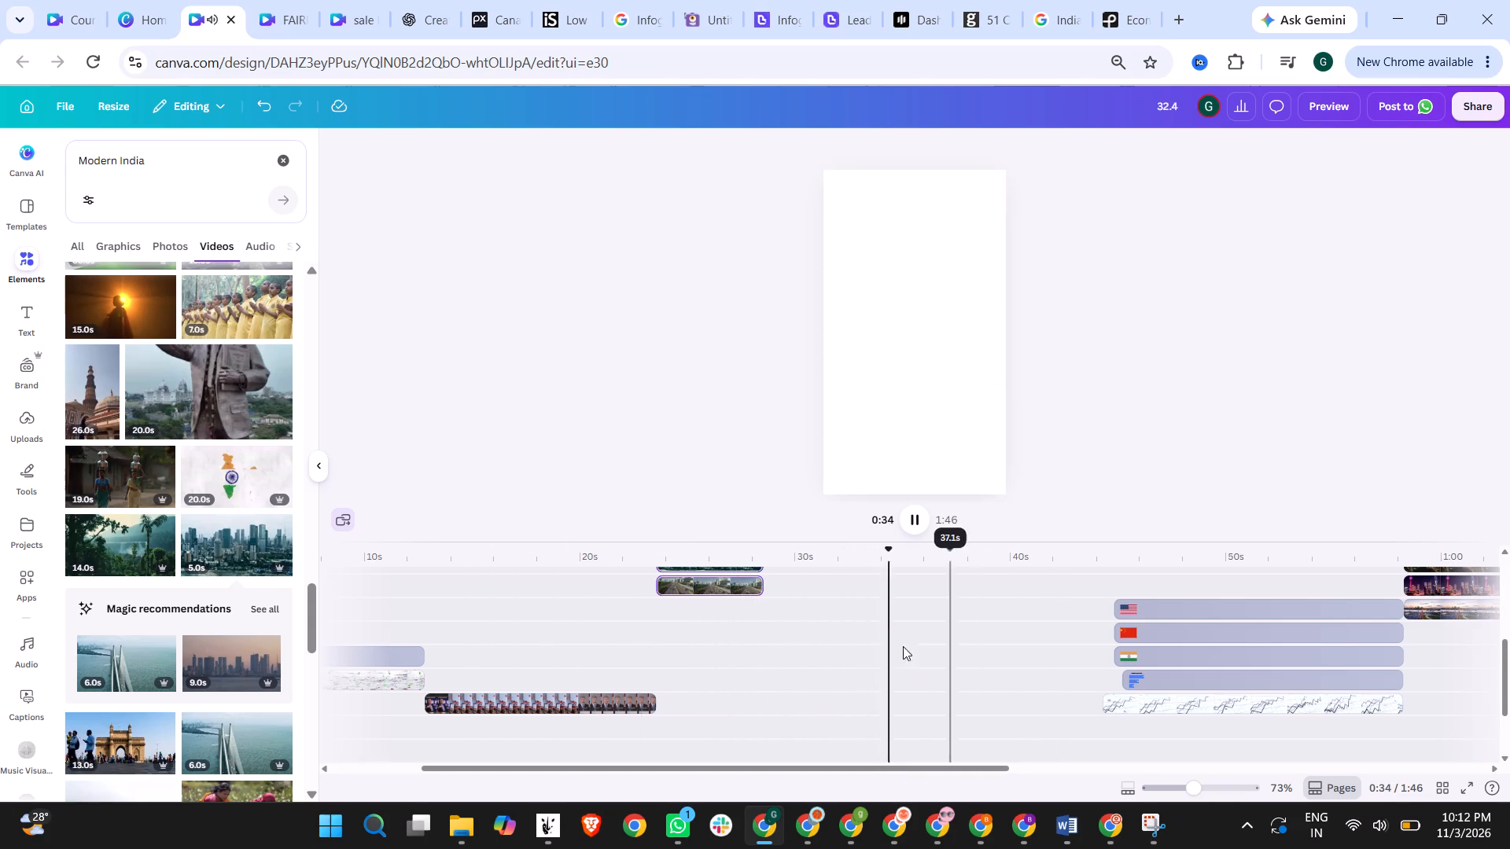
click(643, 547)
click(913, 514)
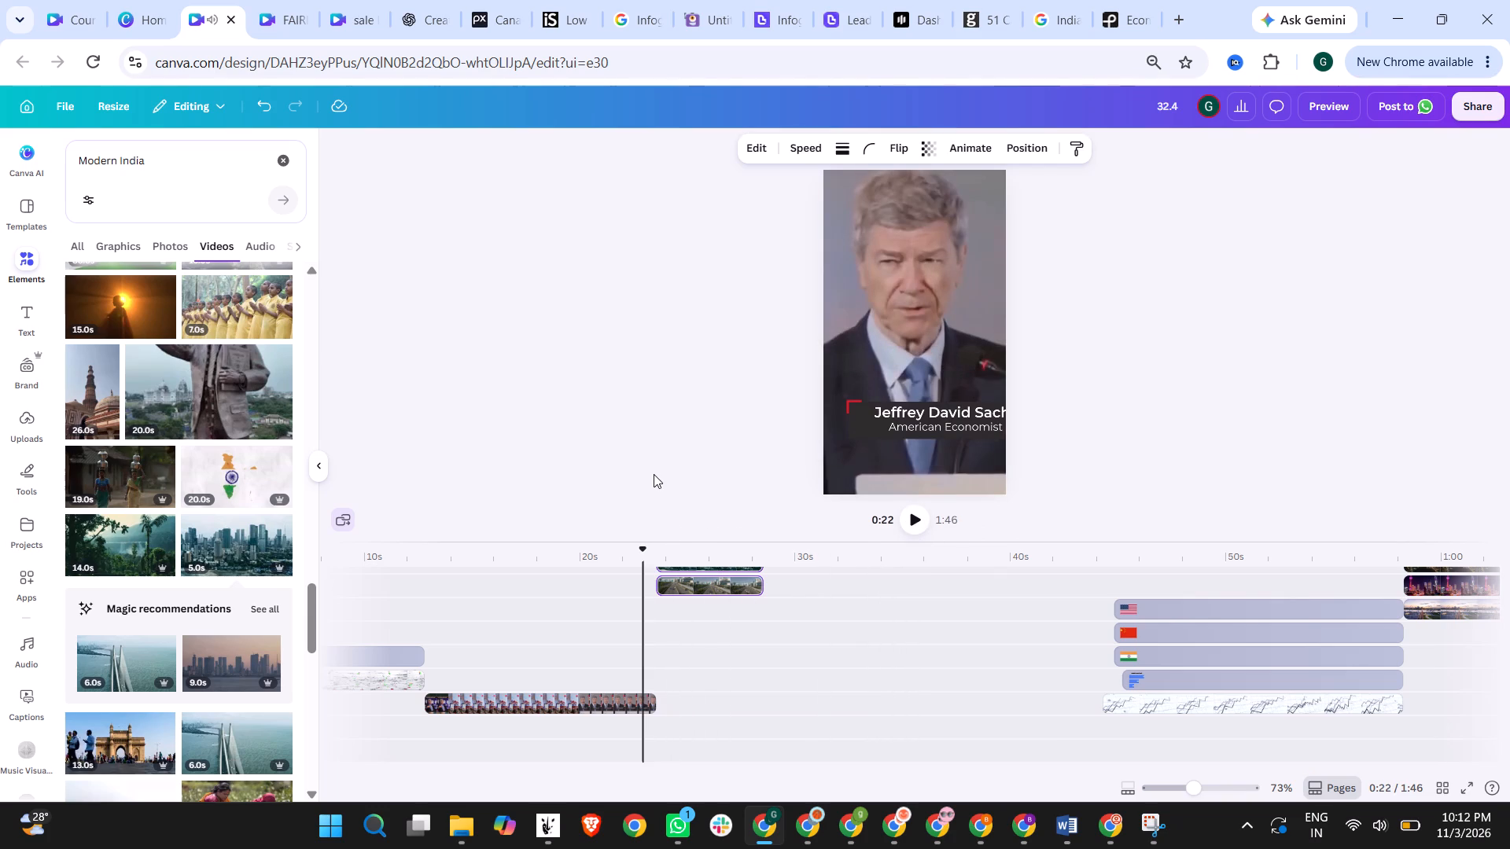
click(912, 518)
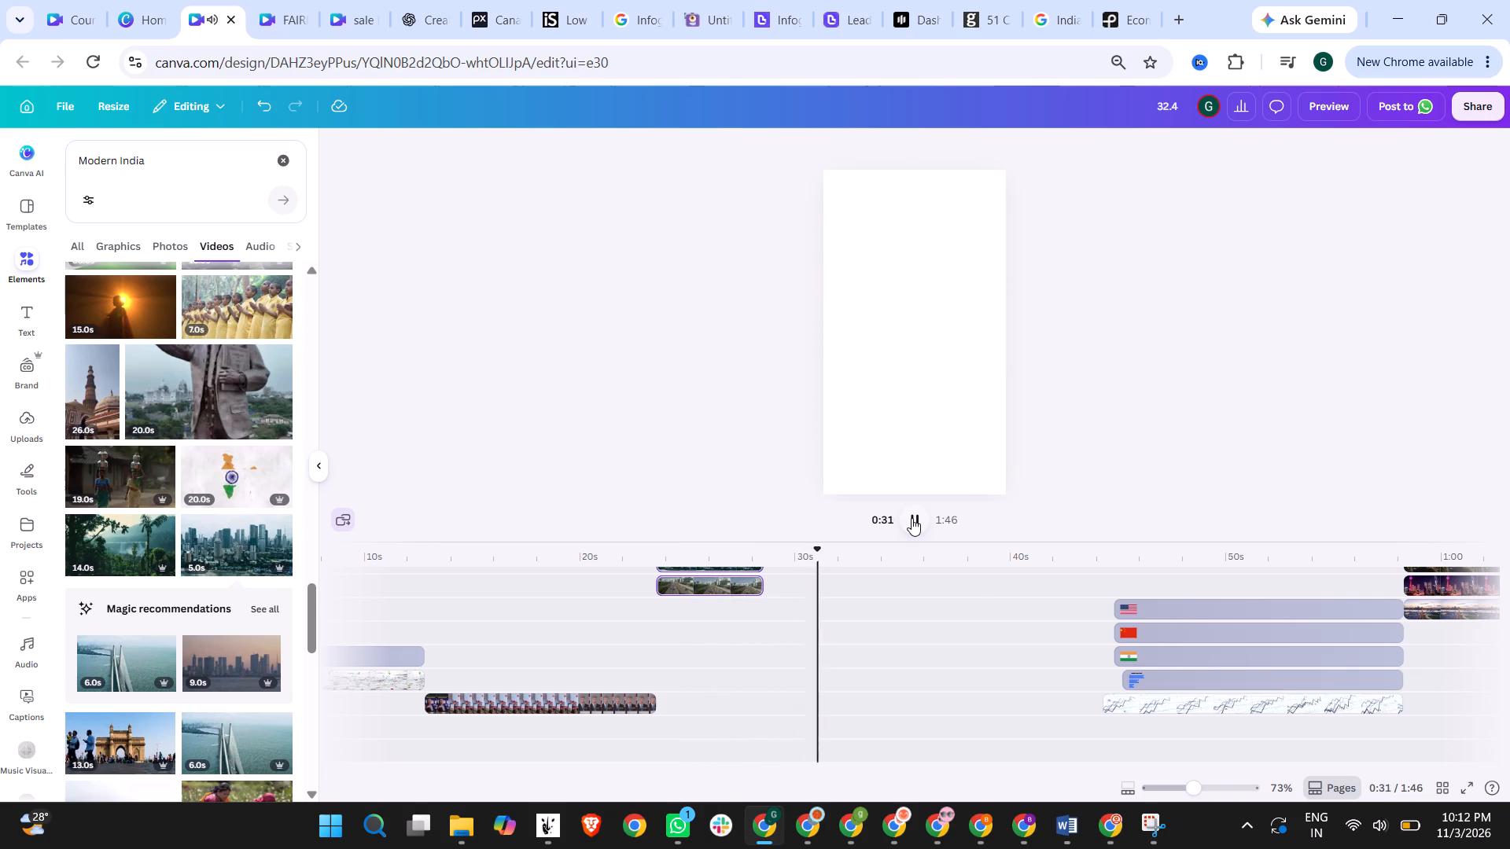
click(912, 518)
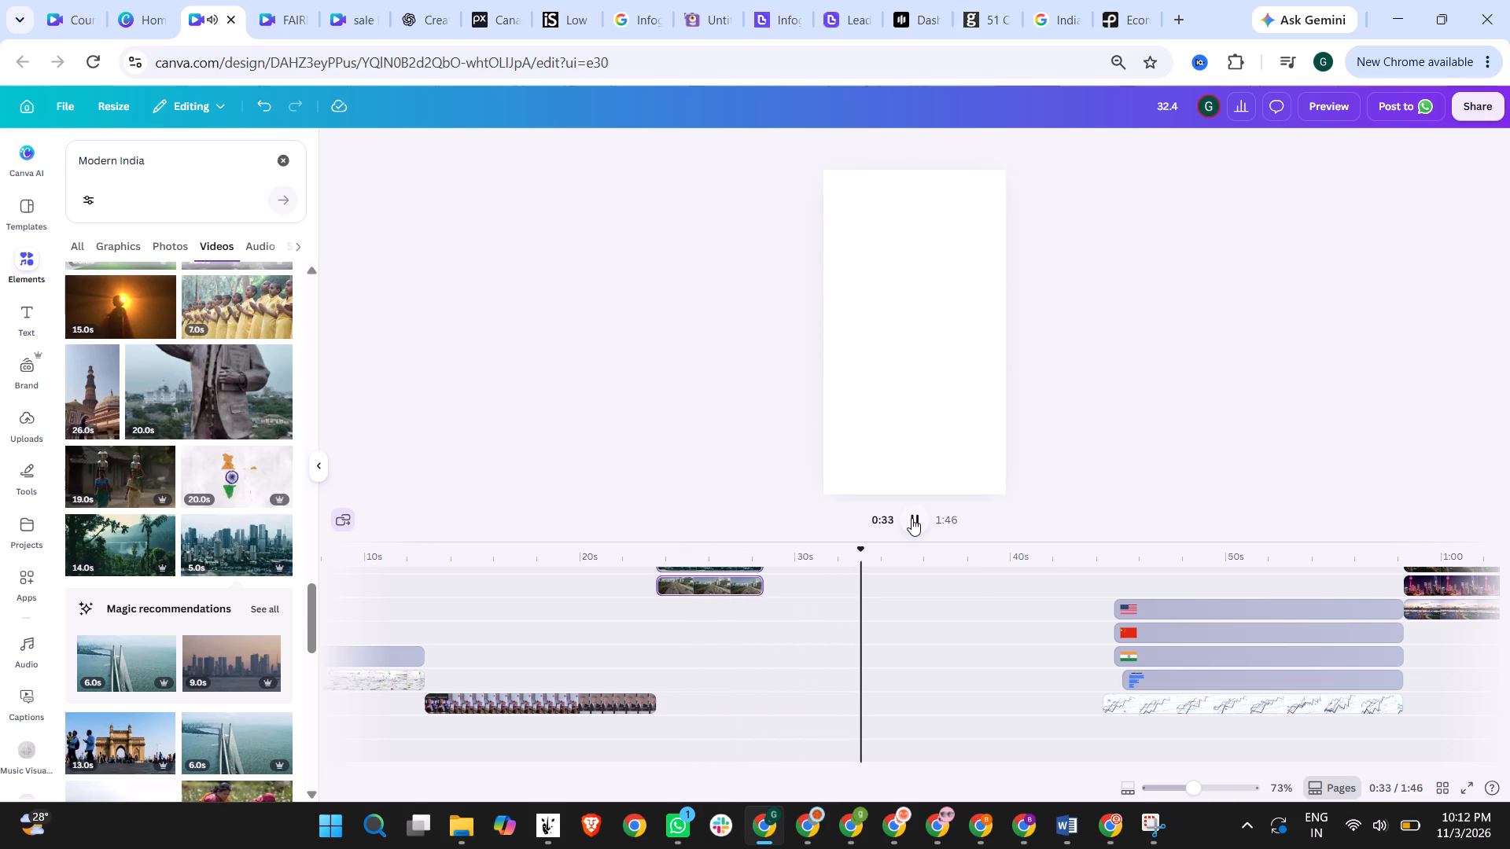
Search the video elements for "largest economy" and place the 10.0 s red-and-green stock chart clip directly after the city clips.
drag(168, 159, 46, 156)
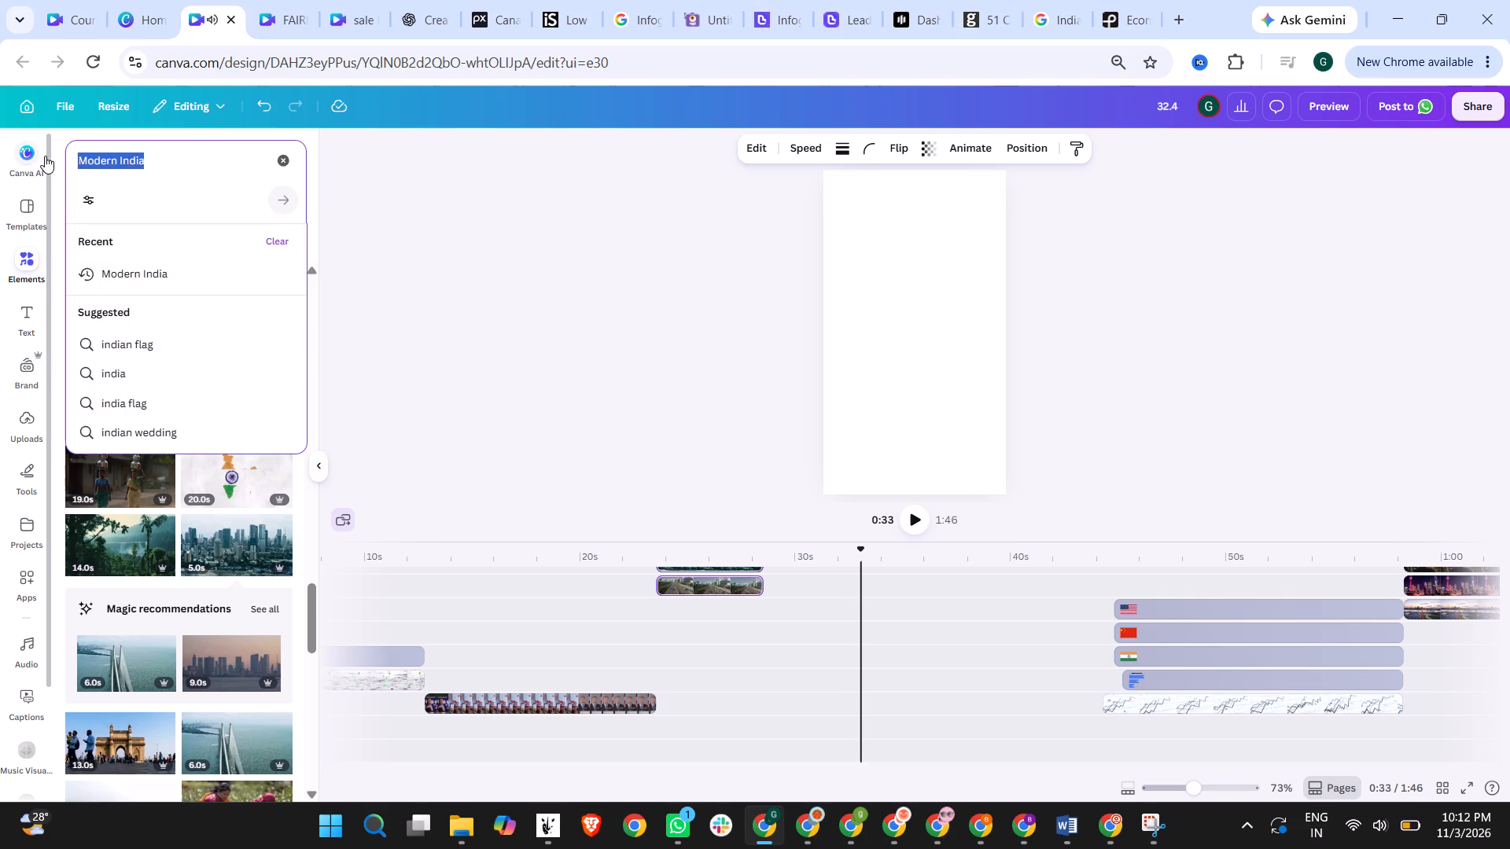
text(largest econ)
text(omy)
key(Return)
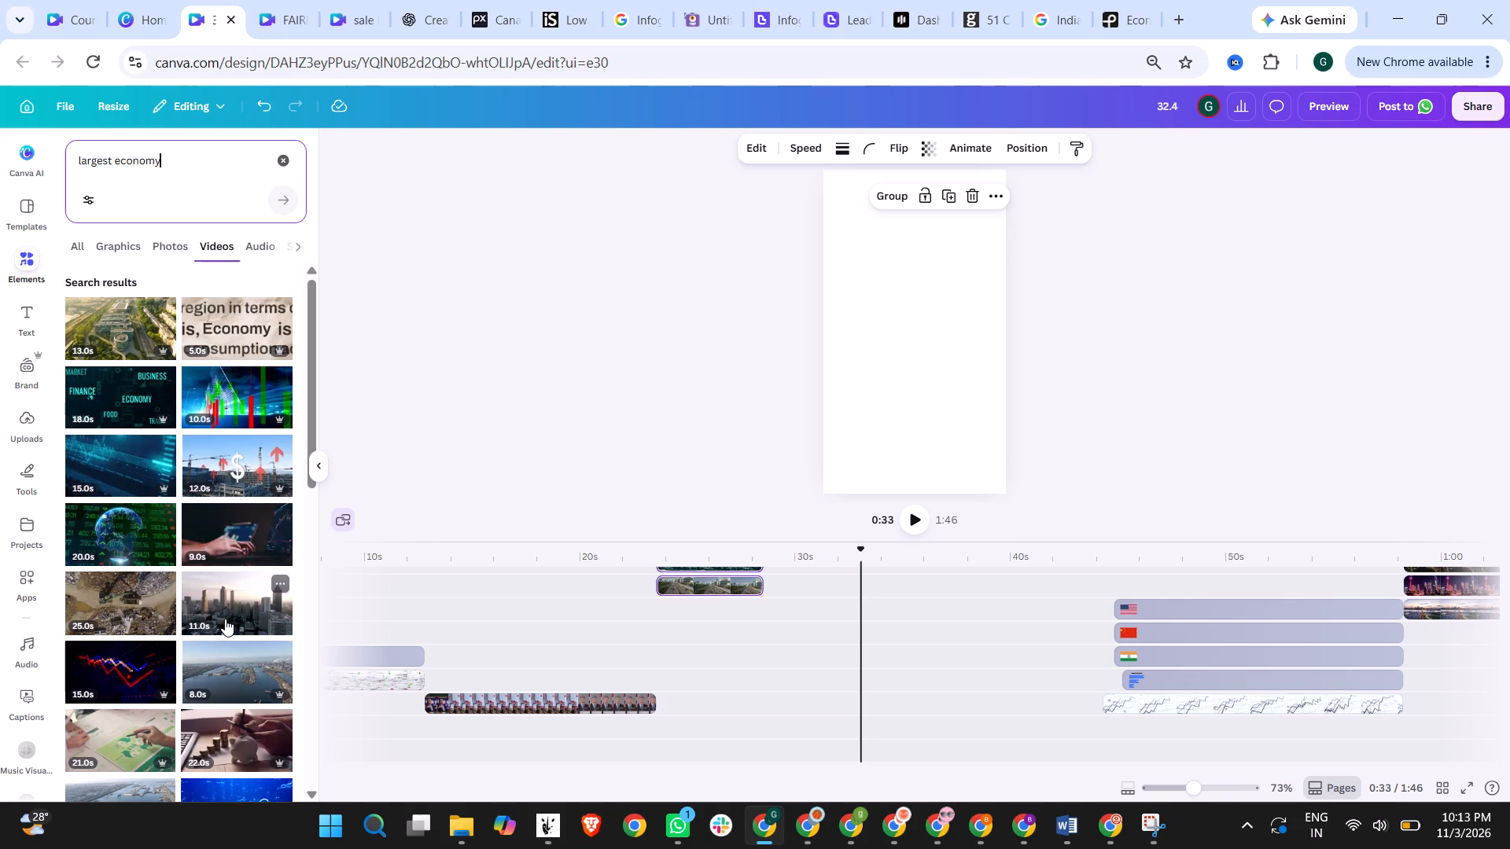
scroll(238, 608, down, 2)
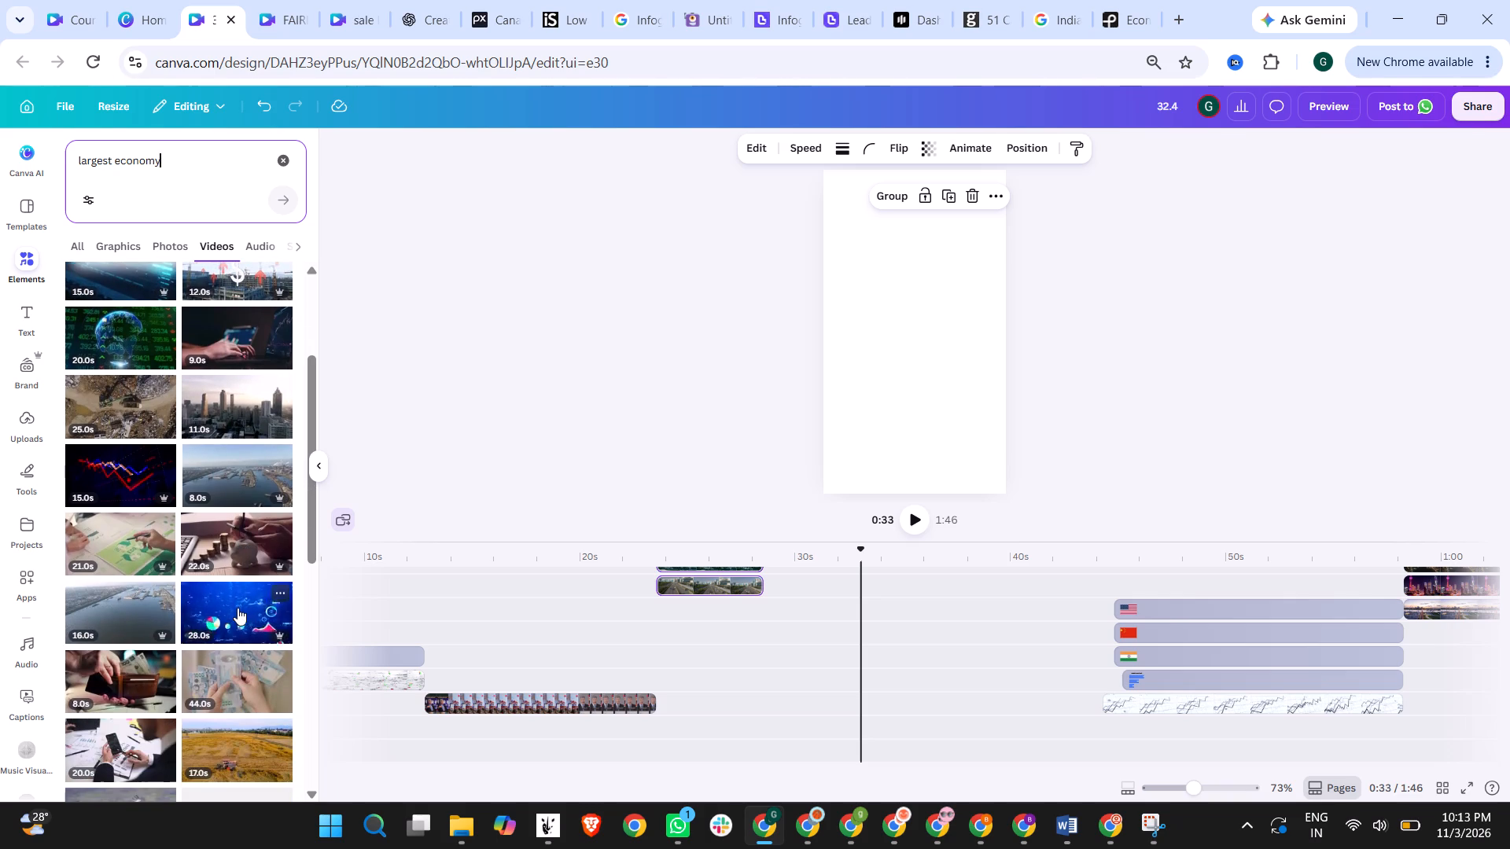
scroll(238, 608, up, 5)
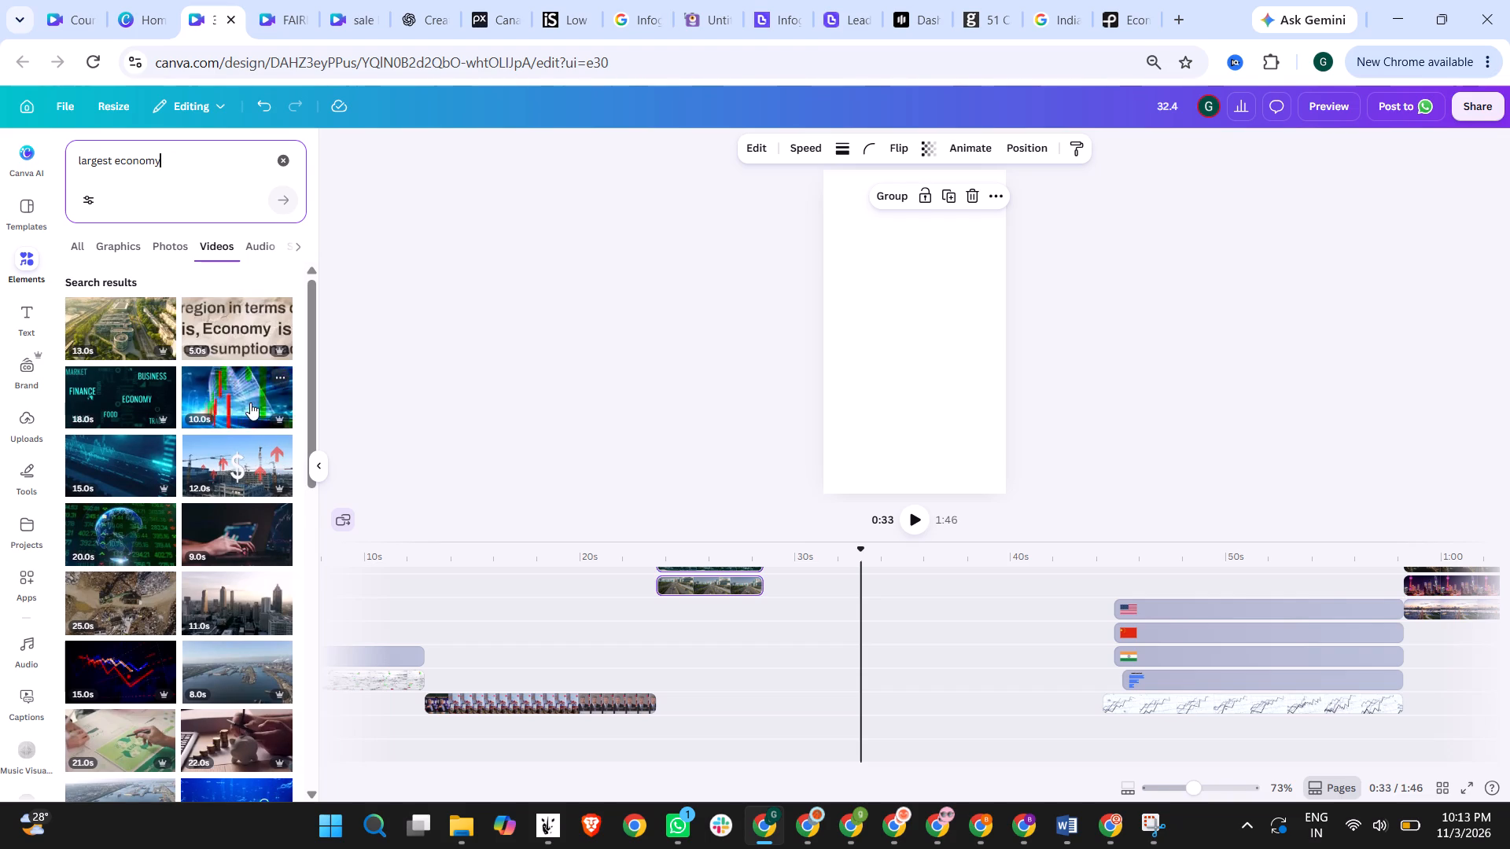
drag(250, 402, 634, 557)
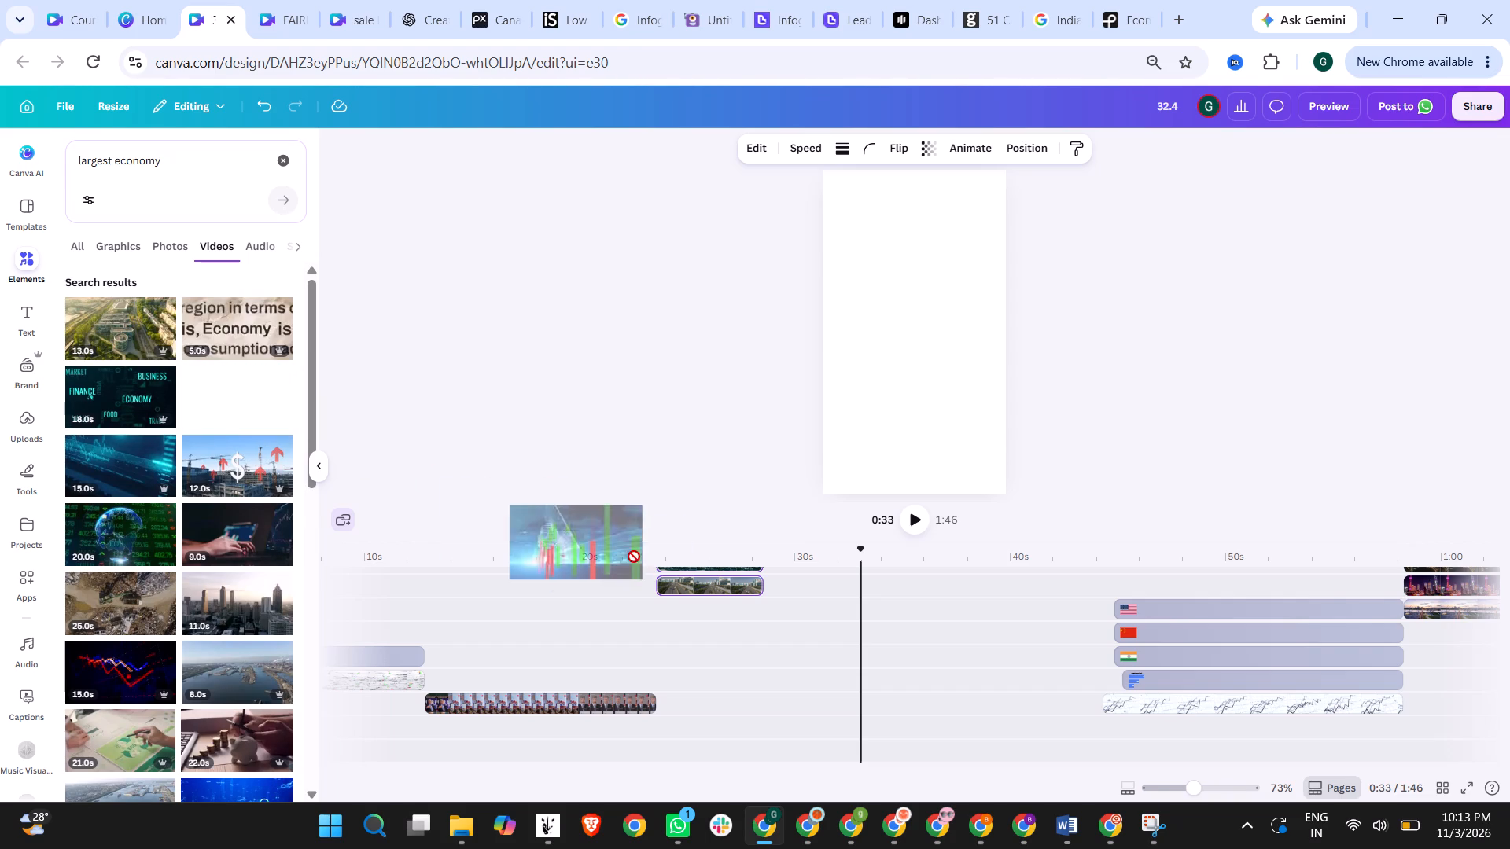
drag(634, 557, 827, 614)
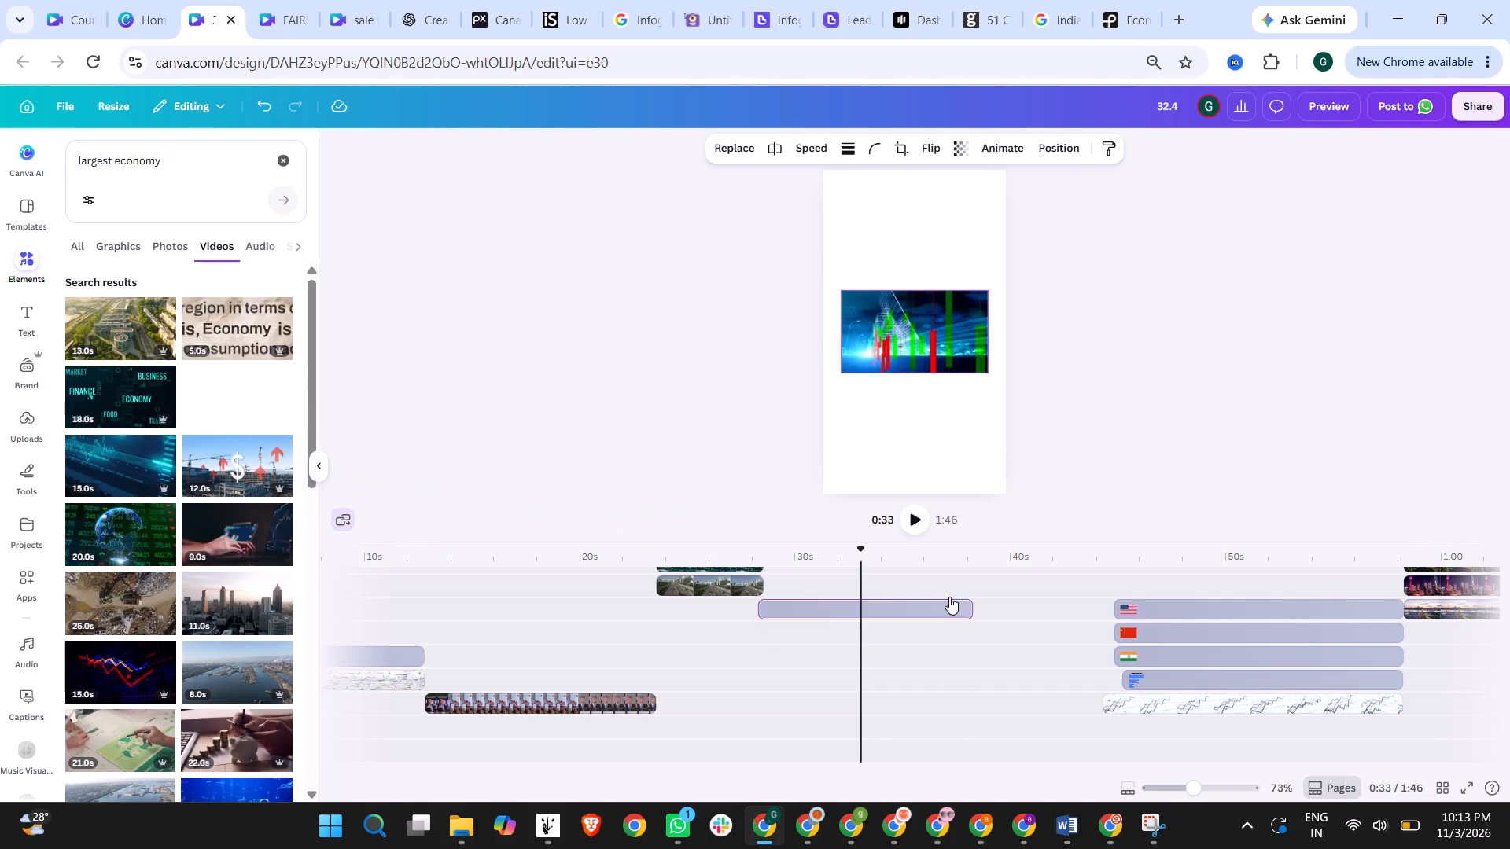
click(910, 602)
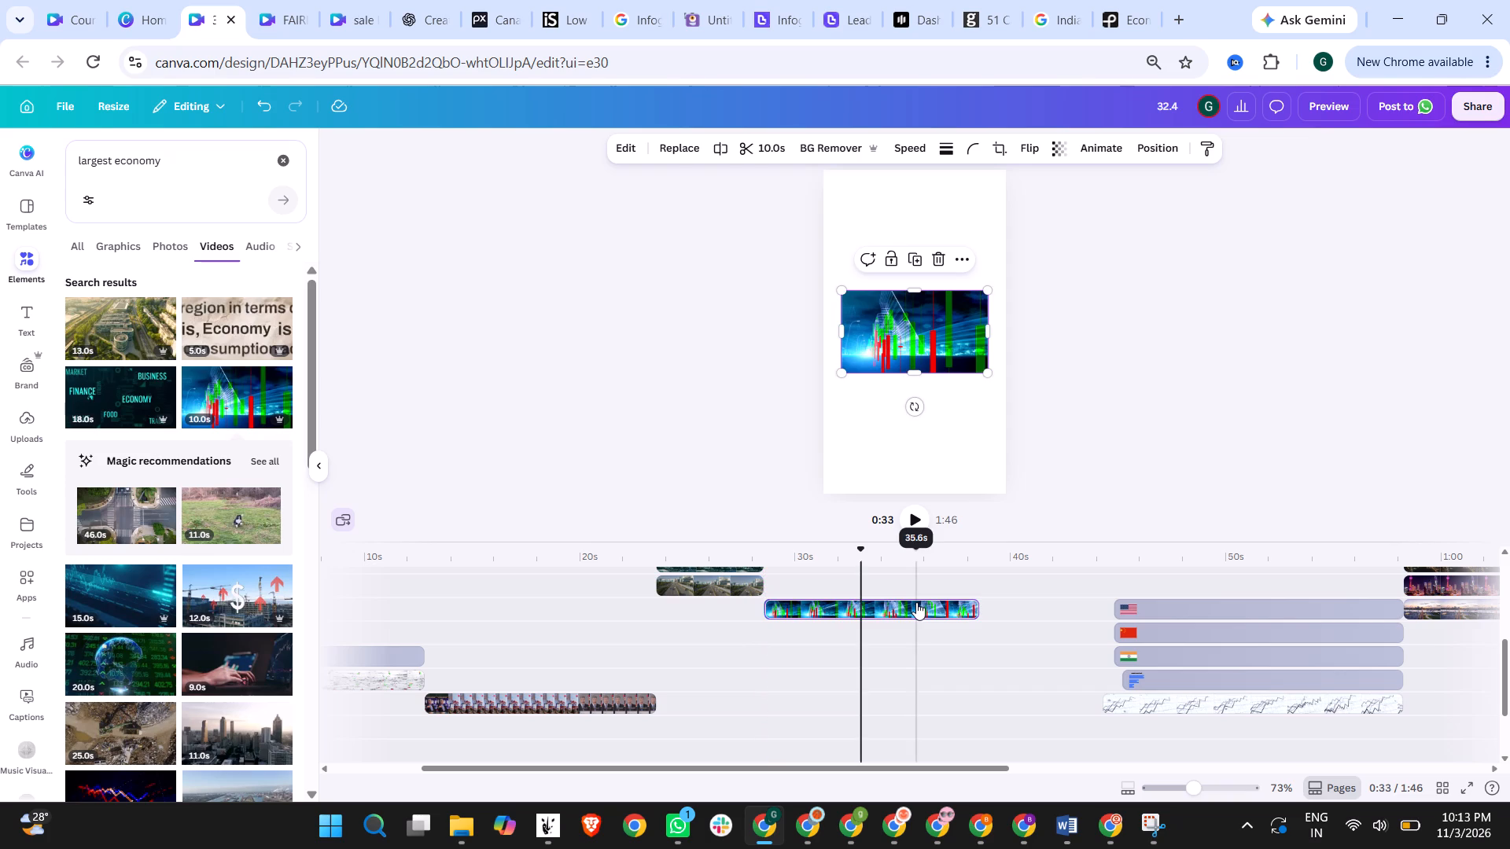
click(915, 602)
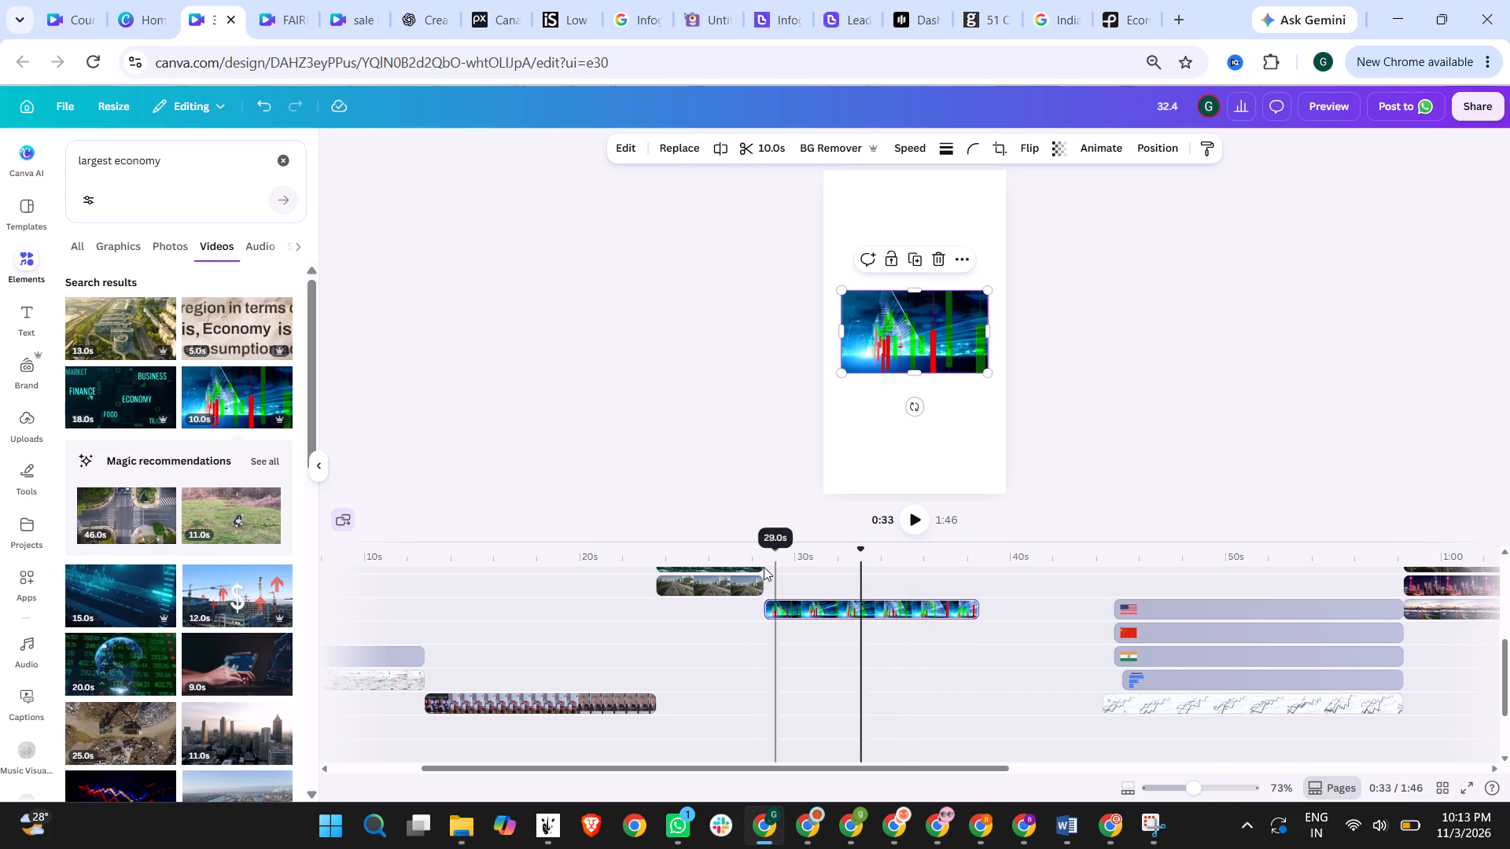
Play back from about 0:27 through the cut from the city clips into the stock chart clip.
click(740, 560)
click(922, 518)
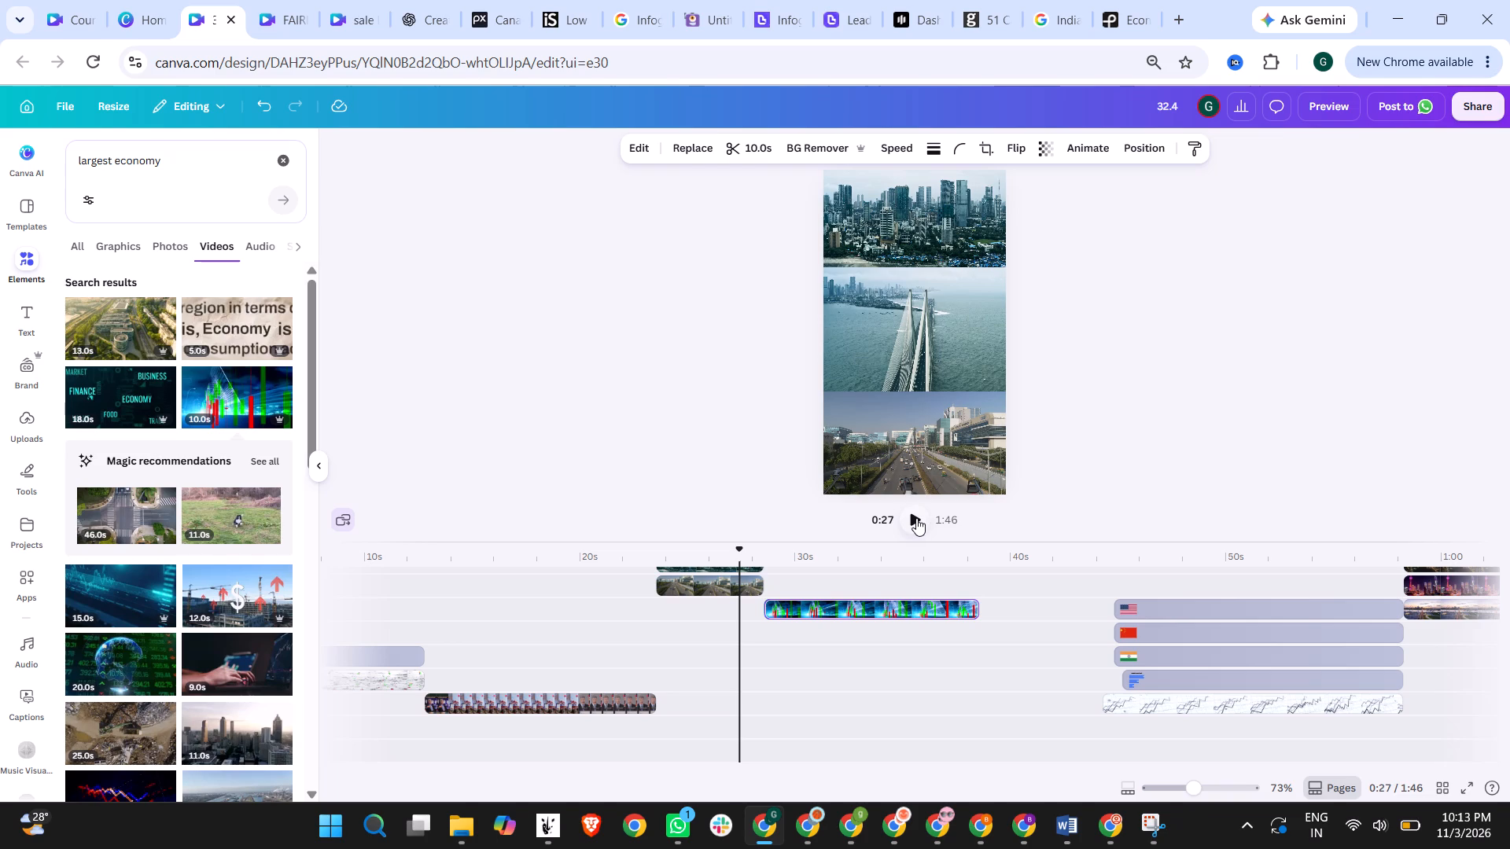
click(916, 518)
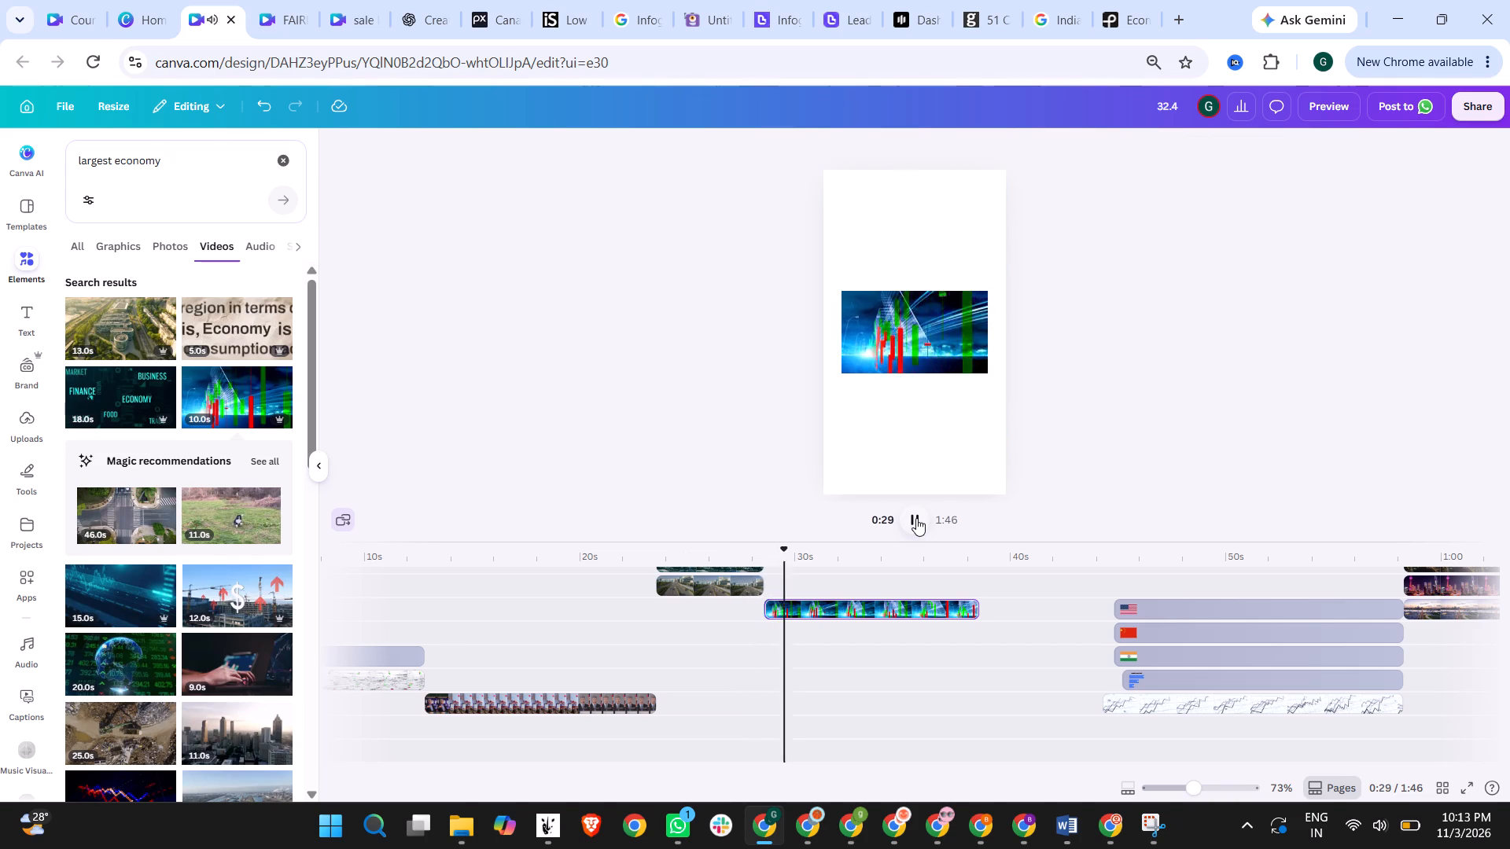
click(916, 518)
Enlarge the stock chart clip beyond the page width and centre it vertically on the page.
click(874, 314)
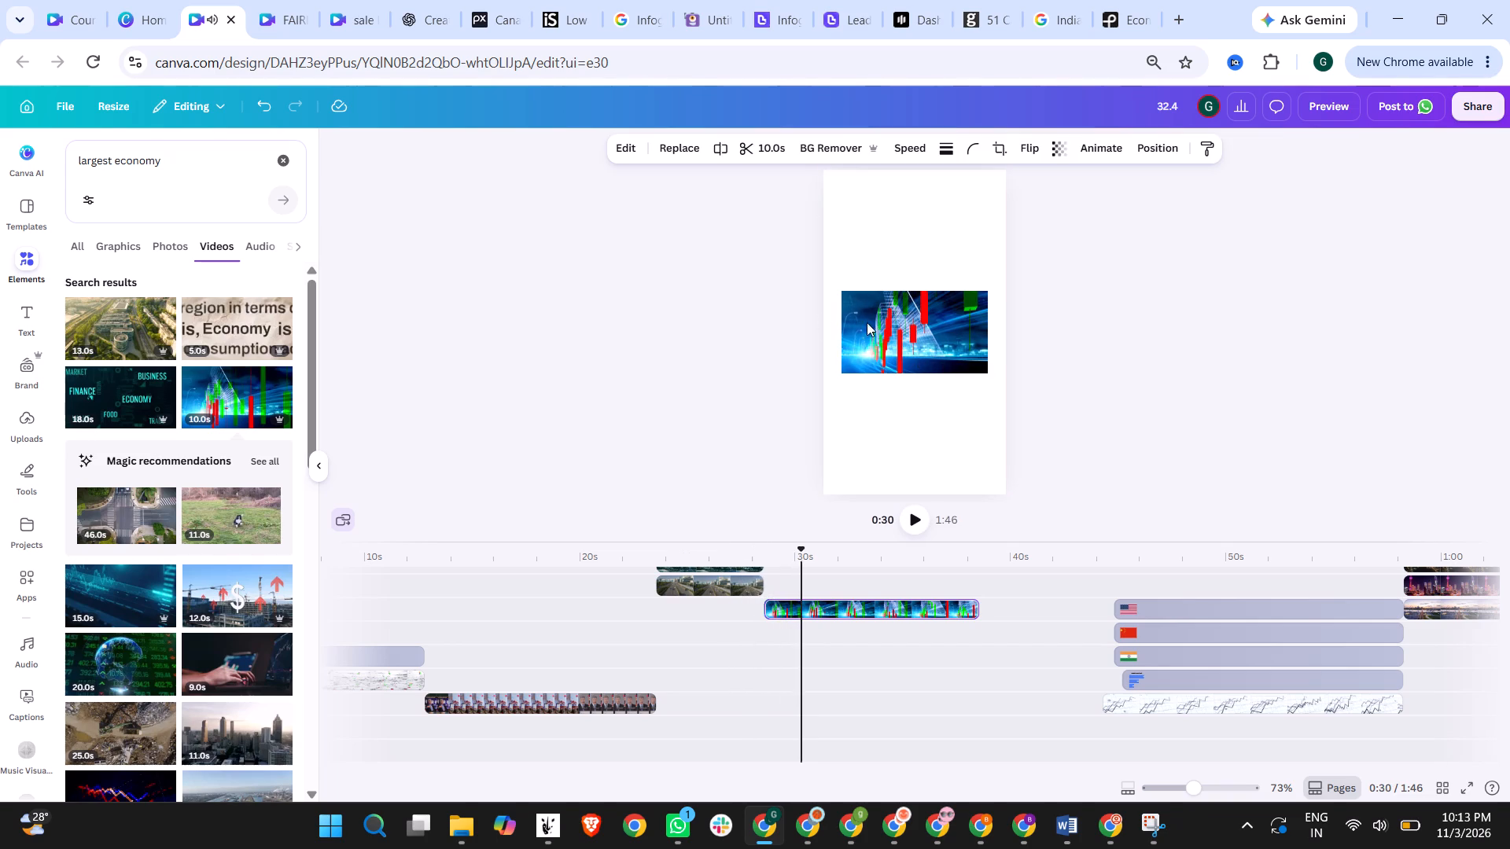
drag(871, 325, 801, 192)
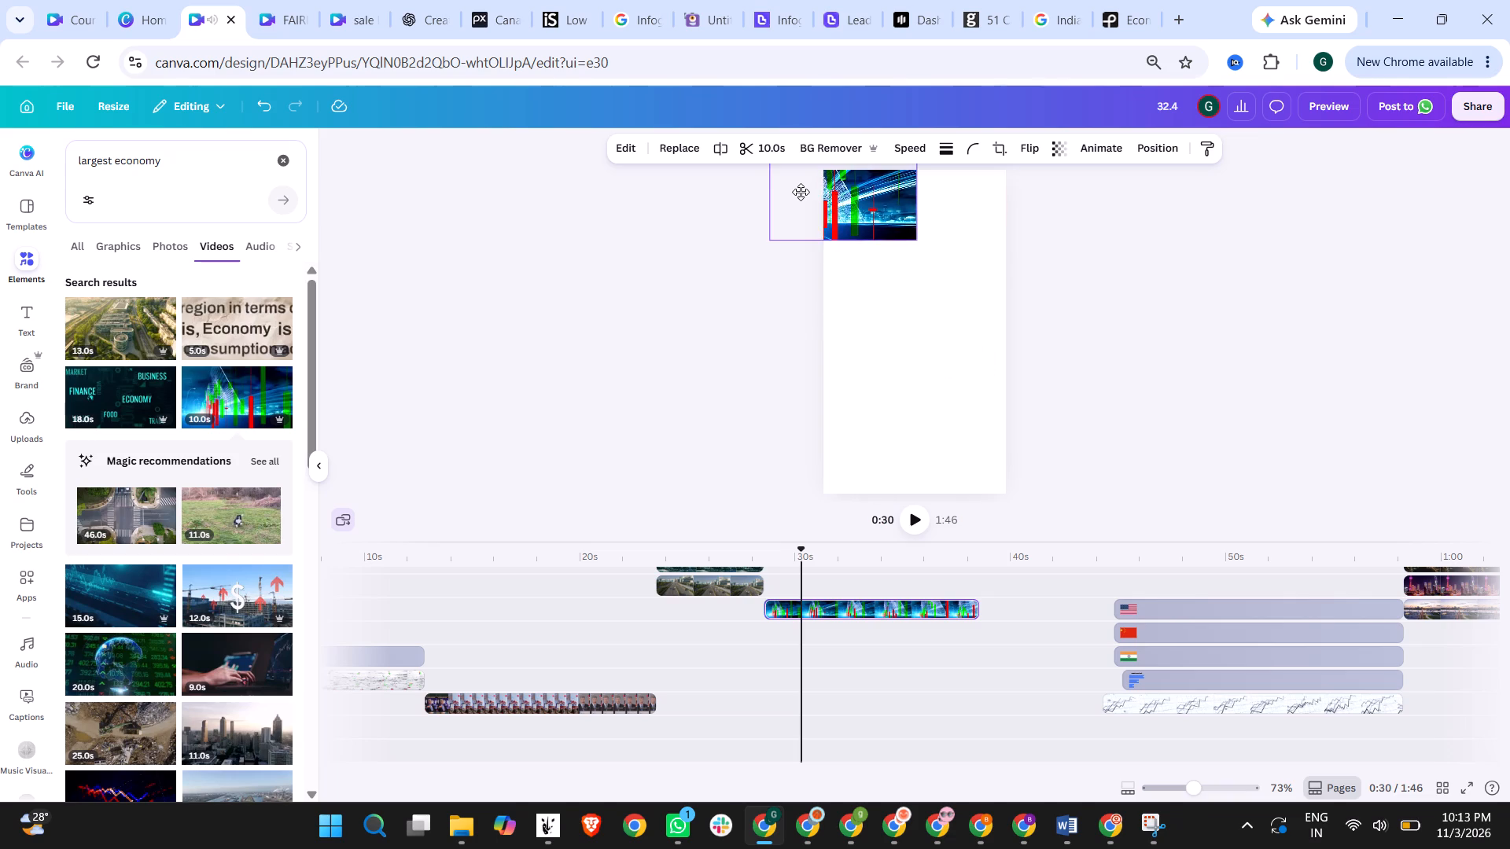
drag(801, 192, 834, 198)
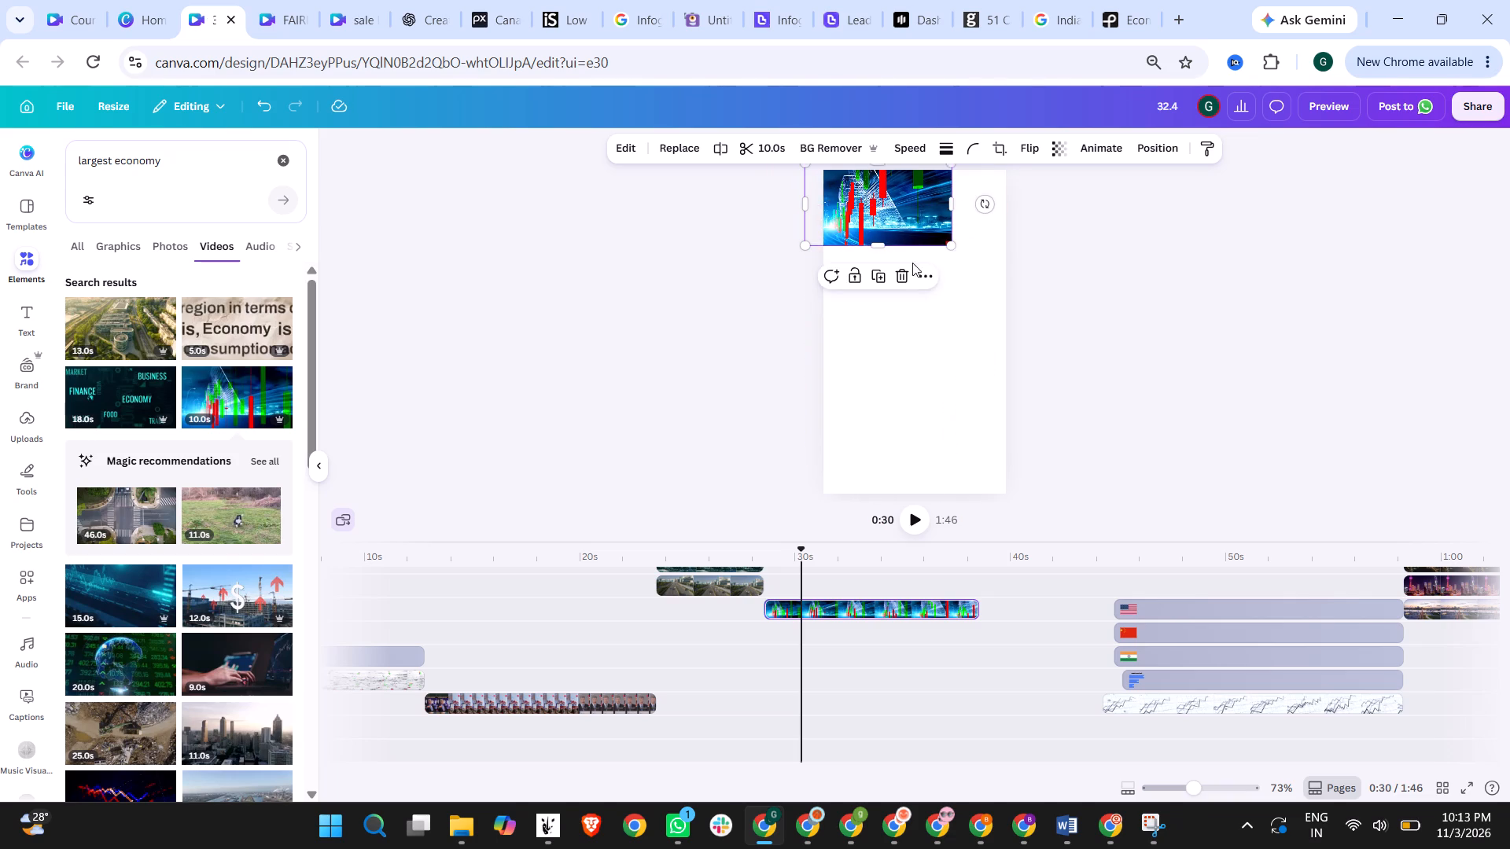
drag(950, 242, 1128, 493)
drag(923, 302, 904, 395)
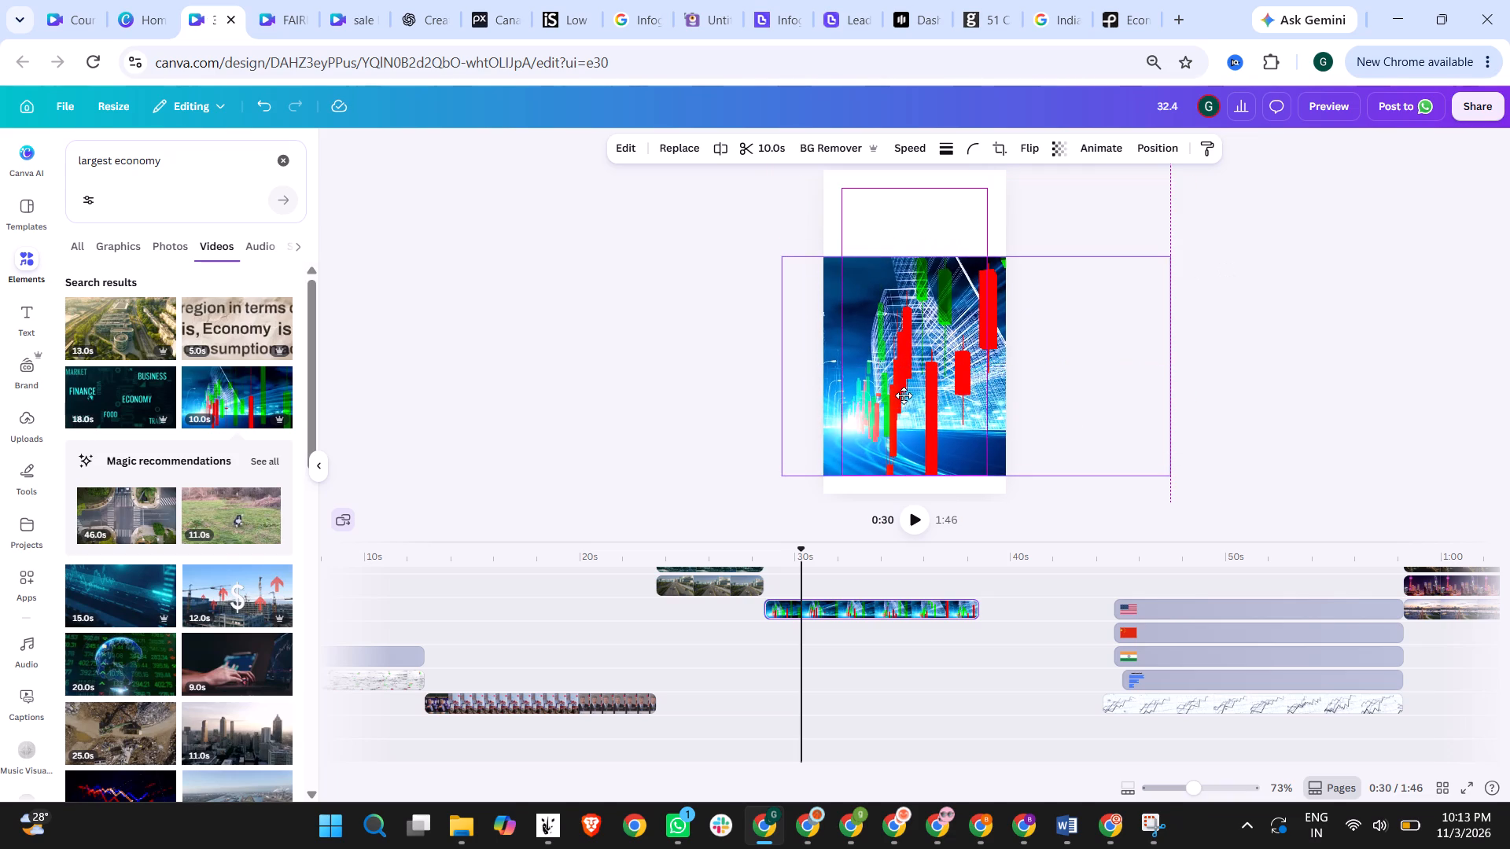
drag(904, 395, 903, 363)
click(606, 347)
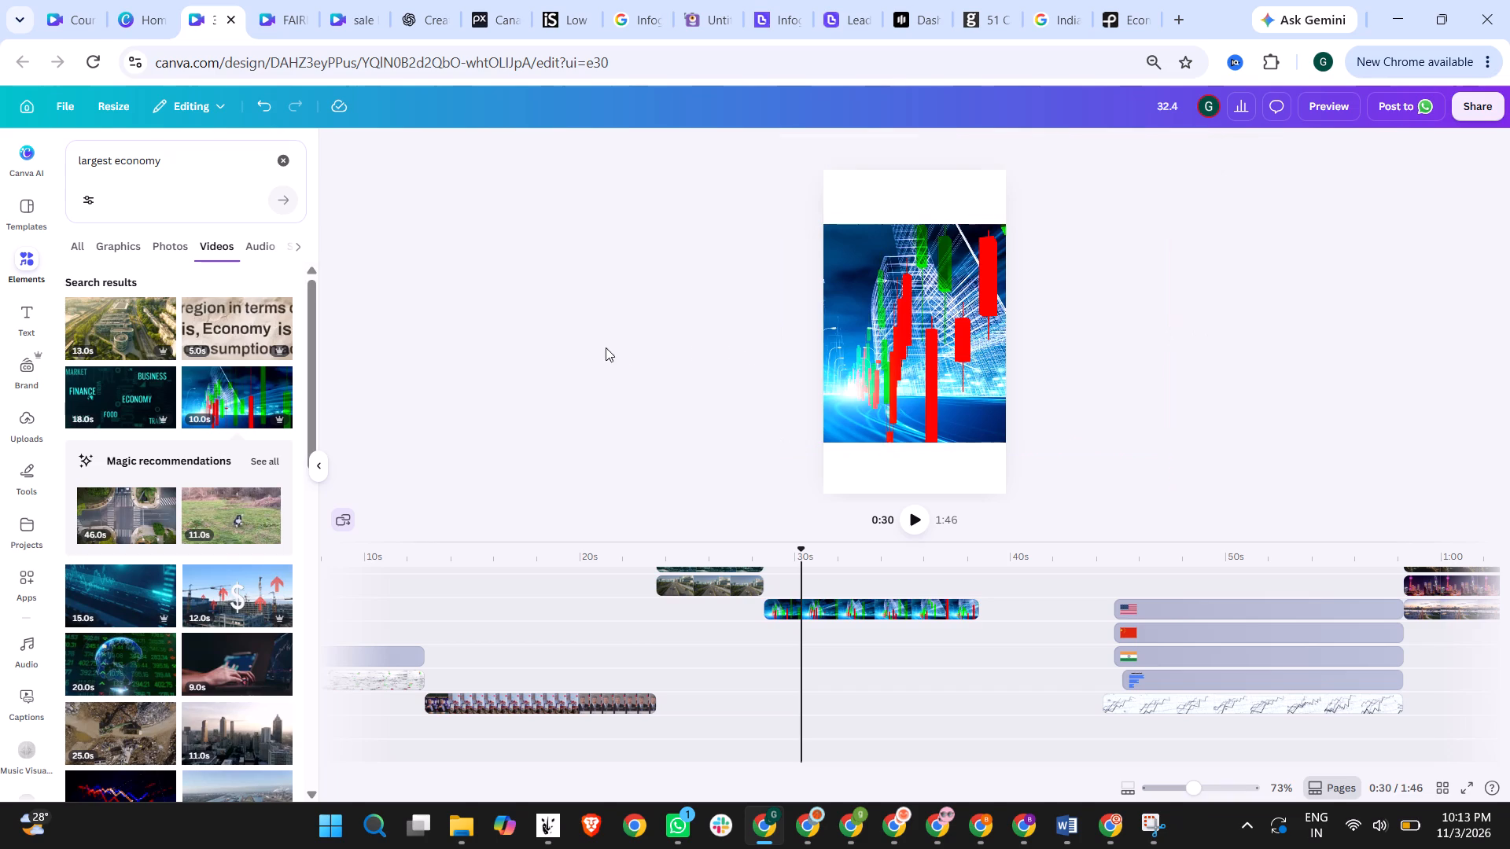
Delete the stock chart clip that follows the city clips.
click(954, 364)
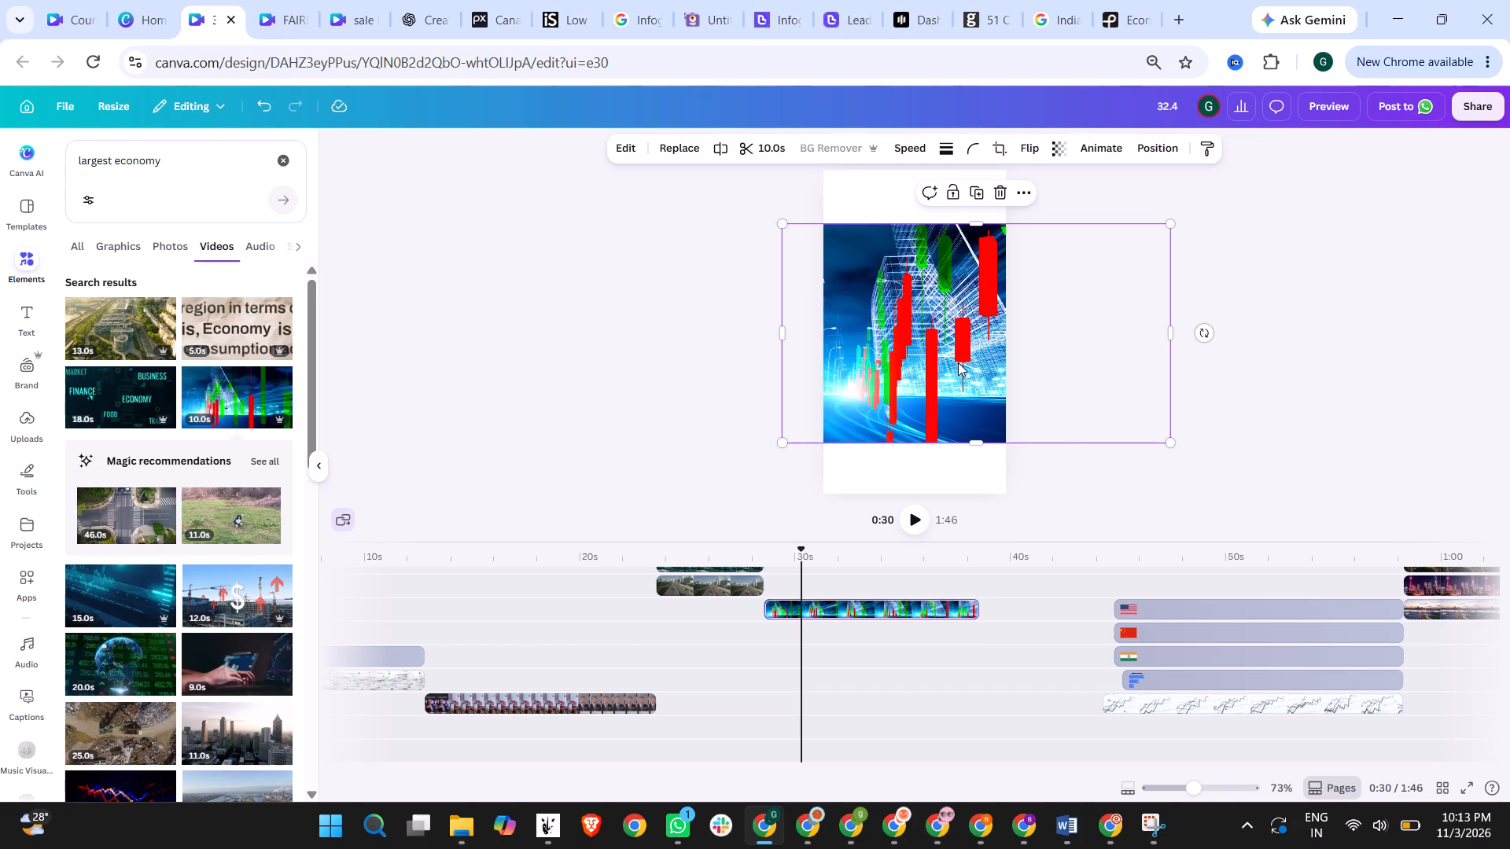
key(Delete)
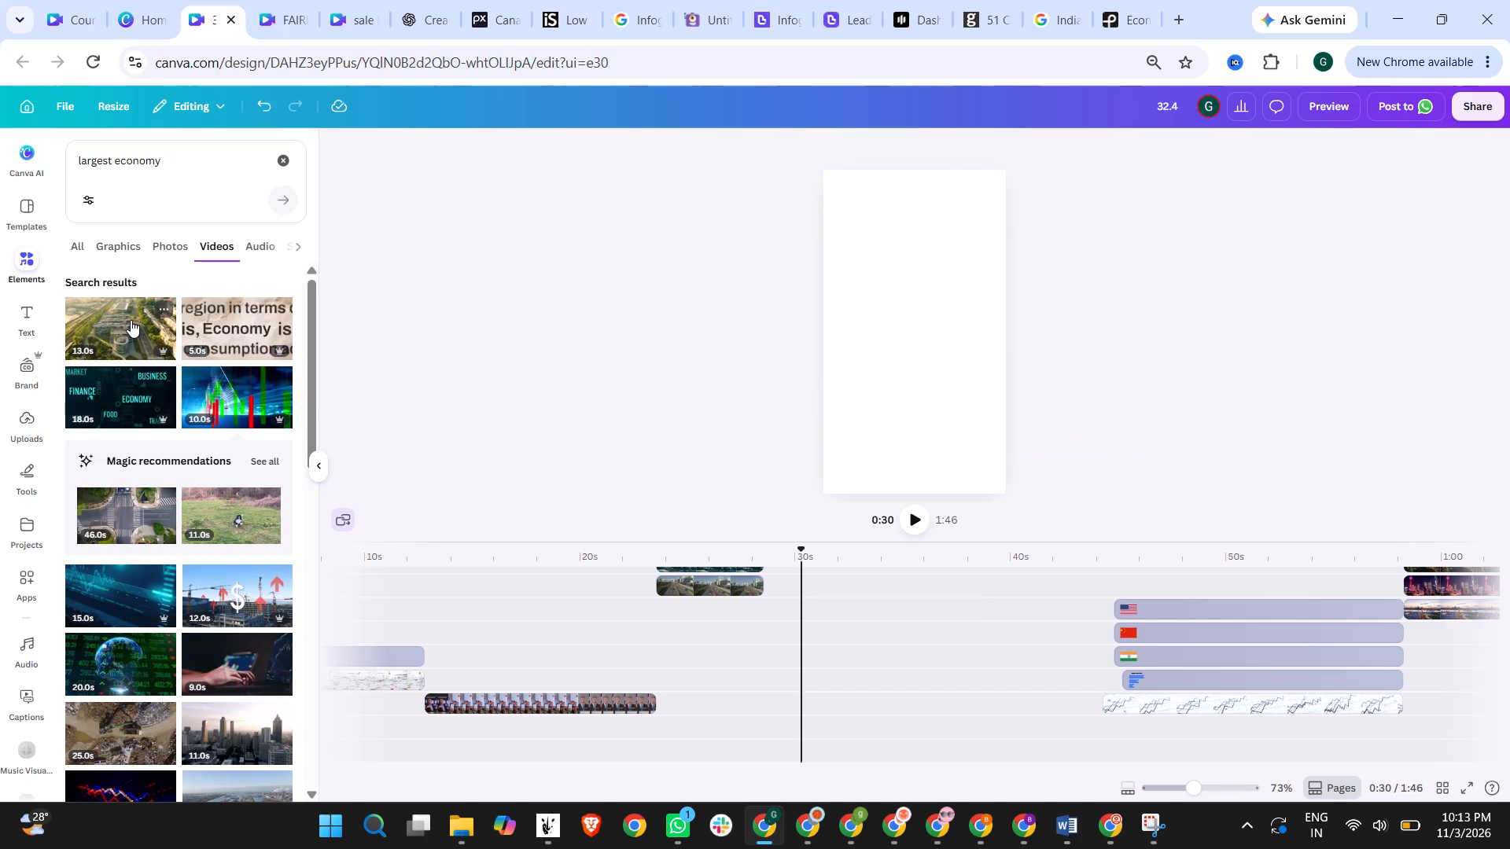
Browse the remaining "largest economy" videos, and search for "development" to look through its footage for a replacement clip.
scroll(214, 519, down, 2)
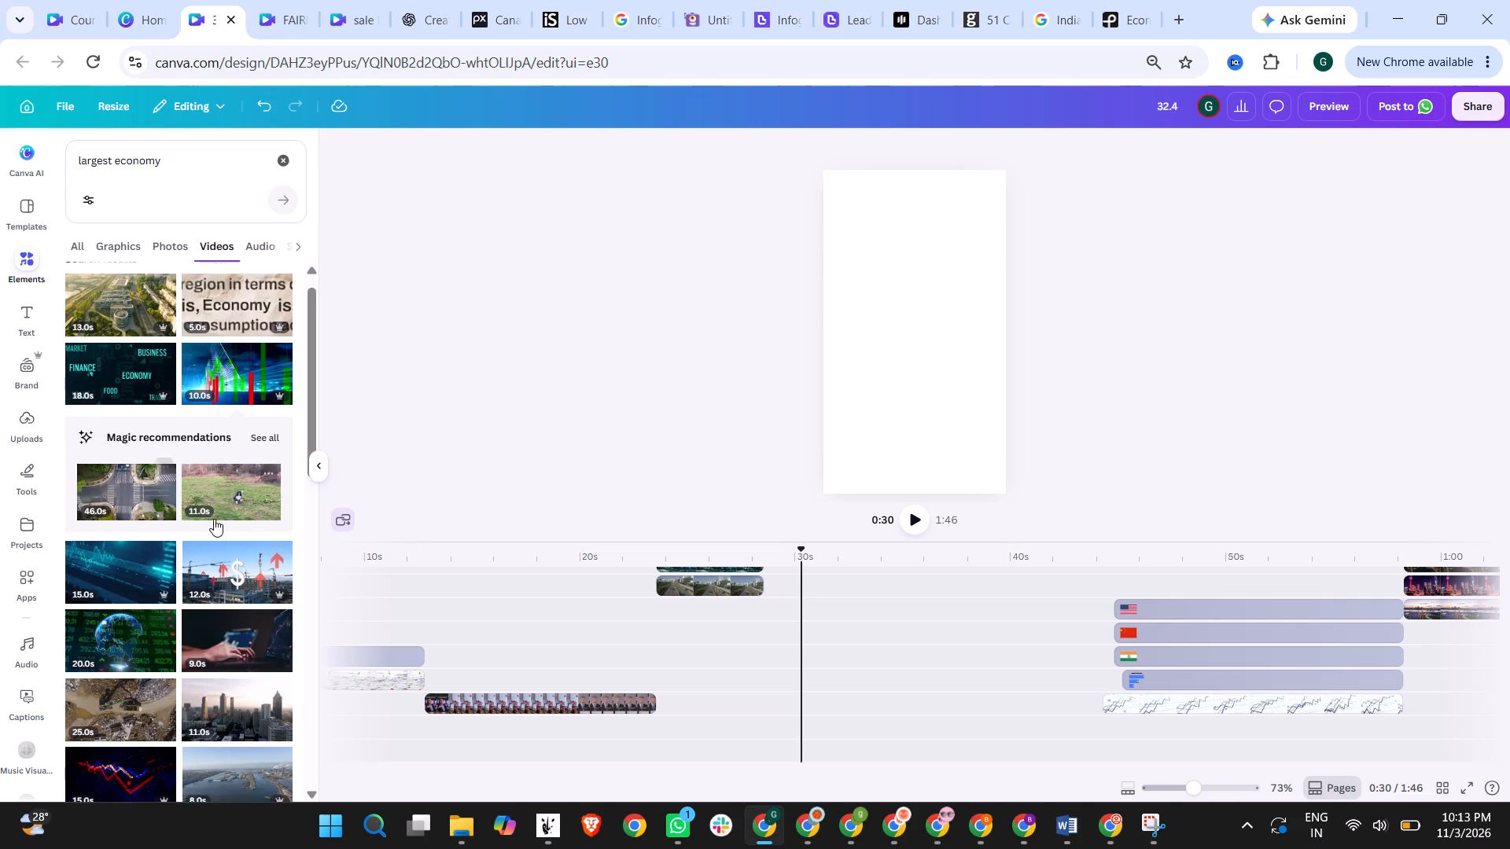
scroll(214, 519, down, 2)
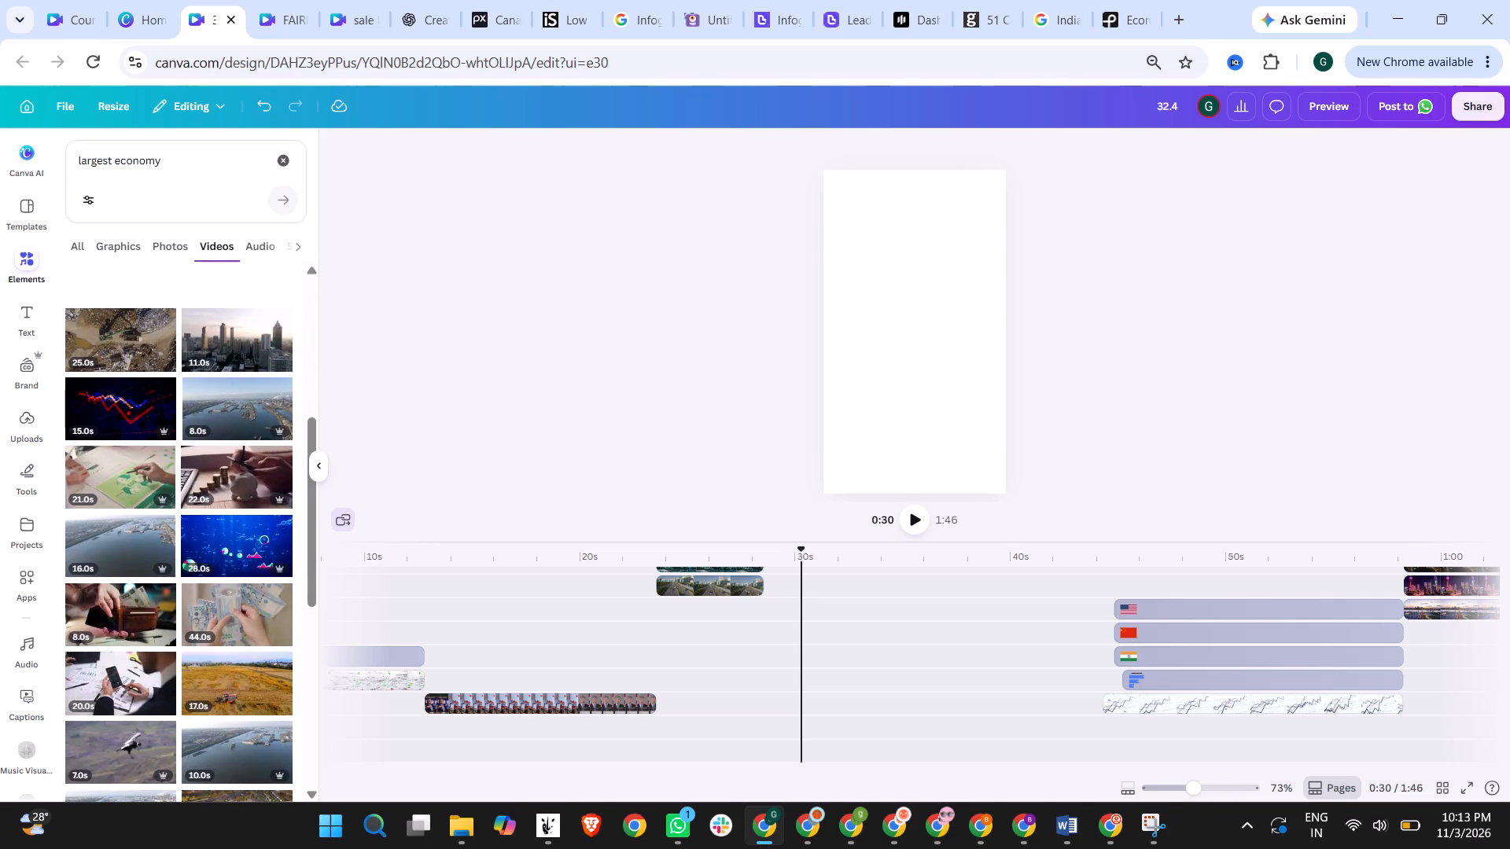
drag(185, 160, 10, 160)
text(development)
key(Return)
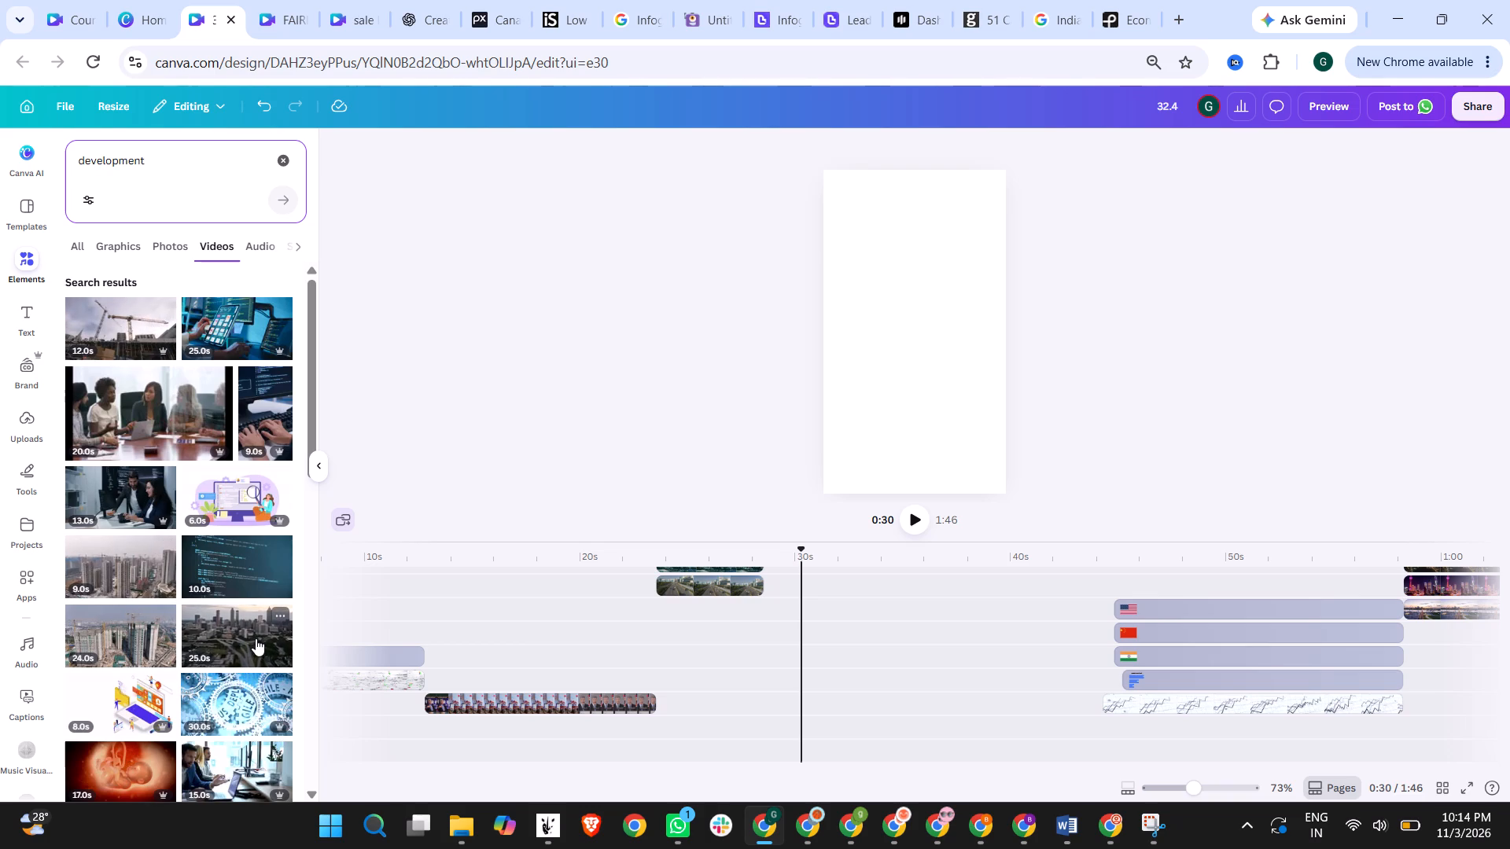
scroll(250, 638, down, 2)
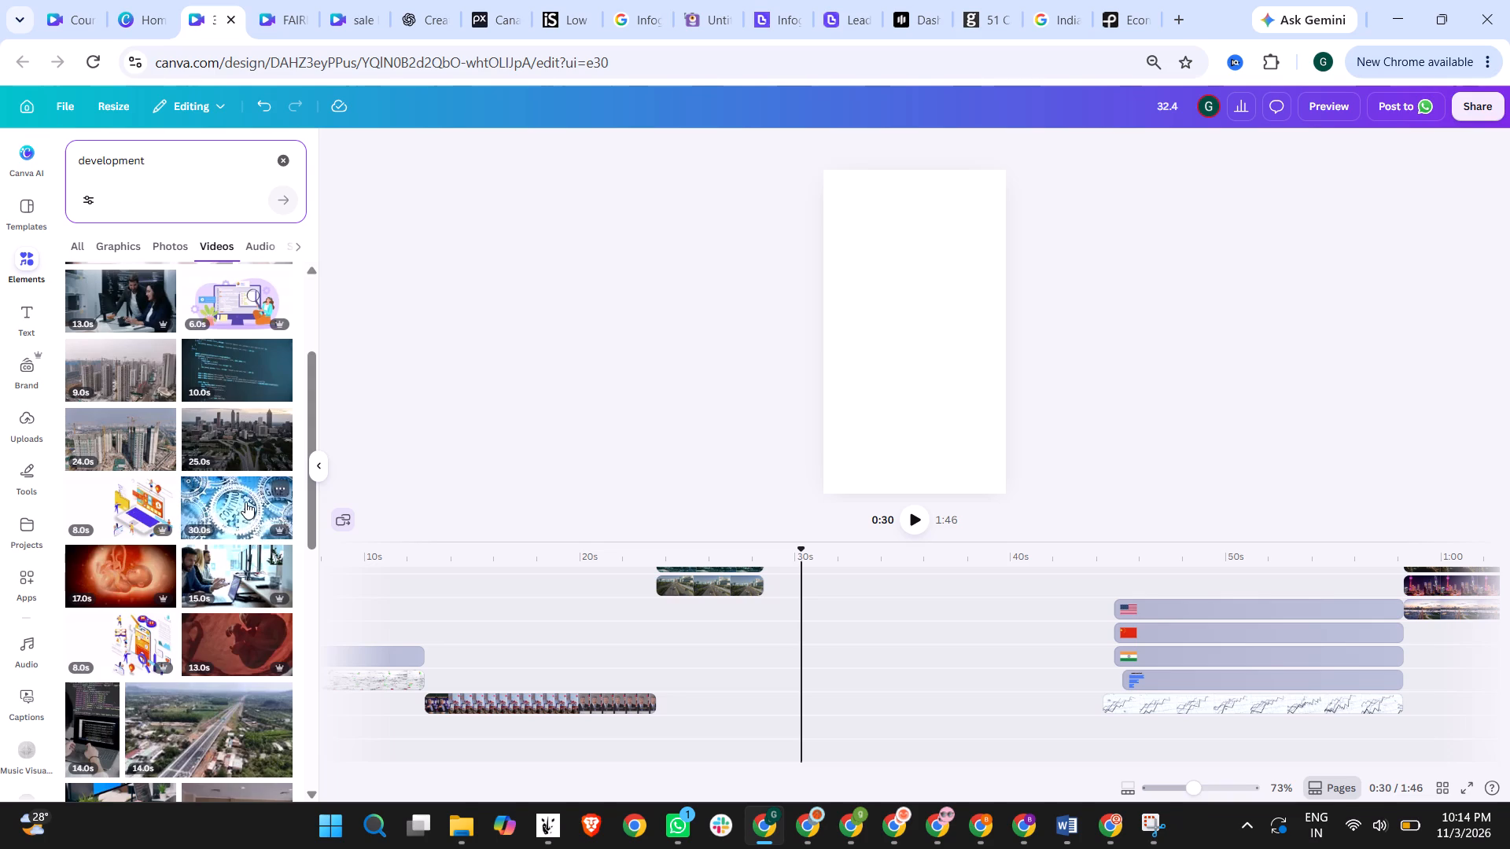
scroll(245, 502, down, 2)
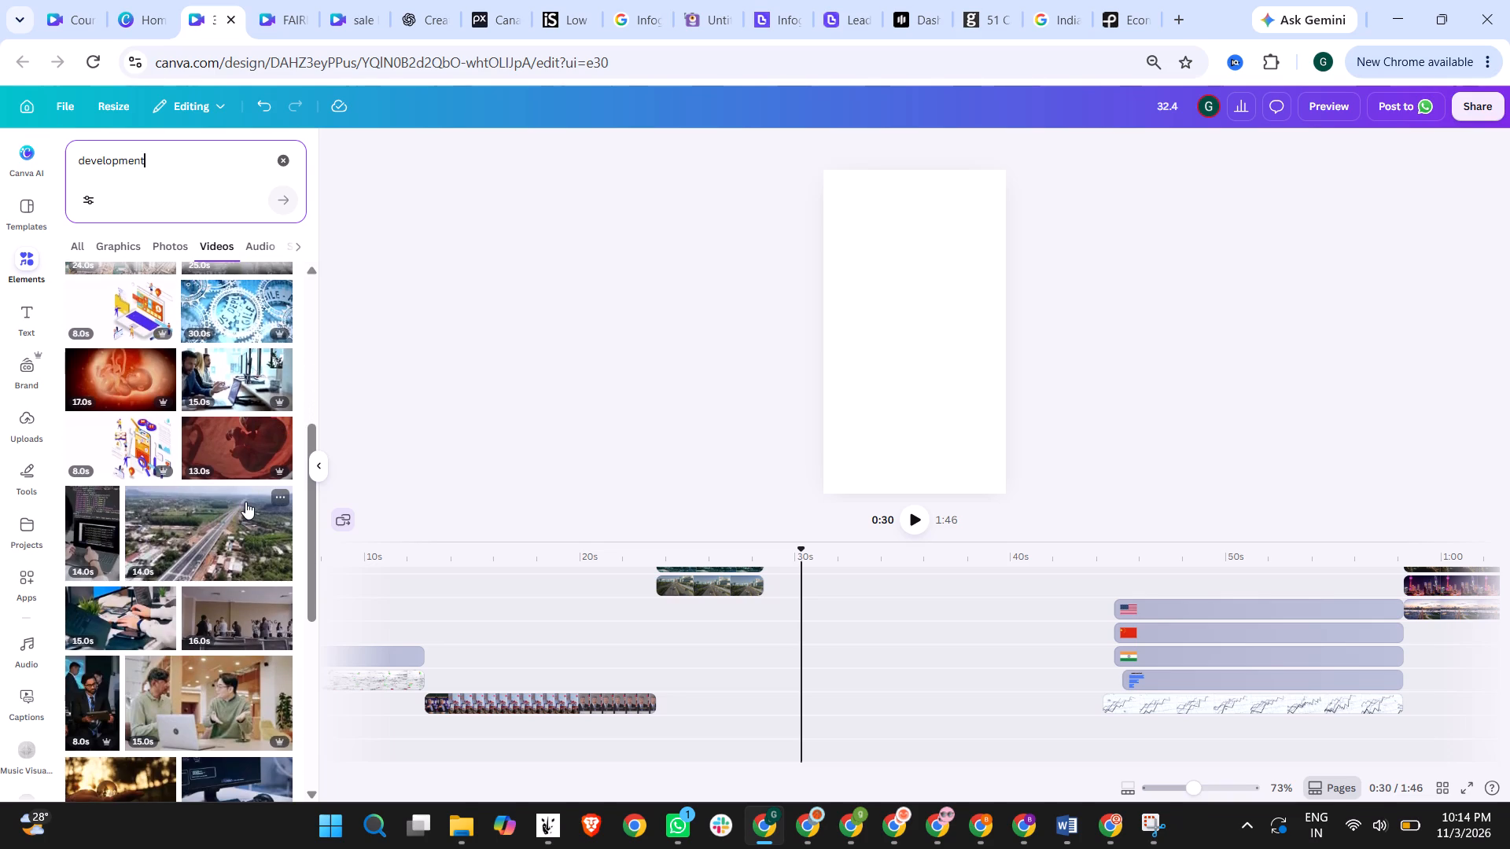
scroll(245, 502, down, 2)
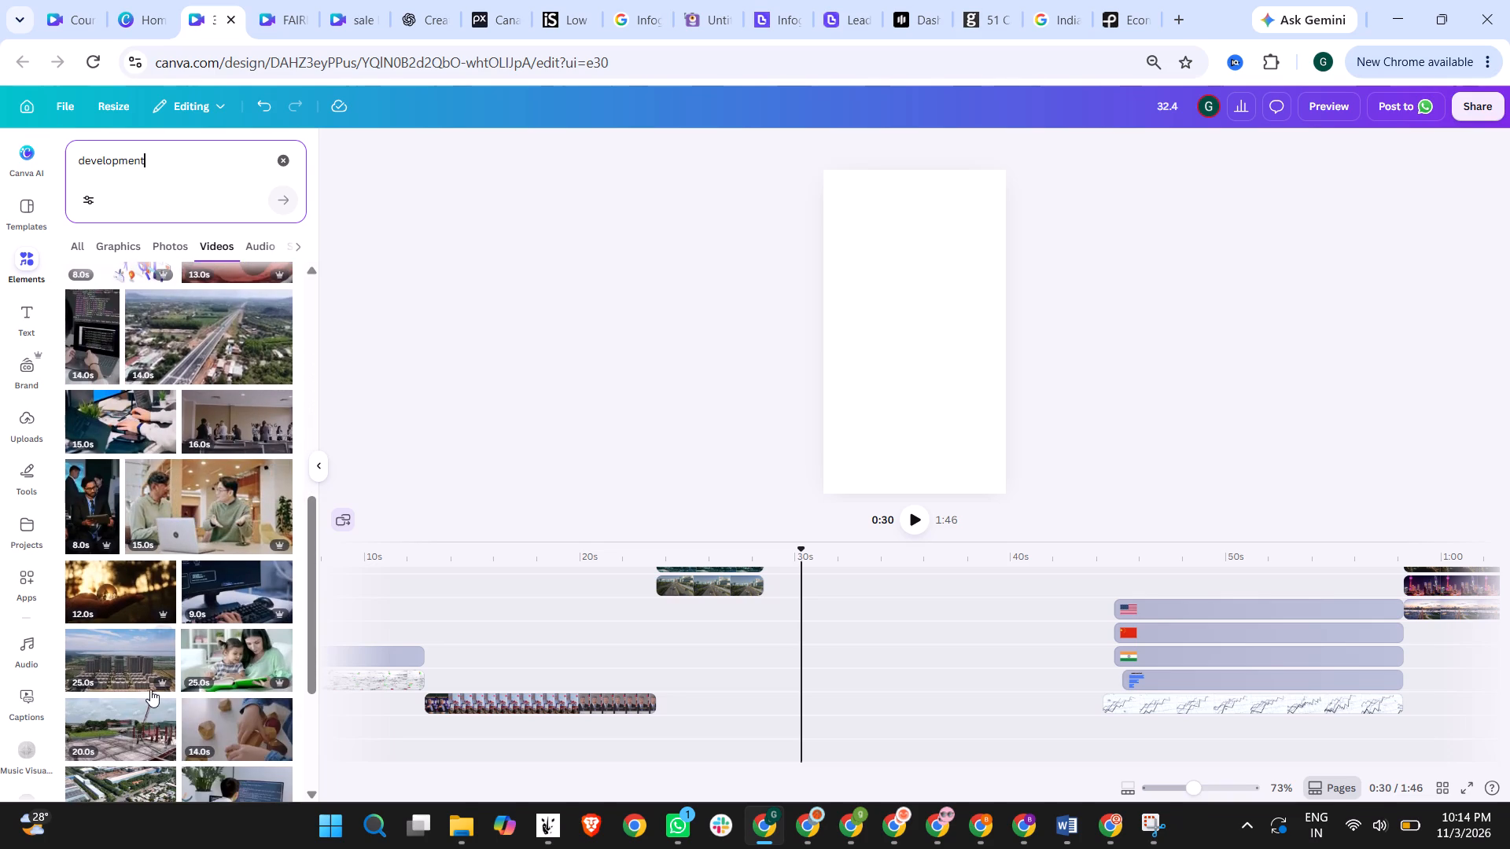
scroll(149, 689, down, 2)
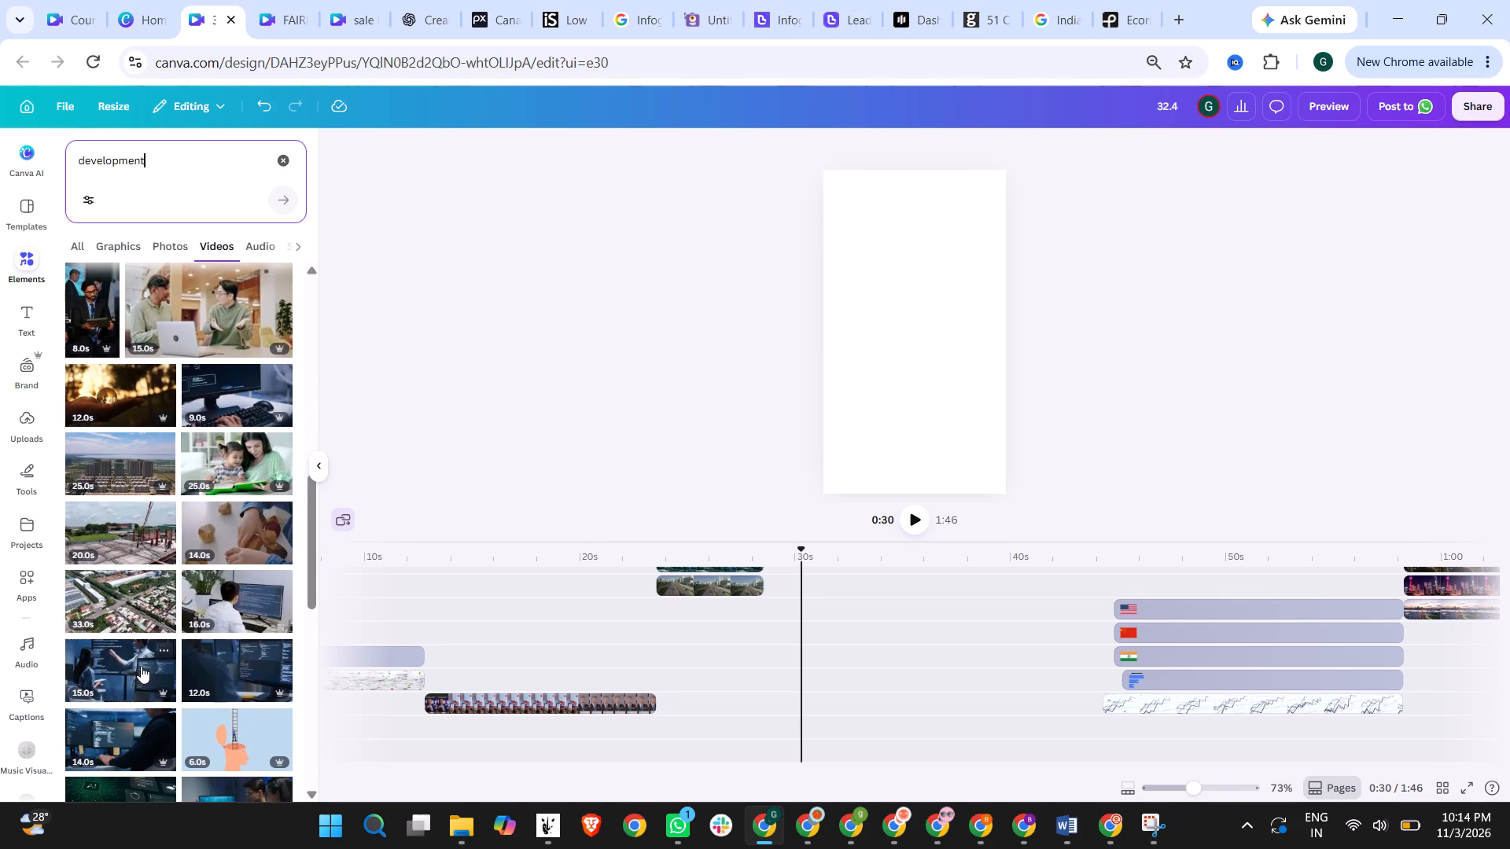
scroll(141, 666, down, 3)
Search the video elements for "bullet train" and look through the footage.
drag(158, 160, 0, 148)
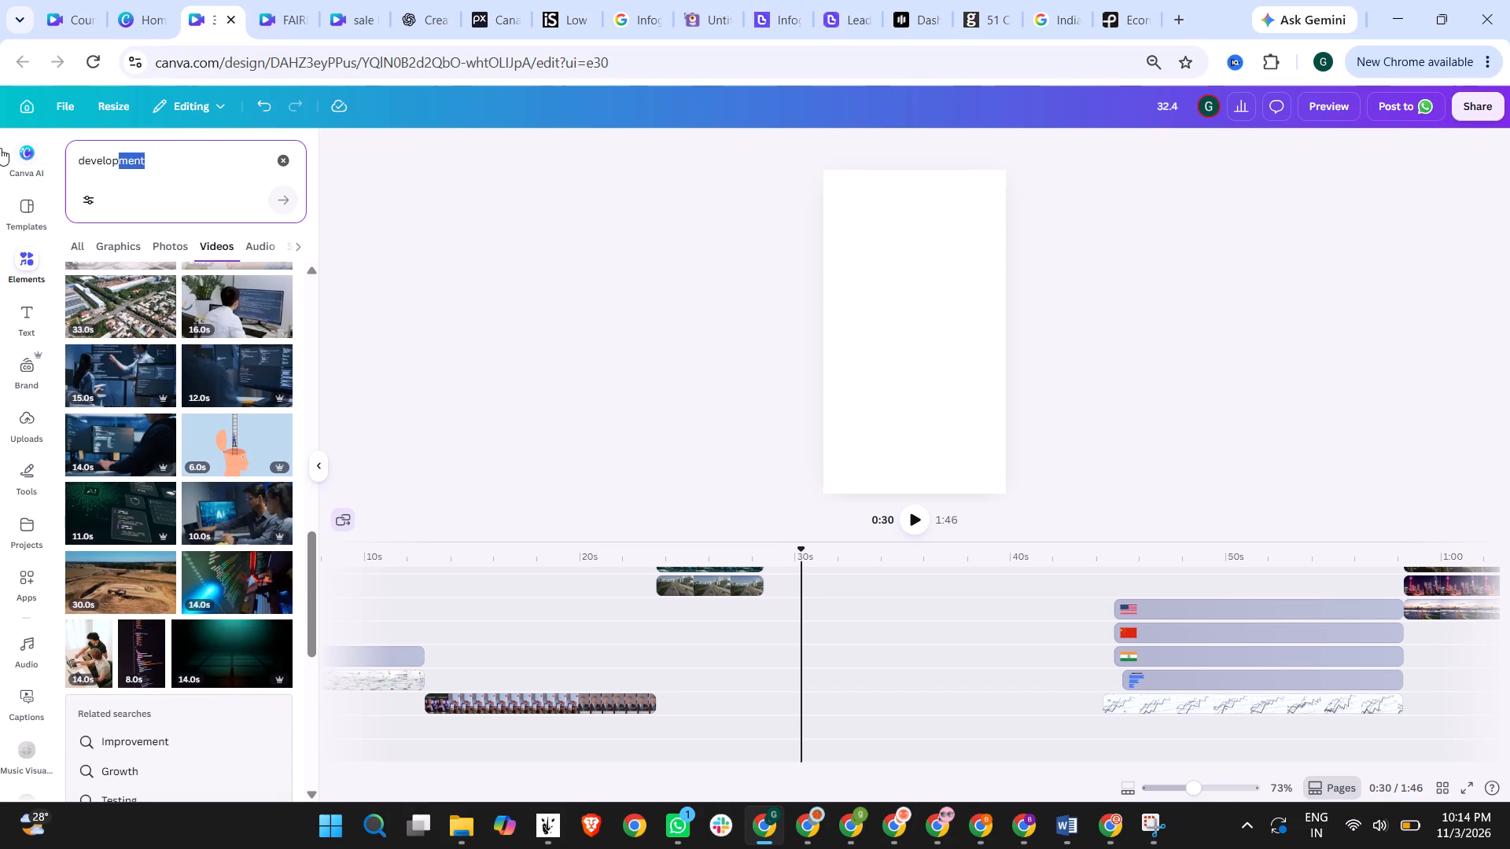
drag(0, 148, 0, 146)
text(bullet train)
key(Return)
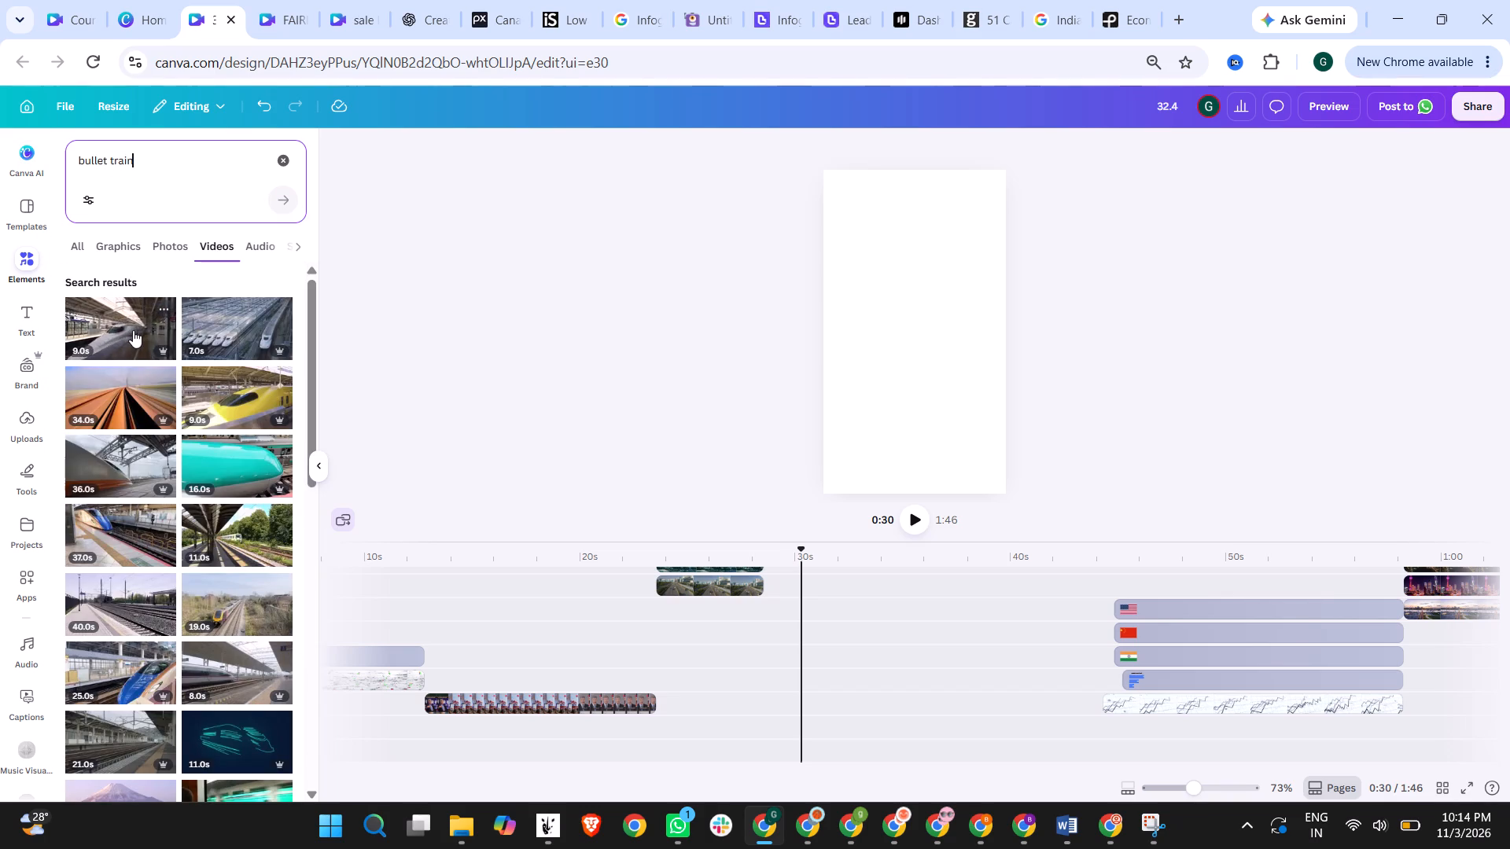
scroll(174, 535, down, 5)
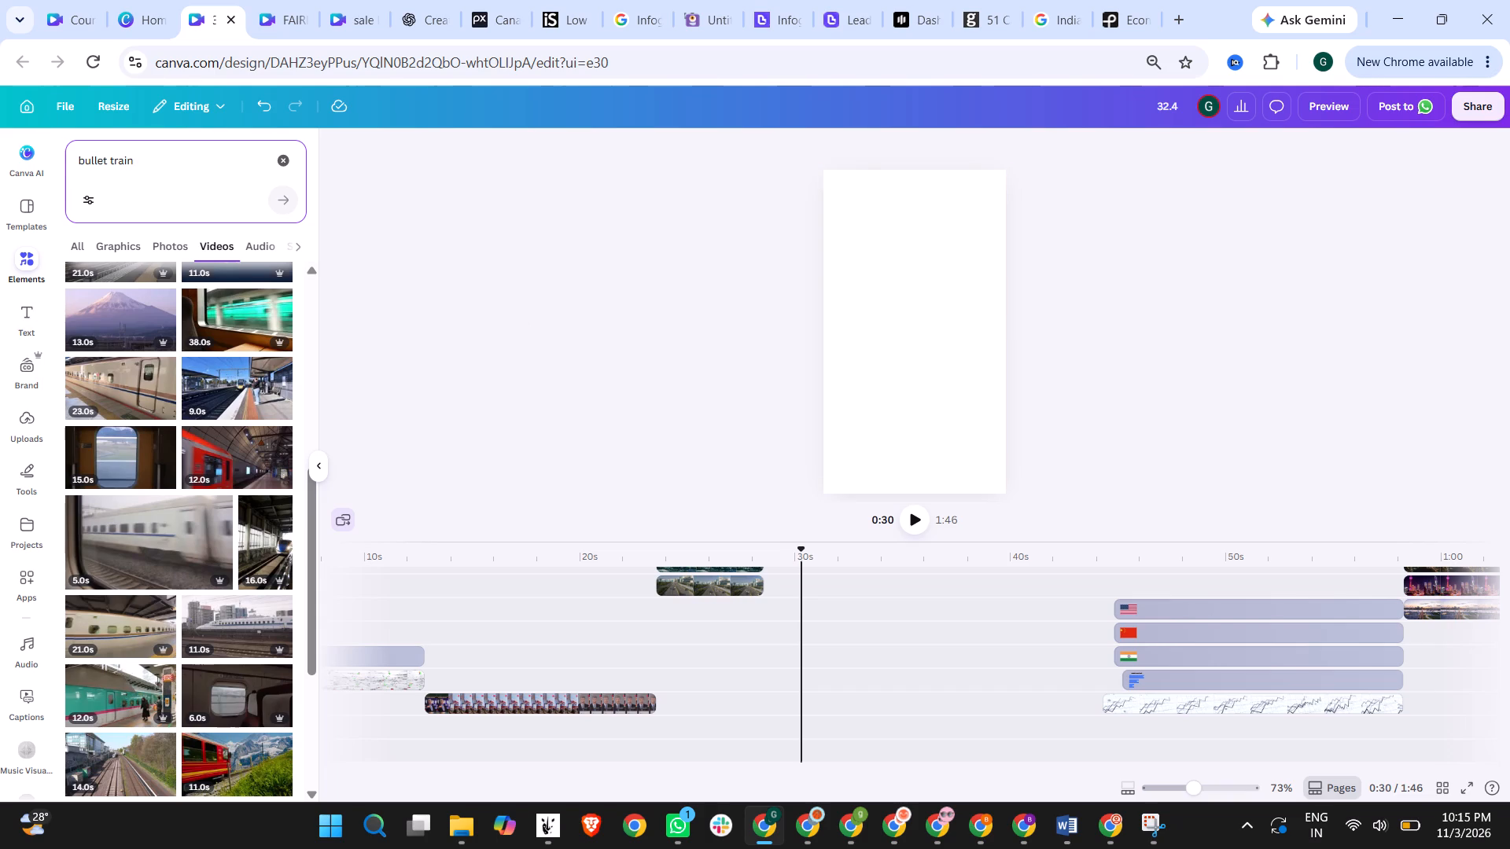
Search all elements for "ranking" and place a Bar race chart in the middle of the page.
click(284, 157)
drag(224, 163, 202, 164)
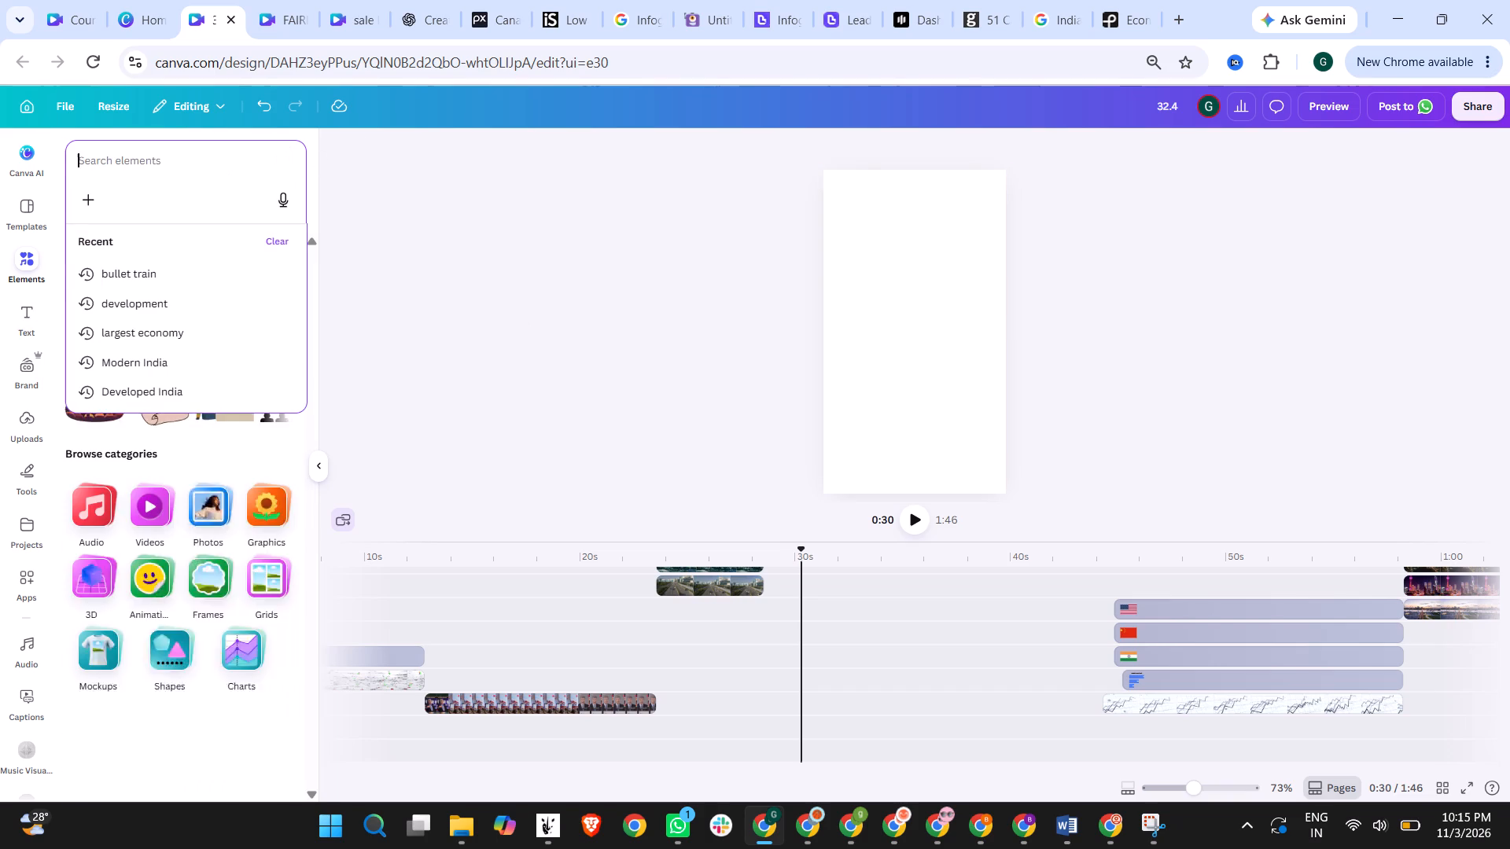
text(ranking)
key(Return)
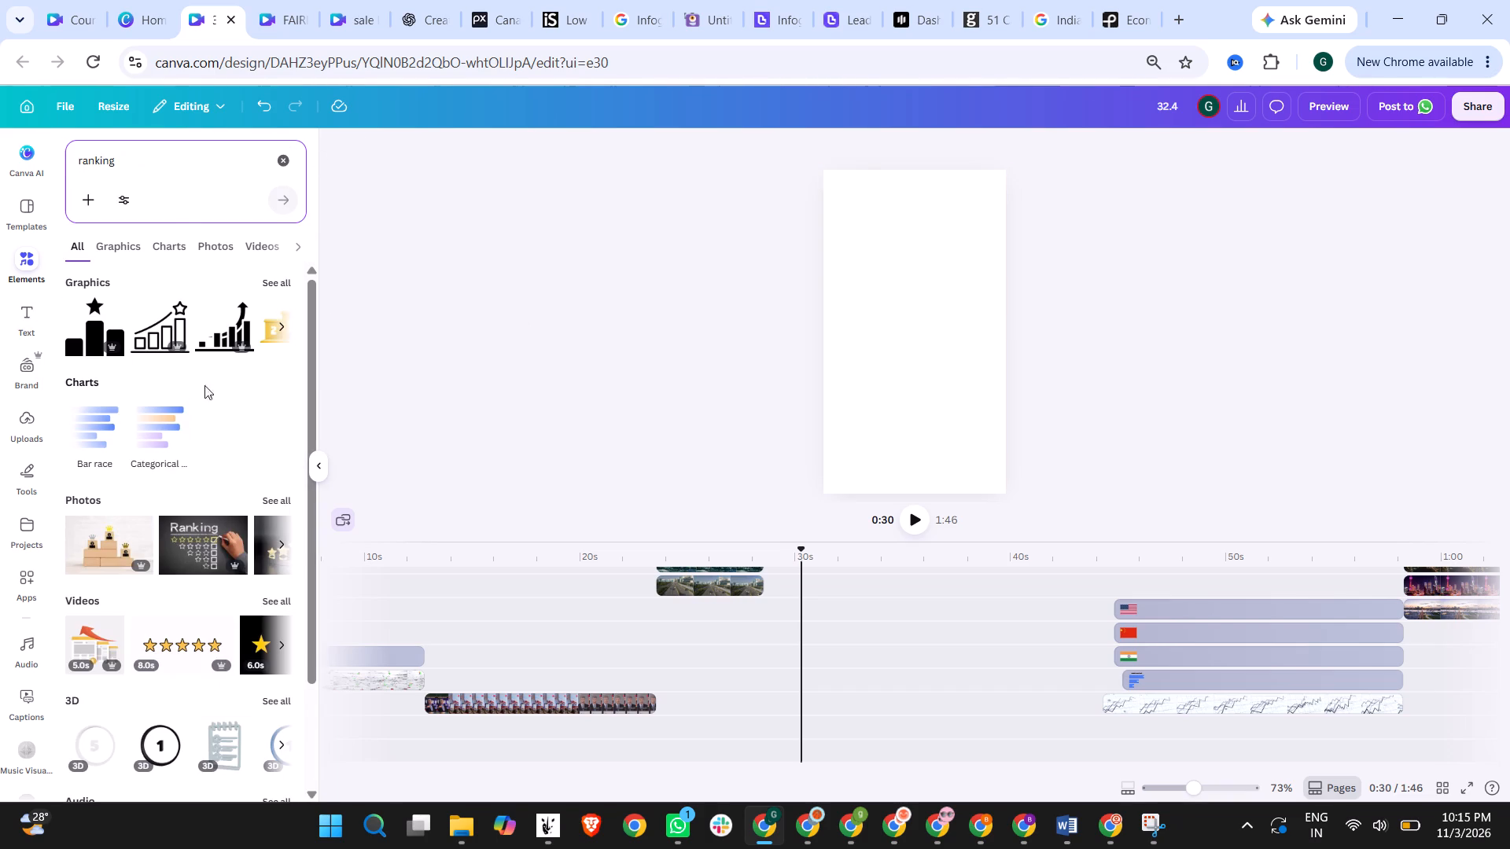
click(87, 430)
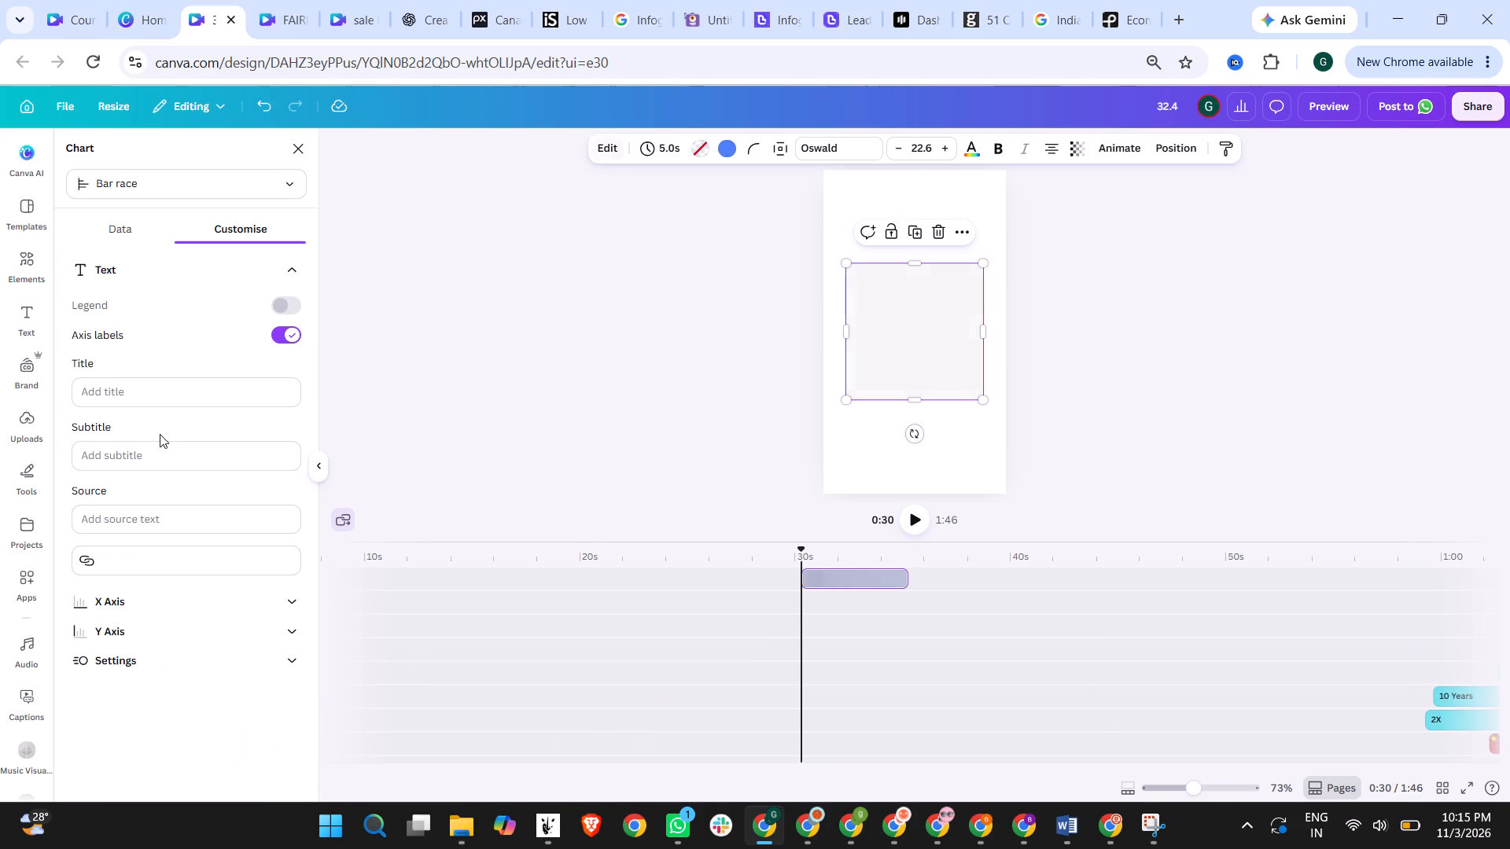
key(ctrl+z)
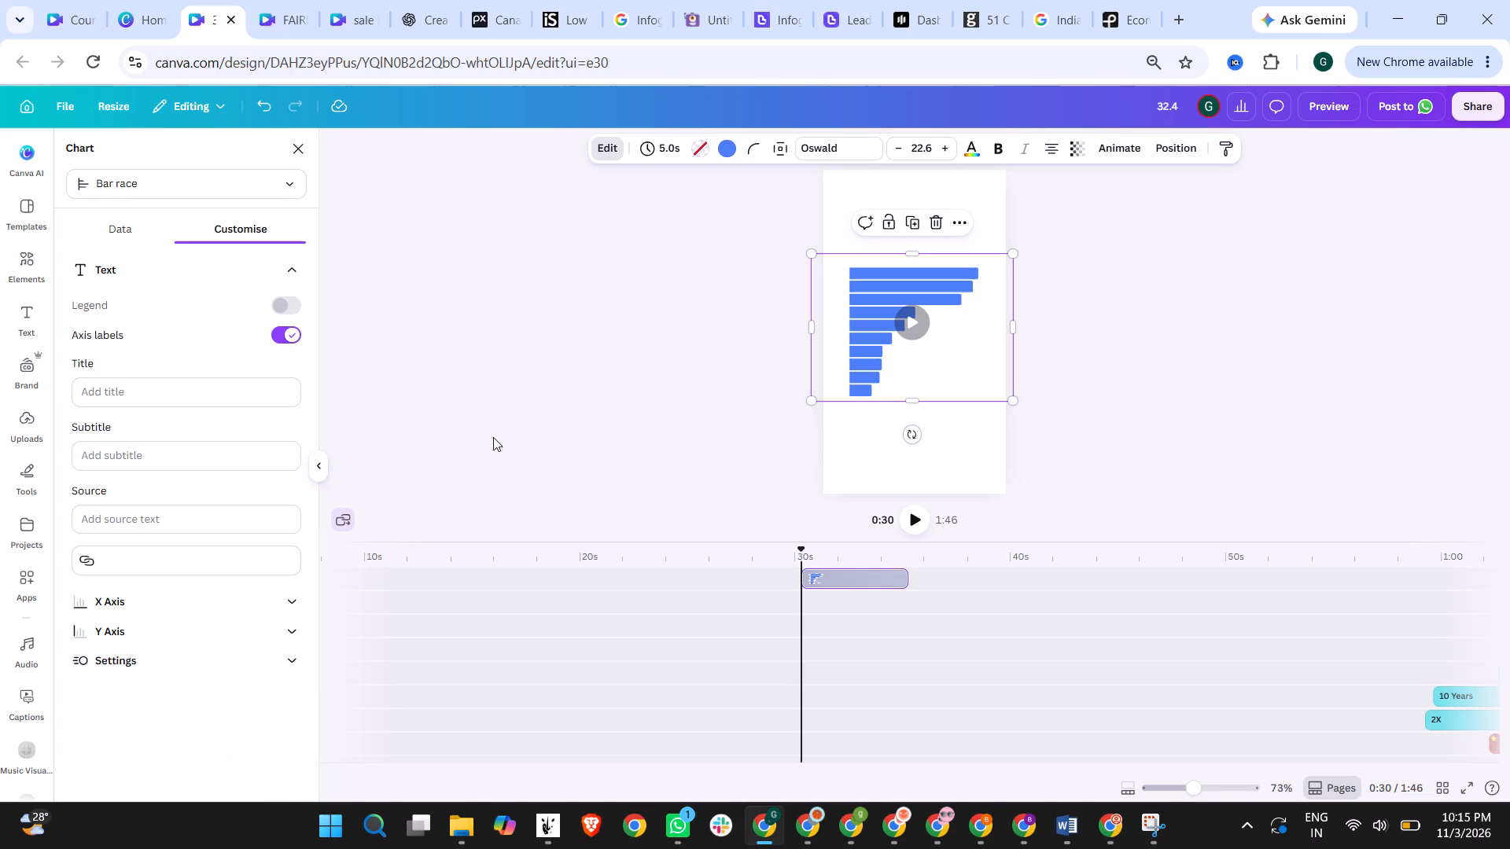
scroll(930, 629, down, 3)
scroll(749, 579, up, 1)
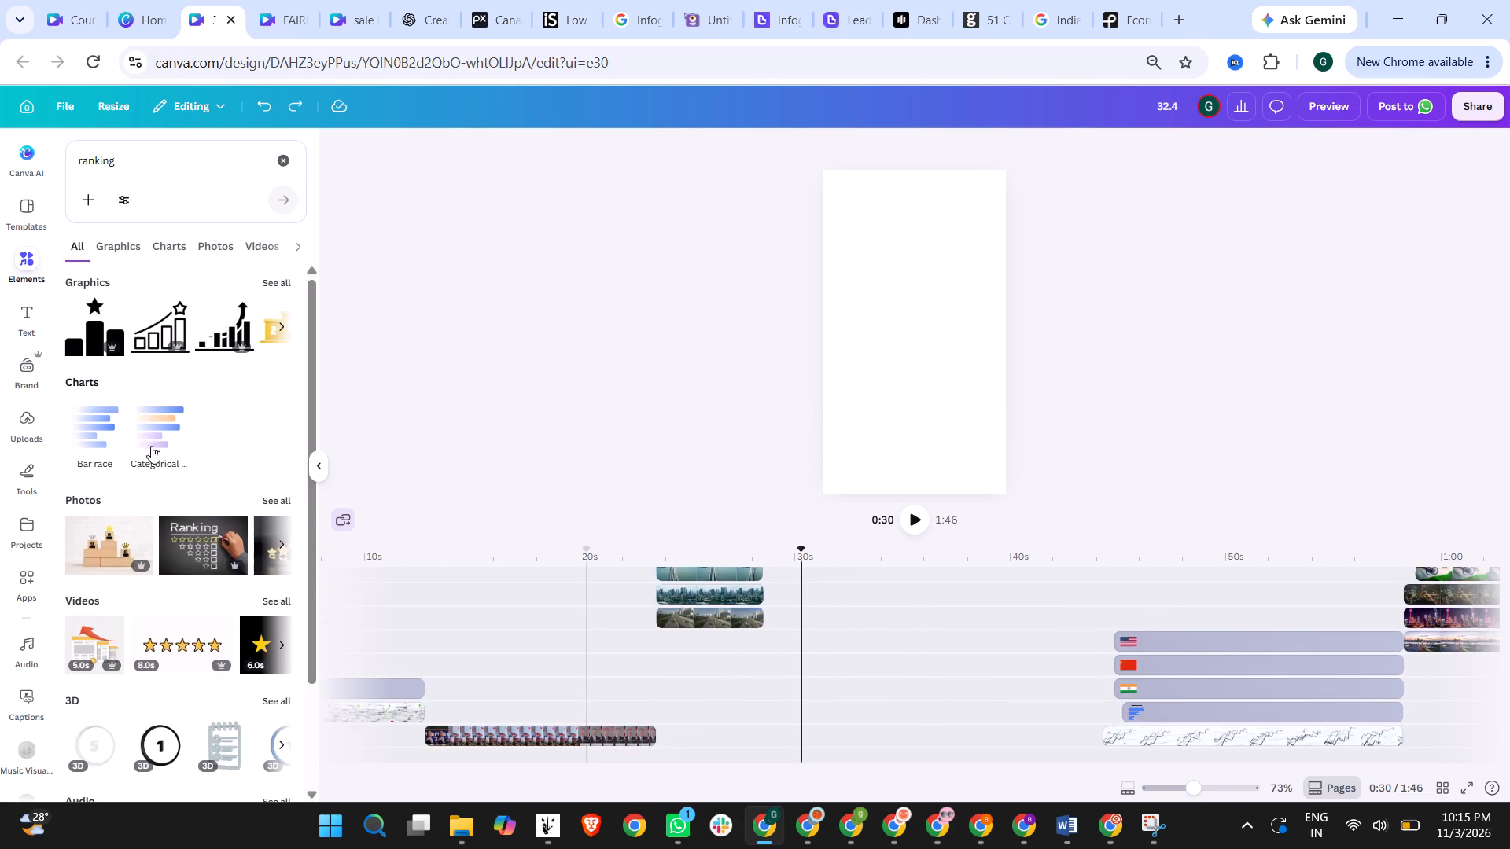
drag(101, 419, 886, 263)
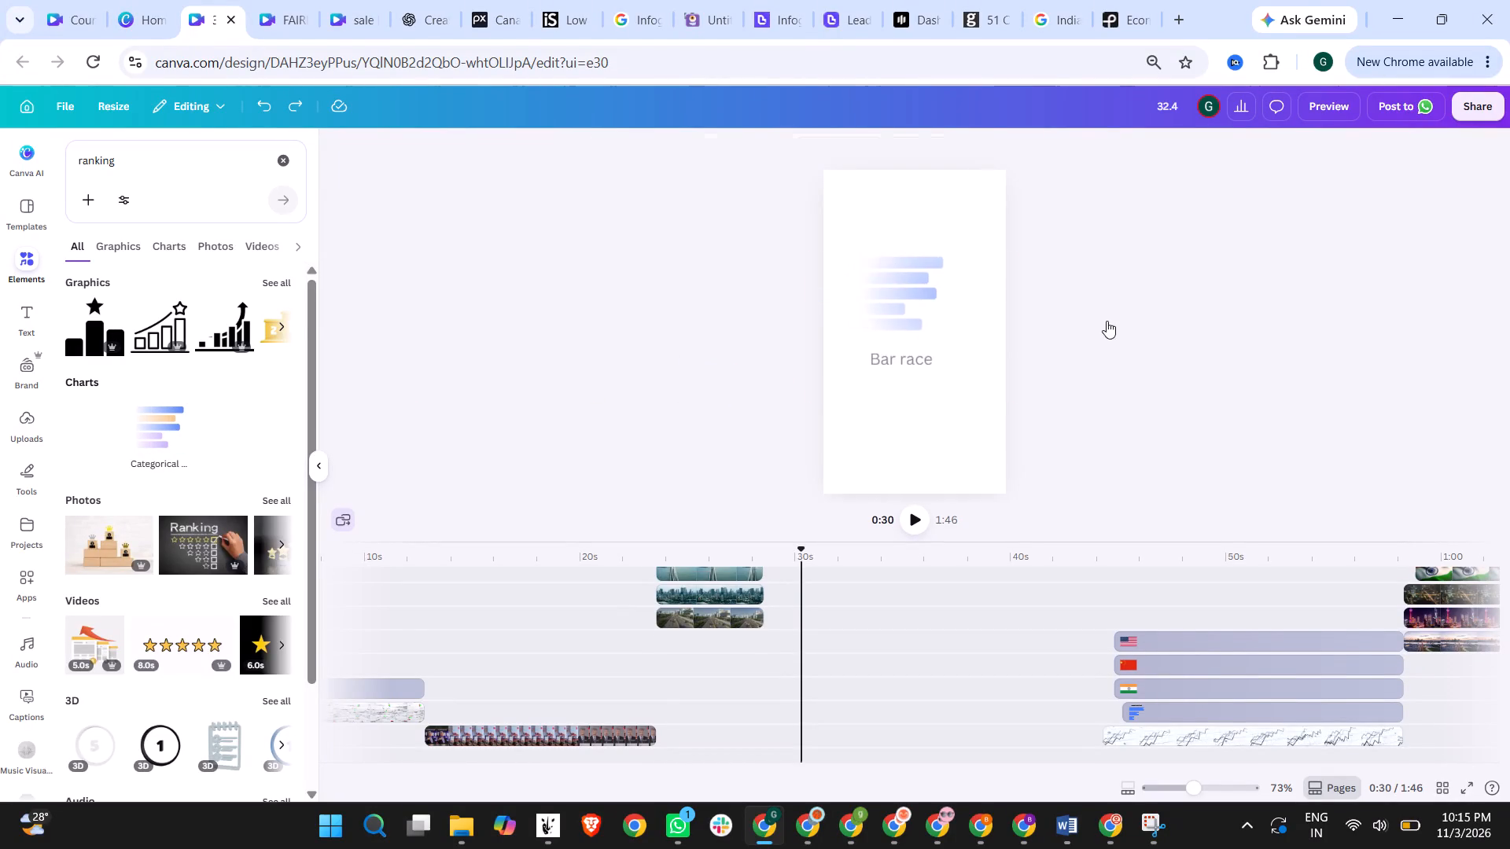
click(1107, 321)
double_click(865, 327)
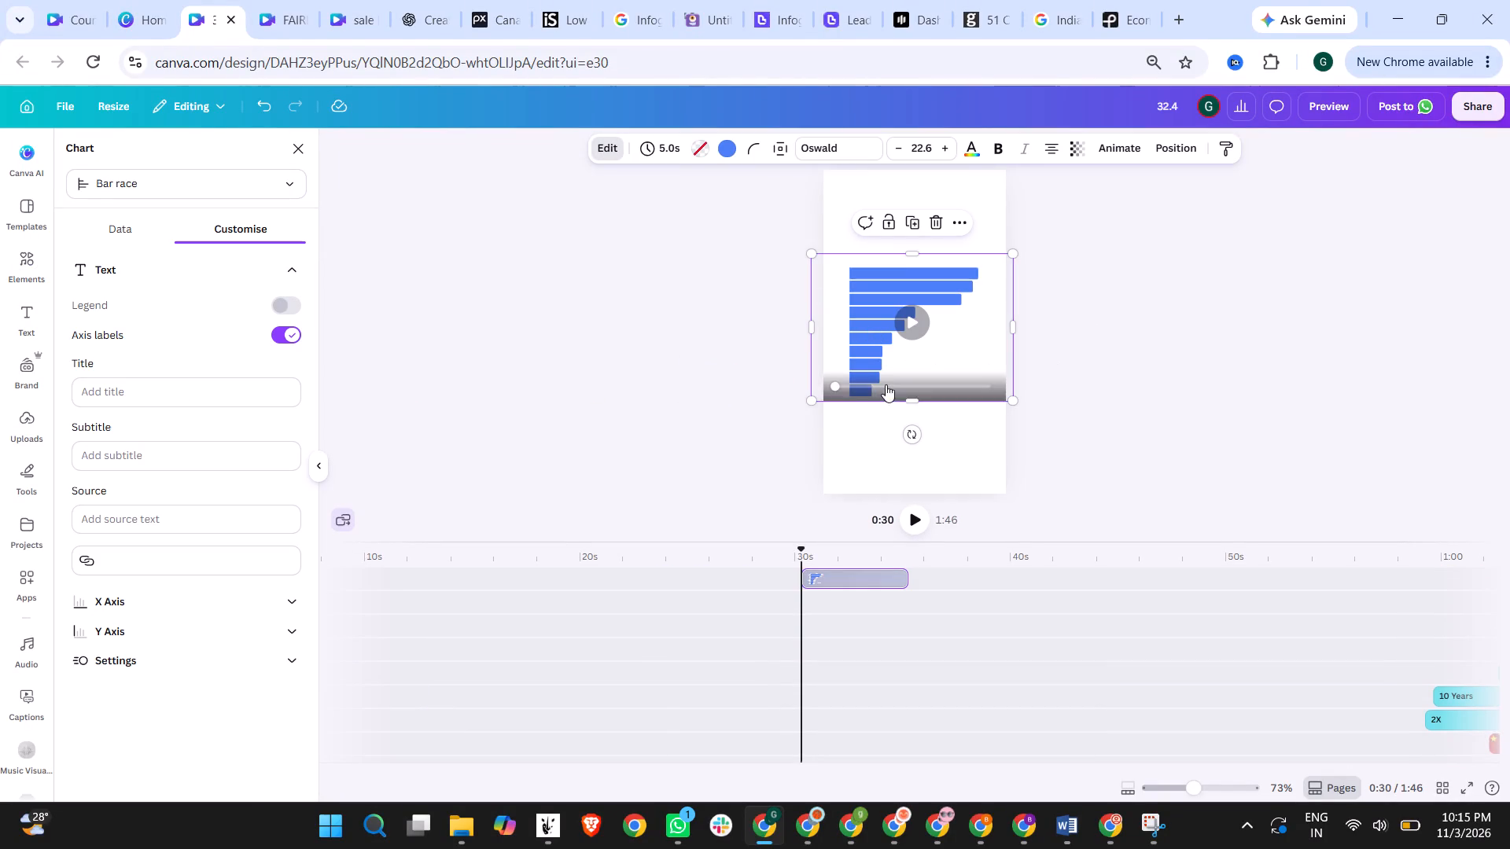
Move the Bar race chart on the timeline so it starts directly where the stacked city clips end.
scroll(976, 666, down, 5)
scroll(933, 639, up, 2)
scroll(856, 596, up, 2)
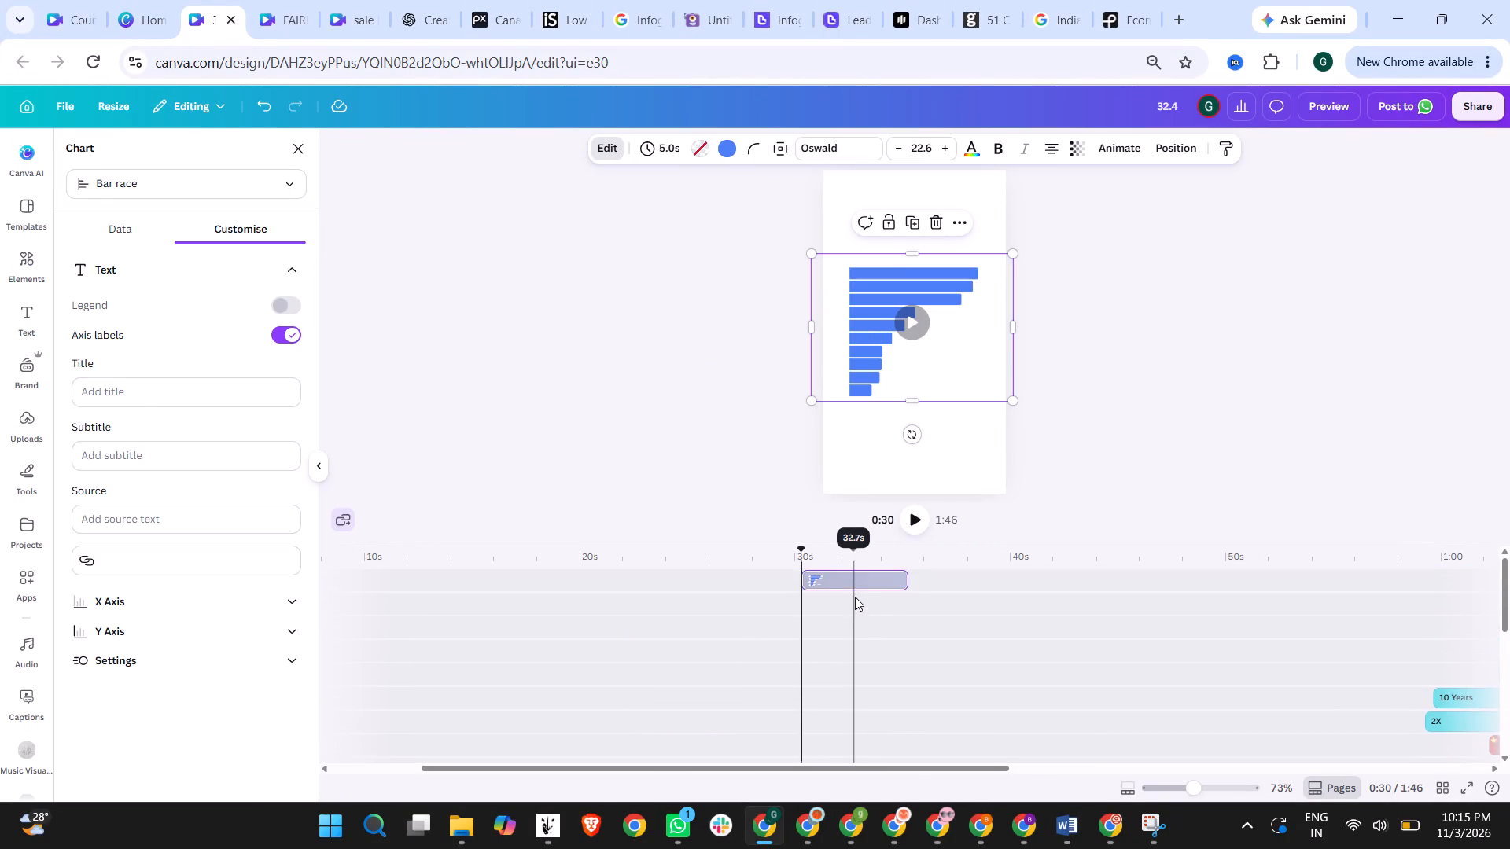
drag(855, 572, 812, 648)
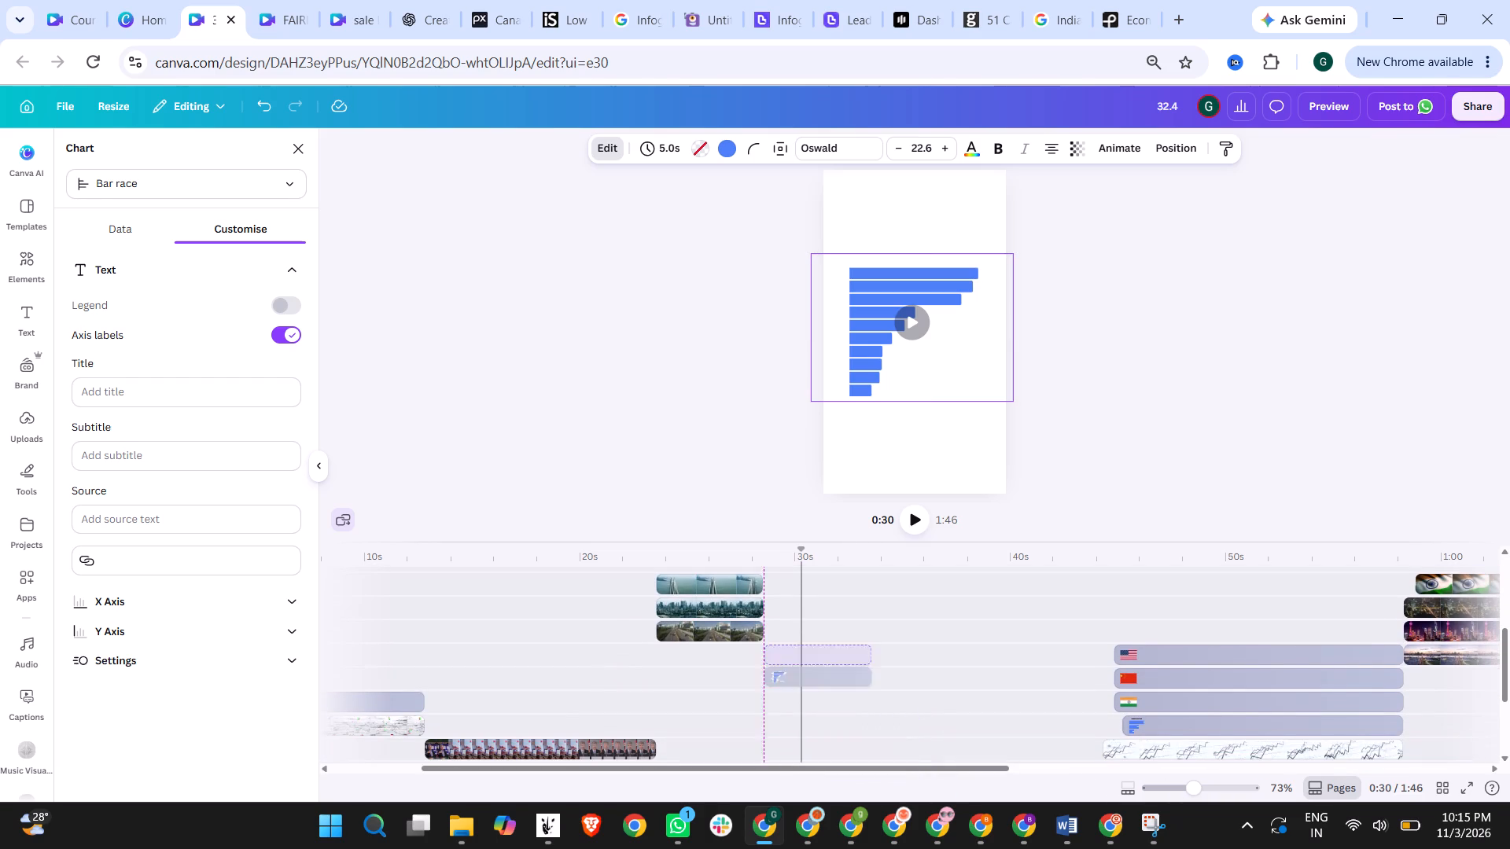
drag(812, 648, 816, 641)
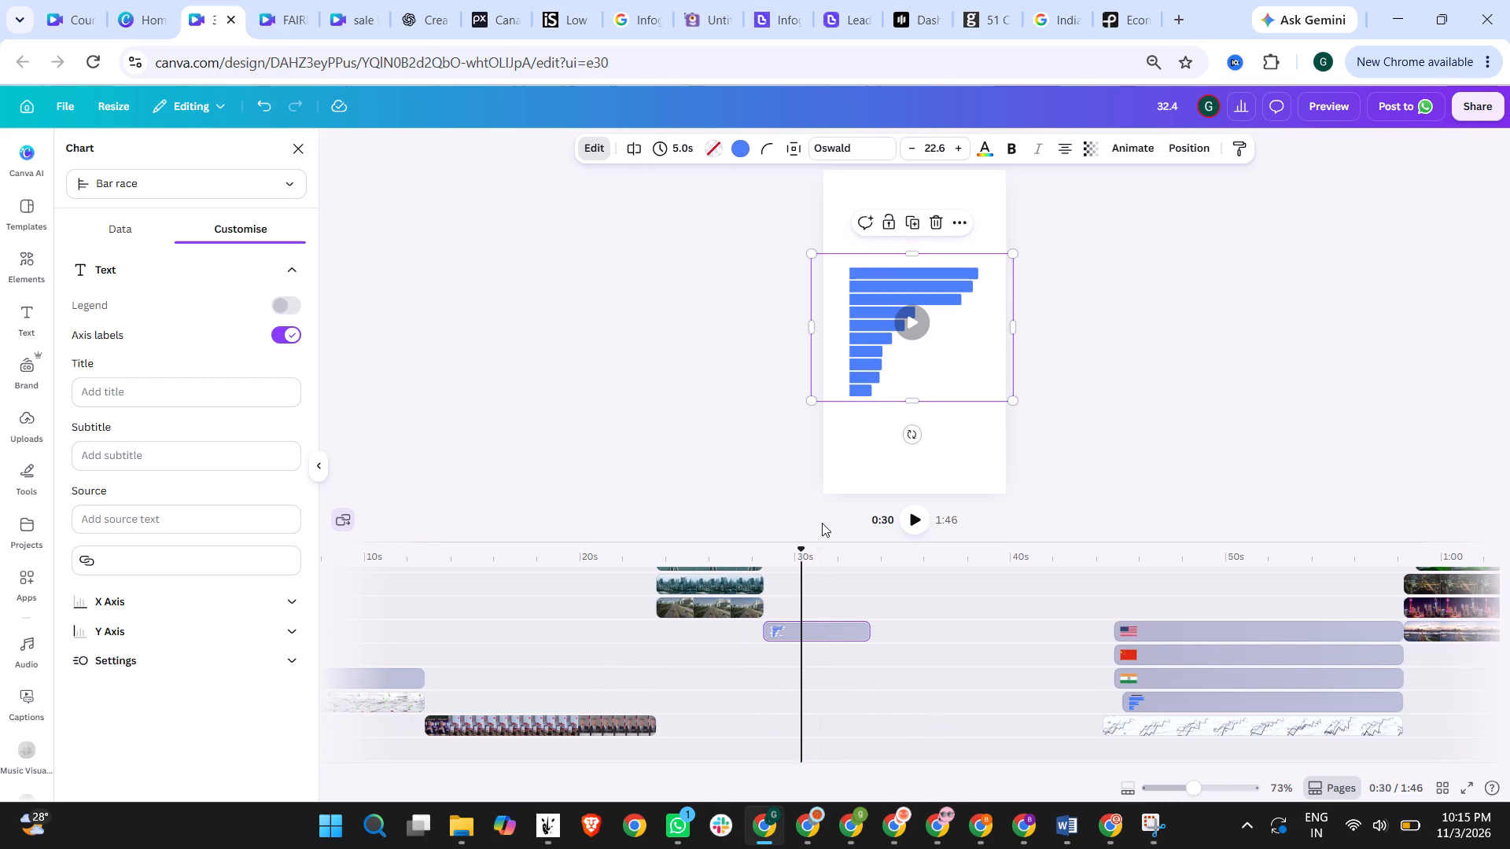
Preview the Bar race chart's animation on the page, scrubbing through it to the end.
click(871, 322)
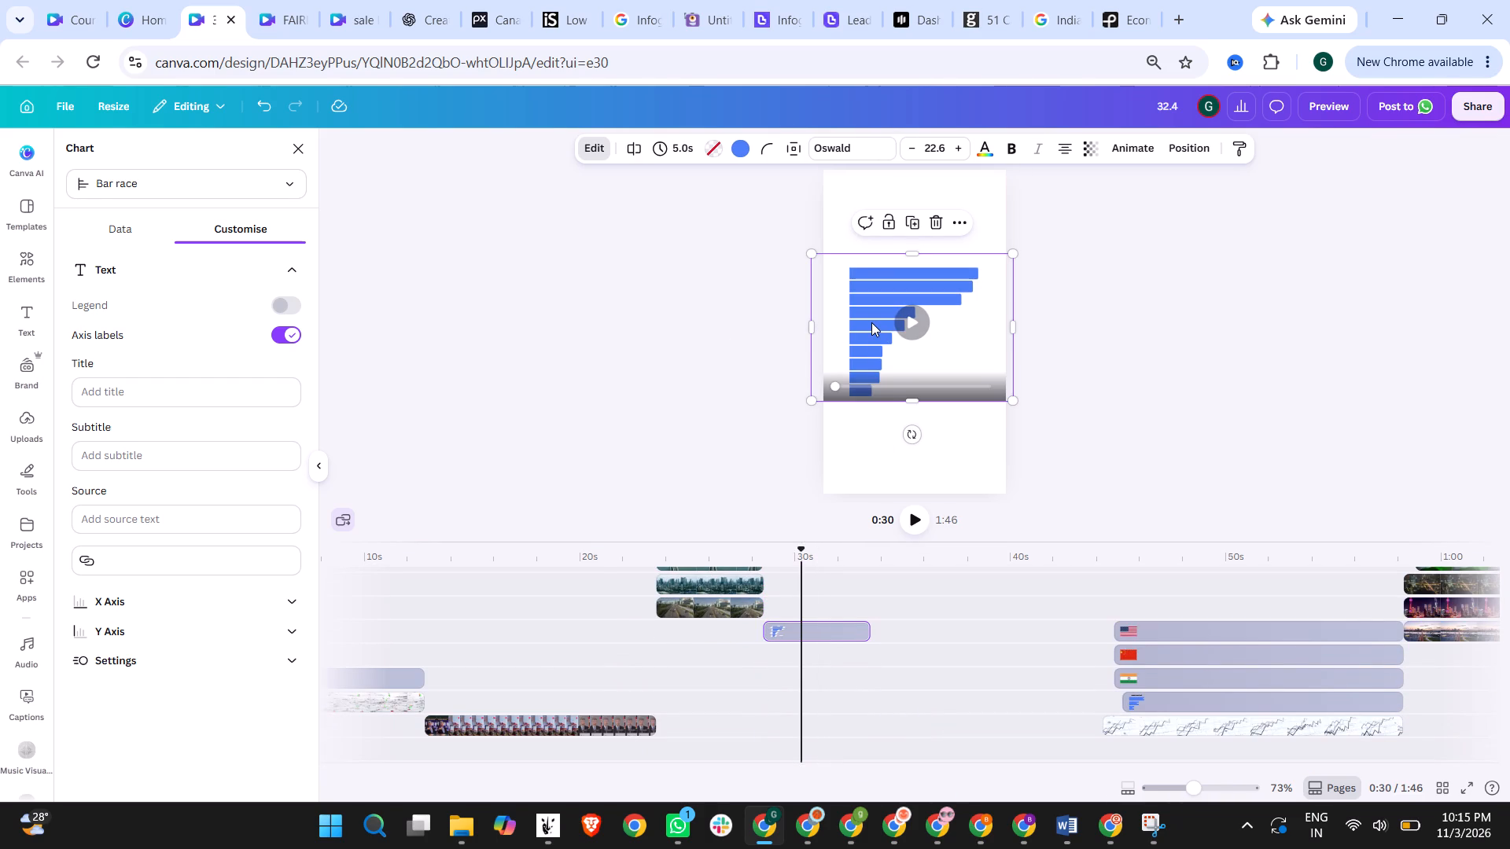
click(887, 322)
click(912, 325)
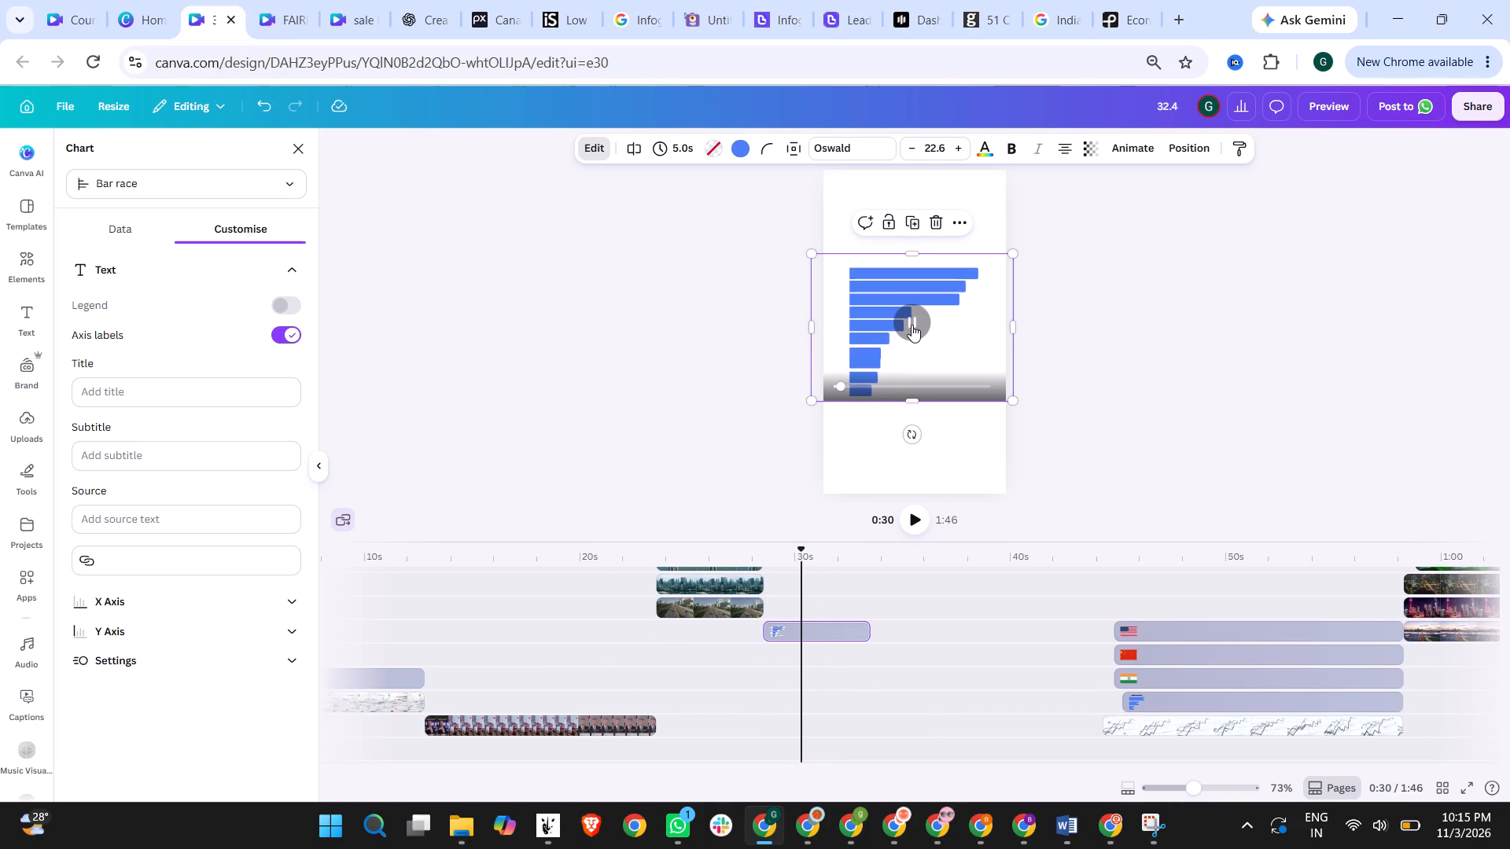
click(912, 325)
click(856, 328)
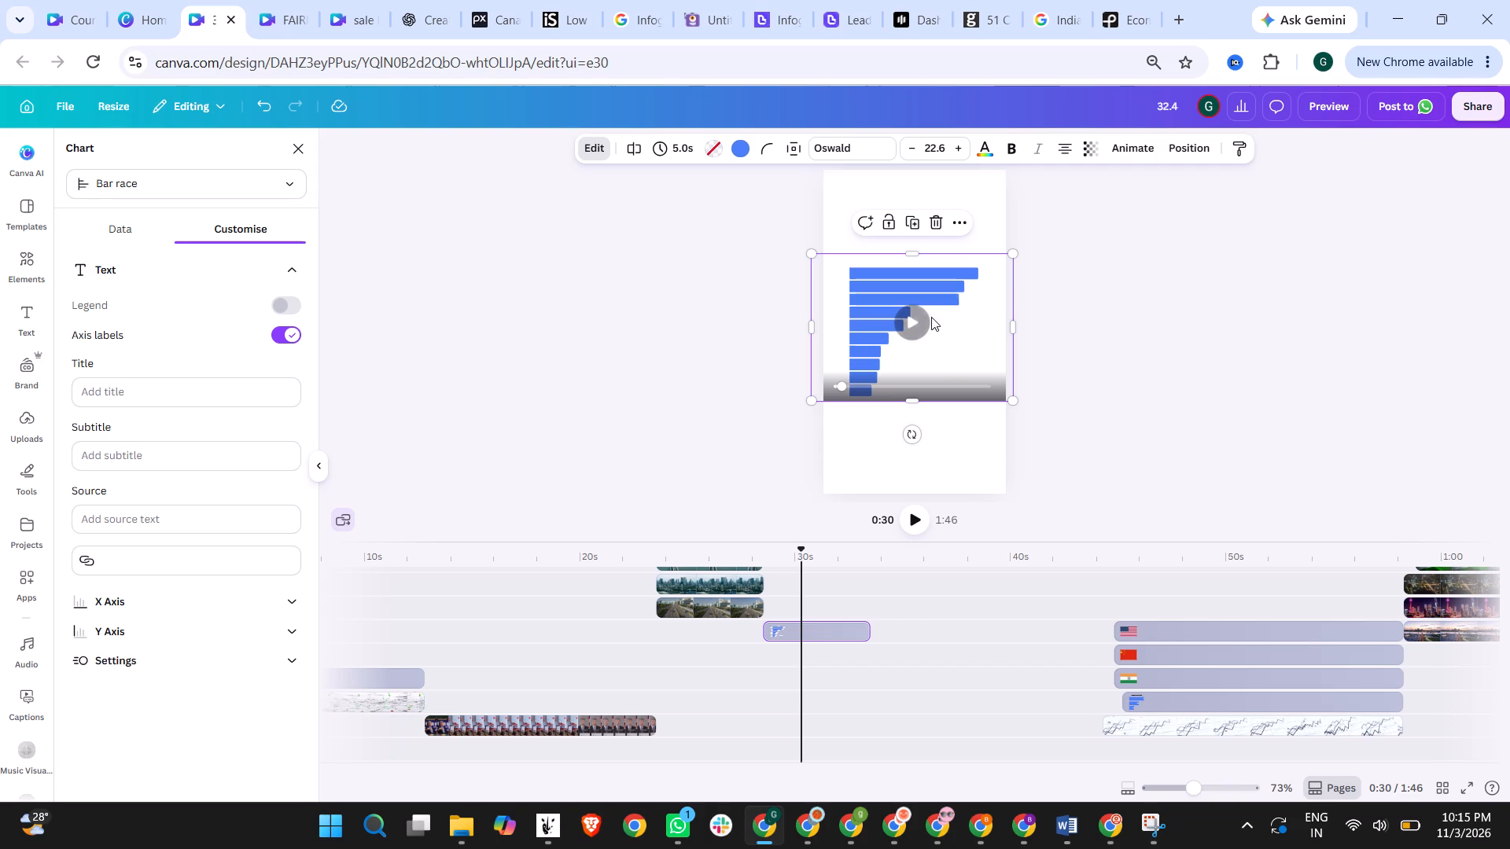
click(931, 317)
click(919, 318)
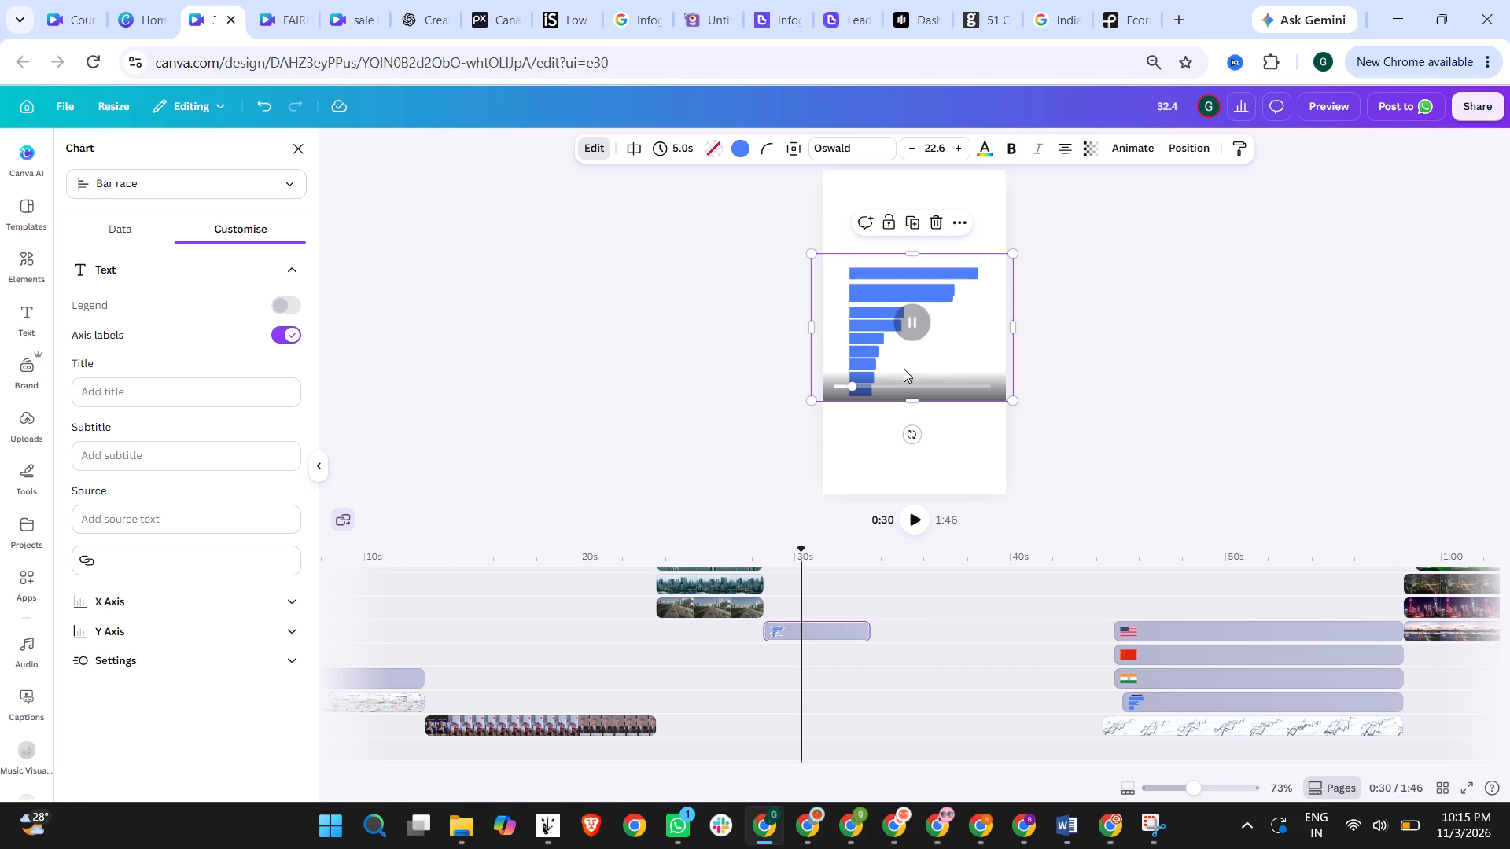
drag(860, 381, 952, 379)
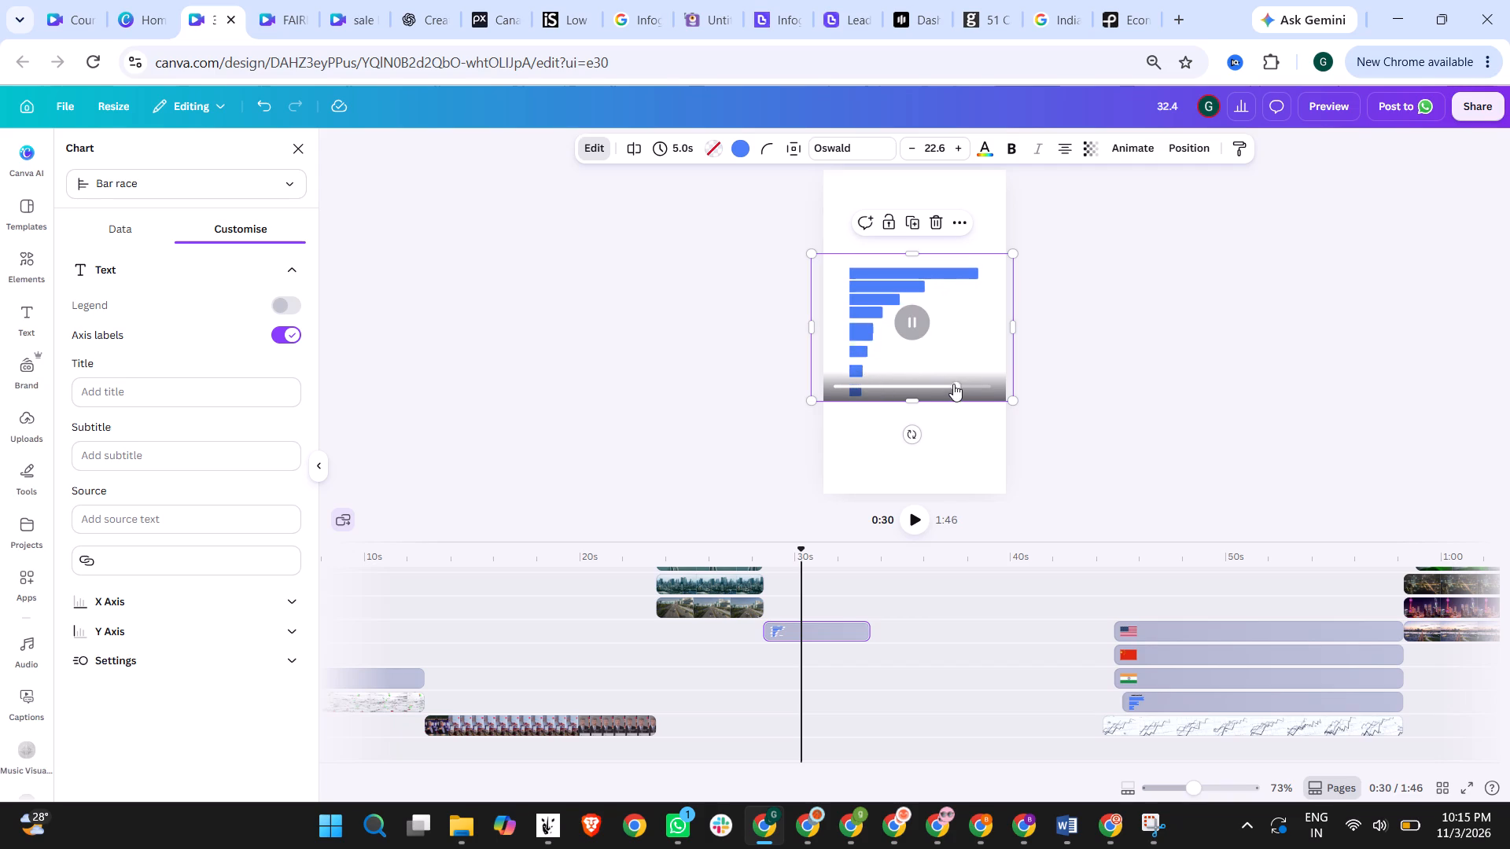
drag(957, 384, 1005, 384)
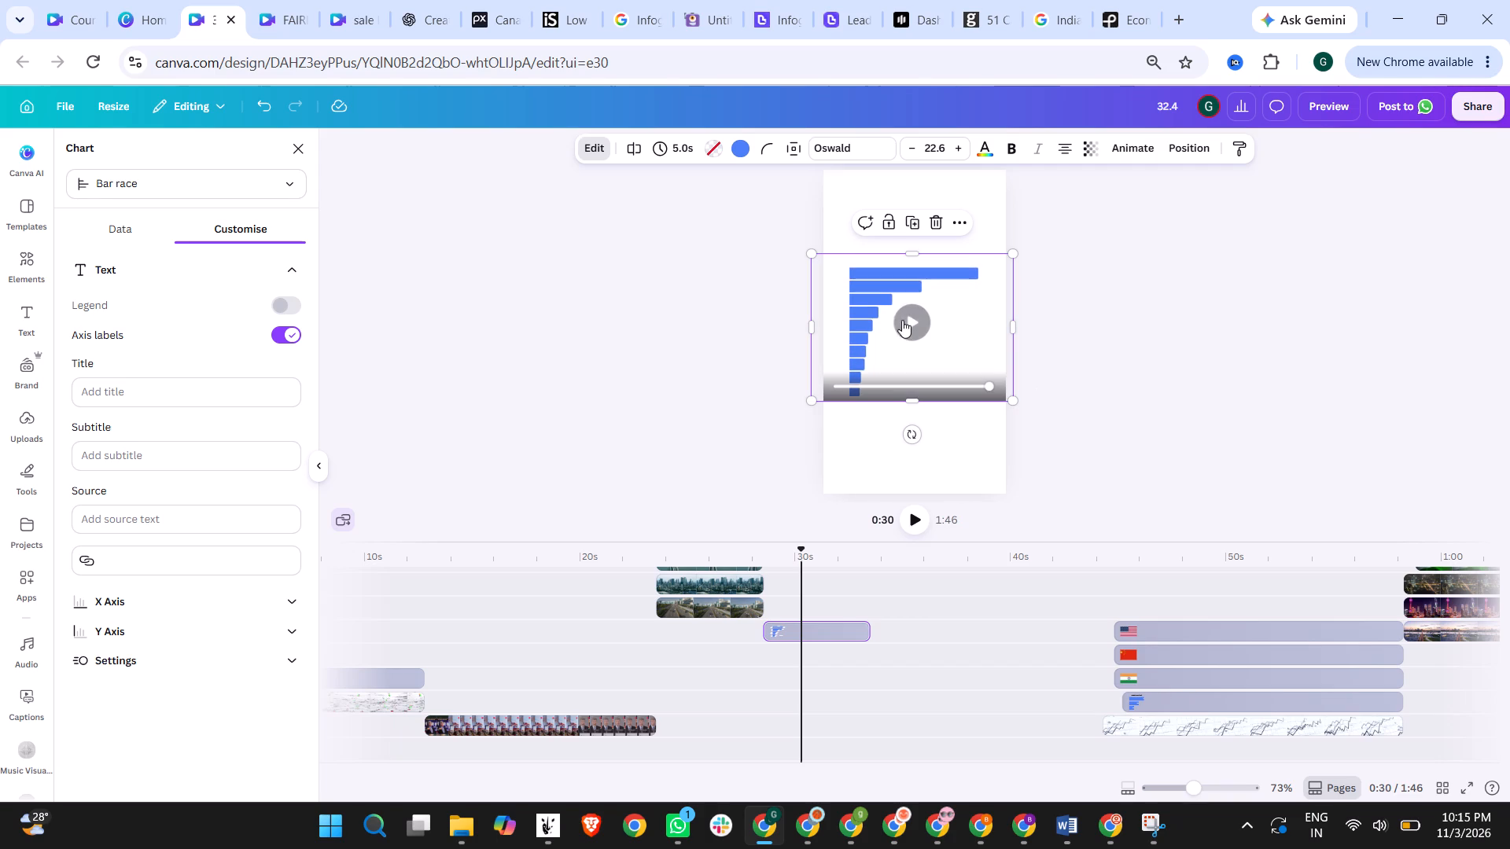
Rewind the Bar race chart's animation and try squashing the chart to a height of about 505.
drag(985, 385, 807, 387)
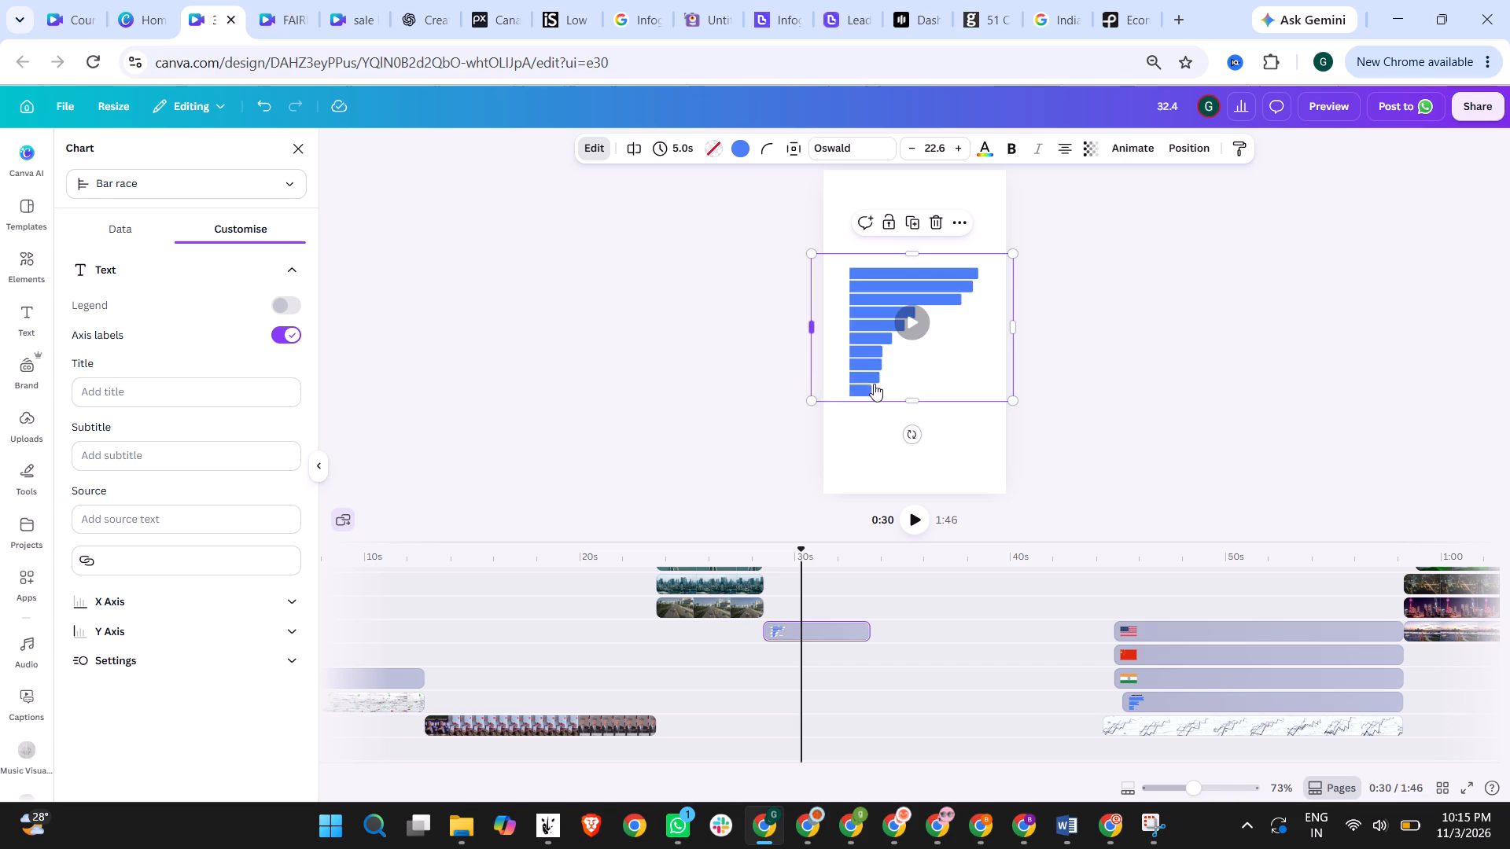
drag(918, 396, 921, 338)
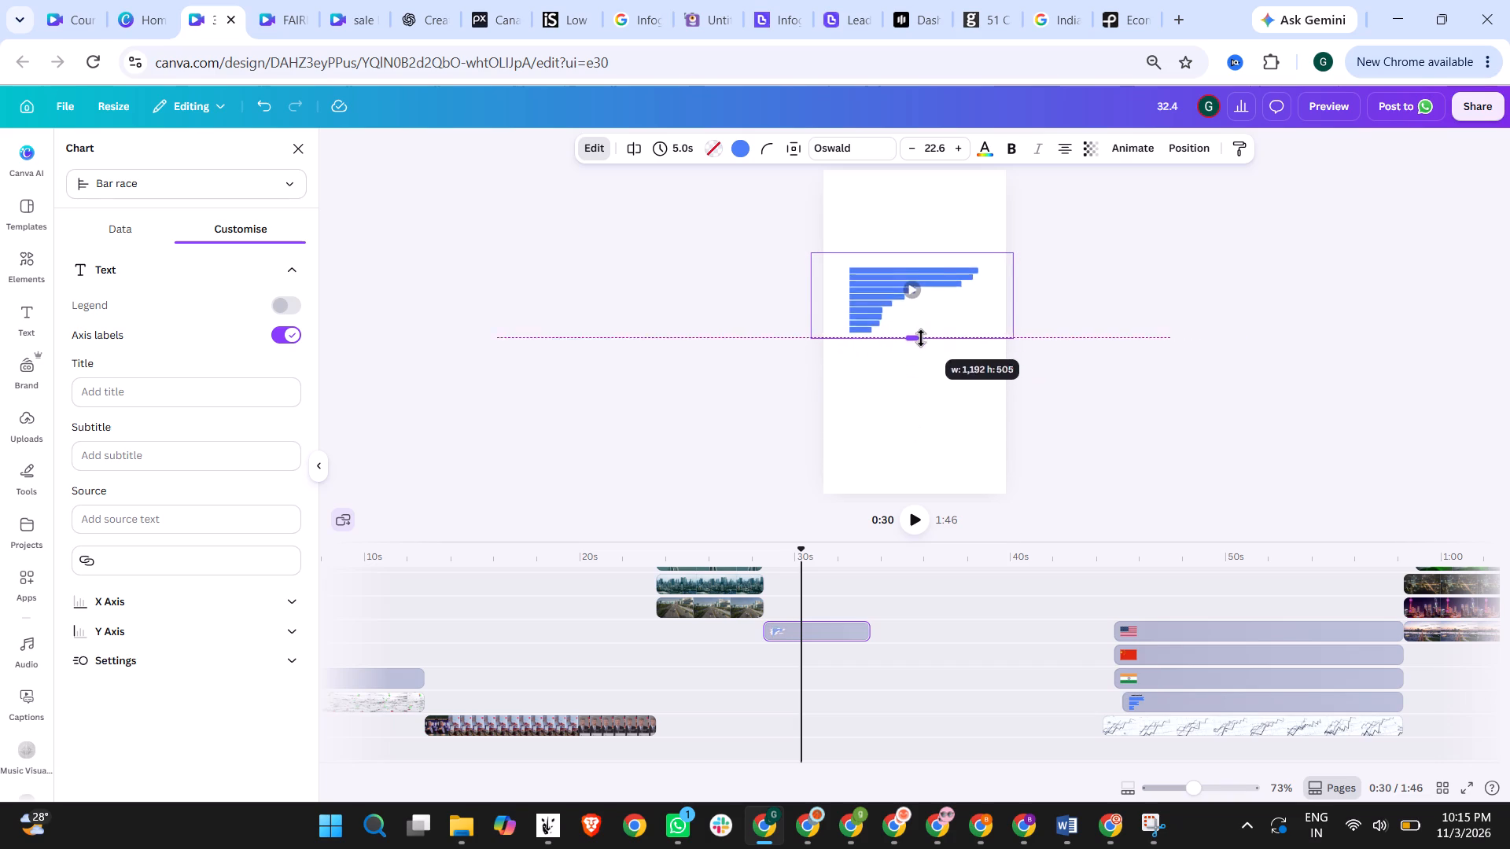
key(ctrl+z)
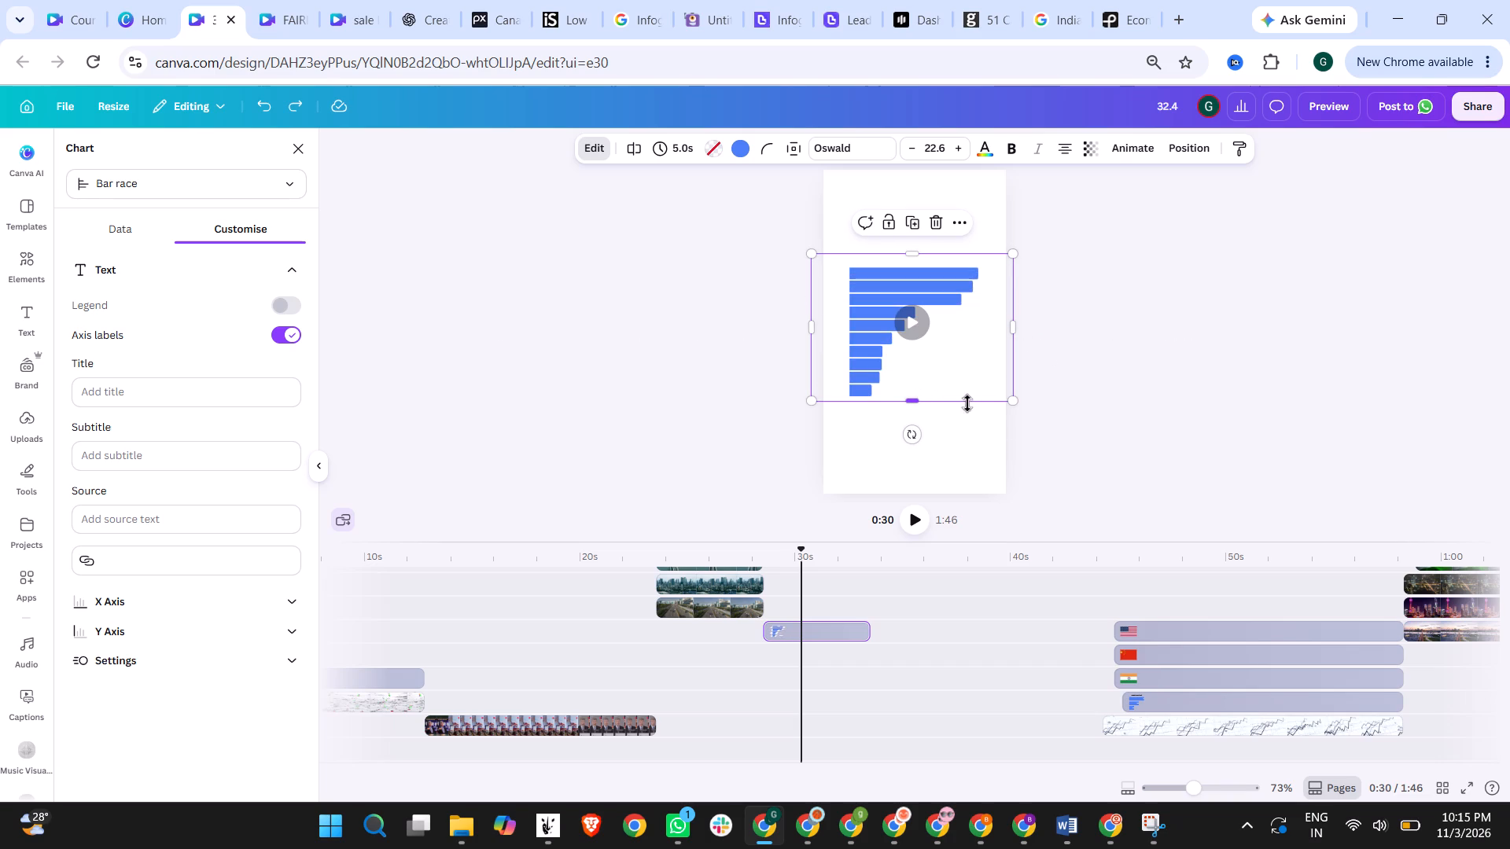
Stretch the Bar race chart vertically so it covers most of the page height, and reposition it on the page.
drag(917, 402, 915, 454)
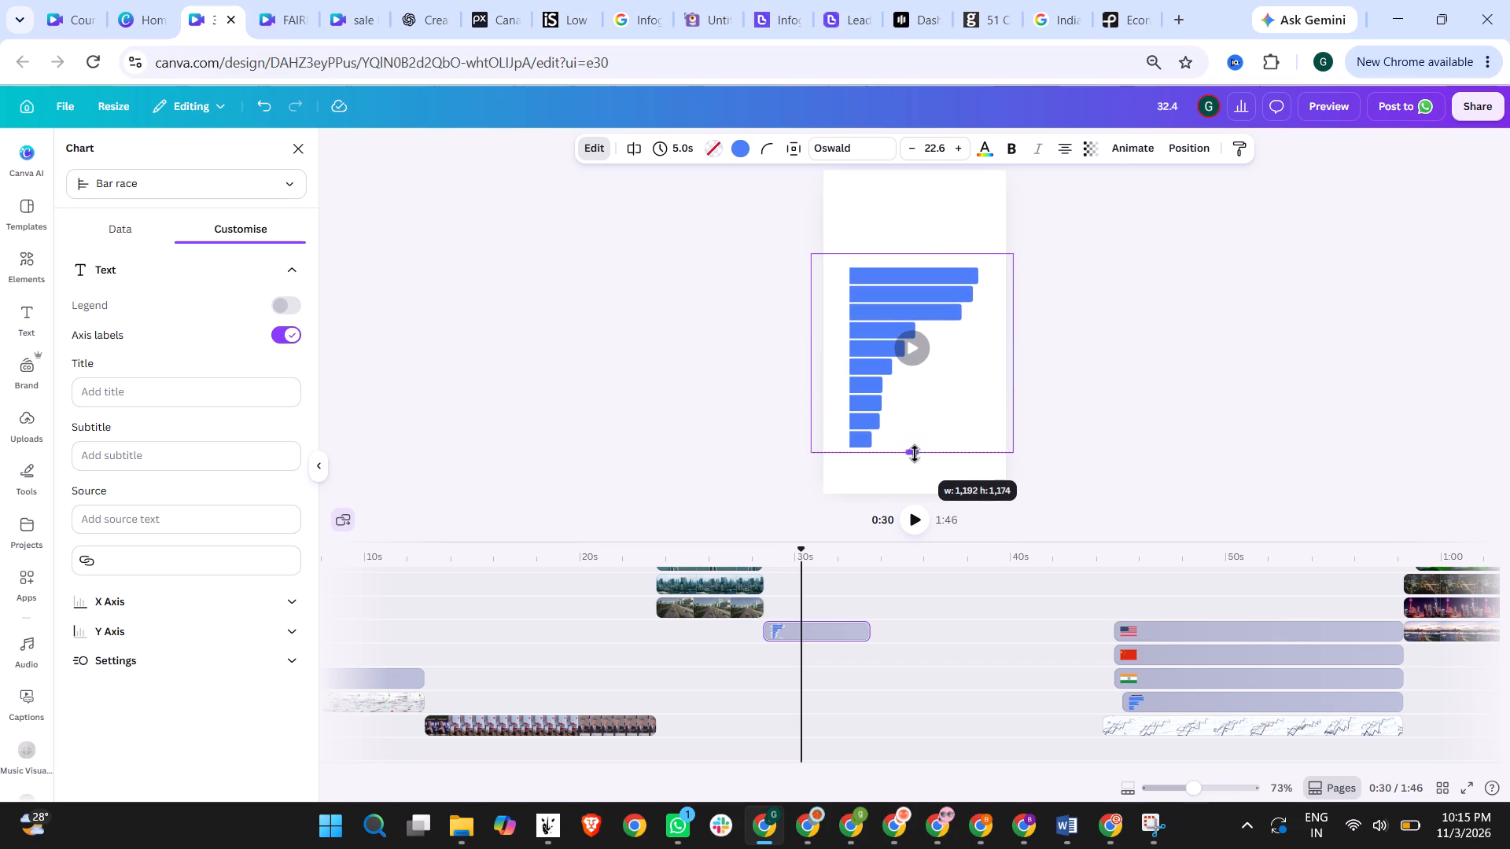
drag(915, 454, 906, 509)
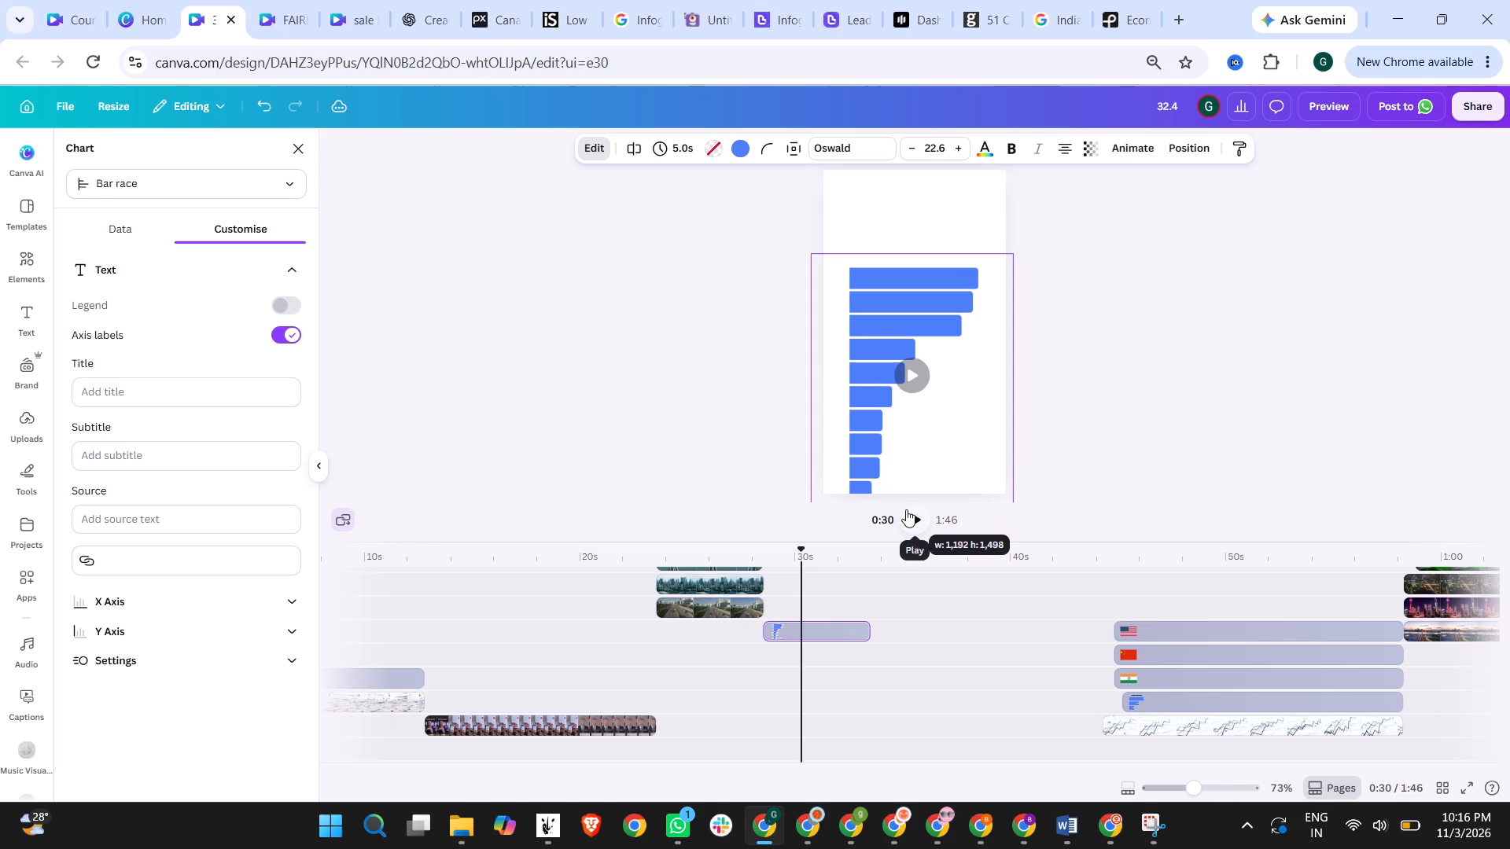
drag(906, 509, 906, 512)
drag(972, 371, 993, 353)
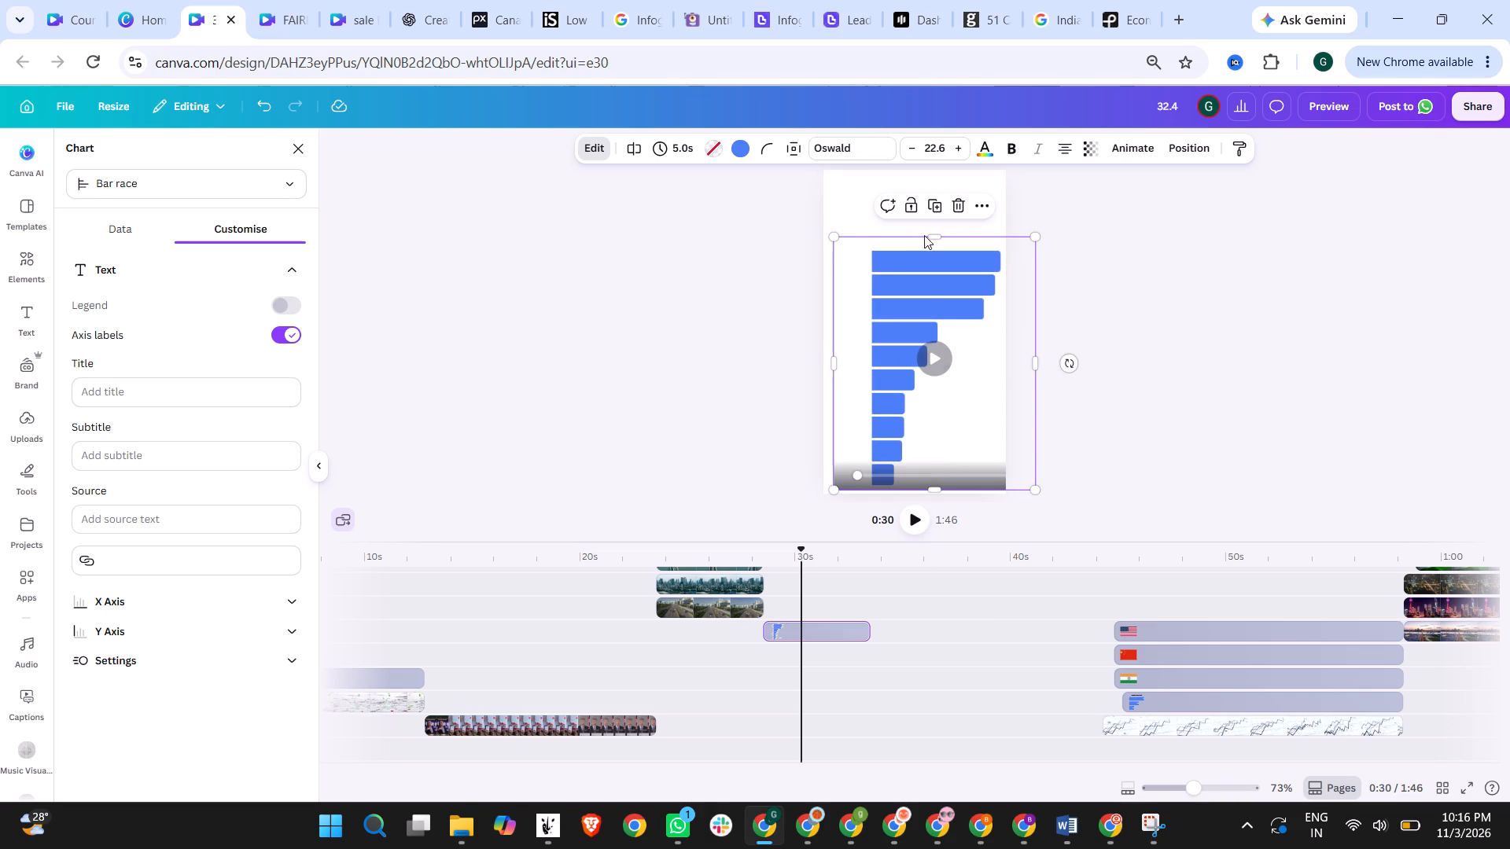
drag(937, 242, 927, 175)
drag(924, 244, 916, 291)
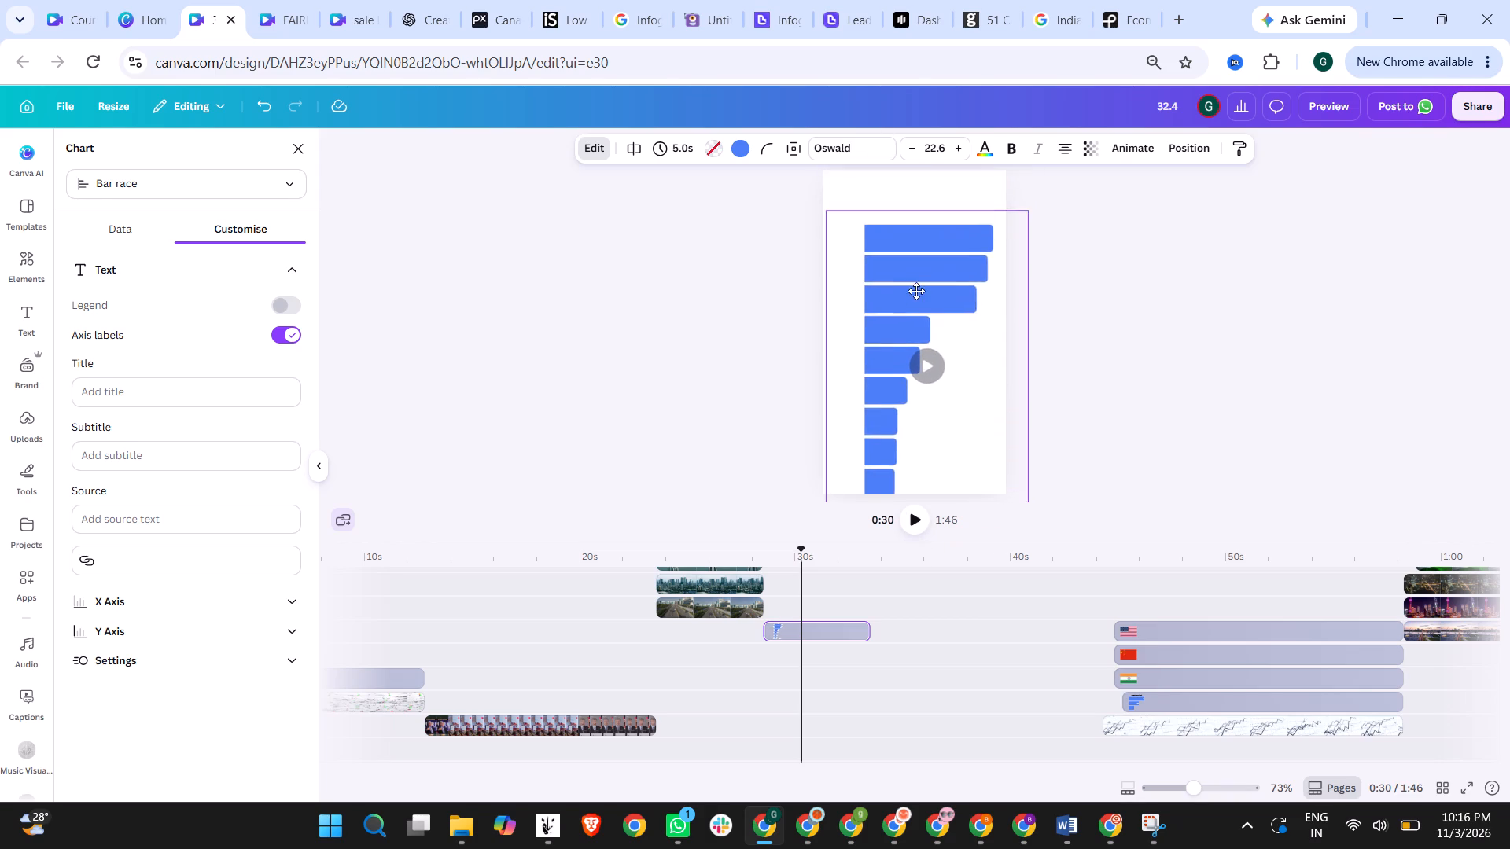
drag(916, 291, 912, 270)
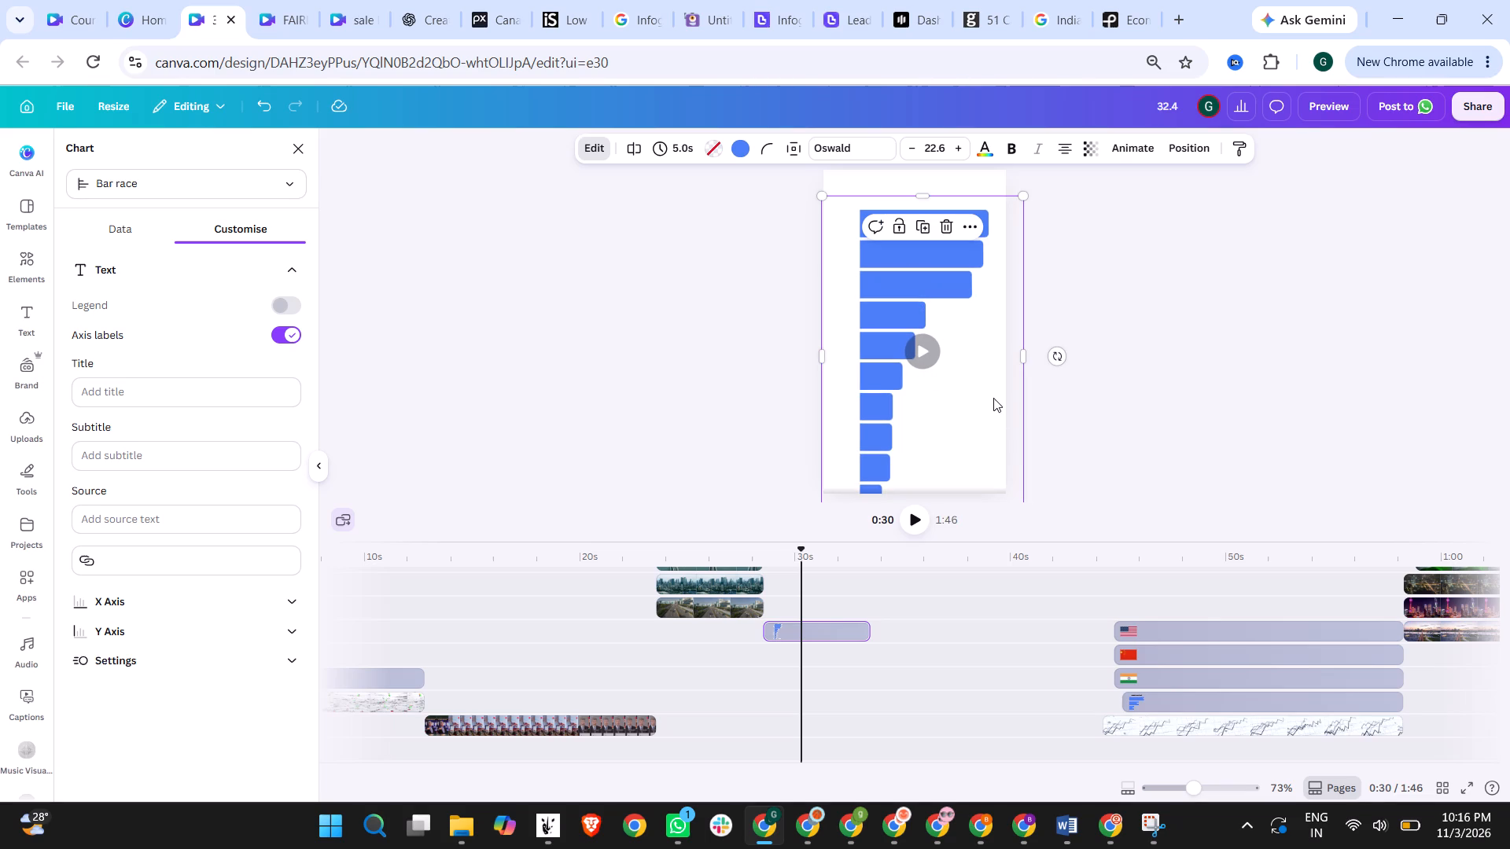
Examine the Bar race chart's data table across its yearly columns from 1978 to 2017.
scroll(170, 388, down, 2)
click(139, 224)
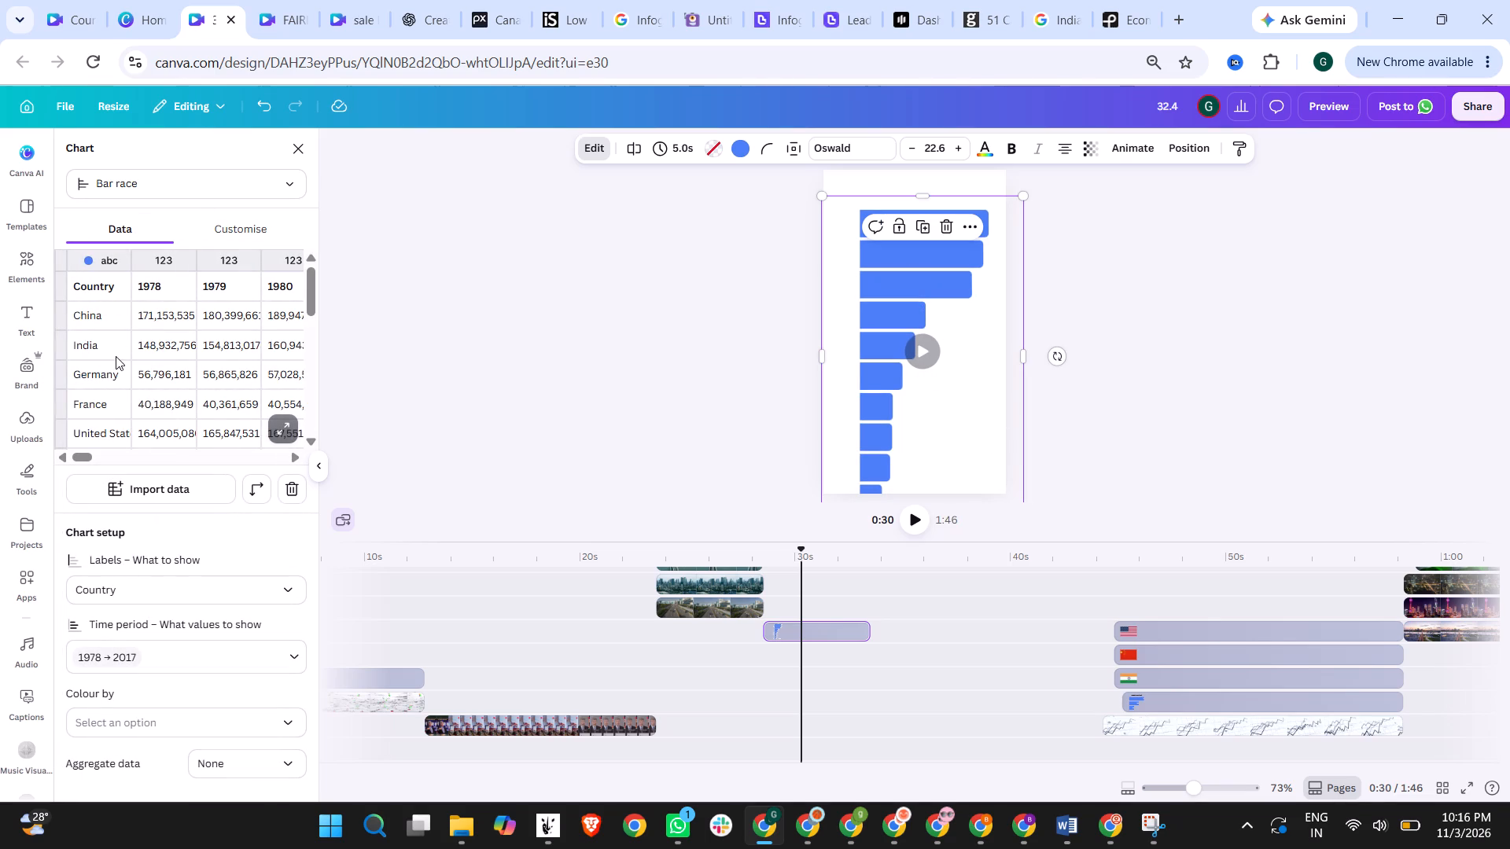
drag(85, 454, 133, 455)
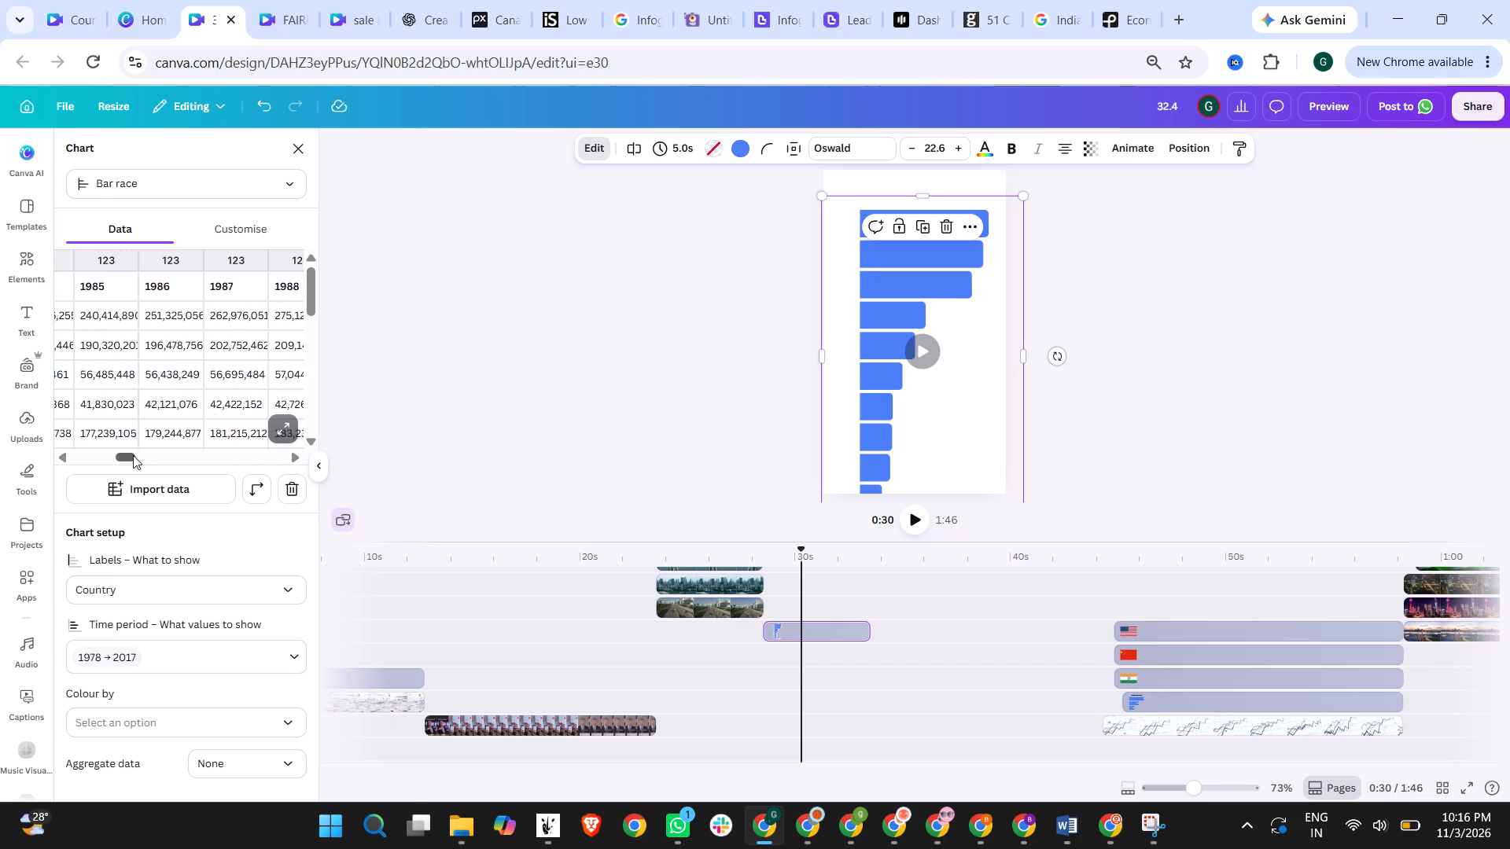
drag(133, 455, 359, 456)
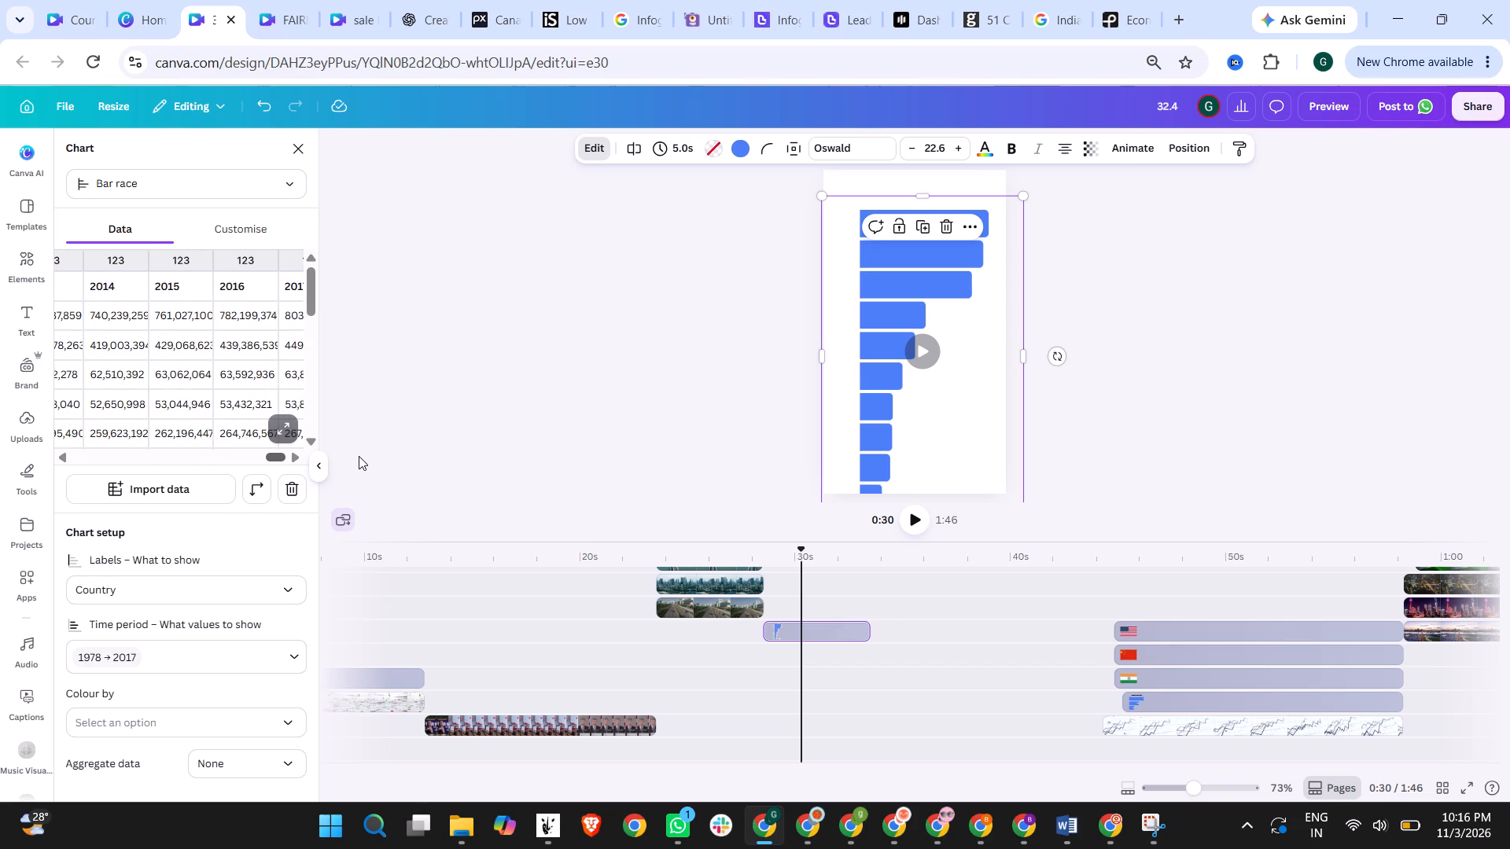
drag(359, 456, 28, 456)
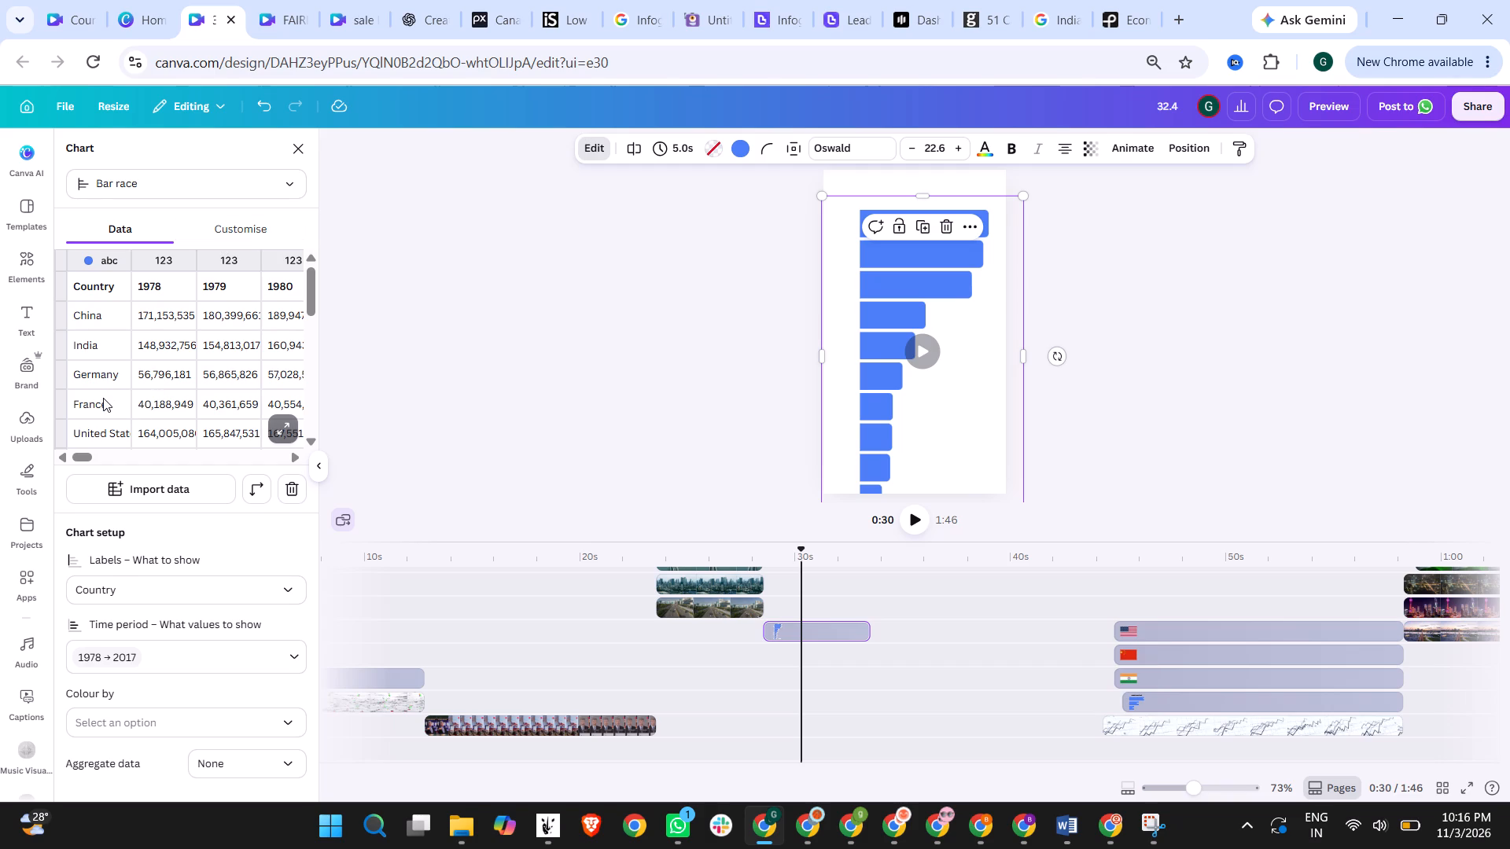
Play the video from 28.5 s and the Bar race chart's own animation to check how the bars move.
click(909, 336)
click(921, 345)
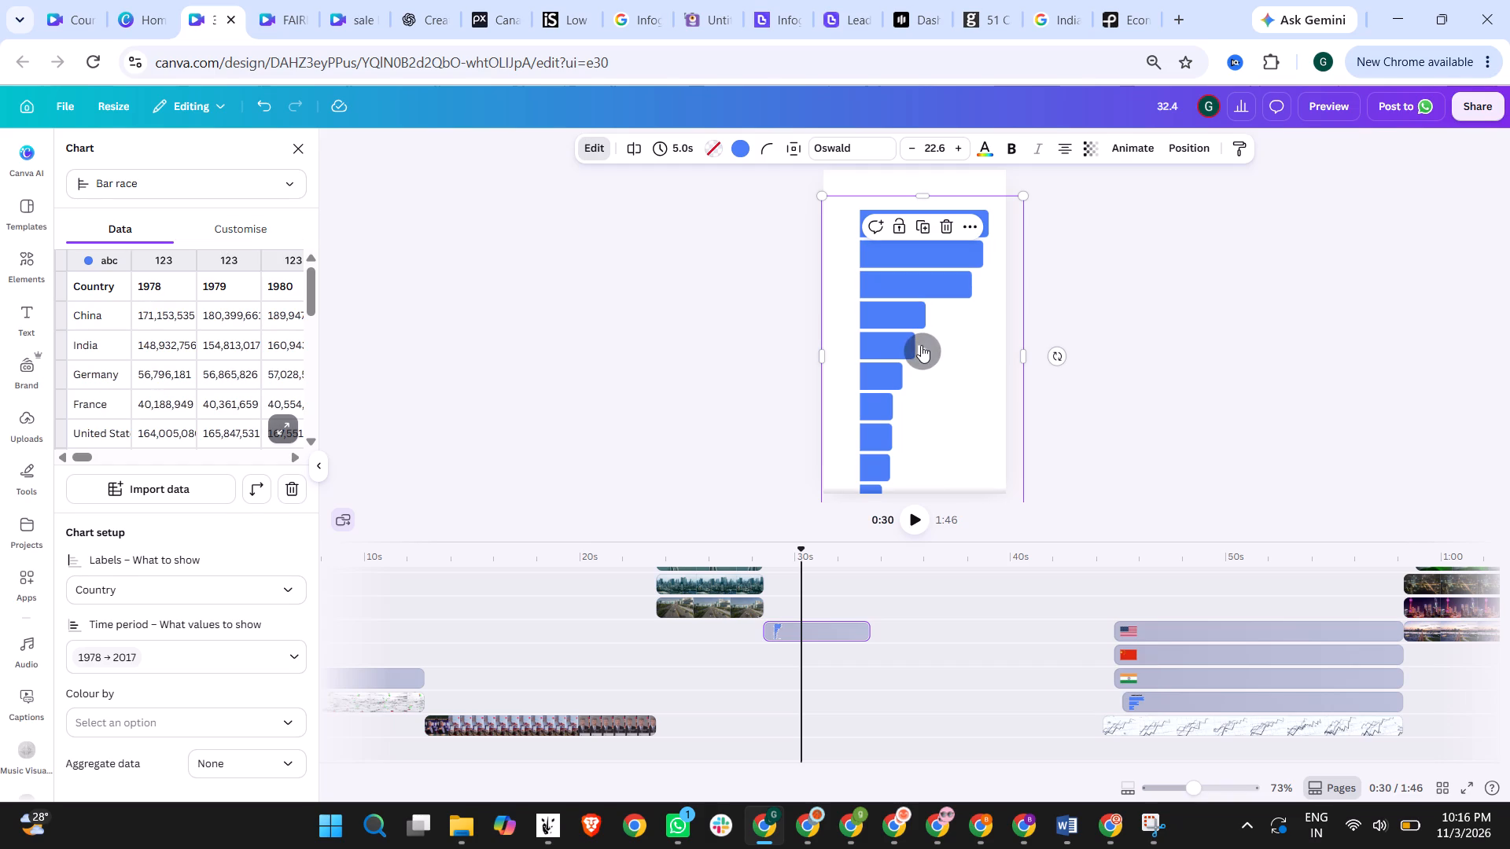
click(764, 553)
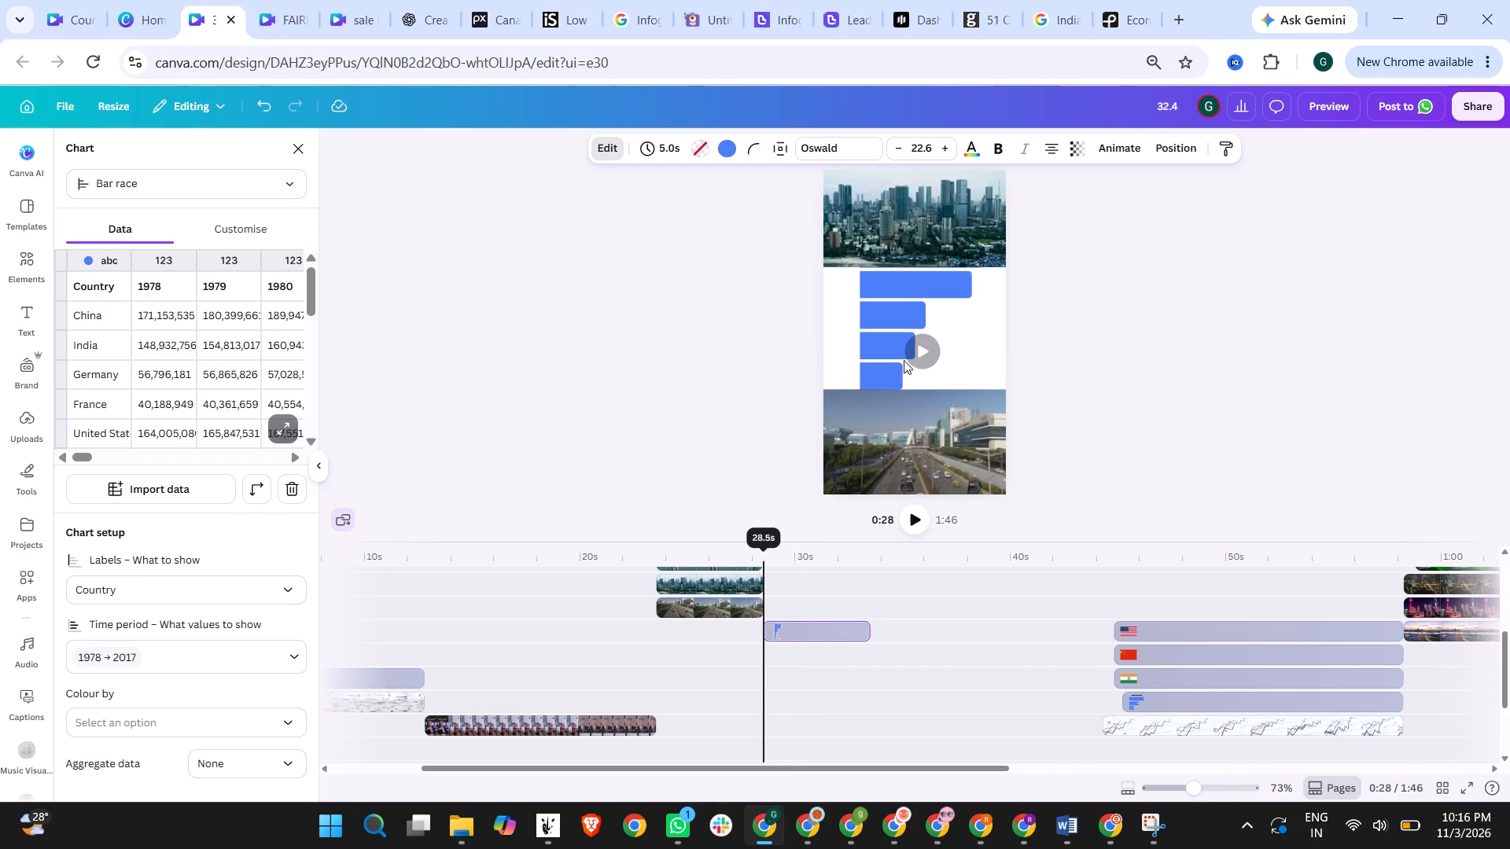
click(924, 343)
click(919, 517)
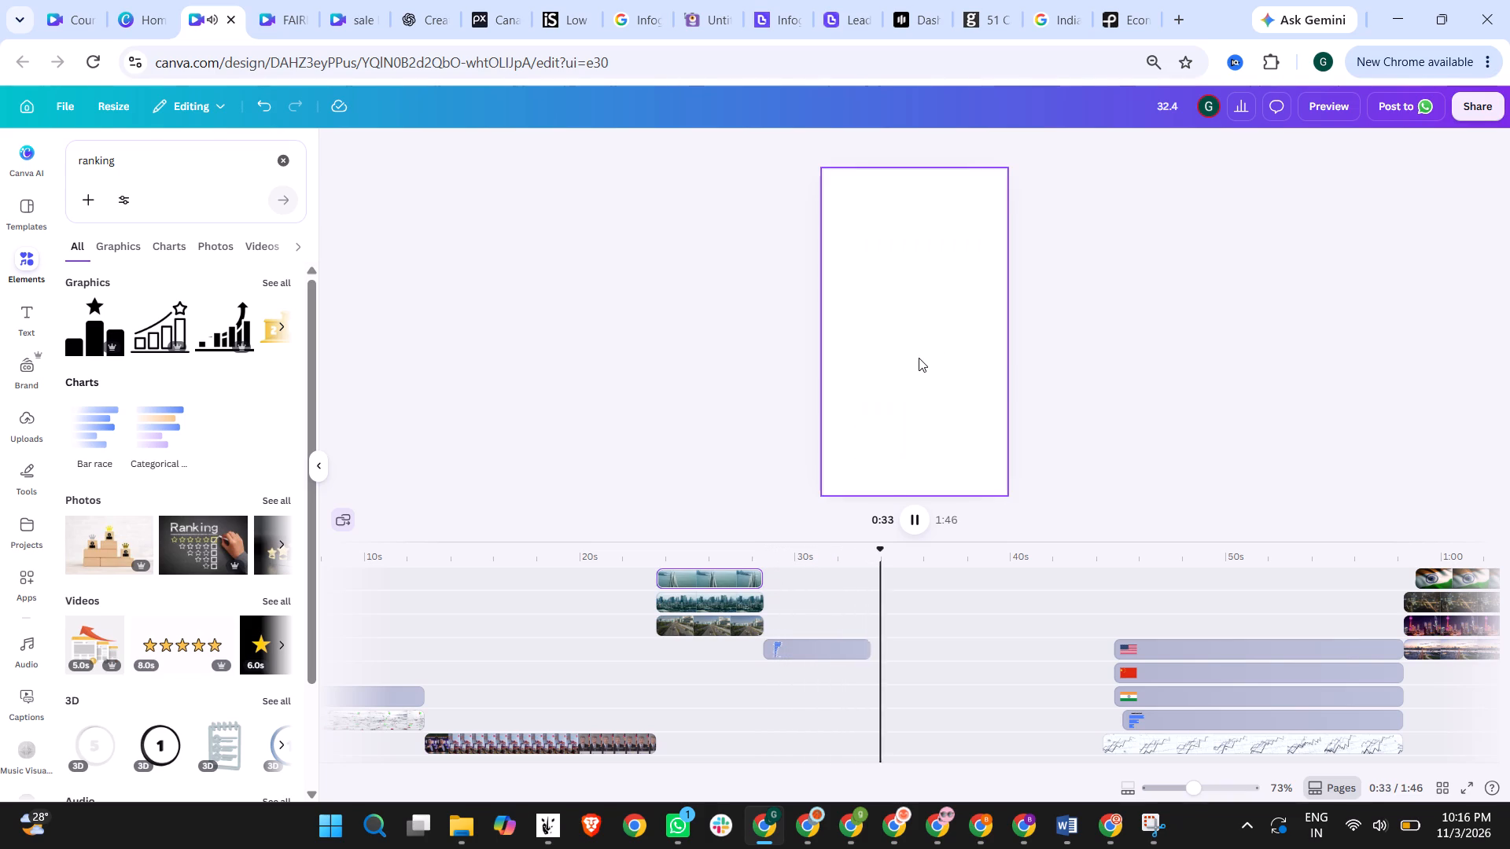
click(798, 651)
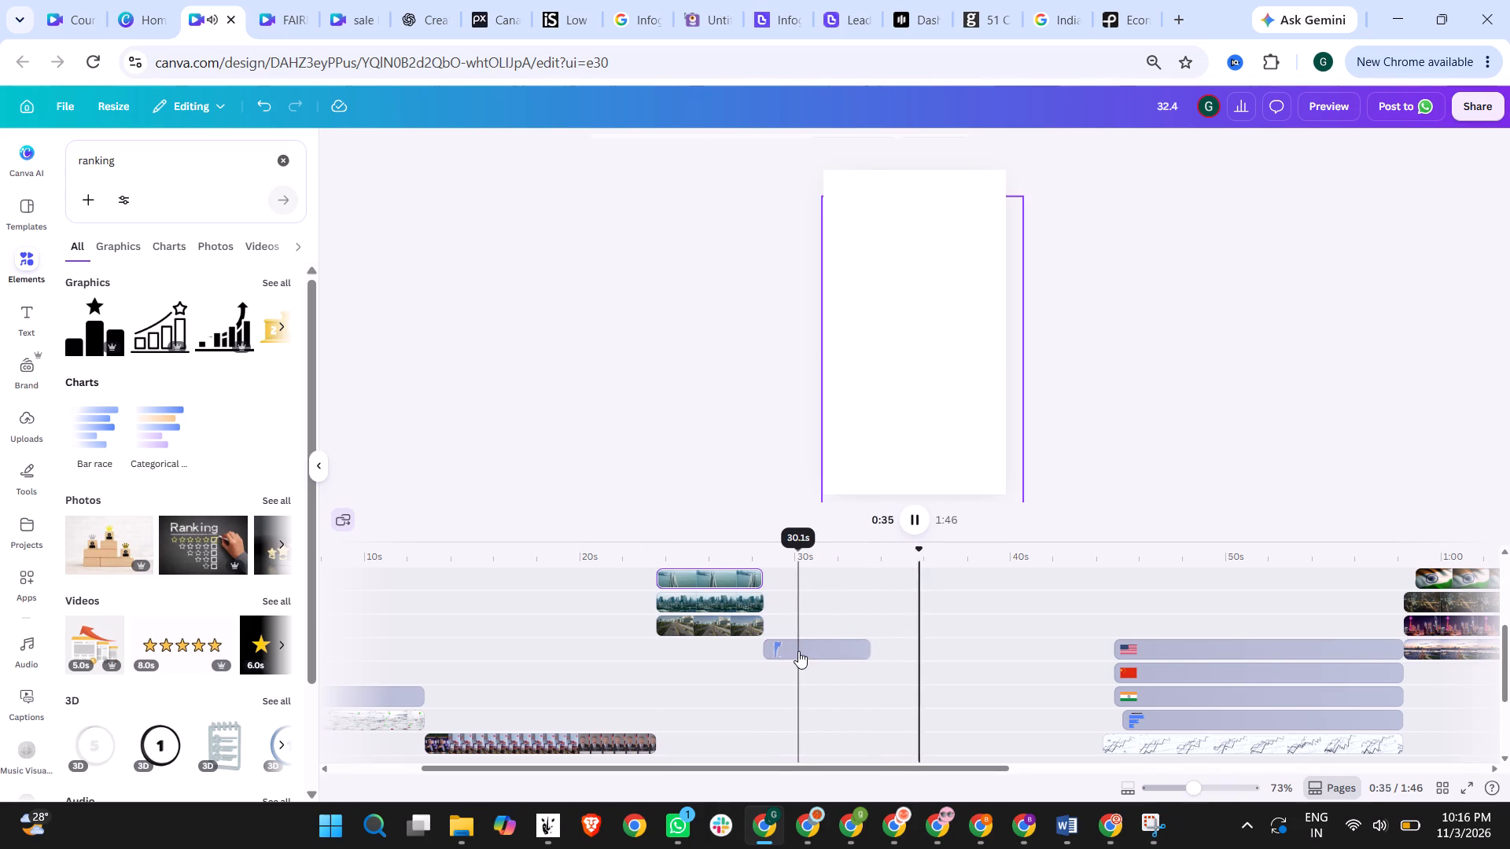
click(923, 354)
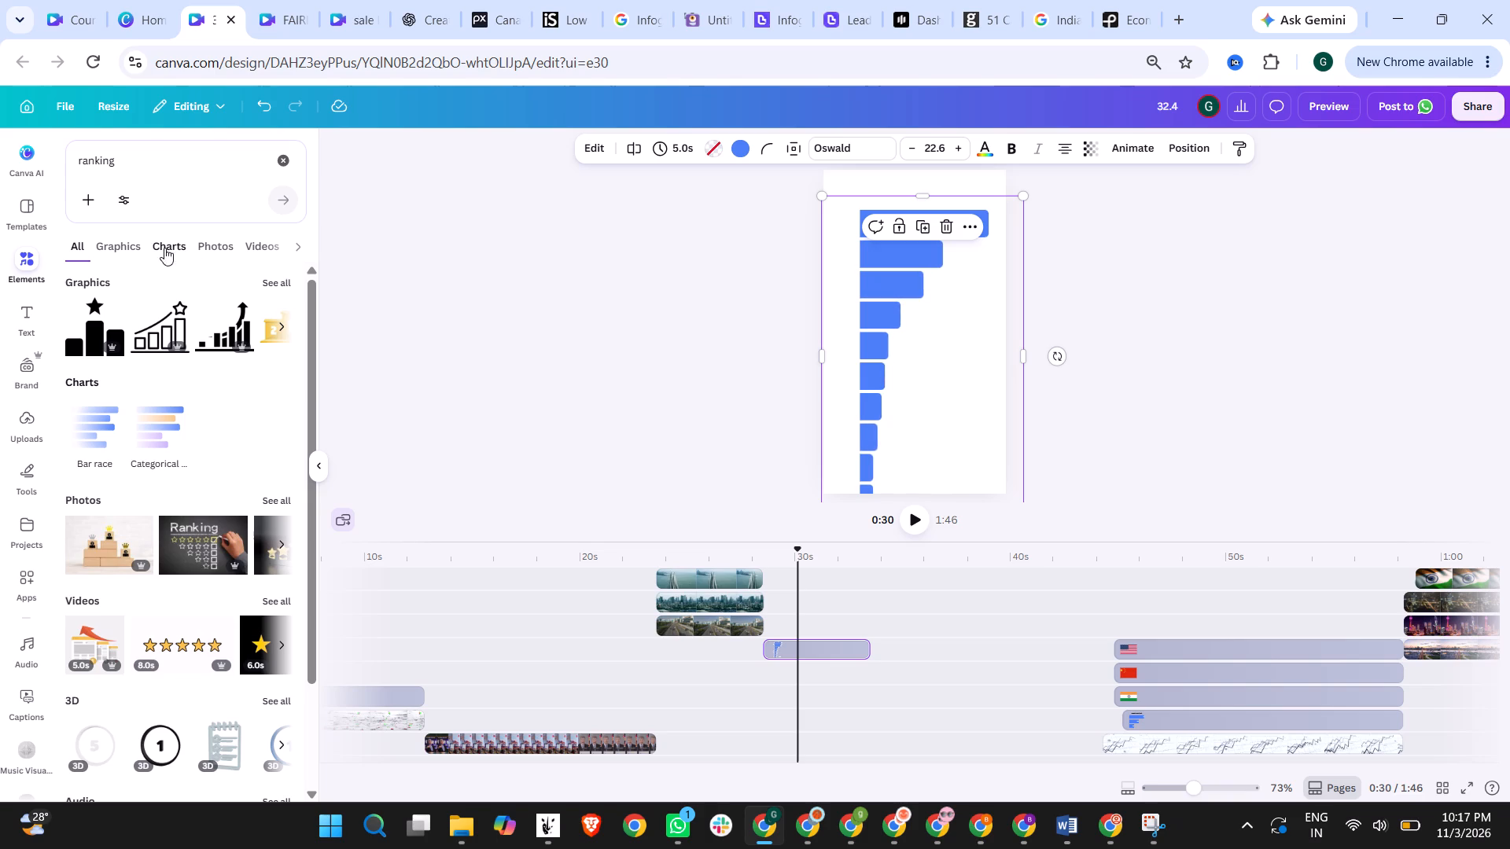
Reopen the Bar race chart's data table and move the chart up to fit the page height.
double_click(928, 324)
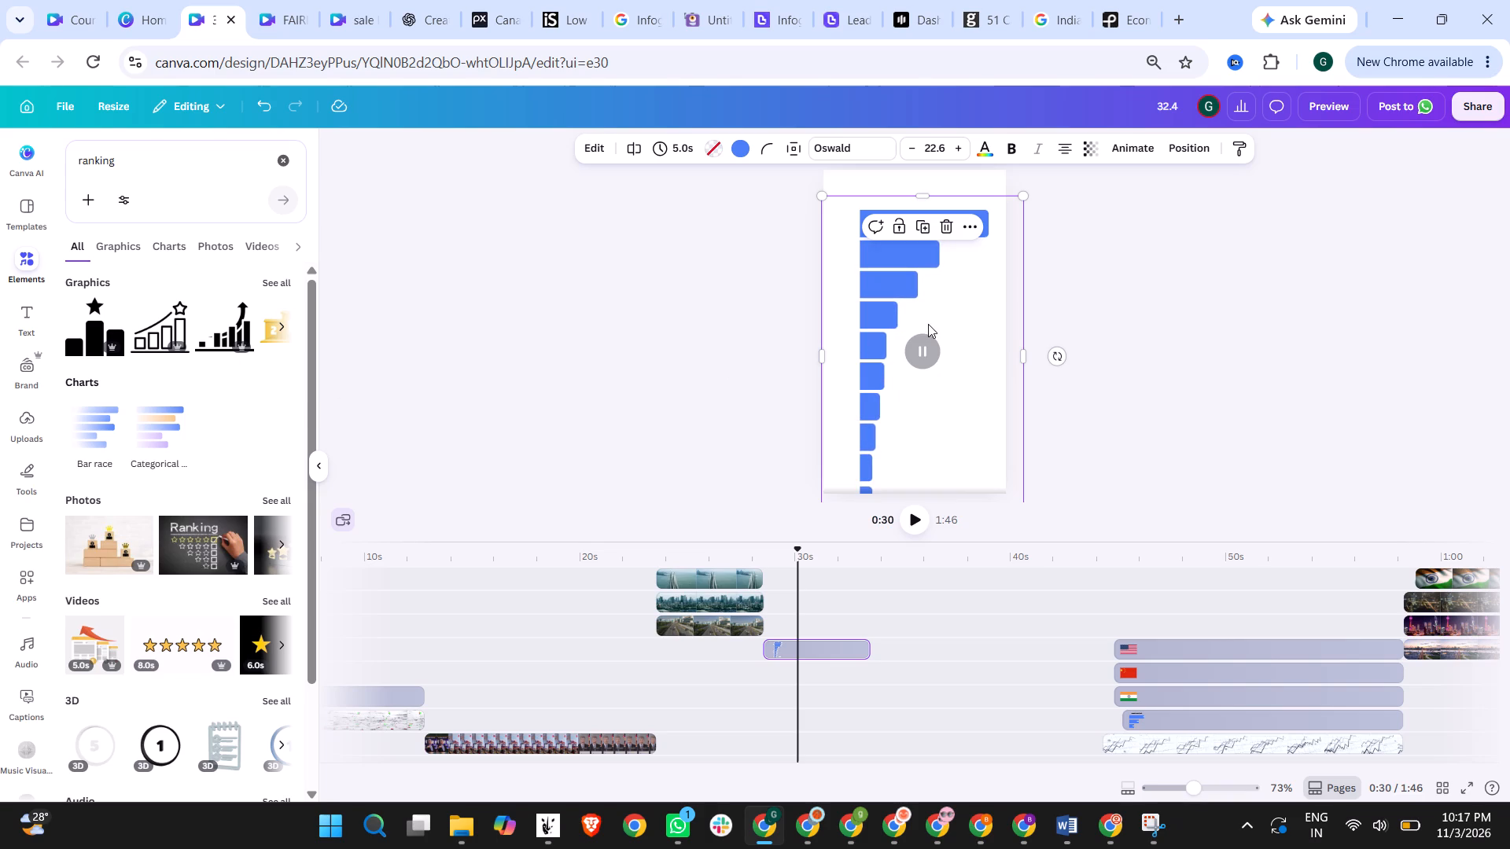
click(103, 393)
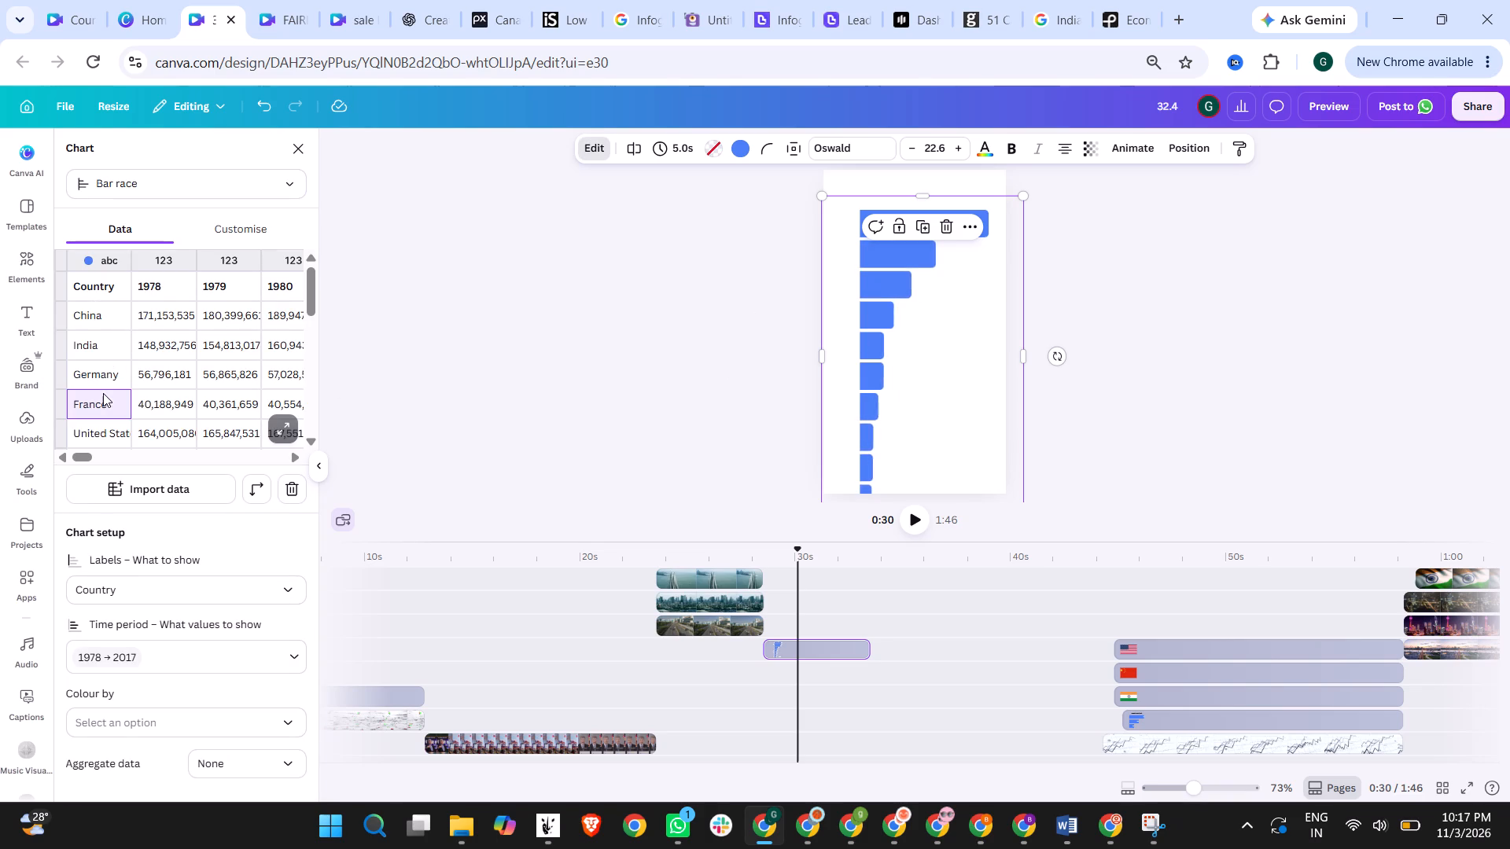
scroll(168, 359, up, 2)
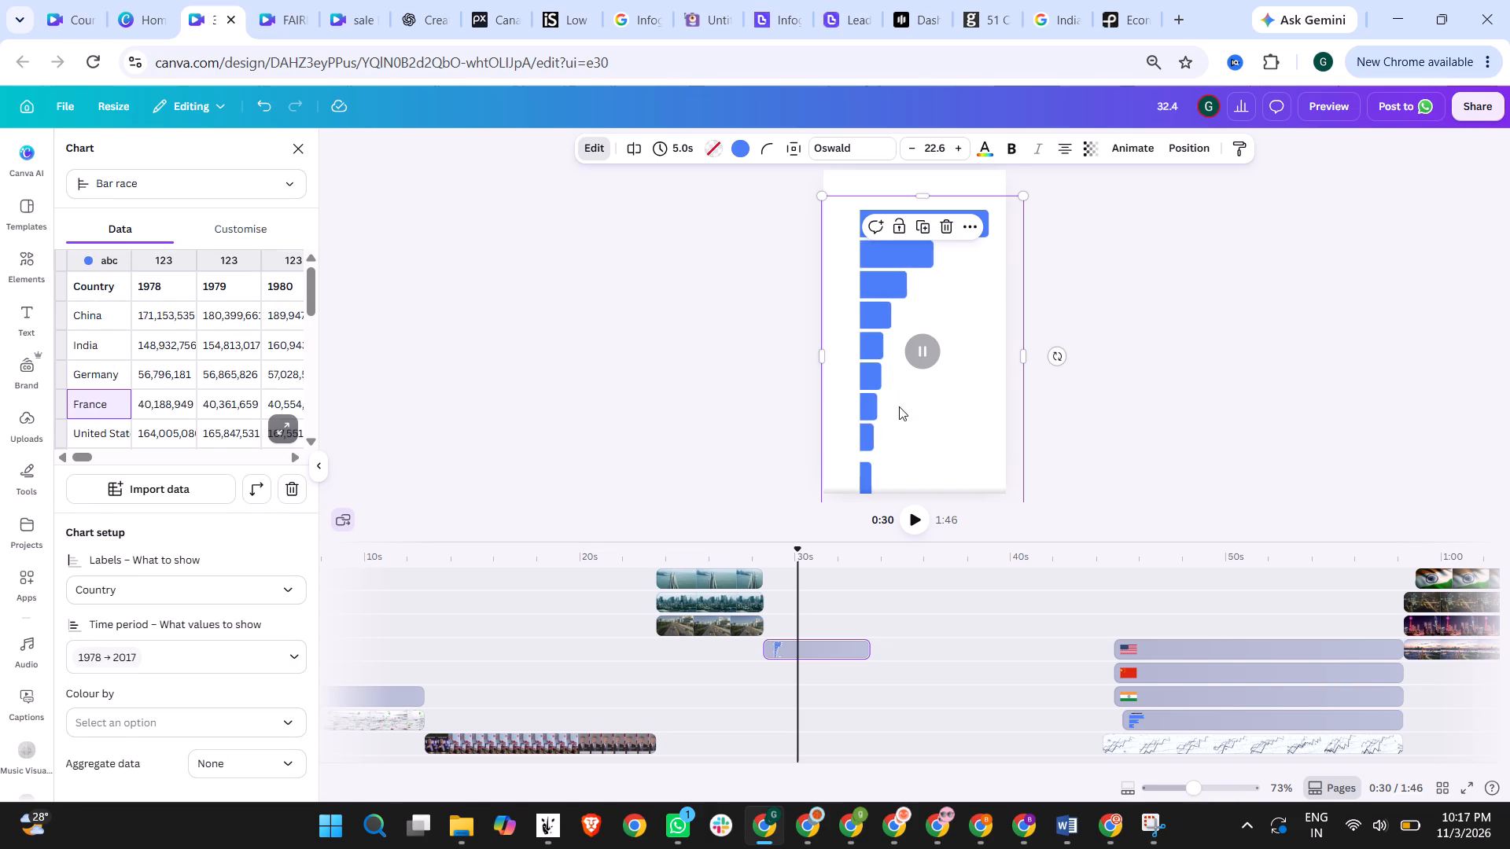
click(994, 300)
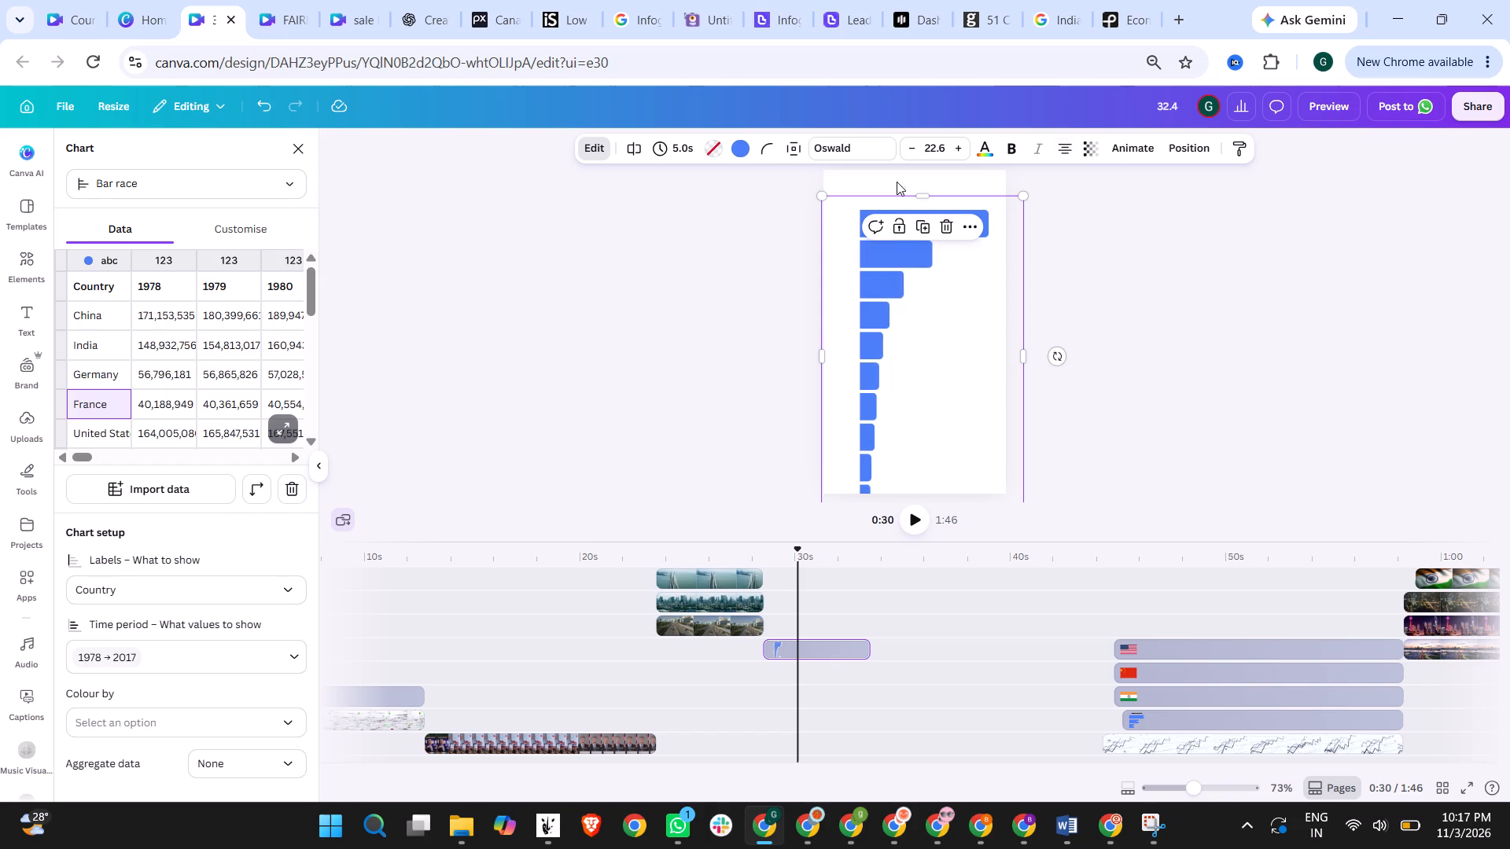
double_click(963, 289)
double_click(898, 292)
drag(889, 286, 887, 260)
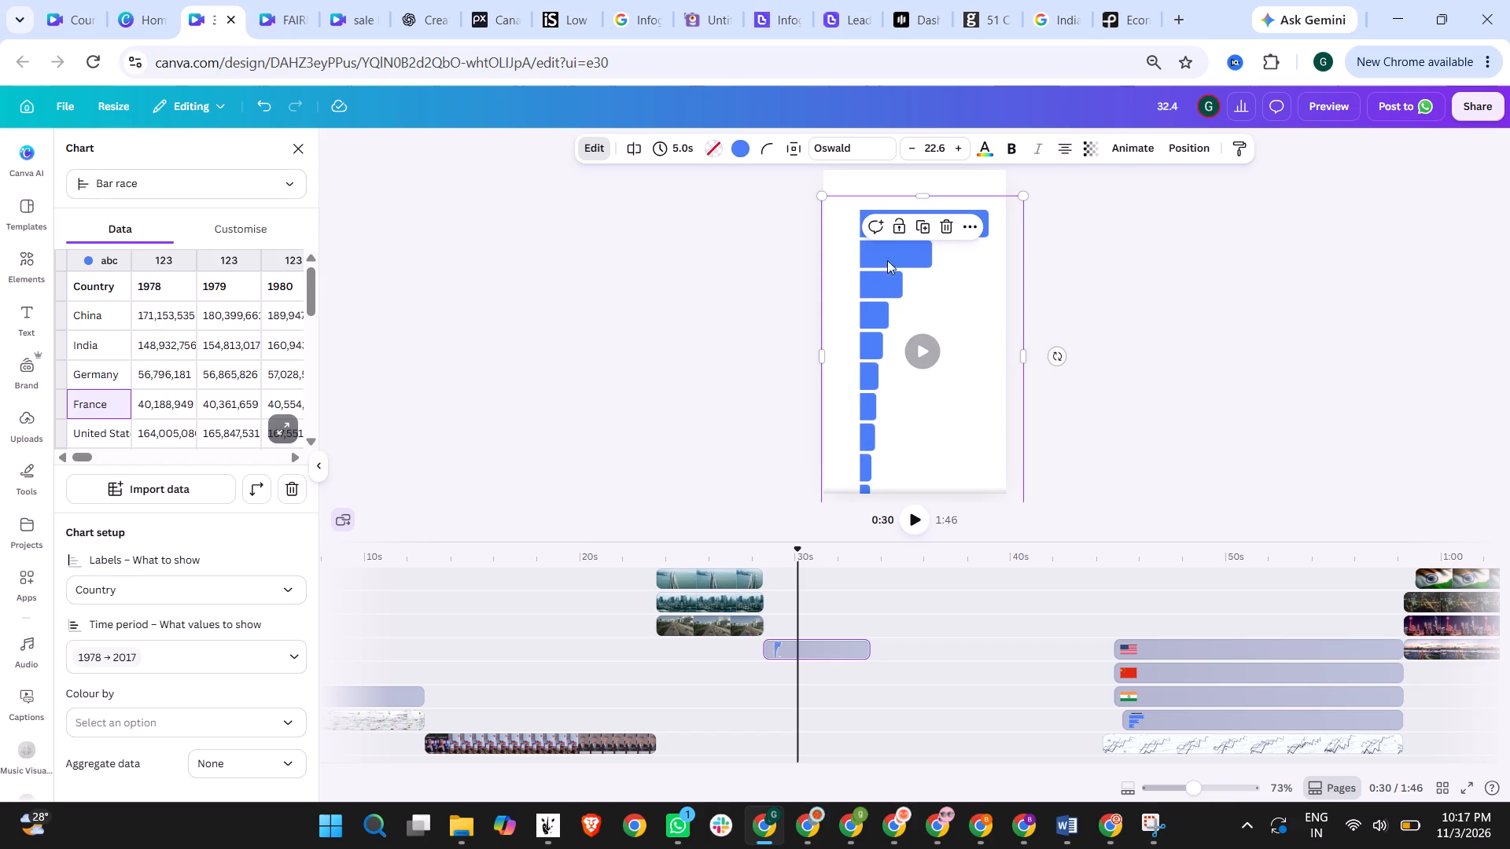
drag(887, 260, 889, 263)
Clear the country names and all yearly values from France down through Mexico in the chart's data.
drag(116, 406, 116, 465)
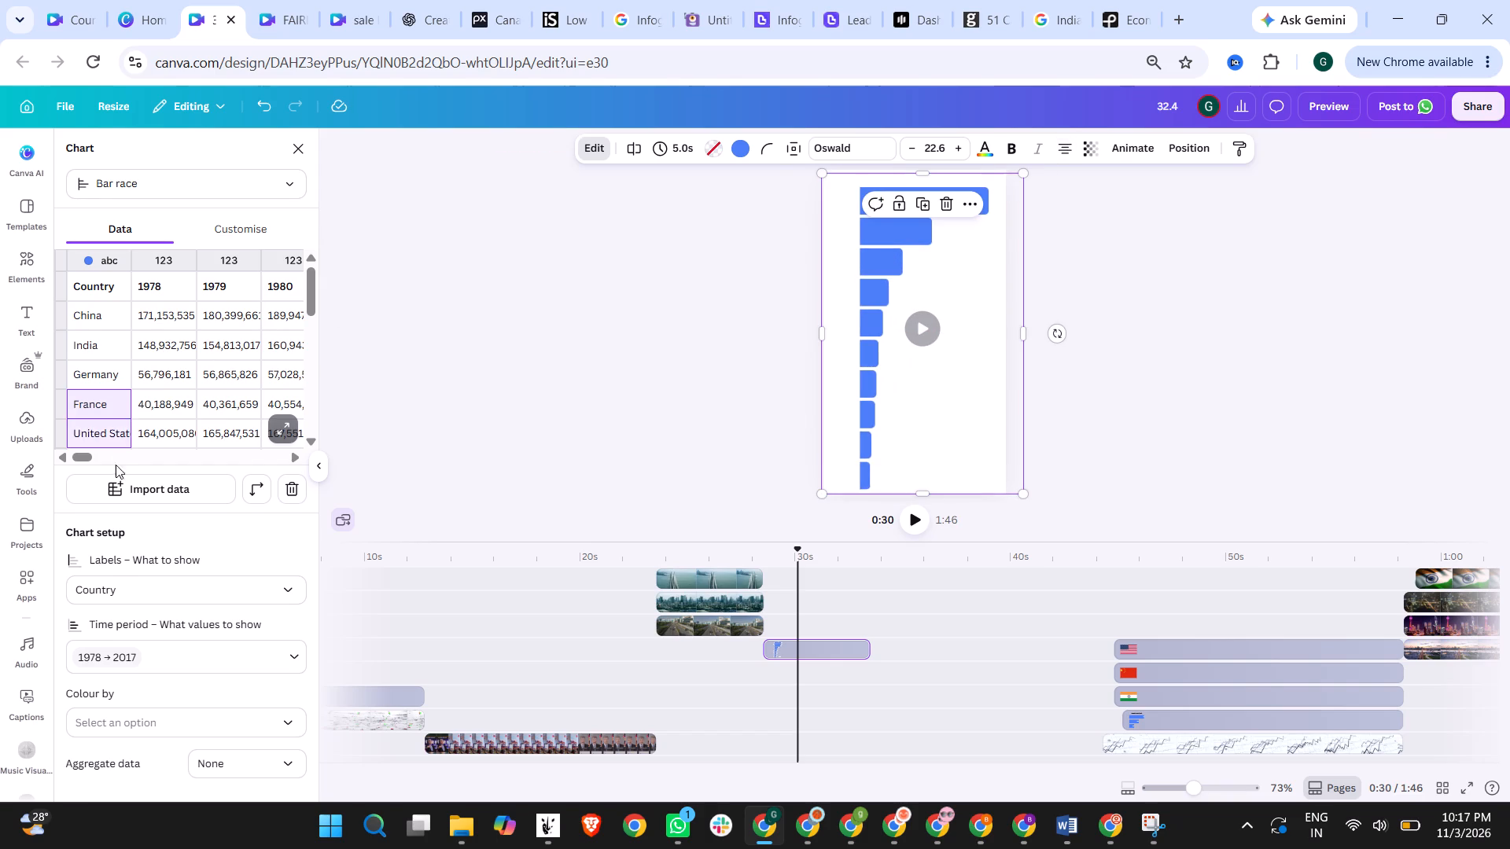
drag(116, 465, 116, 482)
key(Delete)
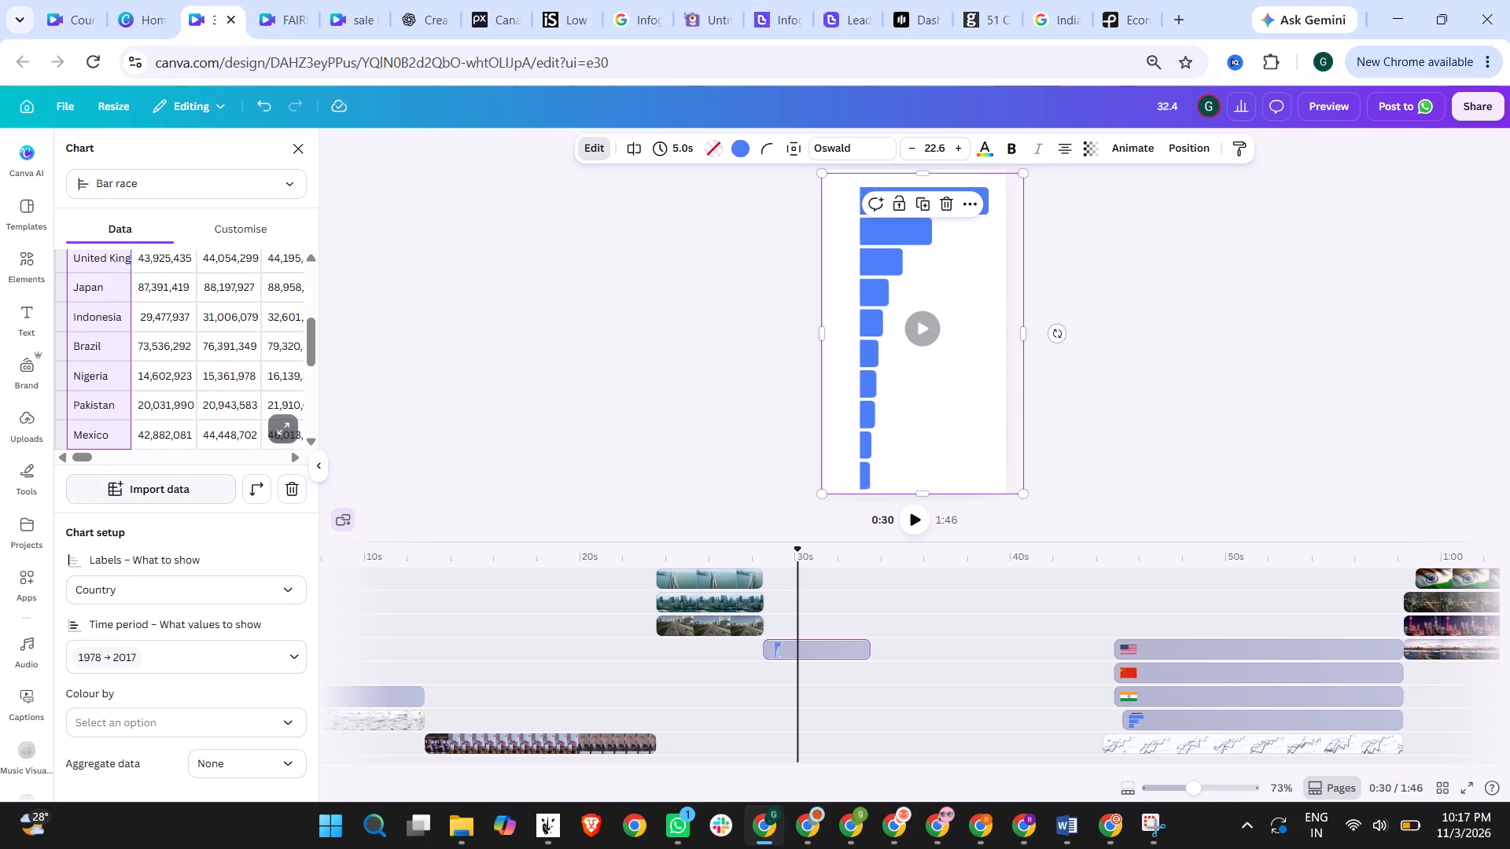
scroll(140, 372, up, 3)
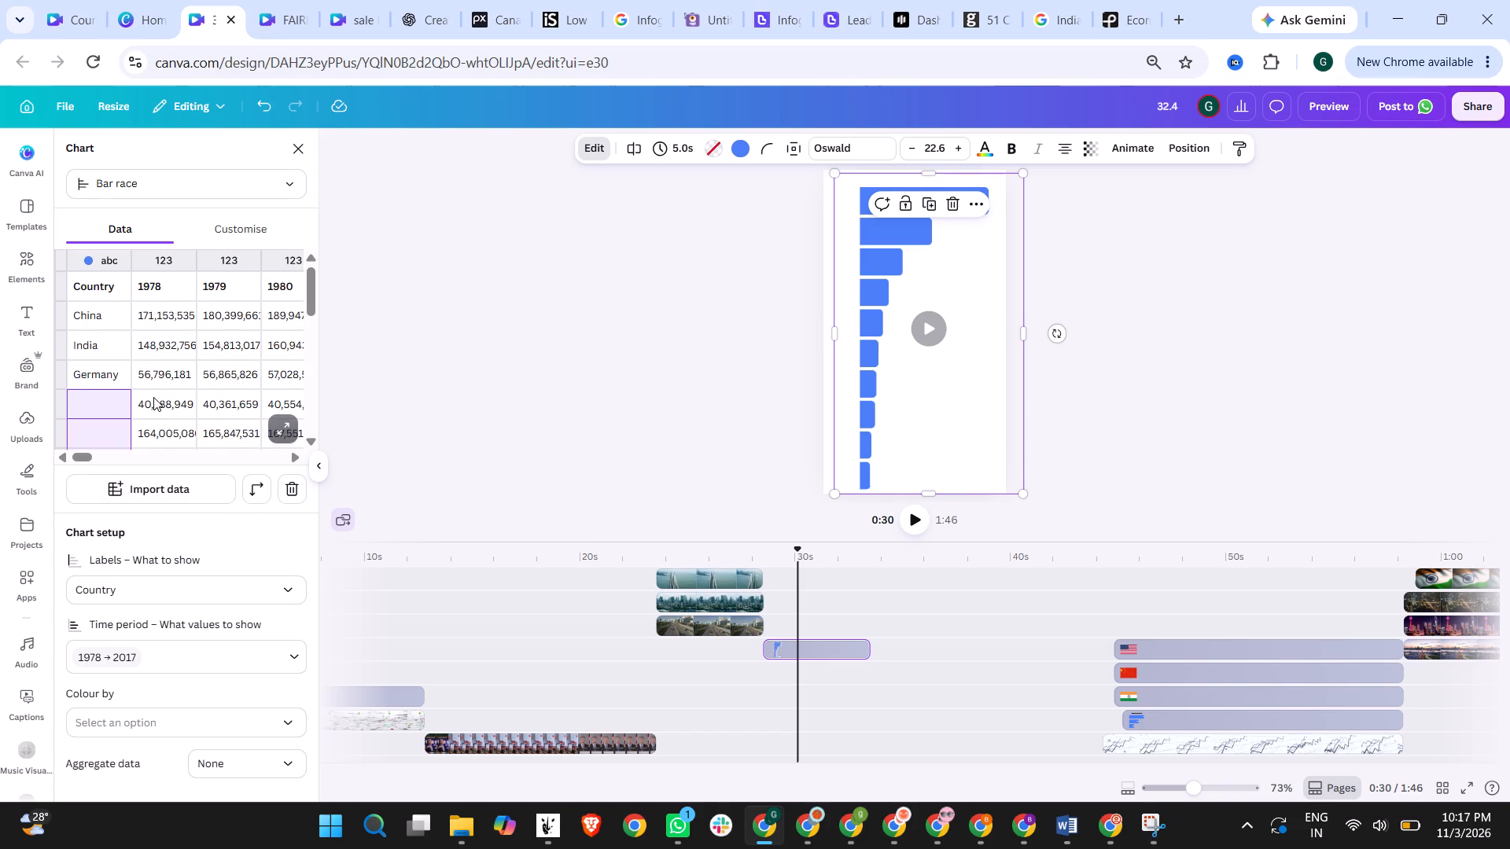
drag(153, 397, 407, 560)
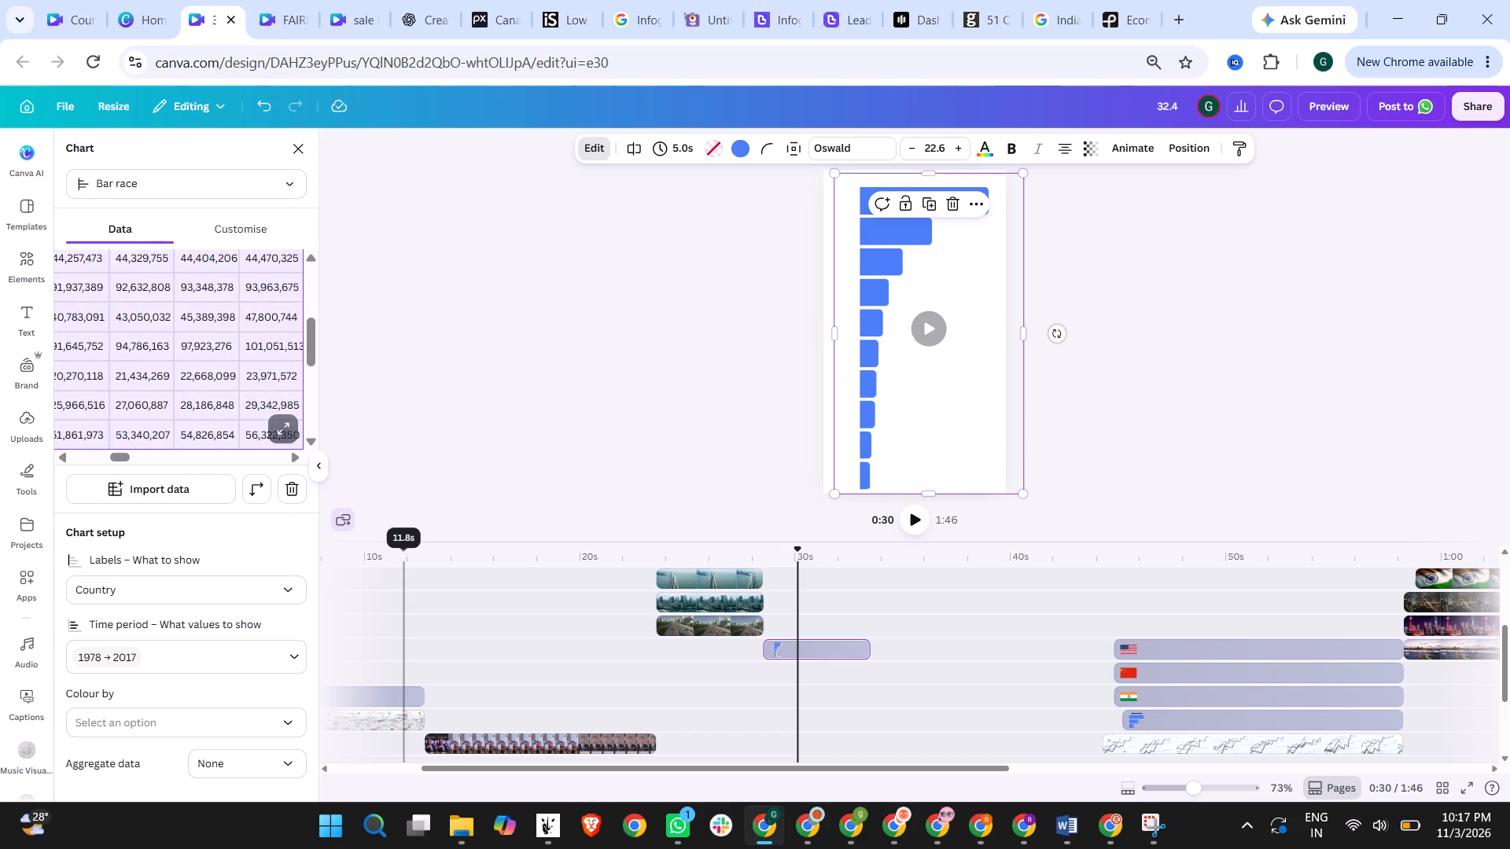
drag(407, 560, 539, 548)
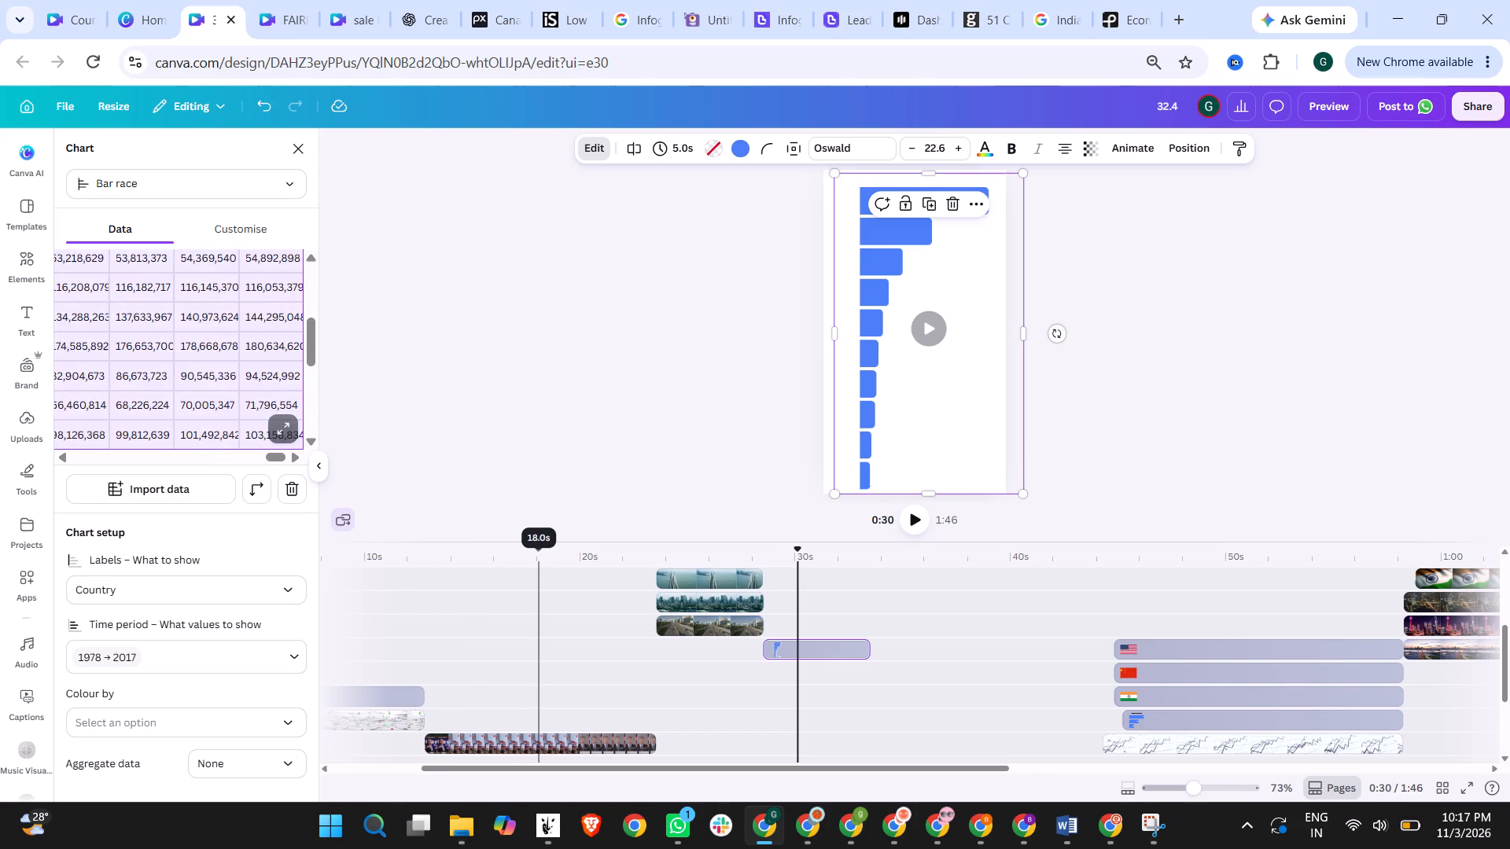
key(Delete)
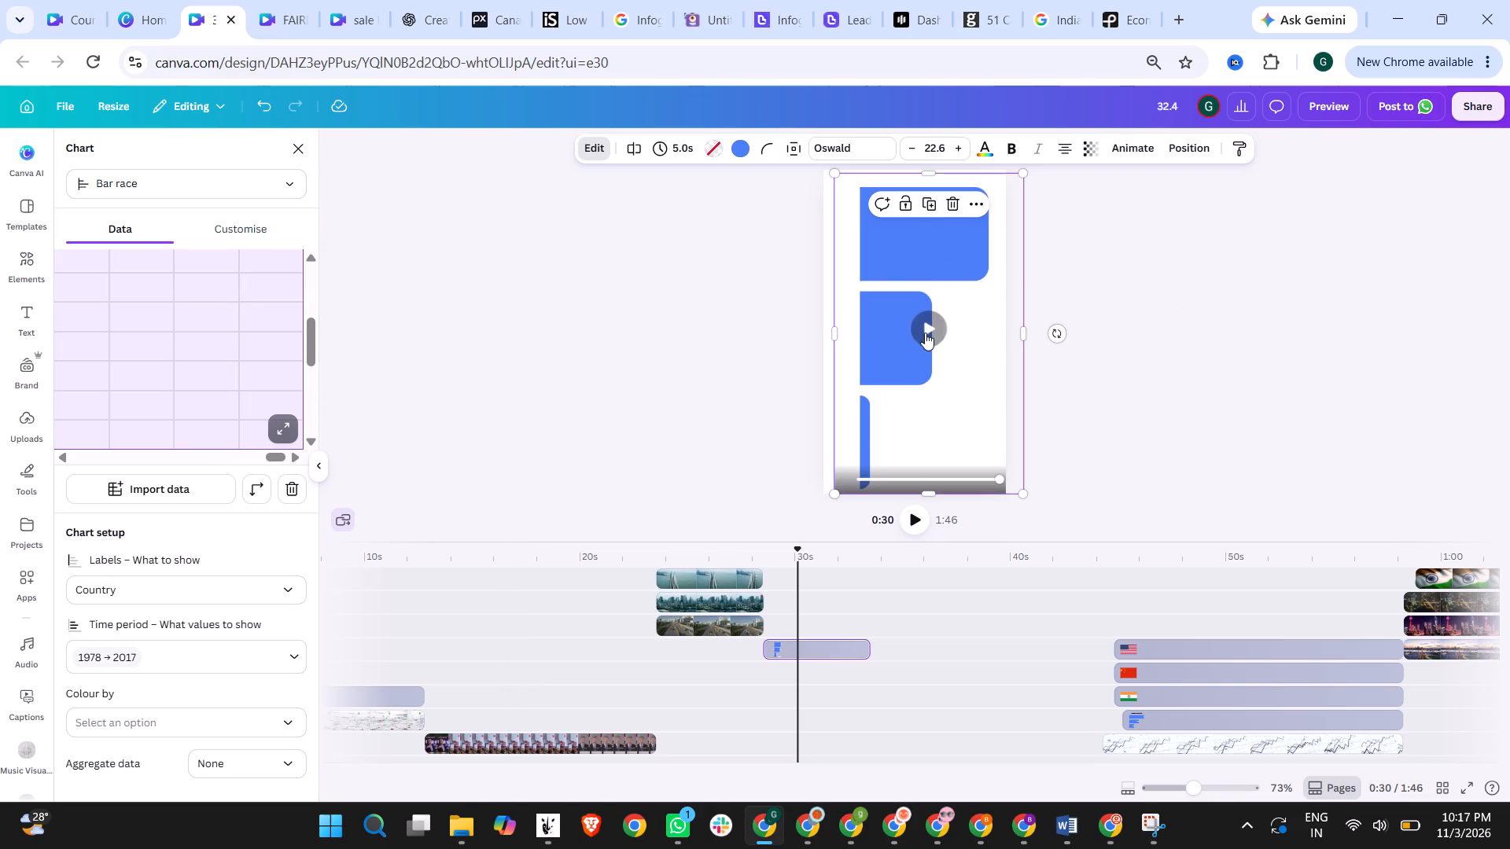
click(113, 373)
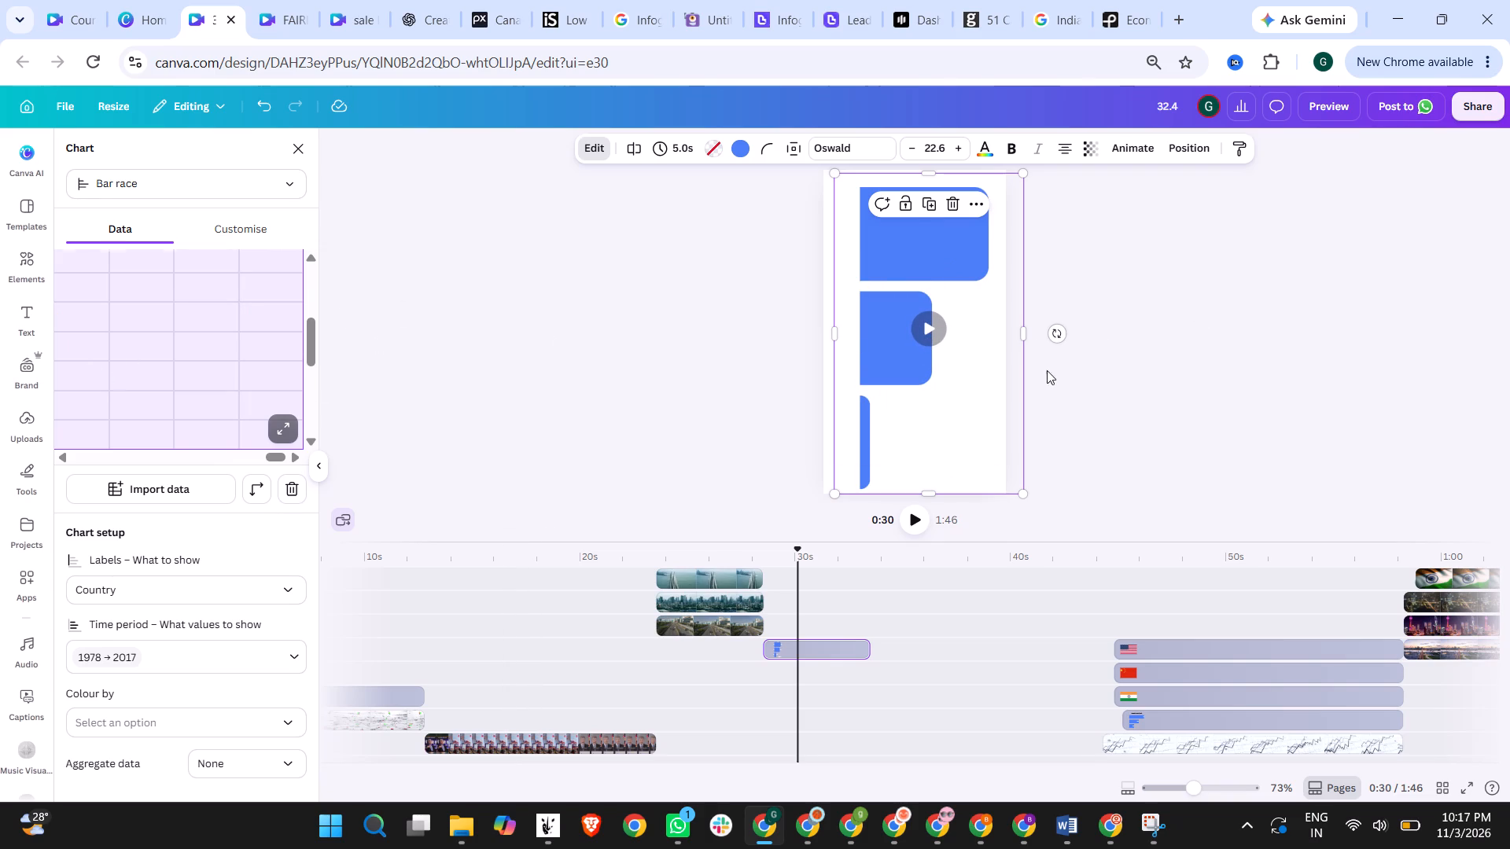
Reduce the three-bar chart's height to under half the page and move it down toward the middle of the page.
drag(921, 492, 925, 303)
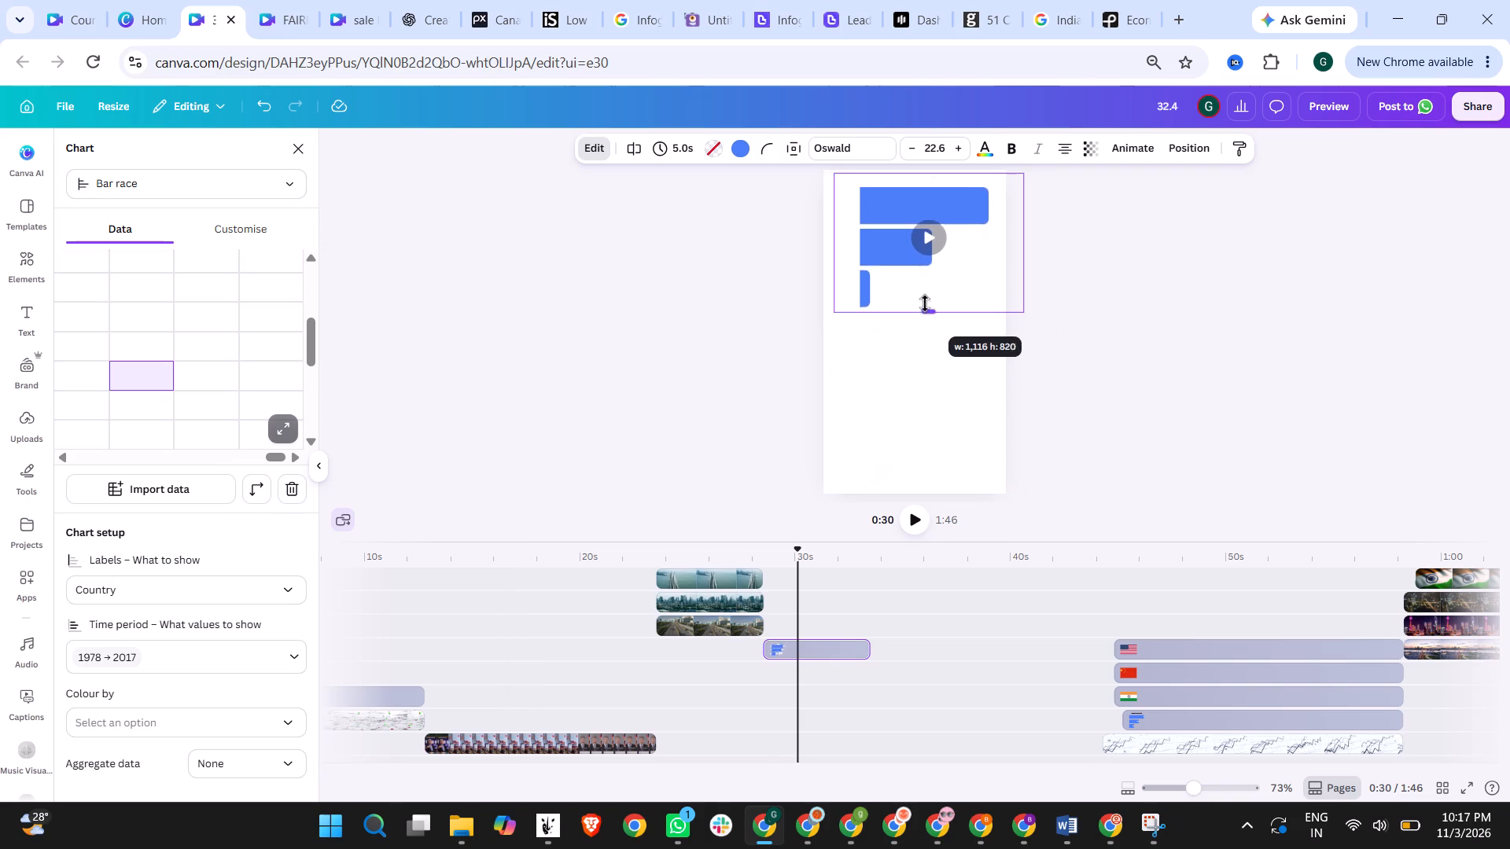
drag(925, 303, 925, 292)
drag(970, 229, 959, 300)
click(1230, 299)
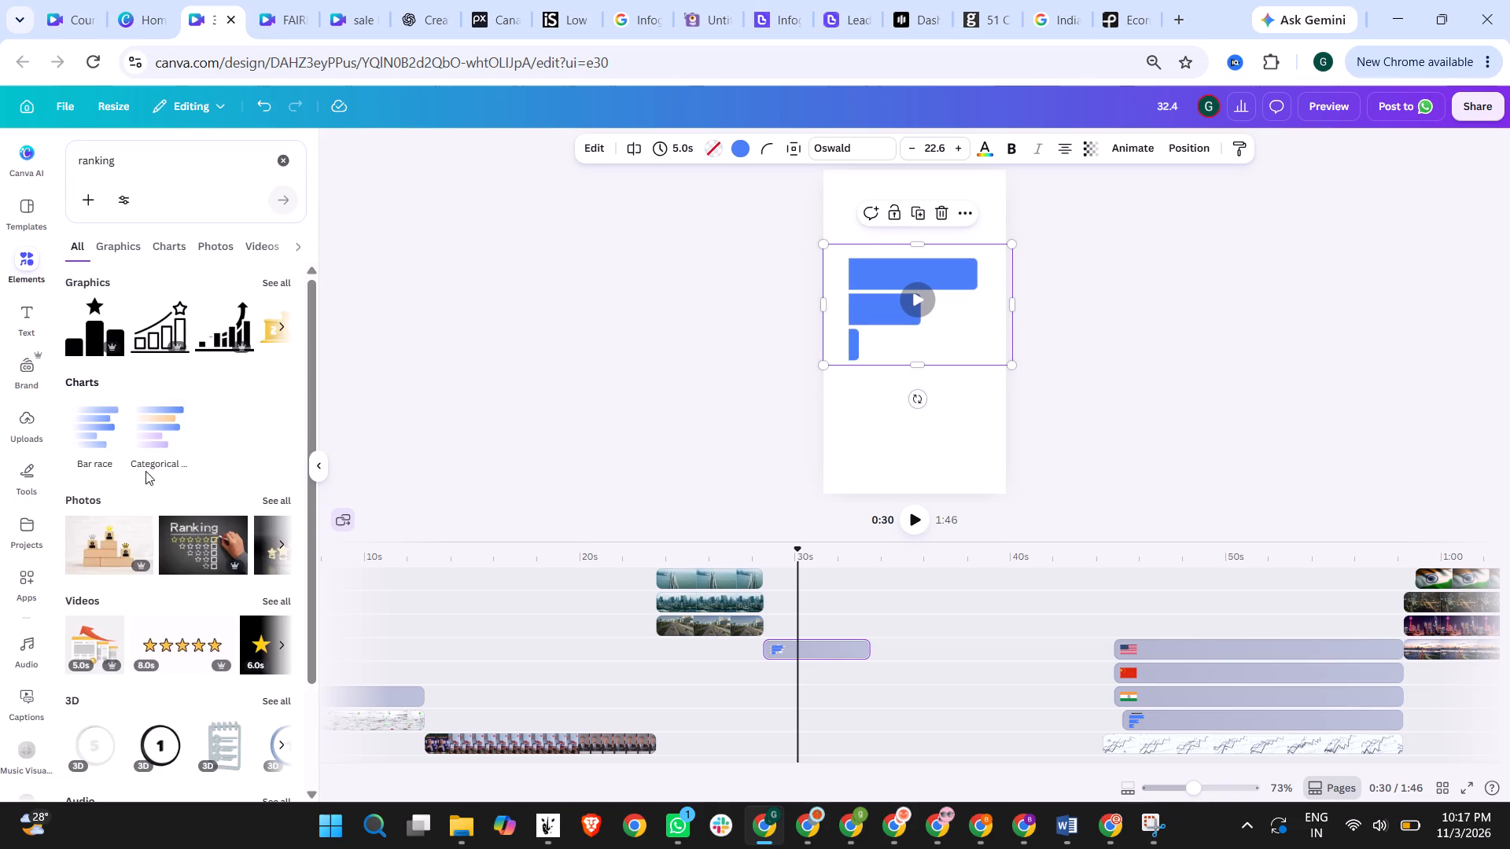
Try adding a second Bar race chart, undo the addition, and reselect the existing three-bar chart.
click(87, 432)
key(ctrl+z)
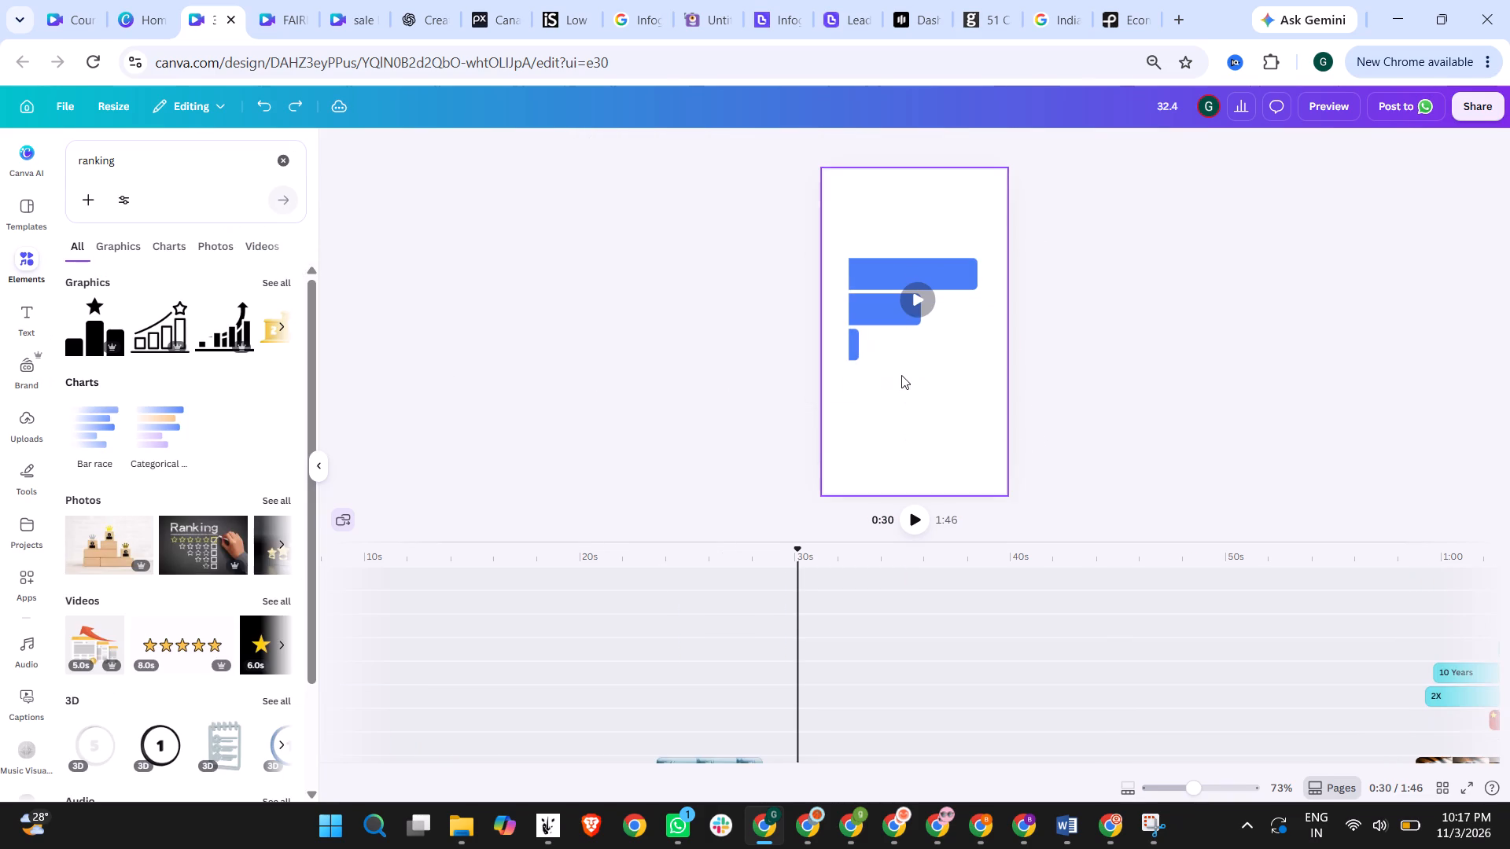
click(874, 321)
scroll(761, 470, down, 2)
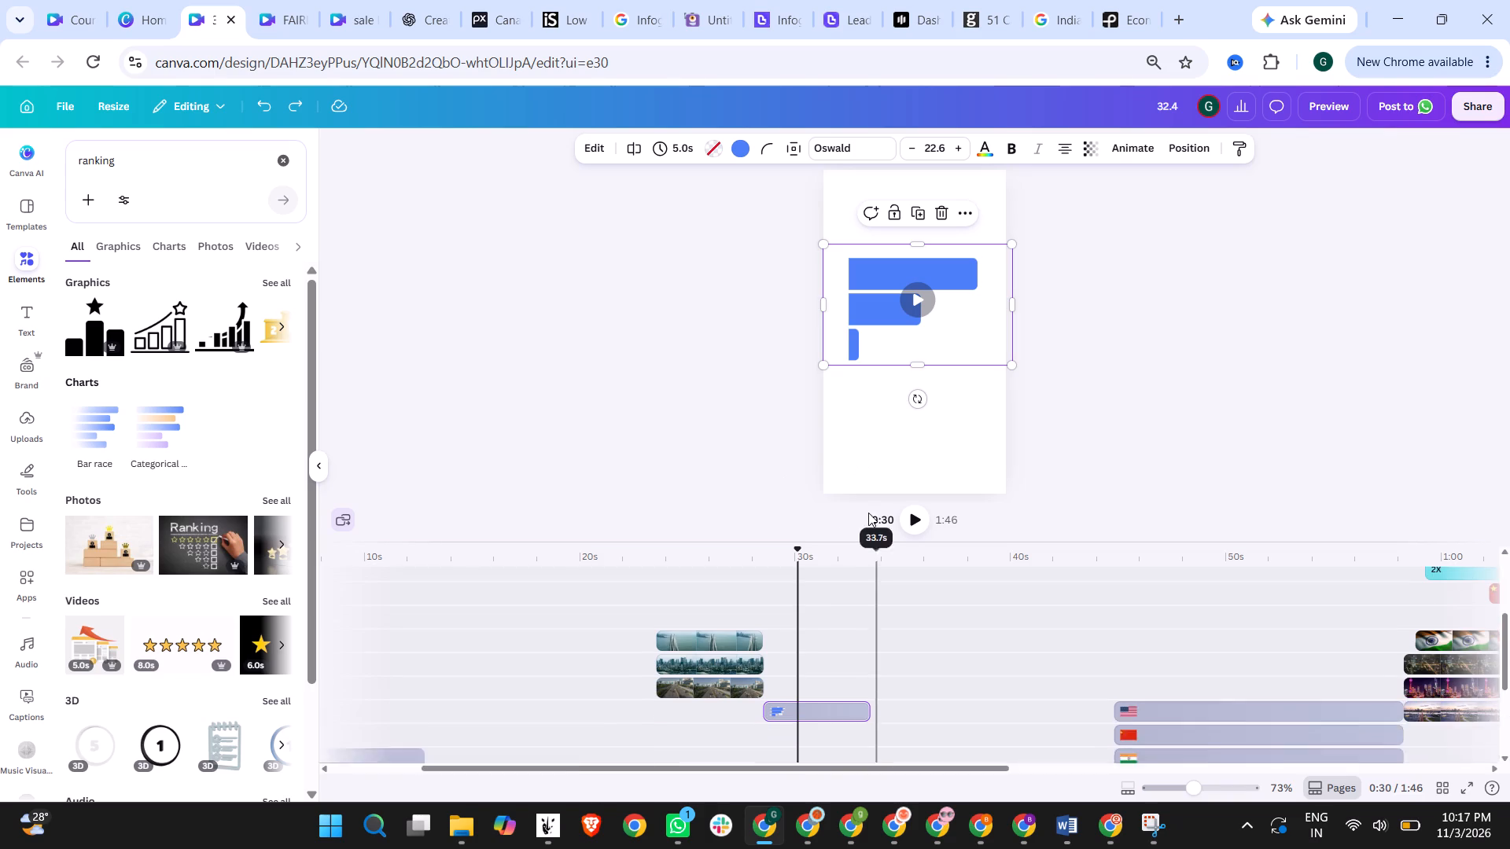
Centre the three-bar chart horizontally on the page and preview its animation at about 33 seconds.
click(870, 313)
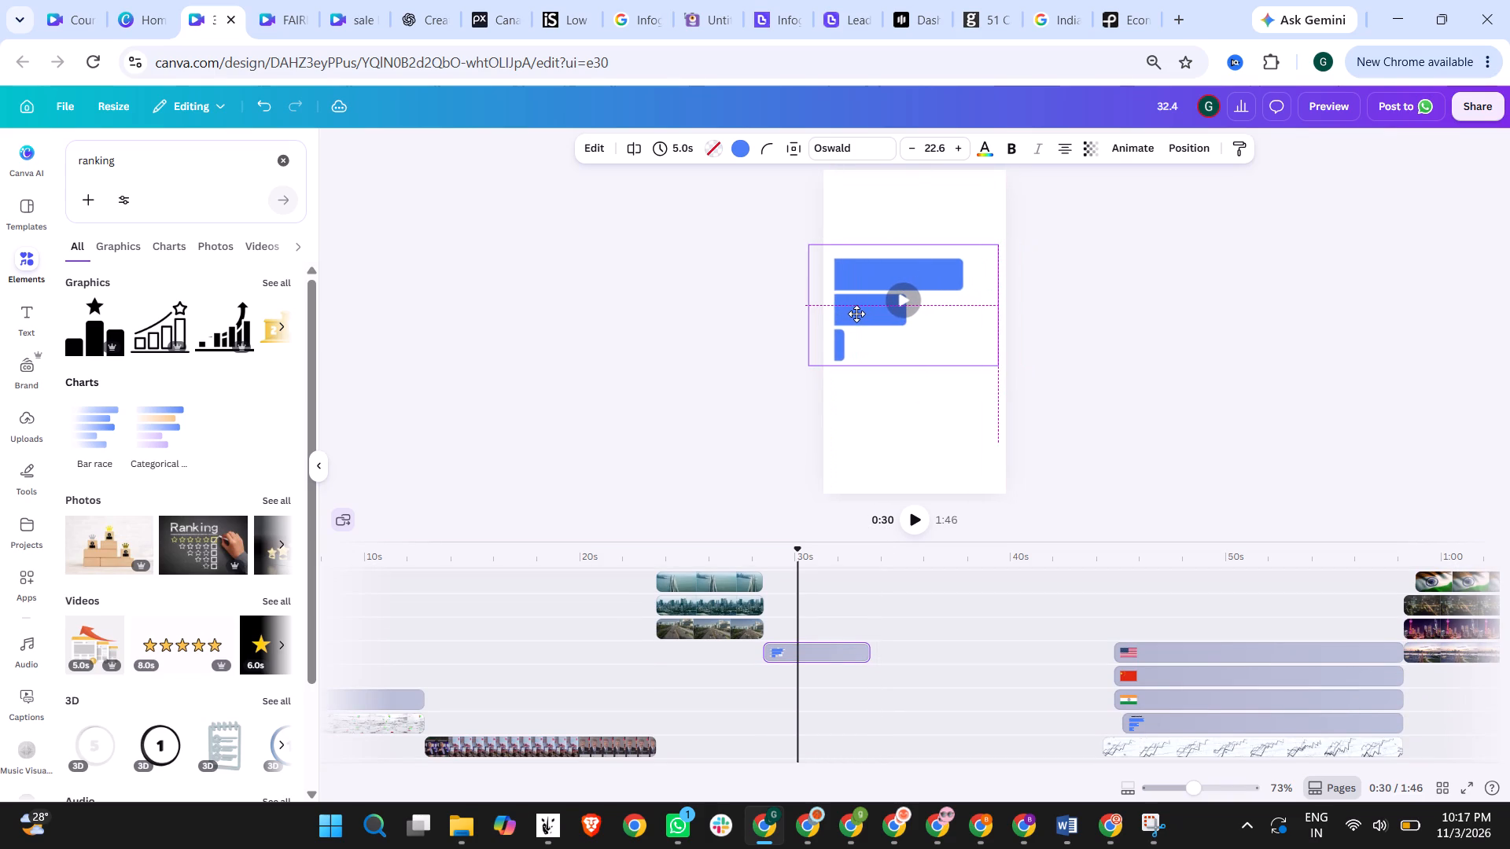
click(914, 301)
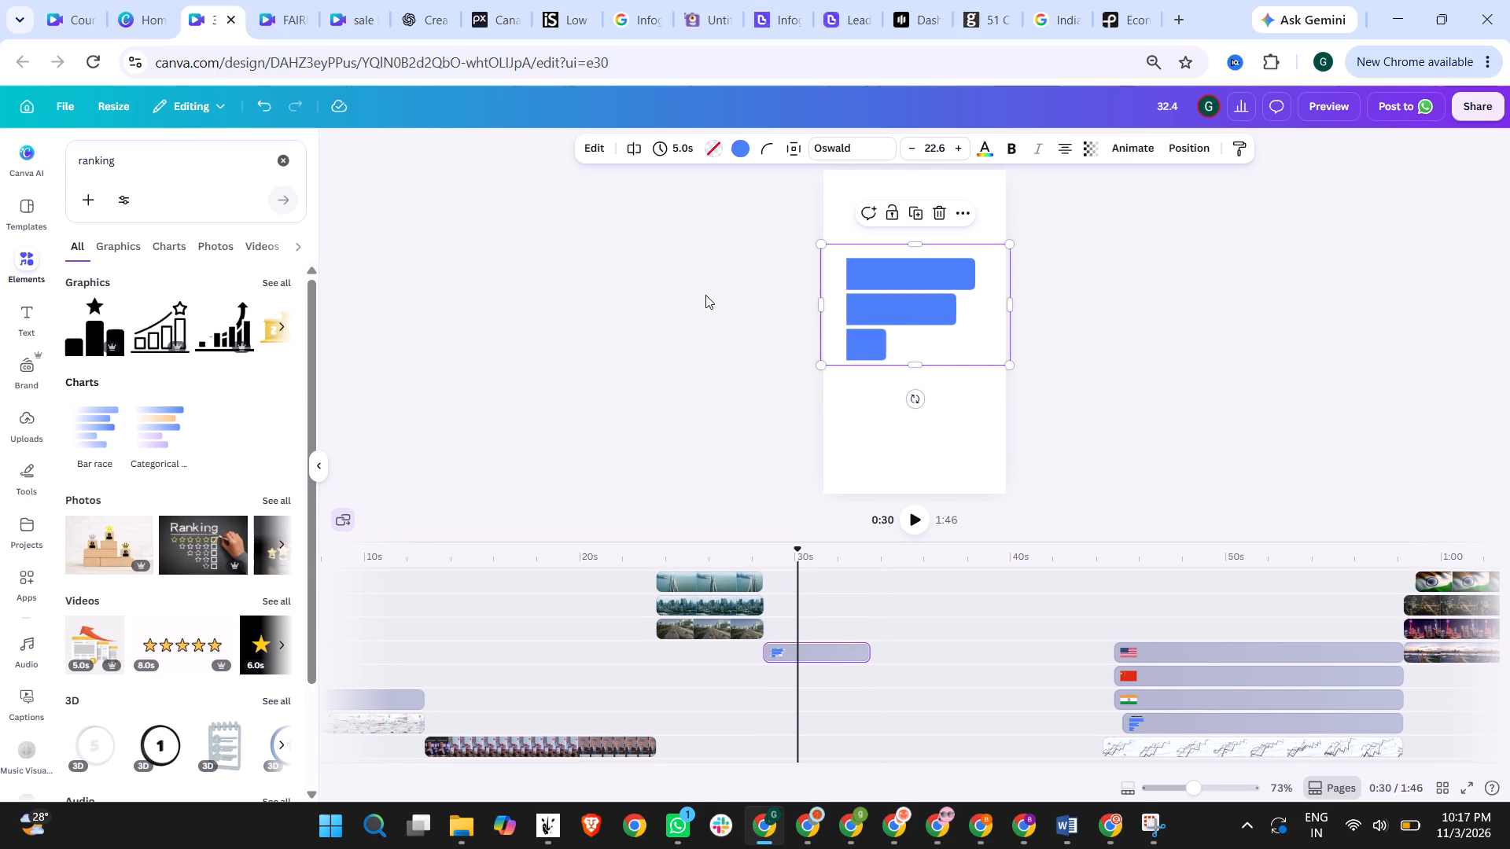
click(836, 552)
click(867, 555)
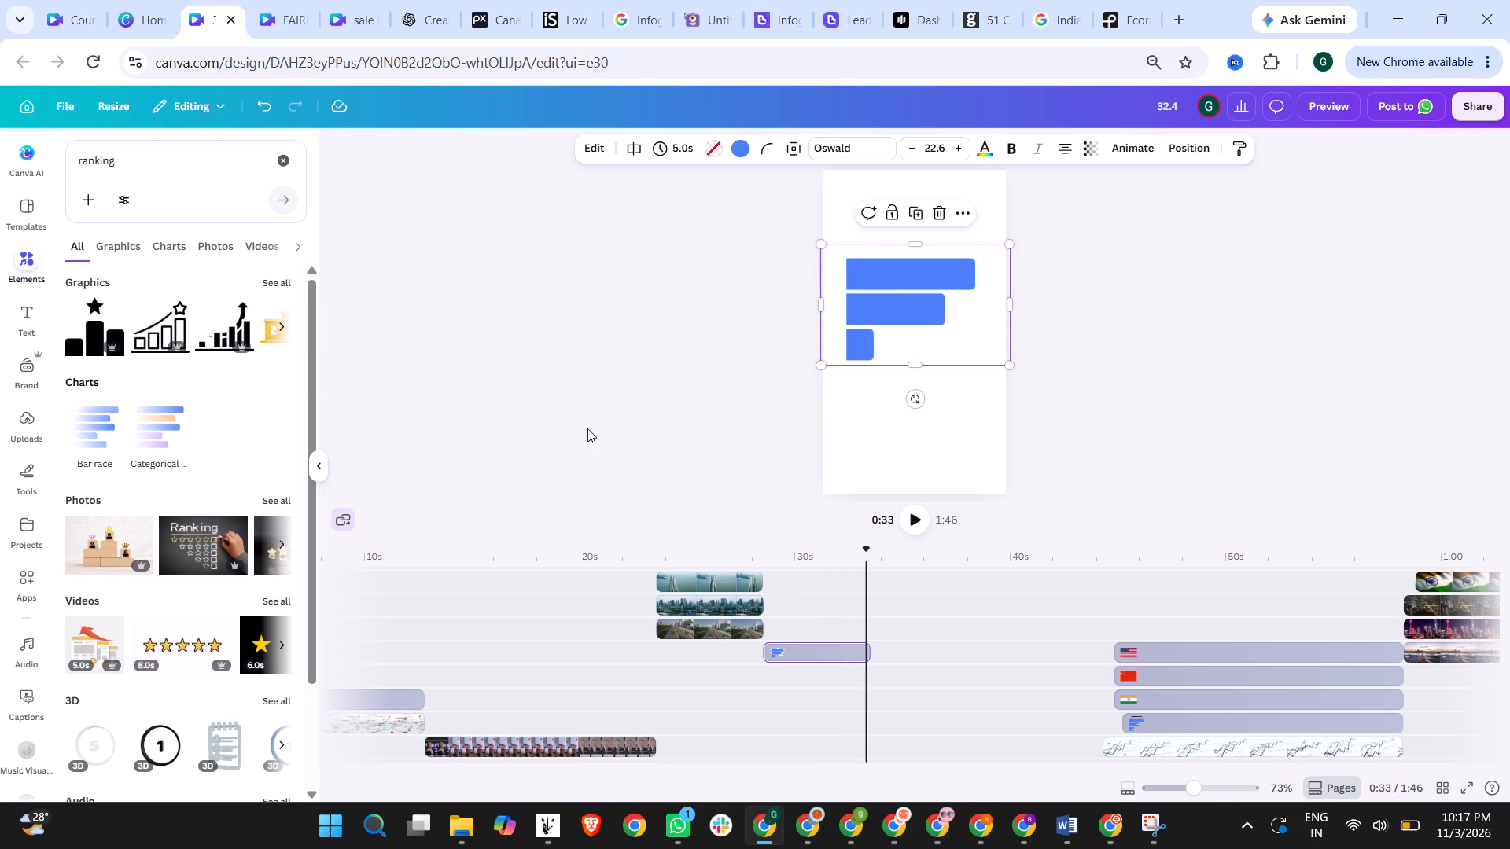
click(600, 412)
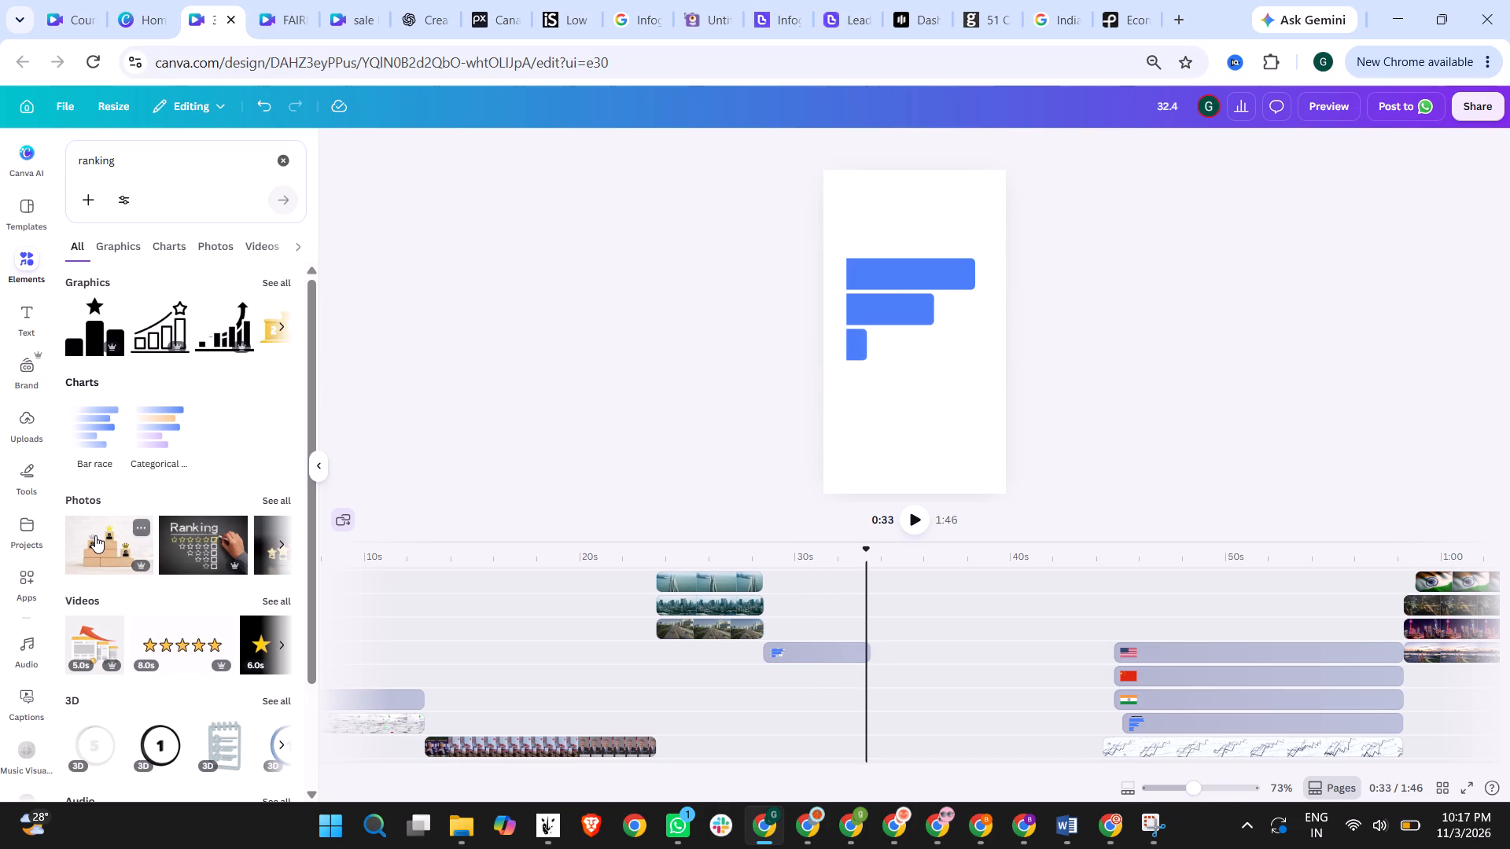
Browse the graphics results for "ranking" for a suitable ranking visual.
click(278, 282)
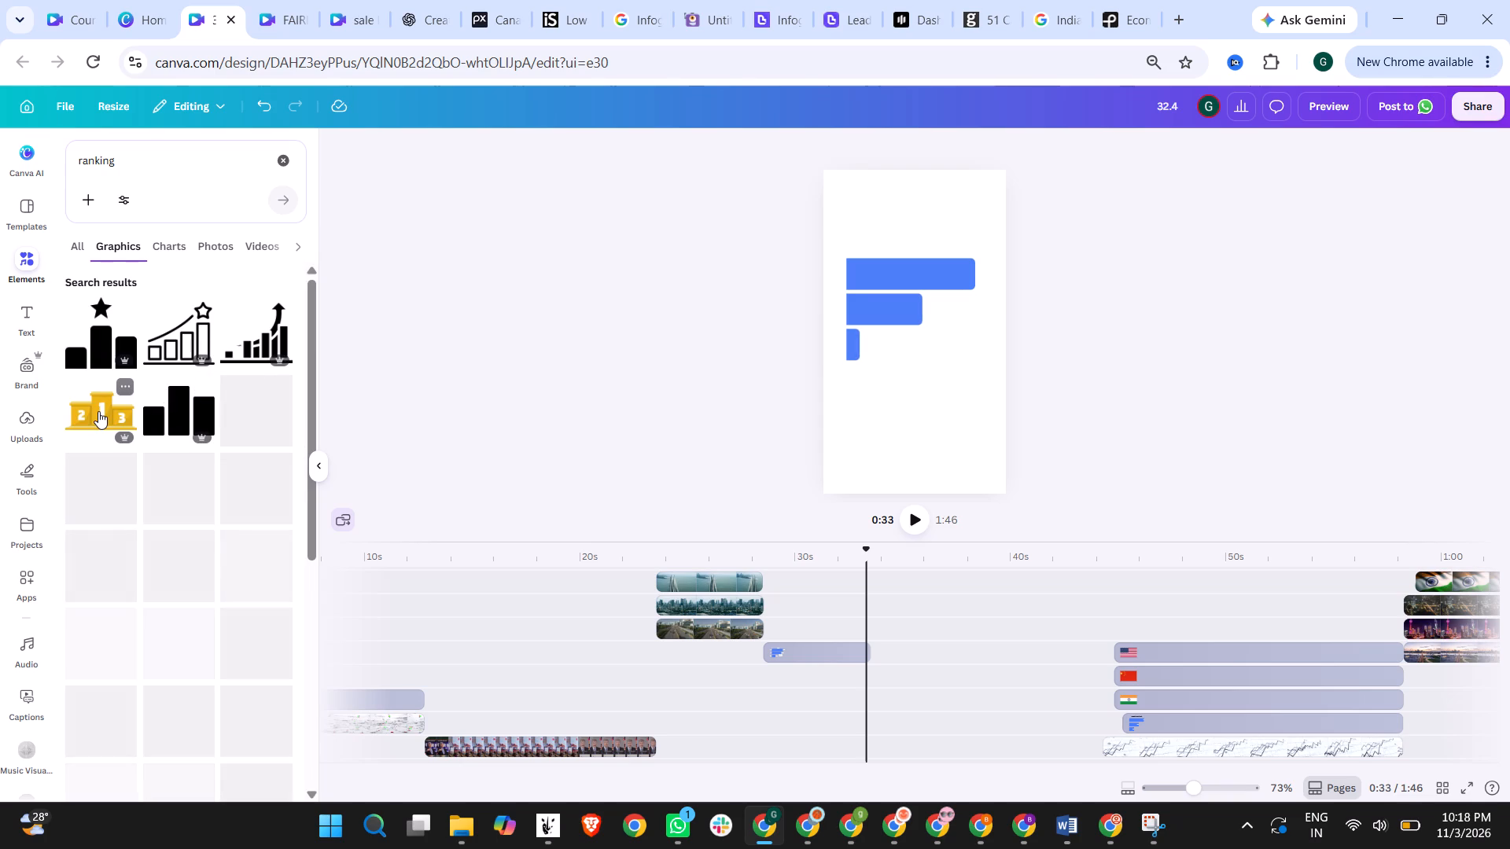
scroll(157, 407, down, 5)
scroll(166, 410, up, 8)
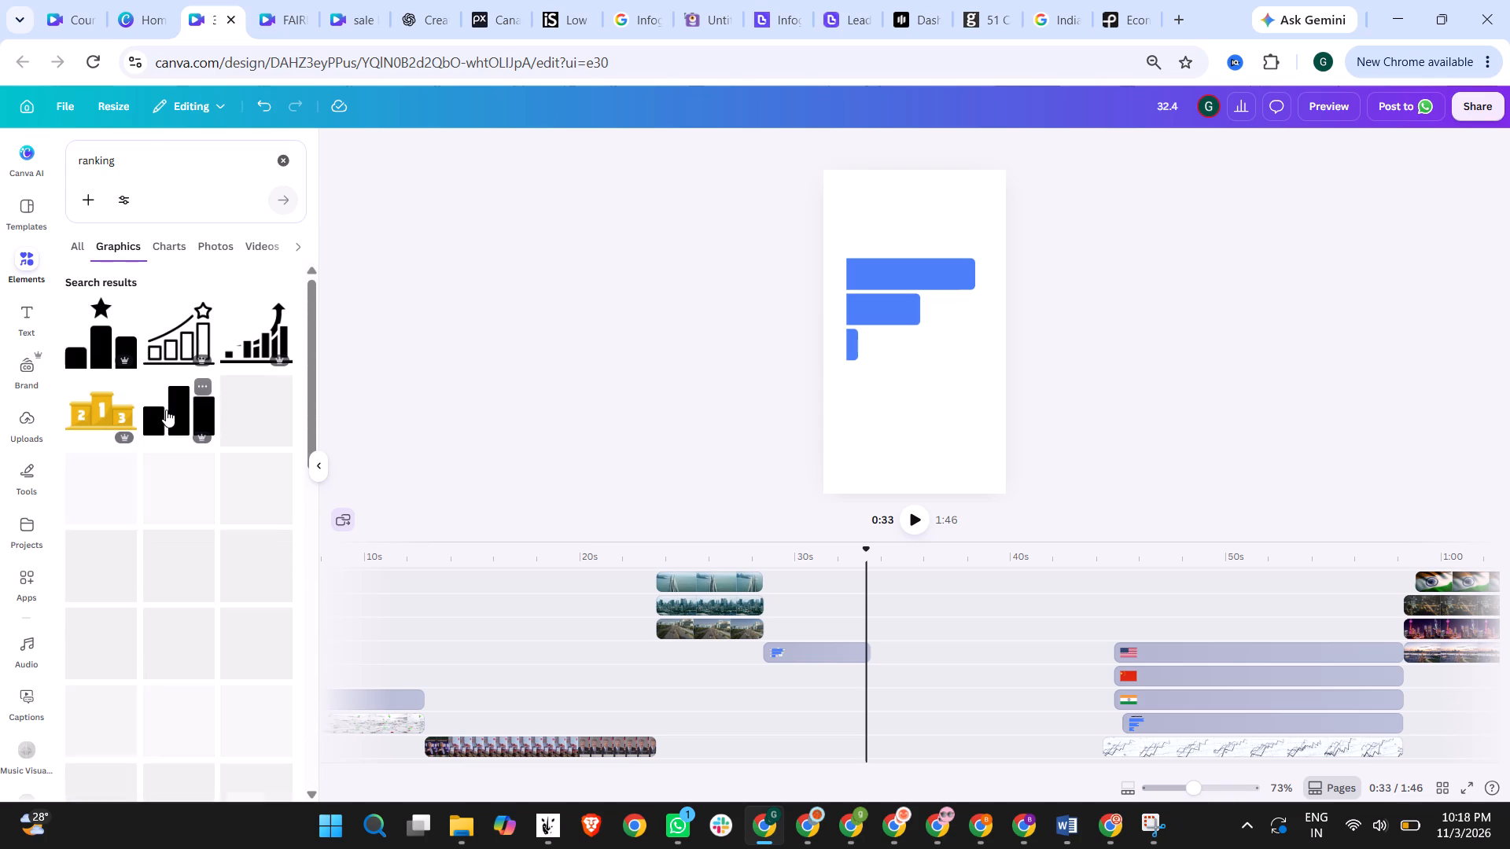
scroll(166, 410, up, 3)
scroll(172, 413, down, 6)
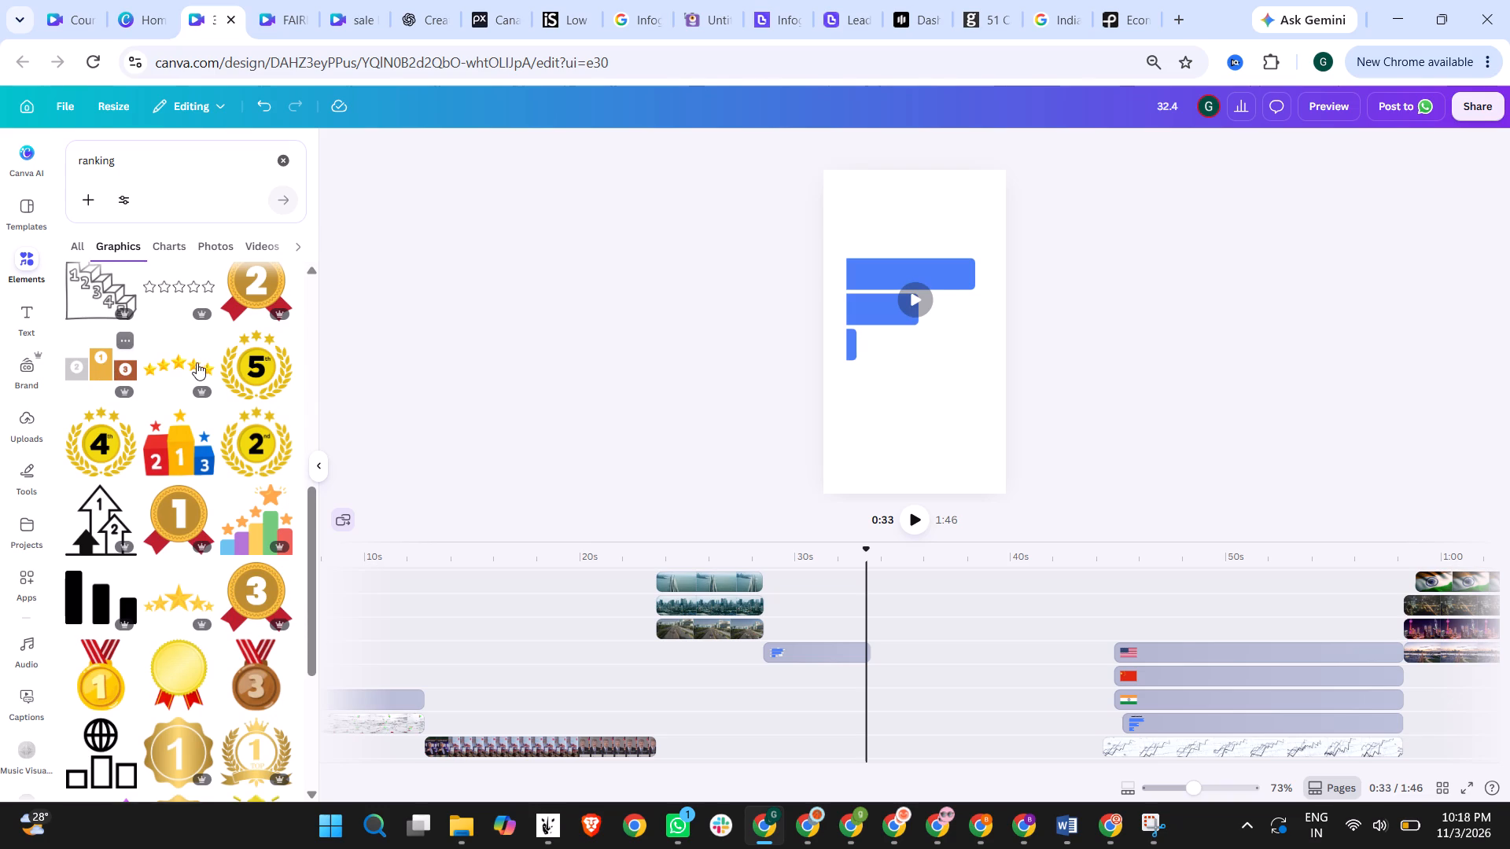
scroll(170, 390, down, 1)
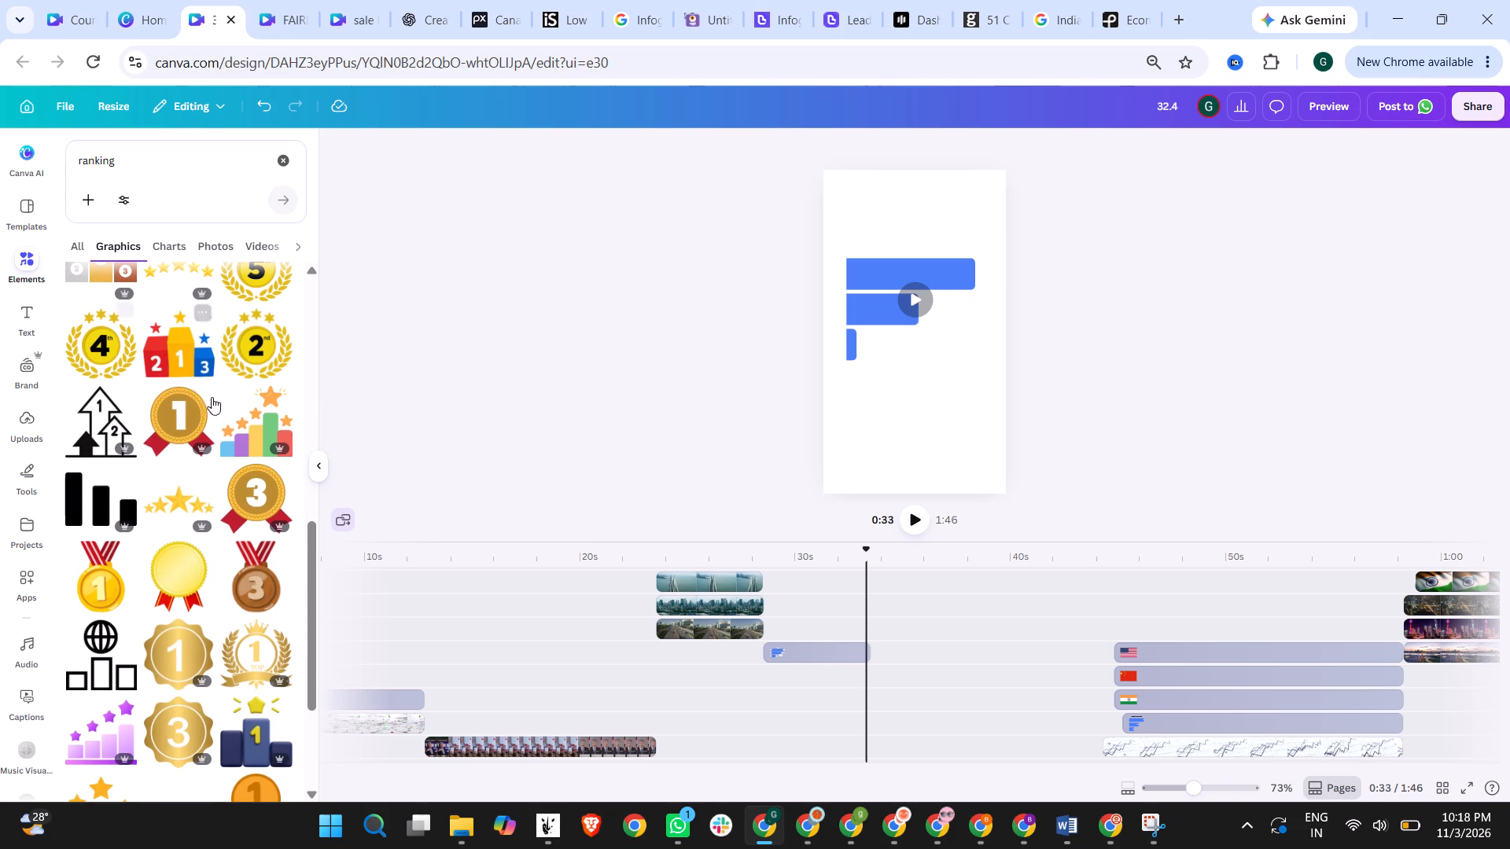
scroll(221, 421, down, 5)
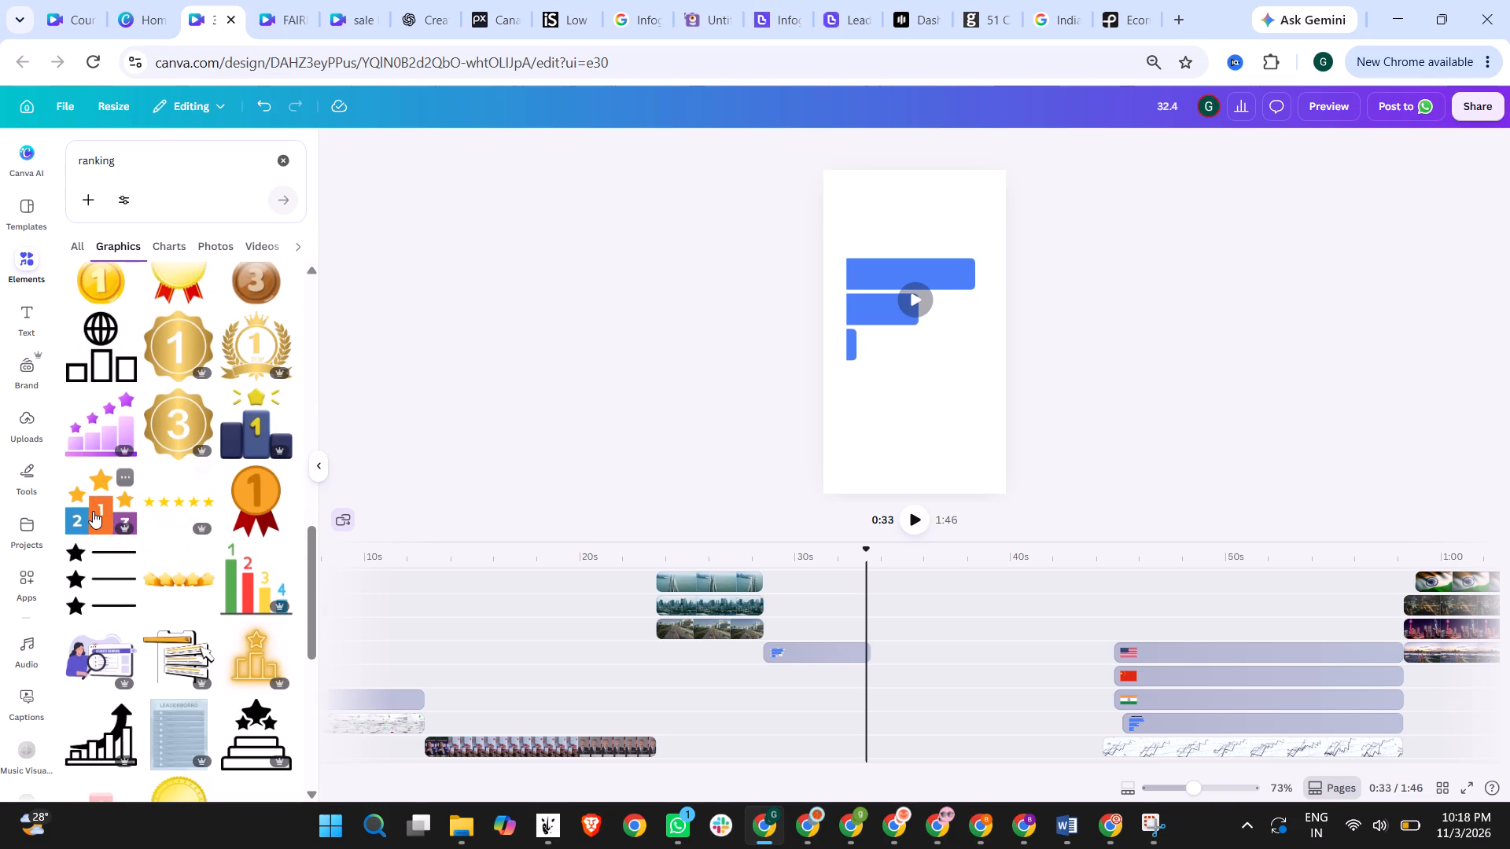
scroll(93, 511, down, 2)
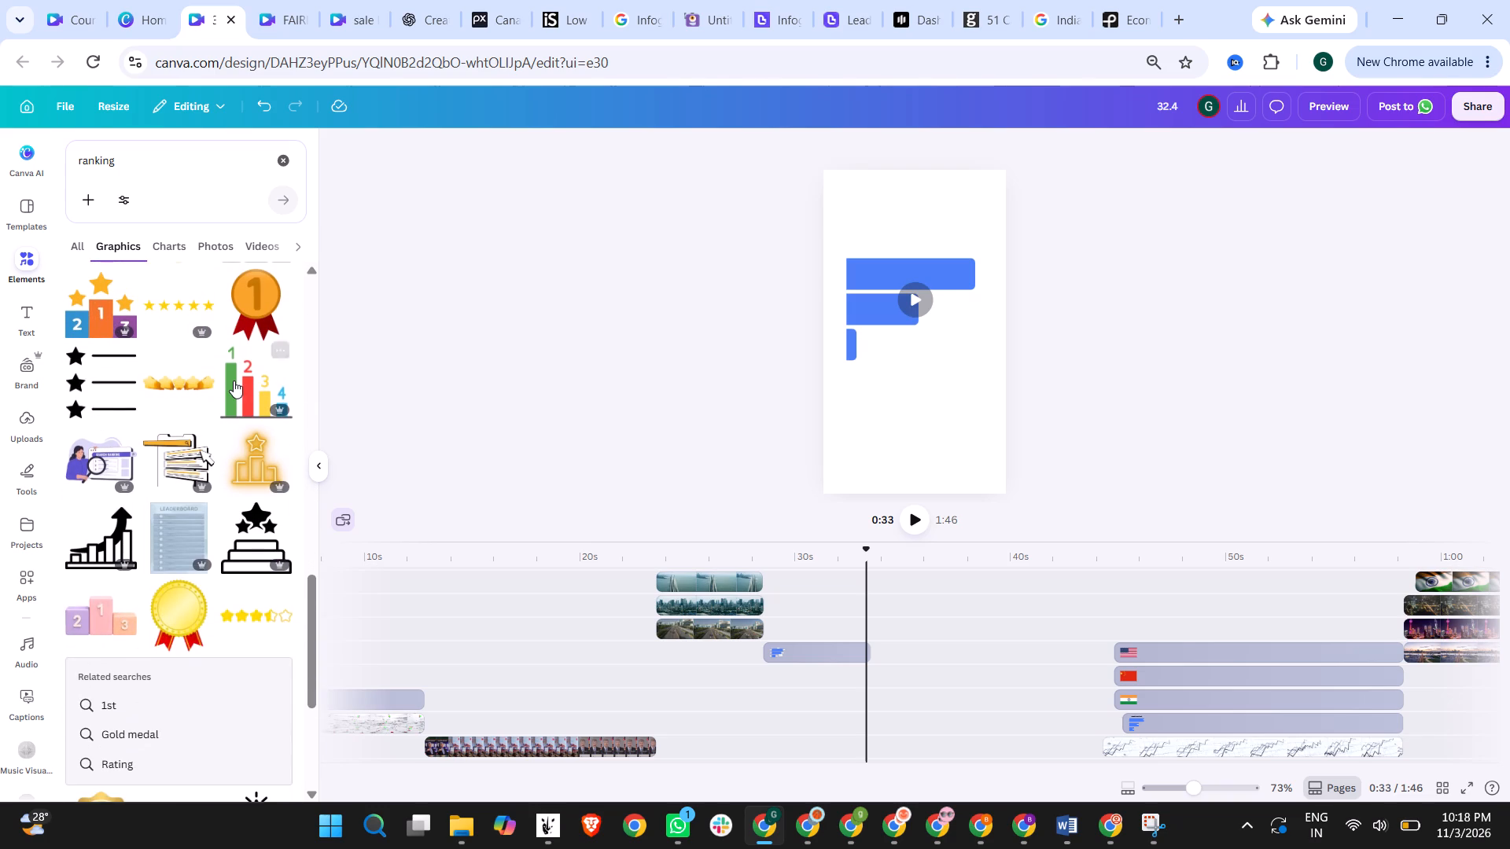
scroll(215, 513, down, 3)
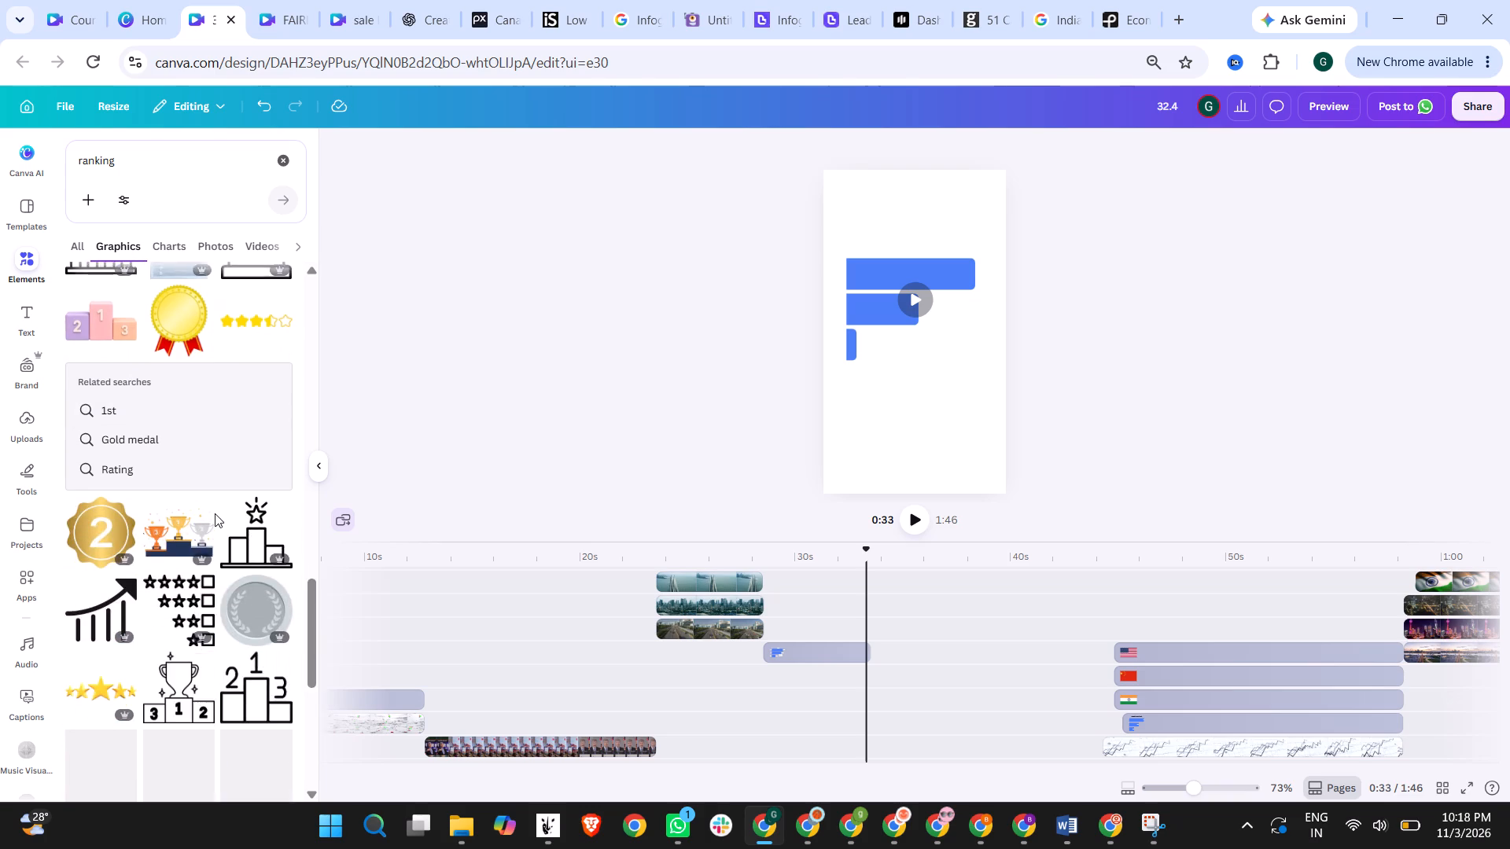
scroll(215, 513, down, 4)
scroll(215, 513, up, 20)
scroll(215, 513, up, 5)
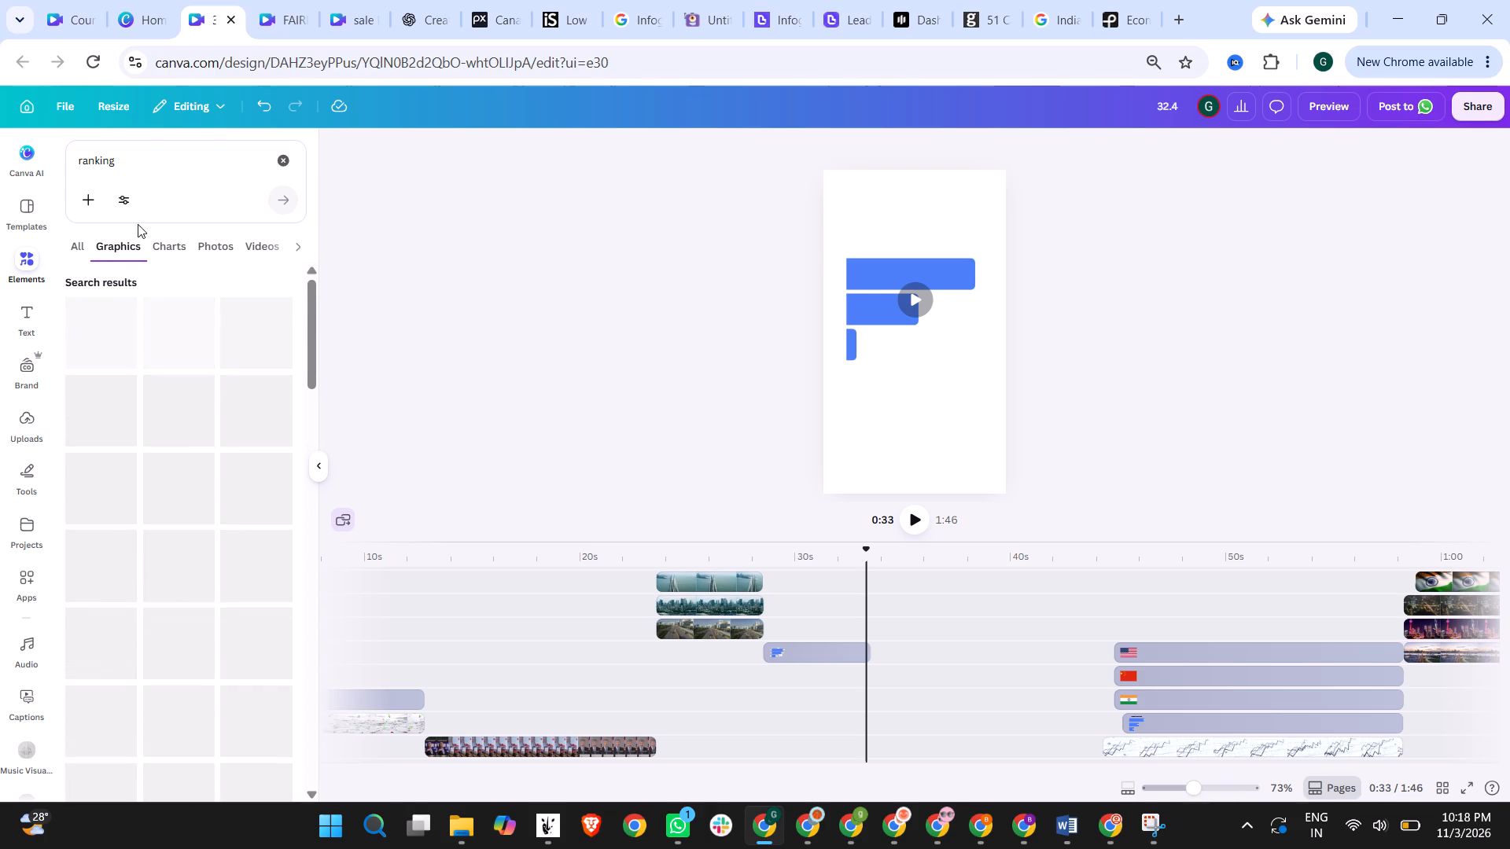
Examine the three-bar chart's country data, text customisation options and data aggregation choices.
double_click(864, 297)
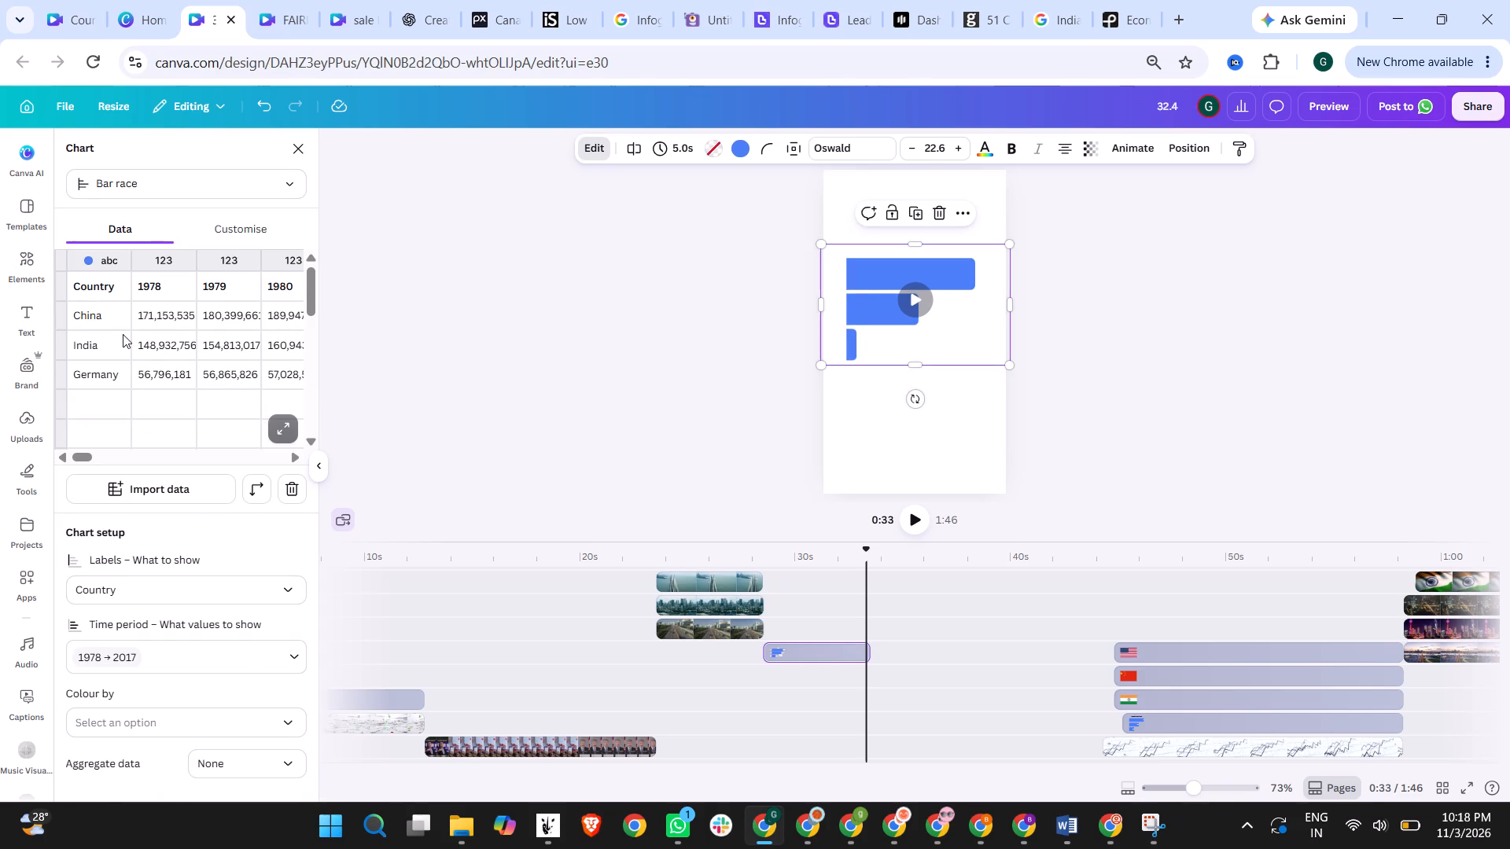
click(243, 226)
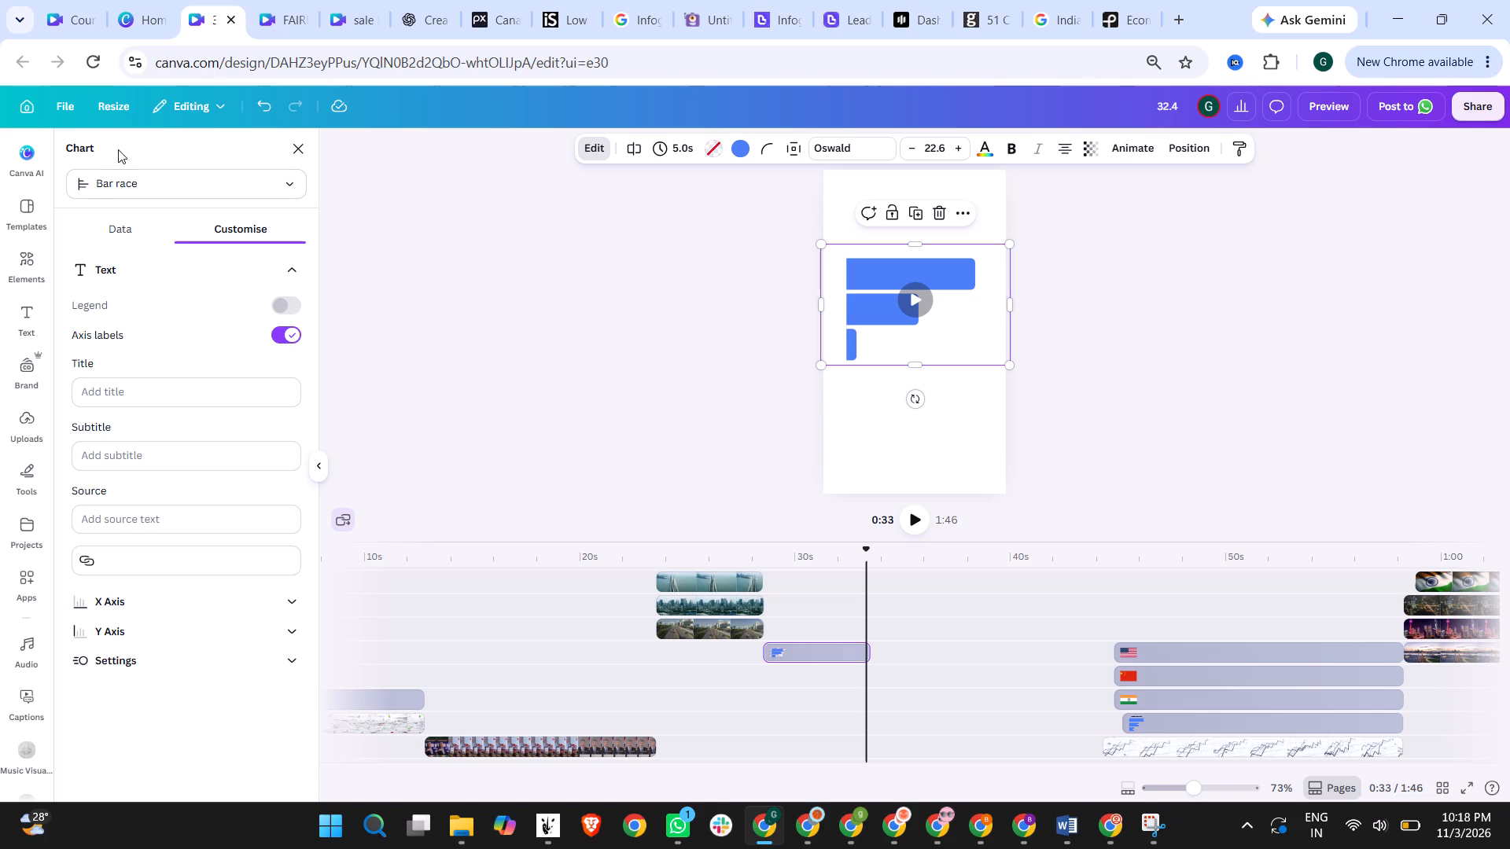
click(117, 236)
click(97, 315)
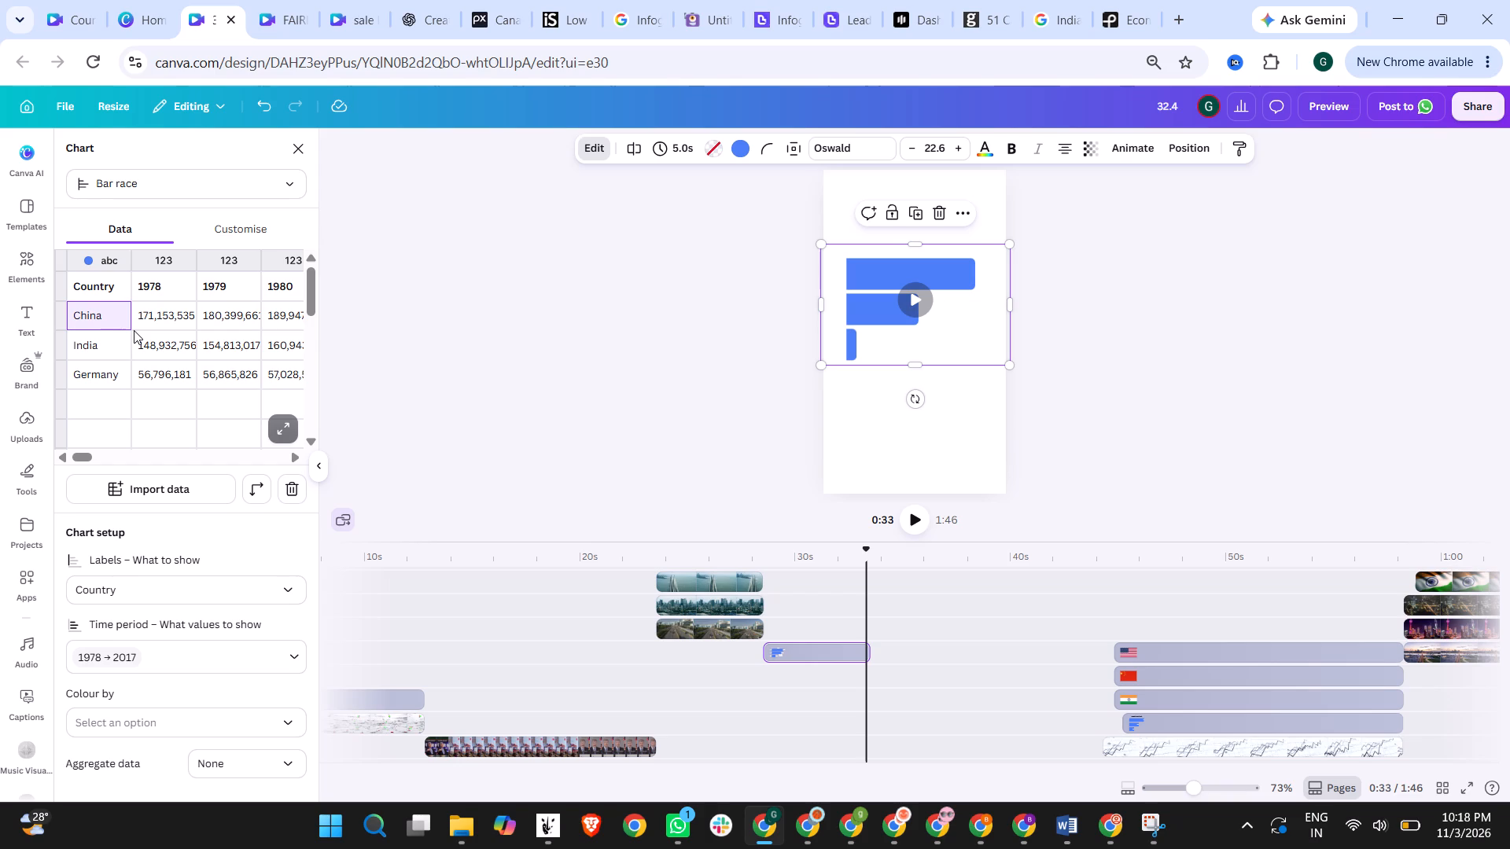
scroll(183, 583, down, 3)
scroll(240, 658, down, 3)
click(249, 760)
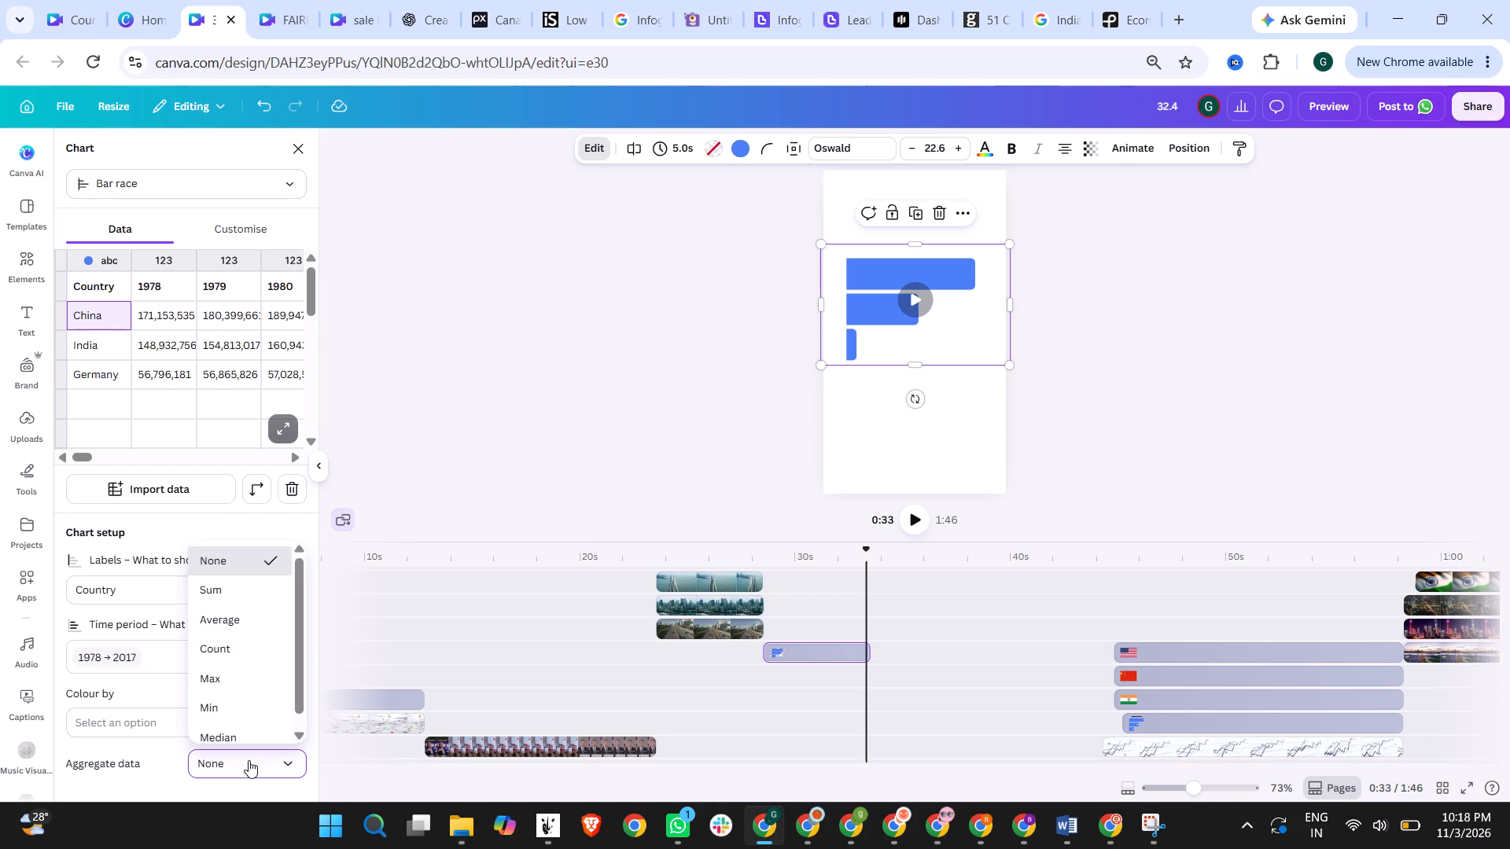
click(249, 760)
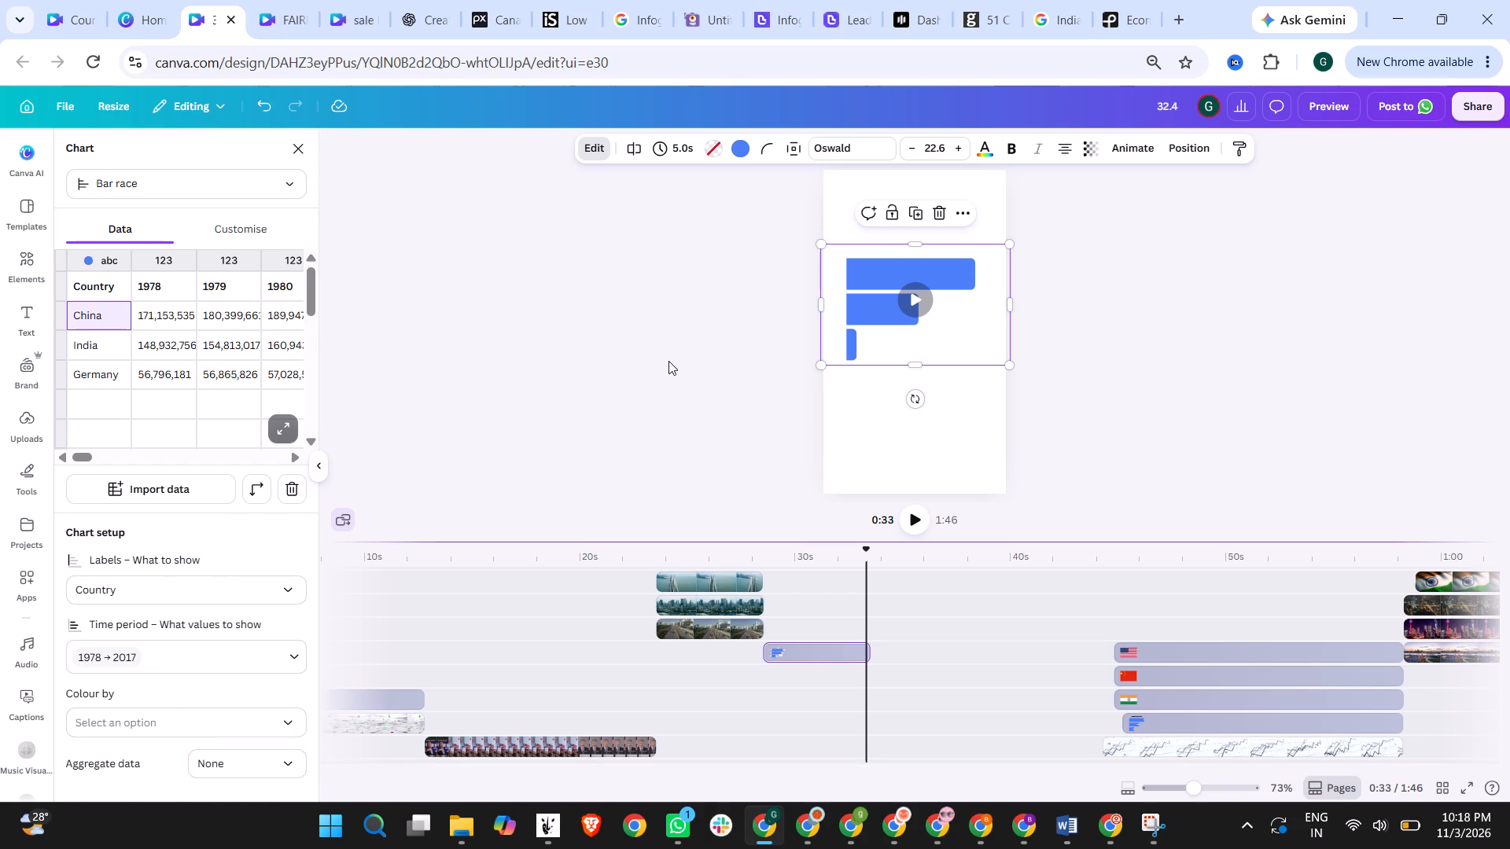
click(668, 361)
click(1217, 362)
Play the video from about 28 seconds to review the three-bar chart, and delete the chart.
click(942, 323)
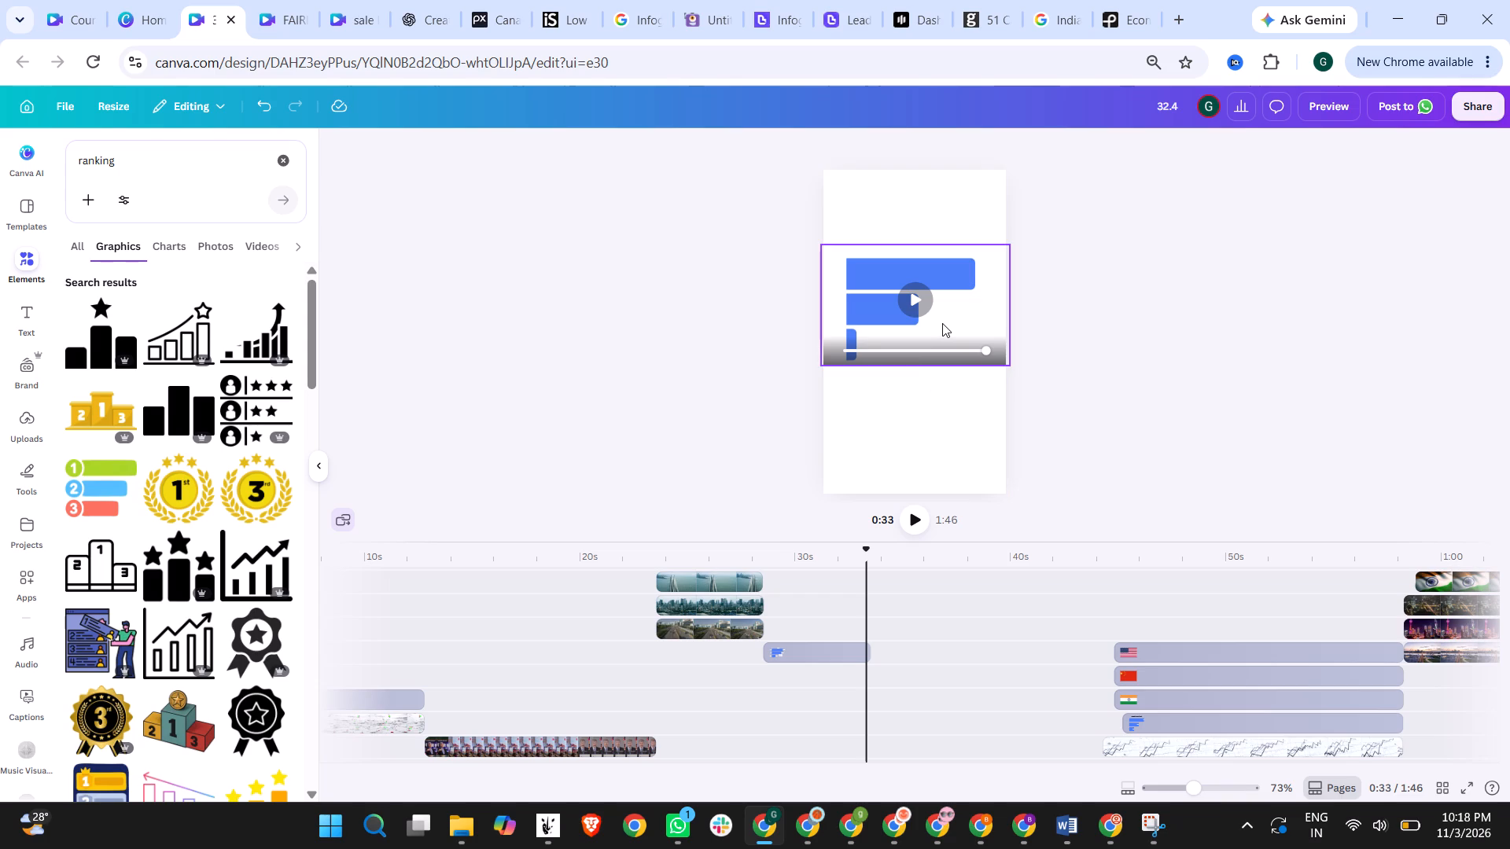
click(764, 551)
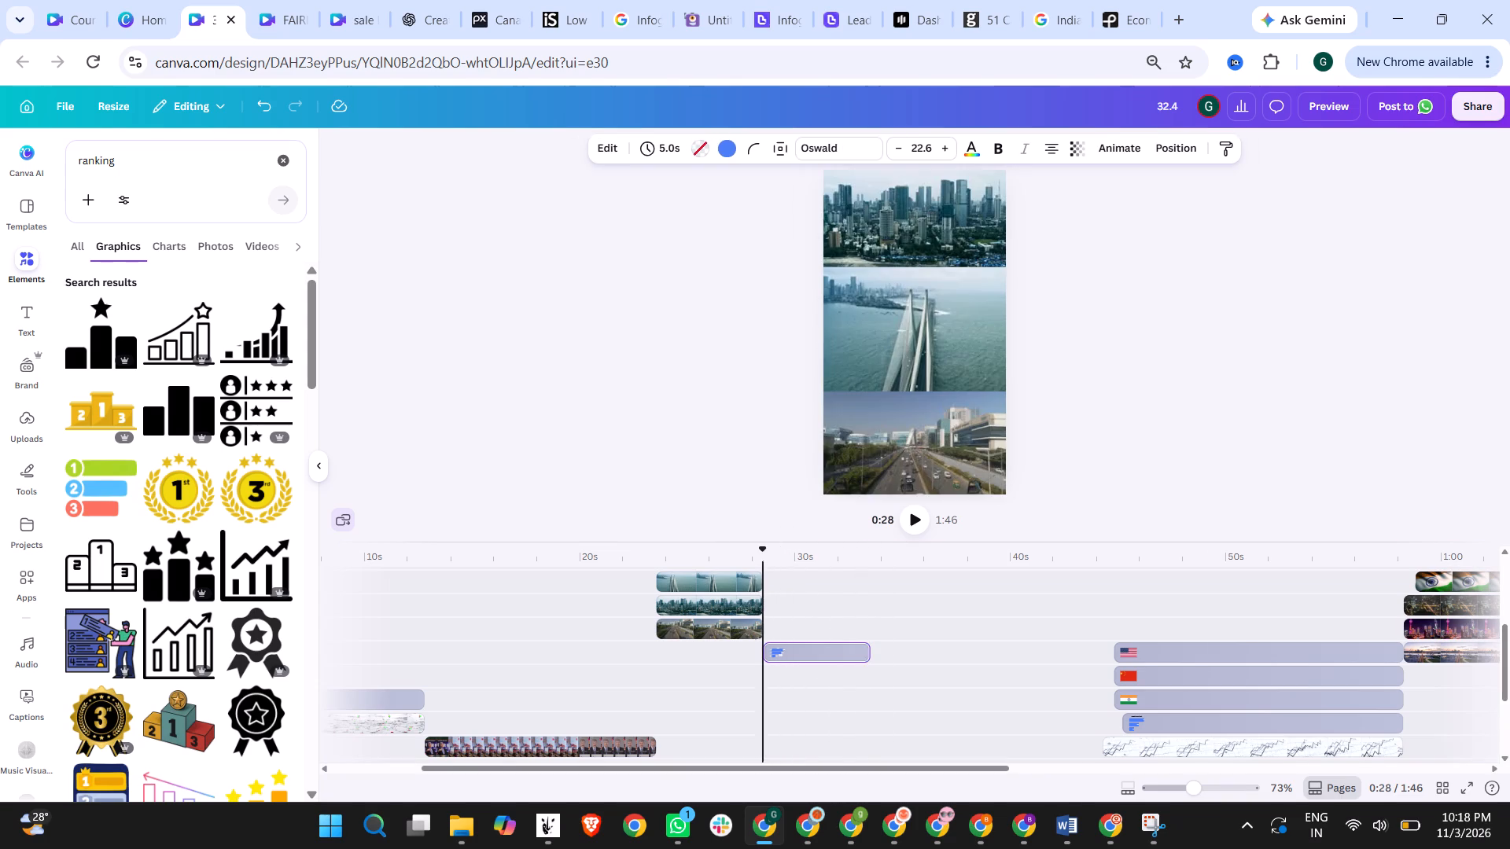
click(912, 519)
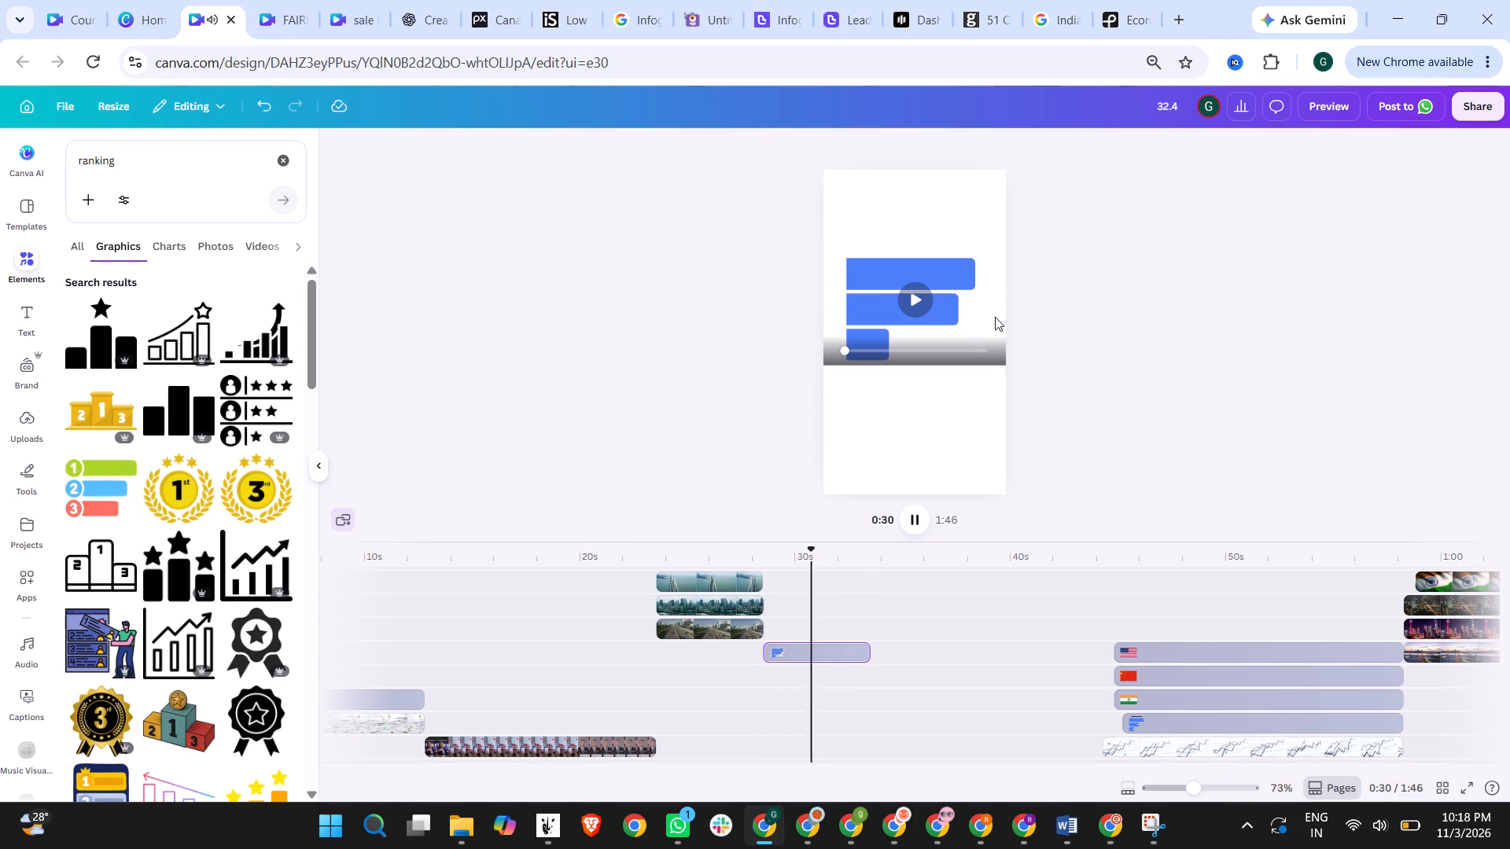
click(912, 292)
click(916, 285)
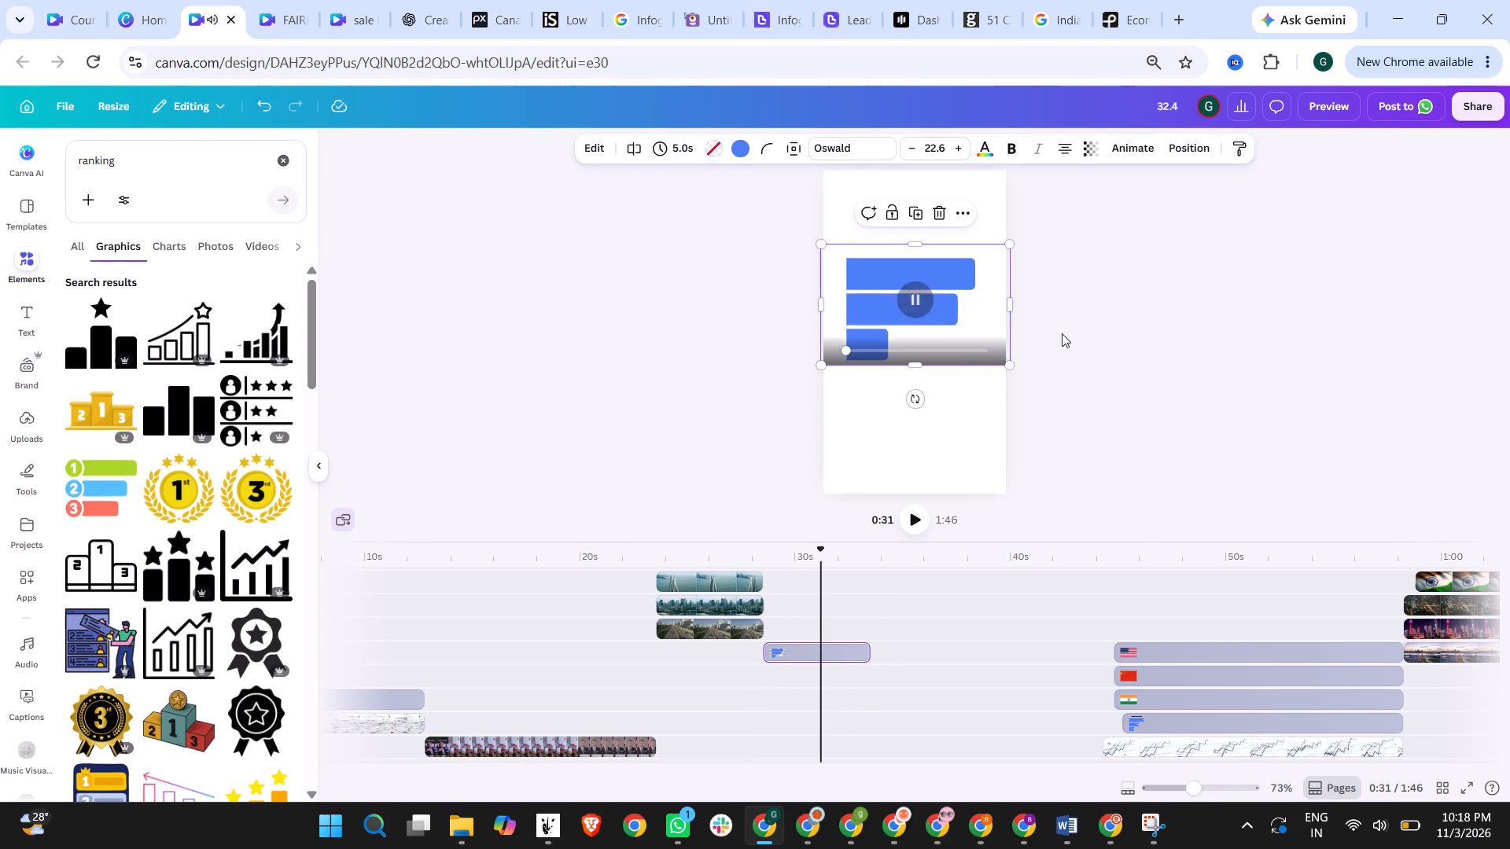
click(752, 556)
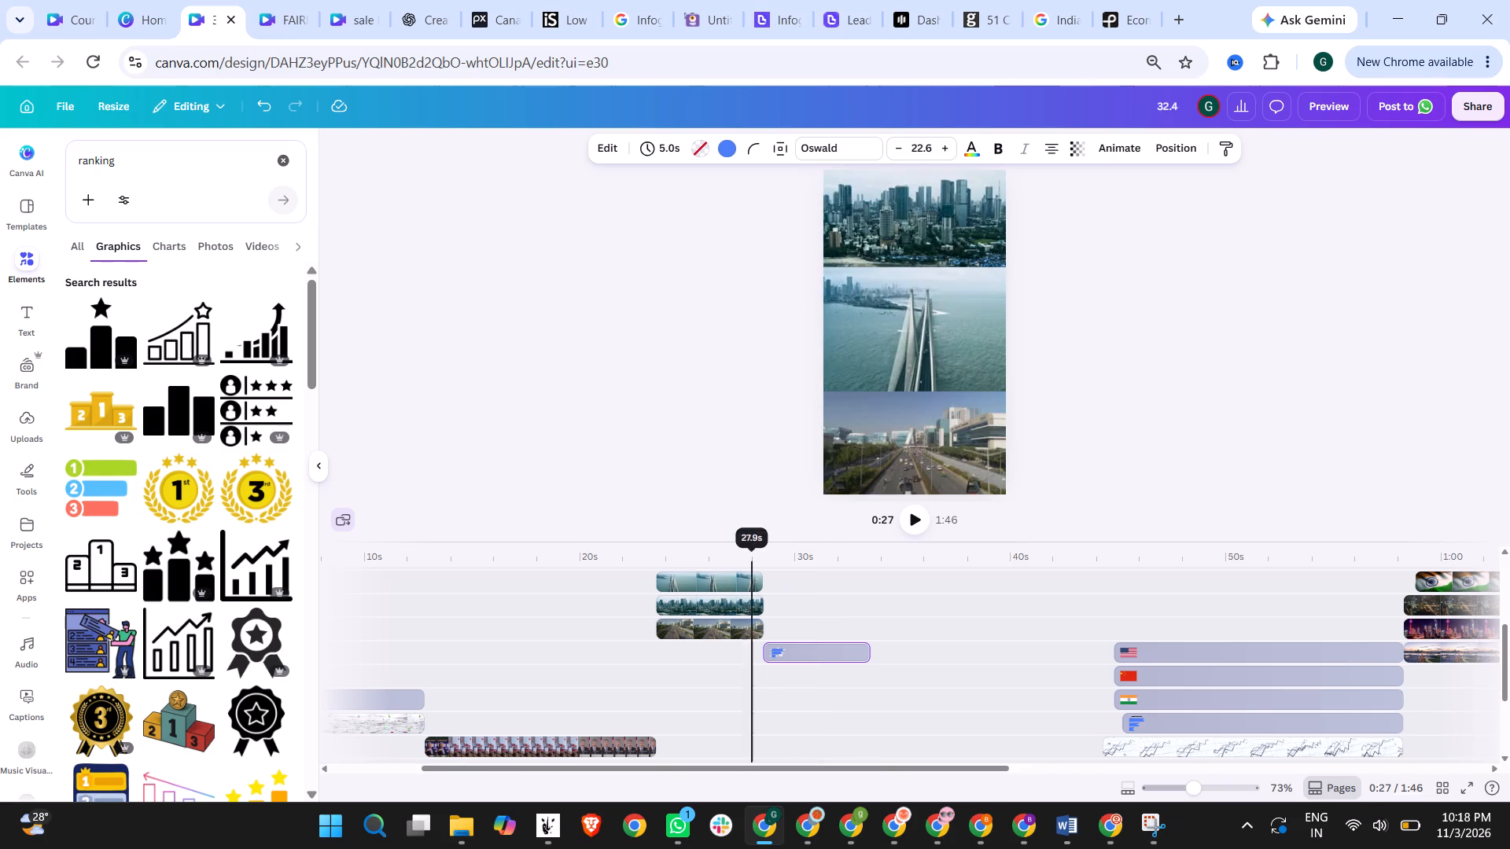
click(922, 518)
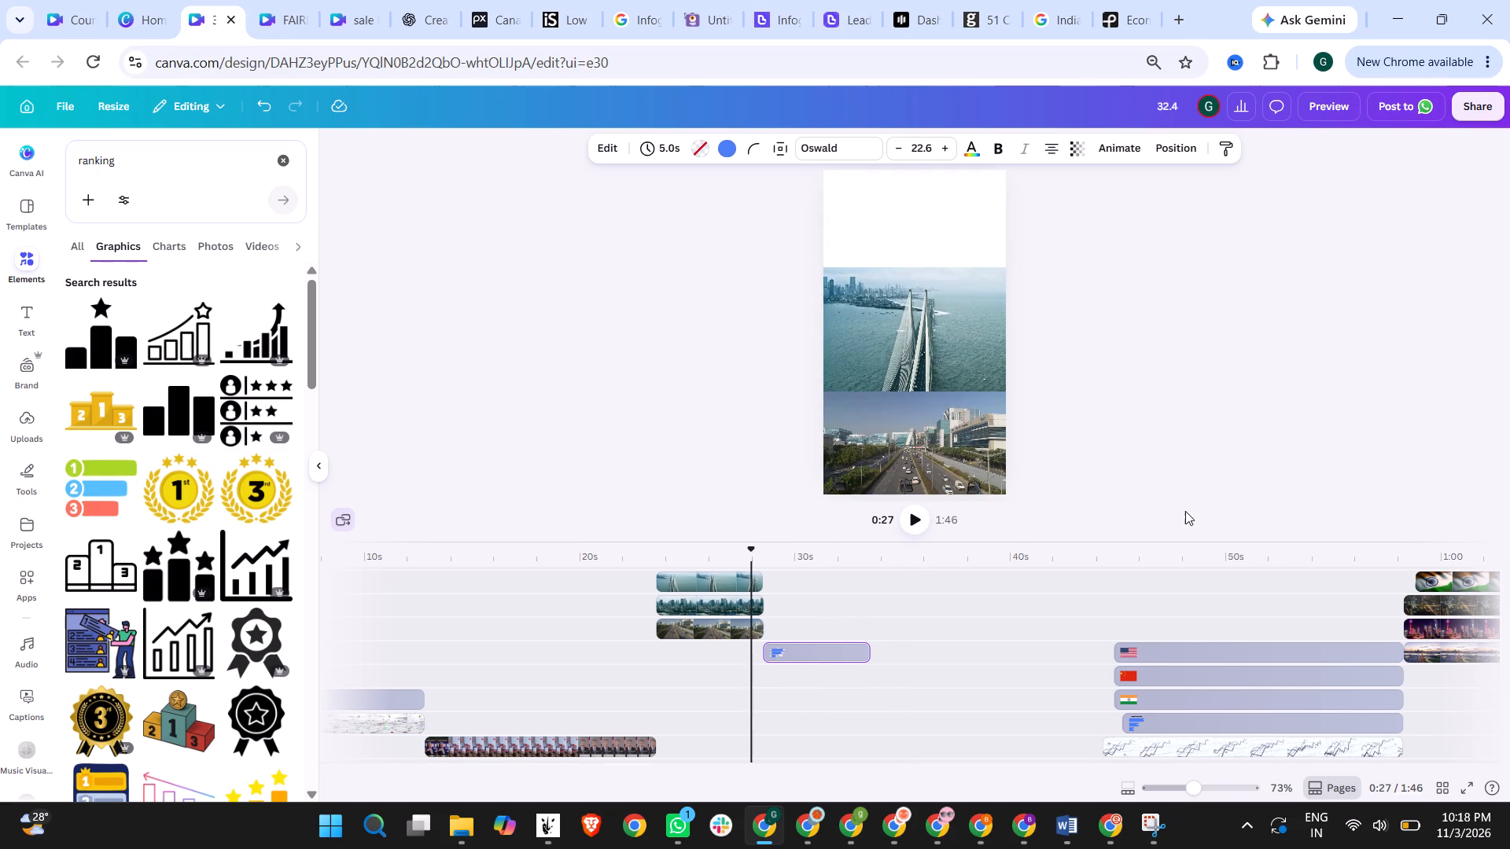
click(909, 512)
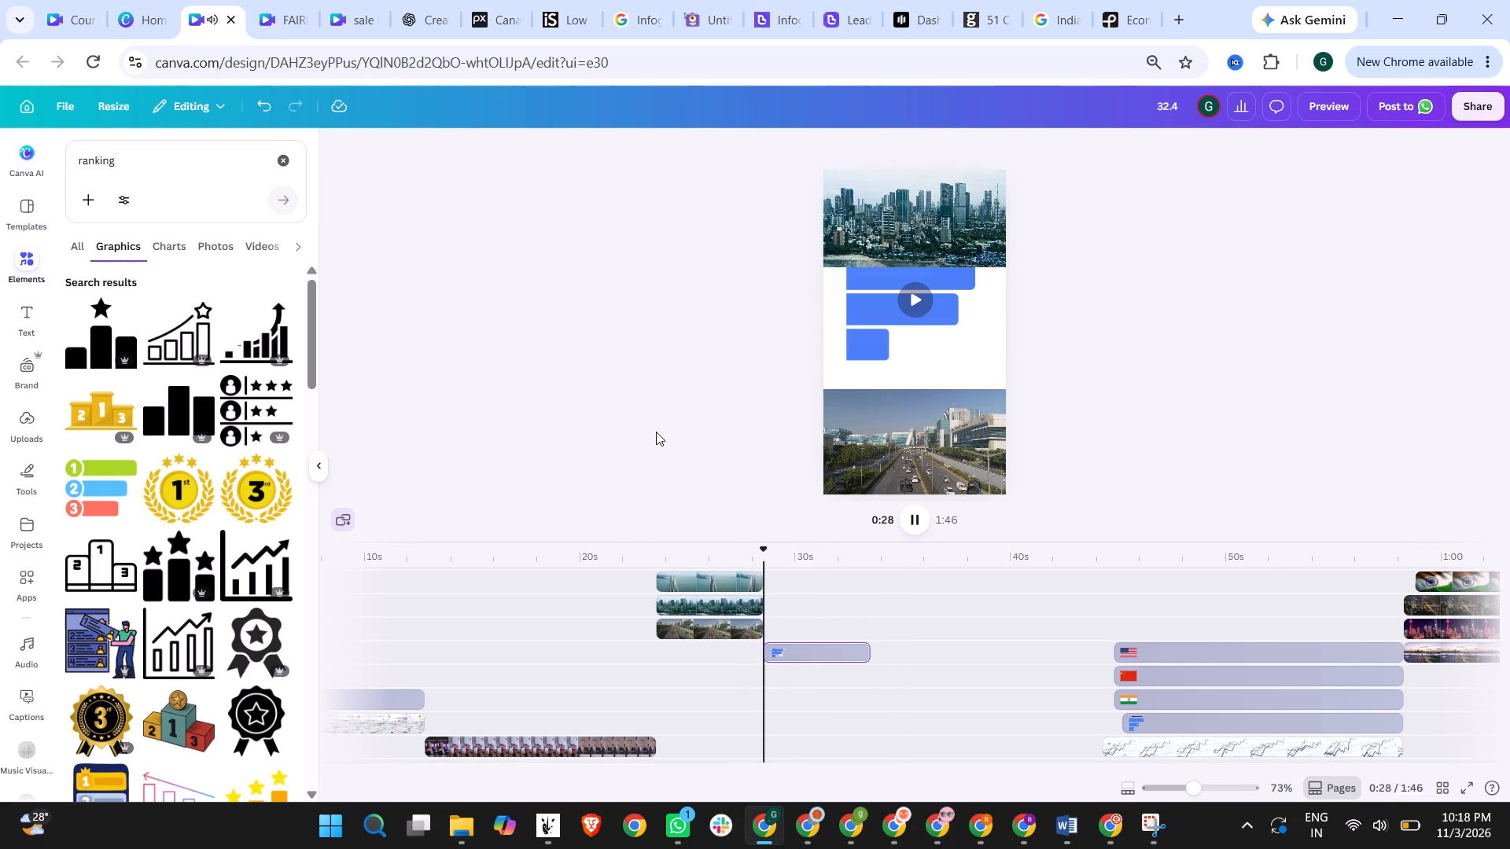
click(968, 362)
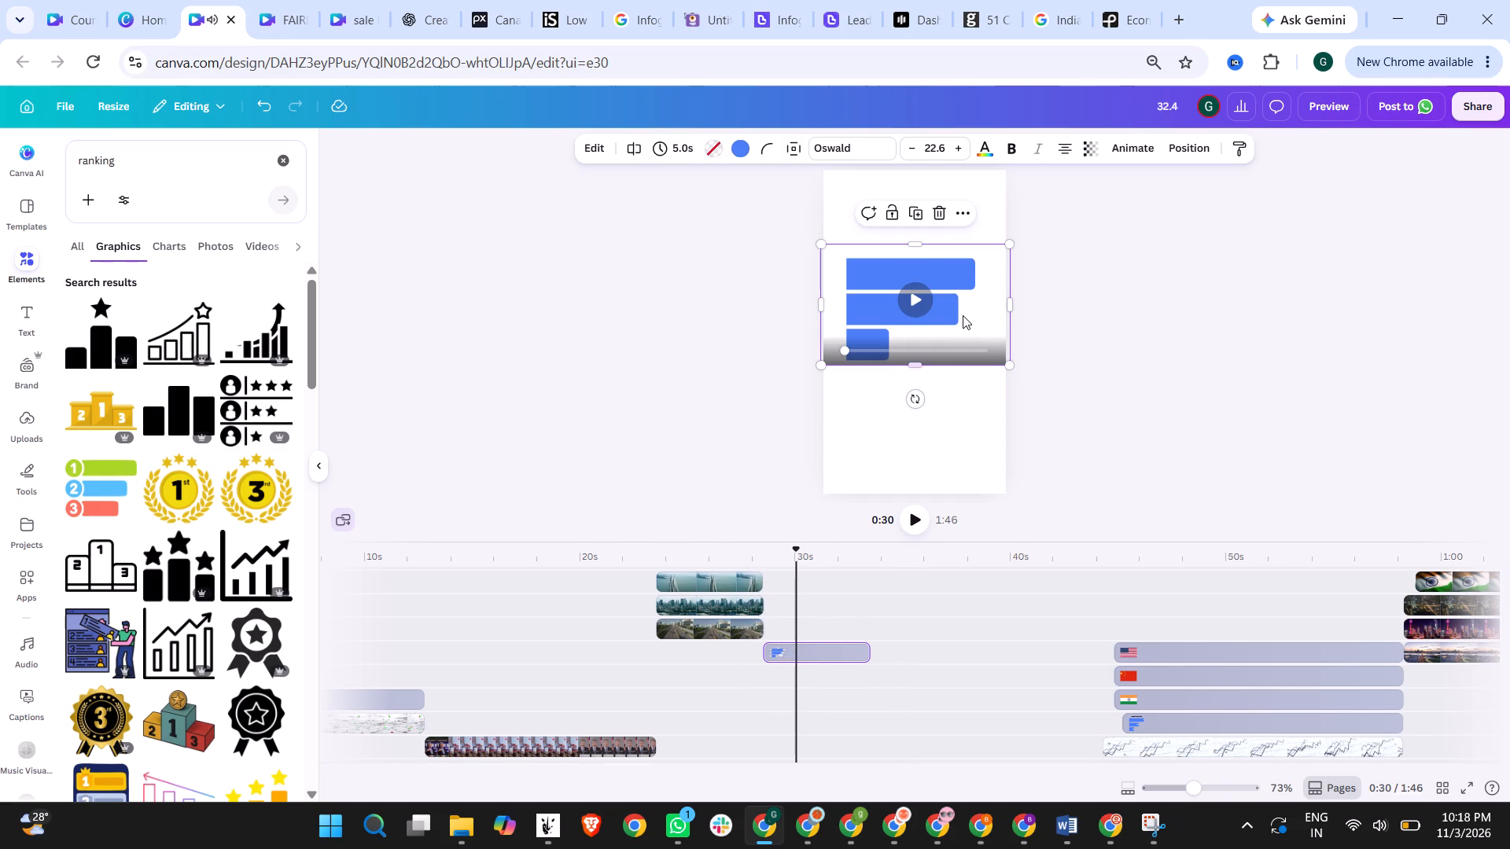
key(Delete)
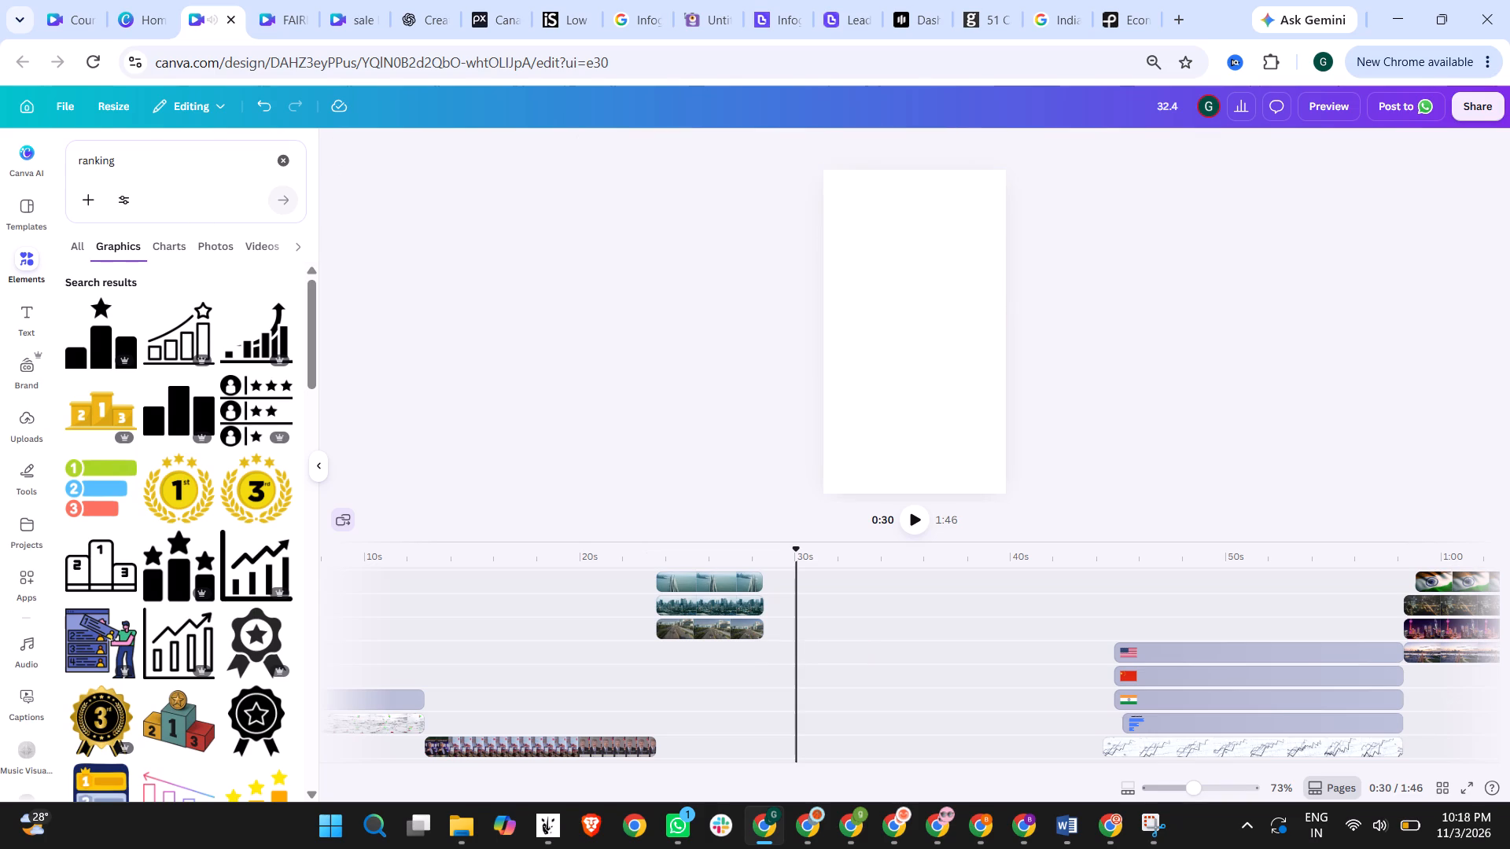
Browse the video results for "ranking" for a clip that suits the empty section around 30 seconds.
click(276, 194)
click(83, 248)
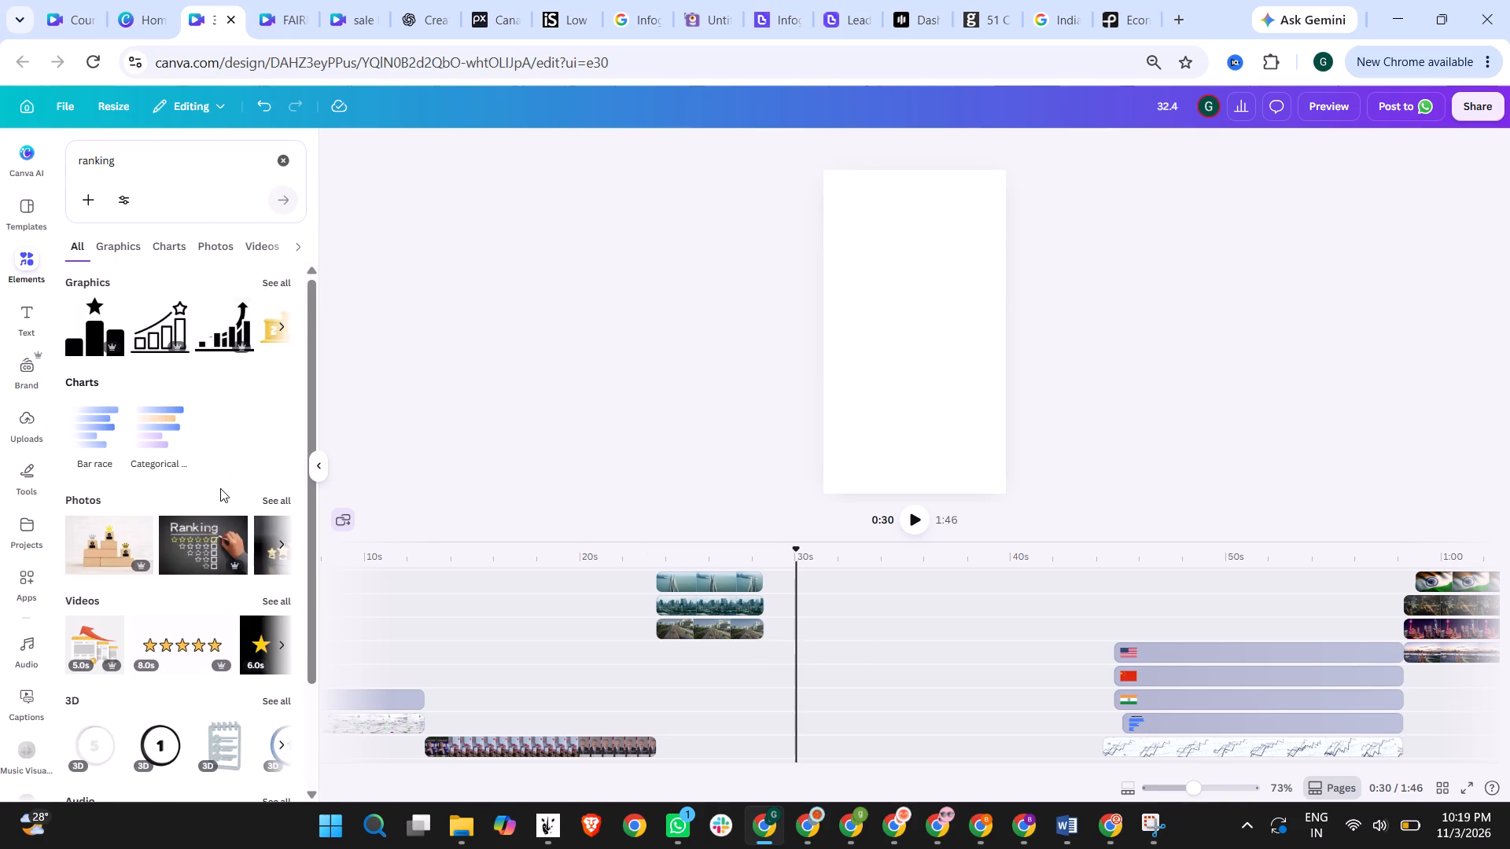
scroll(239, 459, down, 3)
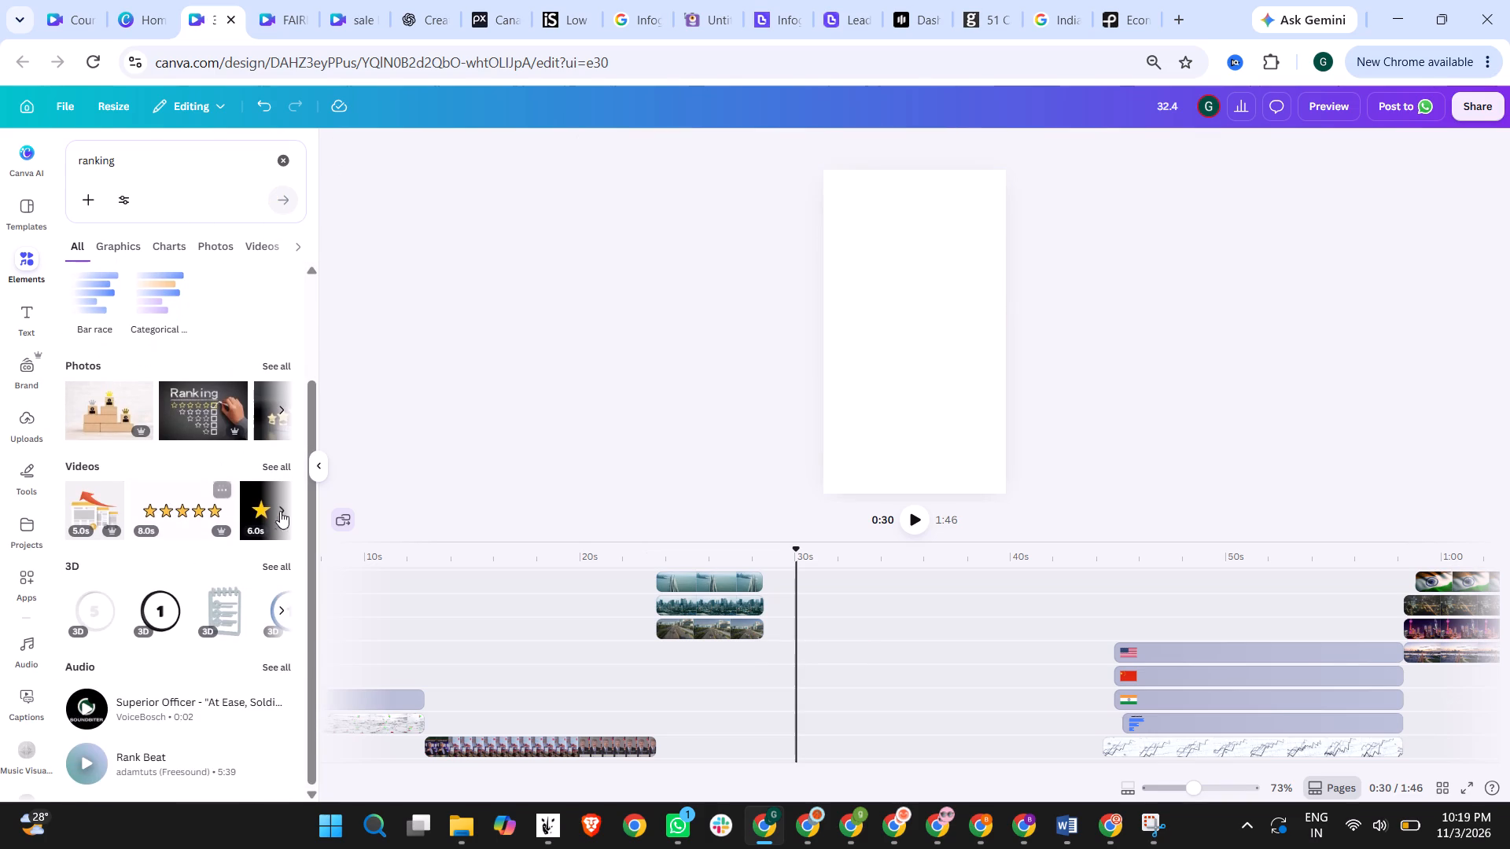
click(278, 460)
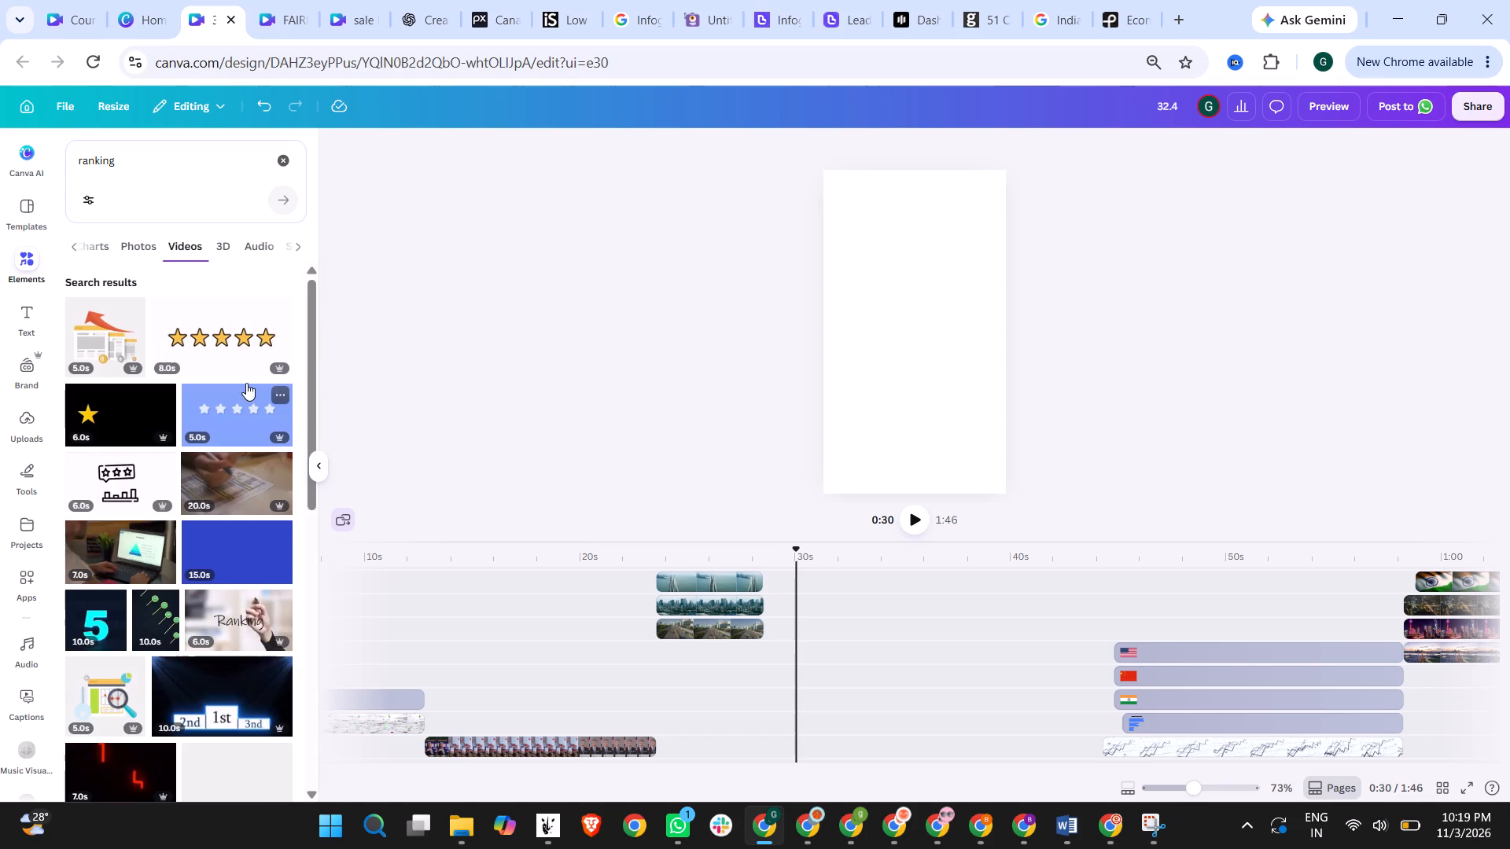
scroll(131, 476, down, 1)
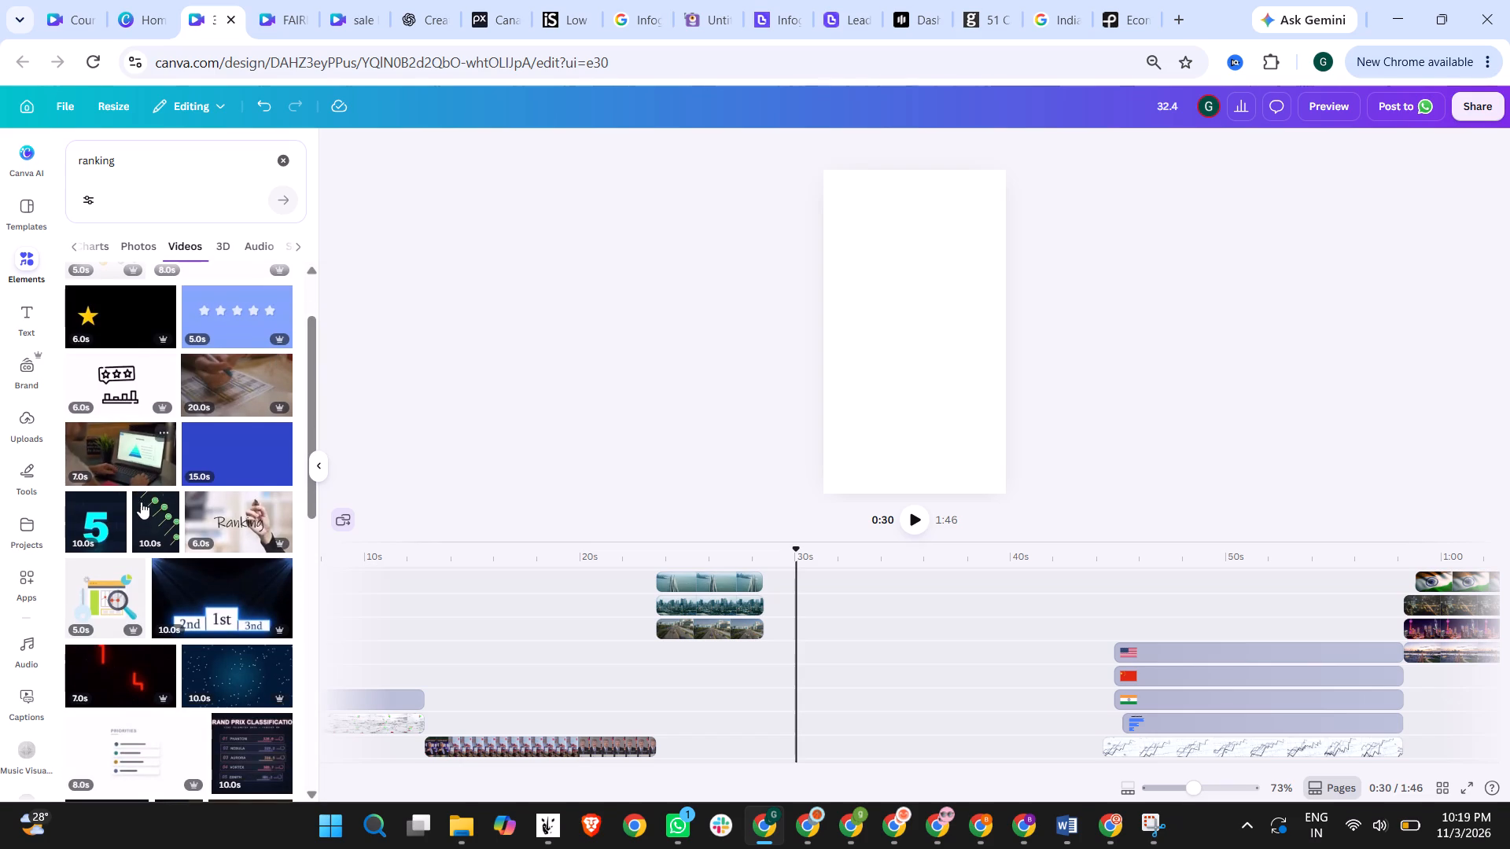
scroll(141, 510, down, 1)
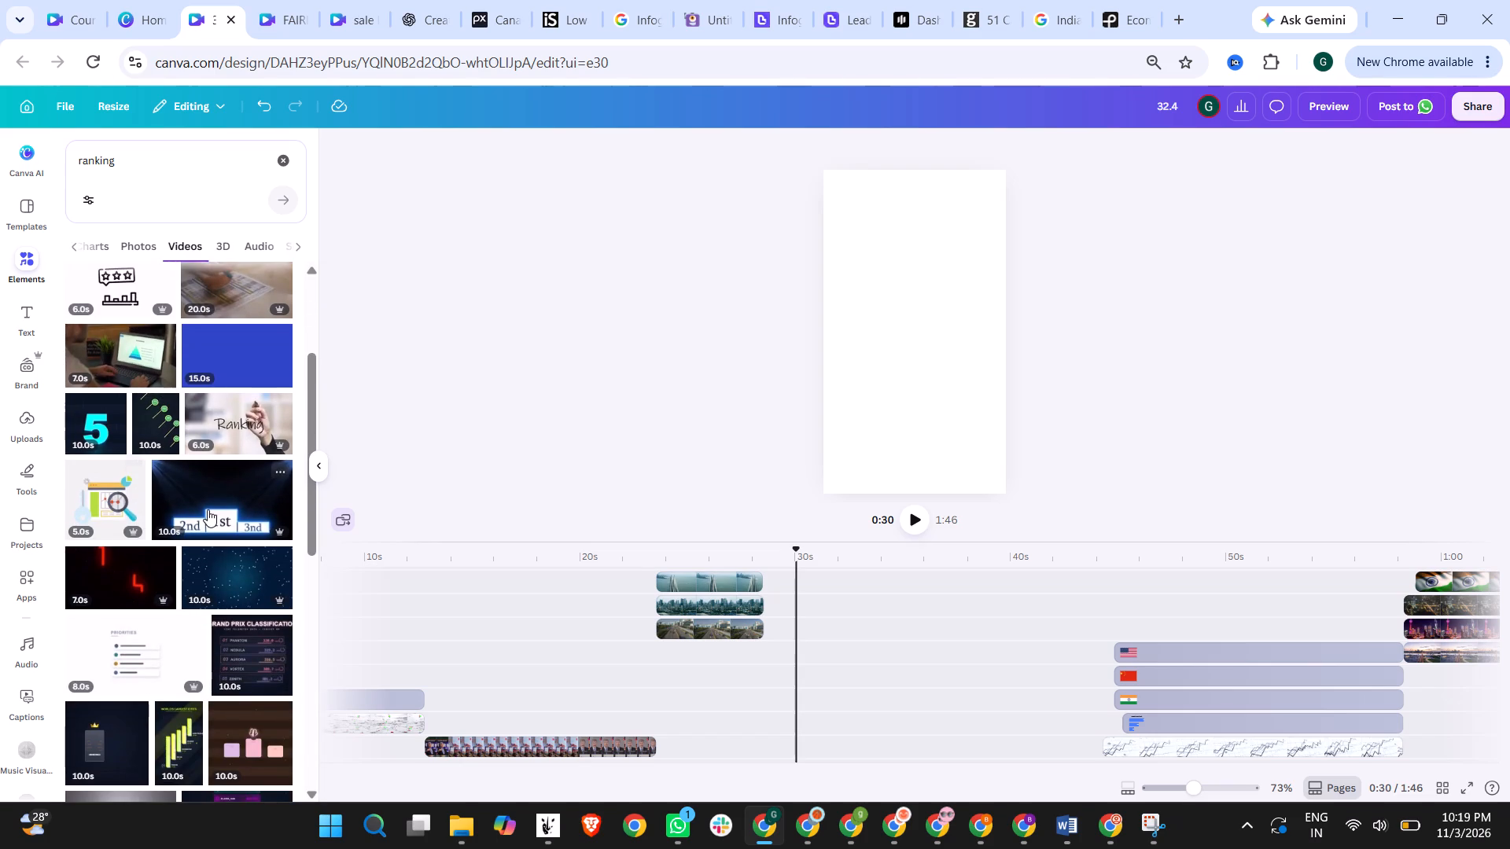
scroll(98, 583, down, 3)
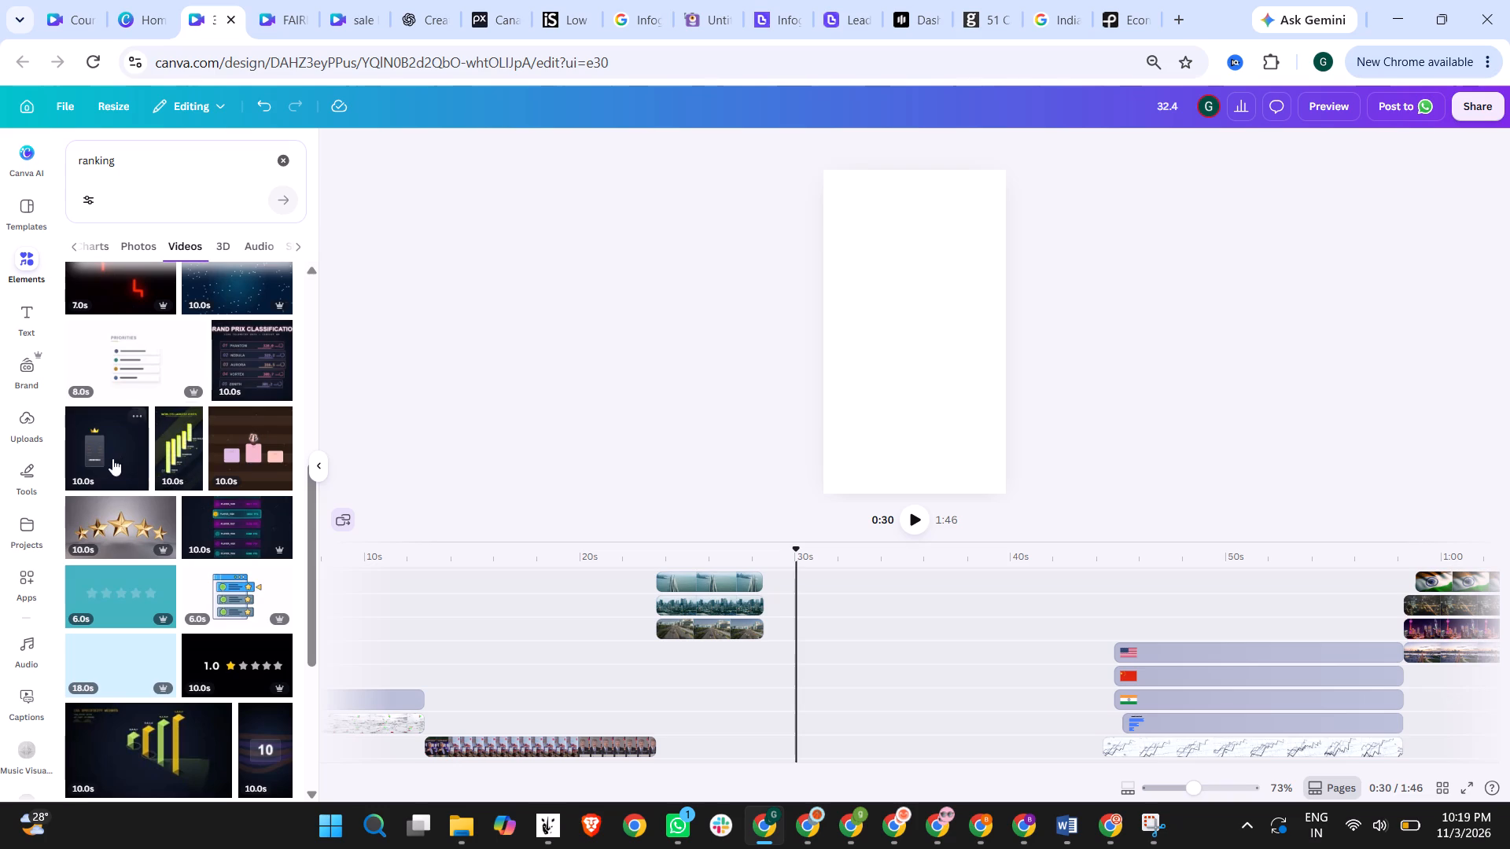
scroll(256, 600, down, 1)
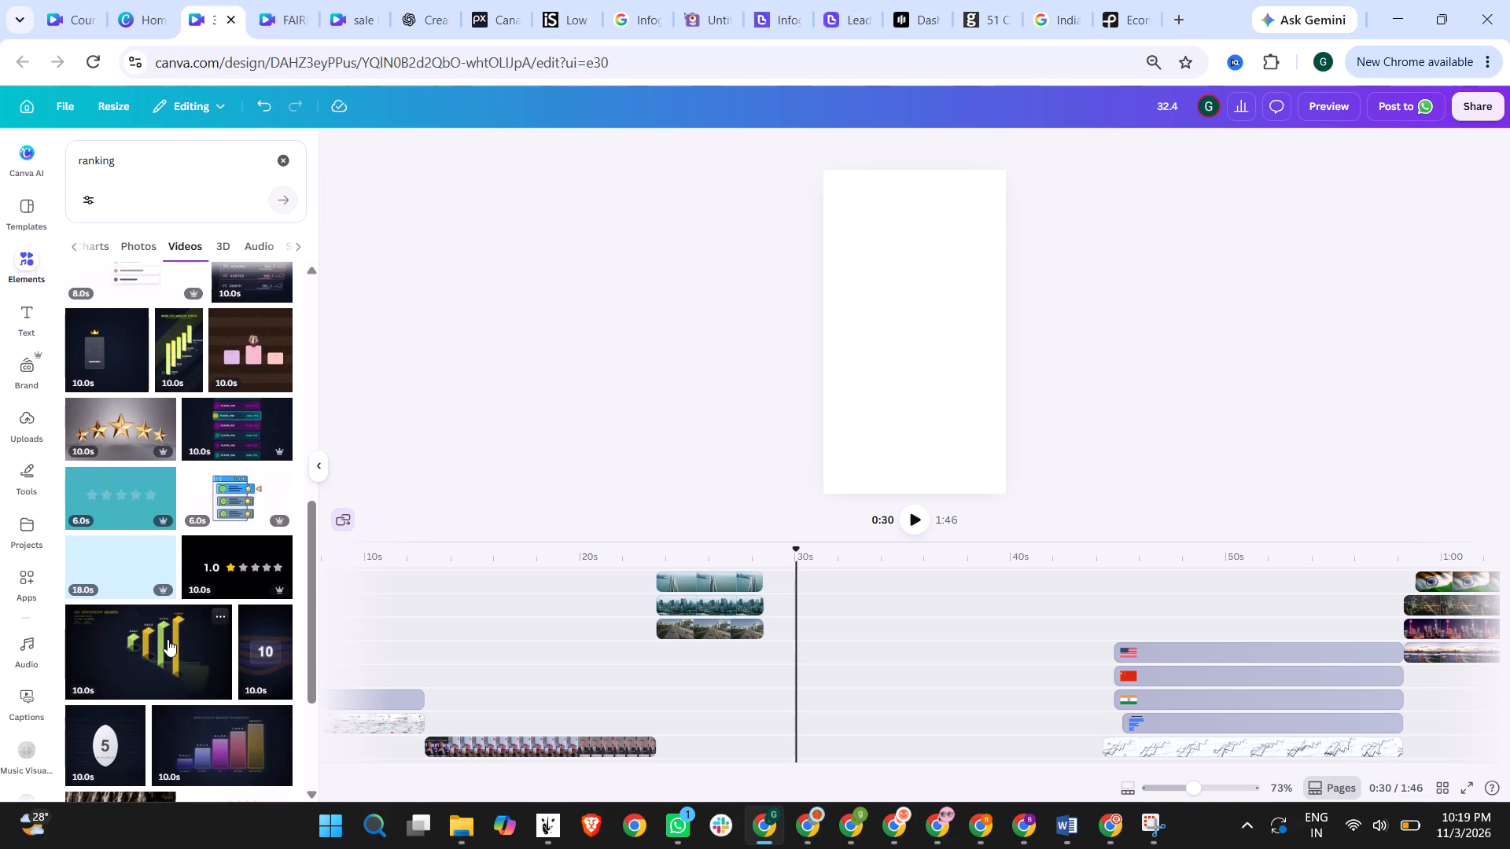
scroll(168, 639, down, 2)
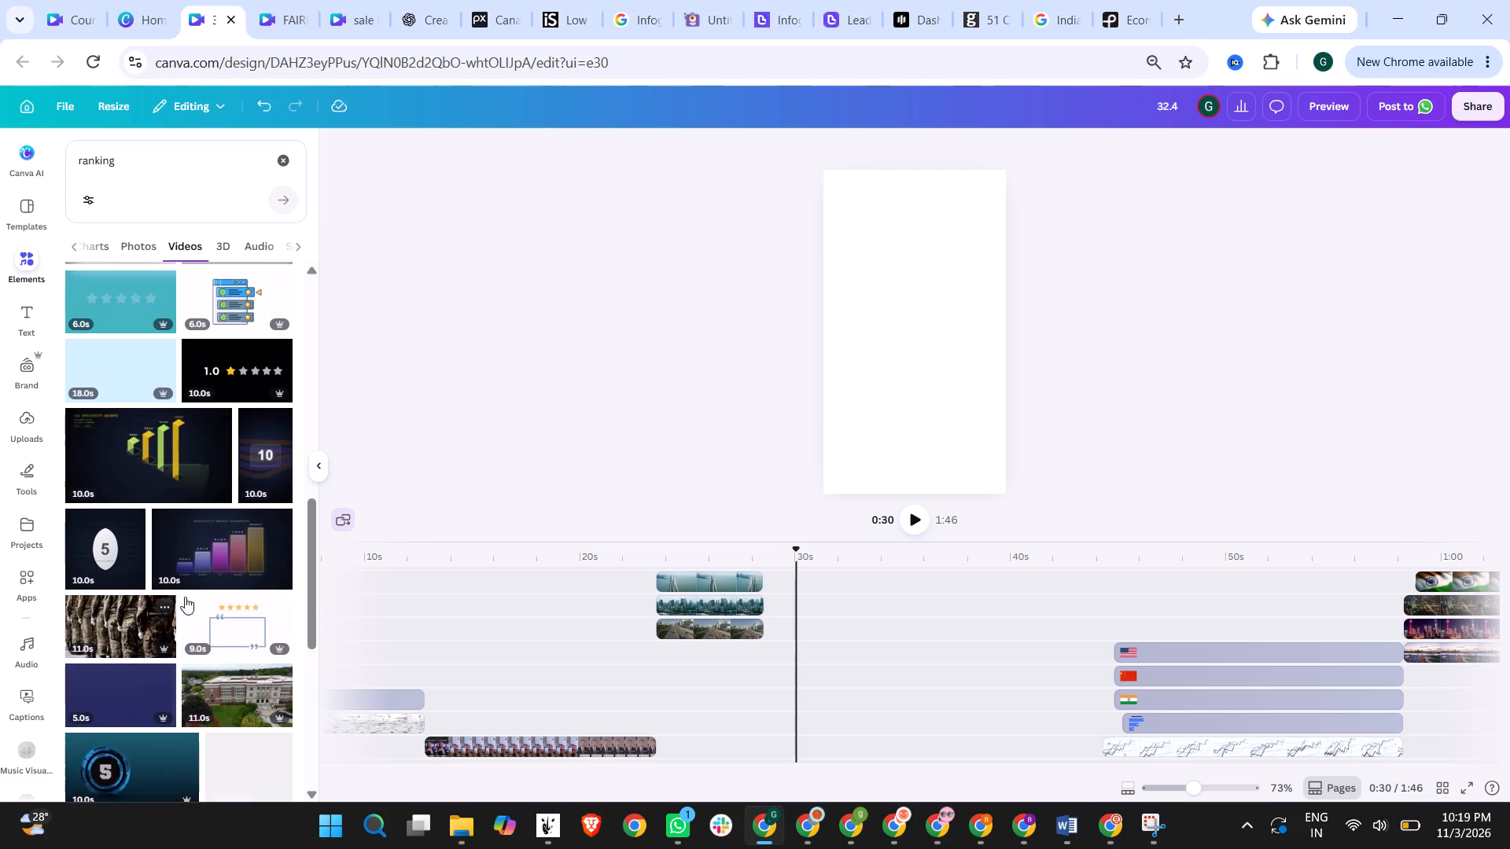
scroll(230, 554, down, 3)
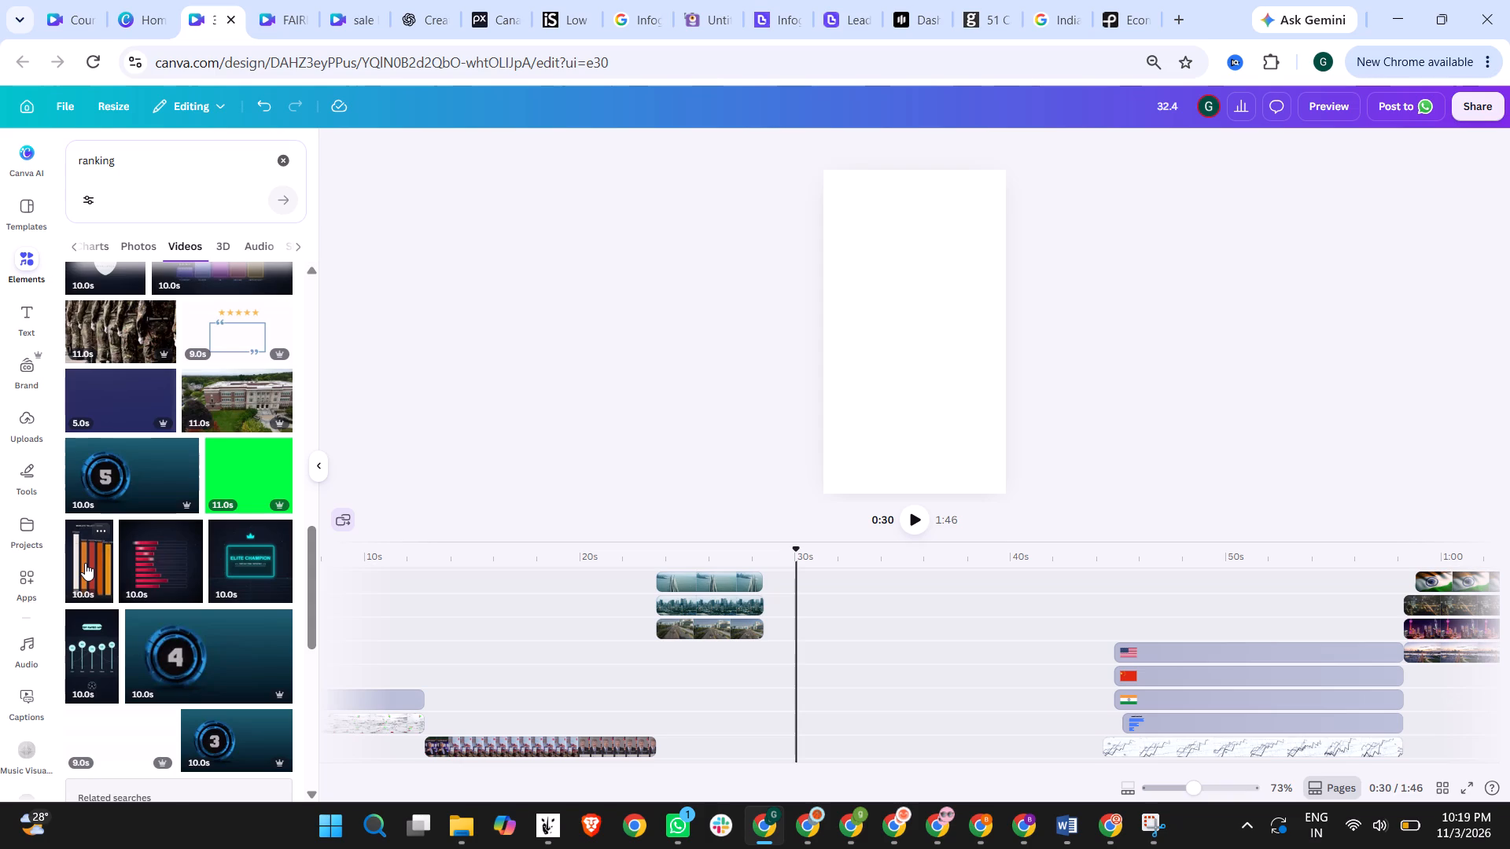
scroll(187, 564, down, 3)
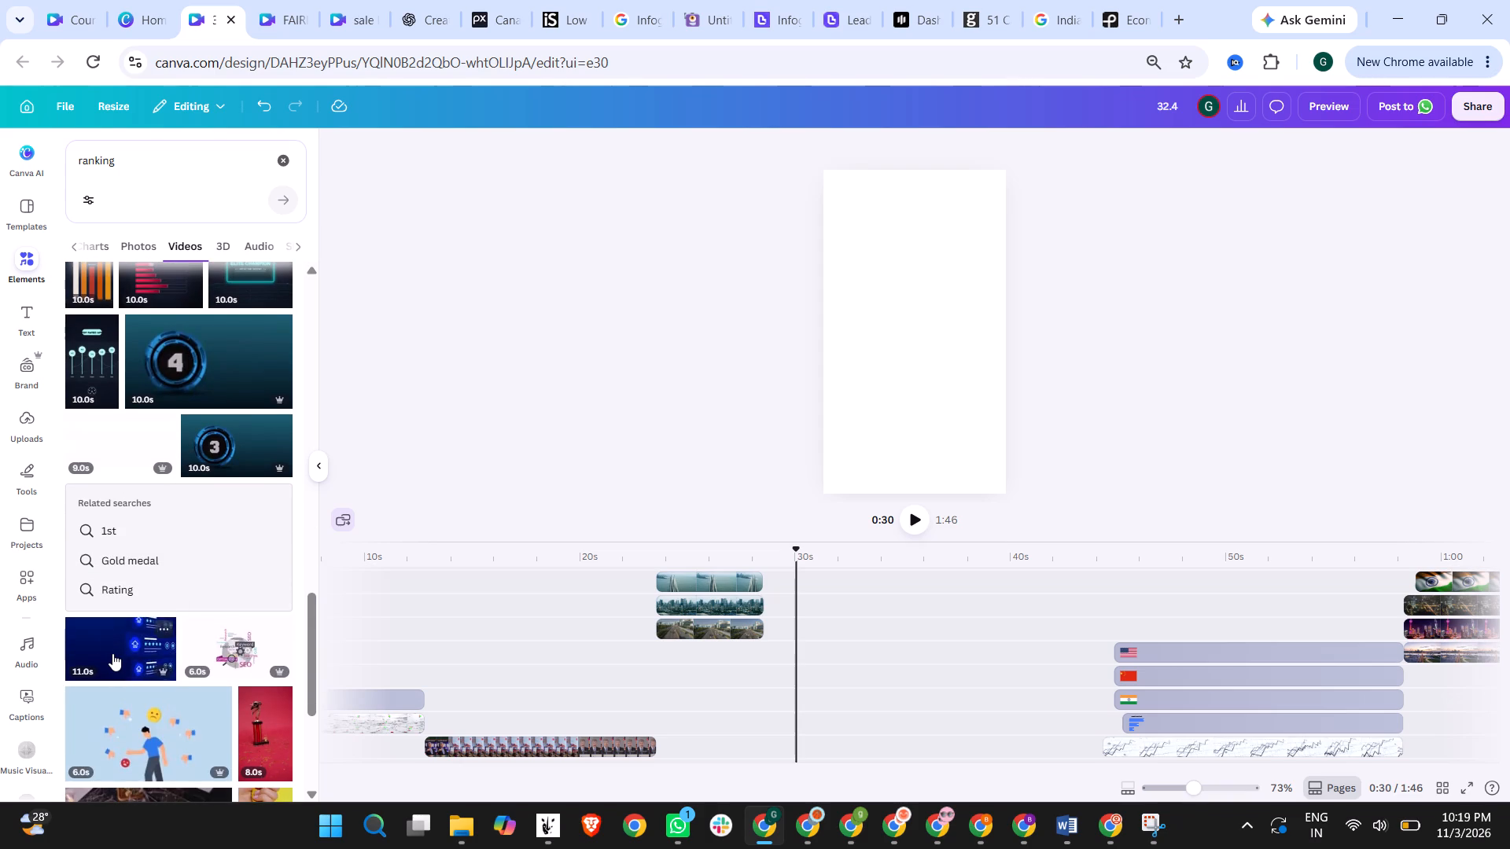
scroll(188, 649, down, 3)
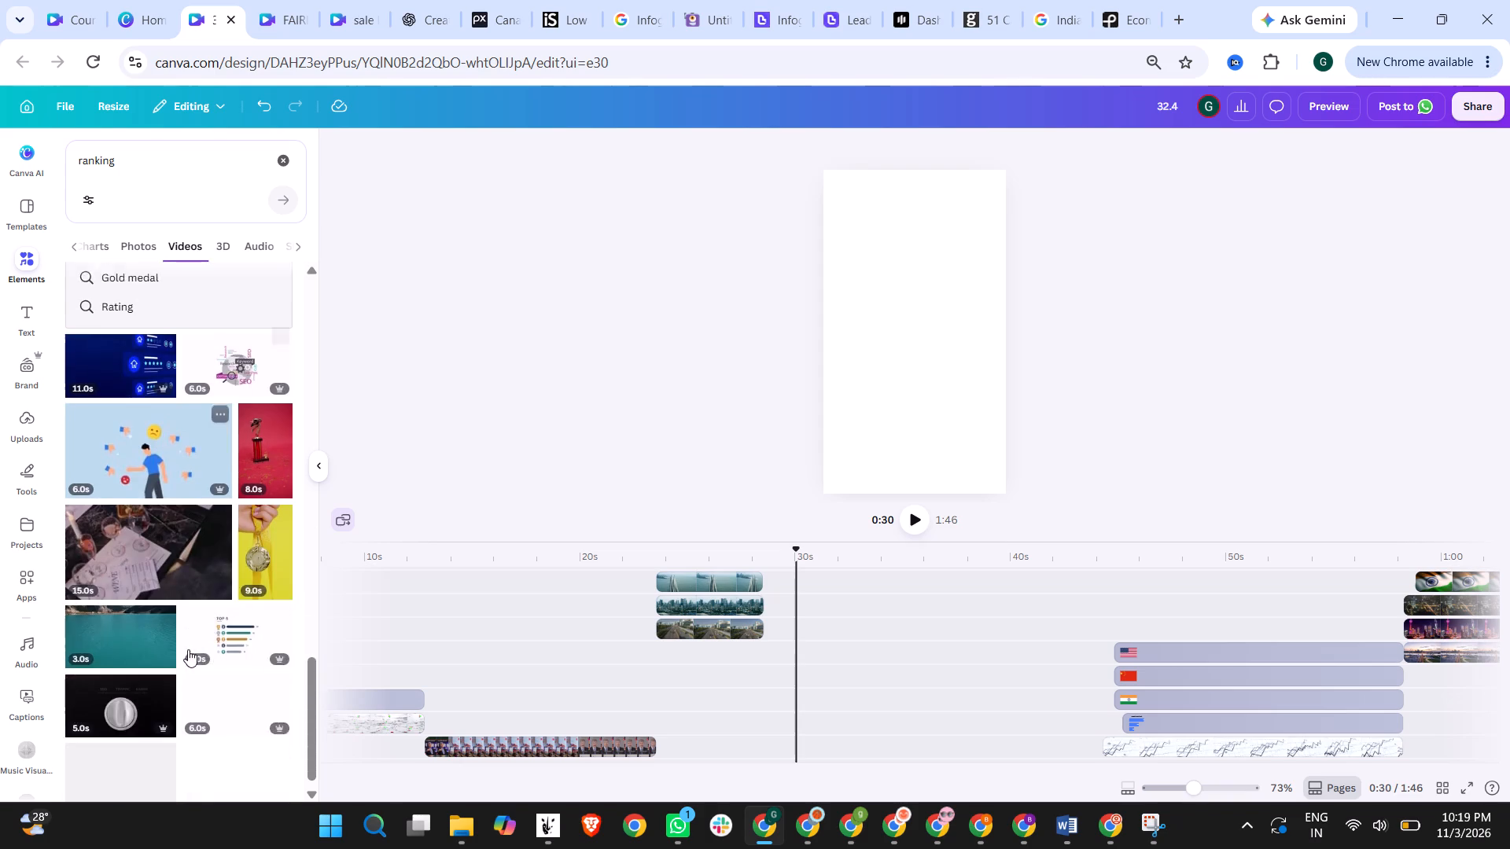
scroll(215, 606, up, 2)
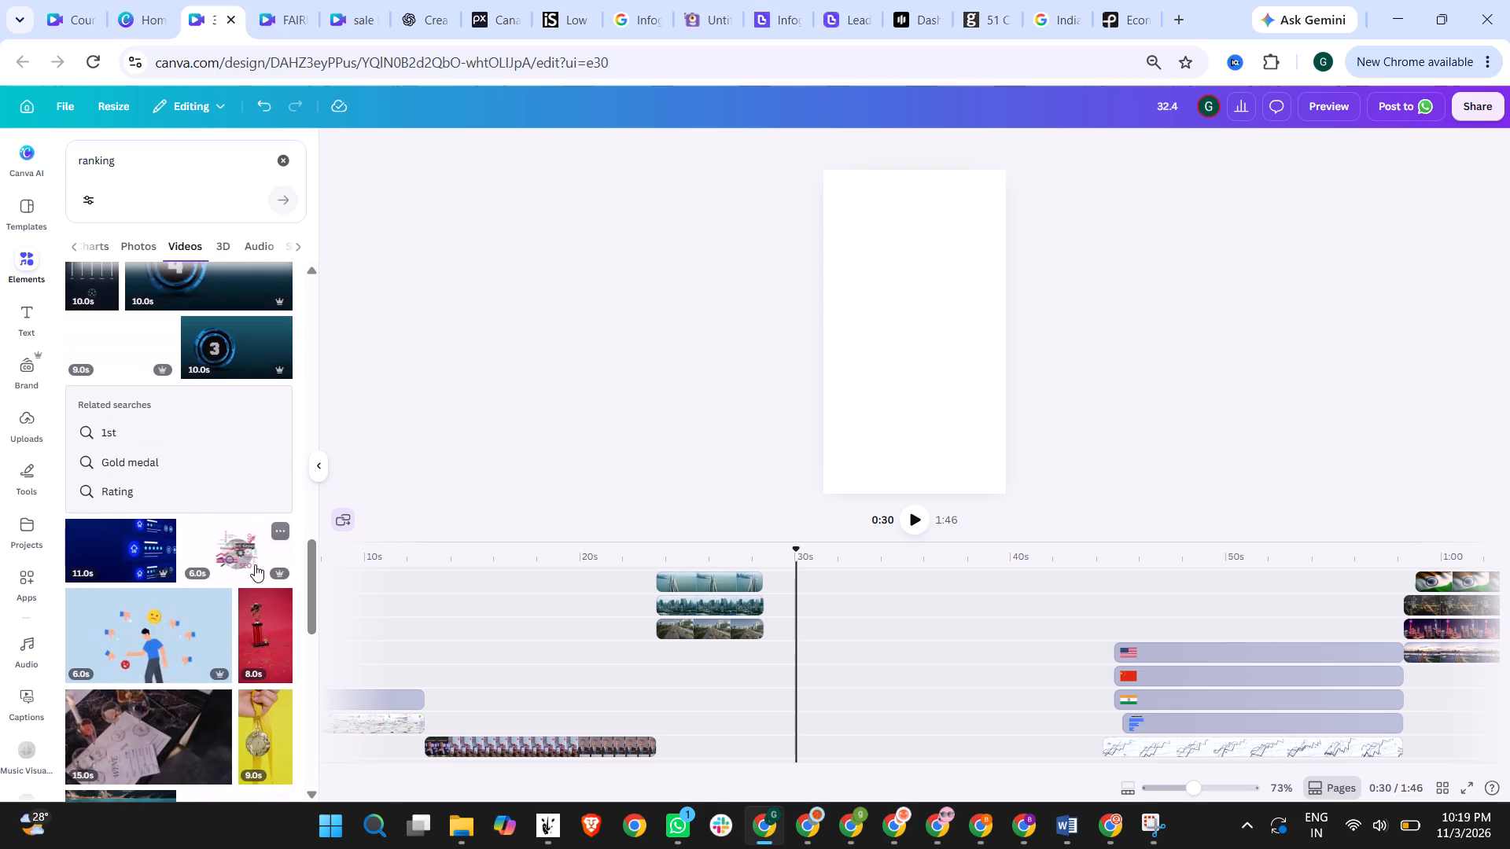
scroll(256, 637, down, 5)
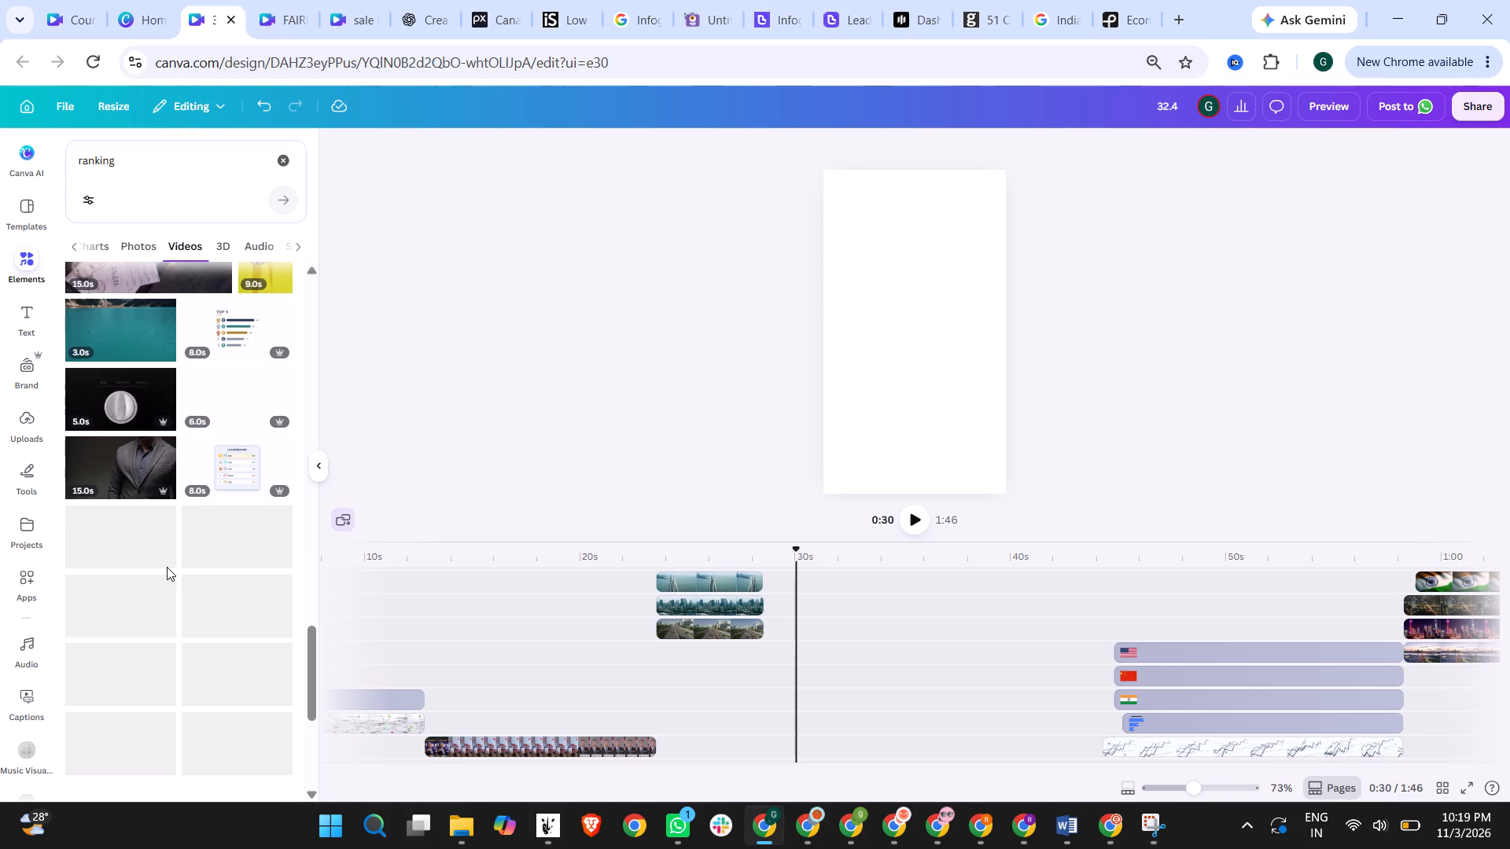
scroll(217, 489, up, 12)
scroll(217, 489, down, 9)
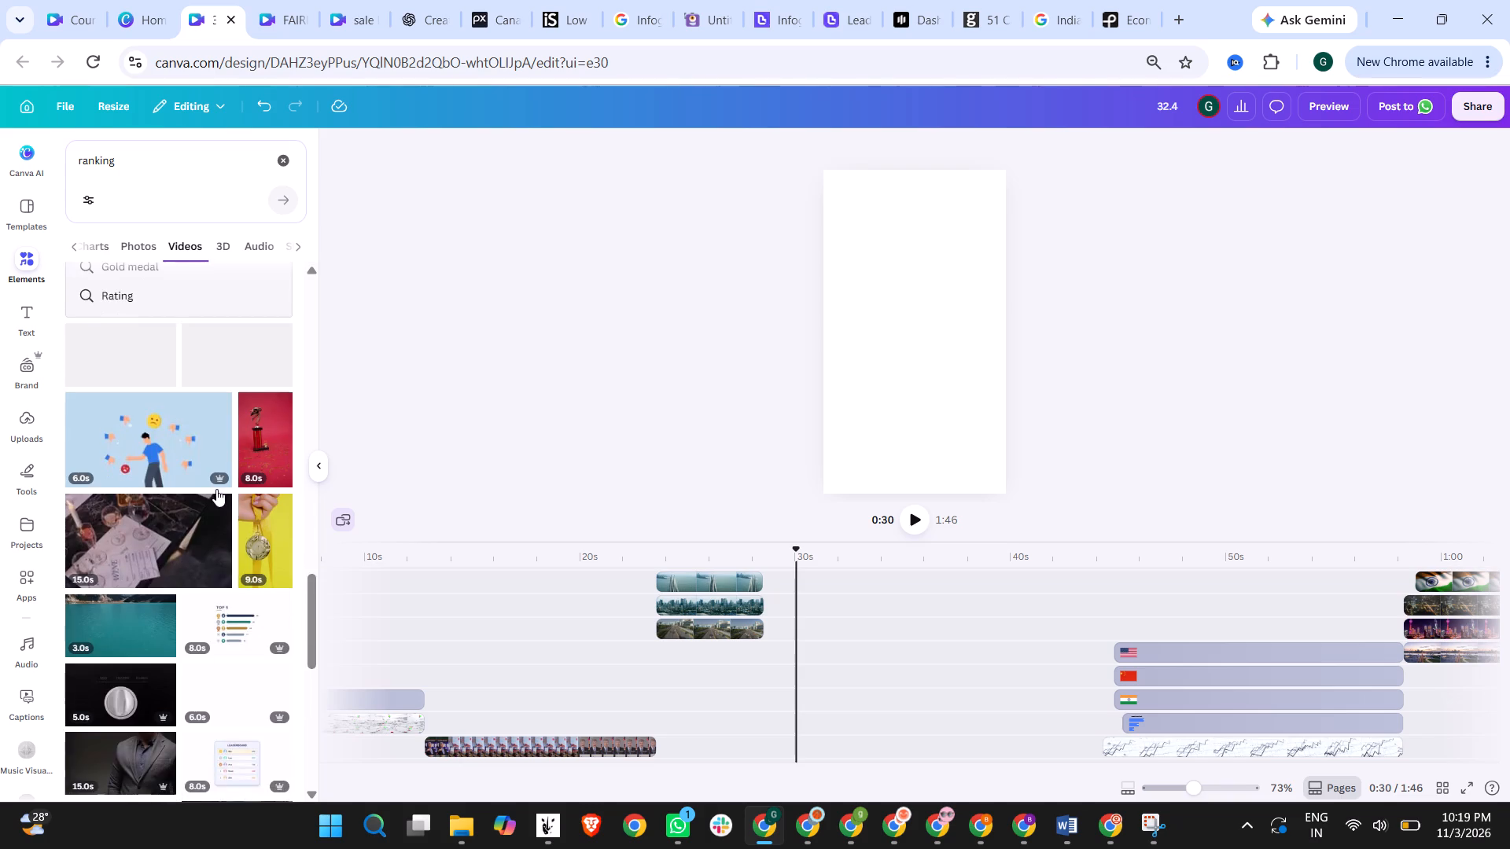
scroll(163, 513, down, 4)
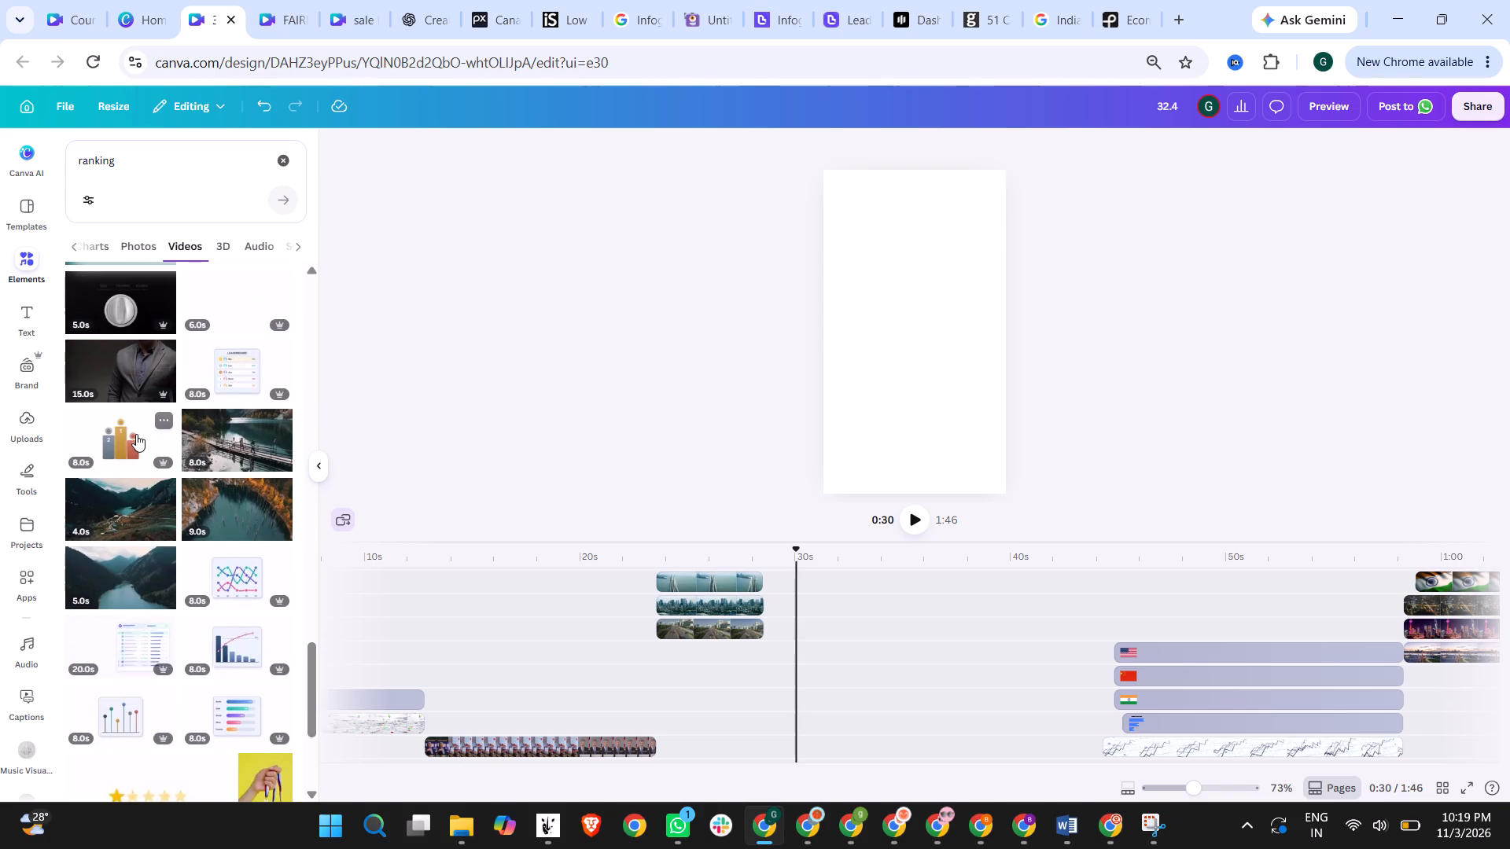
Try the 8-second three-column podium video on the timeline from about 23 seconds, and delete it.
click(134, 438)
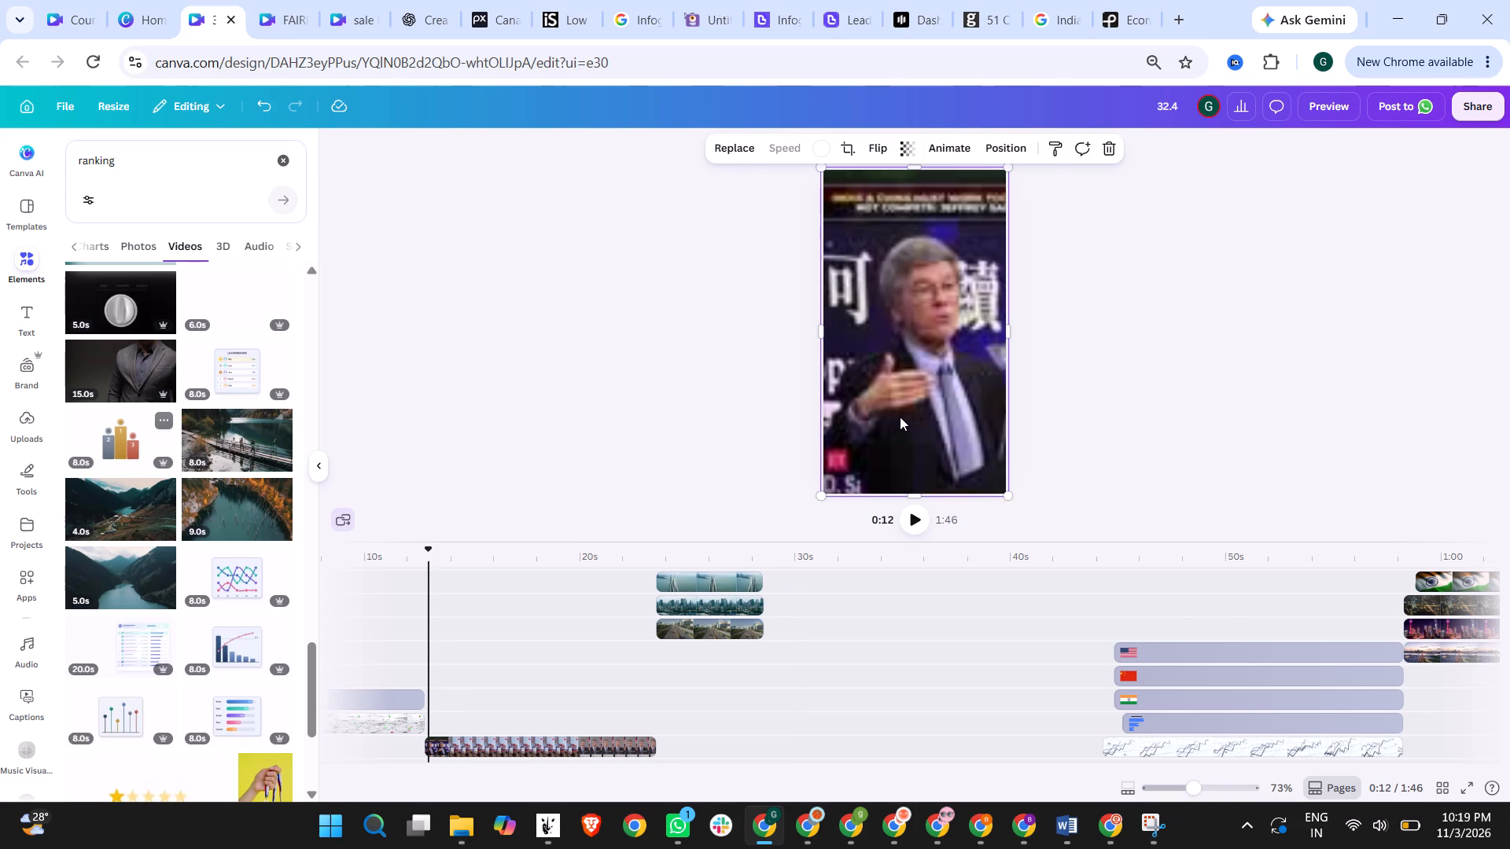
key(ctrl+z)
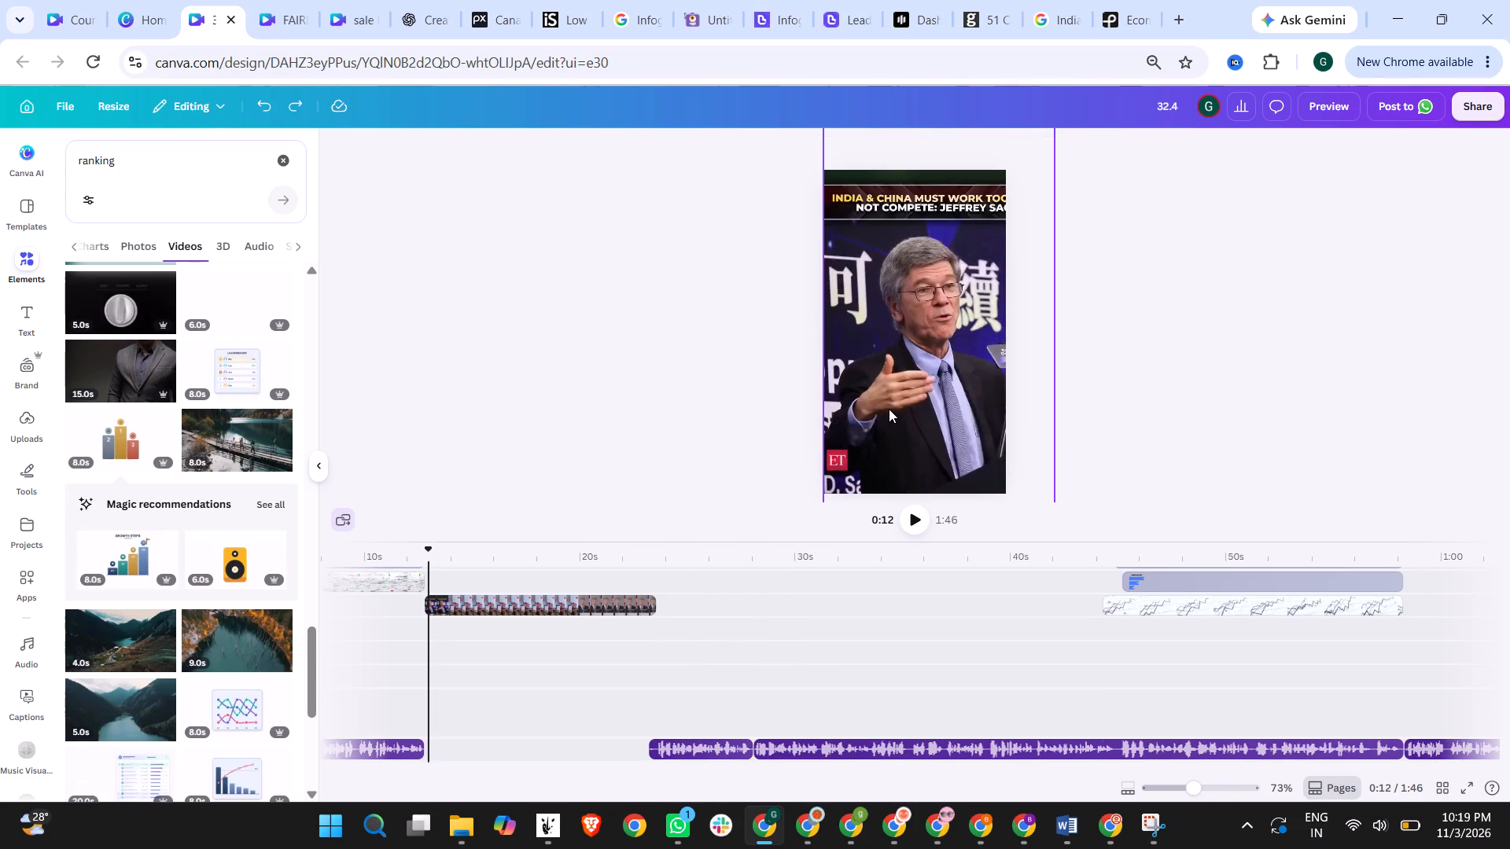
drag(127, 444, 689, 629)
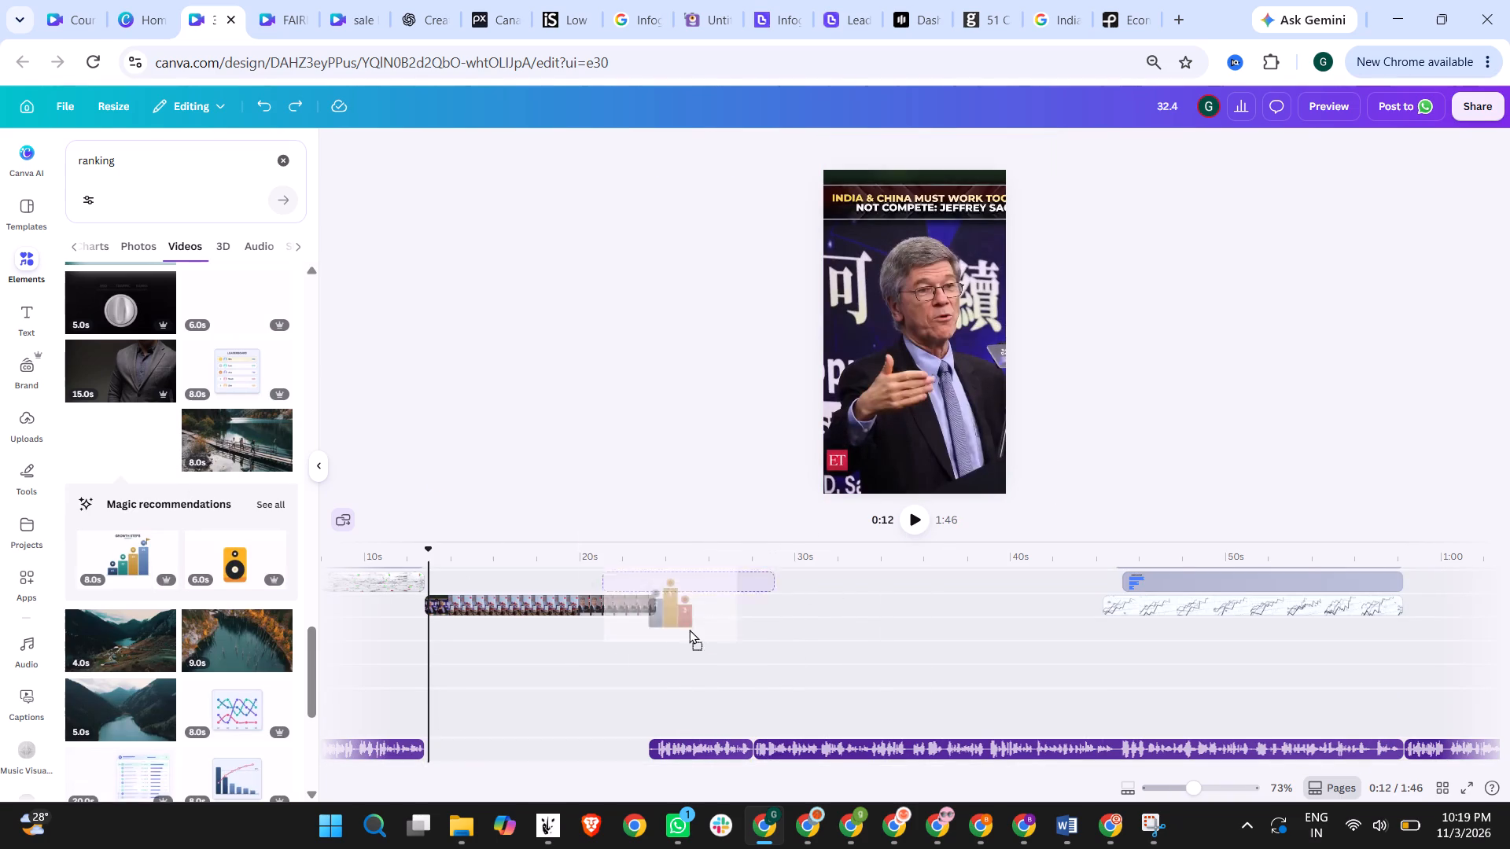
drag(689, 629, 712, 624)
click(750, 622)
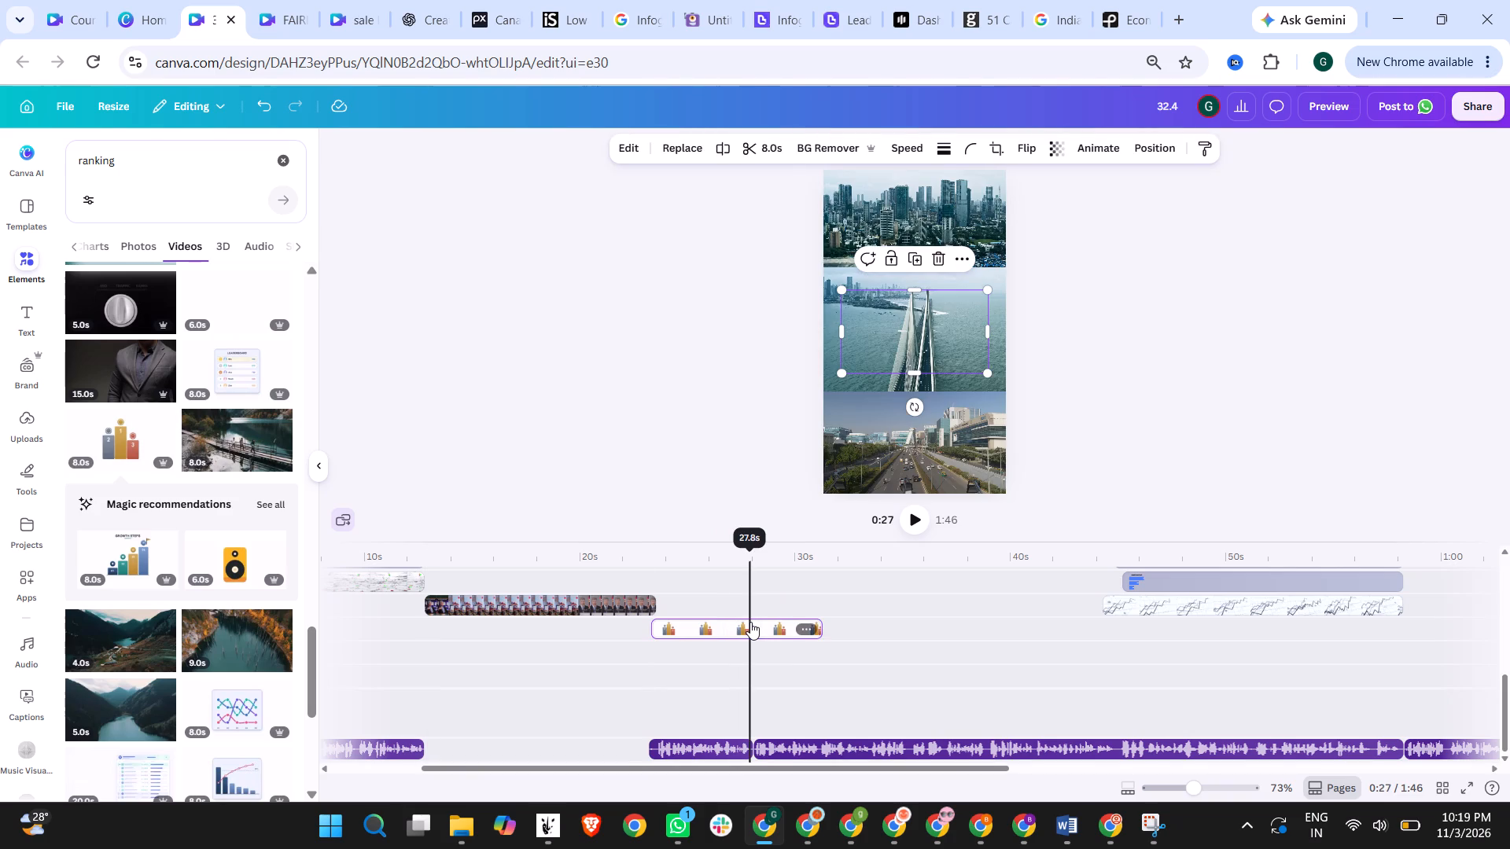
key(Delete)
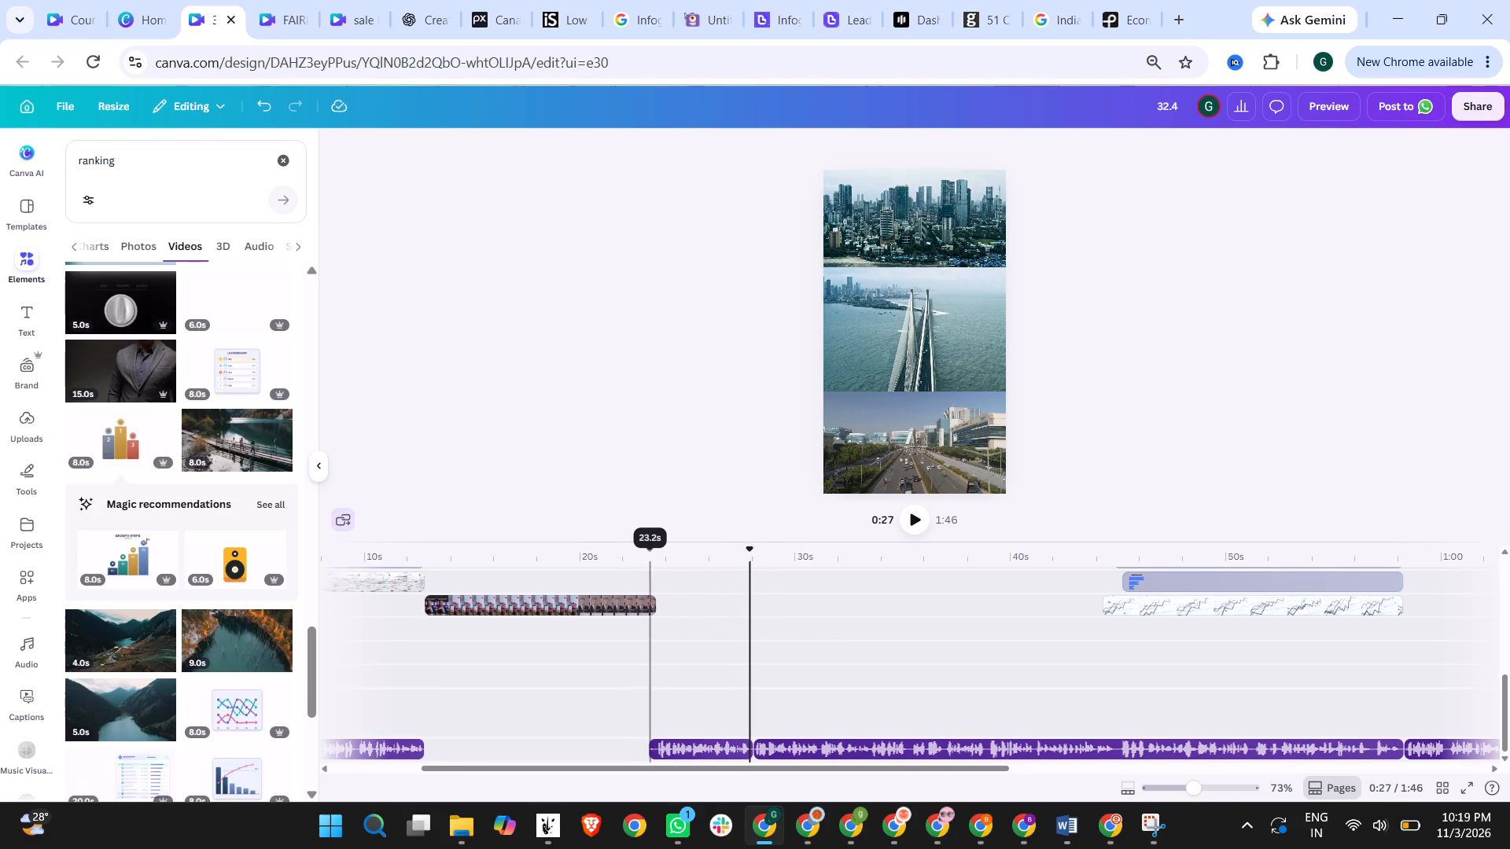
Play the video from about 23 seconds to review the narration over the empty section following the three city clips.
click(658, 553)
click(921, 516)
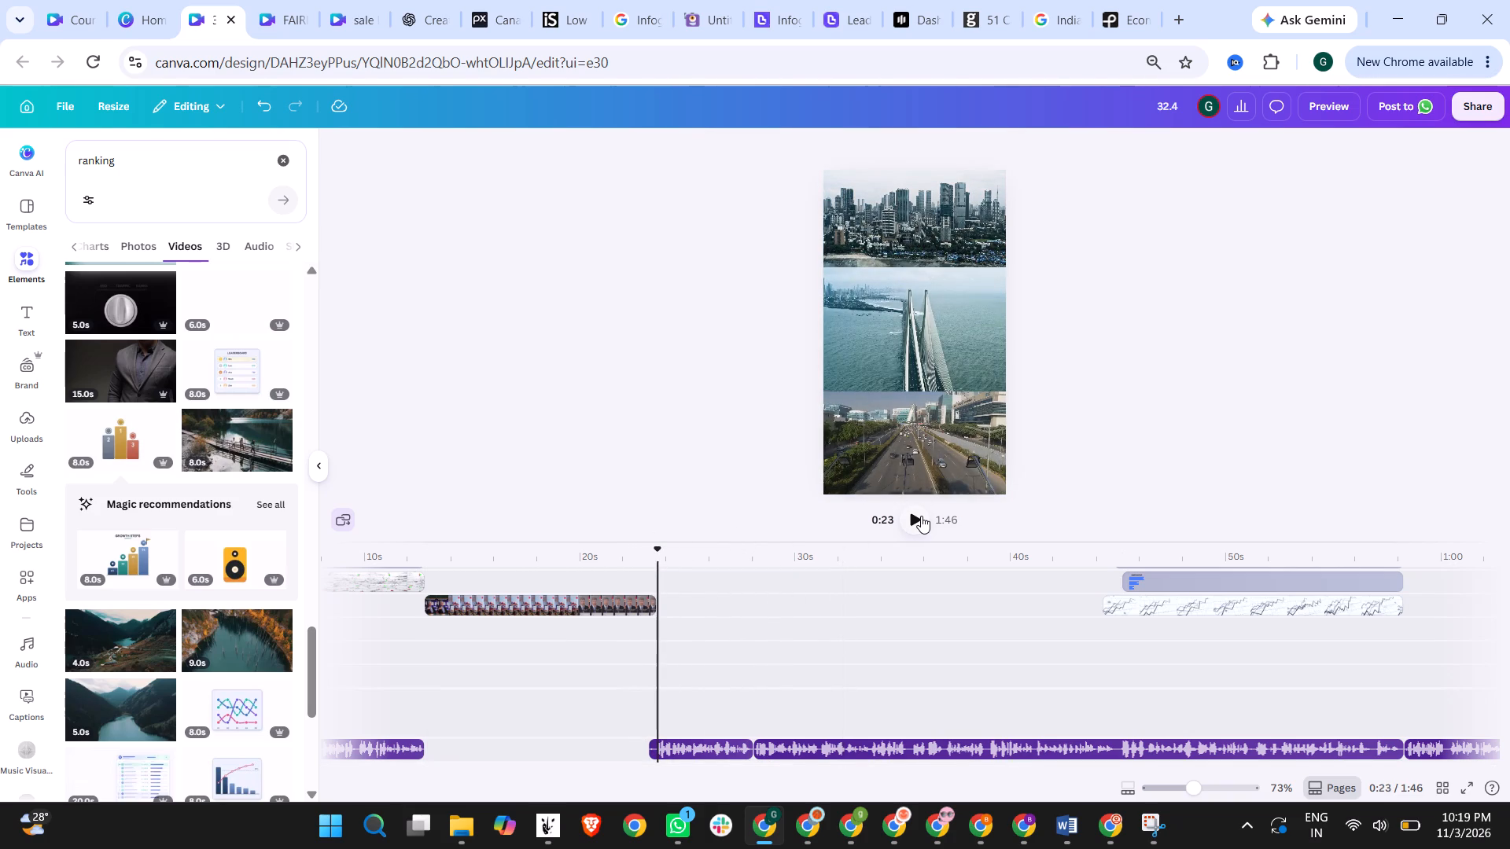
click(908, 518)
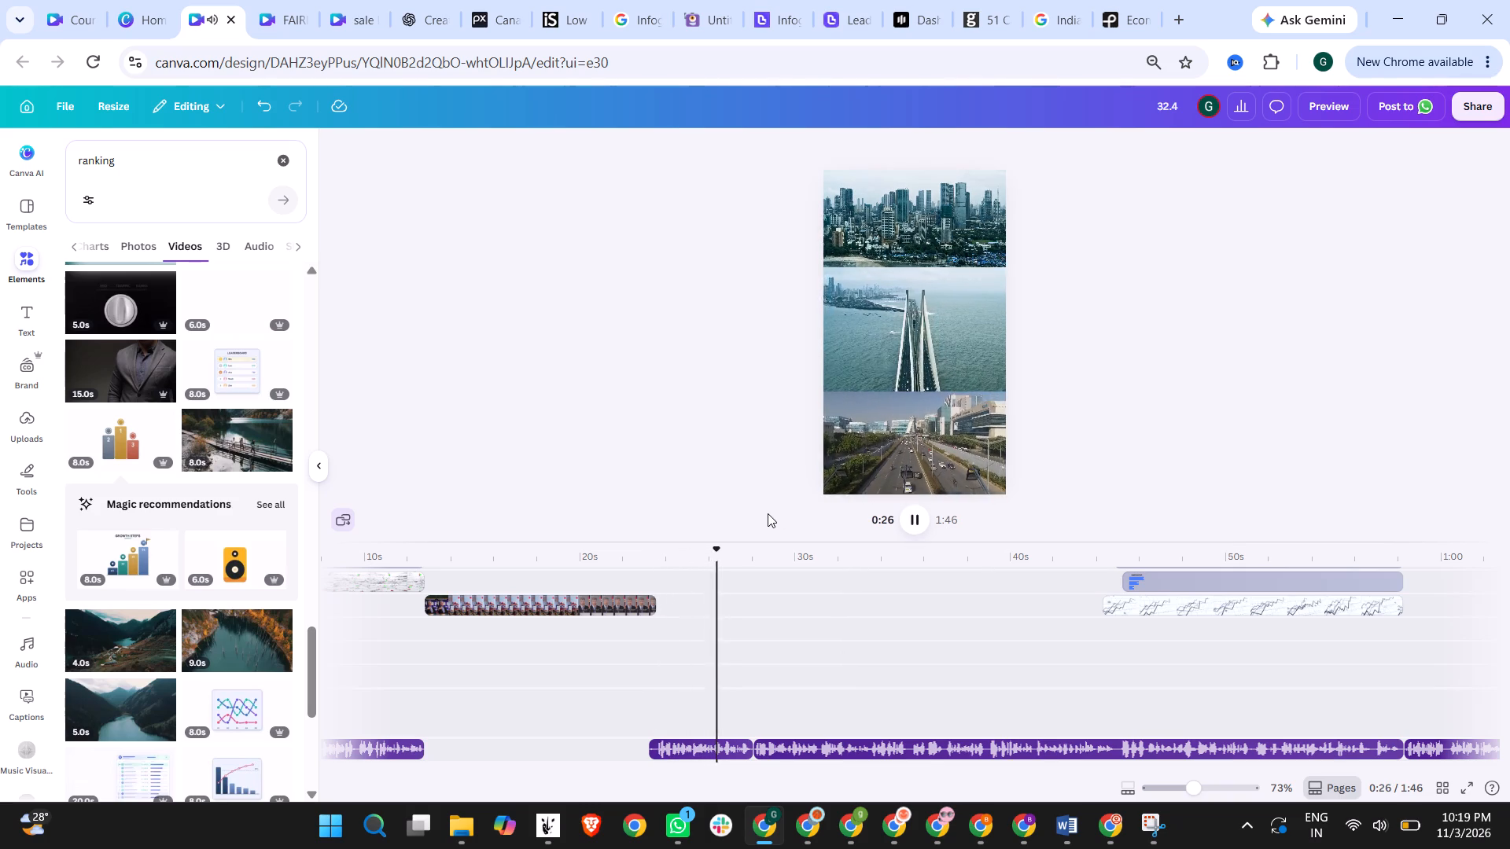
scroll(1081, 700, up, 5)
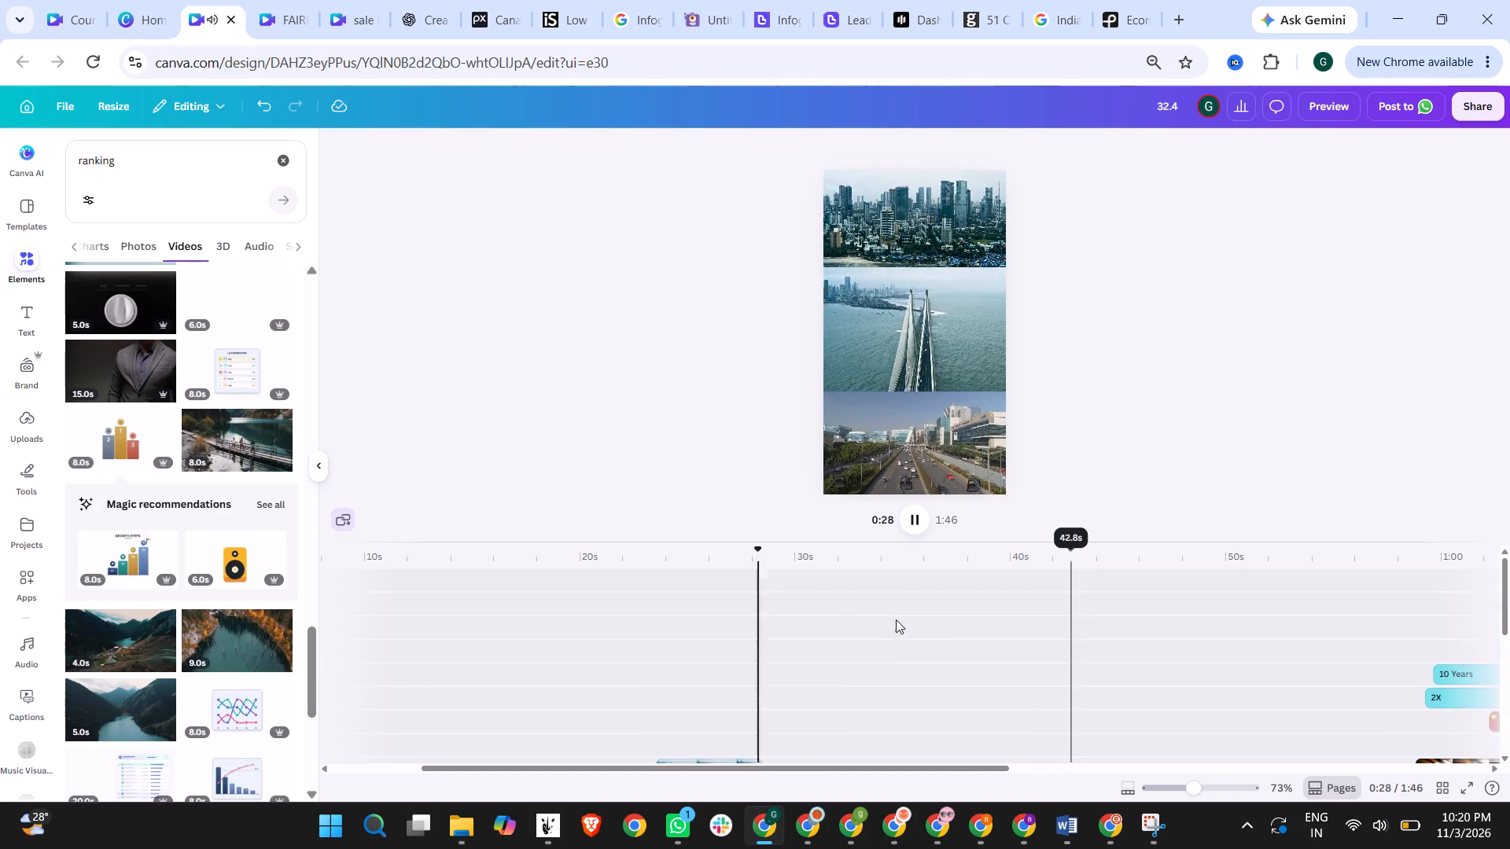
scroll(889, 618, up, 4)
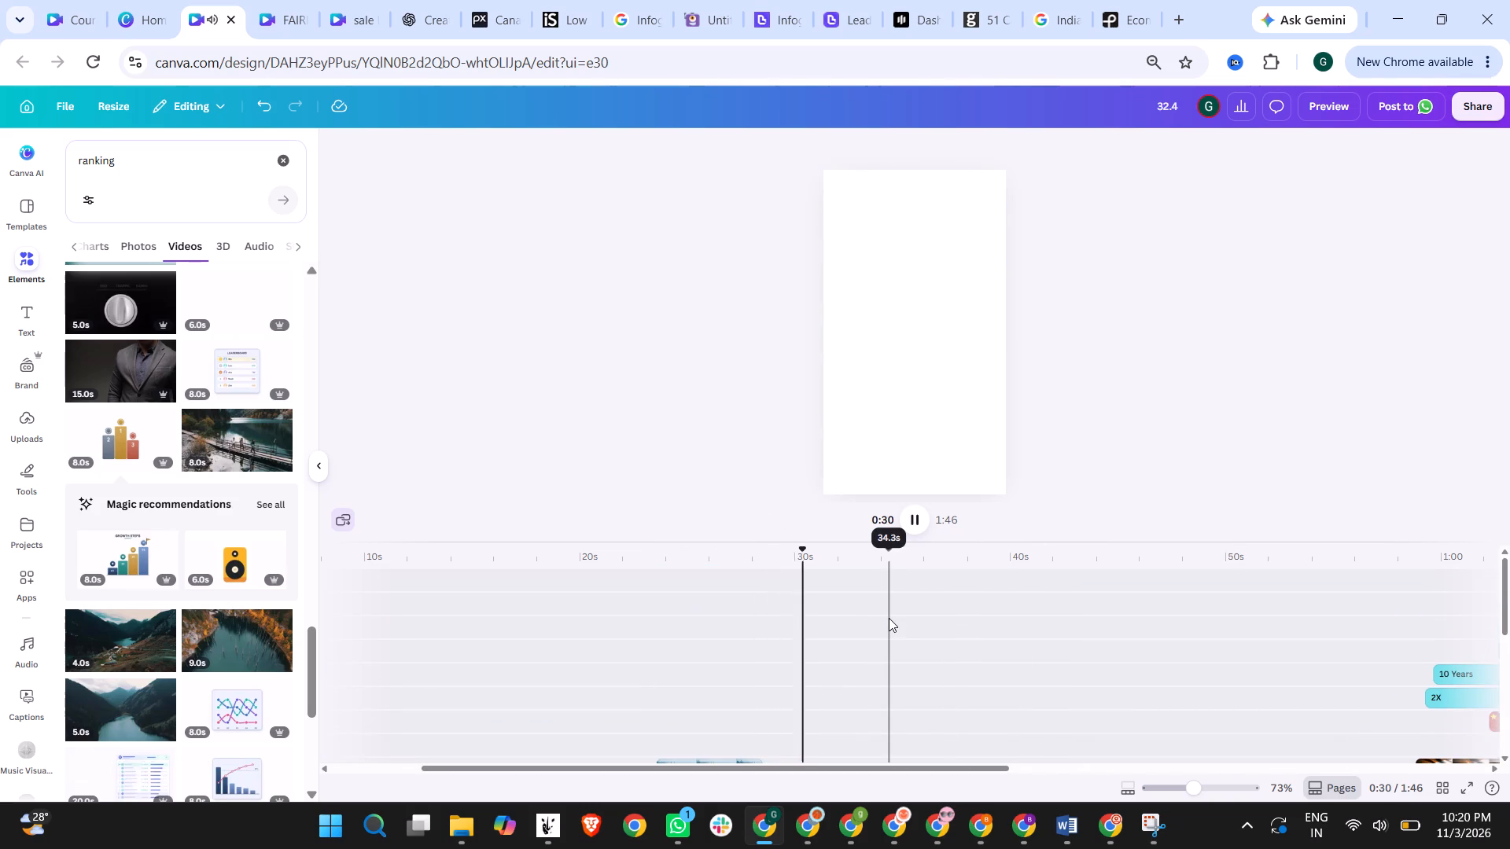
scroll(889, 618, down, 1)
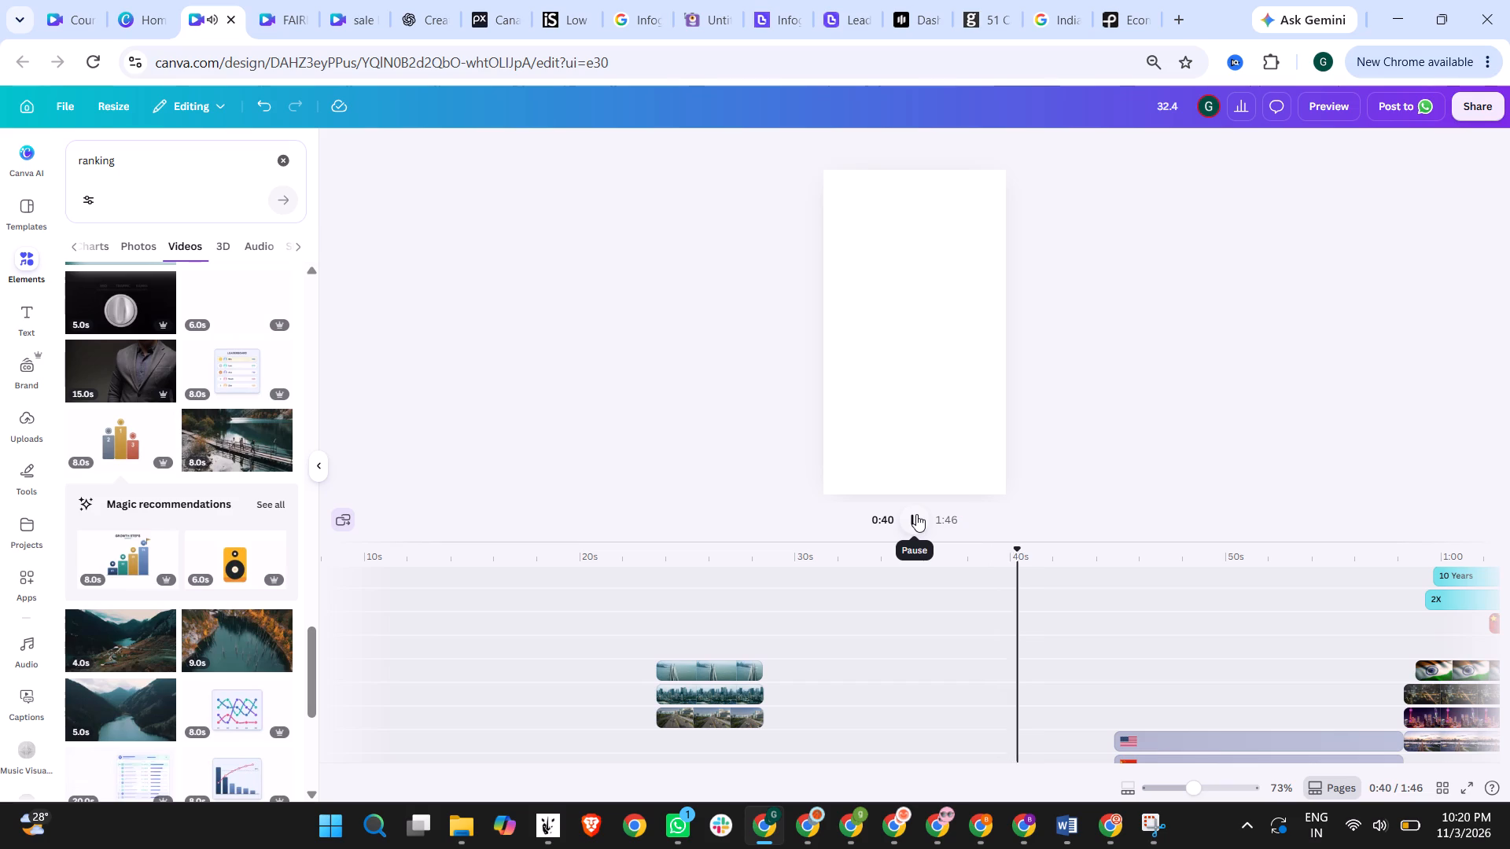
scroll(1287, 736, down, 2)
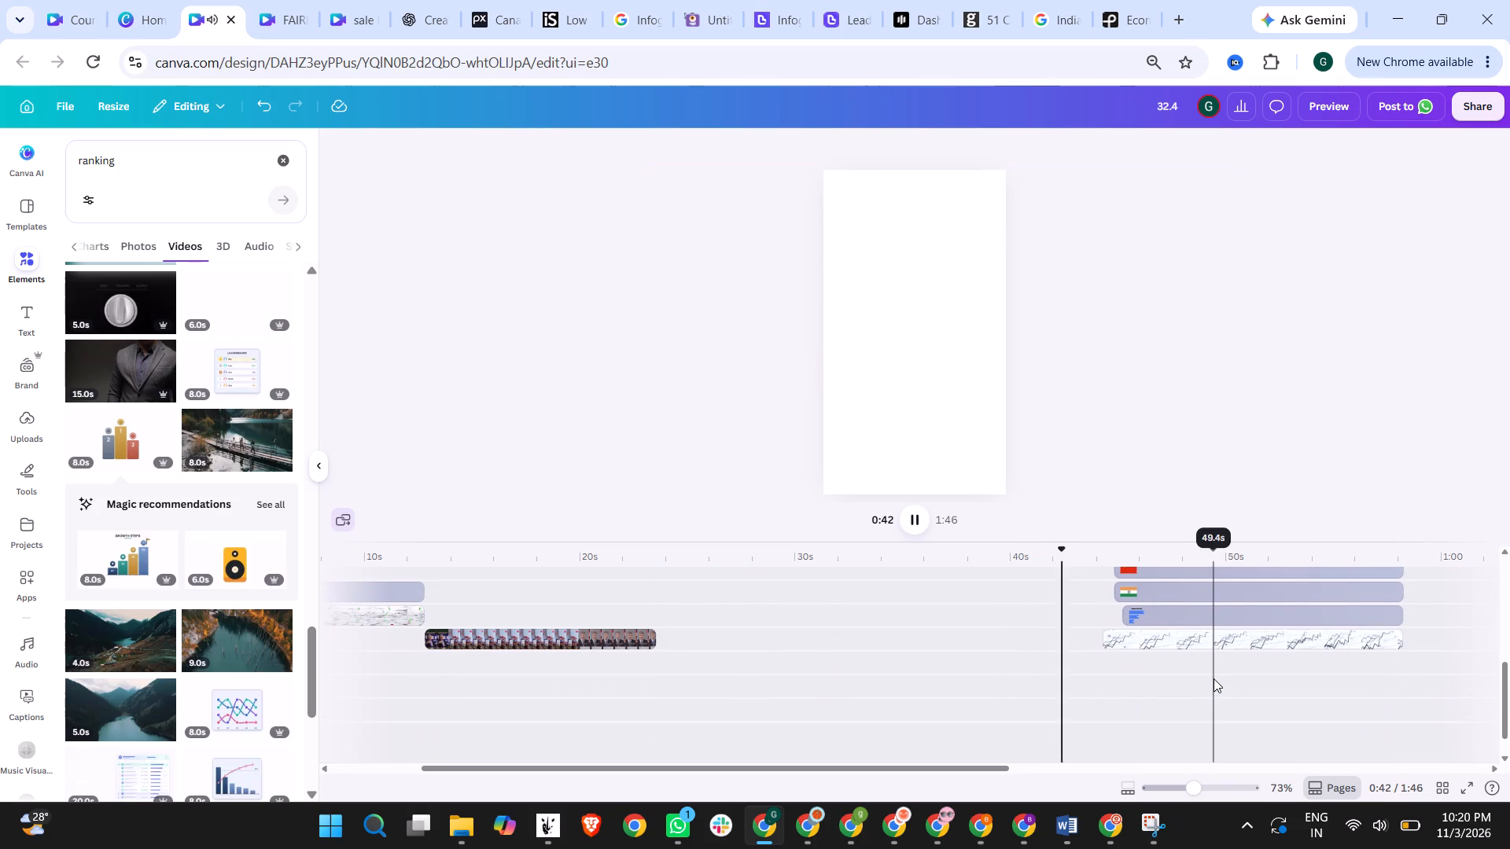
click(916, 517)
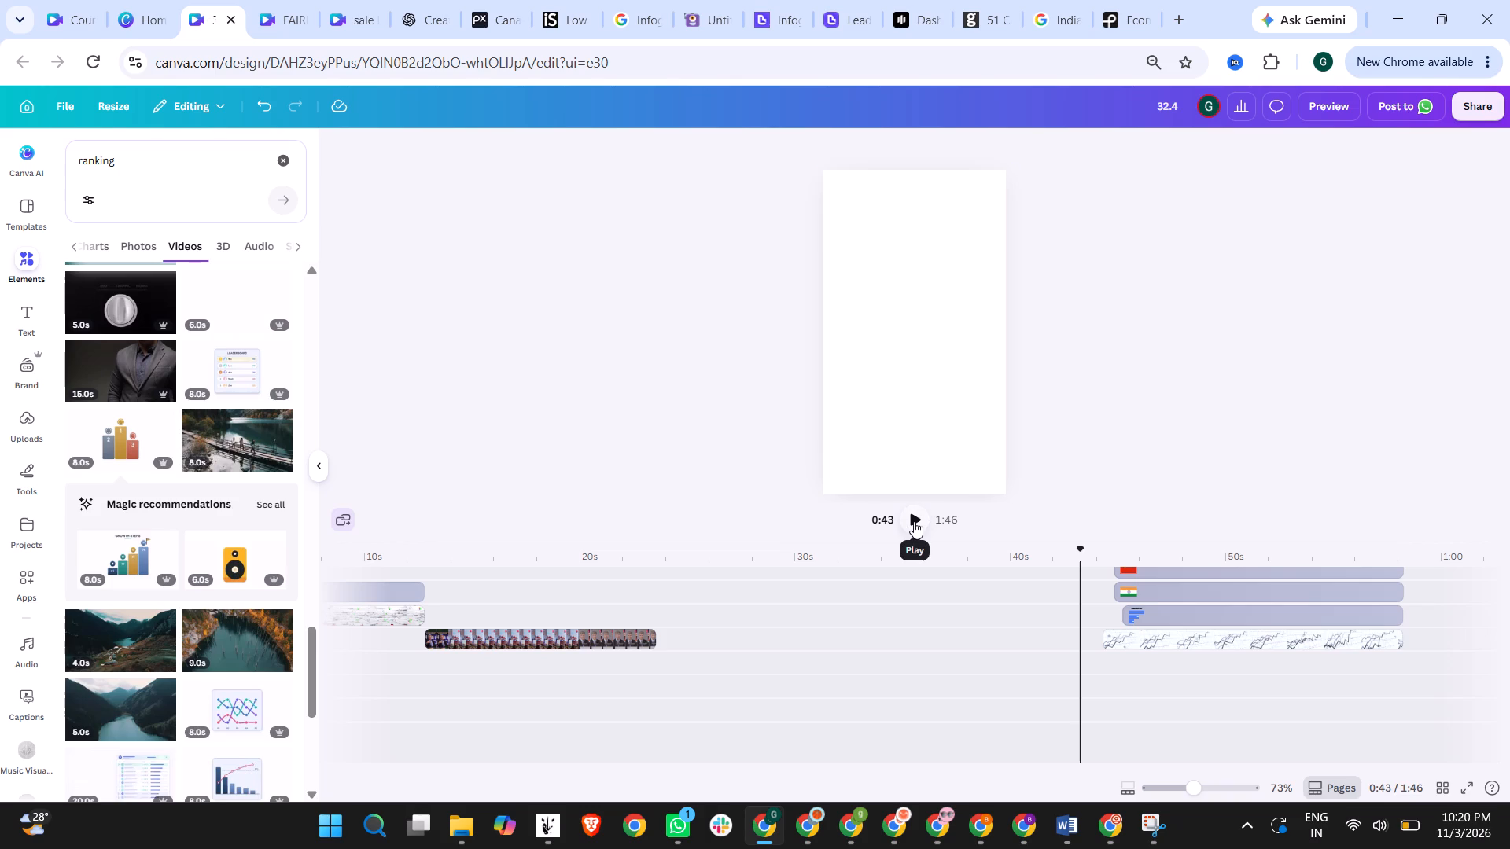
click(914, 521)
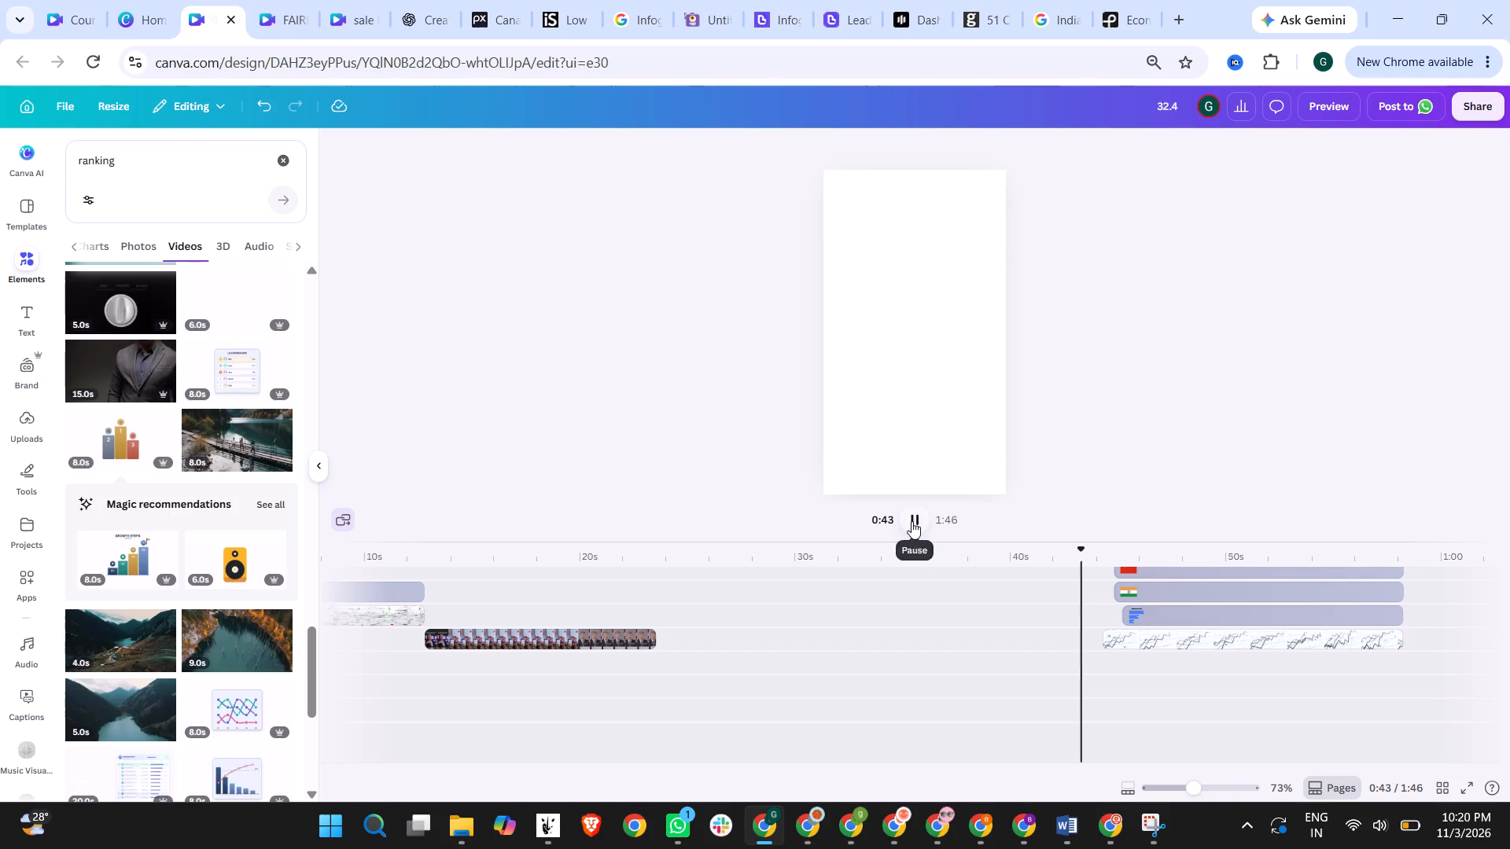
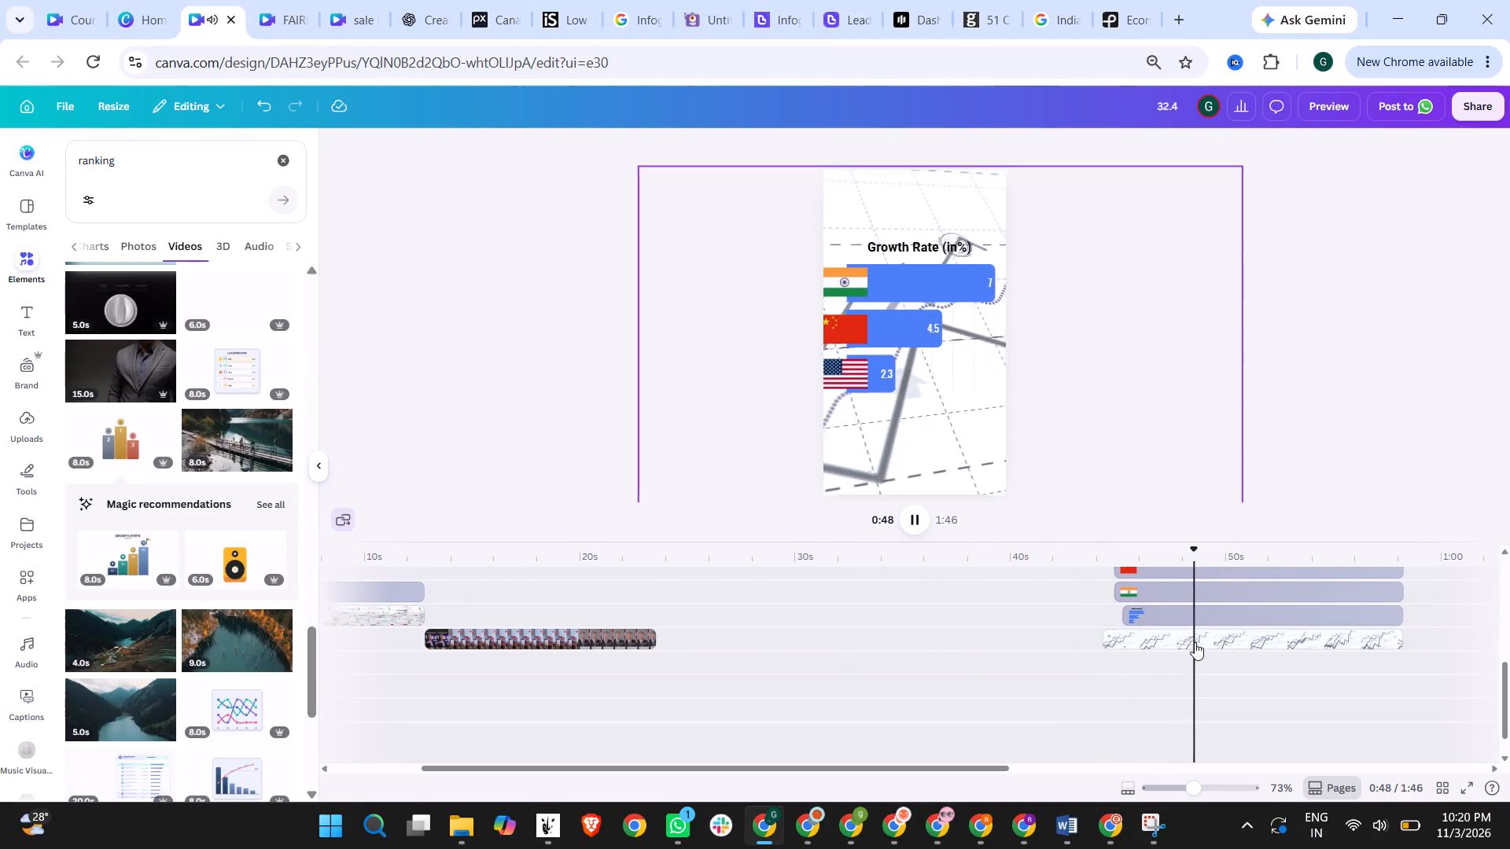
Review the playback from about 48 seconds through the country growth chart and the flag-over-city section to about 1:23.
scroll(1195, 642, up, 2)
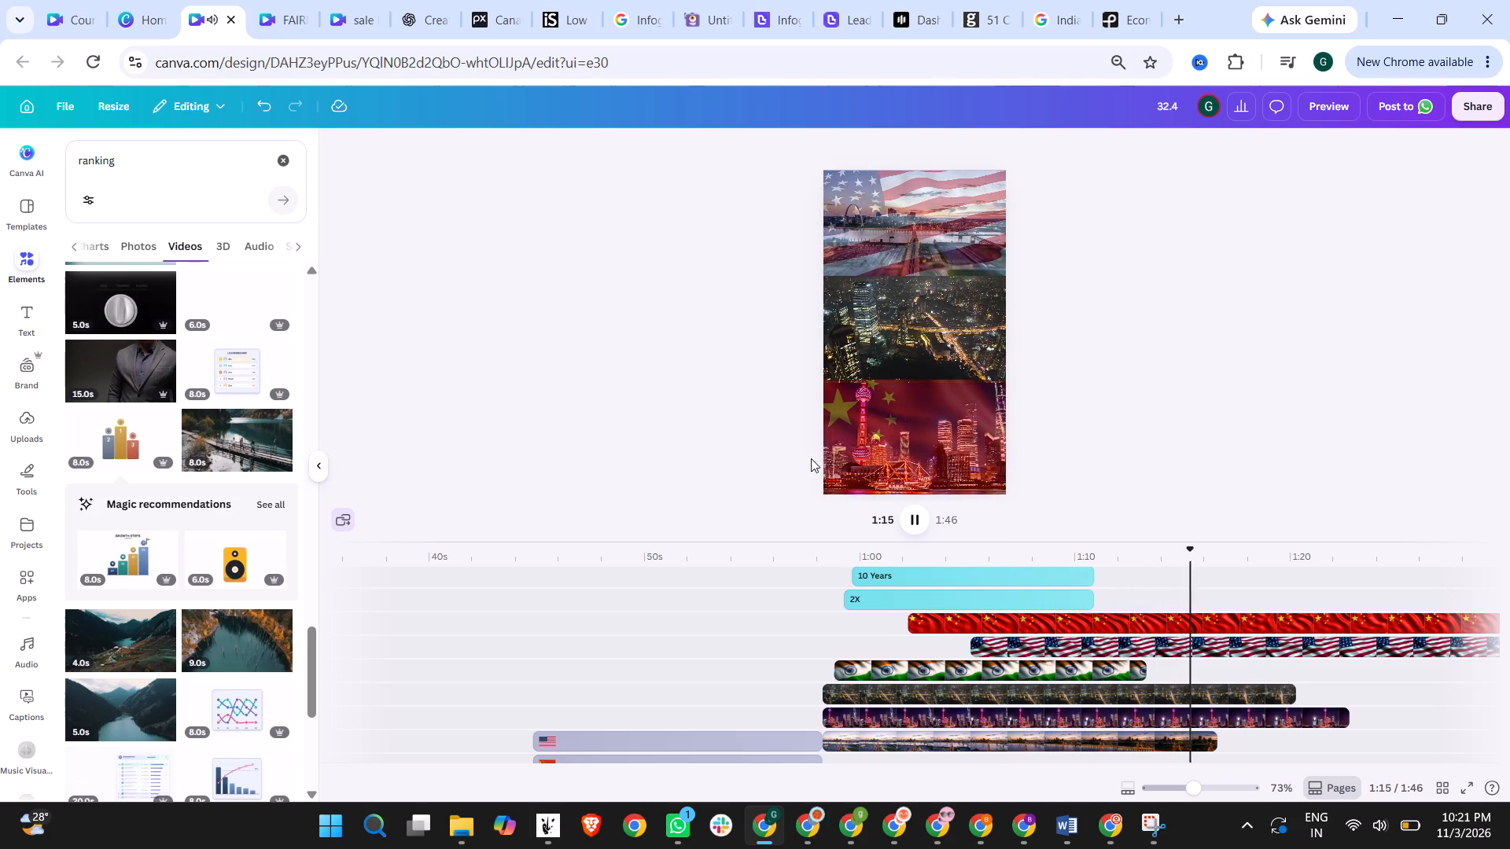
scroll(1024, 685, down, 1)
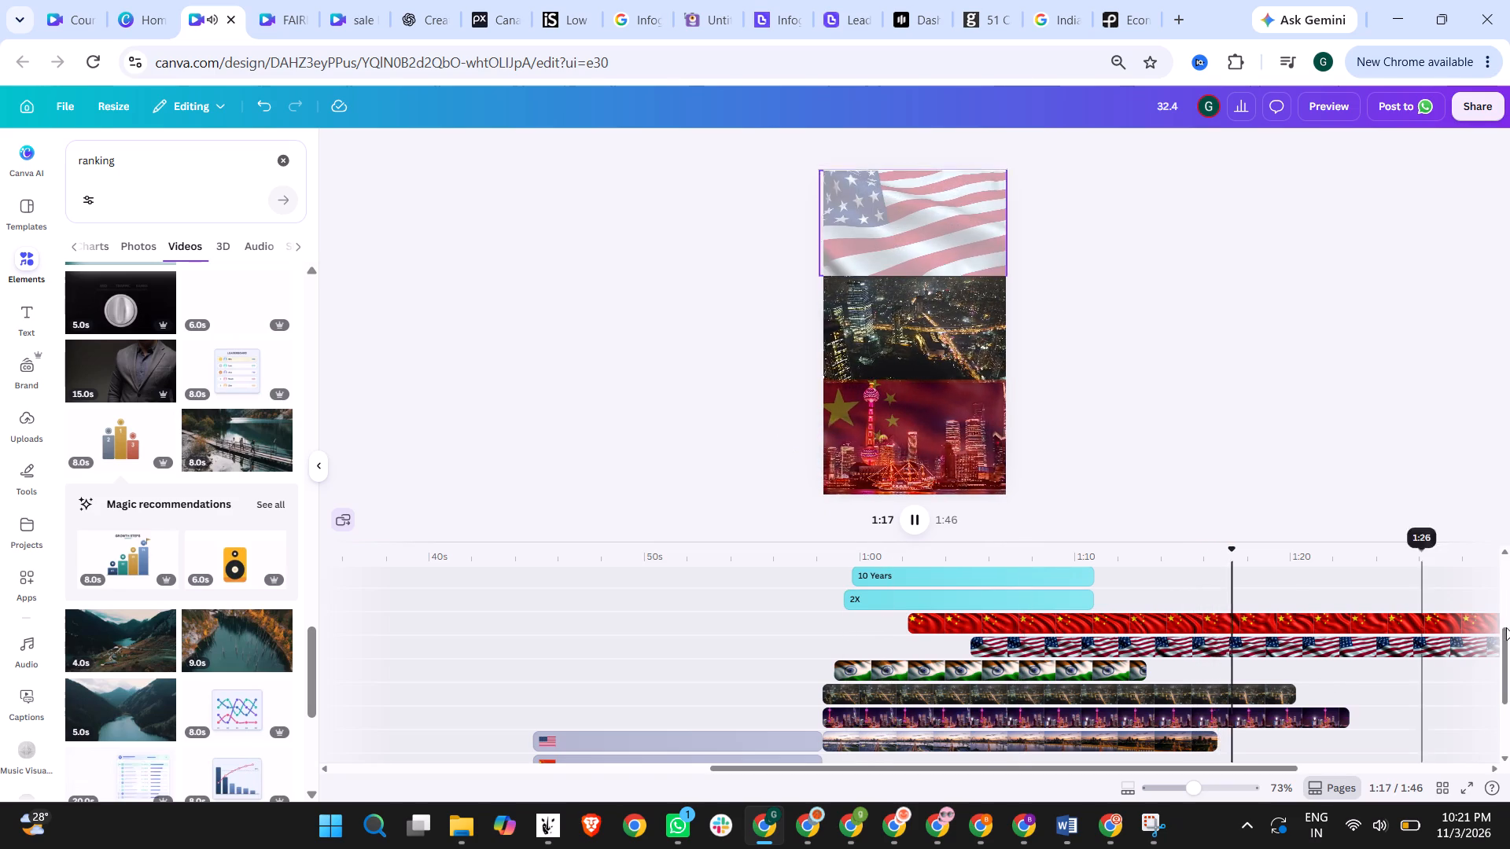
scroll(1350, 645, up, 2)
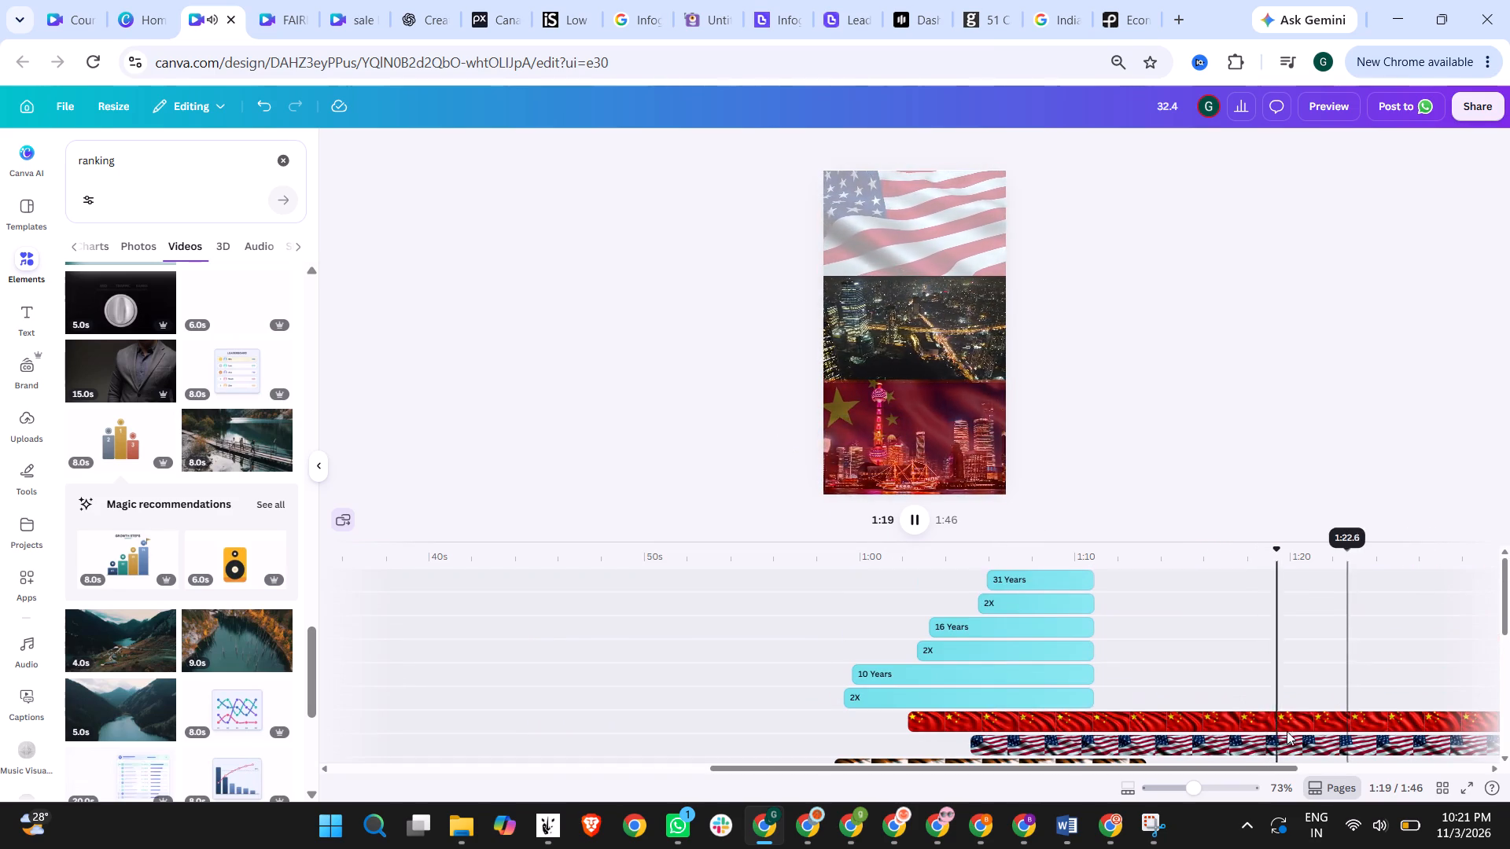
scroll(1218, 695, down, 2)
drag(1230, 766, 1232, 765)
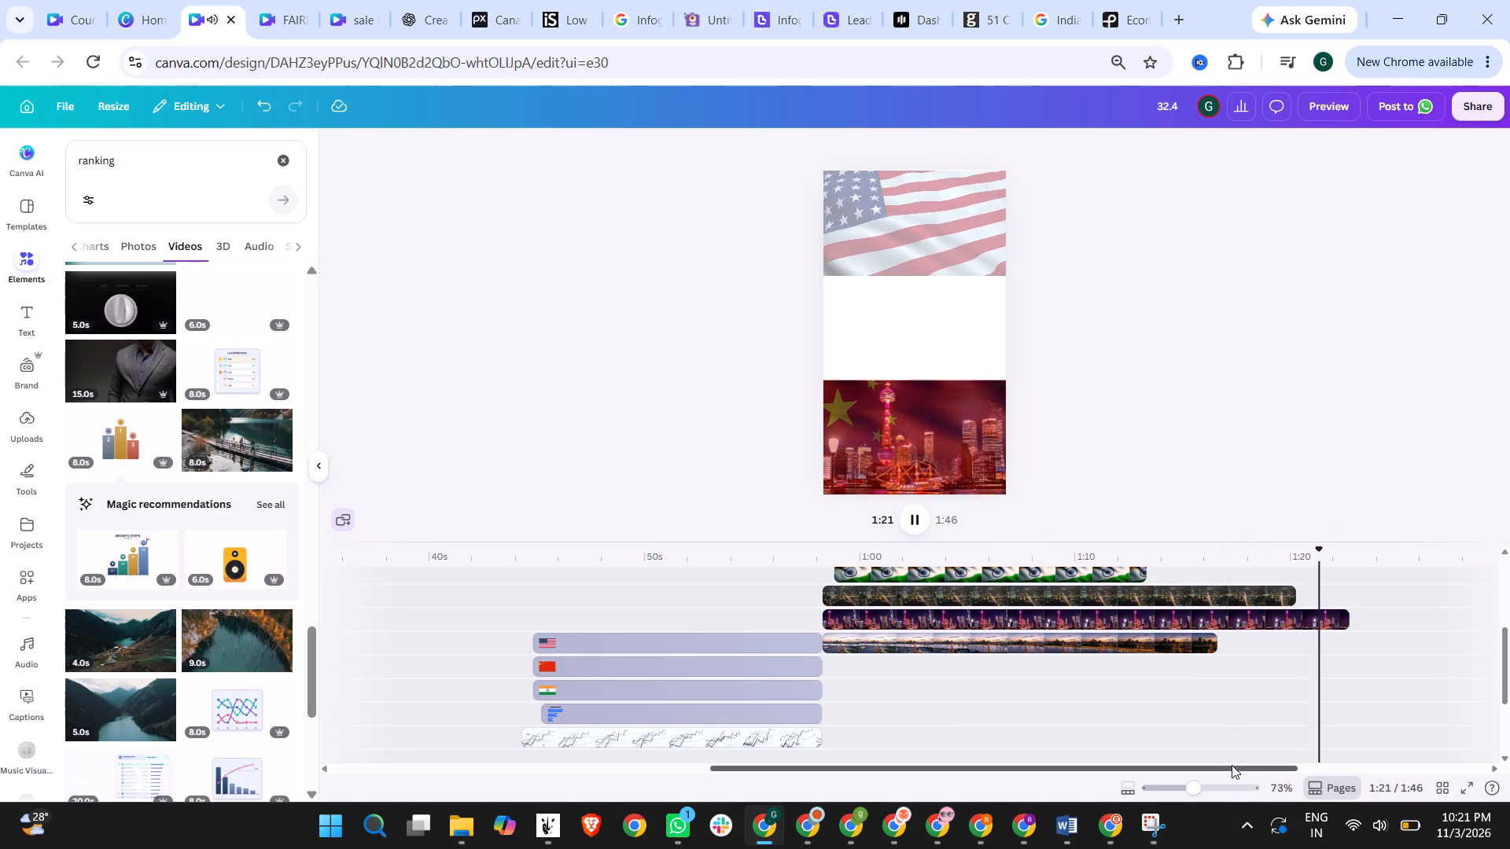
drag(1232, 765, 1309, 769)
scroll(1232, 674, up, 1)
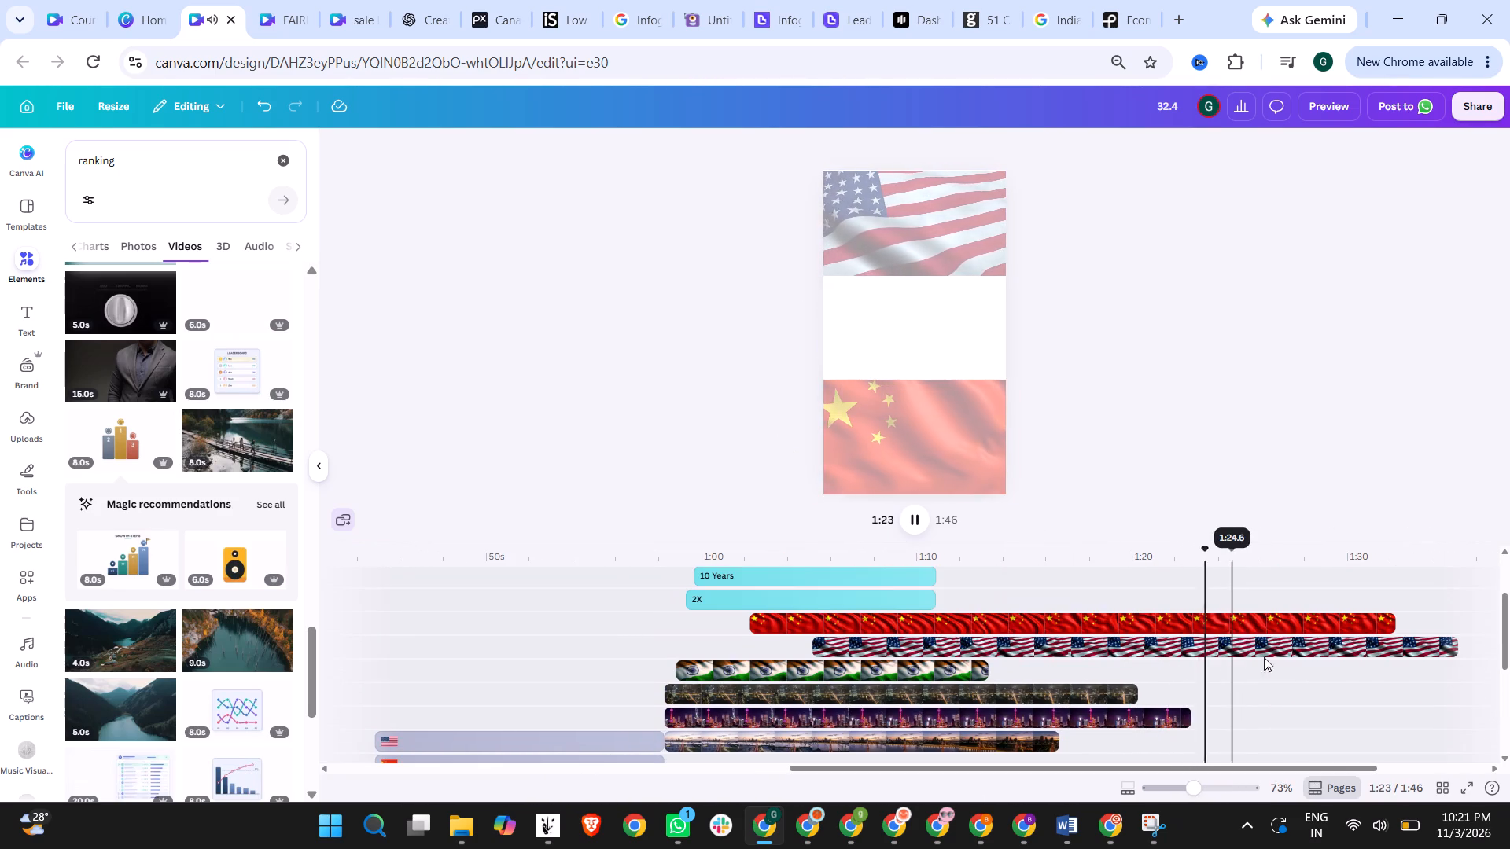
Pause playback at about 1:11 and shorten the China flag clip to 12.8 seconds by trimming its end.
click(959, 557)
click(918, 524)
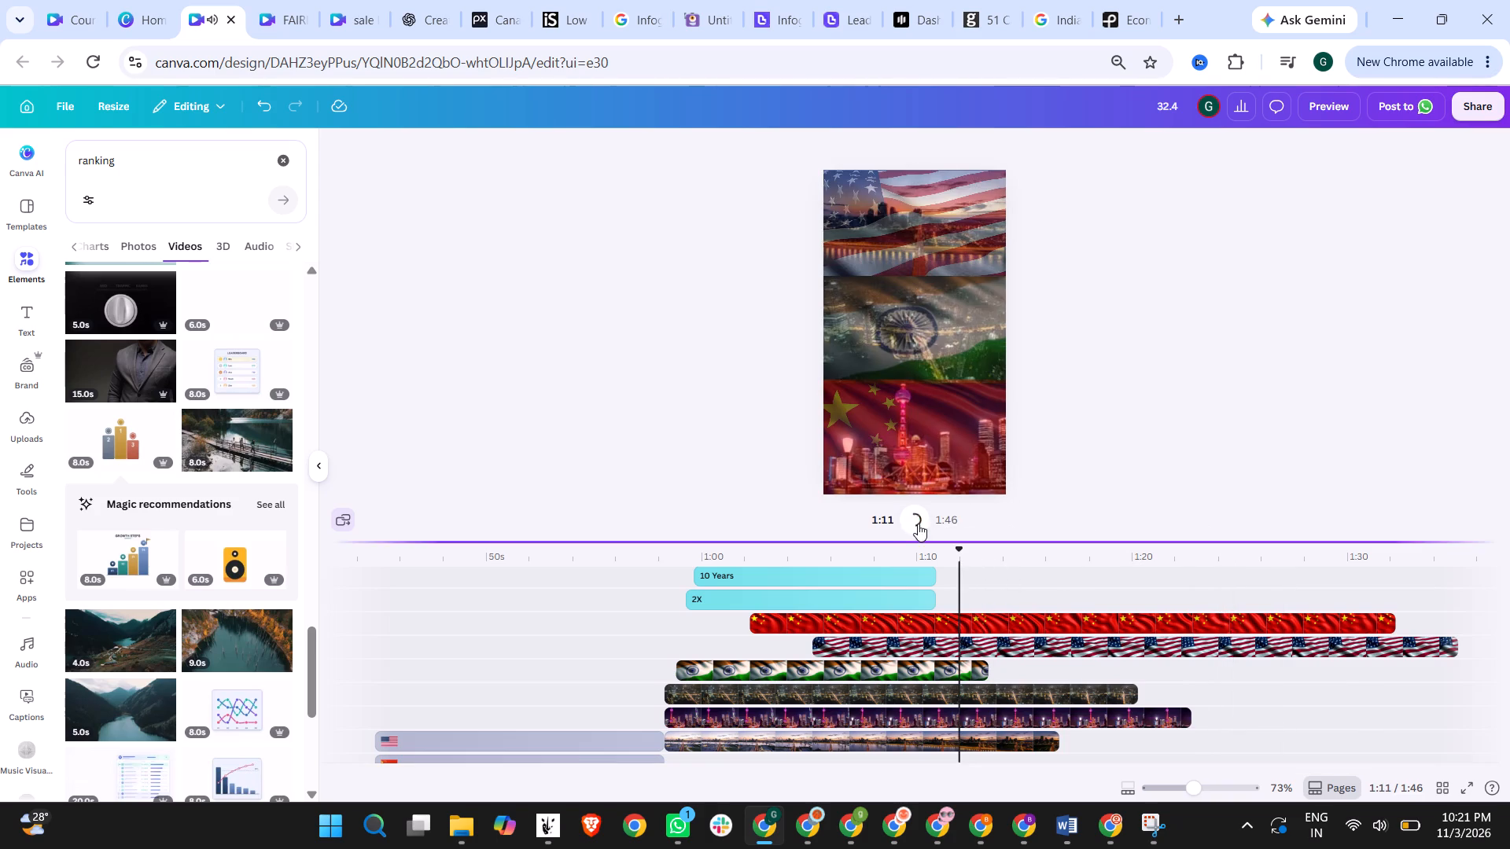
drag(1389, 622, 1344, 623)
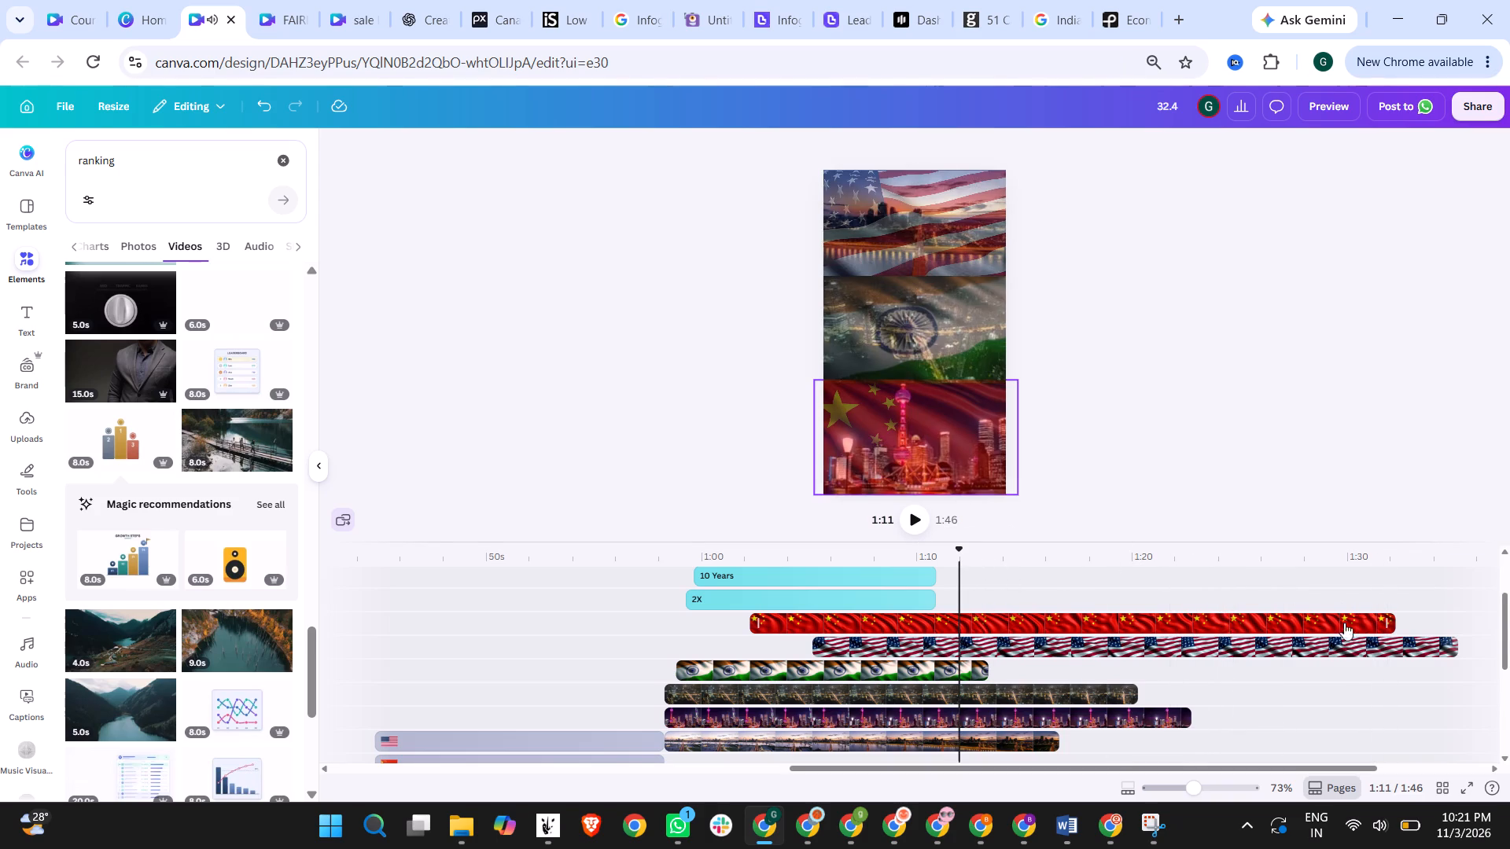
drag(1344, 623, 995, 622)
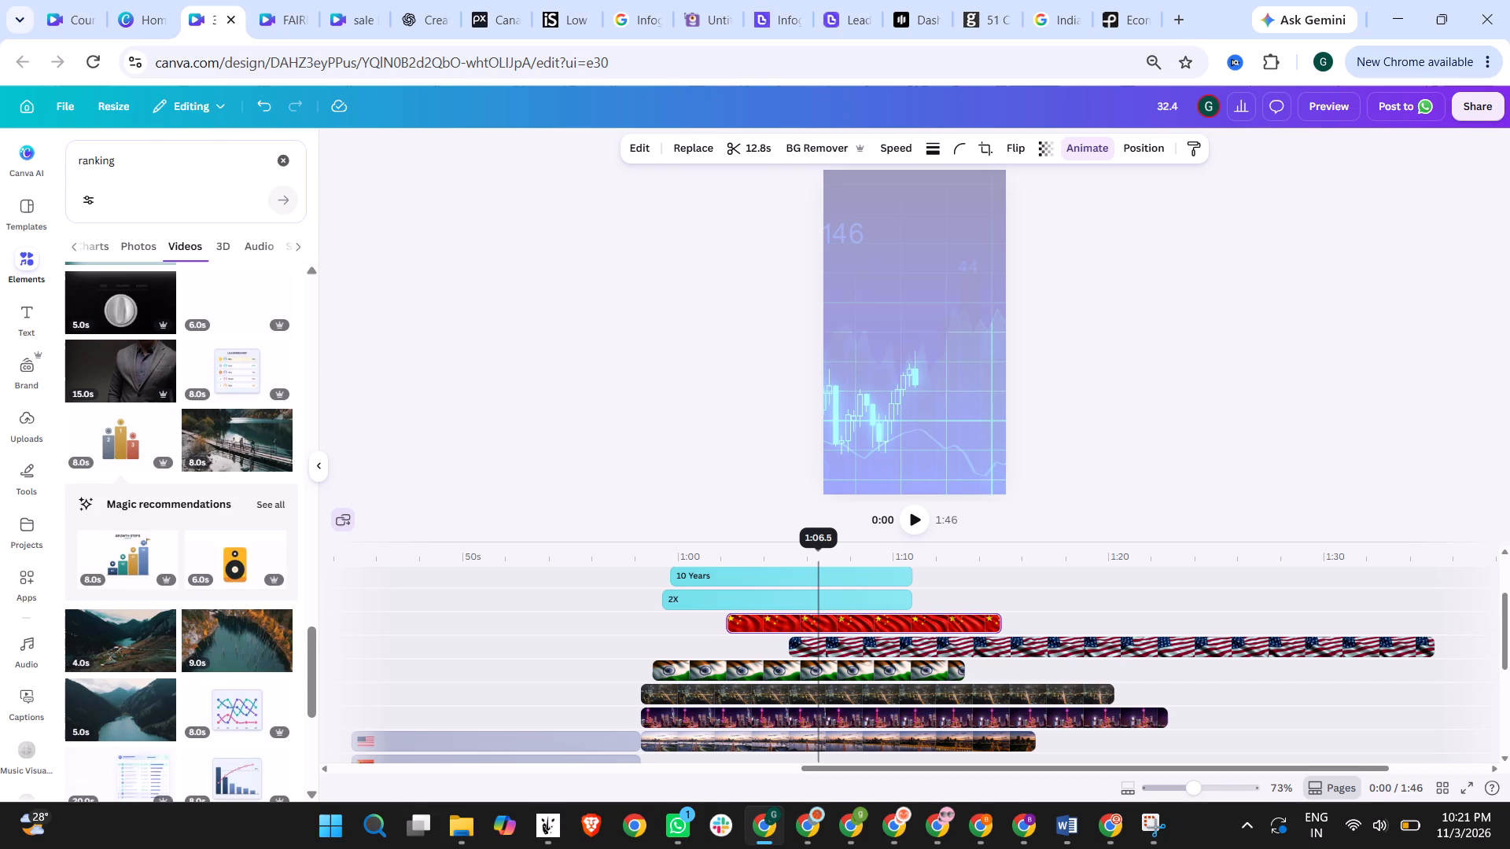
Play the video from about 1:06 to 1:15 to check where the flag clips should end against the narration.
click(819, 554)
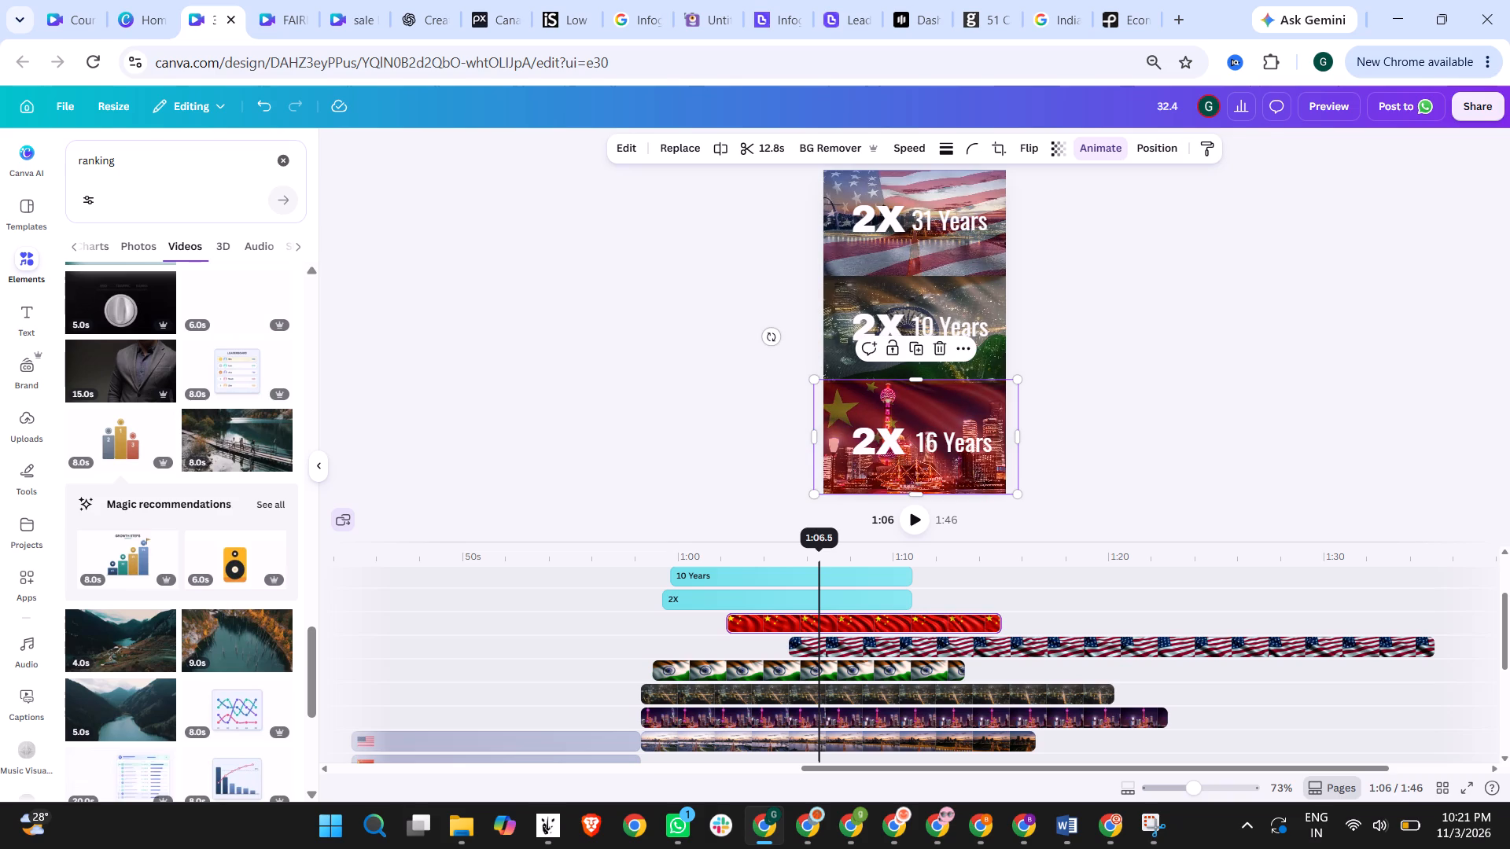
click(920, 515)
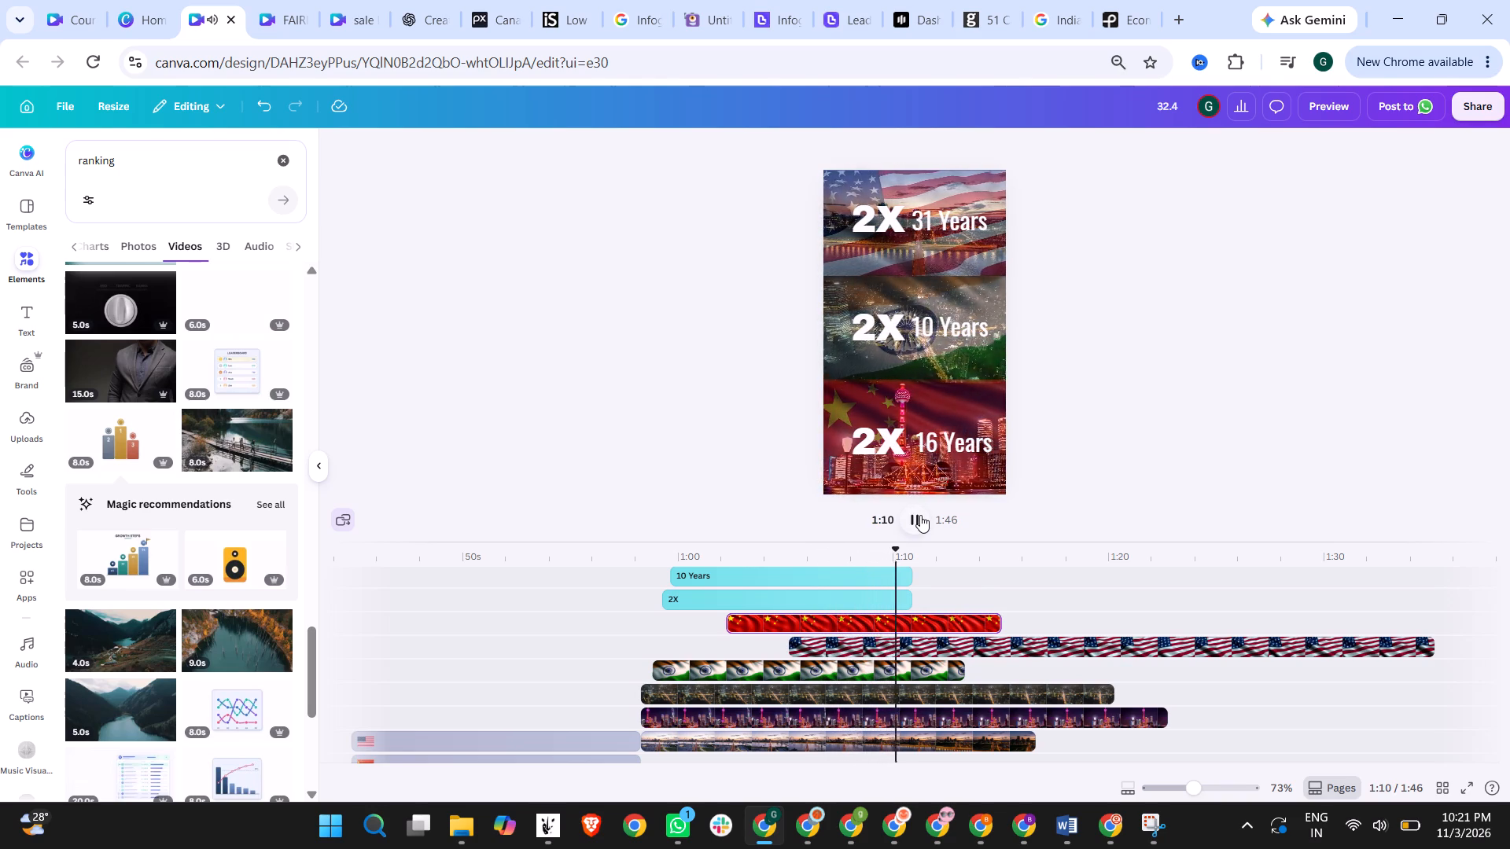
click(920, 515)
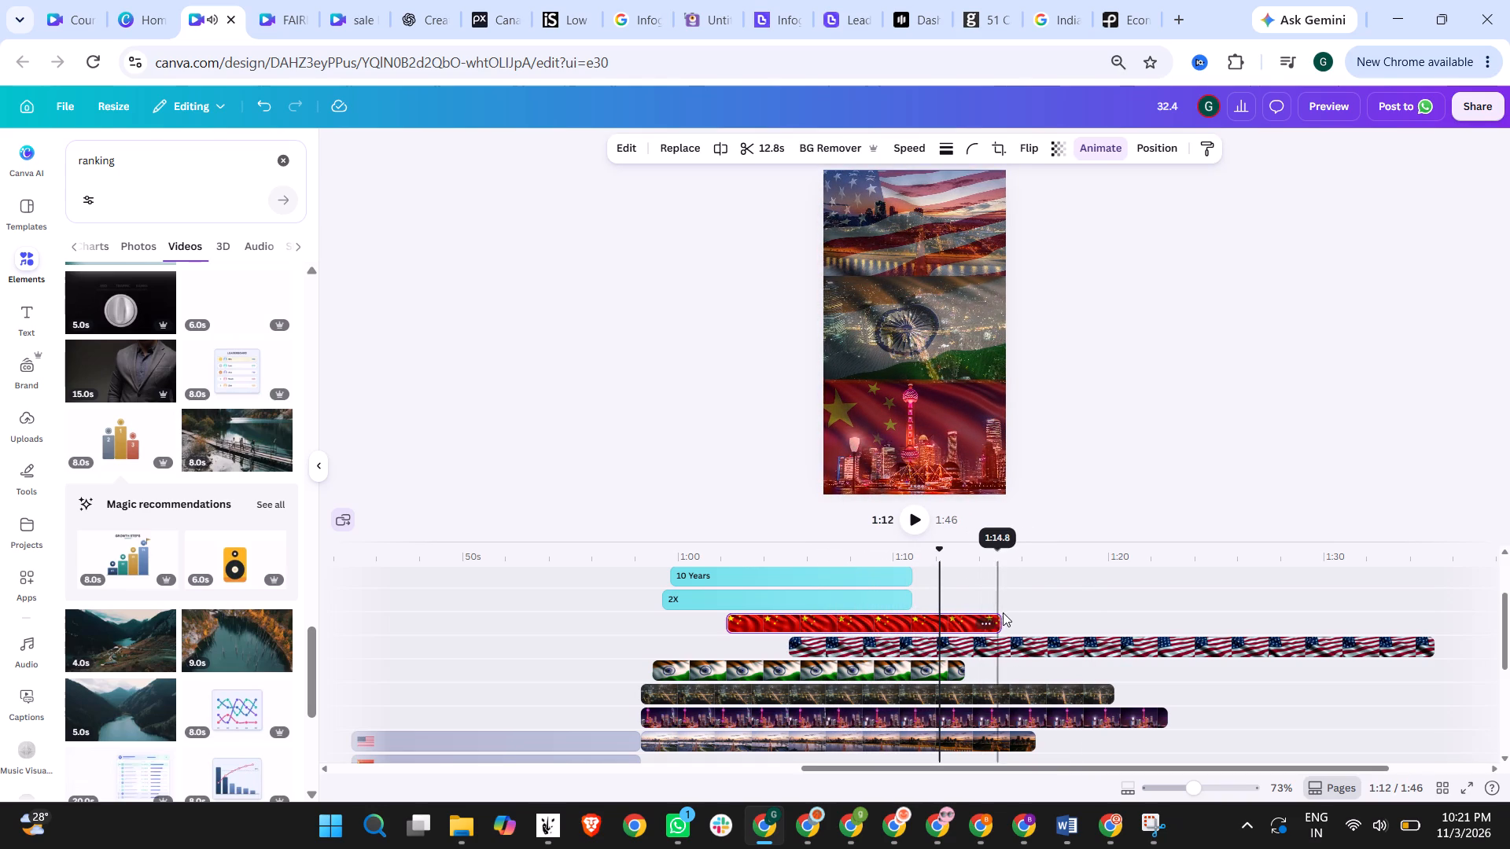
click(911, 529)
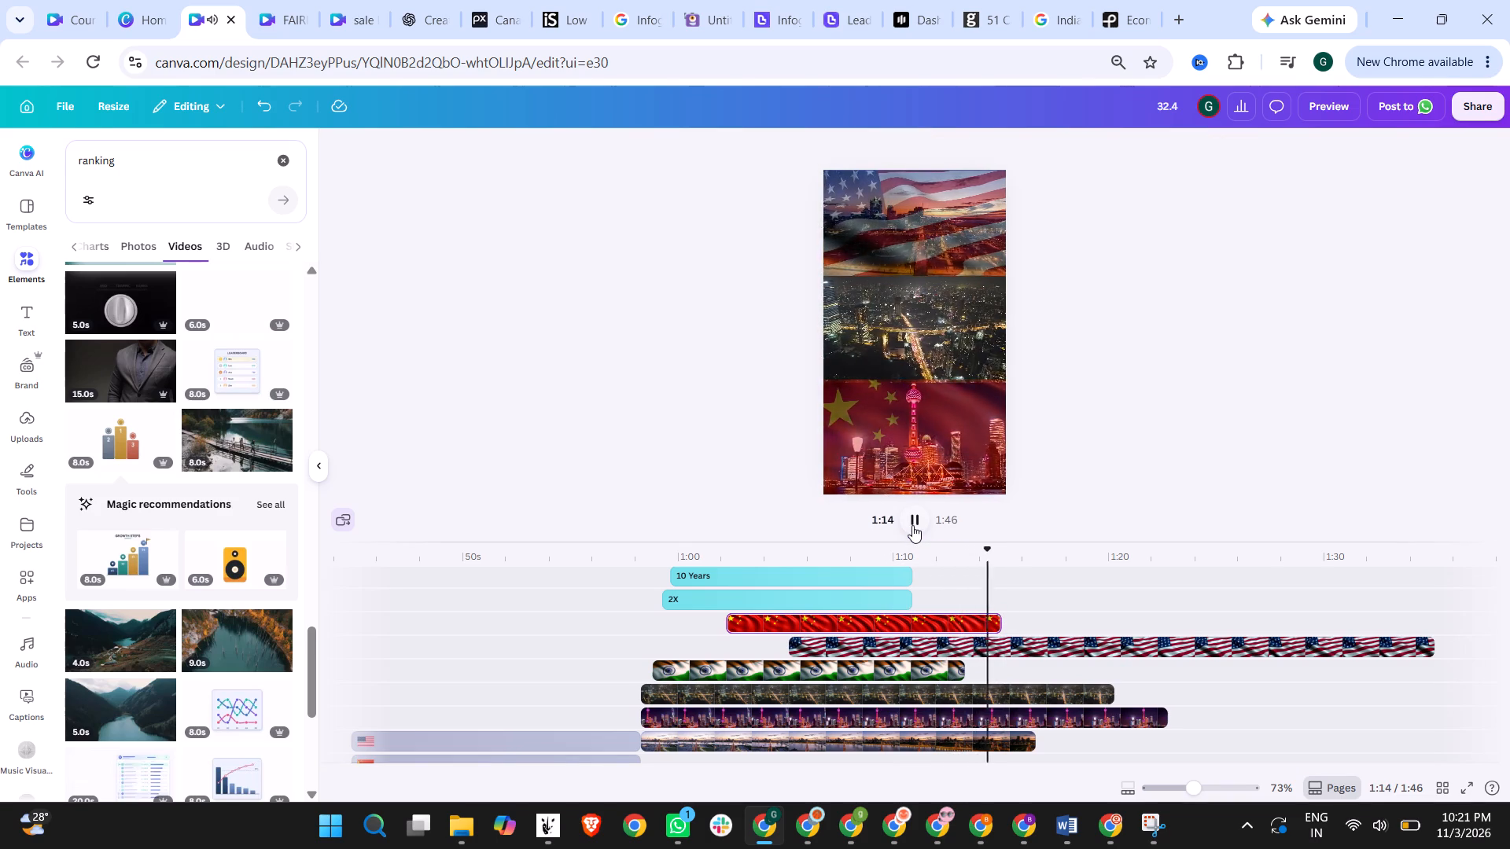
click(912, 525)
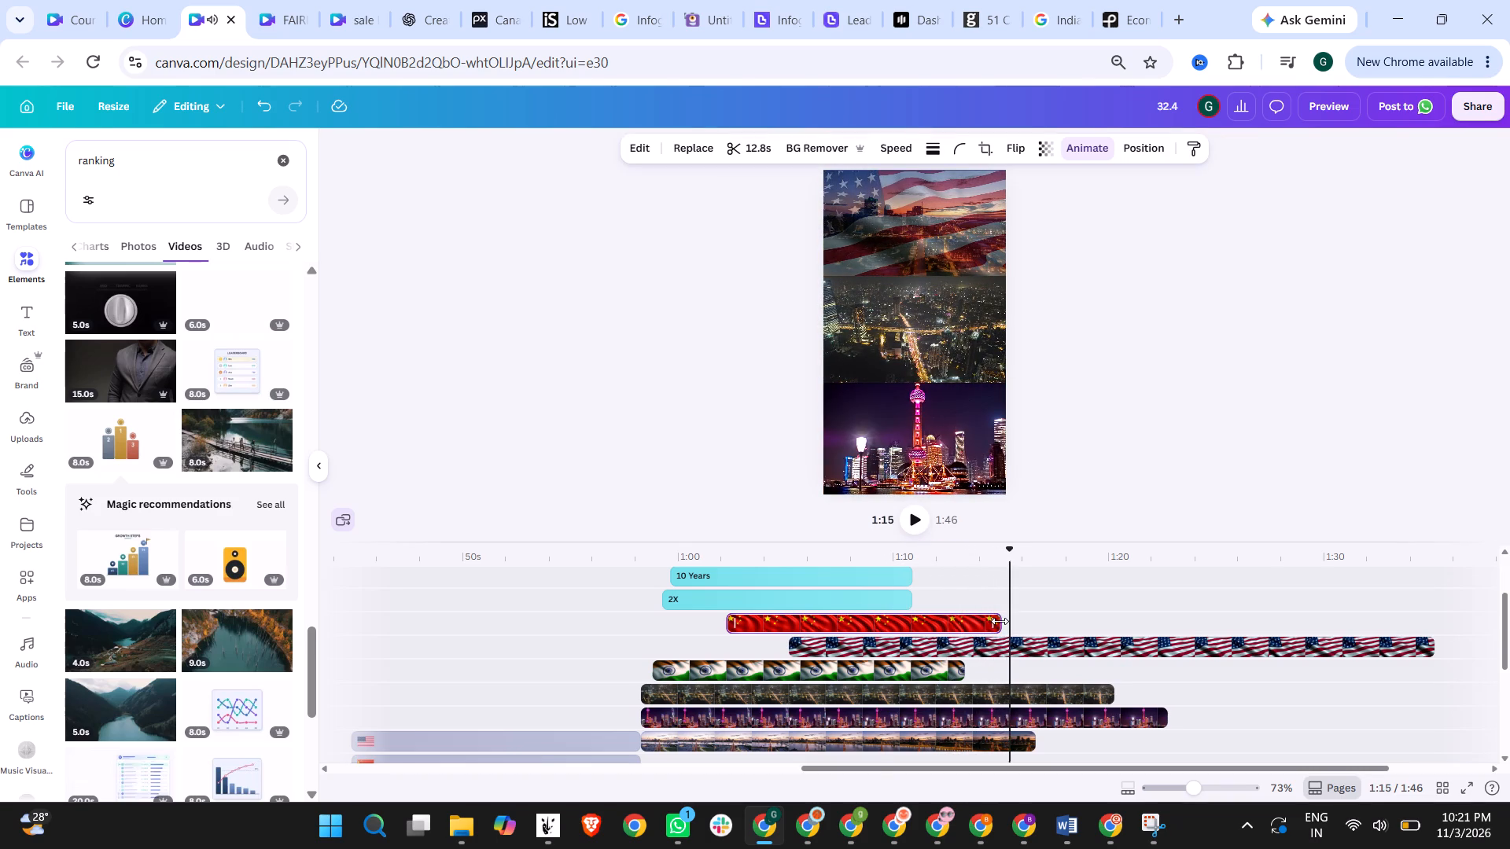
Trim the China flag clip to 11.1 seconds and the US flag clip so both end with the India flag clip at about 1:13.
drag(1000, 621, 967, 621)
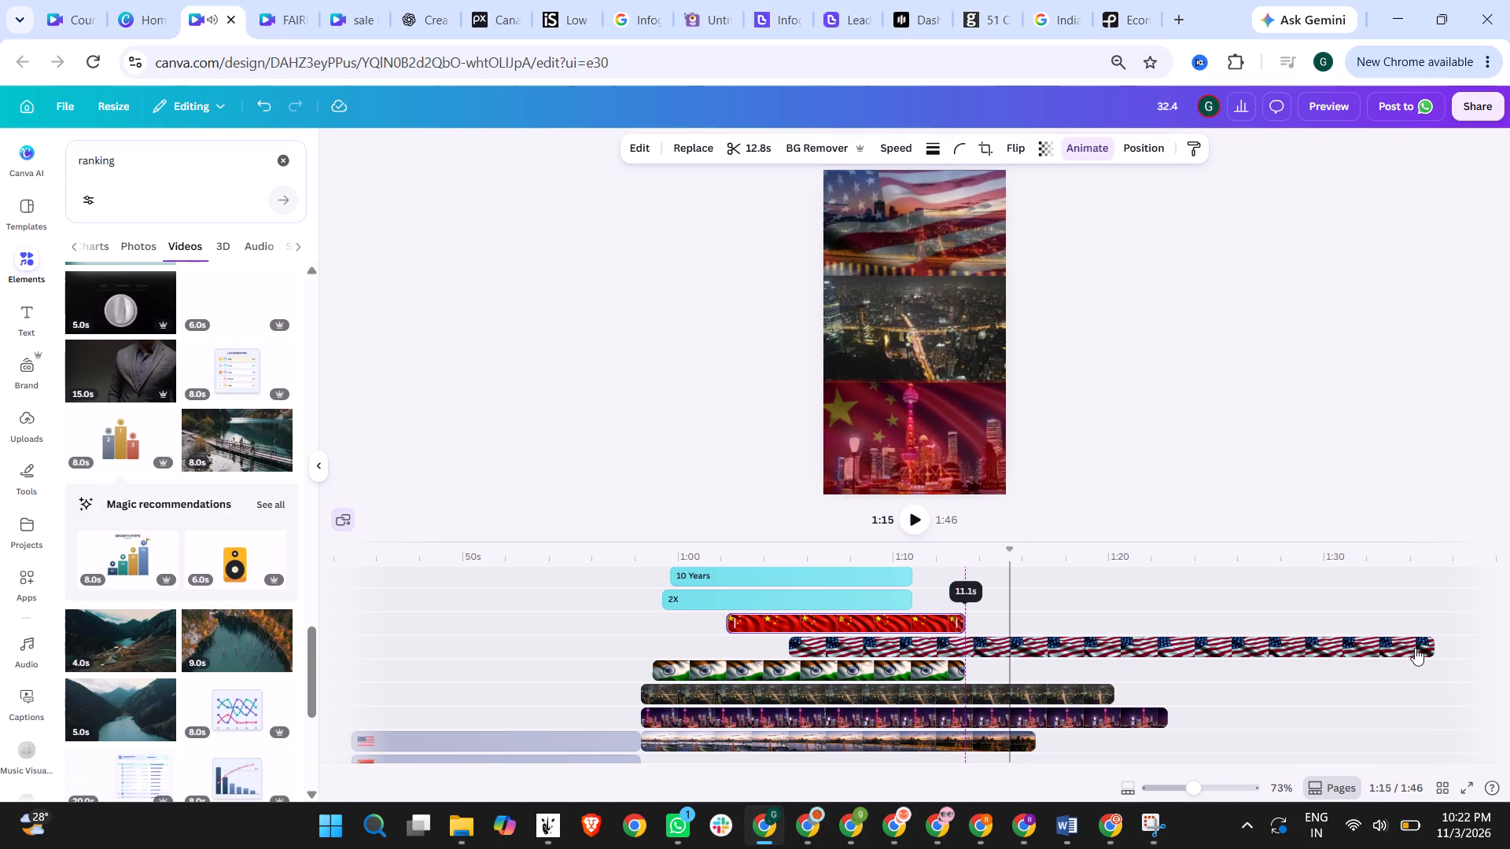
drag(1430, 646, 916, 645)
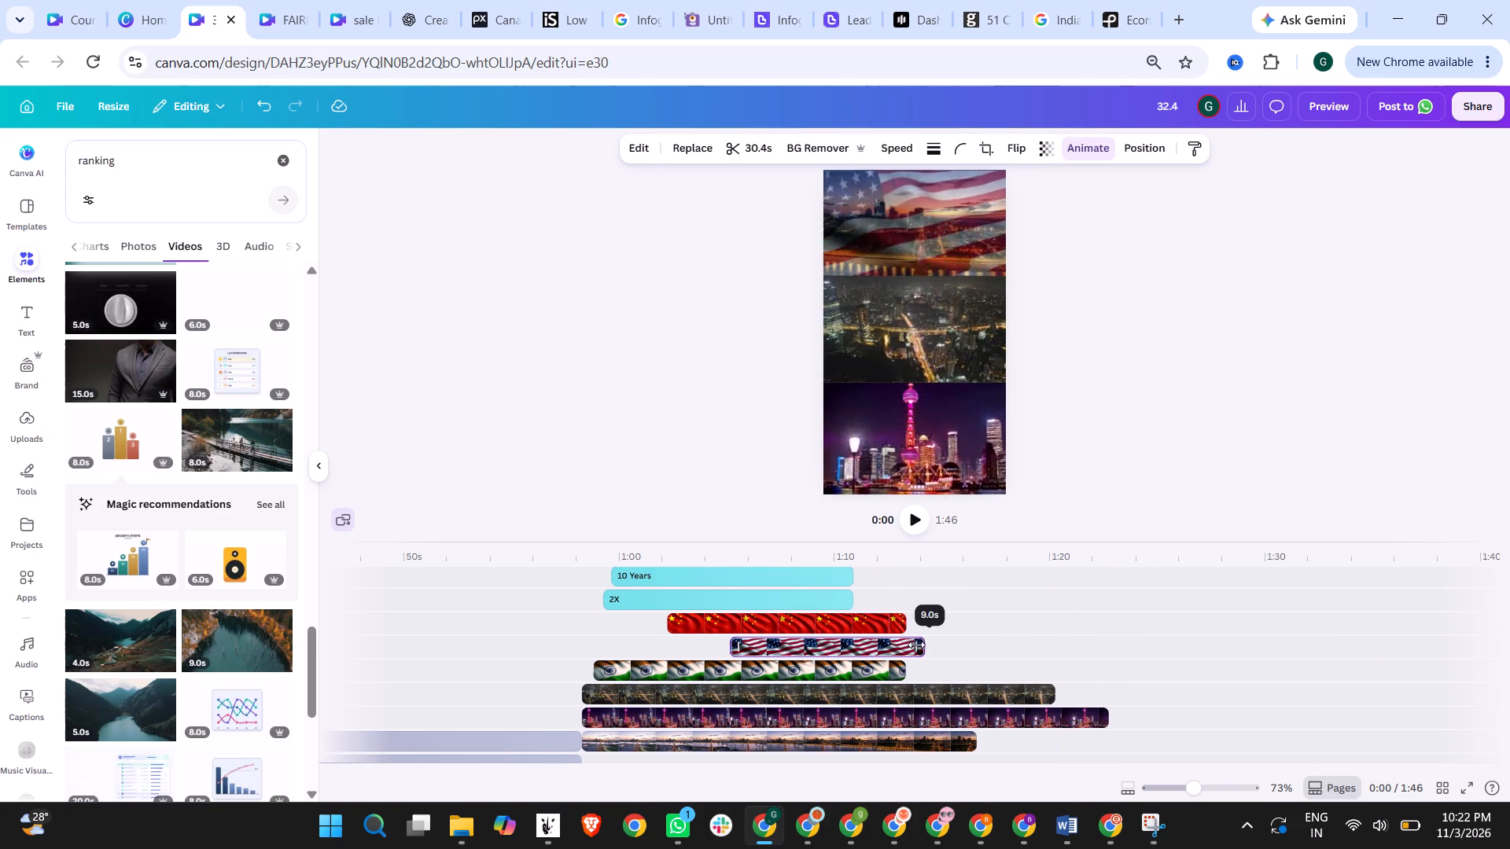
drag(916, 645, 904, 645)
Trim the three city clips beneath the flags to 15.0 seconds so they end together with the flag clips.
drag(1052, 692, 948, 692)
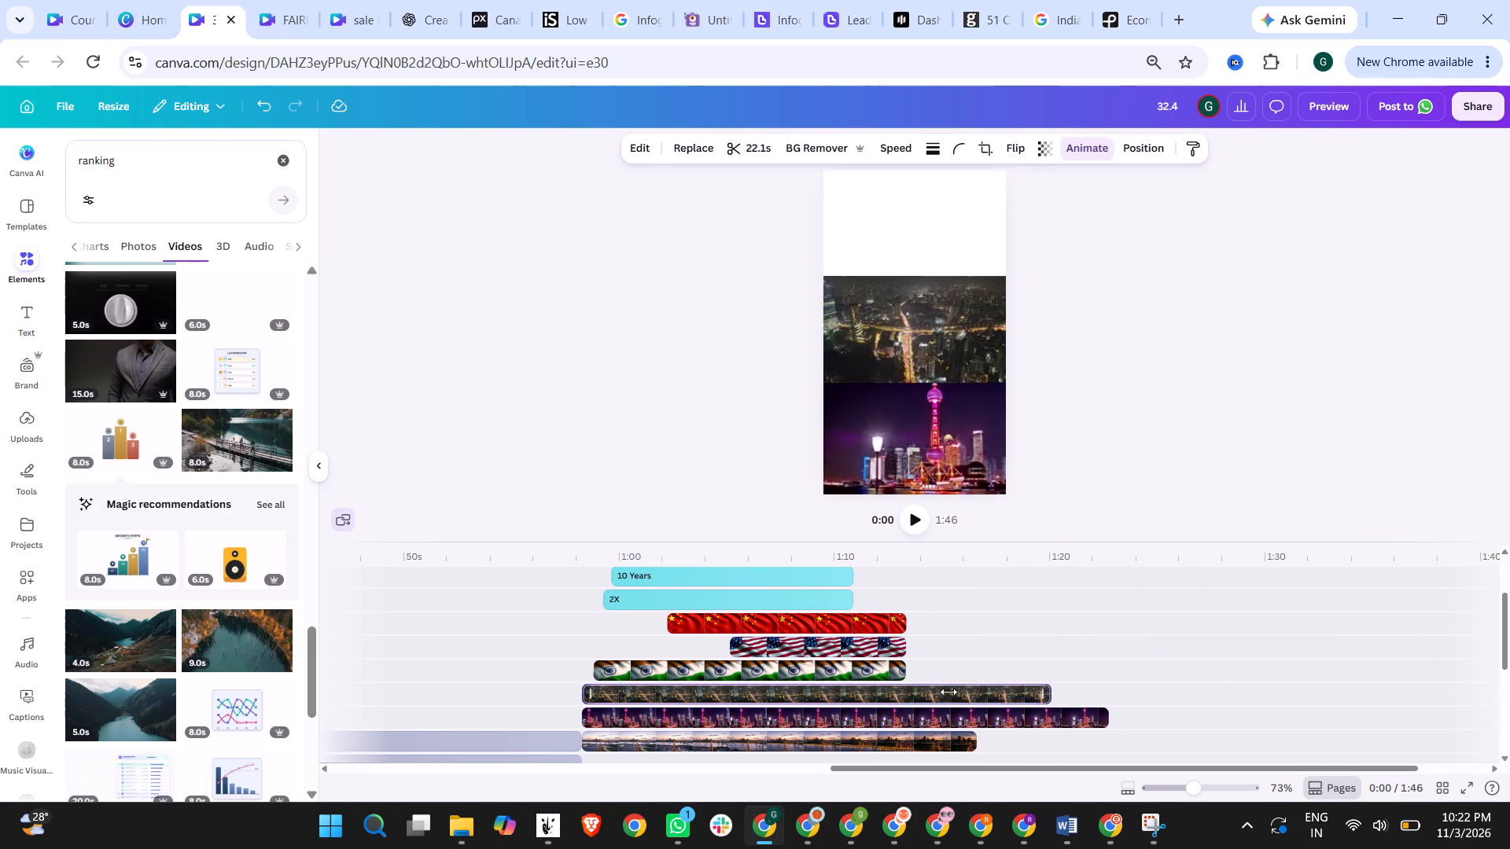
drag(948, 692, 904, 692)
drag(1099, 718, 922, 717)
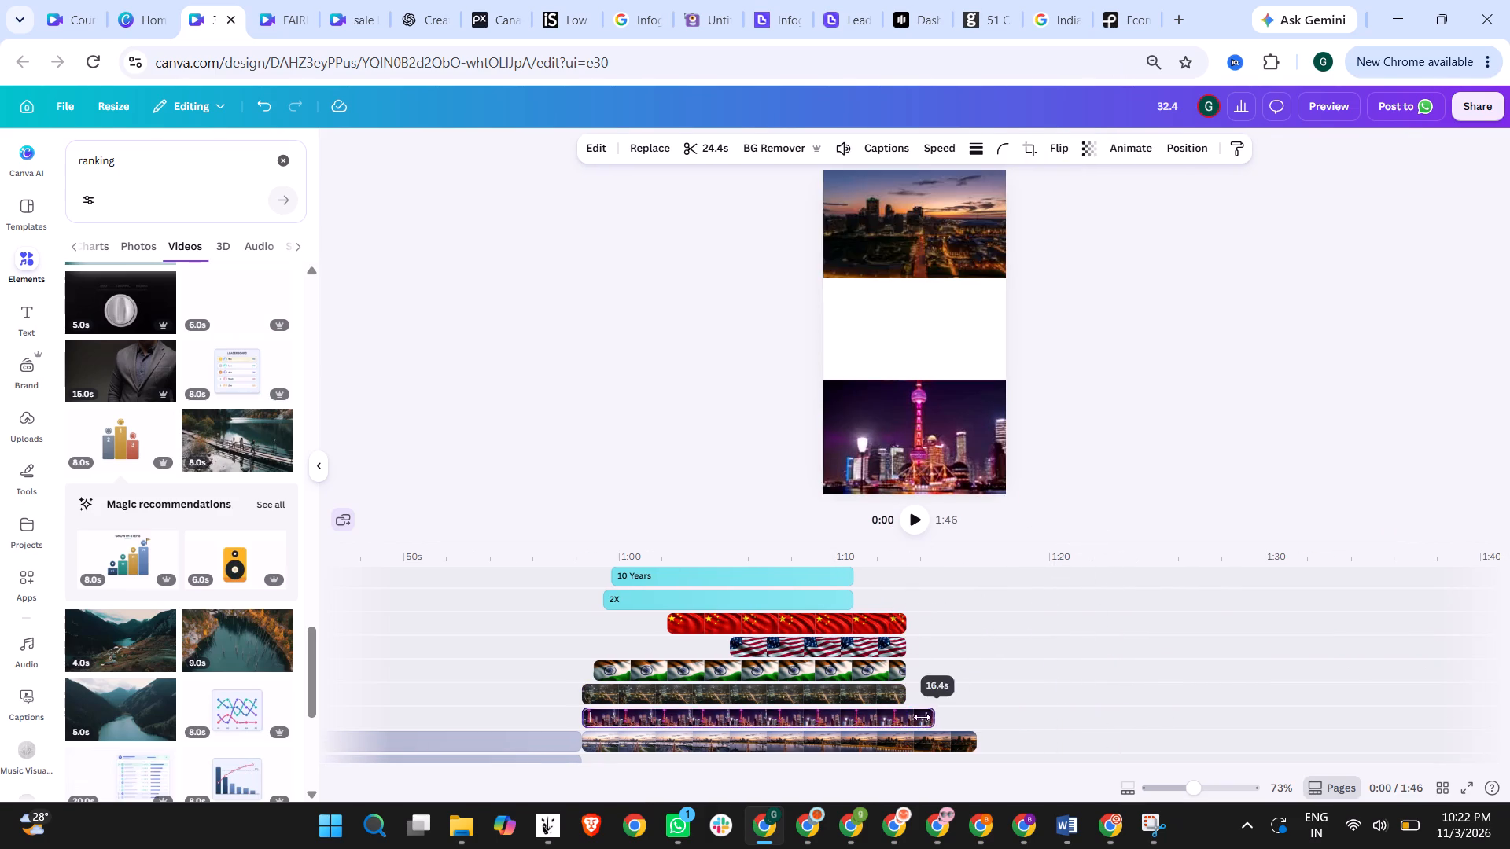
drag(922, 717, 900, 717)
drag(977, 737, 967, 740)
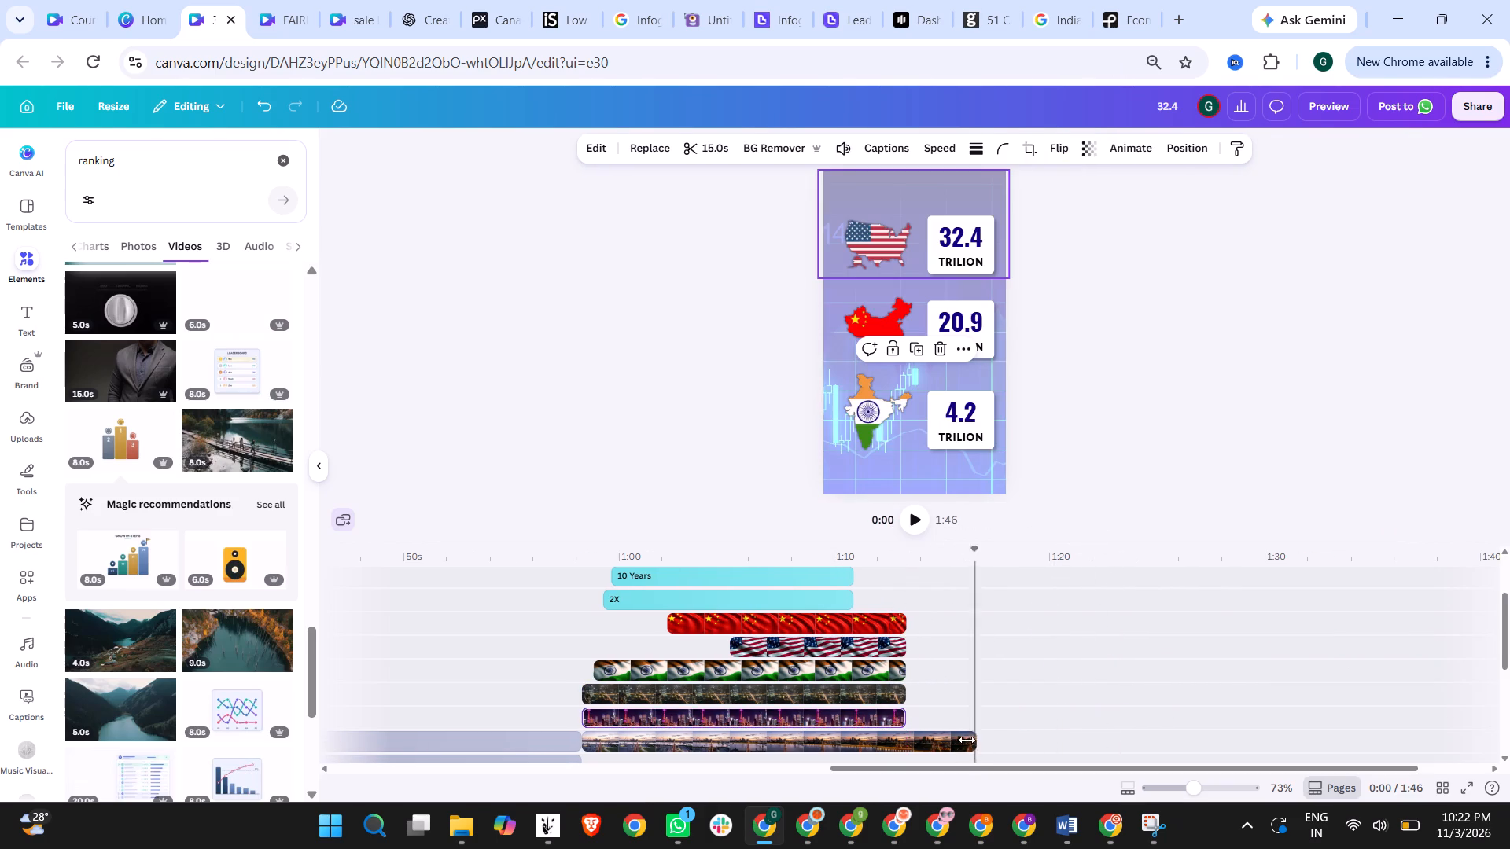
drag(967, 740, 964, 740)
key(ctrl+z)
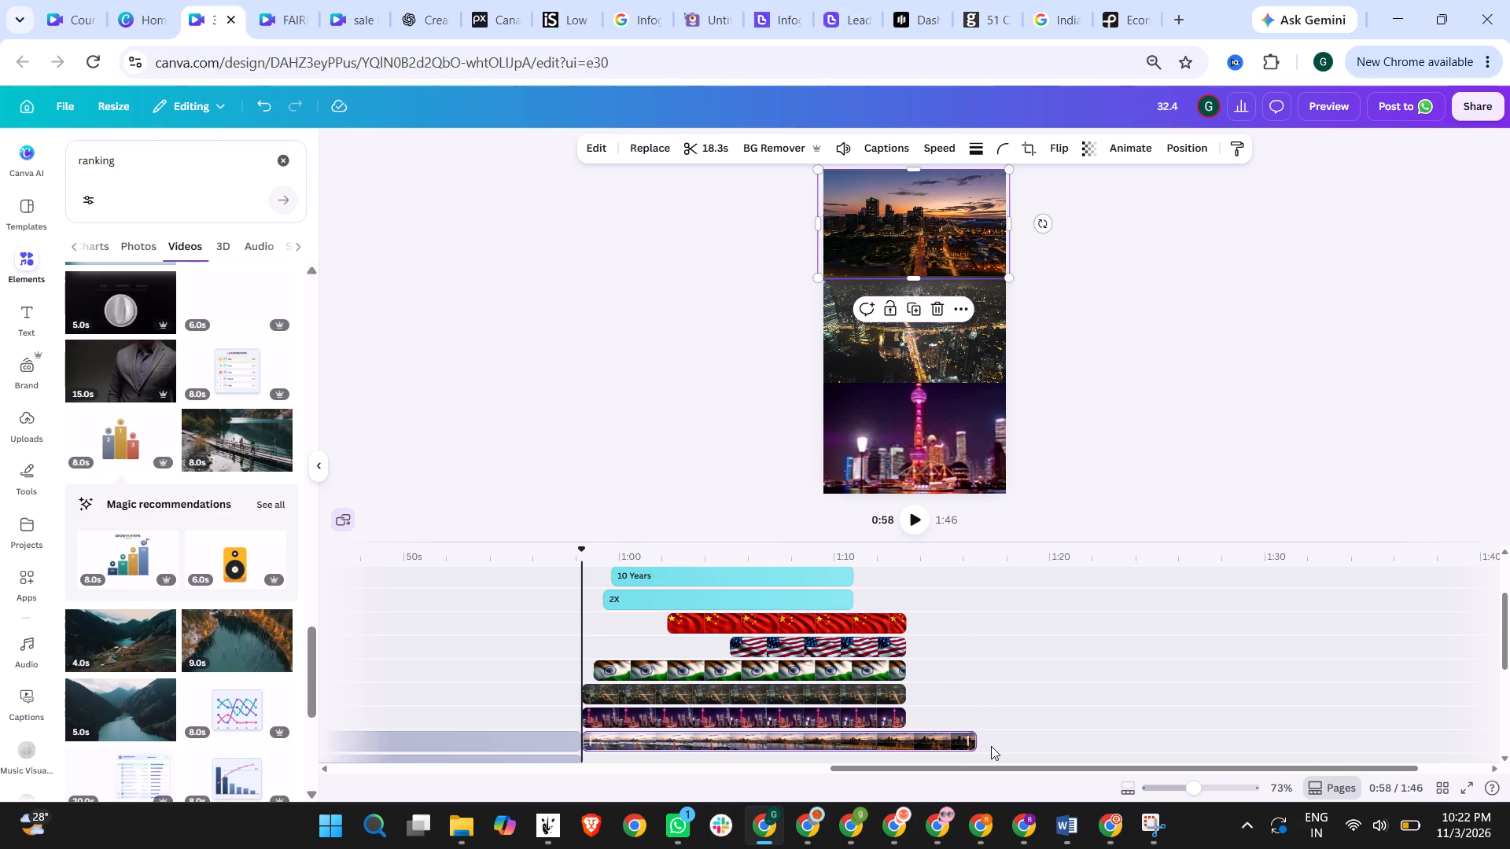
drag(974, 741, 900, 741)
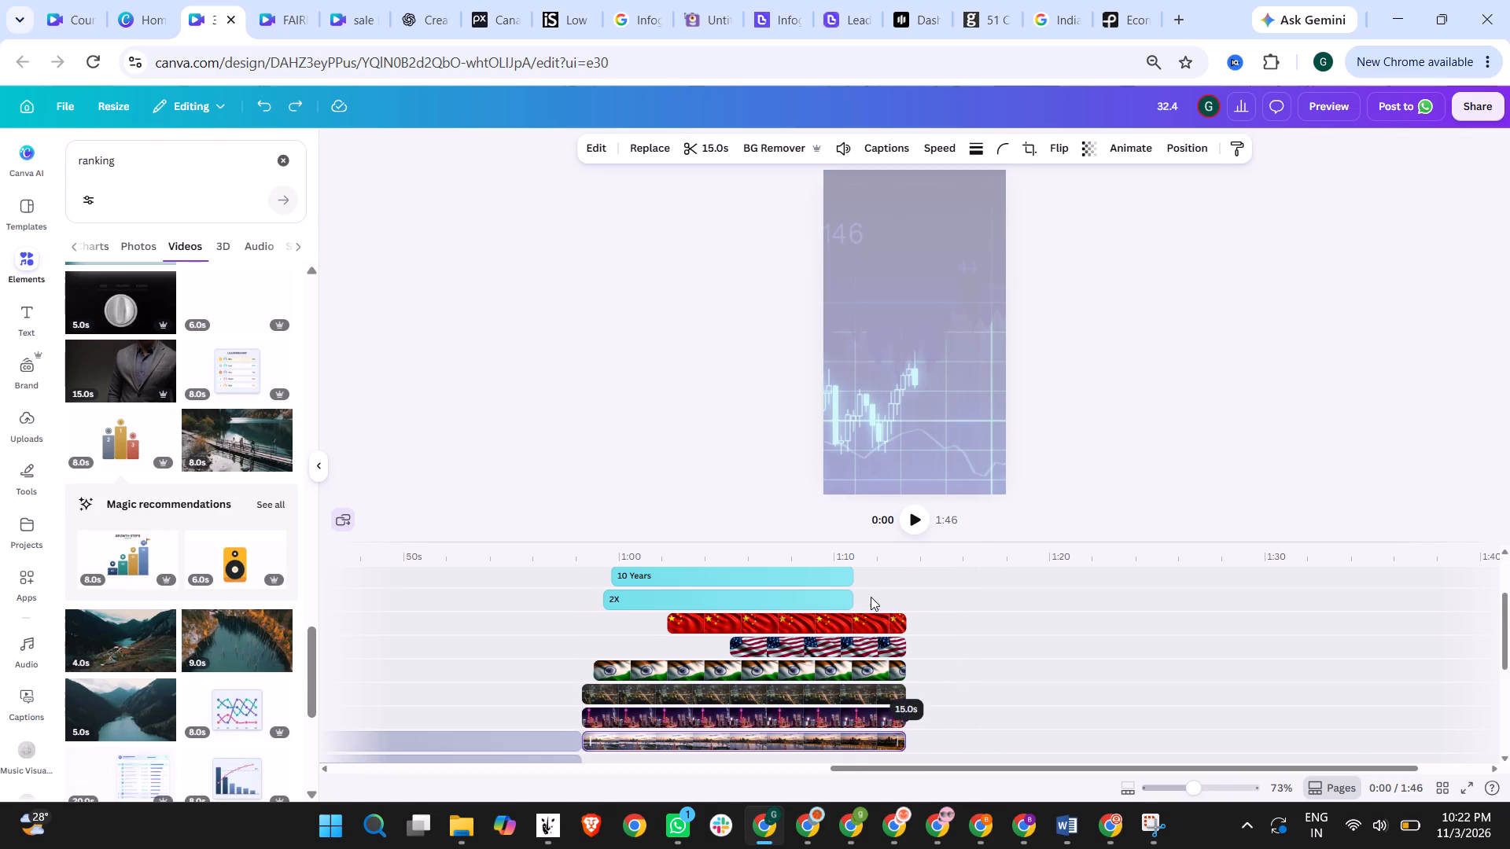
Play the video from about 1:11 to 1:37 to review the narration over the empty section following the flag clips.
click(869, 555)
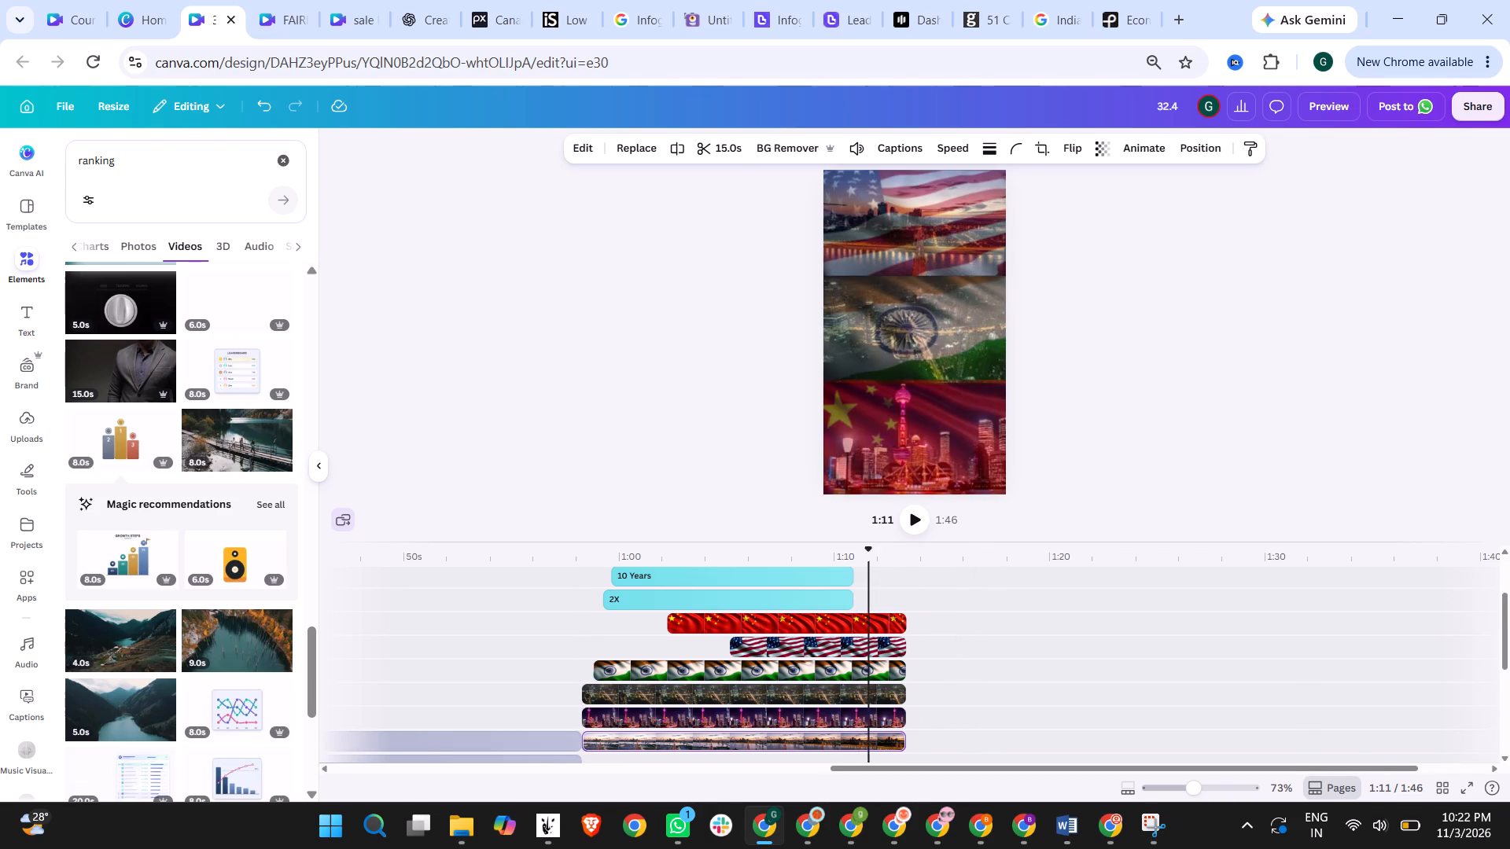
click(915, 517)
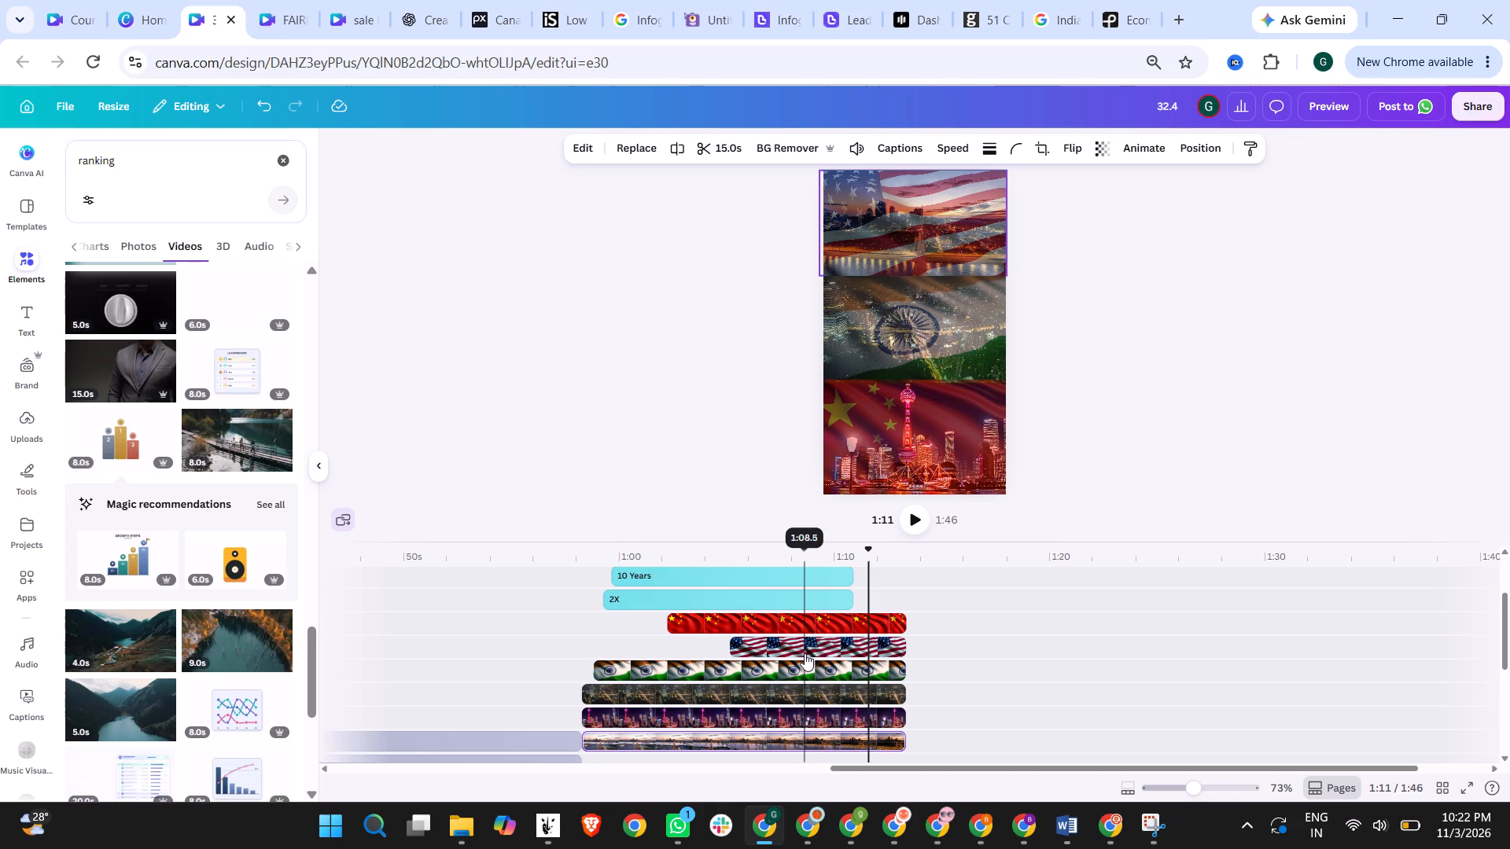
click(908, 519)
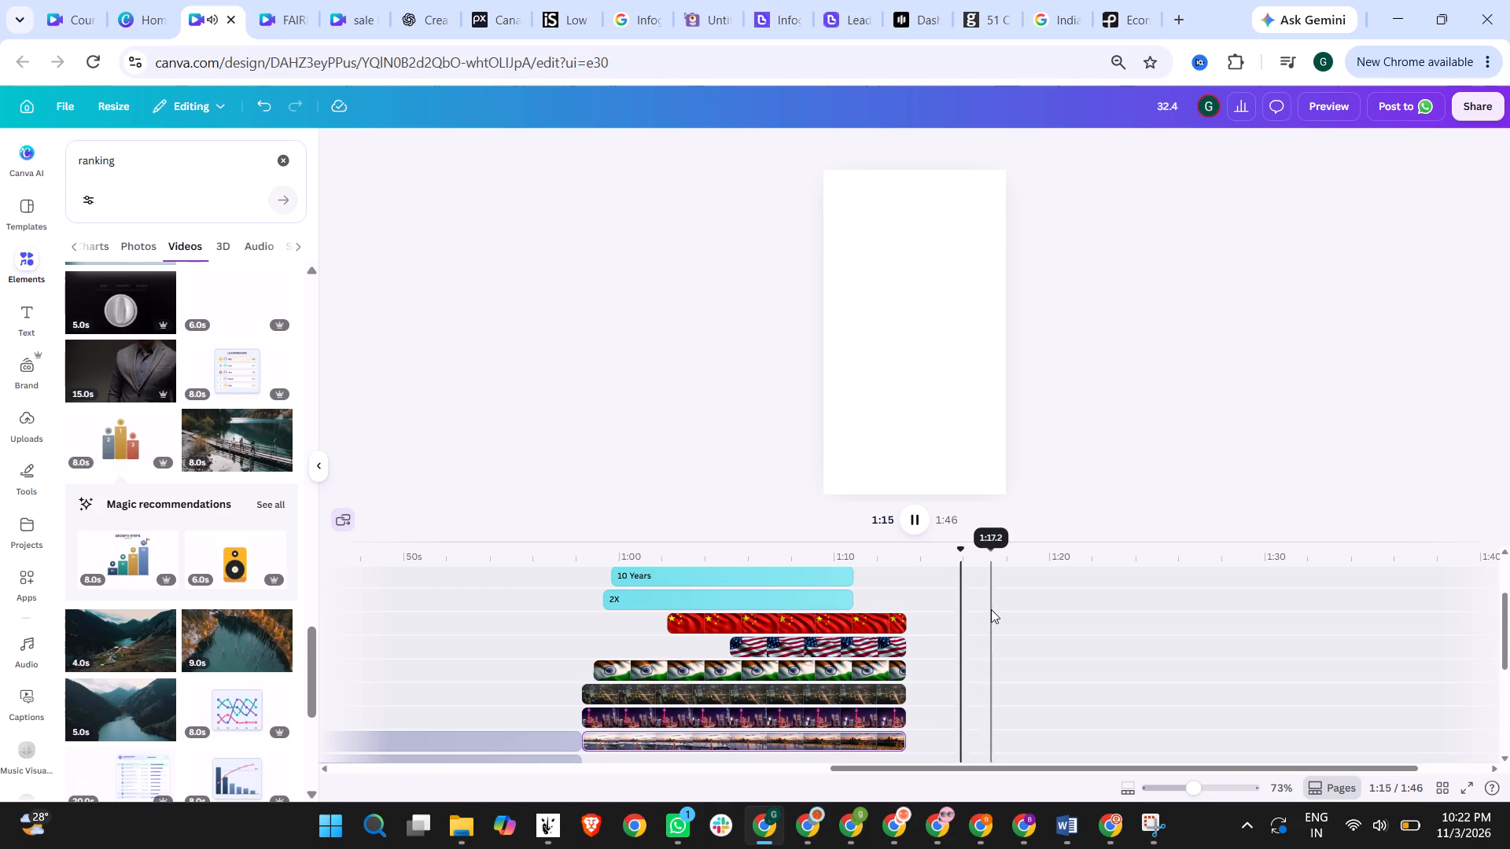
scroll(990, 611, down, 2)
scroll(974, 700, down, 3)
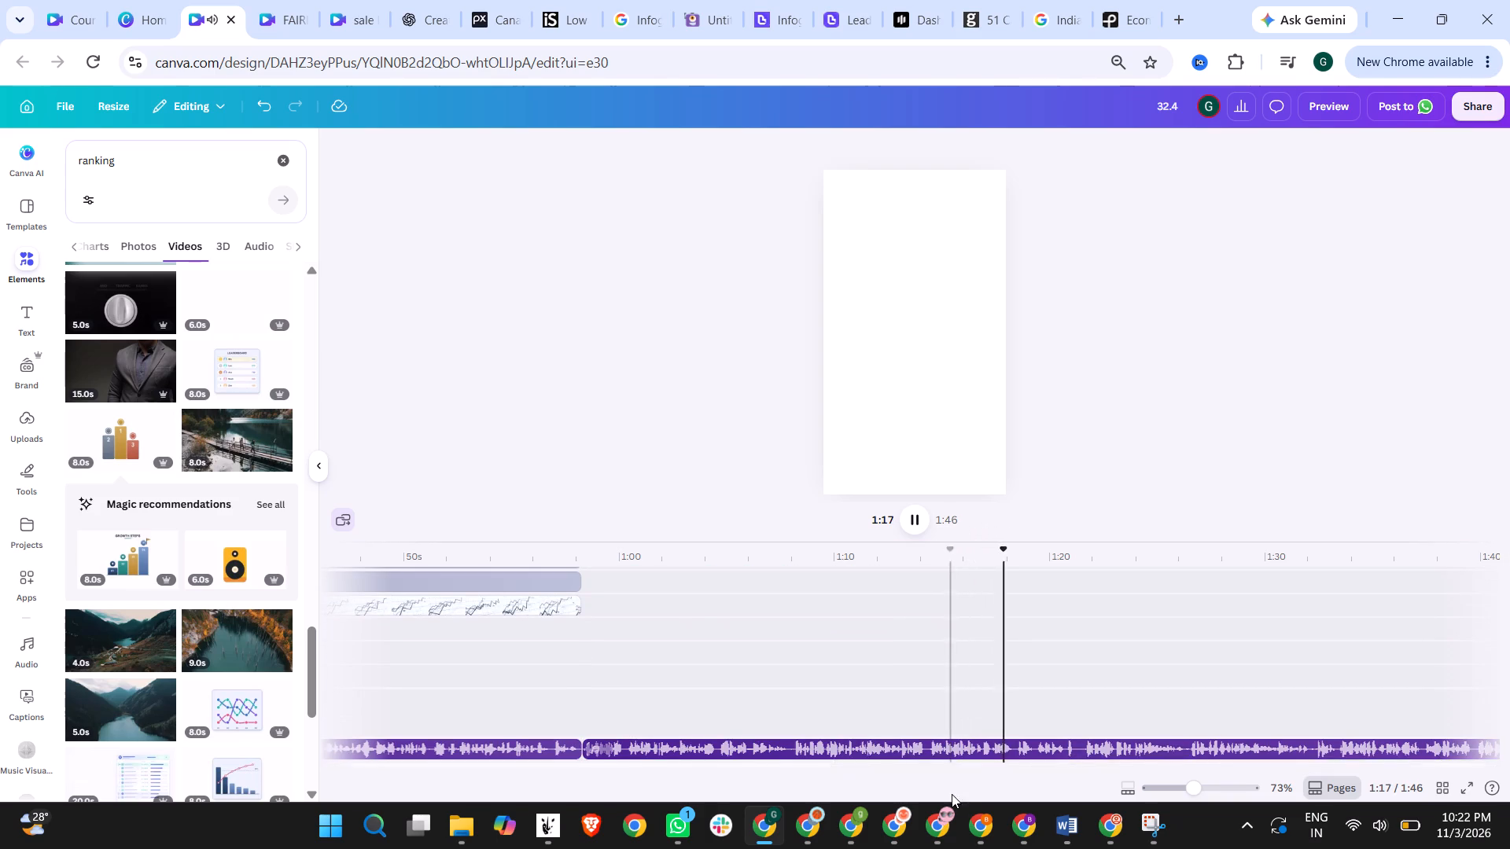
scroll(899, 635, up, 4)
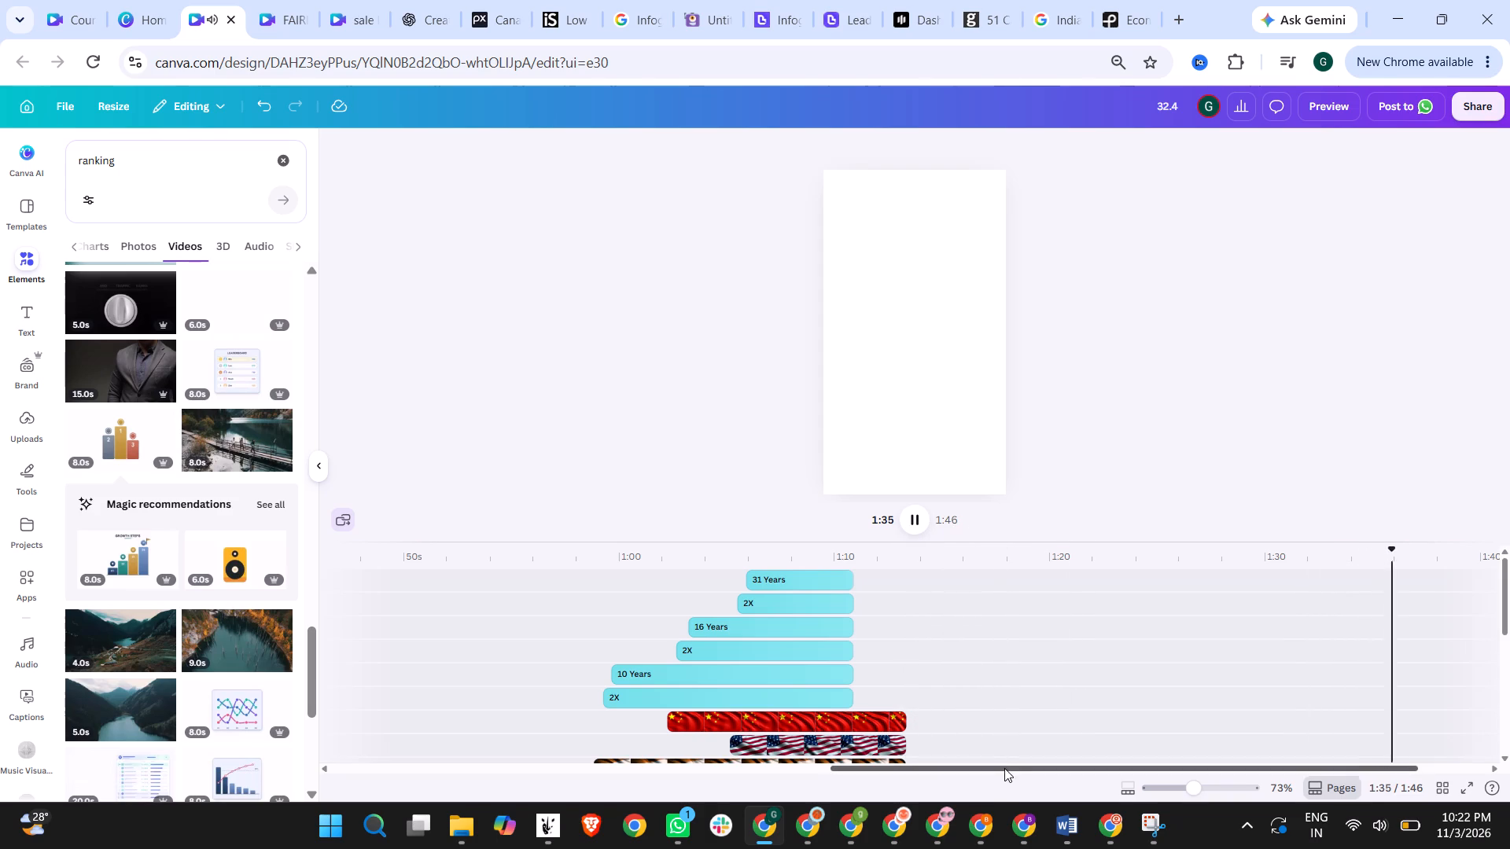
Search the video elements for "IMF".
drag(193, 166, 60, 164)
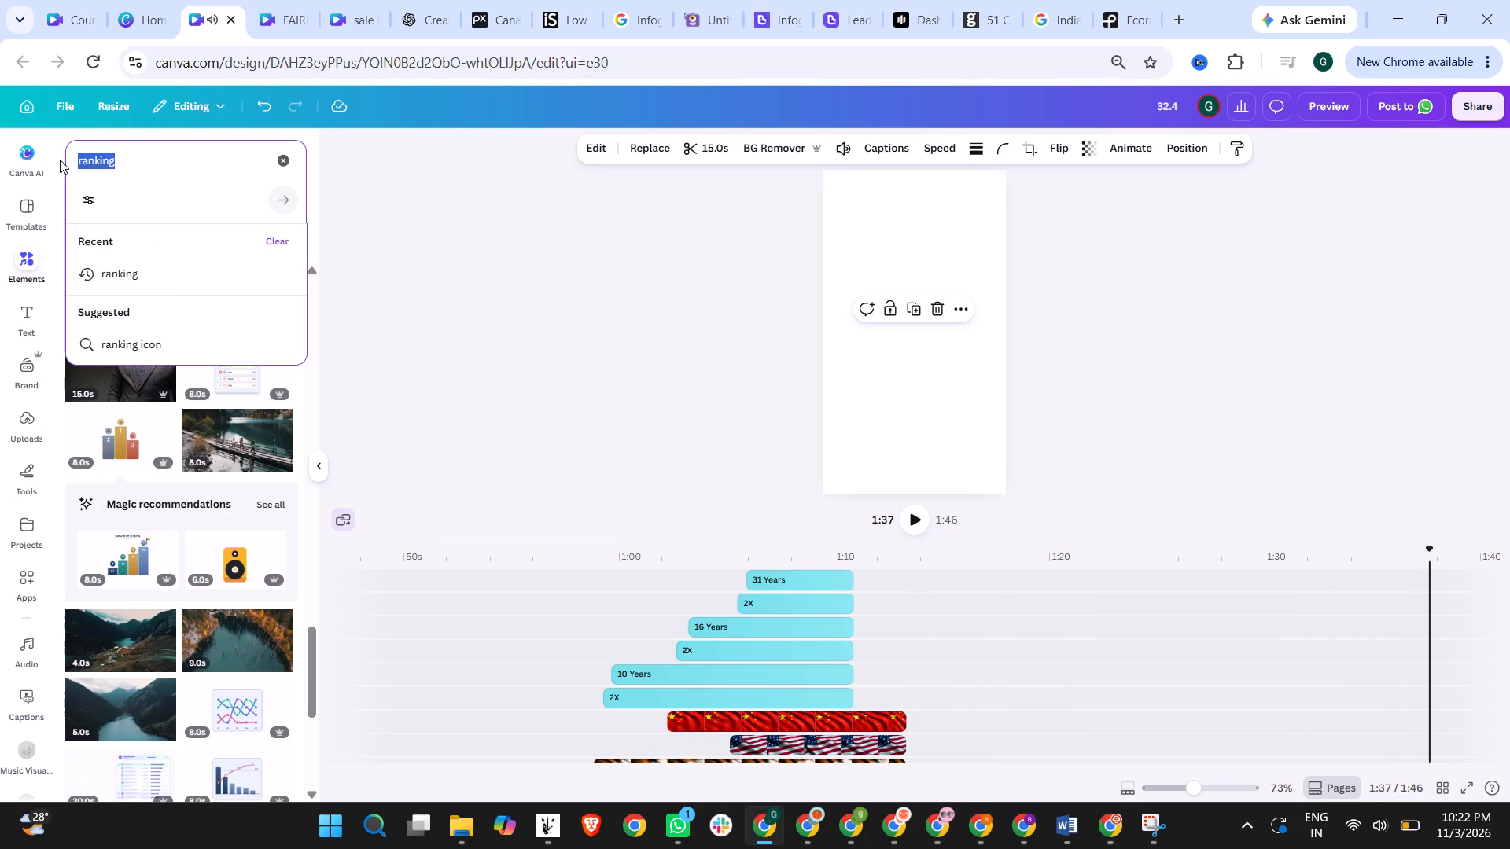
text(IMF)
key(Return)
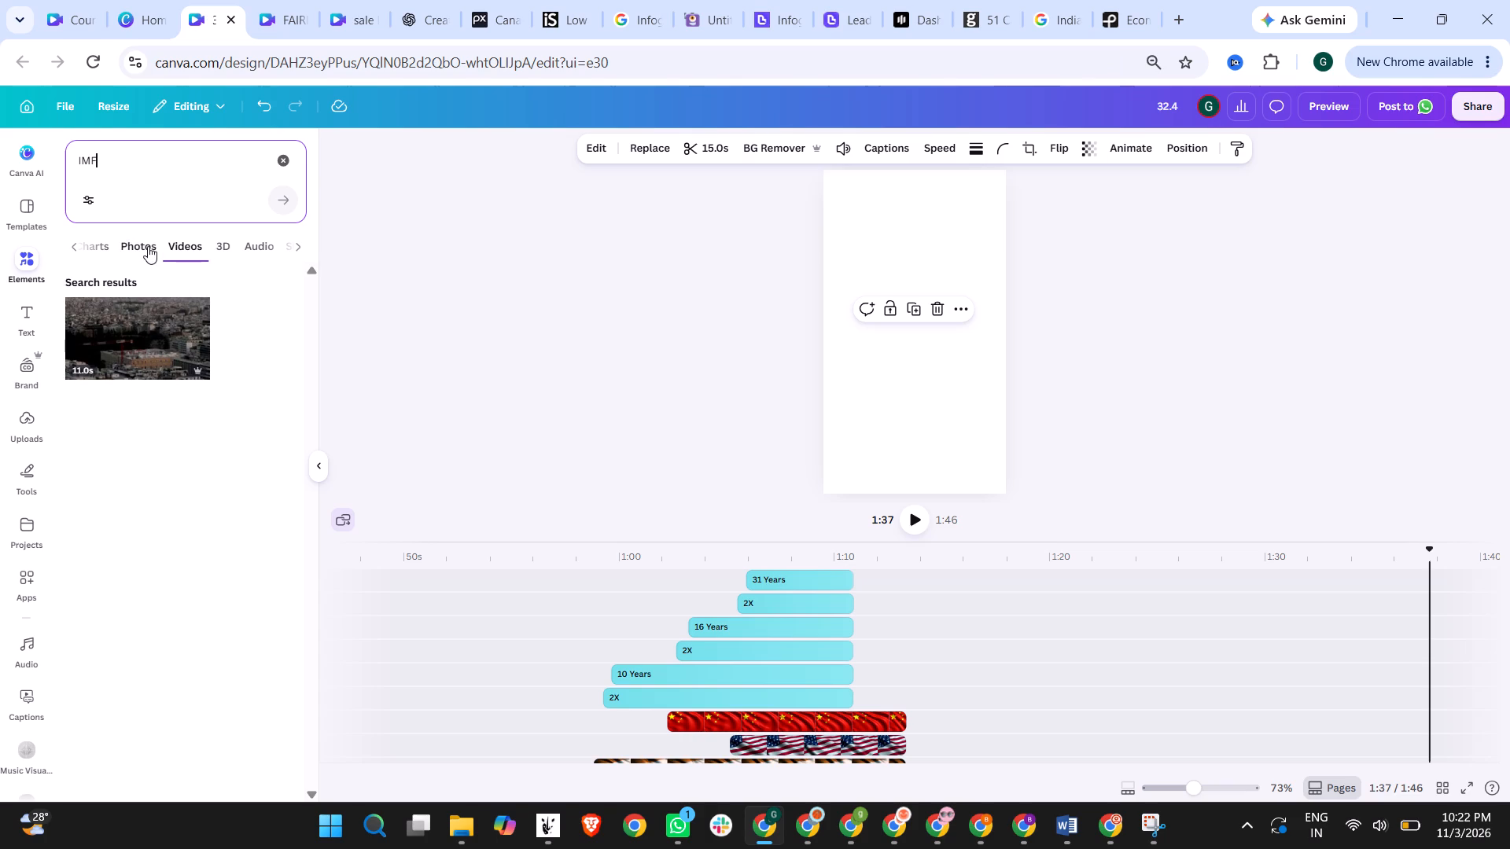
Replace the search with "Economy" and show only its video results.
click(284, 165)
click(169, 165)
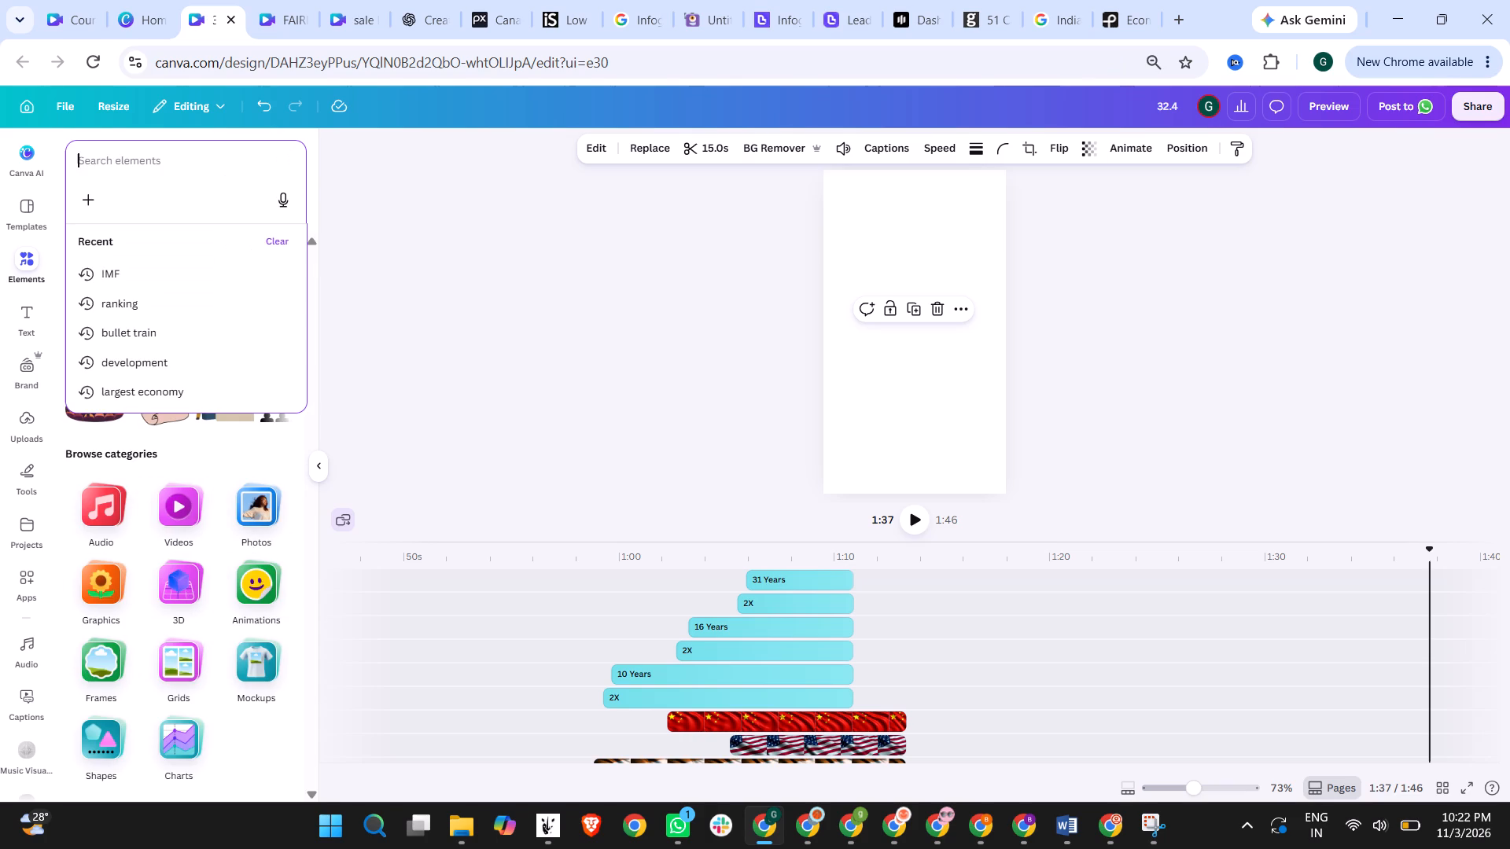
text(Econo)
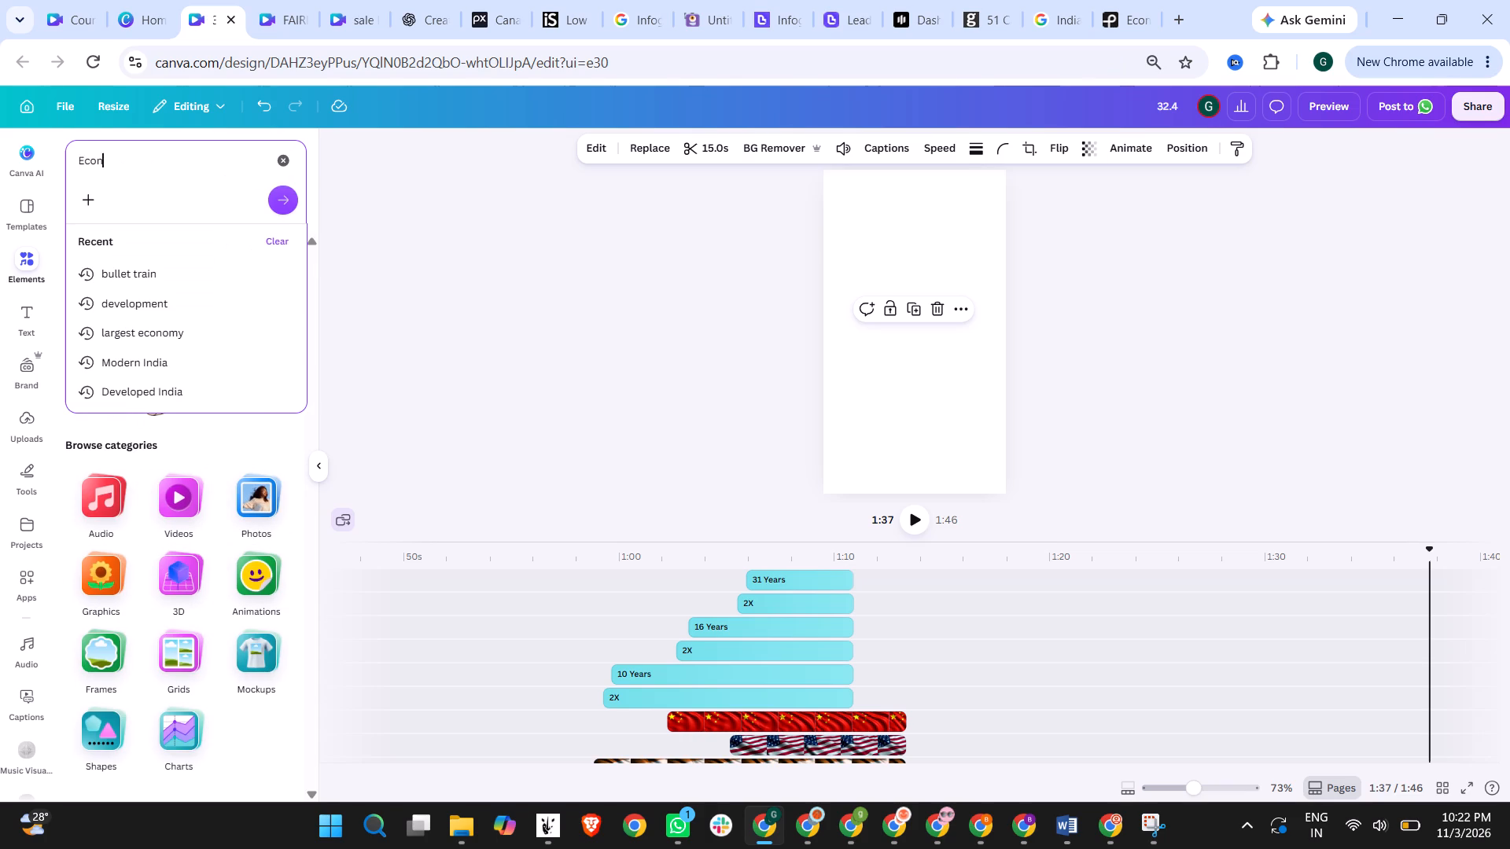
text(my)
key(Return)
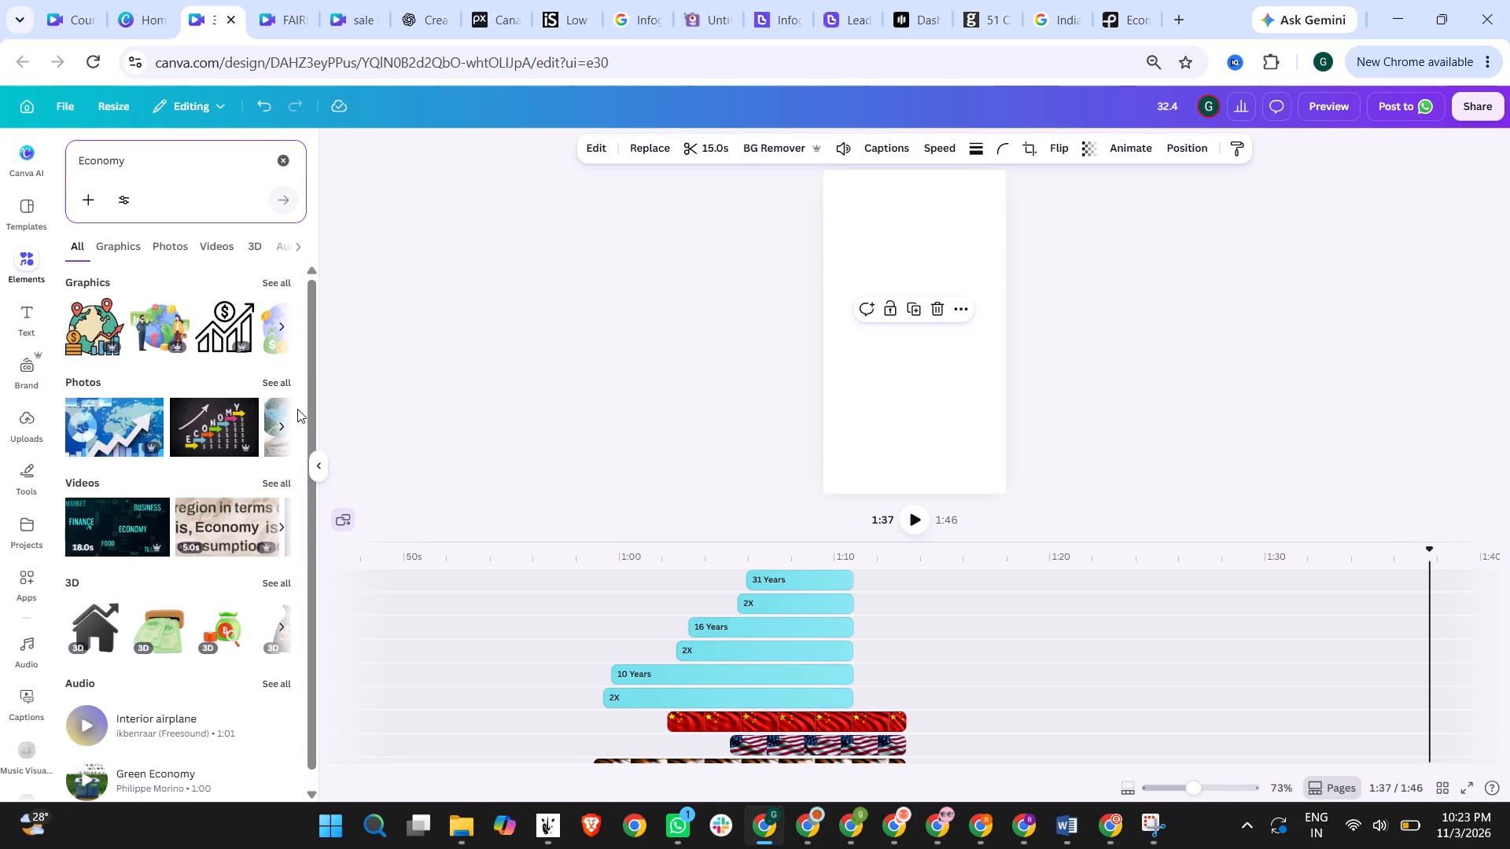
click(214, 247)
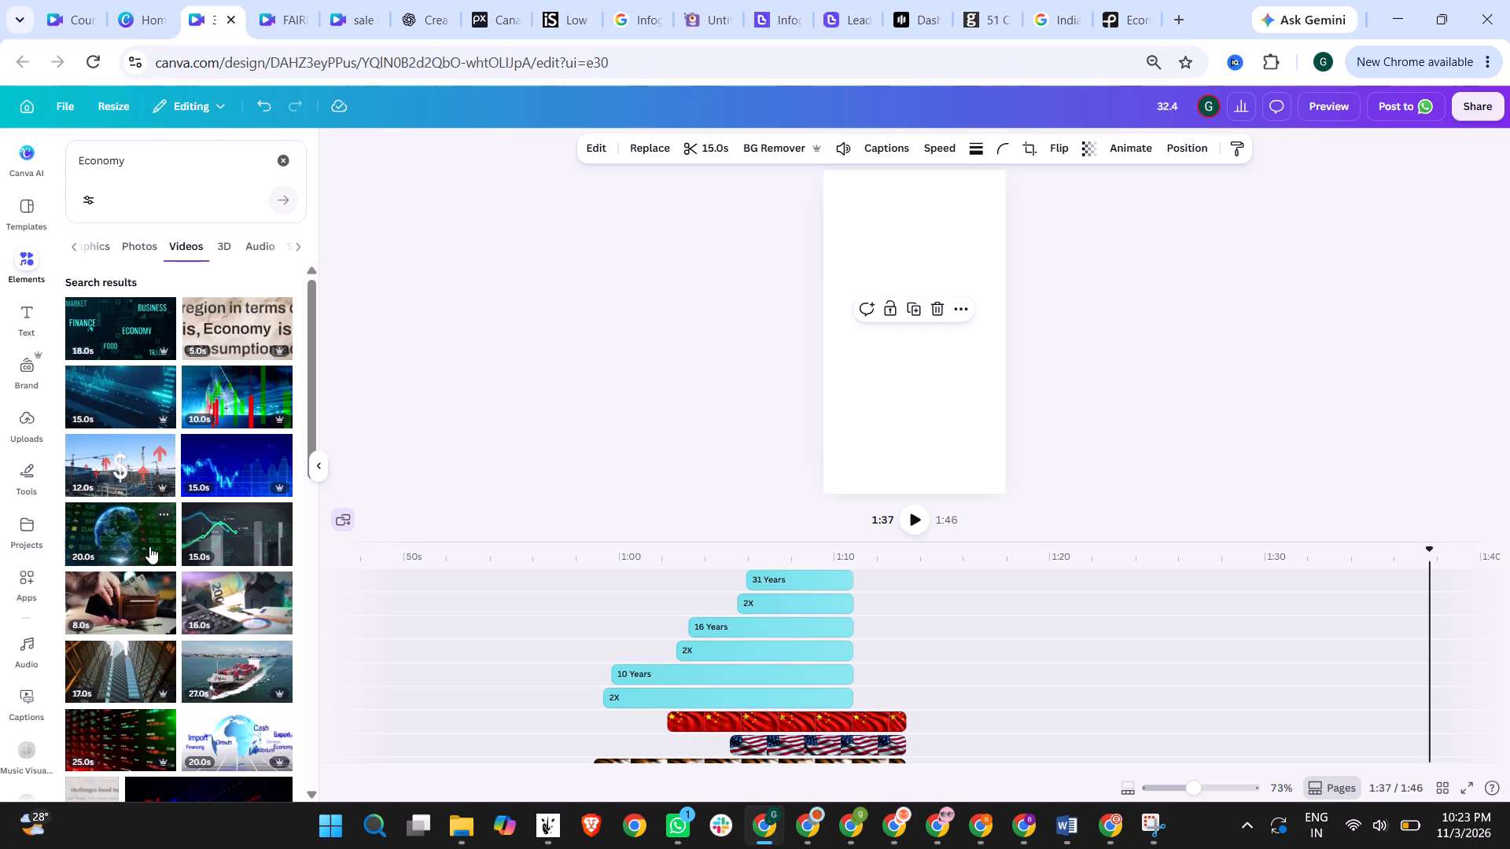
Add the 27-second container ship video and move it to start directly after the China flag clip, at about 1:13.
scroll(149, 546, down, 2)
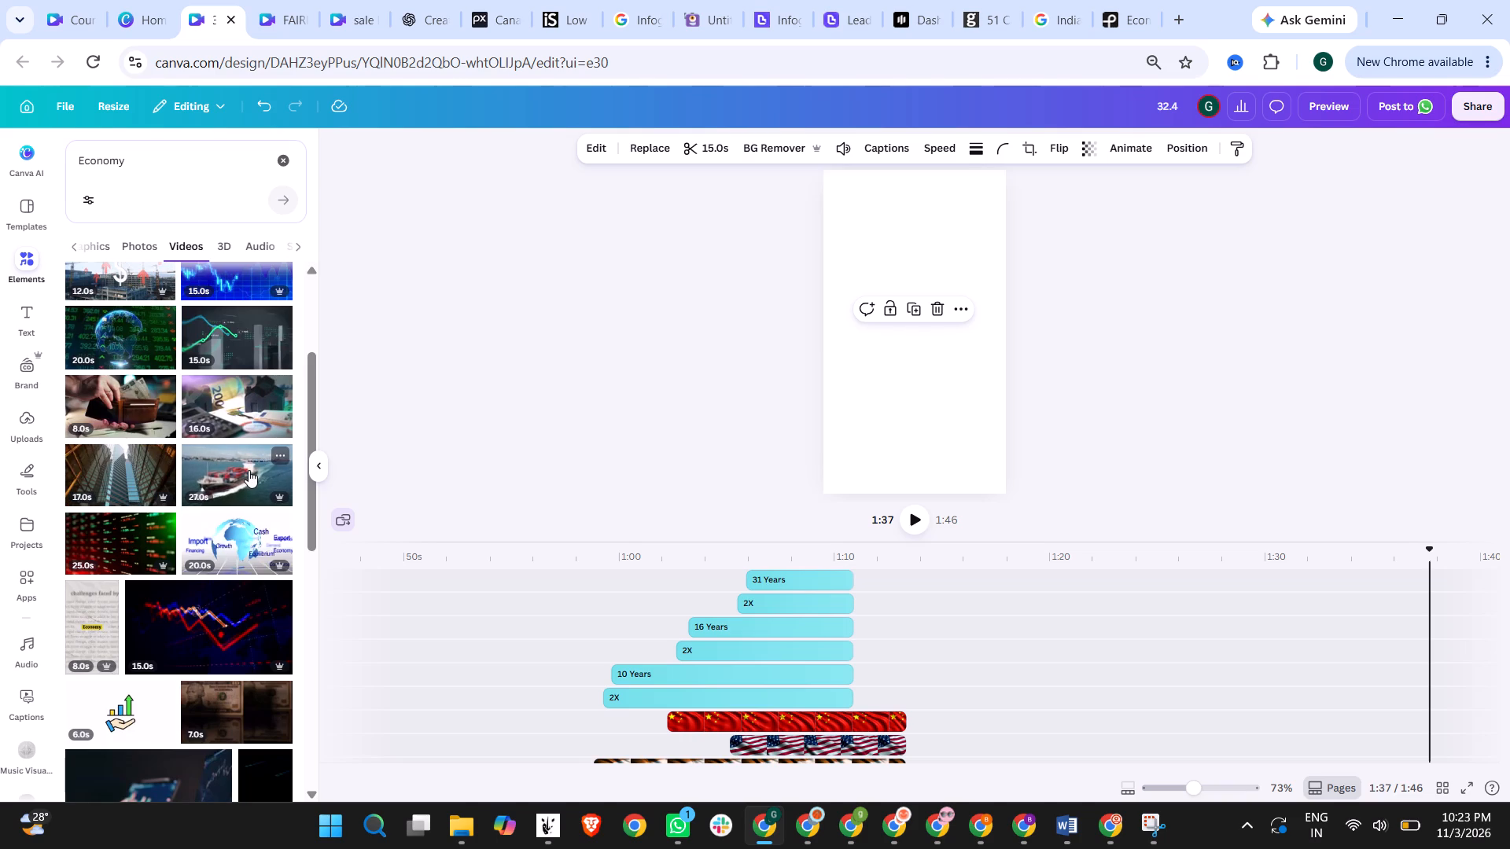
drag(249, 470, 670, 472)
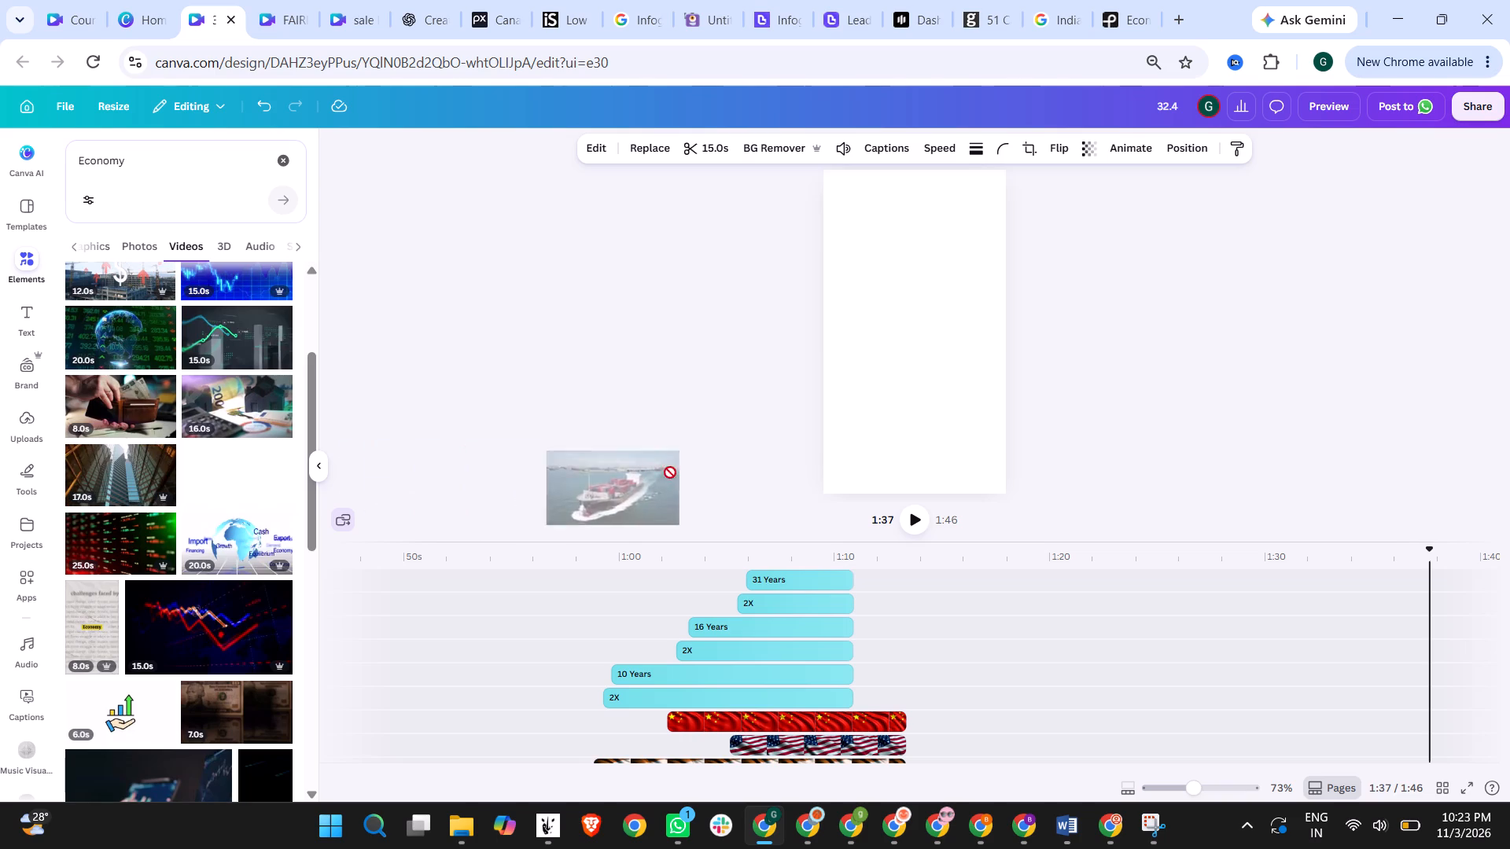
drag(670, 472, 930, 308)
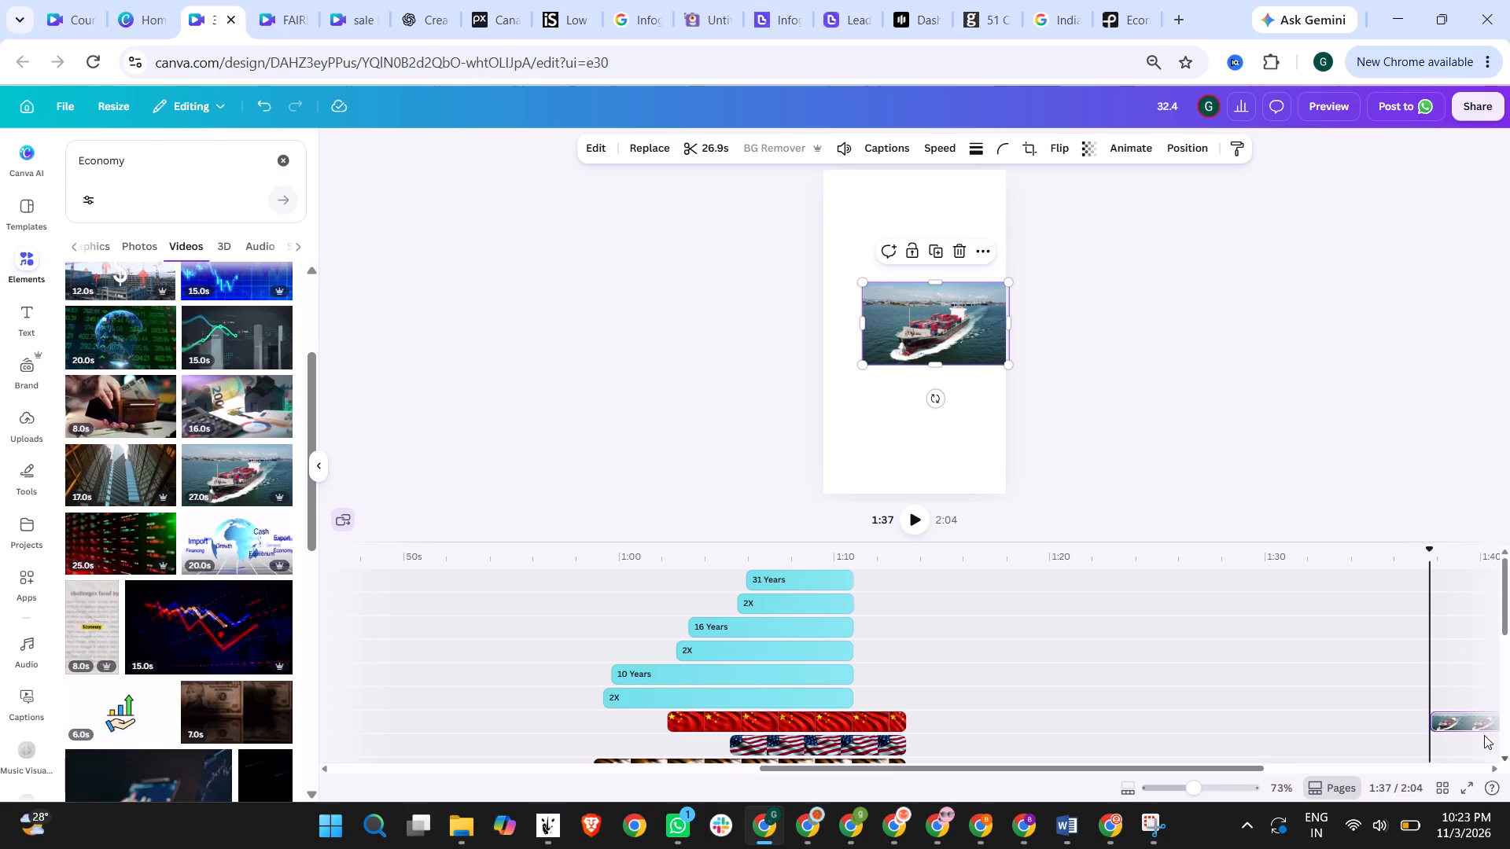
drag(1472, 715, 894, 711)
scroll(906, 685, down, 2)
scroll(904, 684, up, 1)
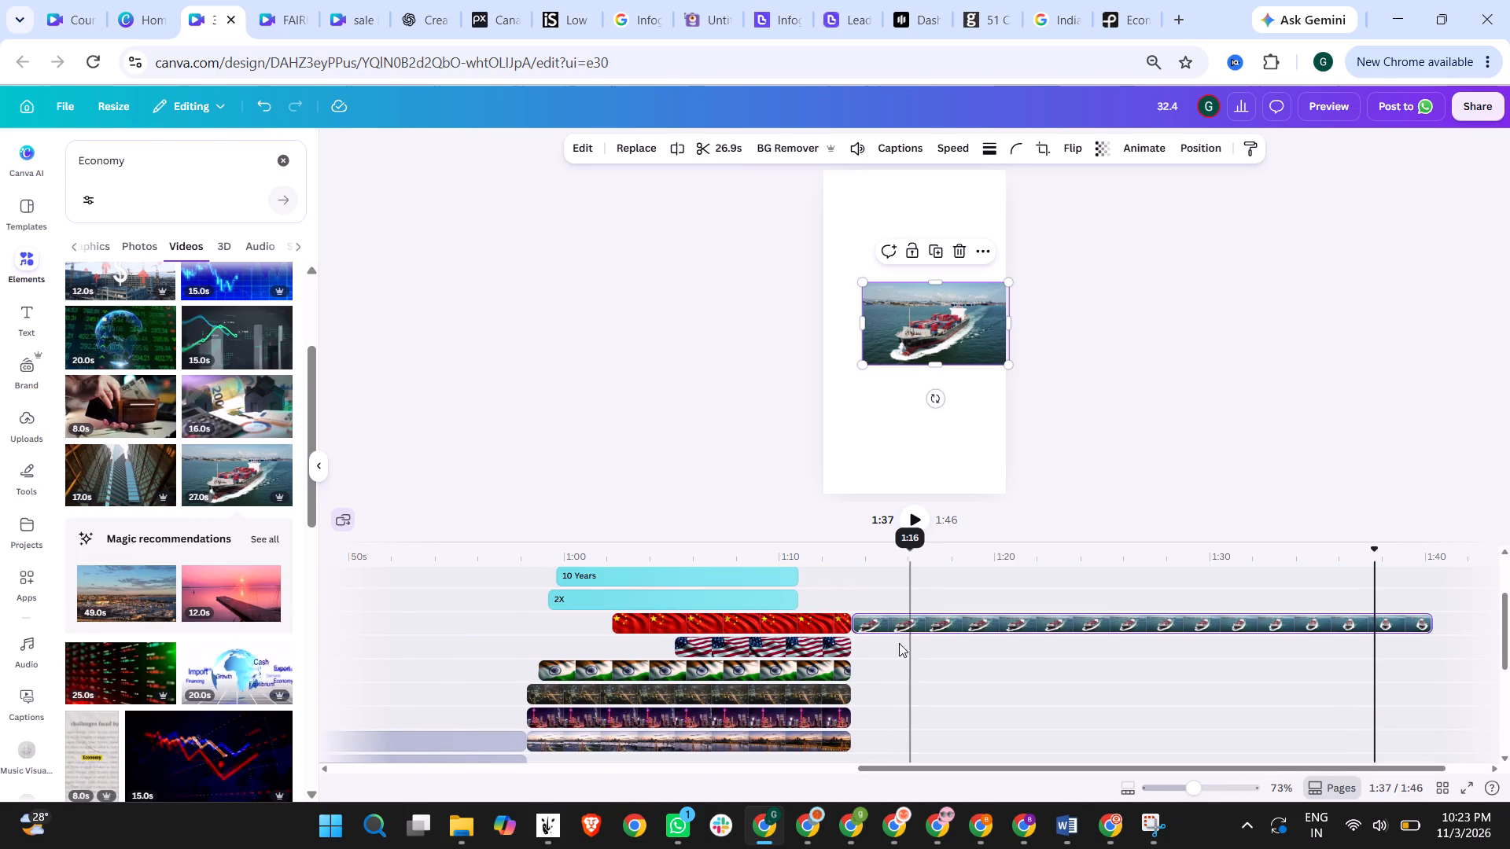
Move the container ship clip down to a free lower timeline track, keeping its start at about 1:13.
drag(897, 618, 899, 733)
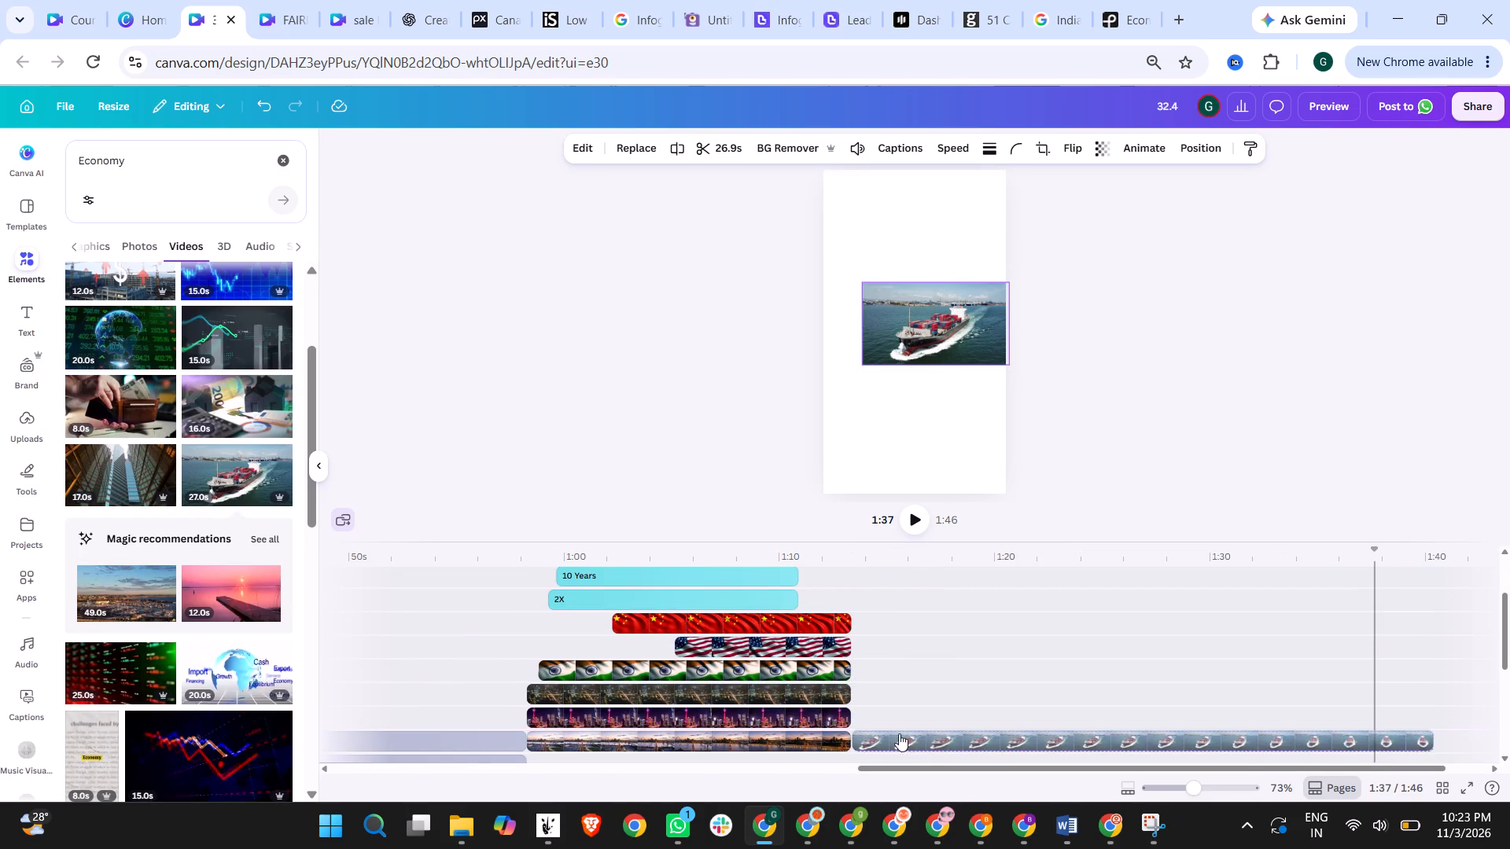
scroll(934, 705, down, 2)
scroll(912, 592, up, 1)
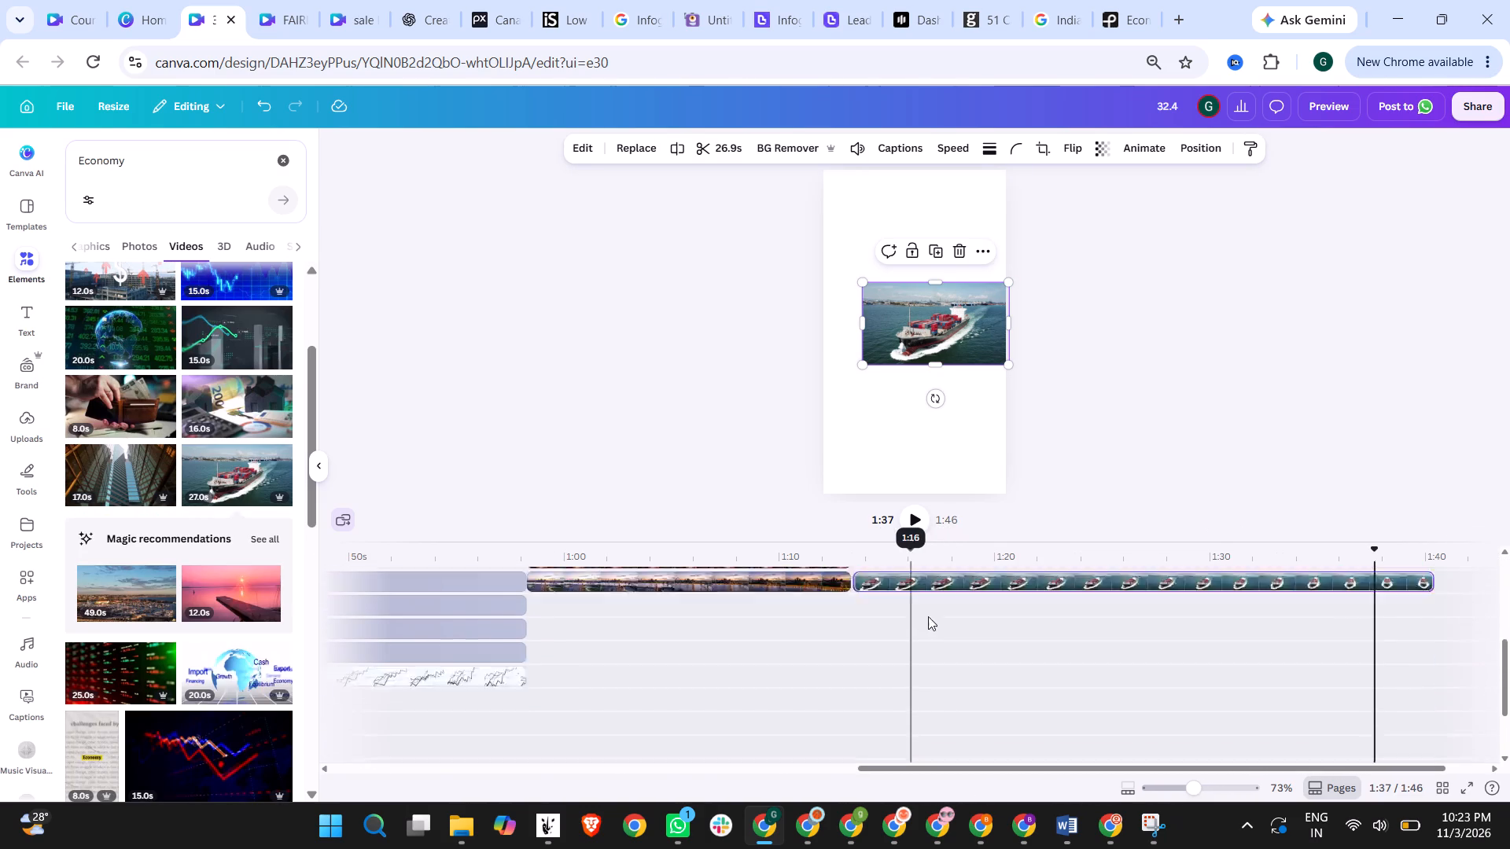
drag(930, 640, 930, 707)
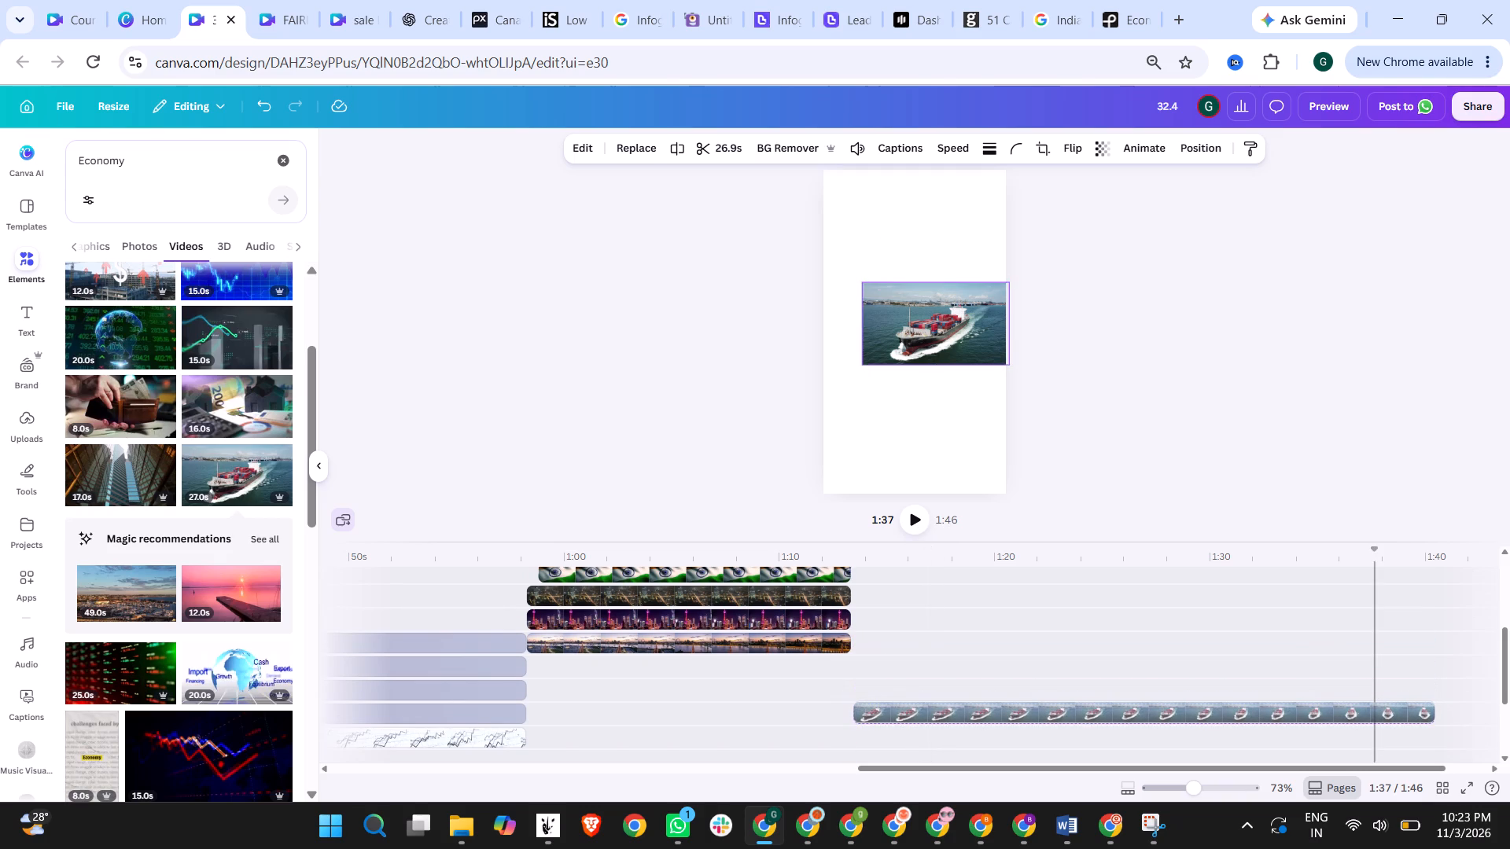
drag(930, 707, 930, 707)
Enlarge and reposition the container ship video so it fills the whole vertical page with the ship's bow in frame.
click(870, 370)
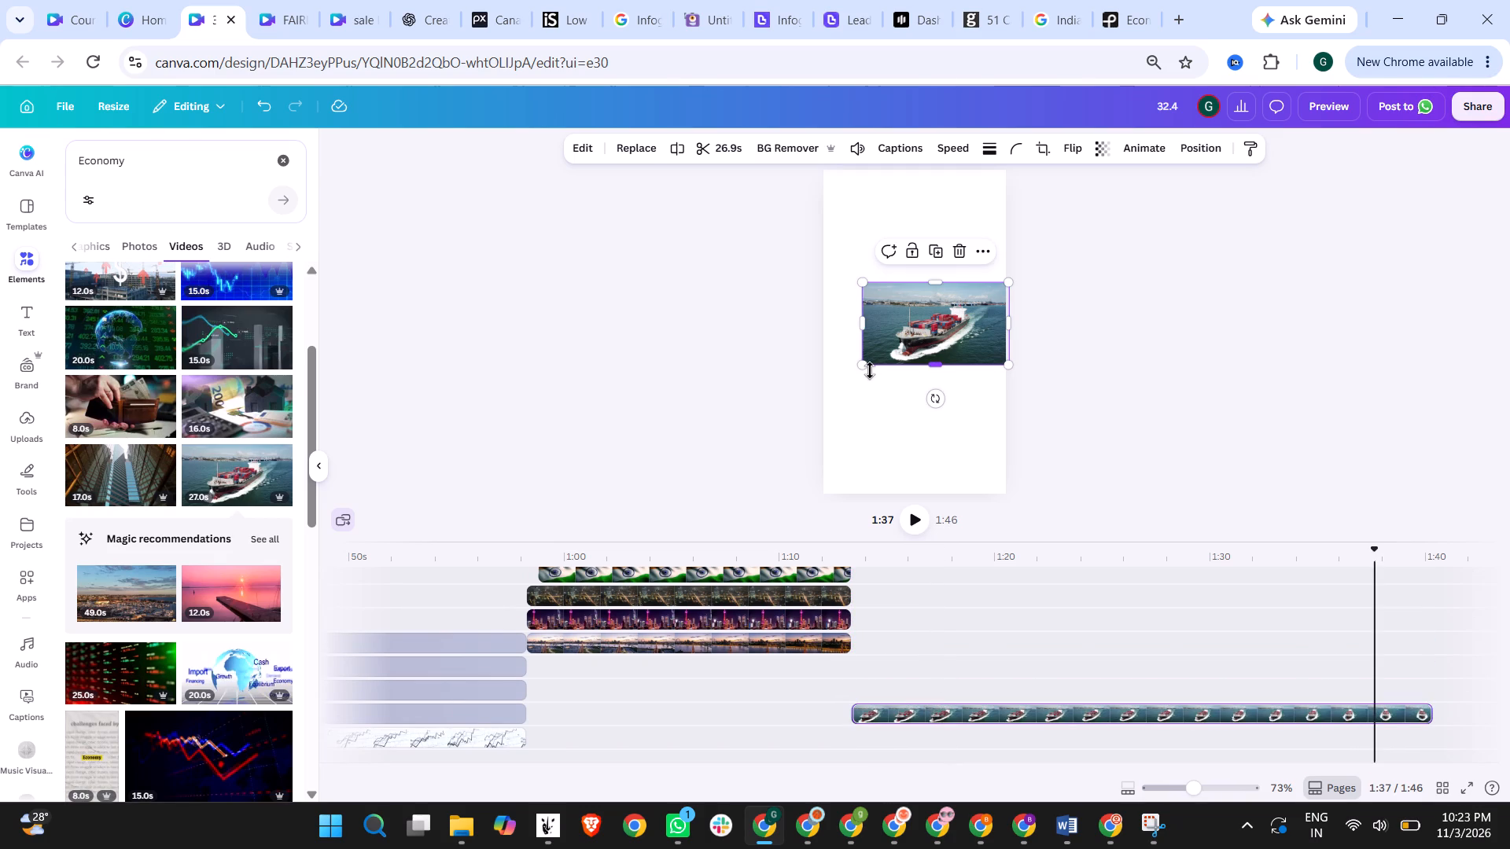
drag(867, 365, 698, 586)
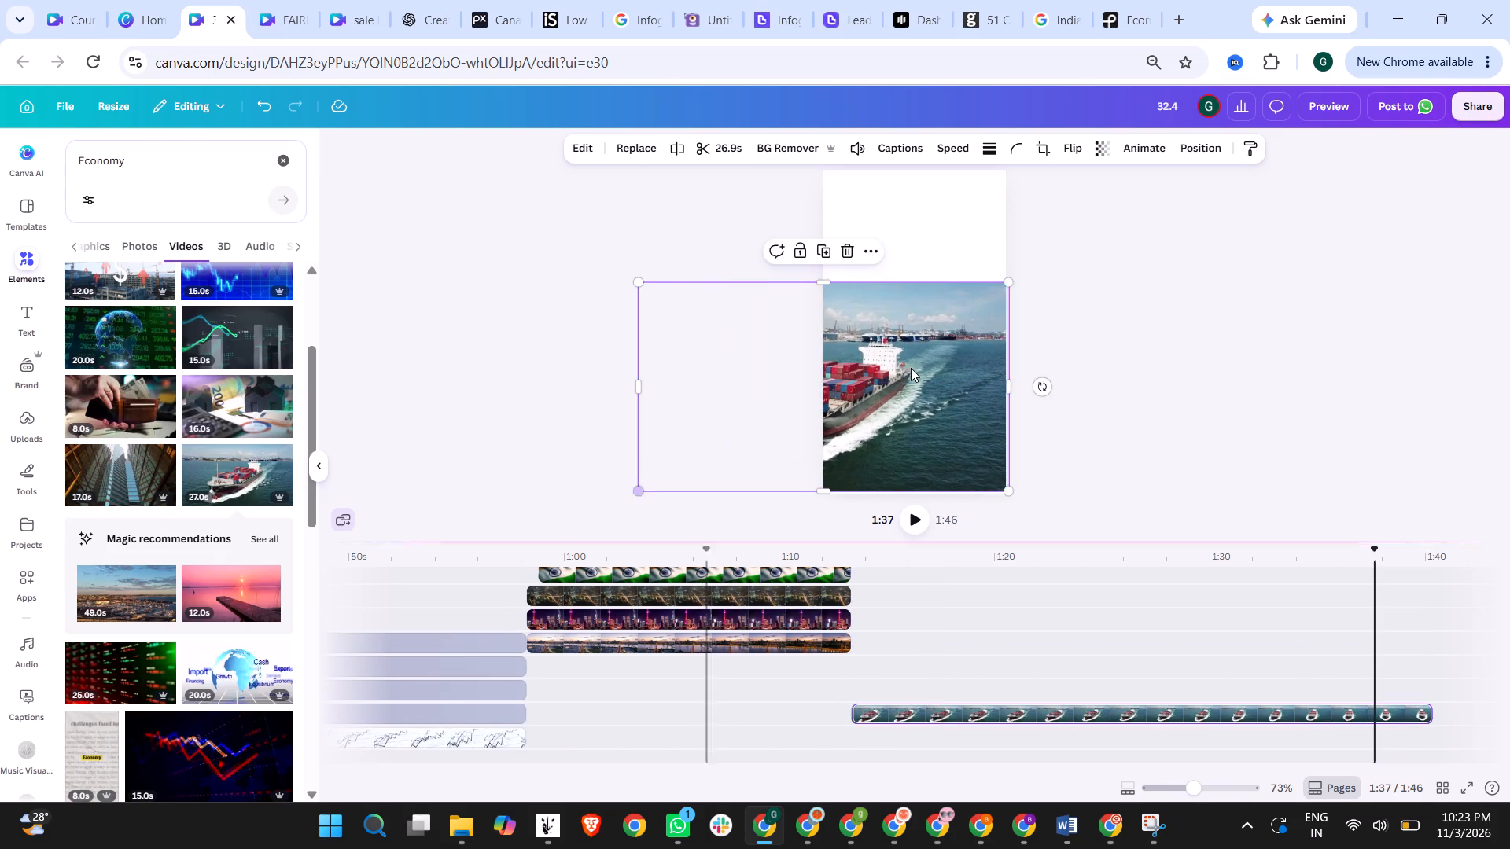
drag(911, 368, 1026, 233)
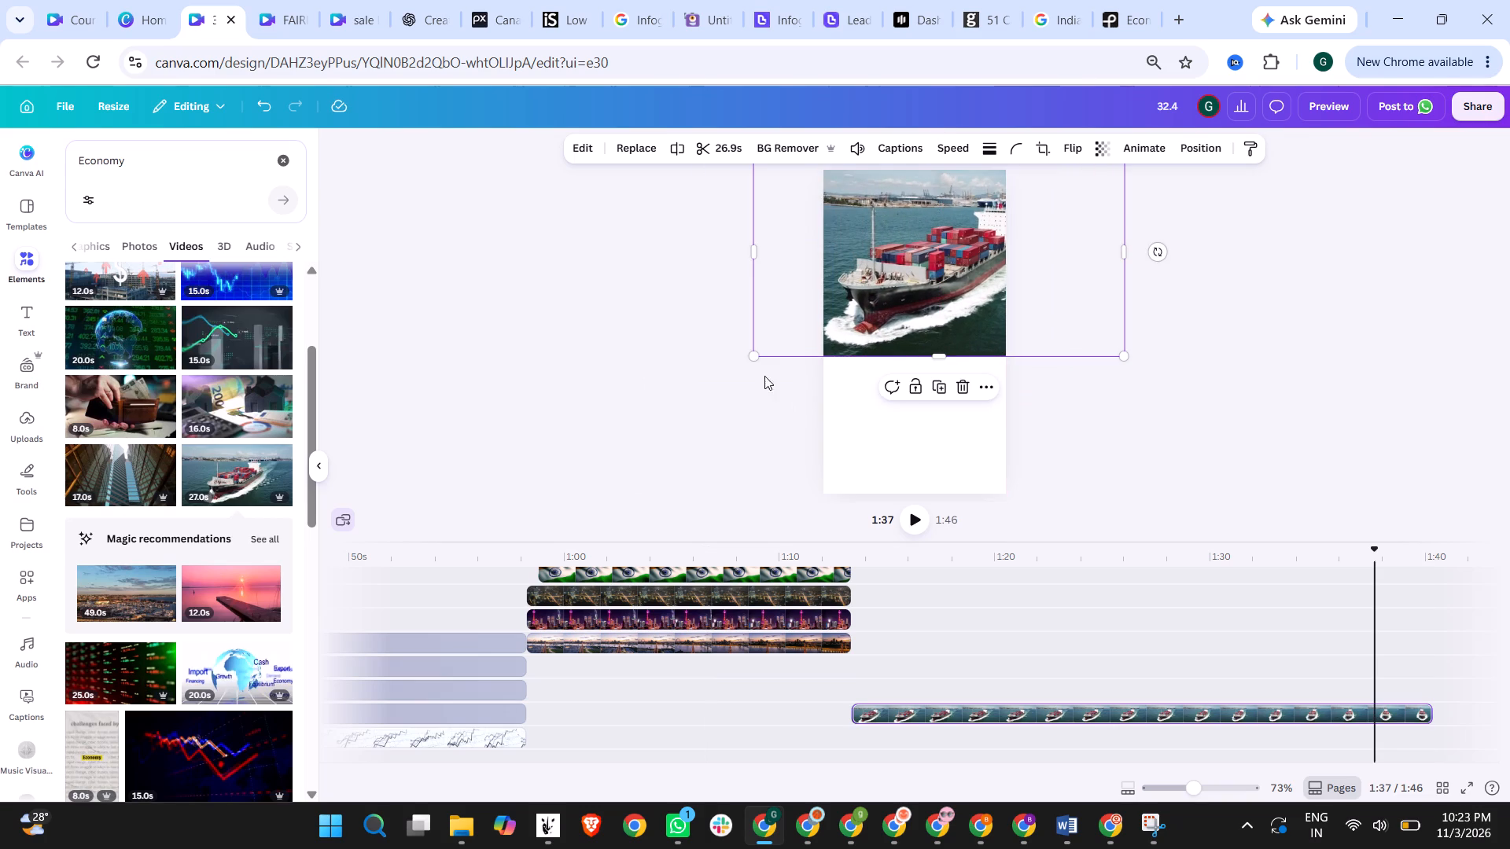
drag(761, 355, 669, 505)
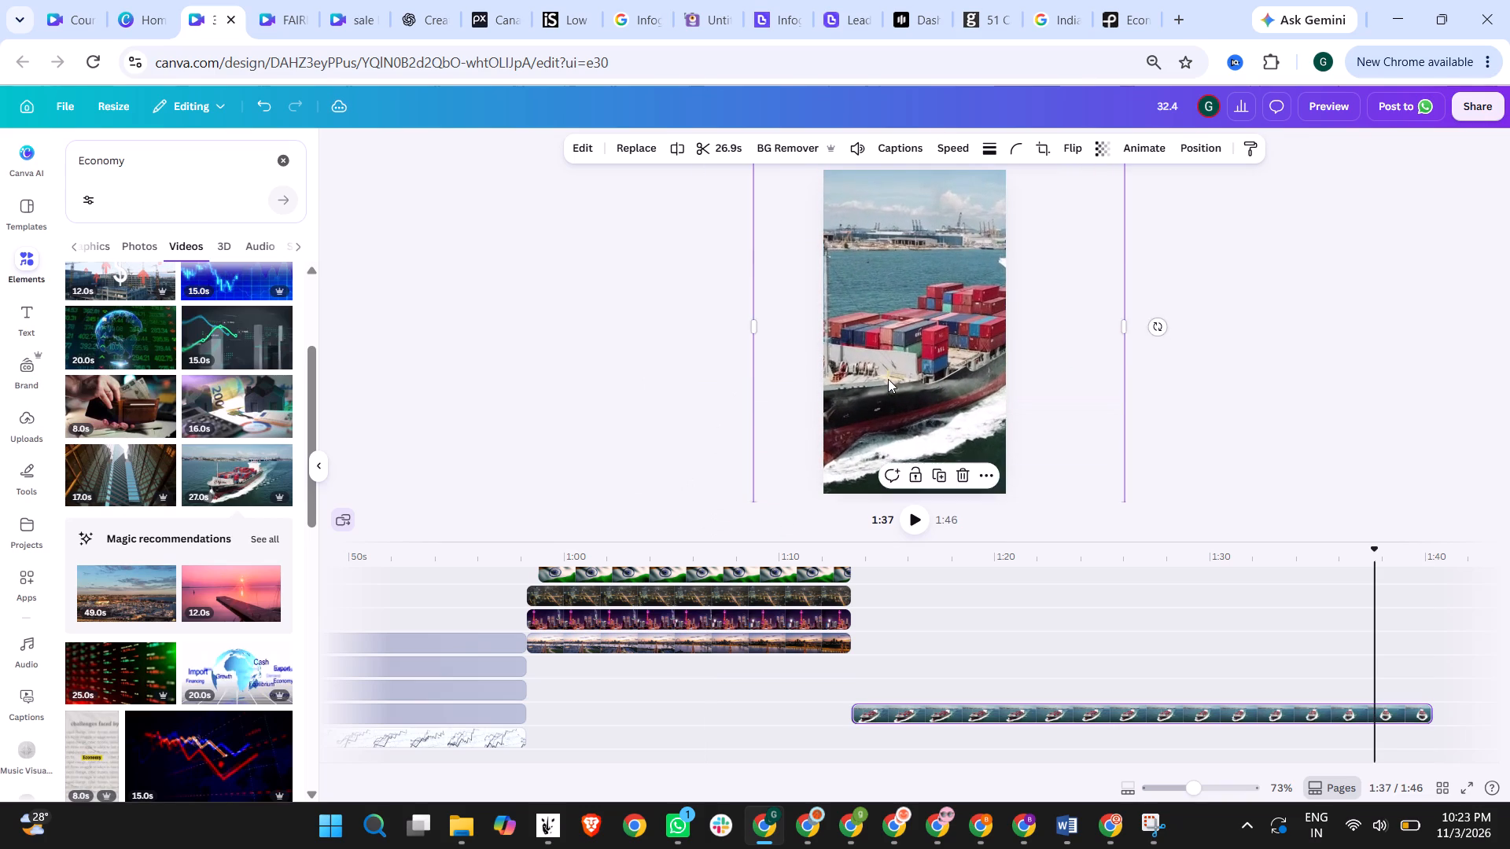
drag(895, 377, 959, 369)
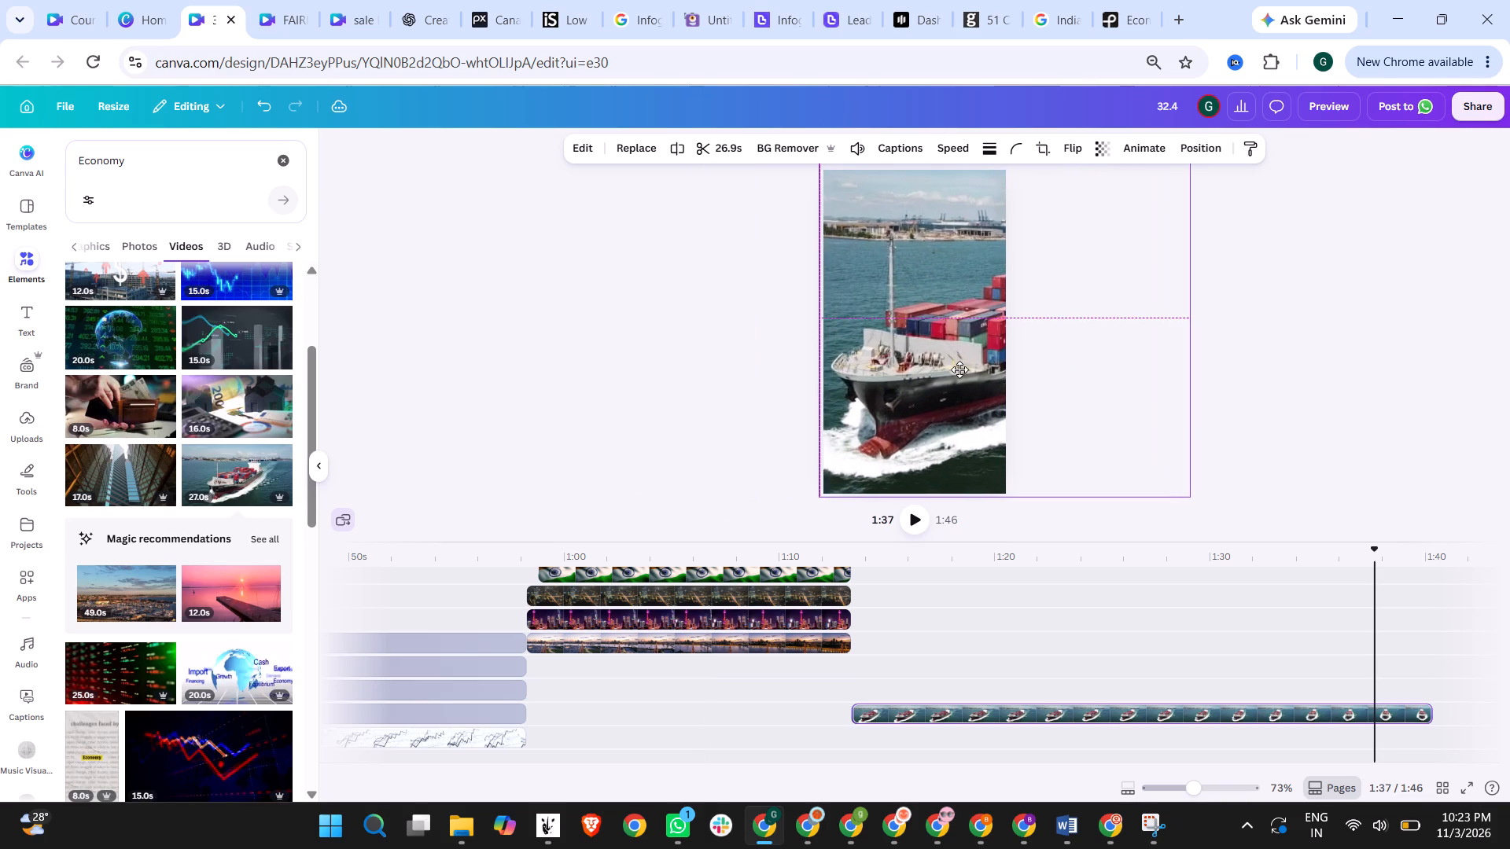
drag(959, 369, 959, 369)
click(1258, 358)
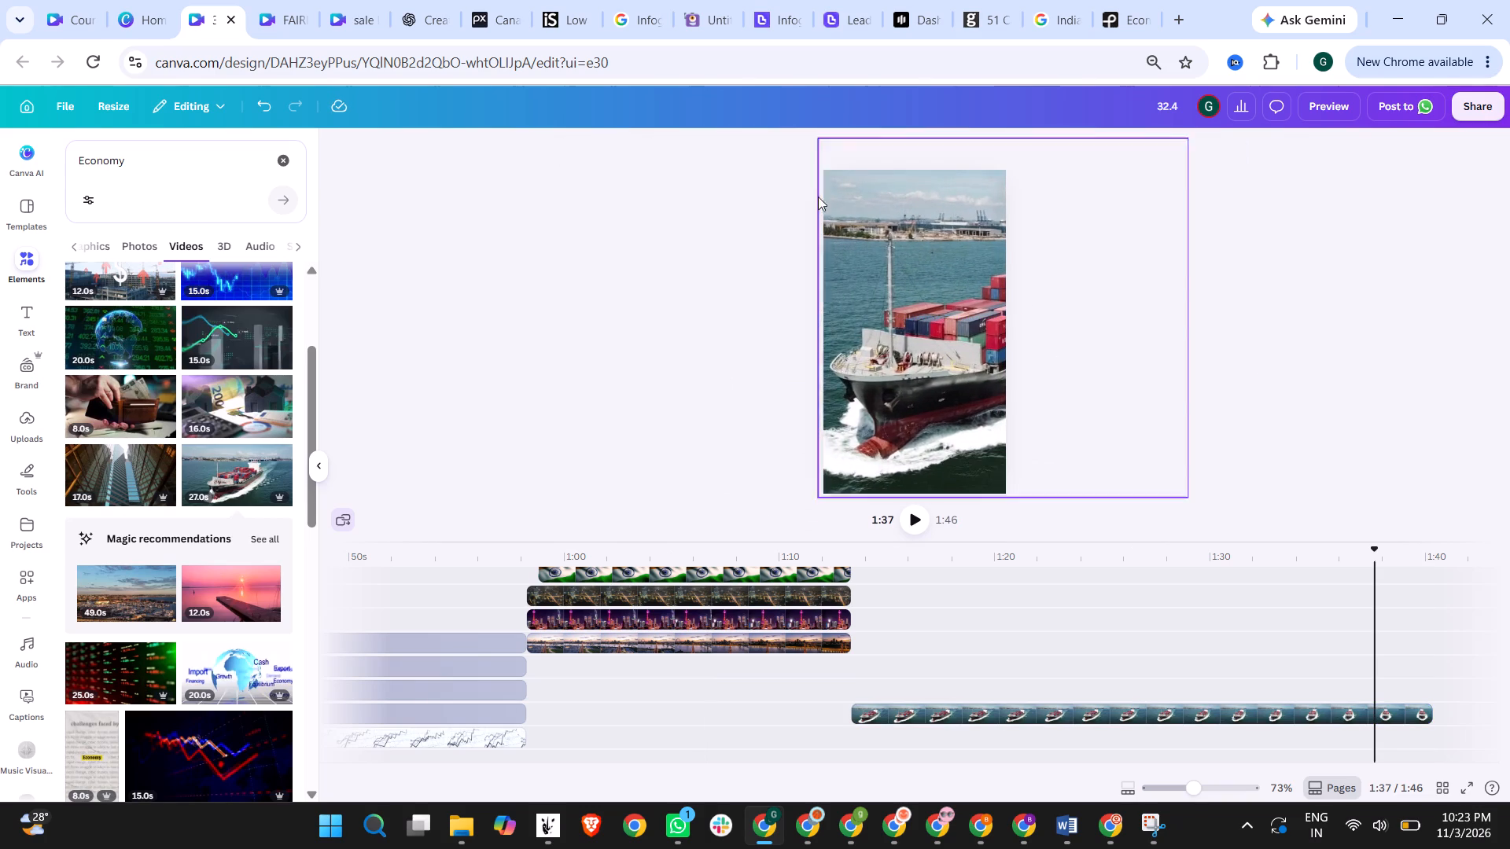
Play the video from about 1:13 to 1:24 to review the container ship clip against the narration.
click(845, 557)
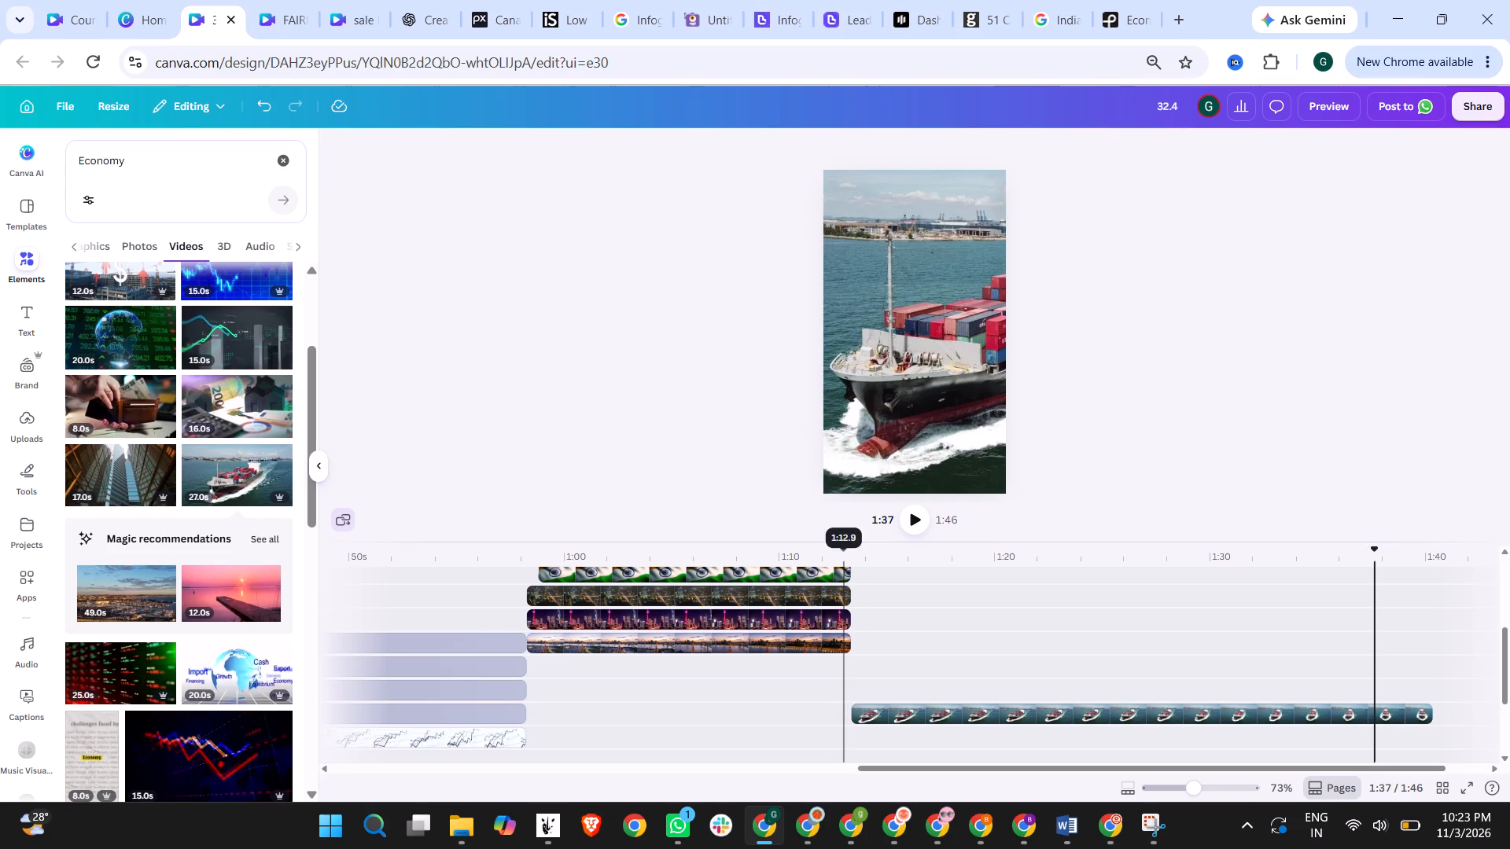
click(914, 522)
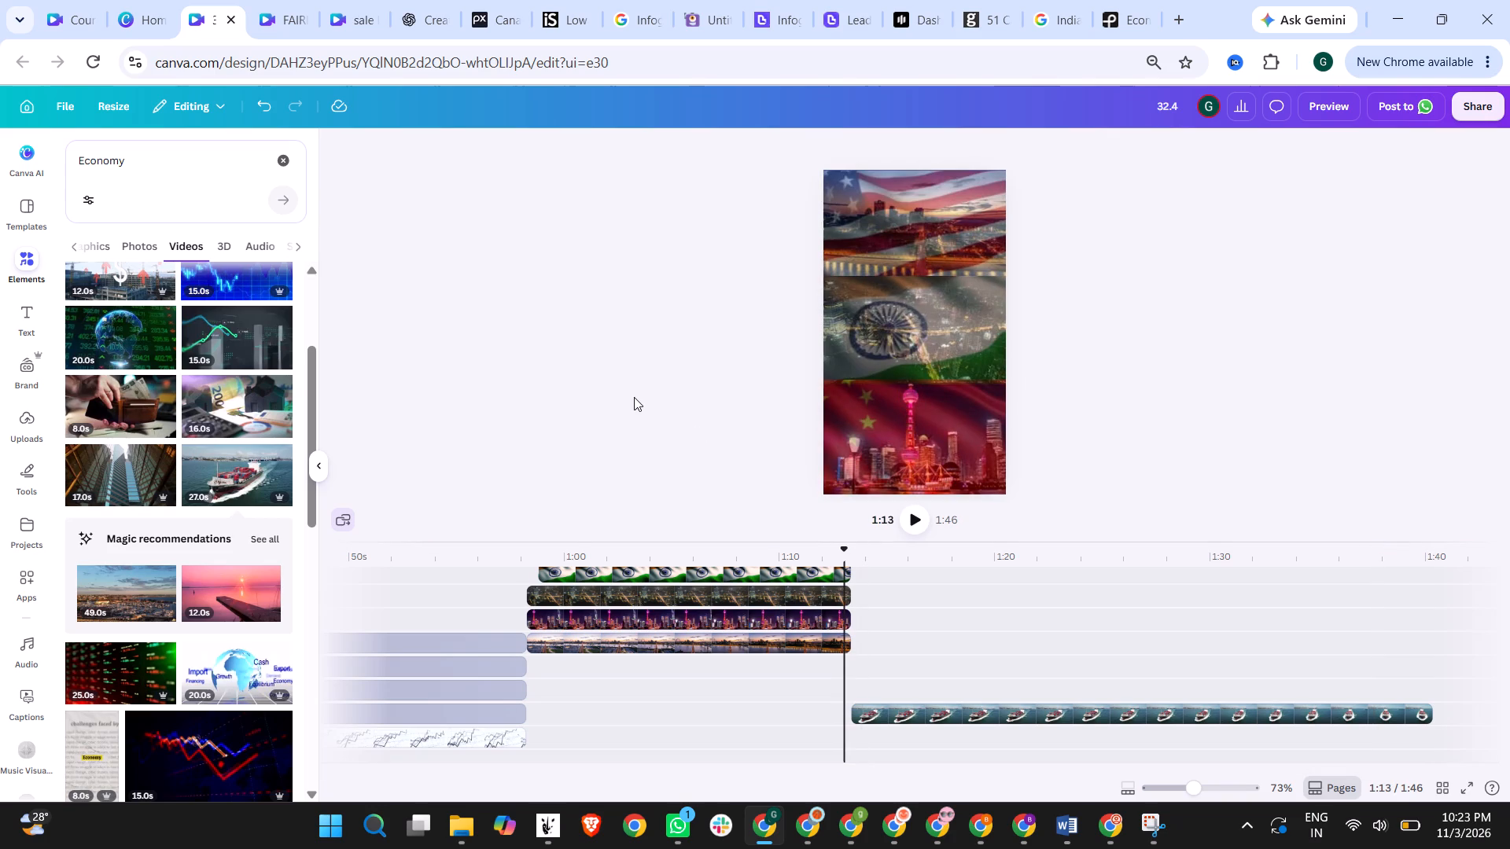
click(927, 523)
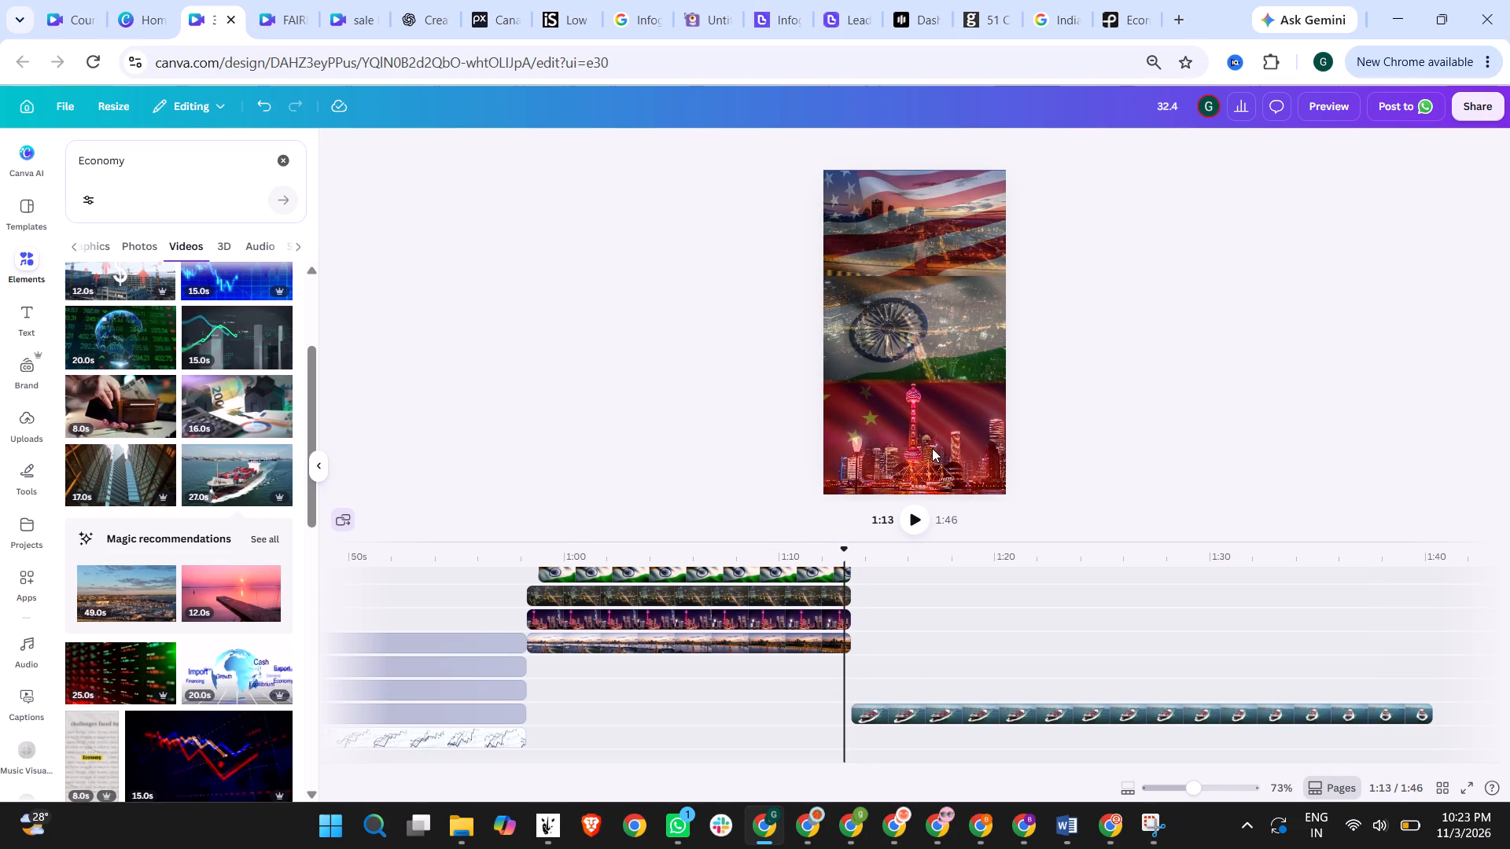
click(920, 523)
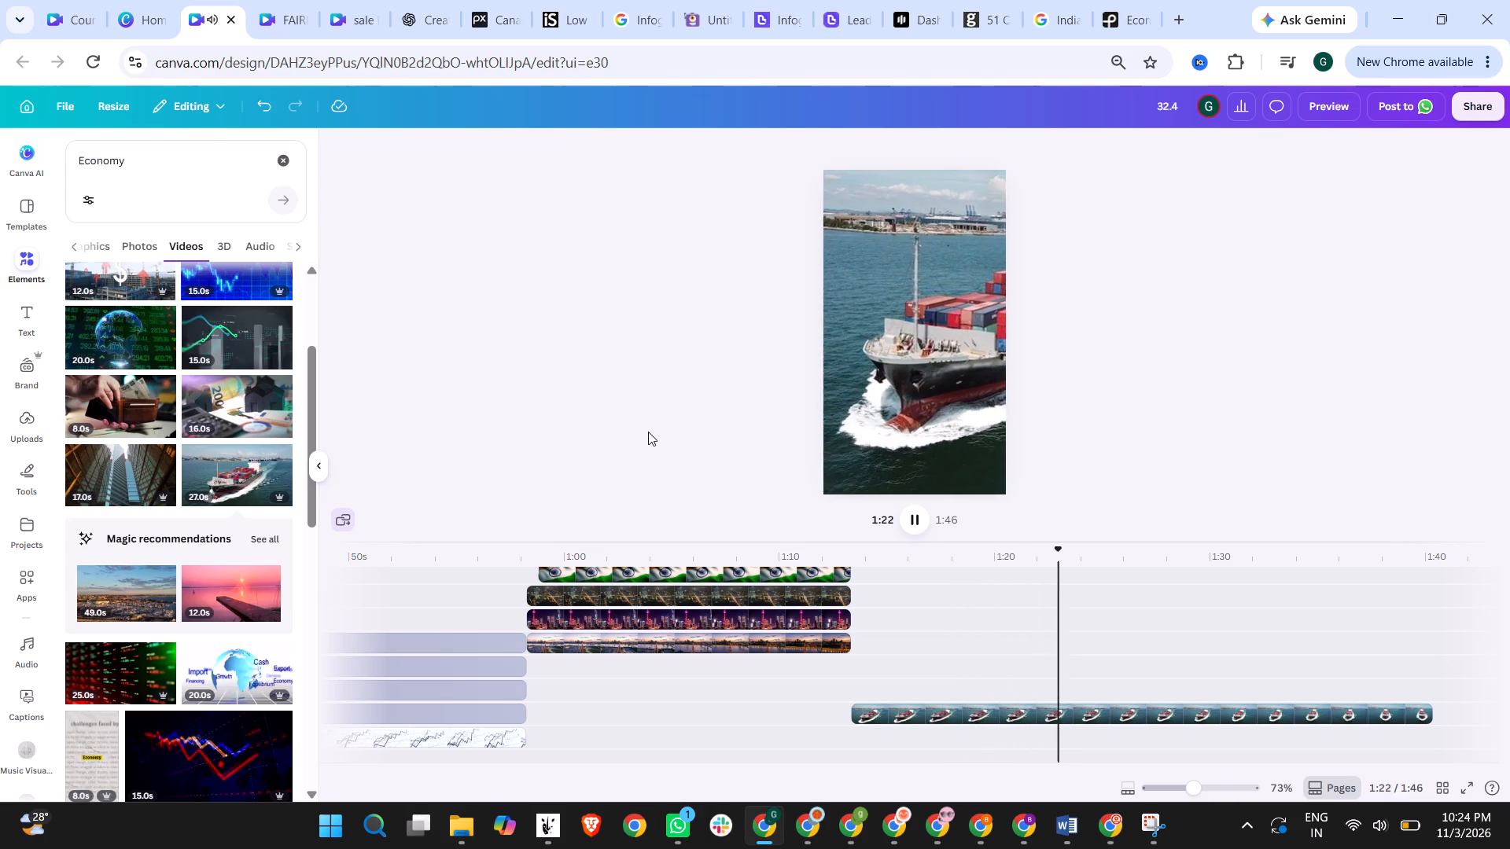
click(900, 504)
click(911, 521)
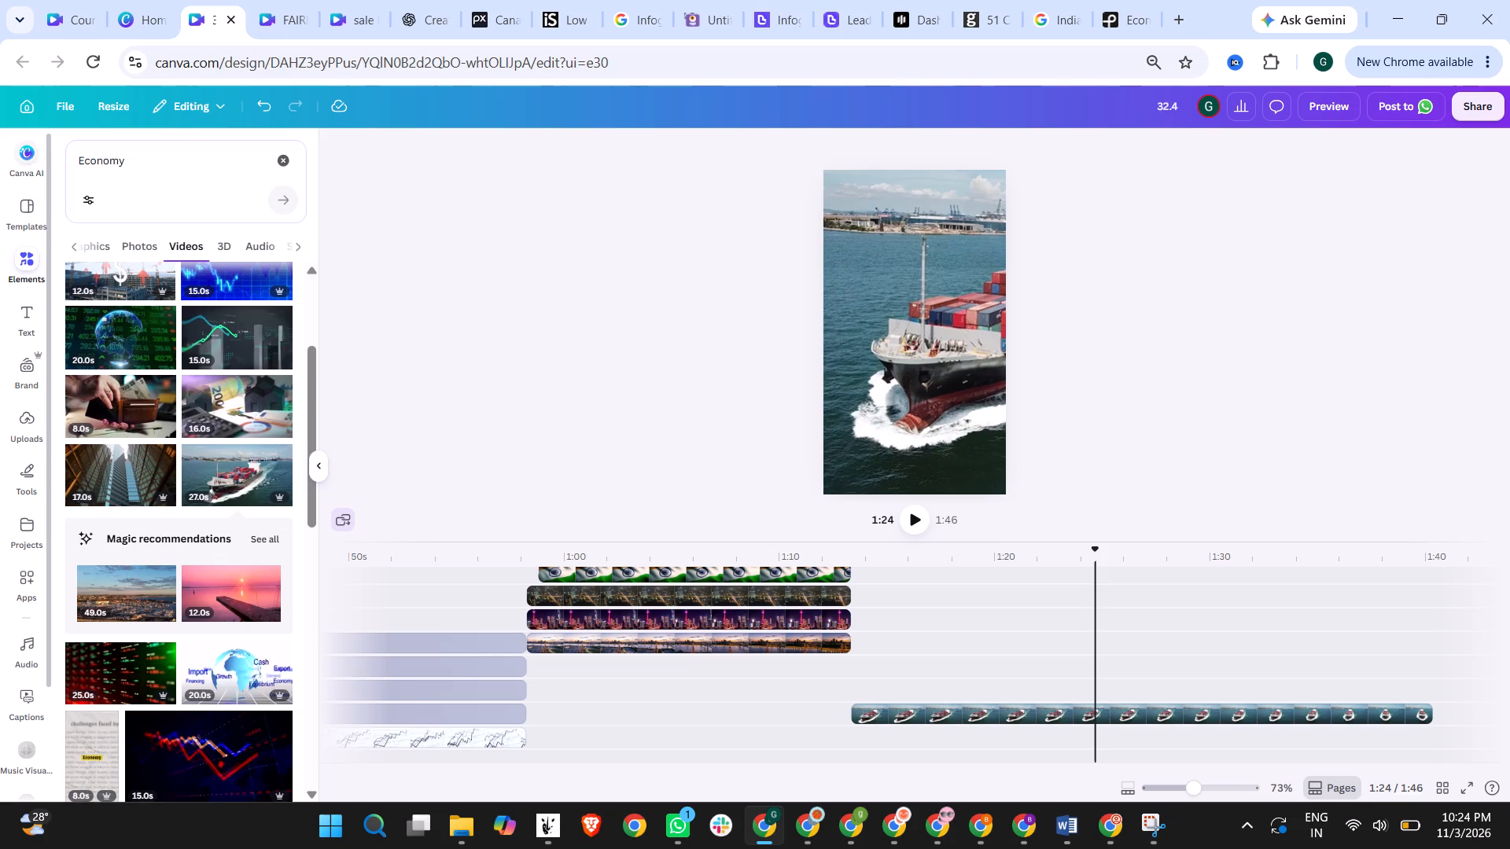
Replace the element search with "ranking".
drag(128, 160, 66, 154)
text(ranking)
key(Return)
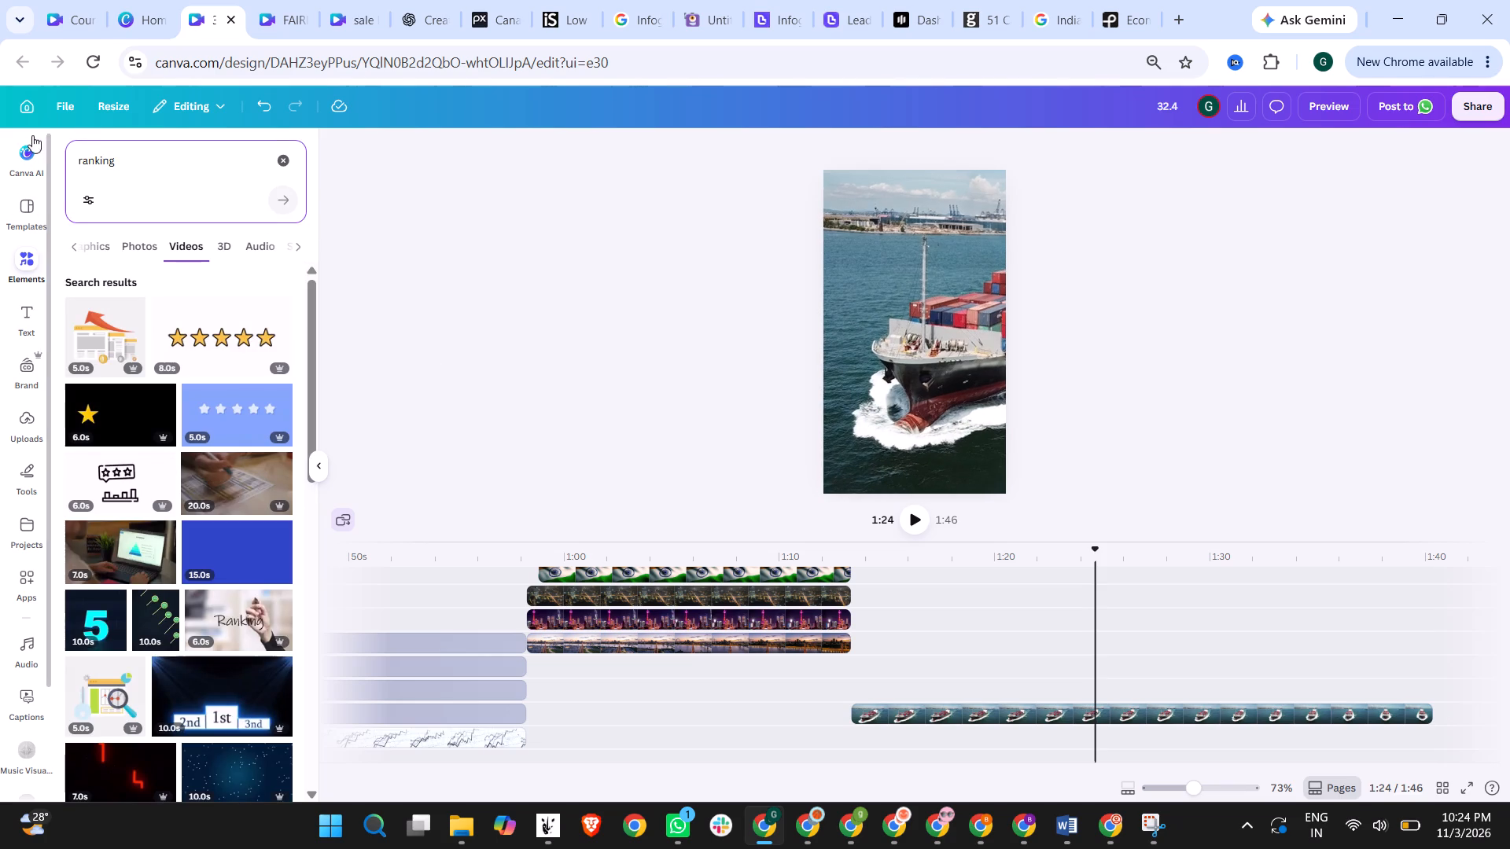
Look through the "ranking" results across all element types and the full video list for a suitable ranking clip.
scroll(164, 478, down, 3)
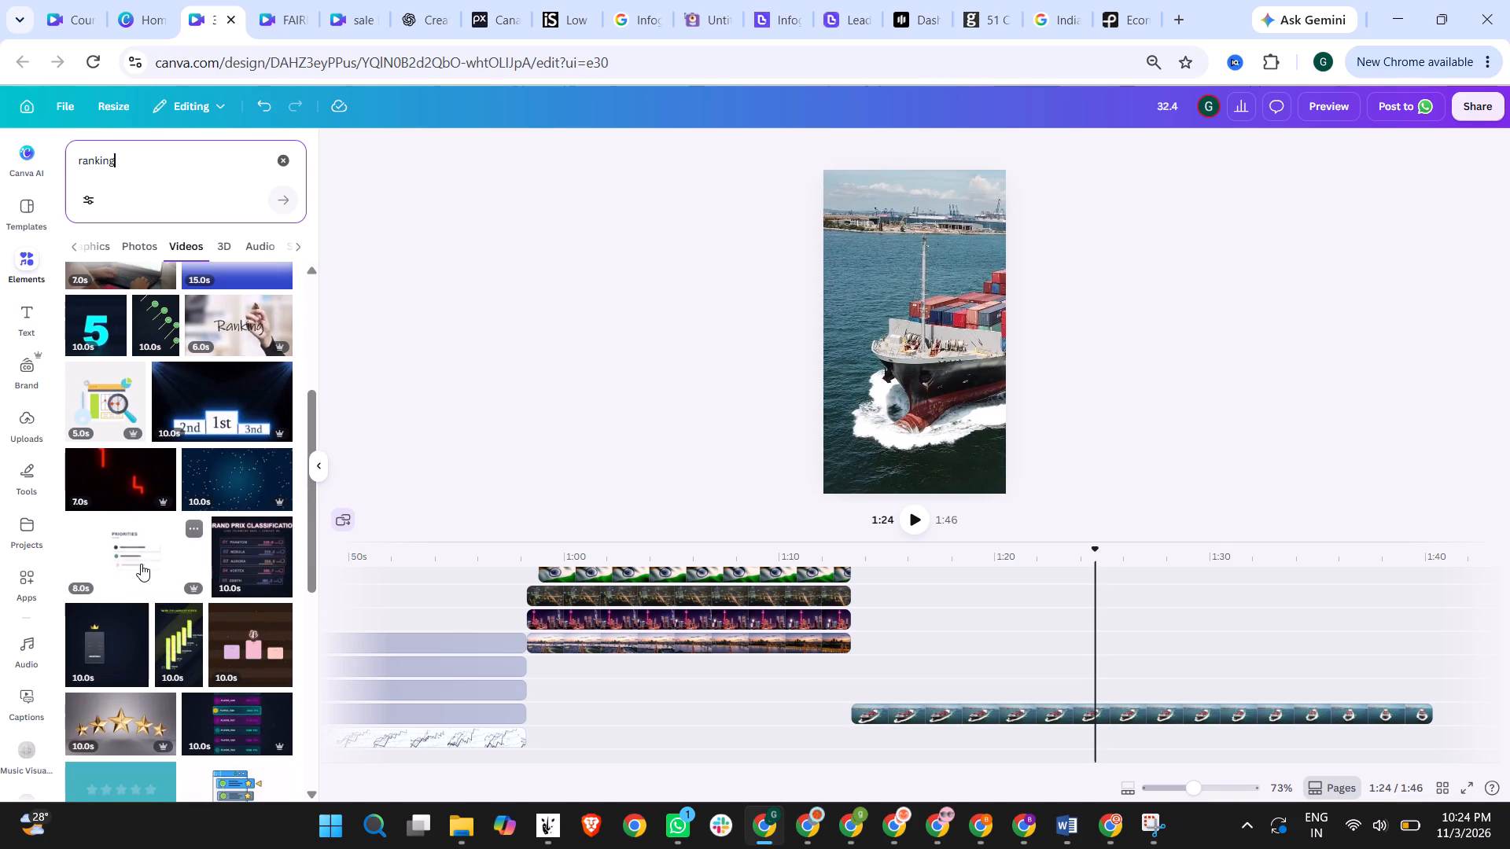
click(89, 243)
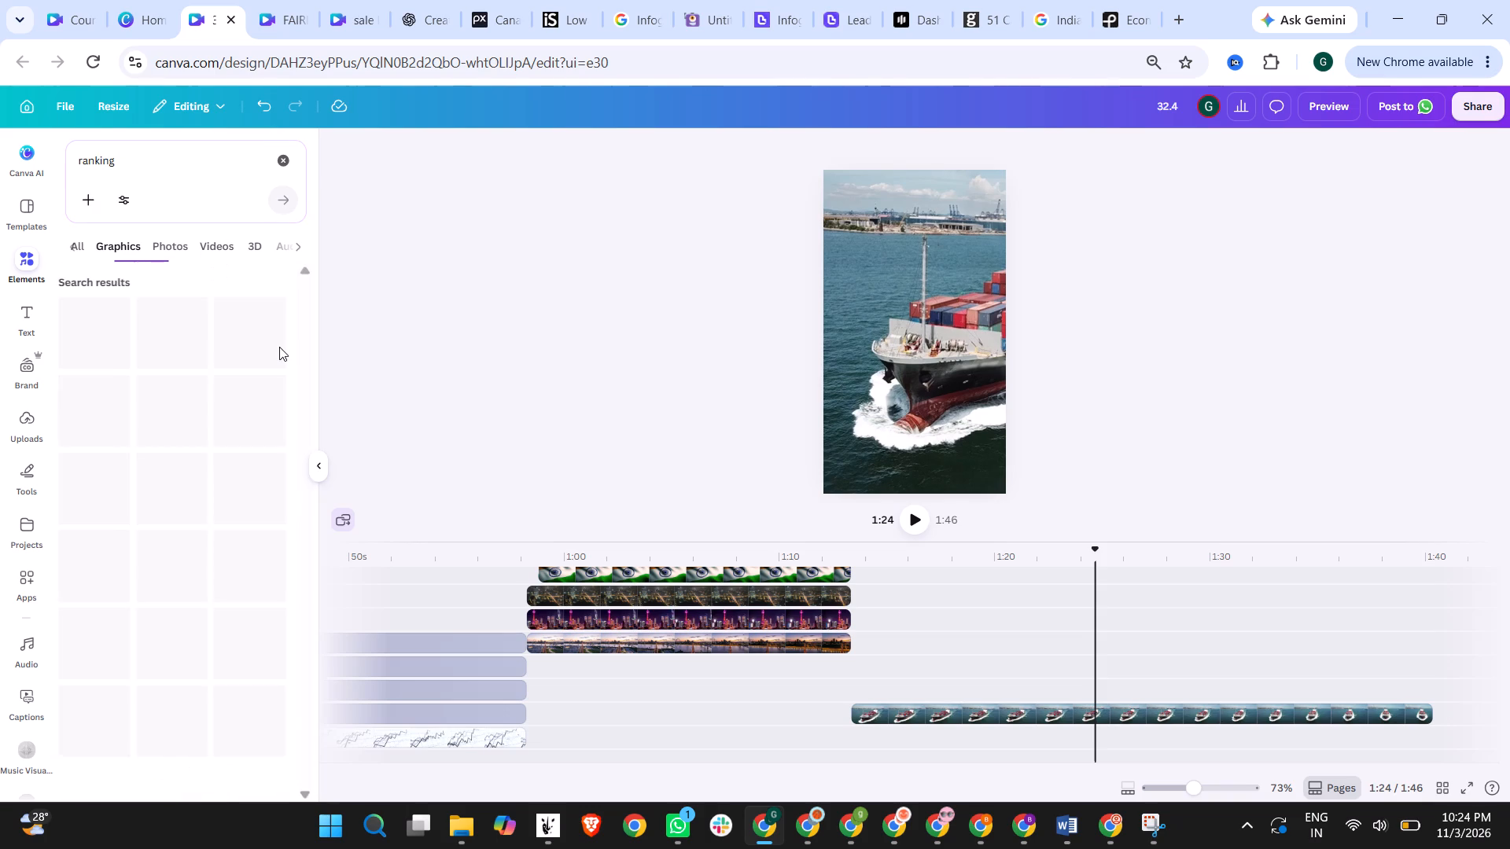
click(77, 241)
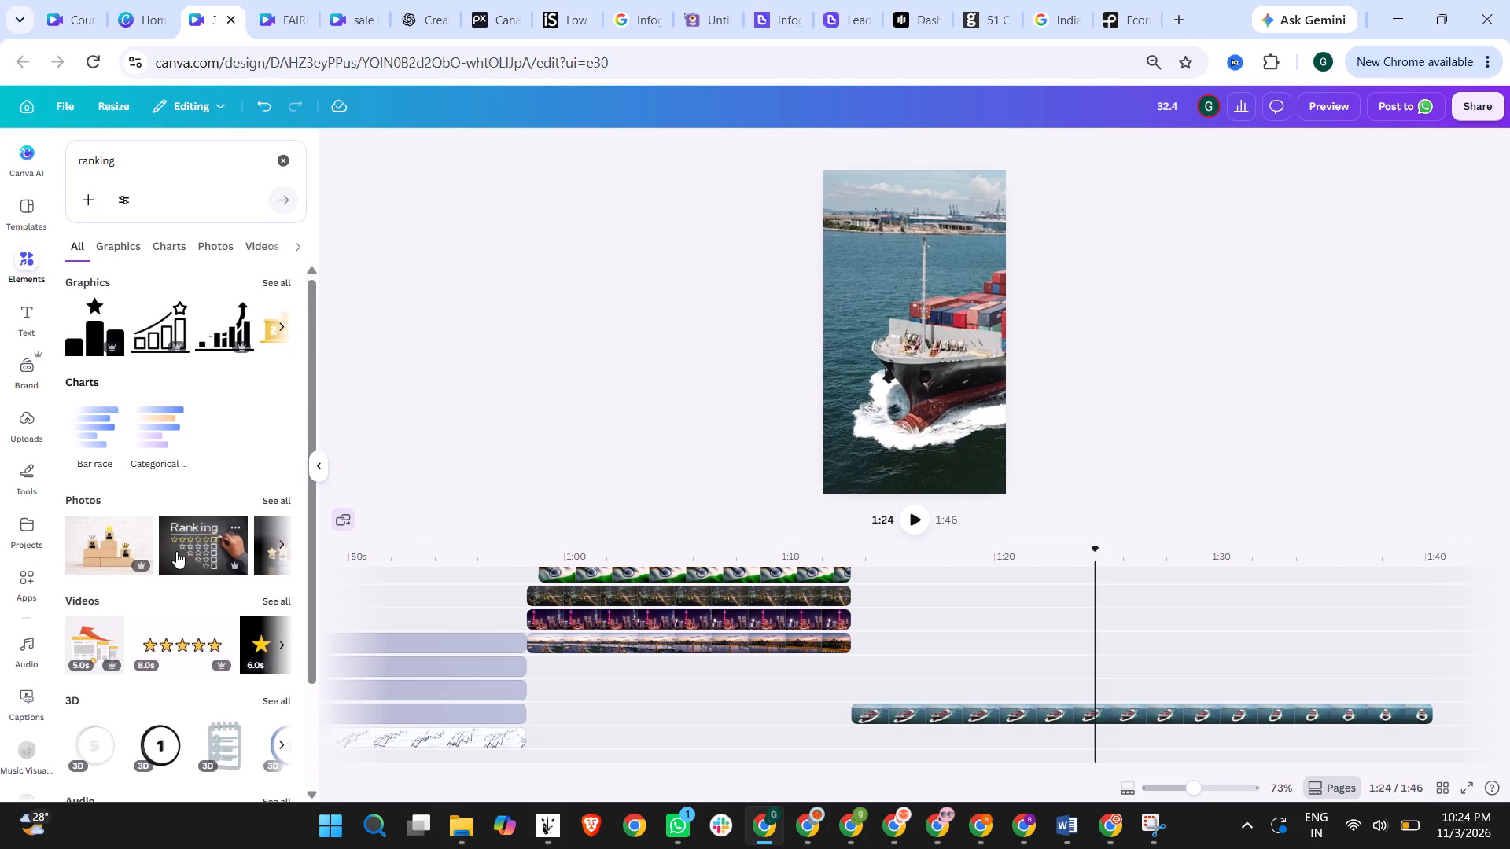
scroll(103, 568, down, 1)
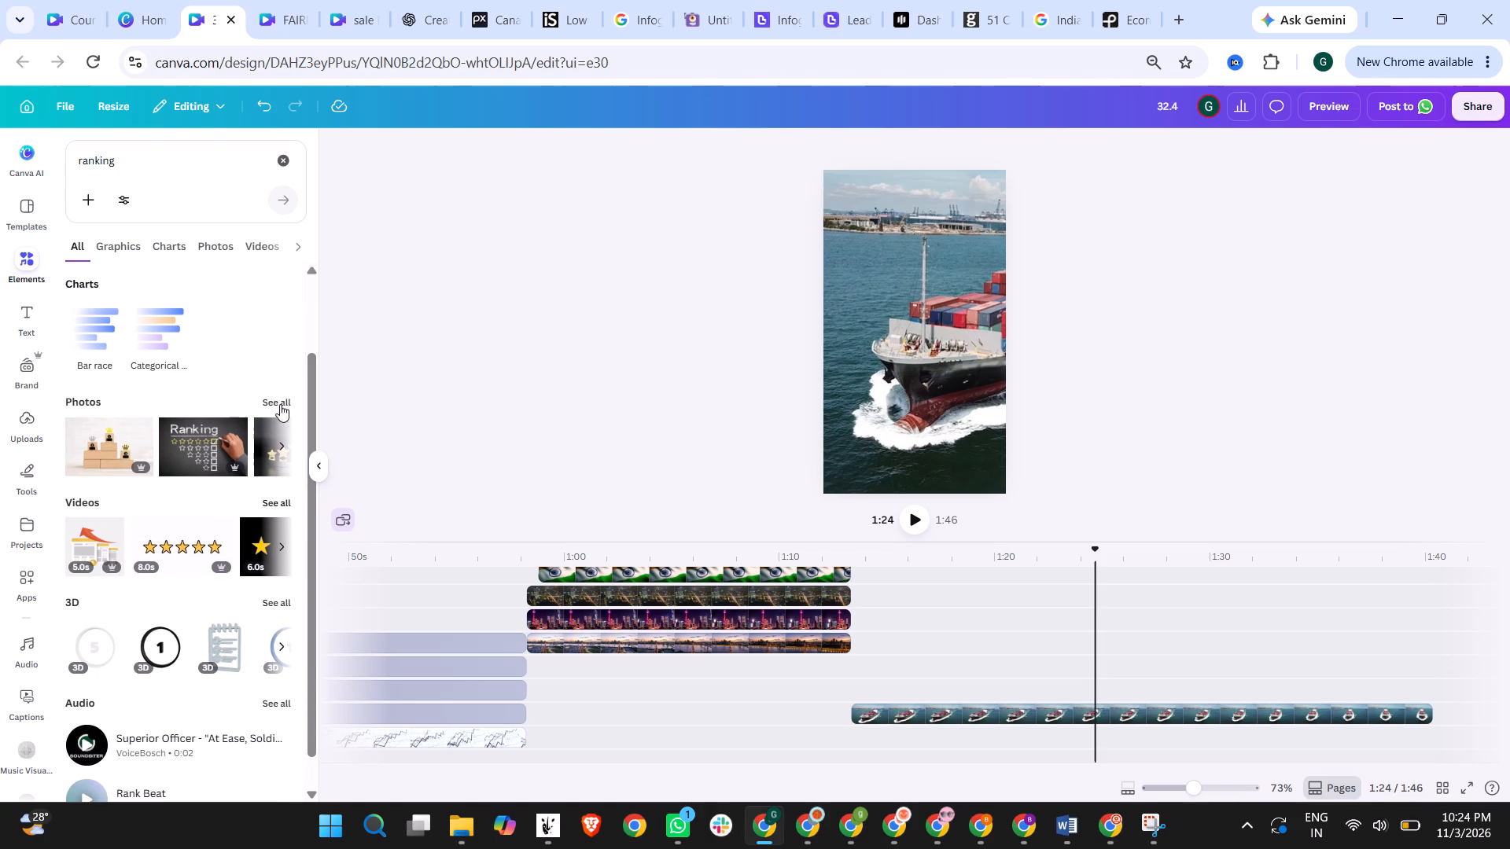
click(276, 500)
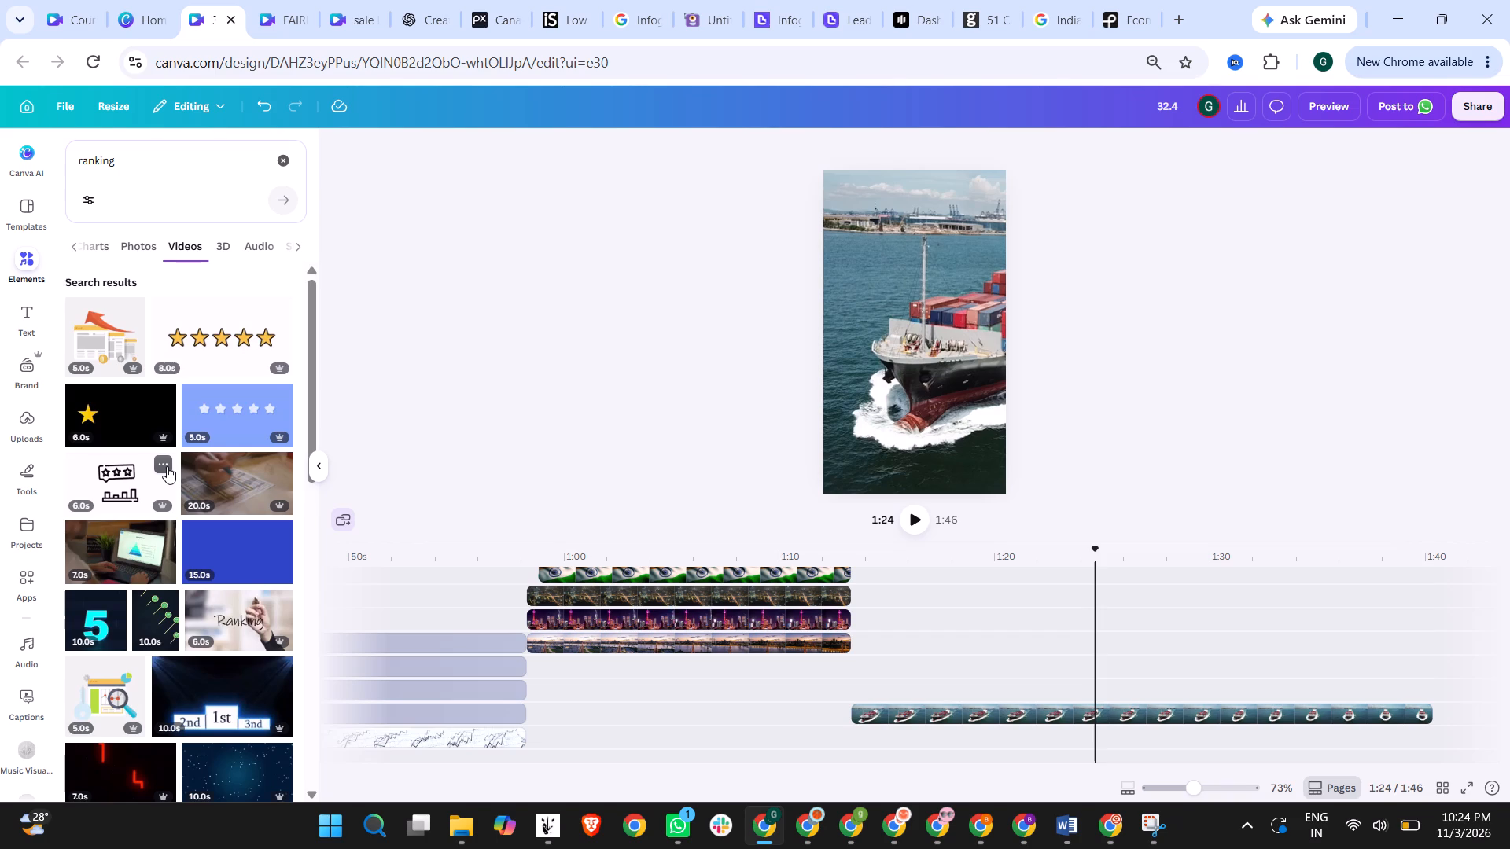
scroll(166, 466, down, 2)
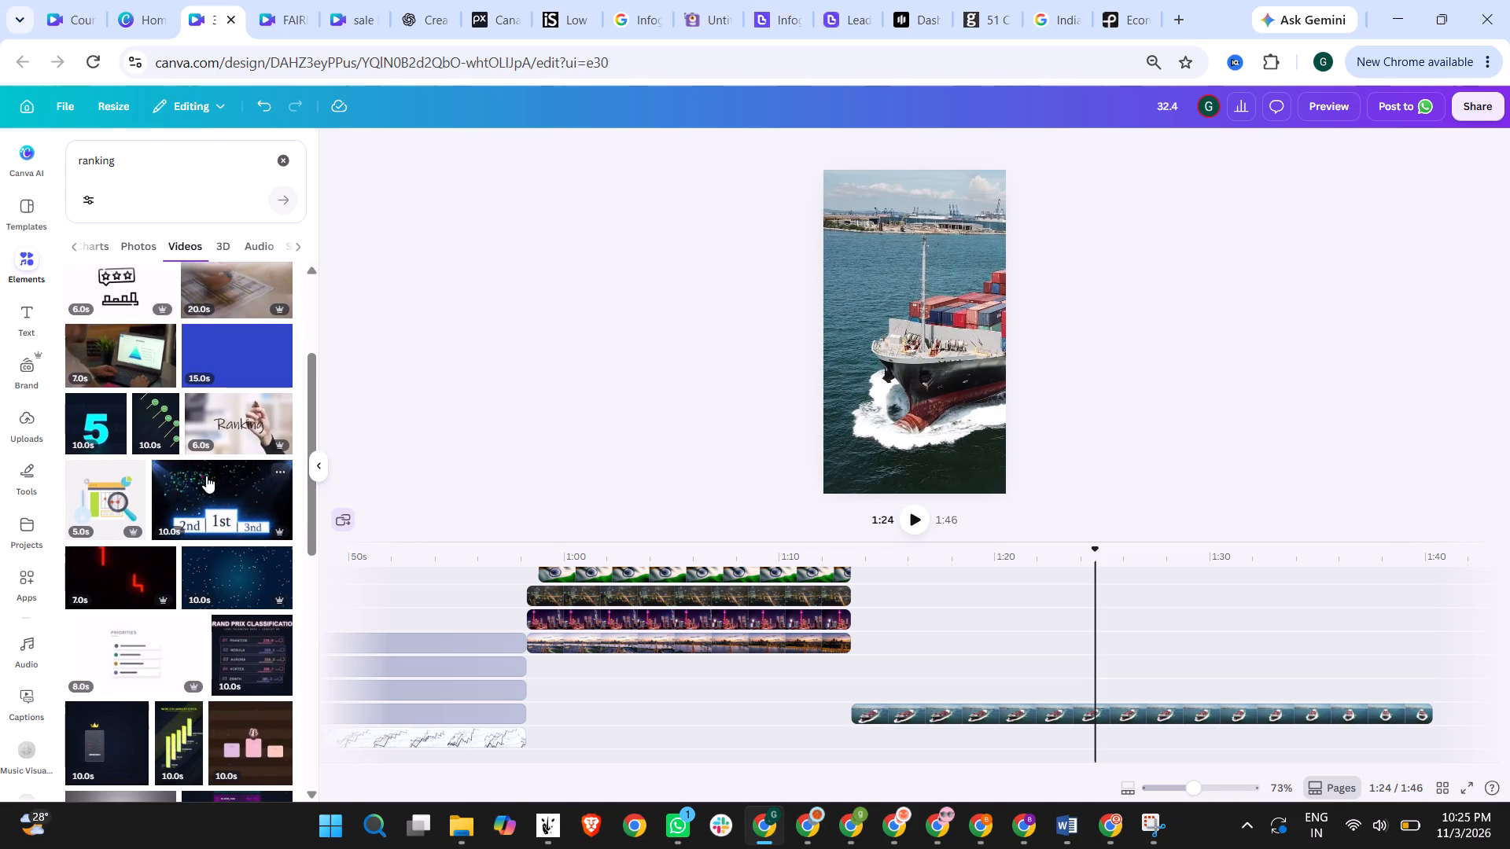
scroll(206, 476, down, 2)
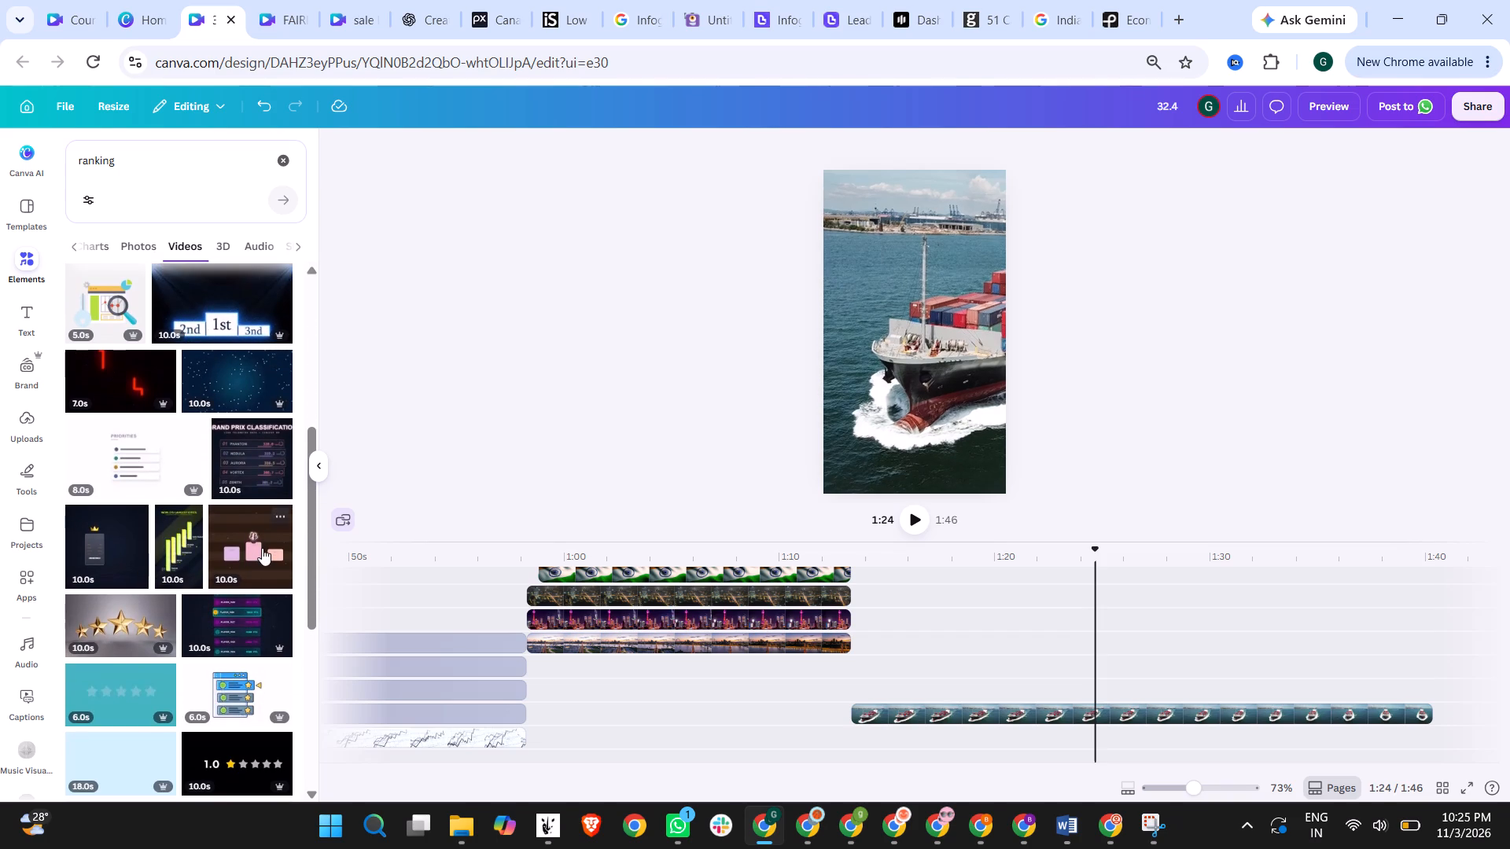
scroll(262, 549, down, 3)
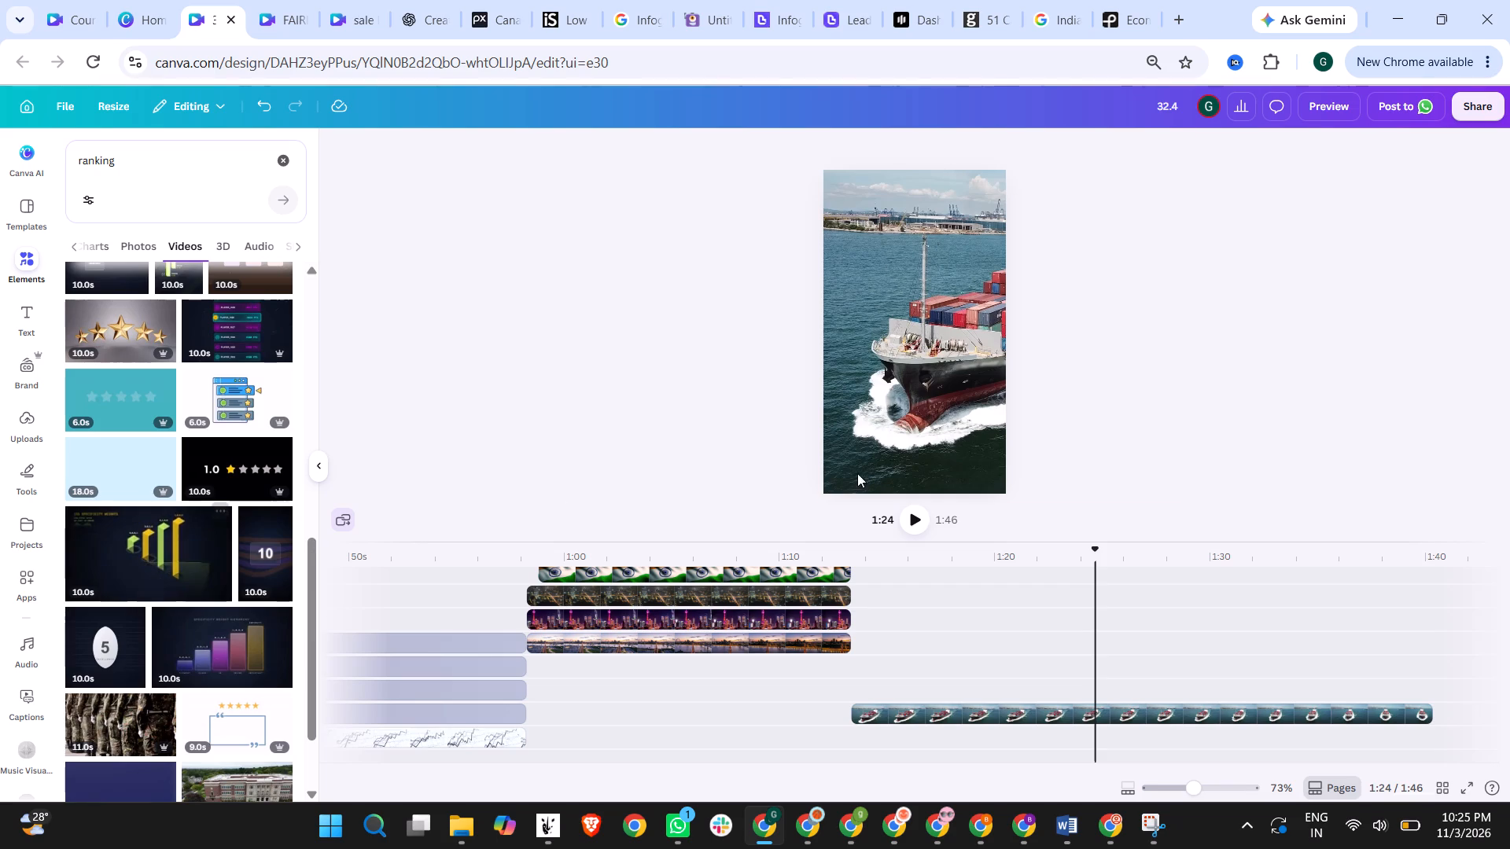
click(1153, 402)
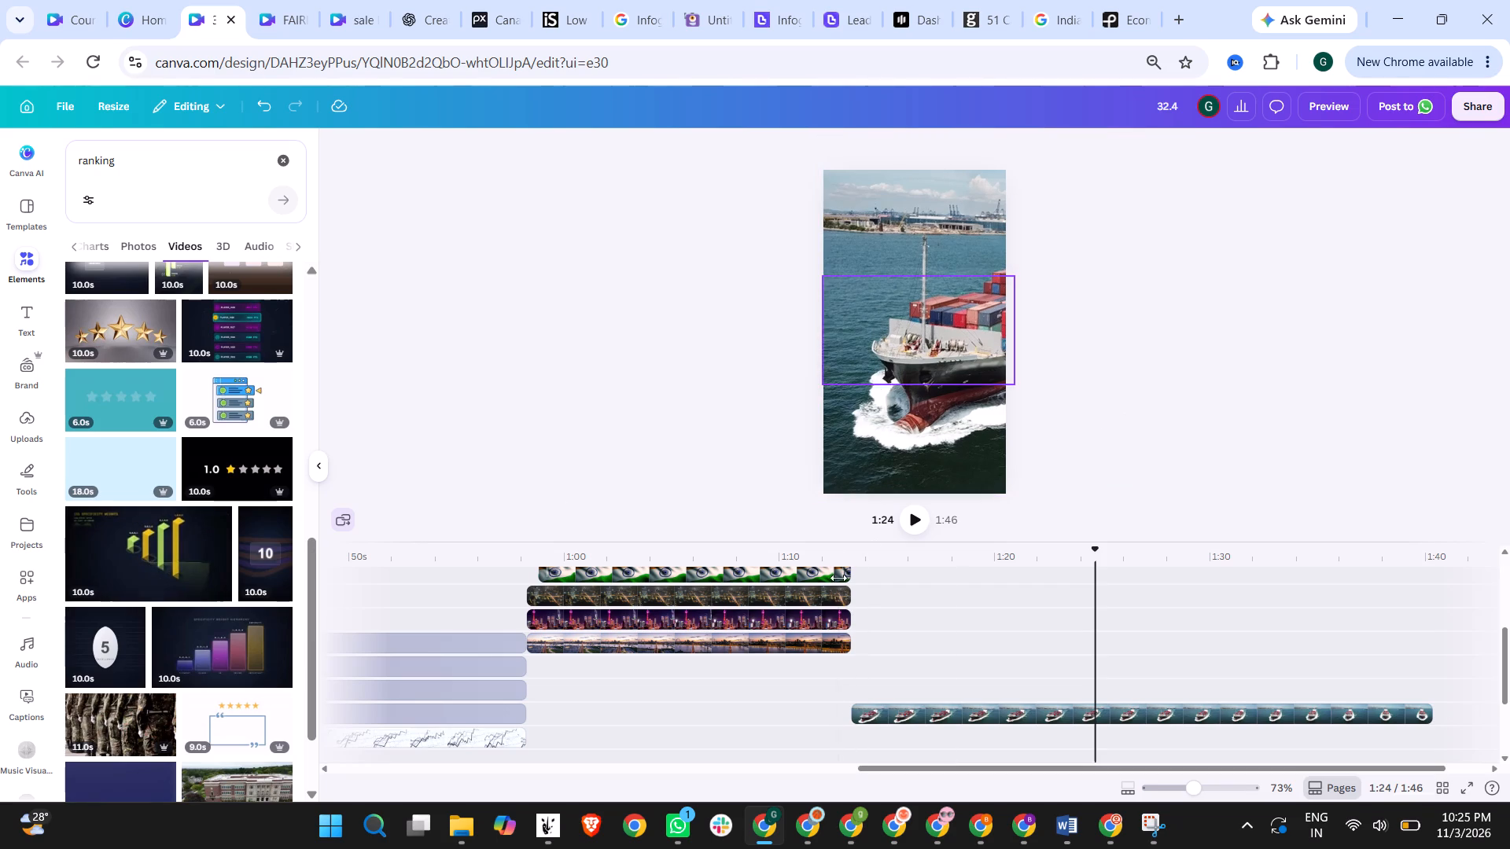
Replay the video from about 1:13 to 1:18 to hear the narration over the start of the container ship clip.
click(849, 553)
click(911, 517)
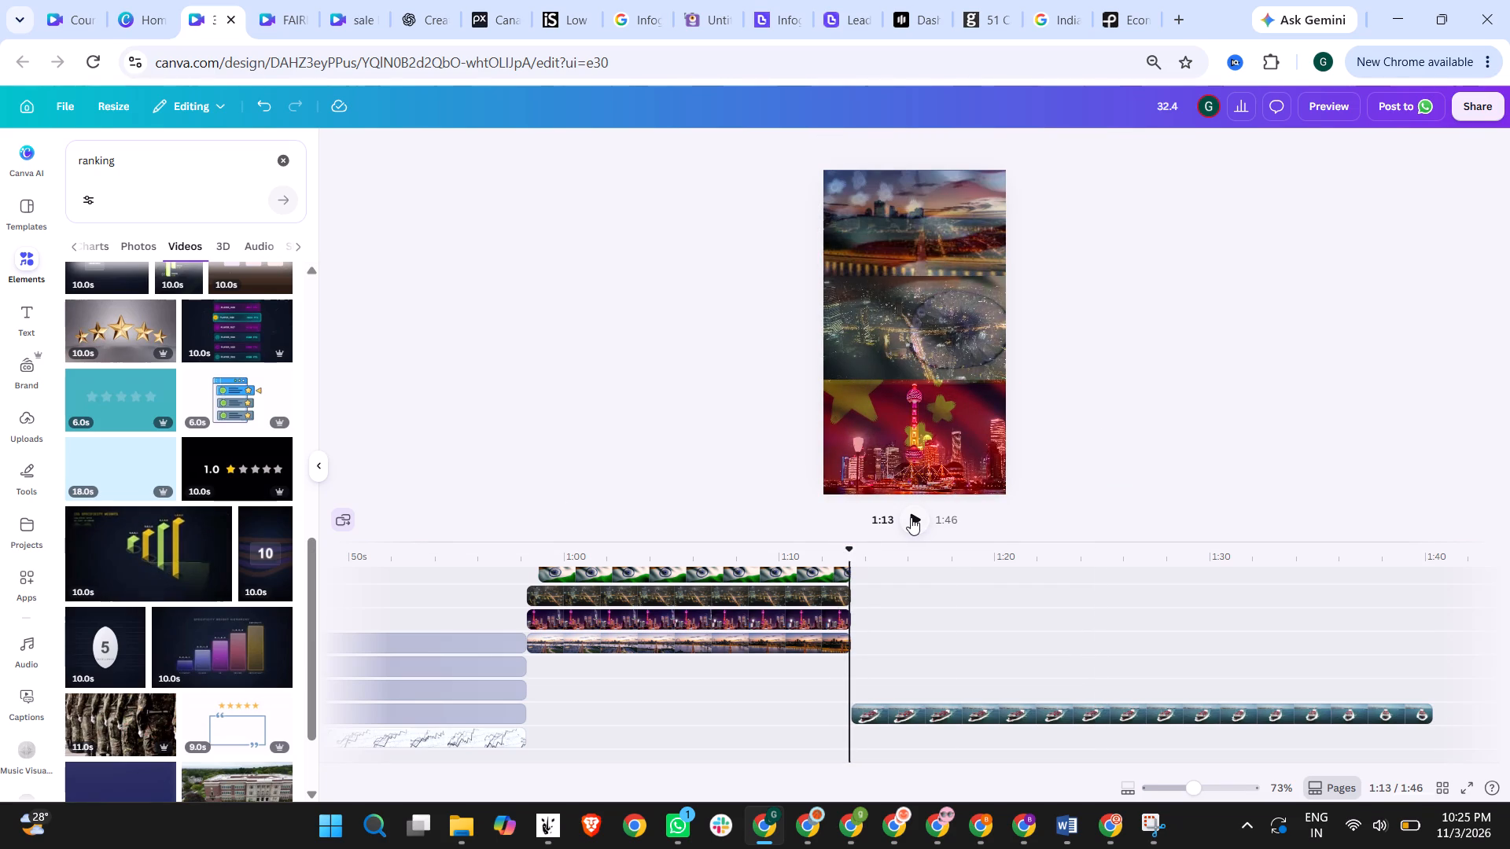
click(911, 517)
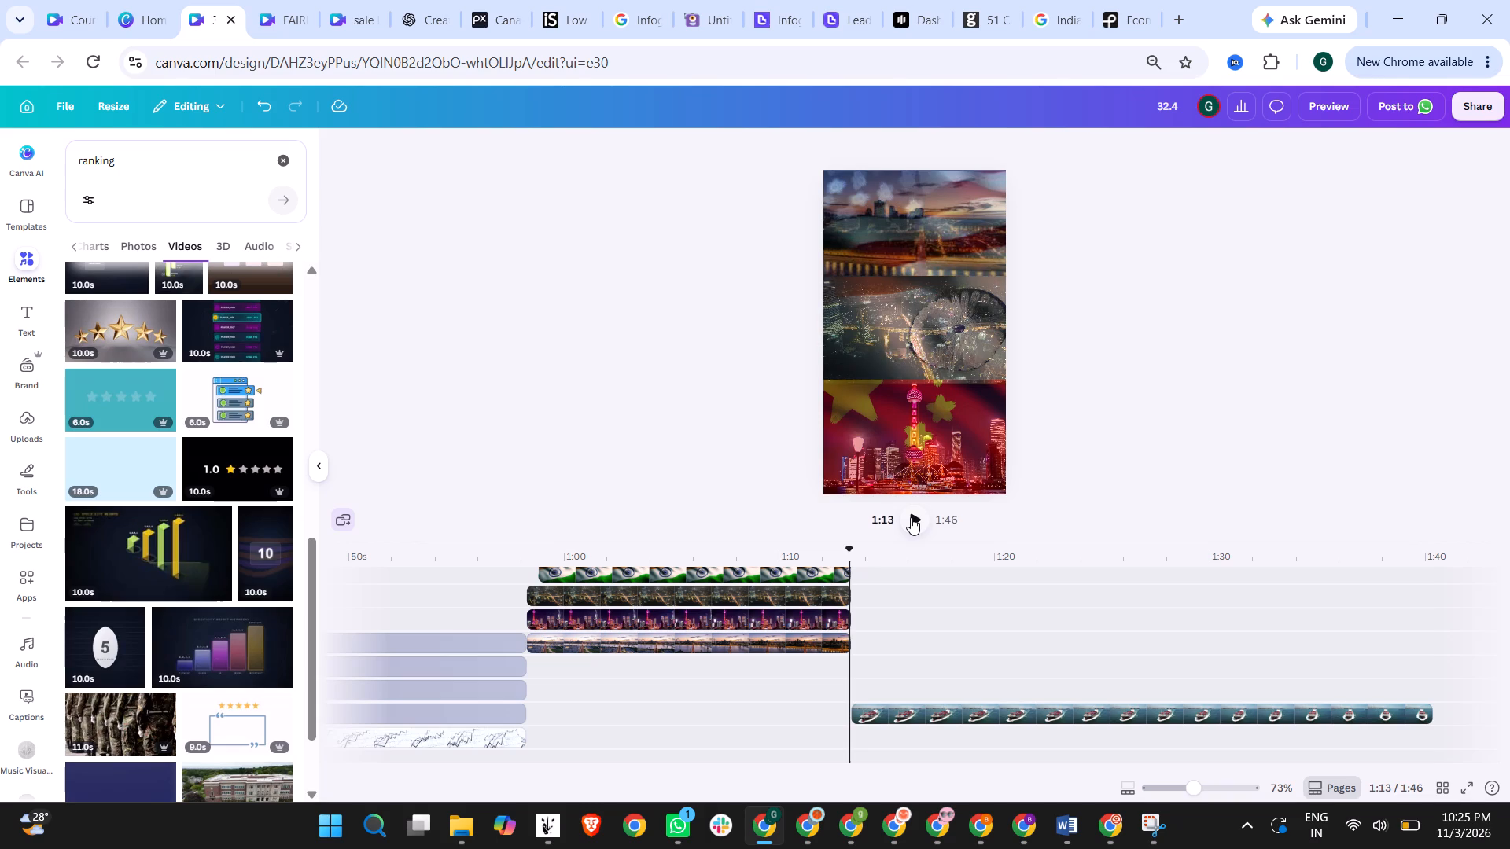
click(910, 524)
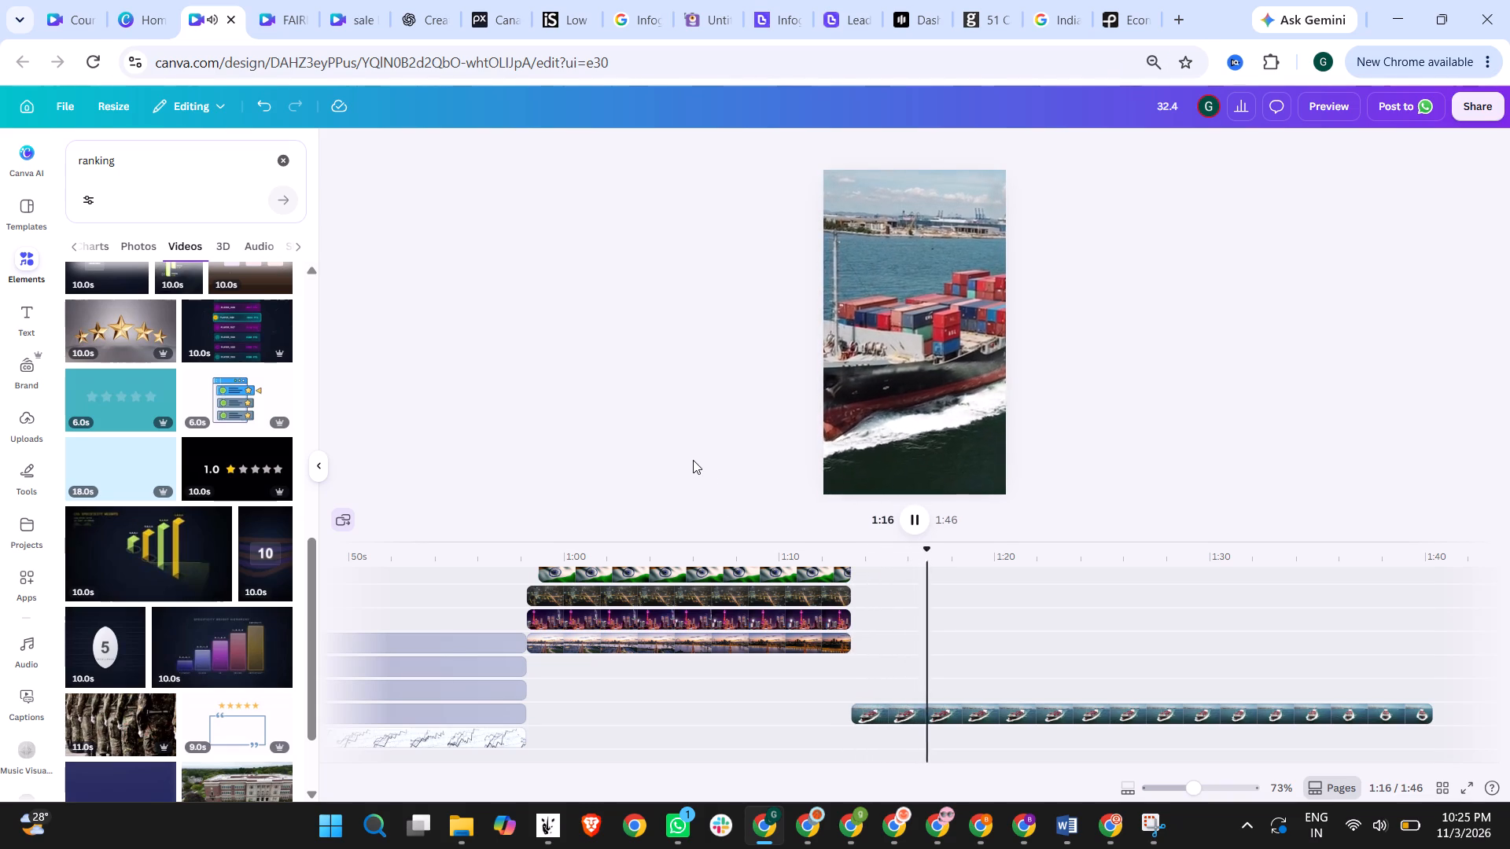
click(914, 514)
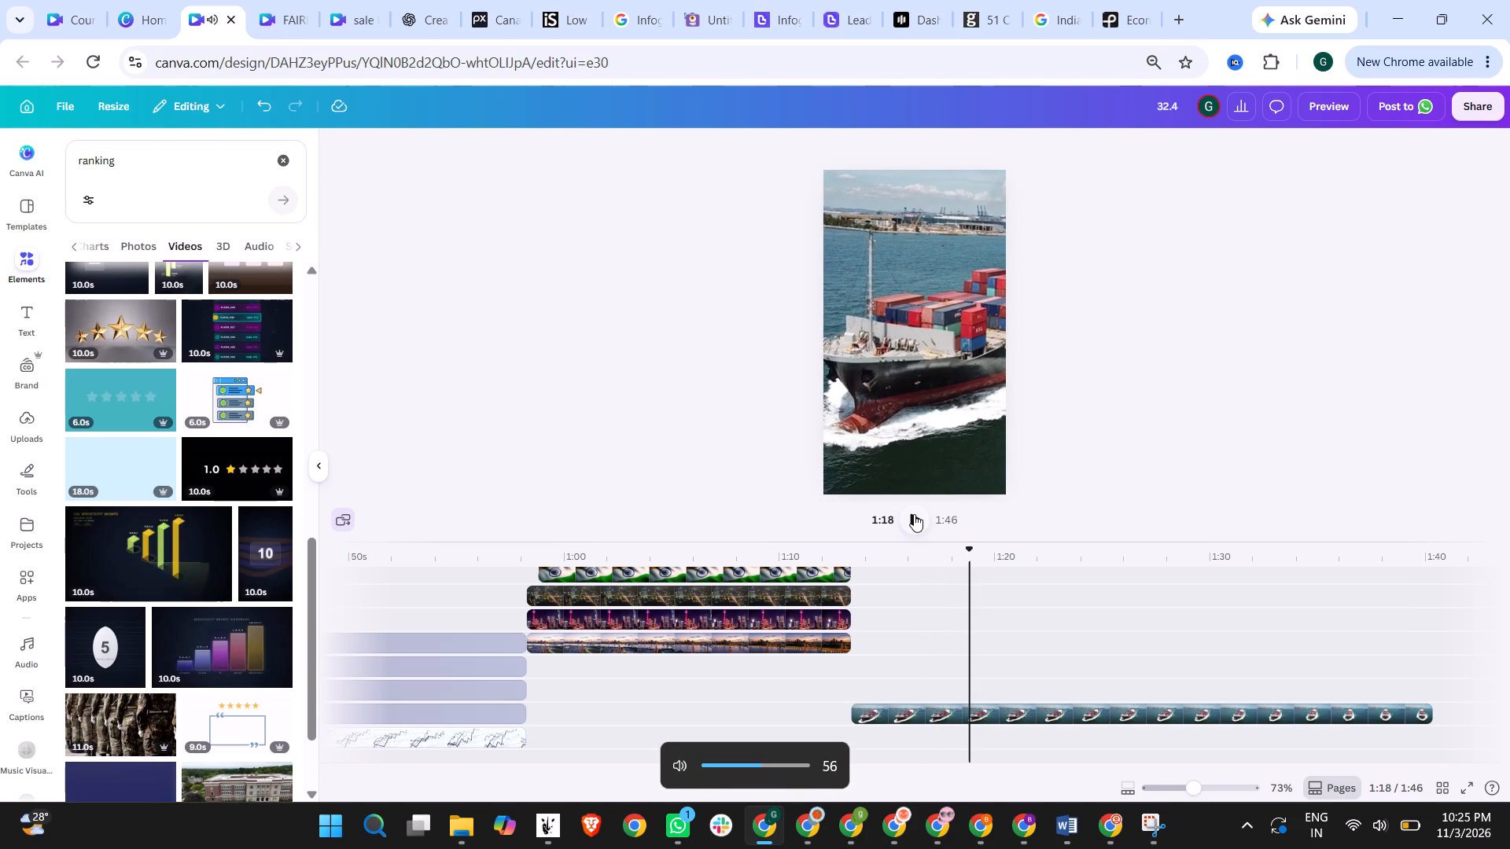
Resume playback from 1:18 to hear the narration over the rest of the container ship clip.
click(914, 514)
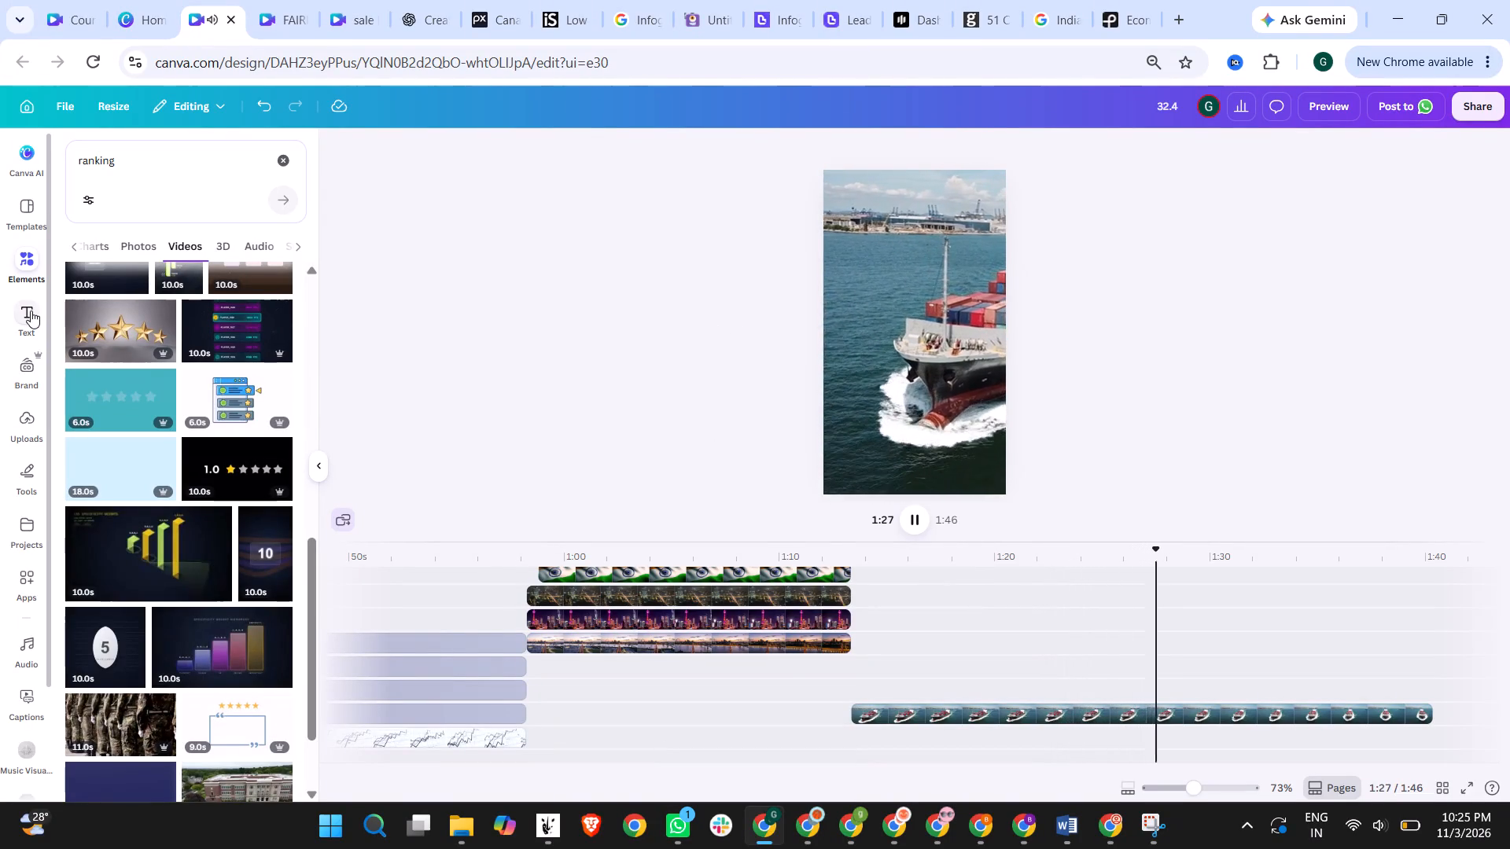
Check the open Leadde pages and switch to the Pexels economy video search for stock footage.
click(786, 0)
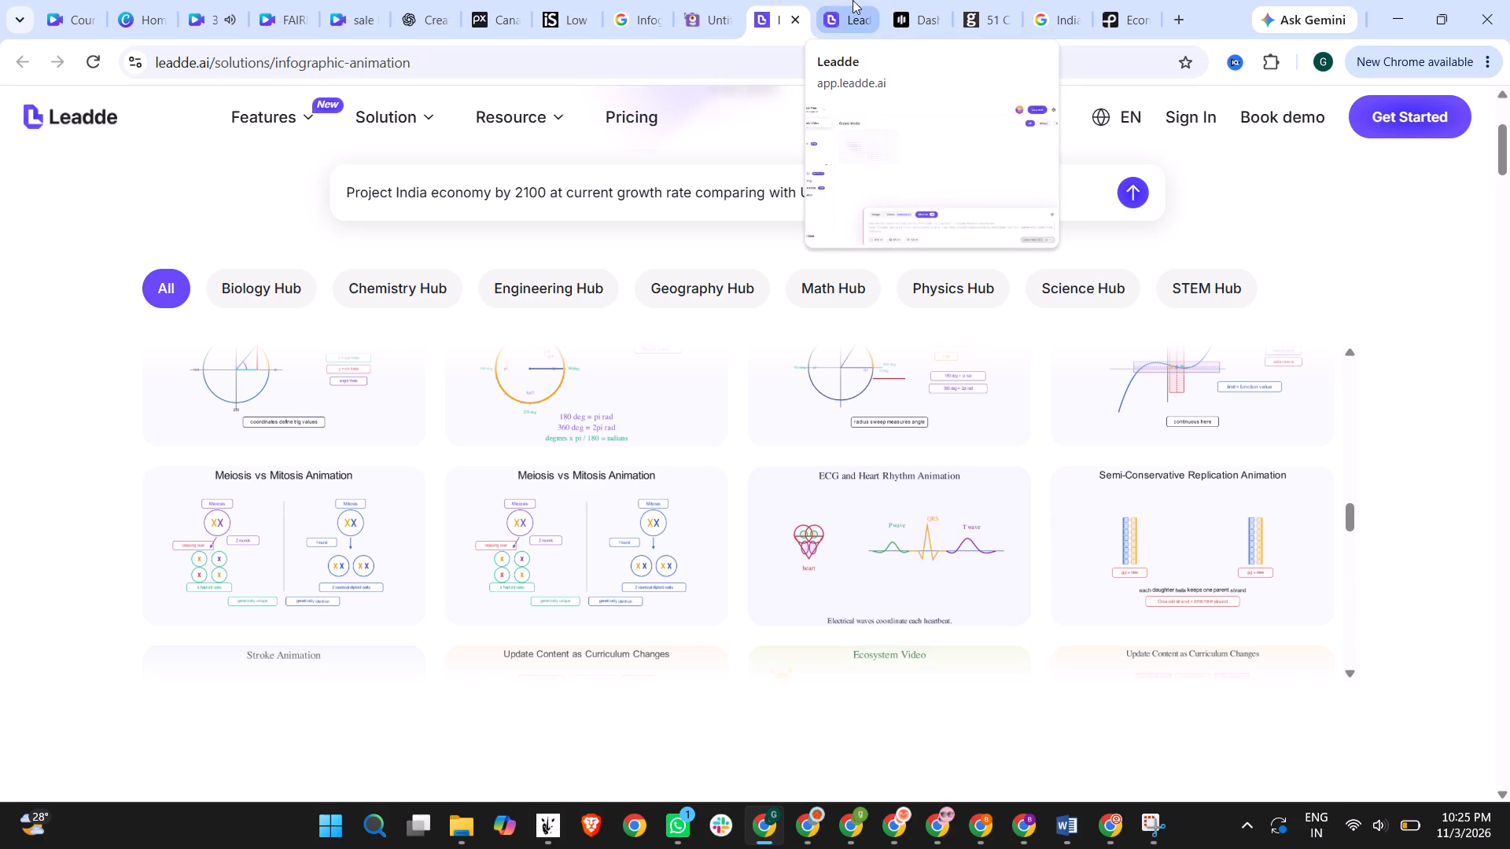
click(853, 0)
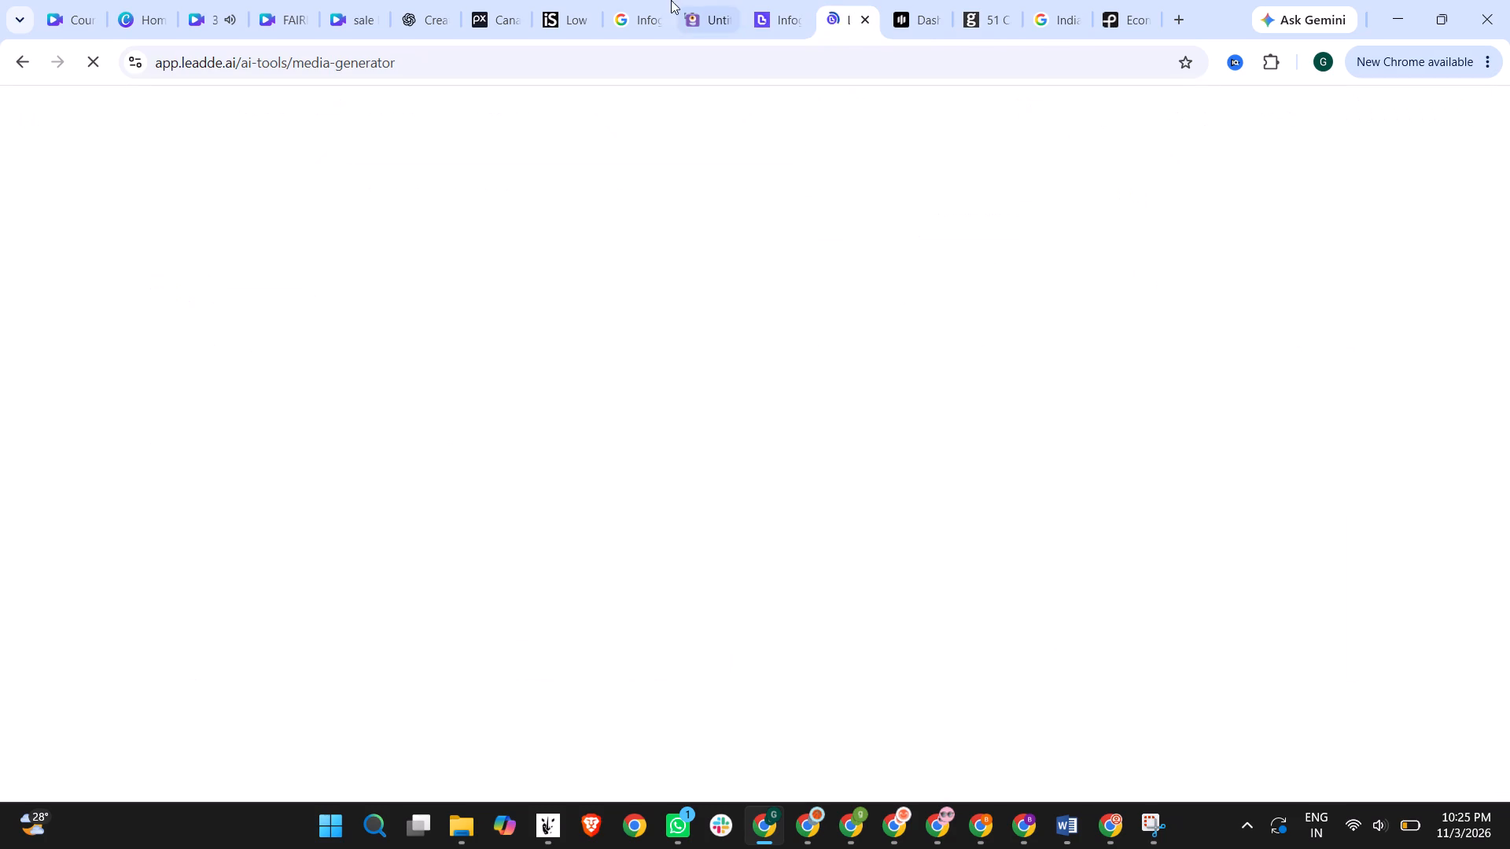
click(915, 0)
click(1155, 0)
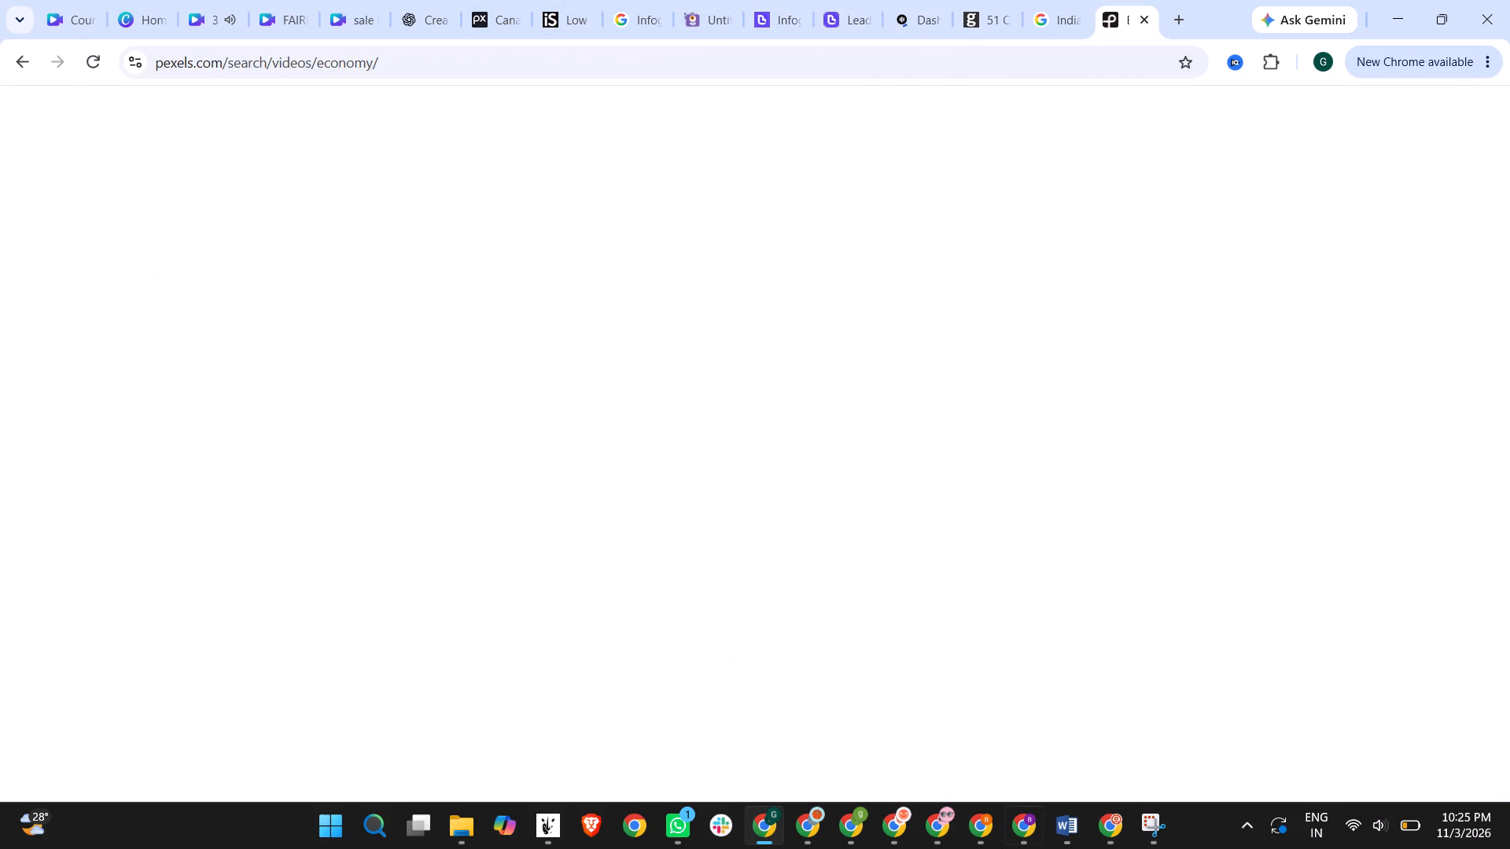
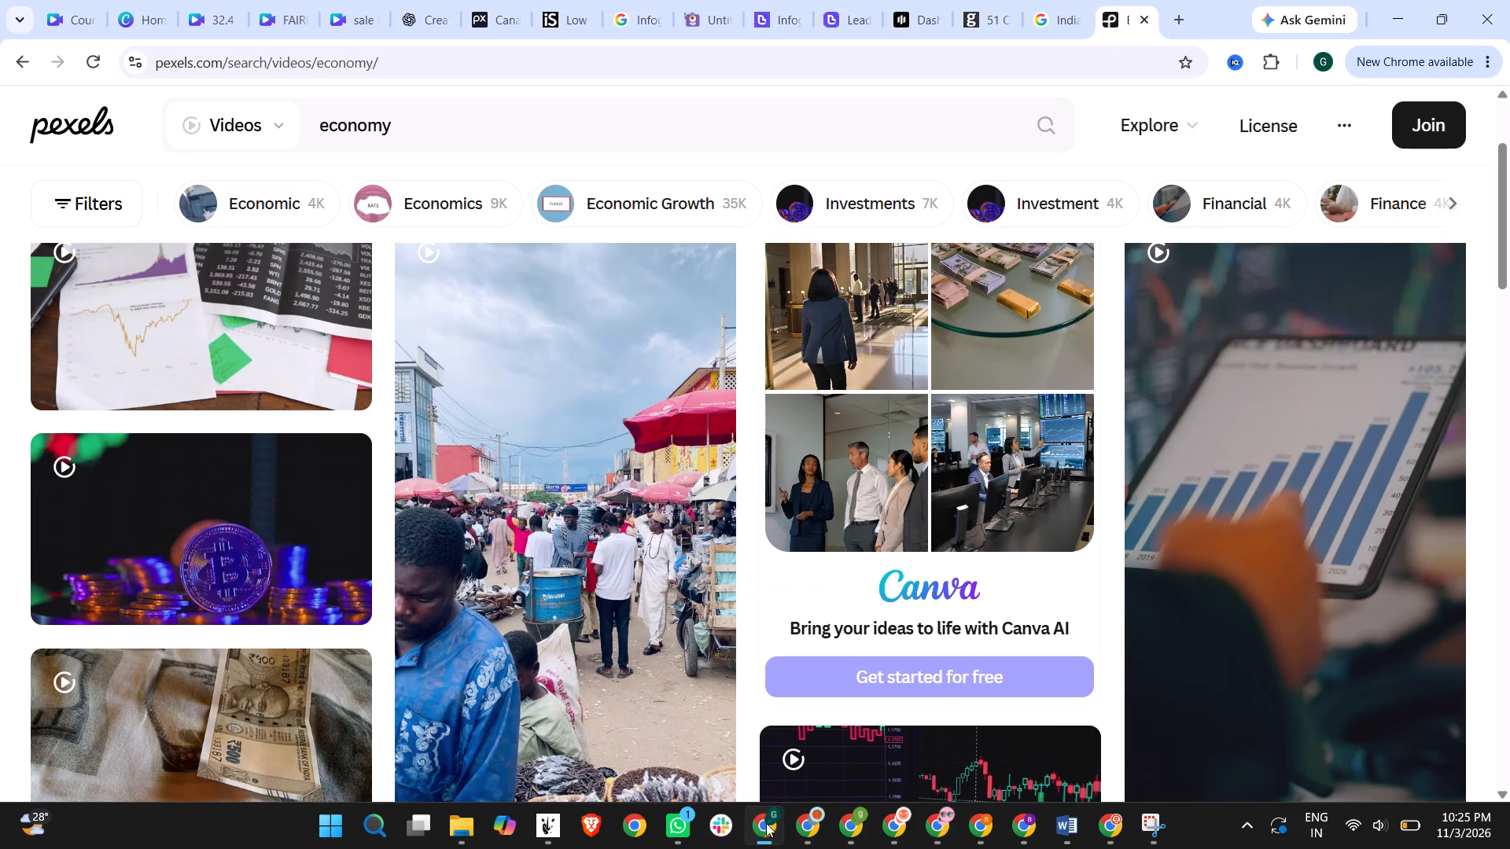
Switch to the Chrome window with the Economic Times Facebook video and search Google in a new tab for "numeric motion graphics".
click(808, 824)
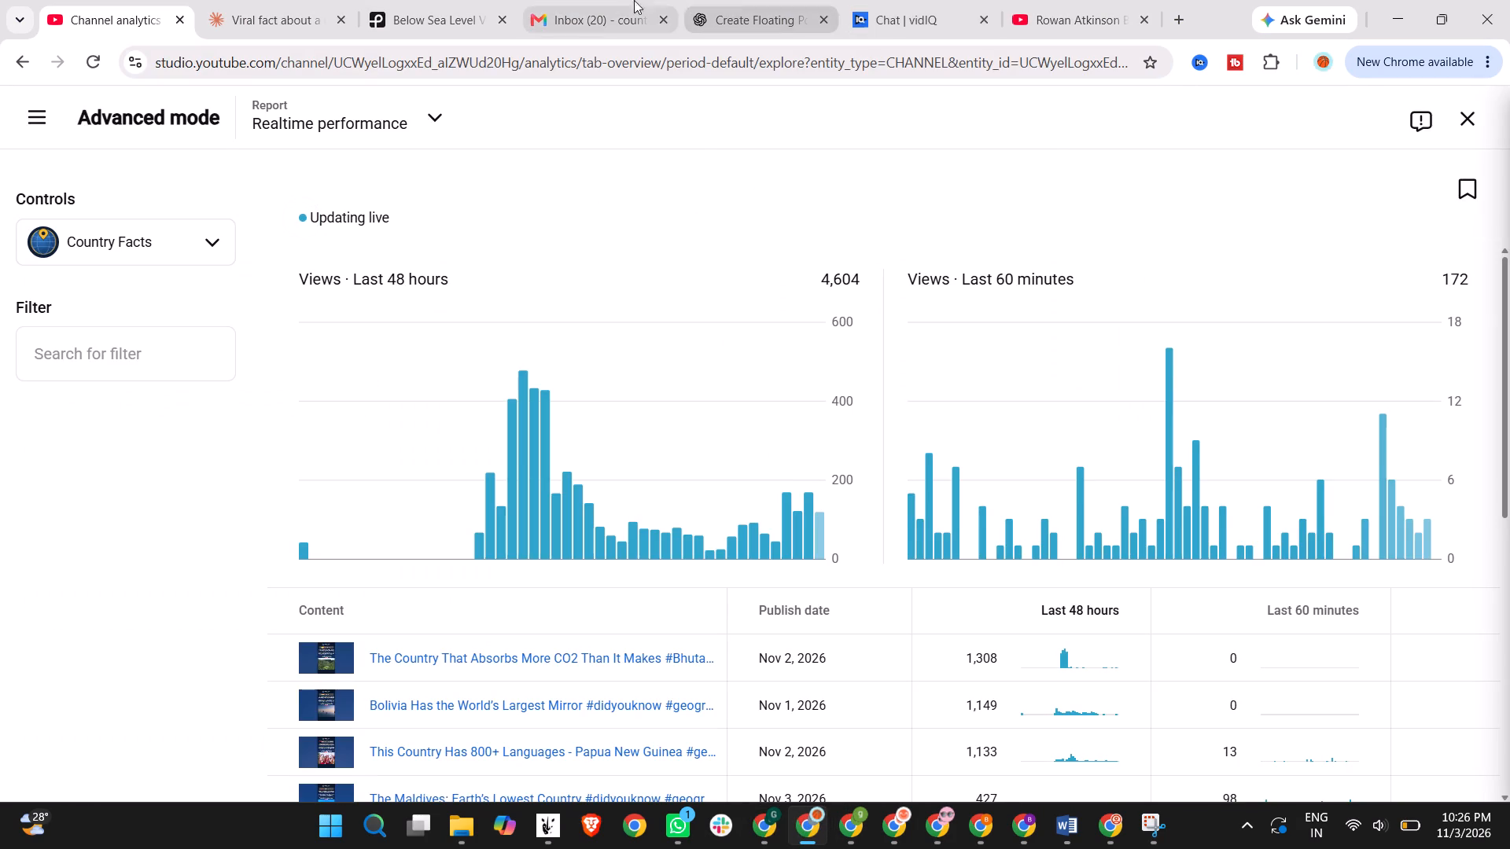
click(455, 0)
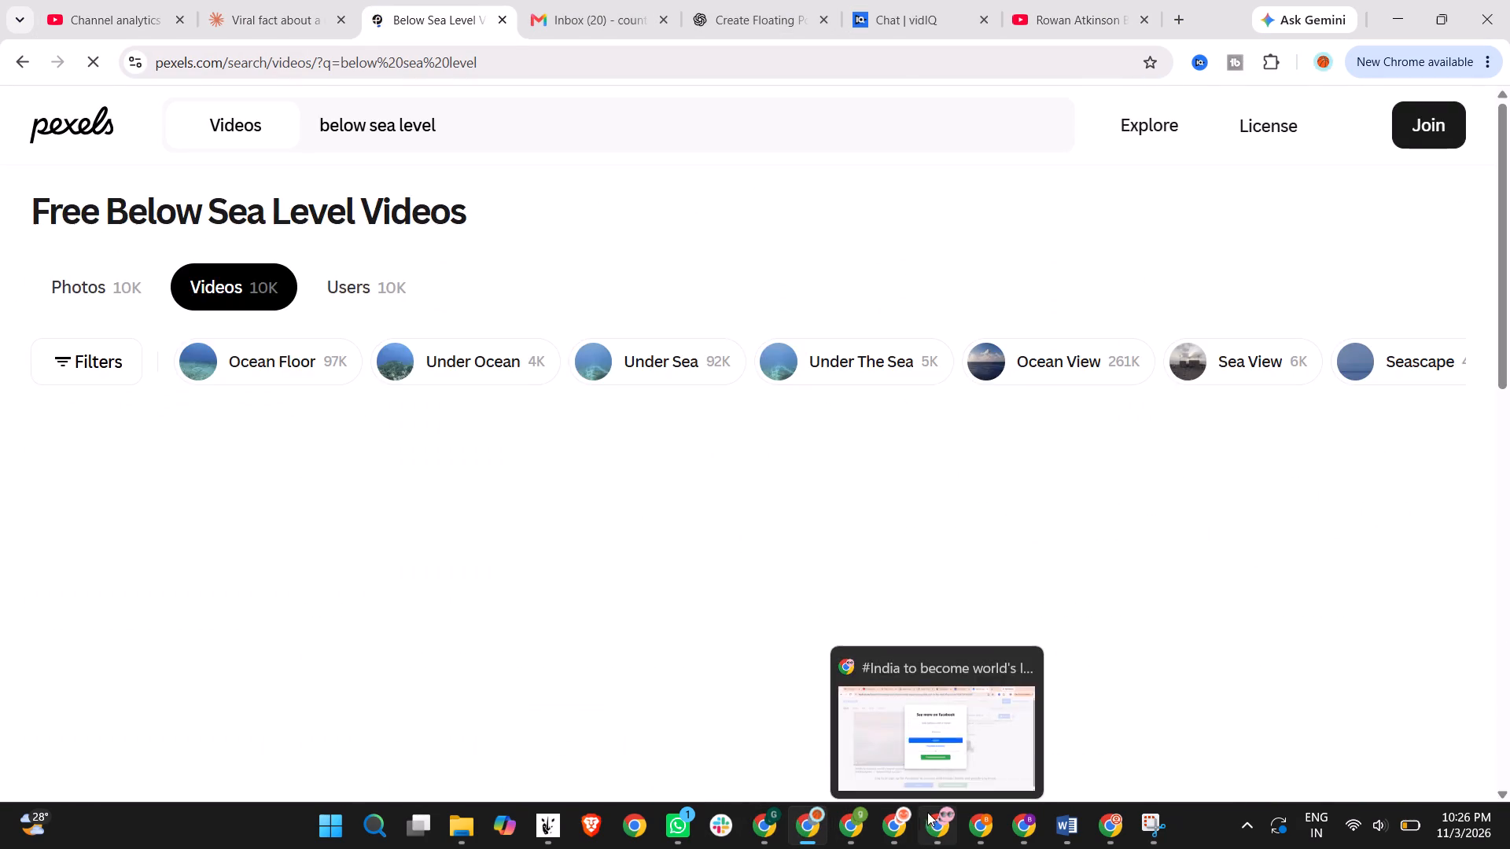
click(930, 812)
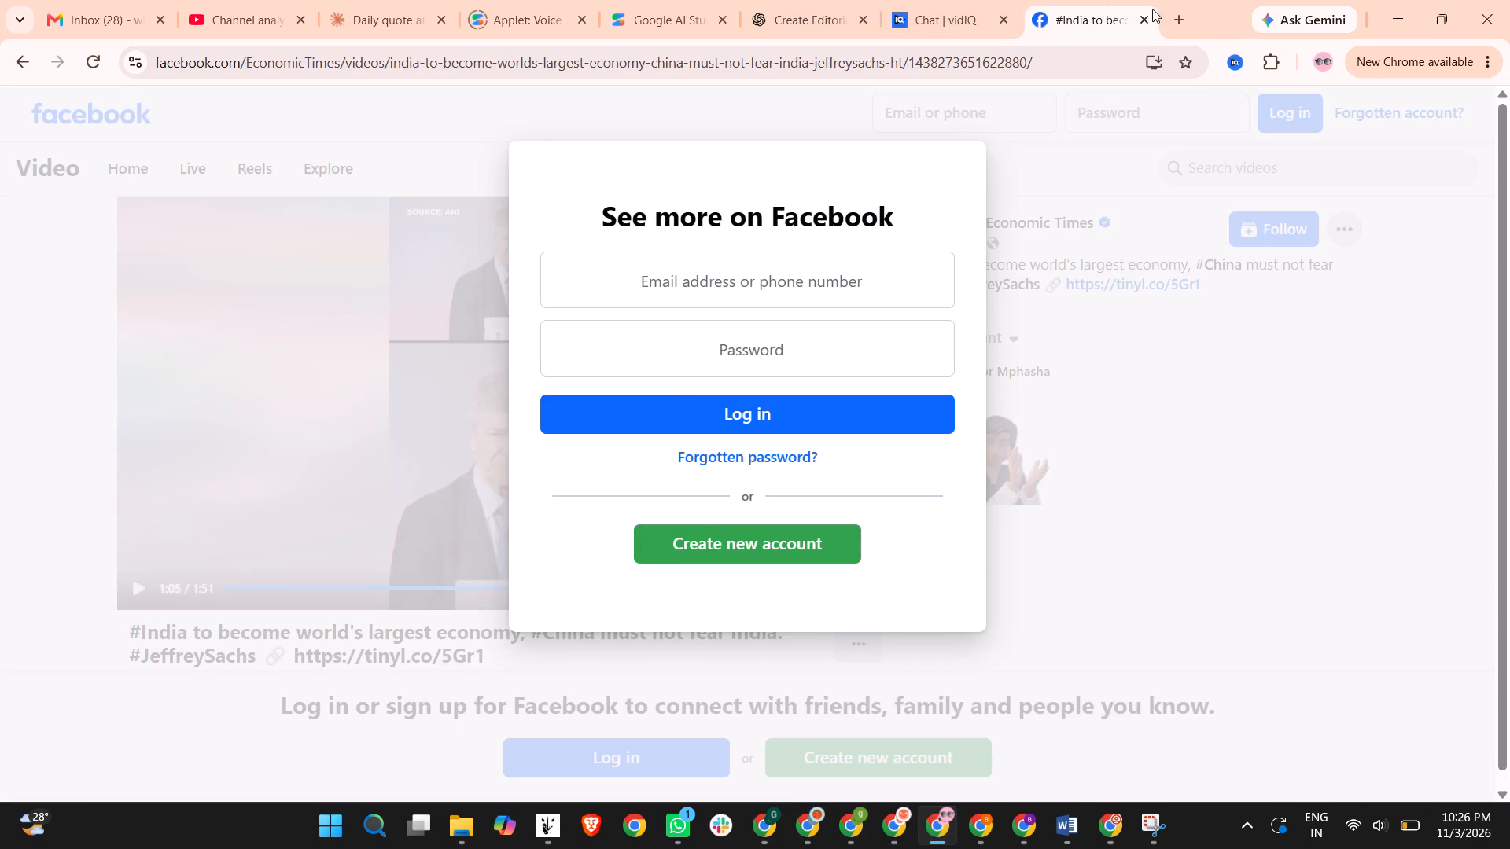
click(1175, 17)
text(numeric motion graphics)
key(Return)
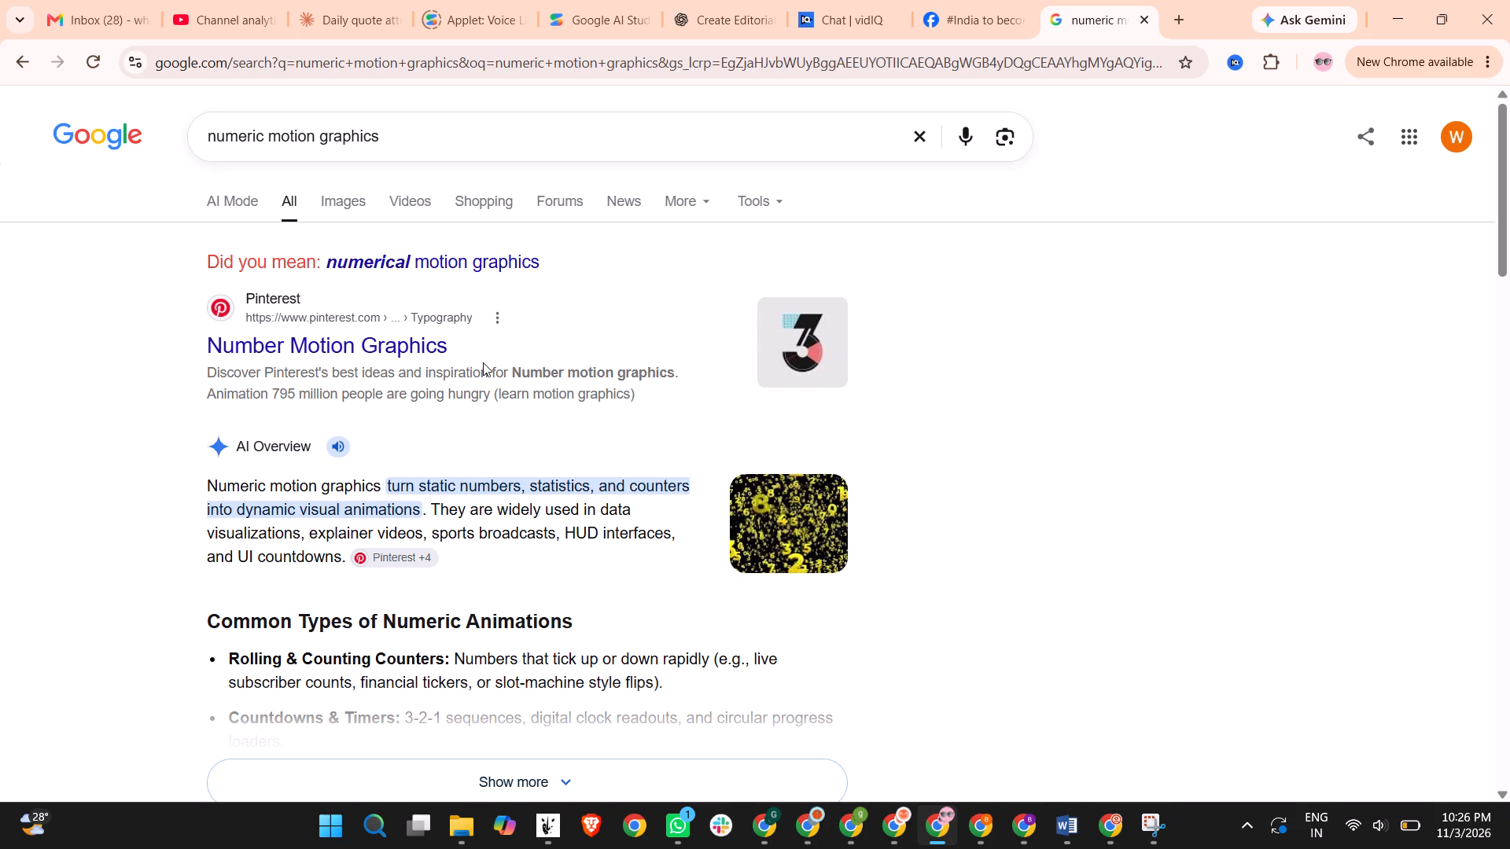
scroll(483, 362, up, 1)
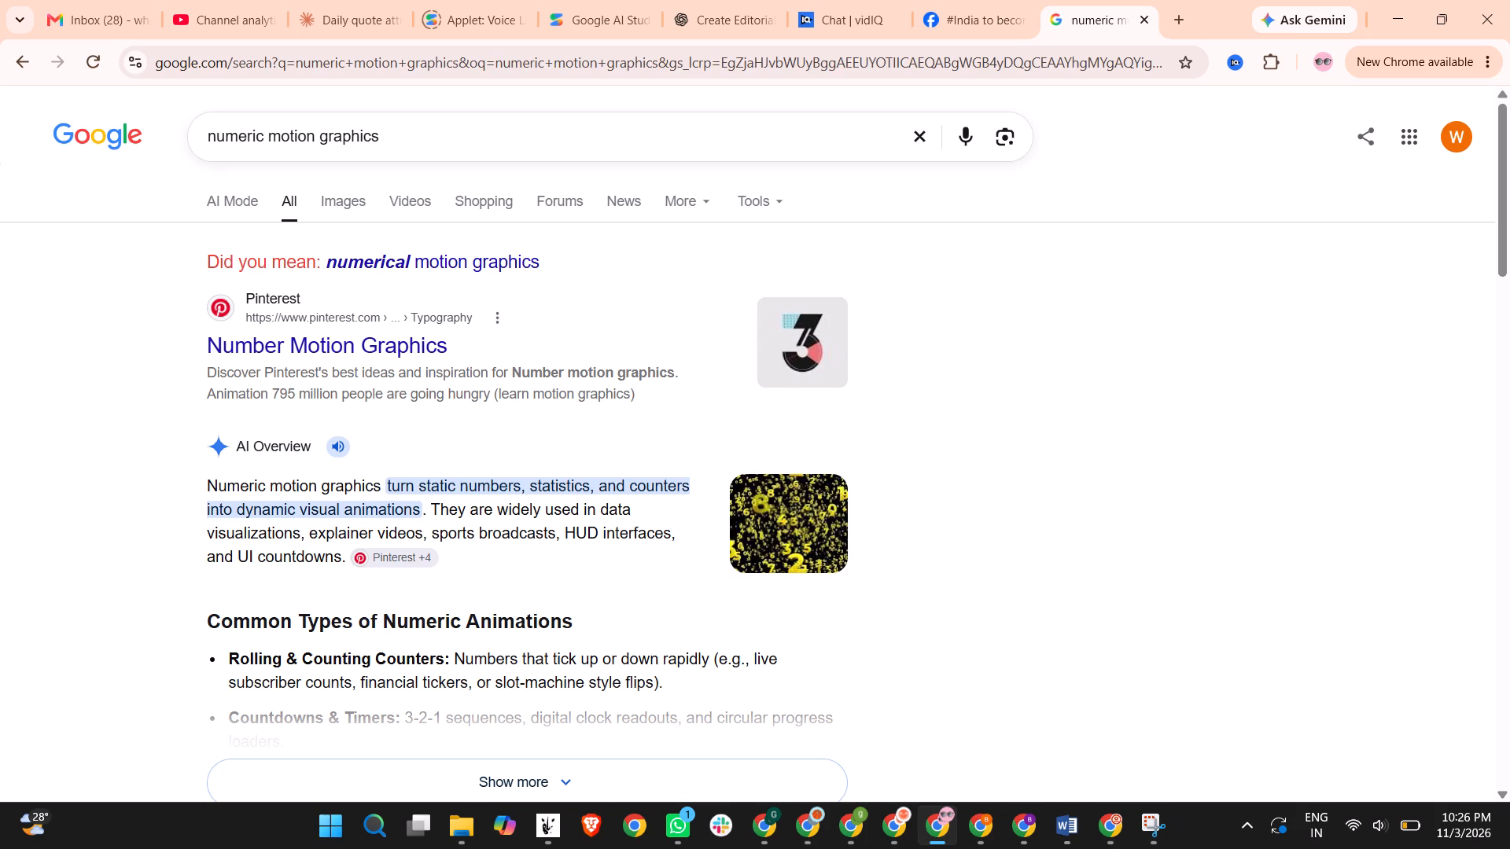
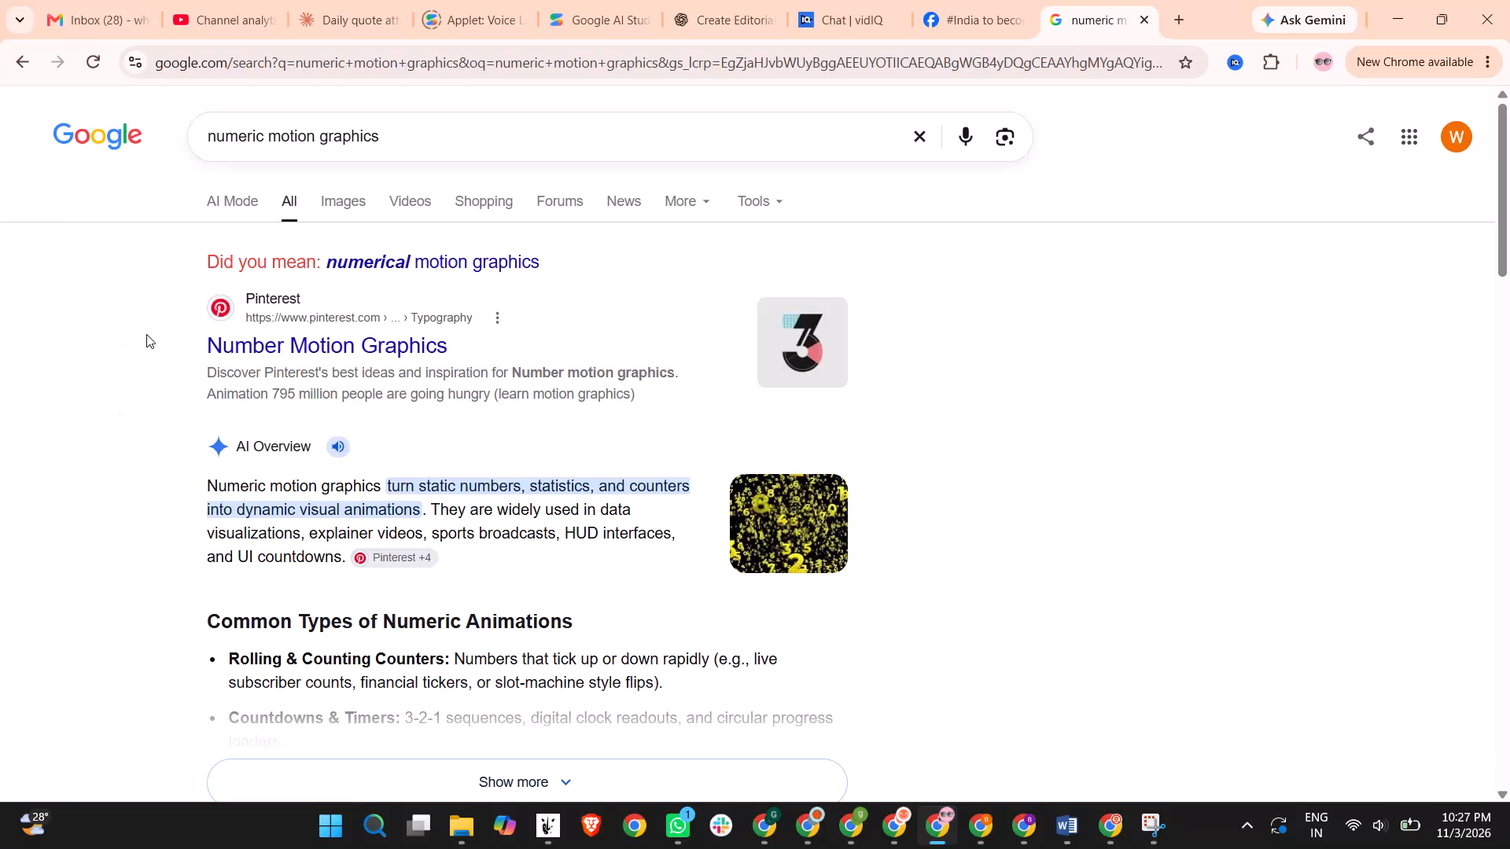
Look through the numeric motion graphics results for number animation sources, opening Dribbble's motion numbers result in a new tab.
scroll(242, 444, down, 2)
scroll(83, 476, down, 5)
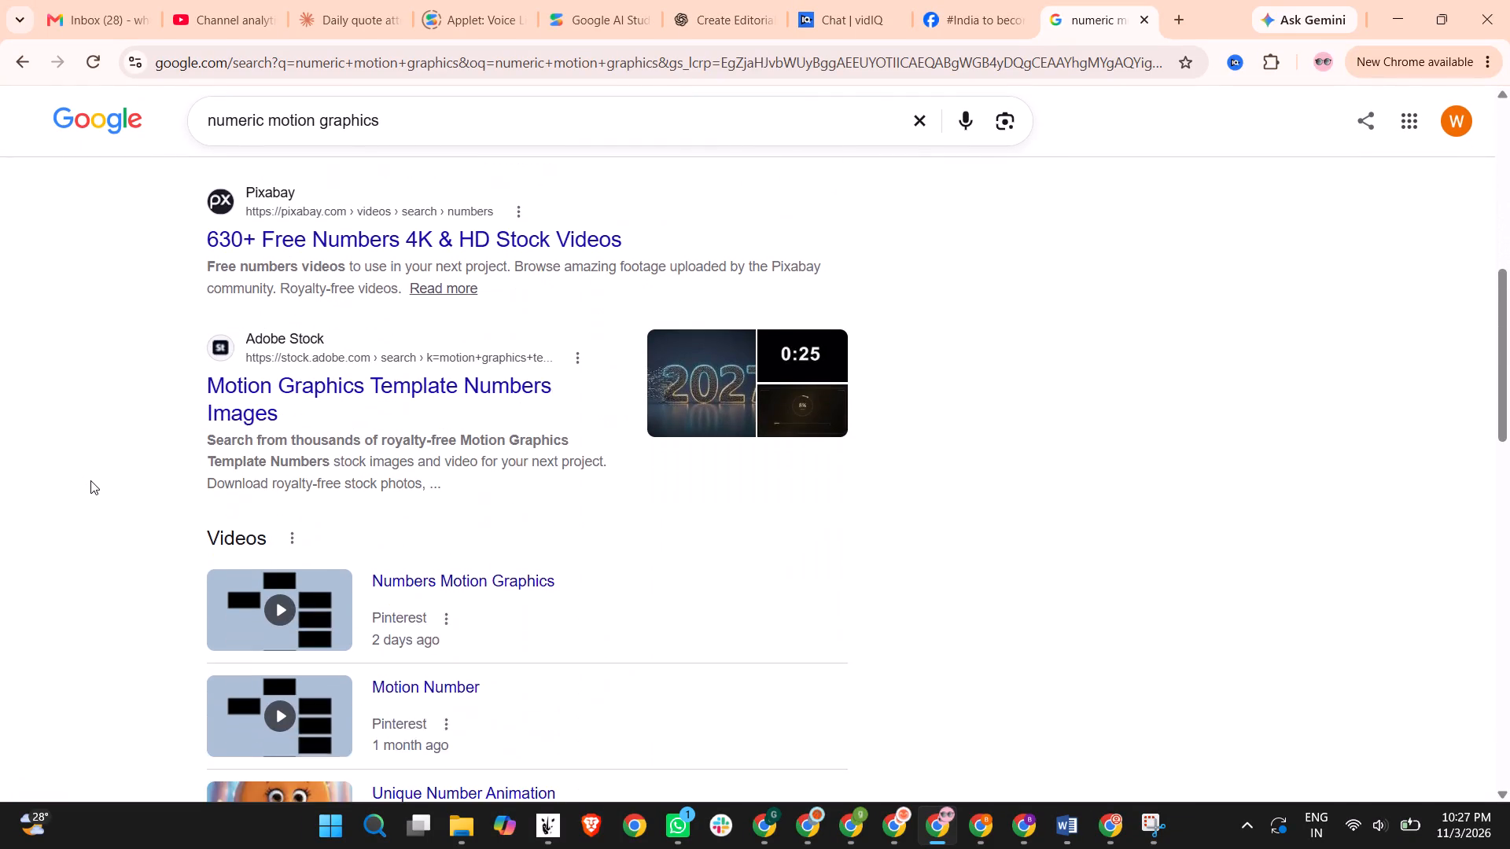
scroll(90, 480, down, 6)
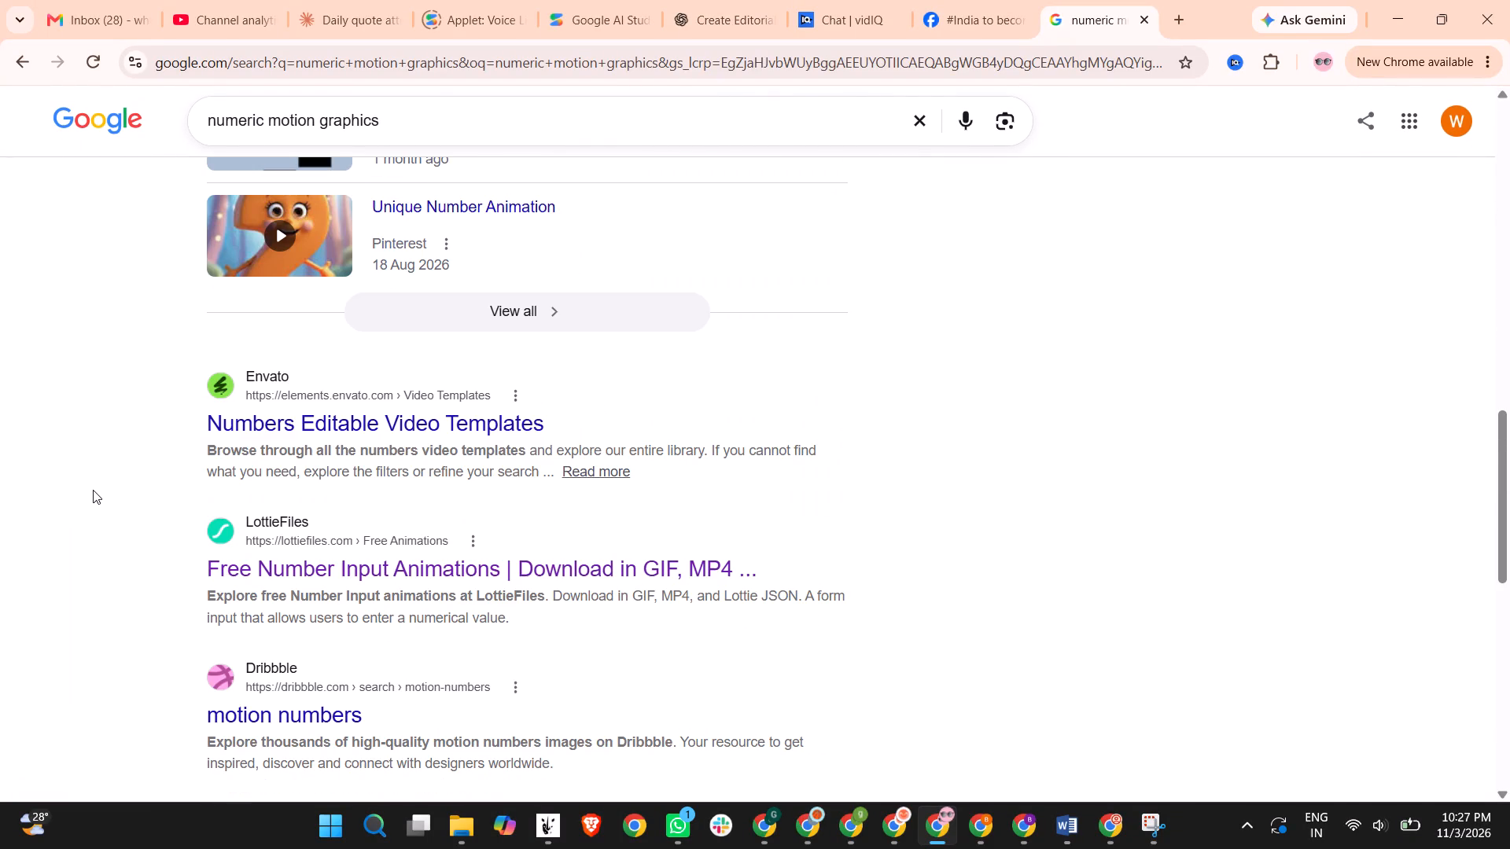
scroll(186, 506, down, 3)
right_click(311, 424)
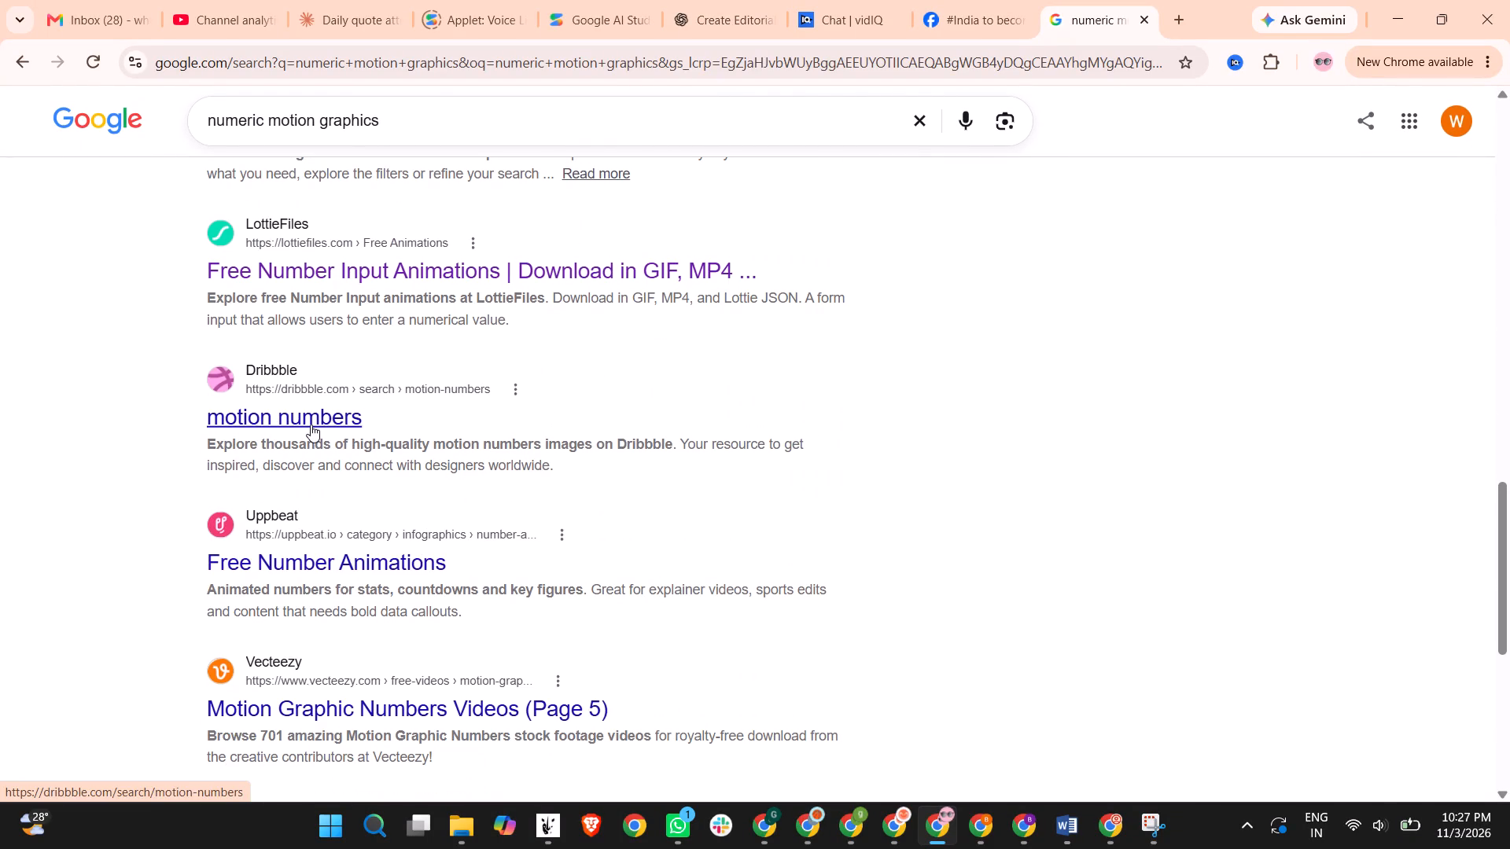
click(358, 444)
scroll(144, 480, down, 6)
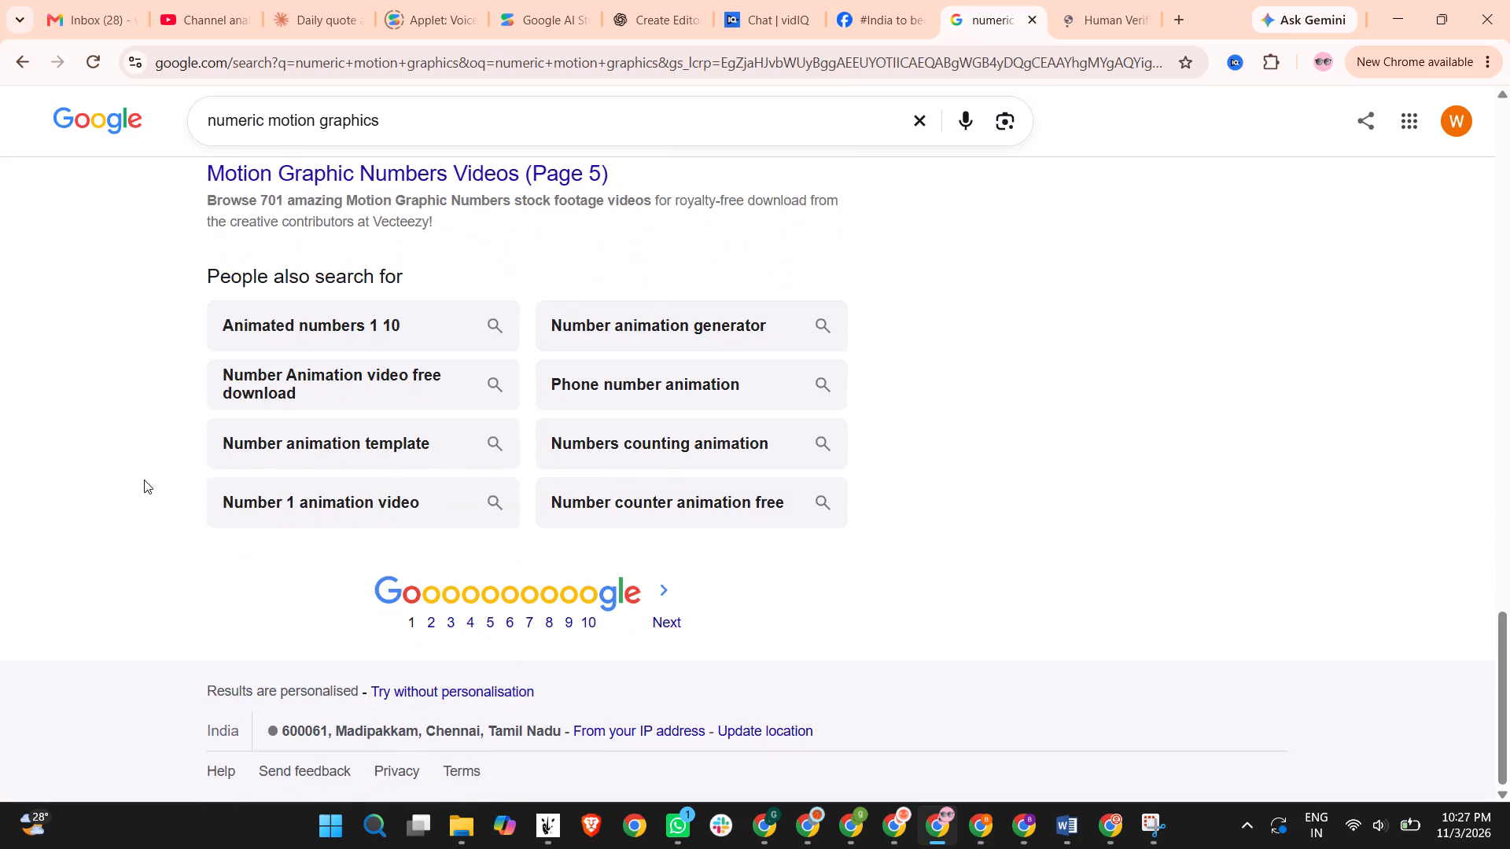
Open Krumzi's free animated number counter from the second results page and examine its customization options and use cases.
click(426, 612)
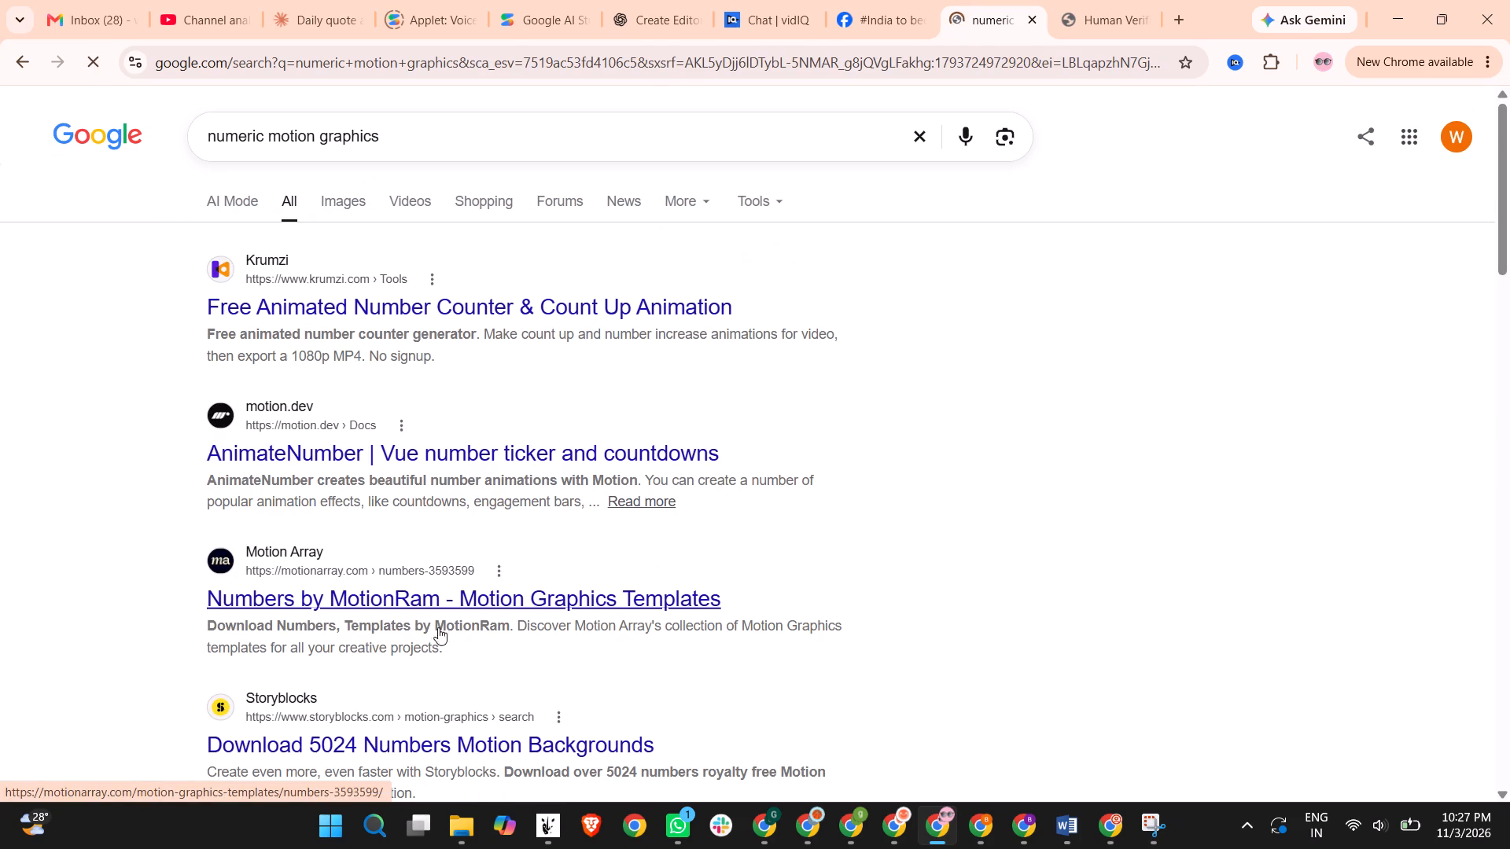
click(418, 315)
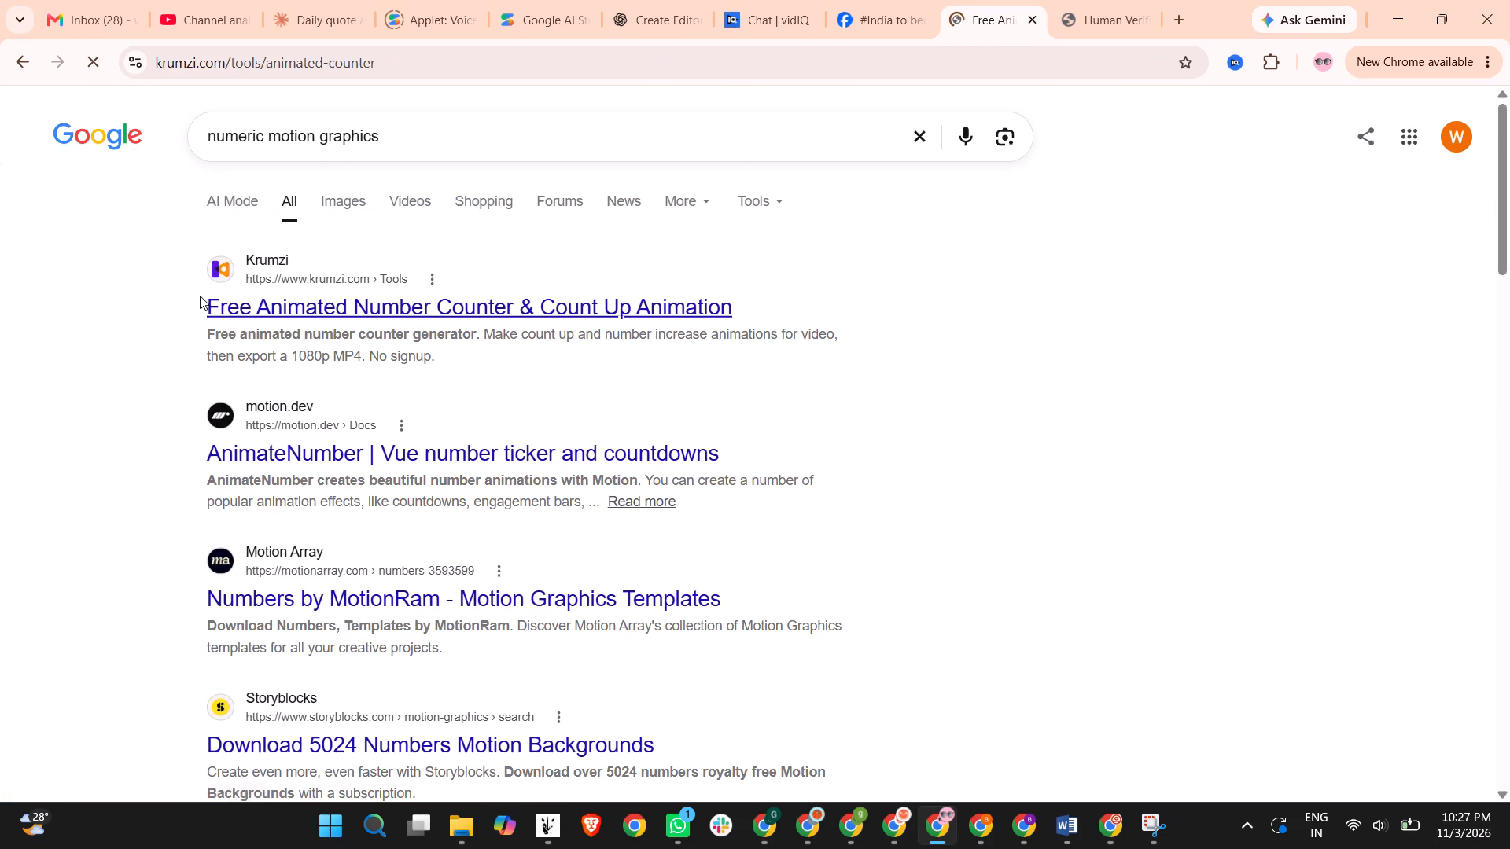
scroll(360, 447, down, 4)
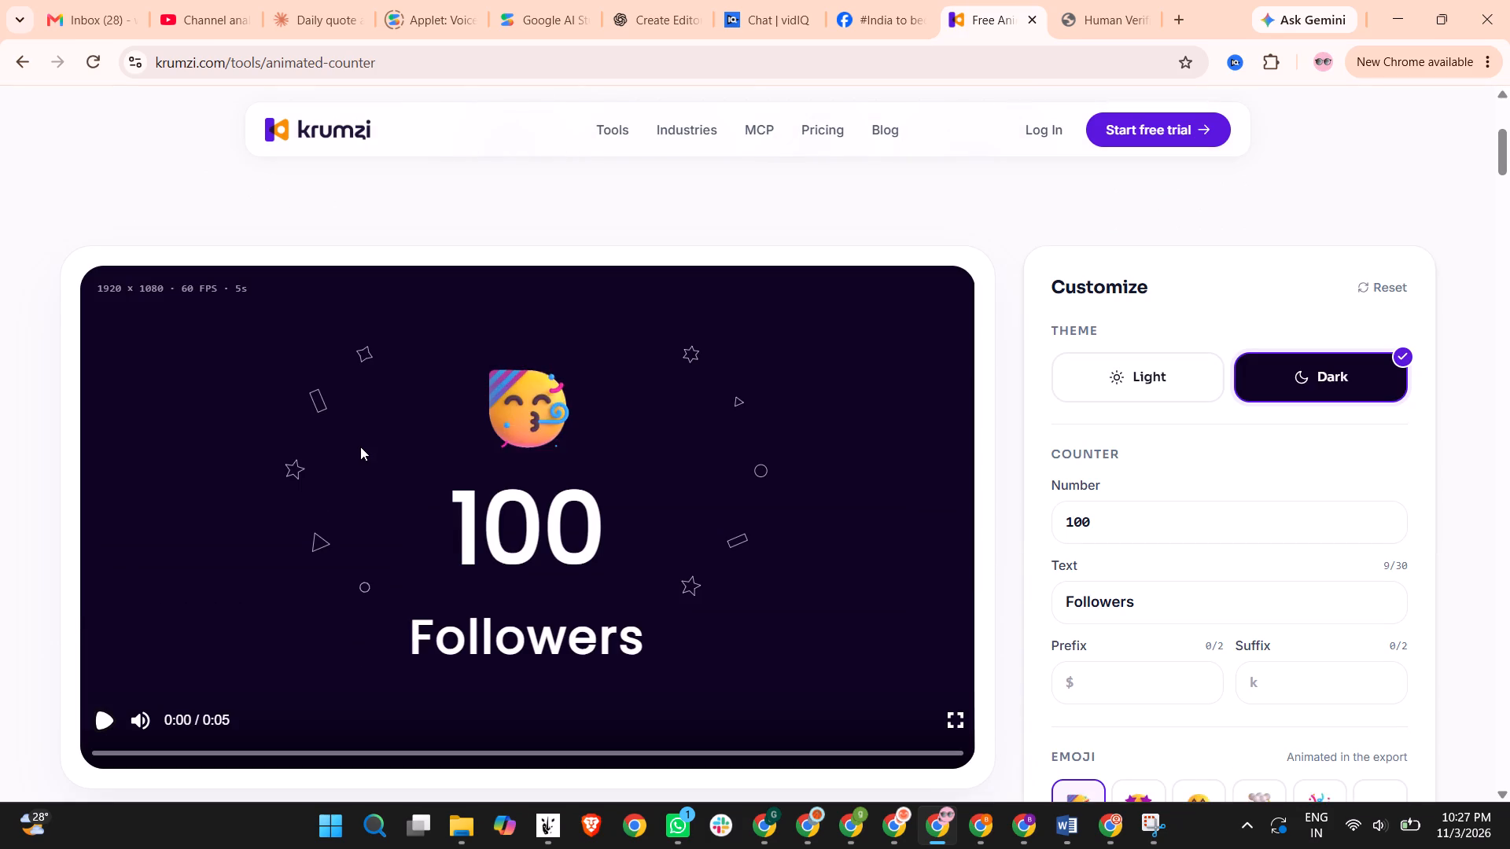
scroll(1006, 420, down, 8)
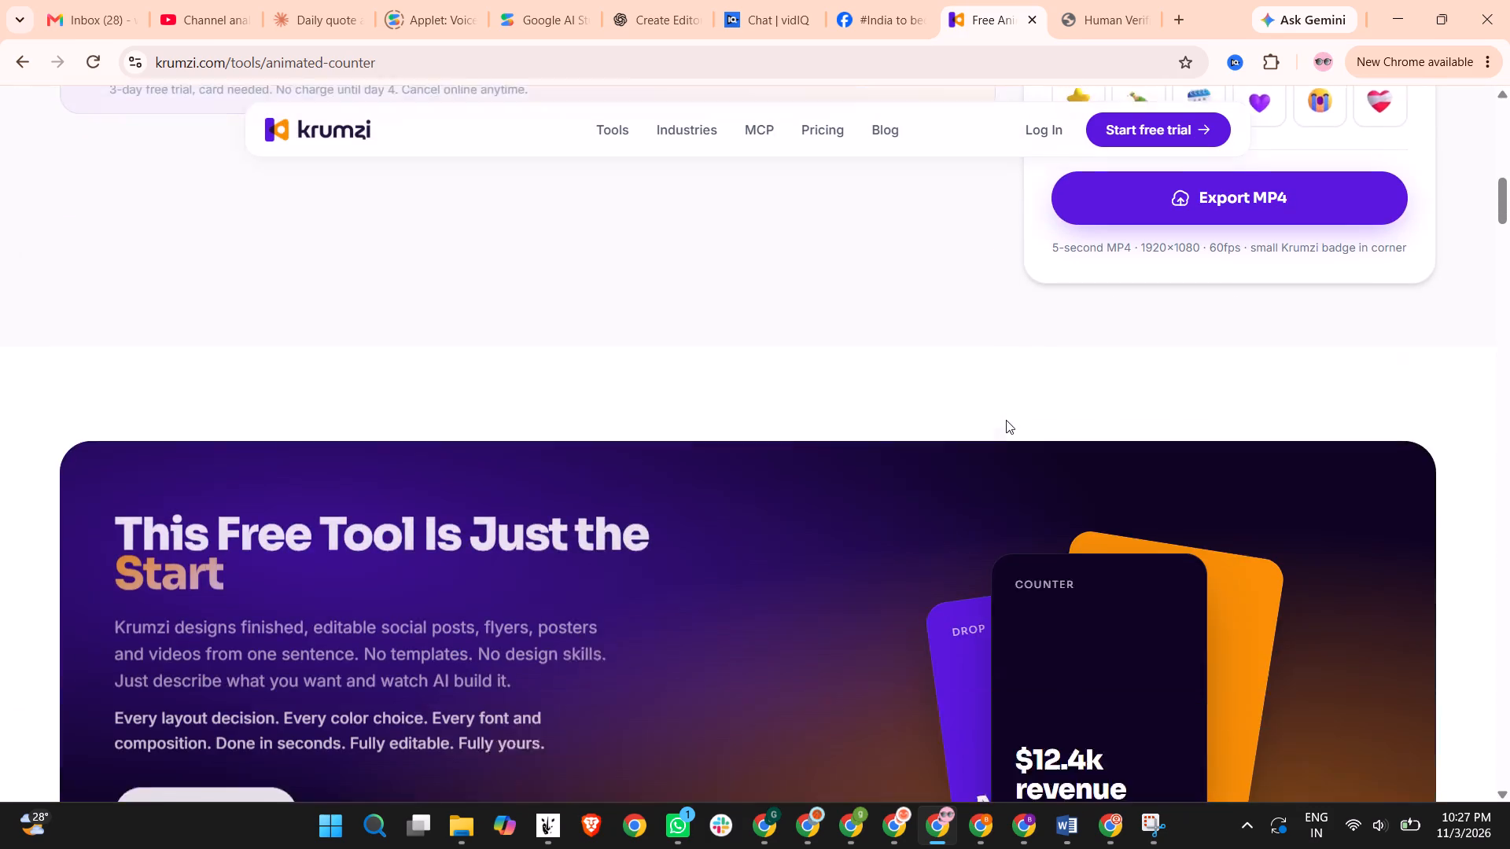
scroll(875, 427, down, 7)
scroll(765, 432, down, 12)
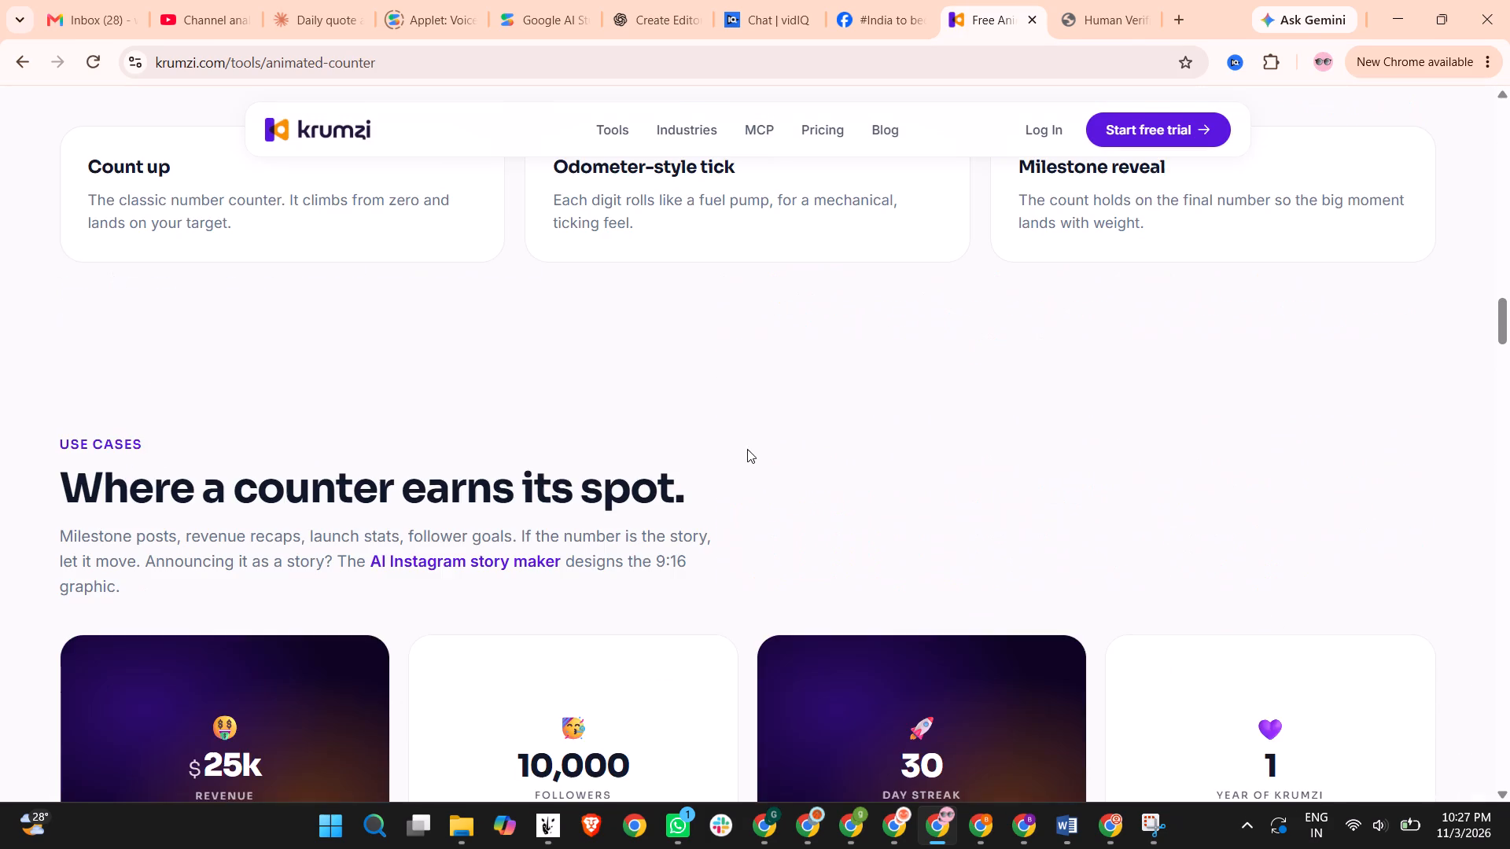
scroll(531, 443, down, 8)
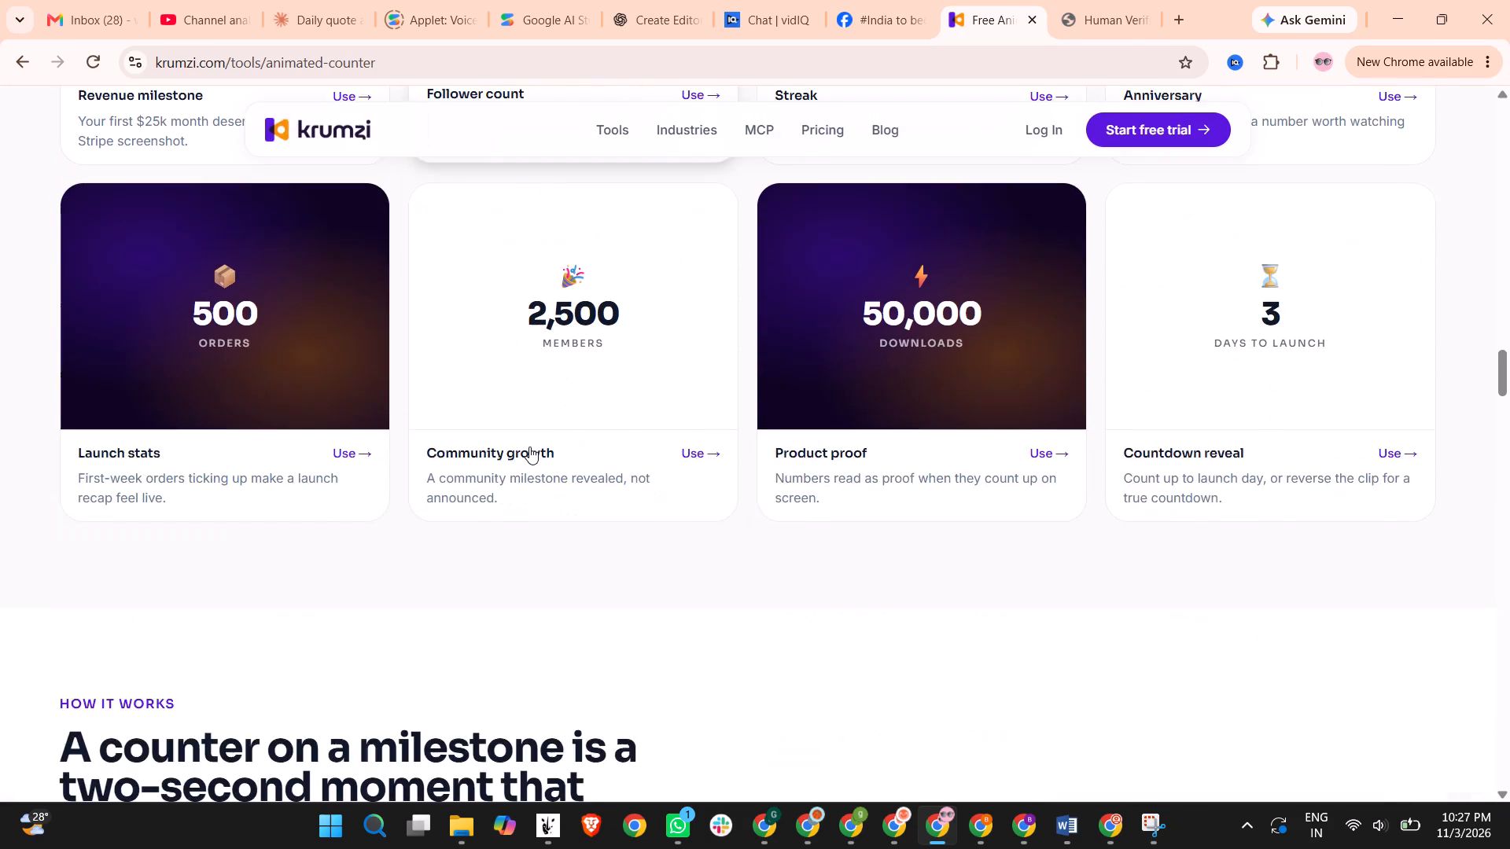
scroll(529, 447, down, 5)
Check the Dribbble page, return to the search results and look through the second page for more number animation sources.
click(1088, 0)
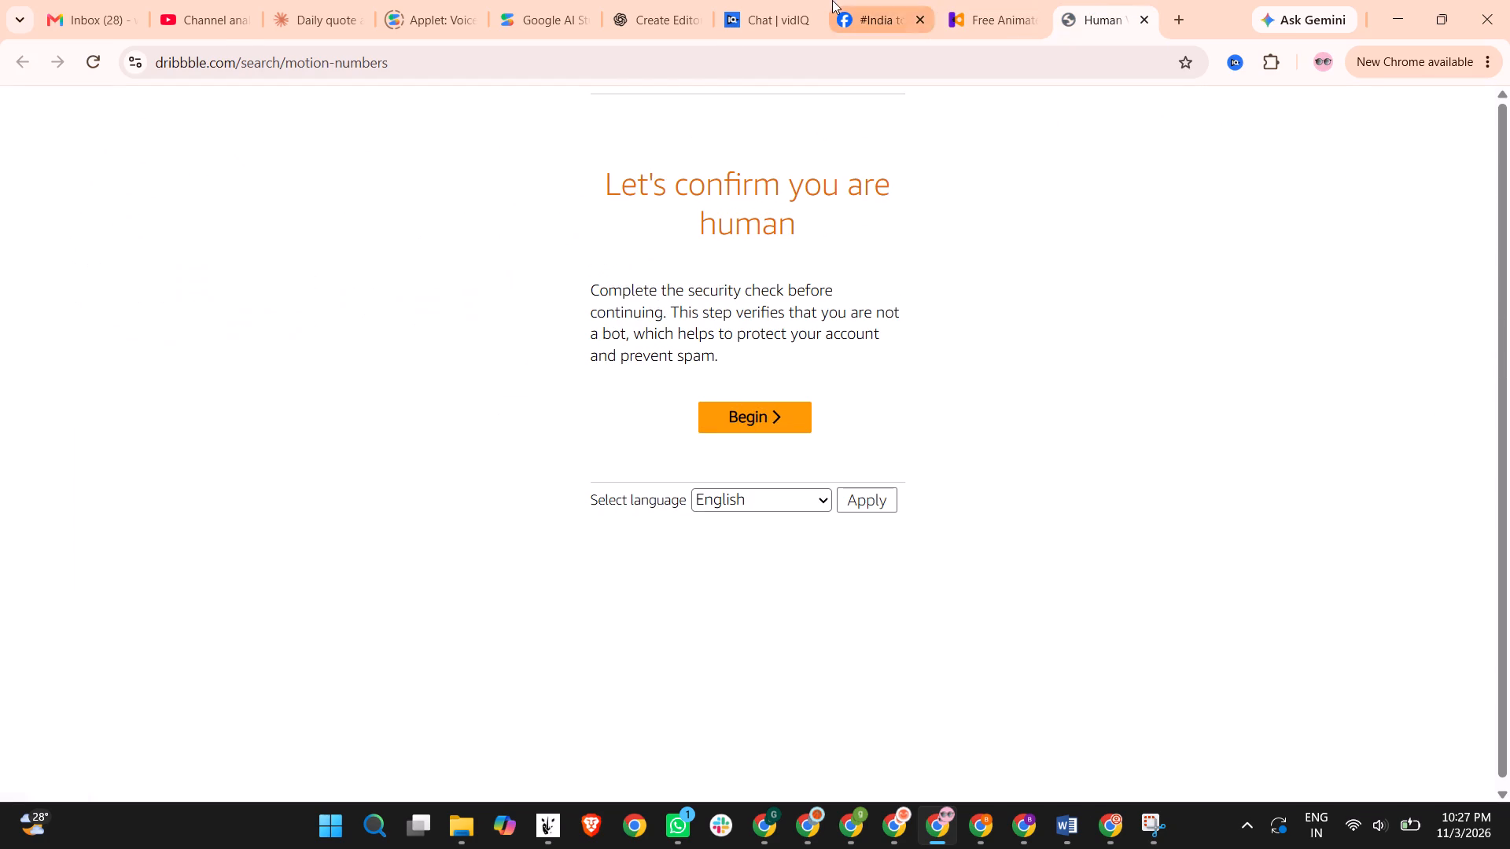
click(962, 0)
click(13, 66)
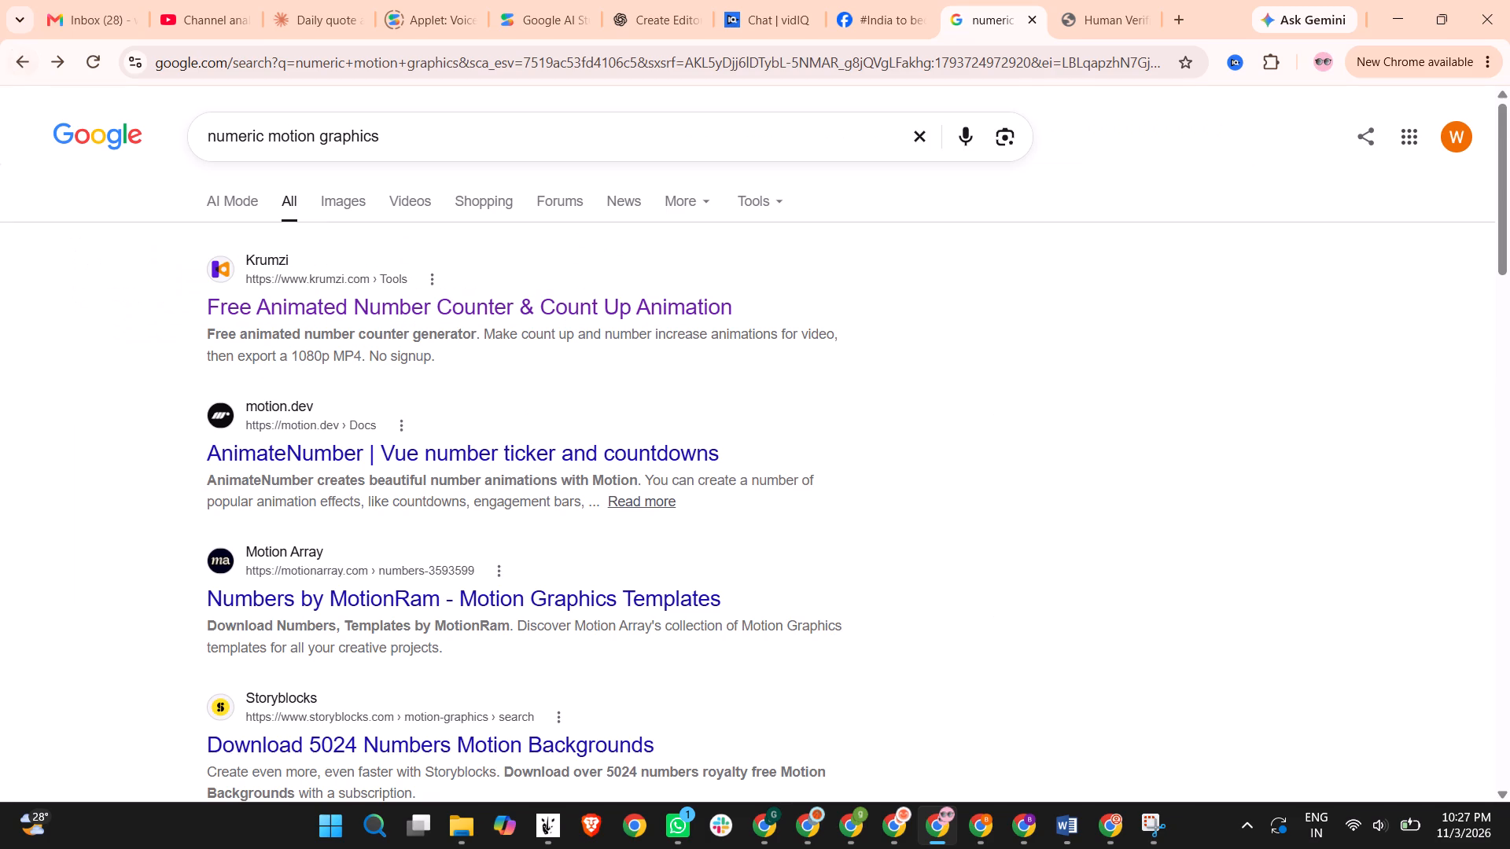
scroll(322, 516, down, 2)
scroll(147, 537, down, 2)
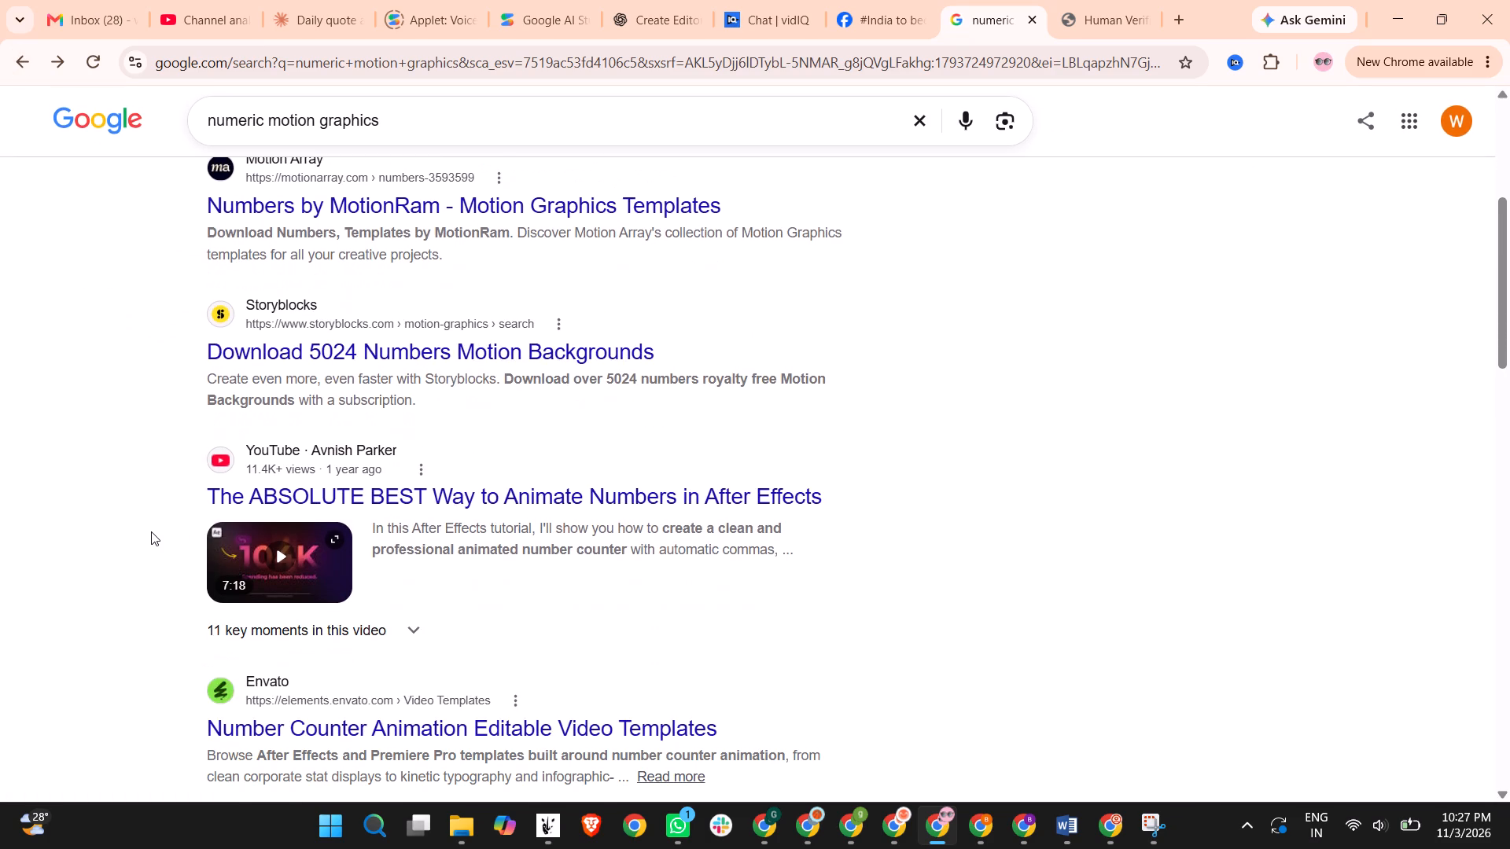
scroll(468, 542, down, 2)
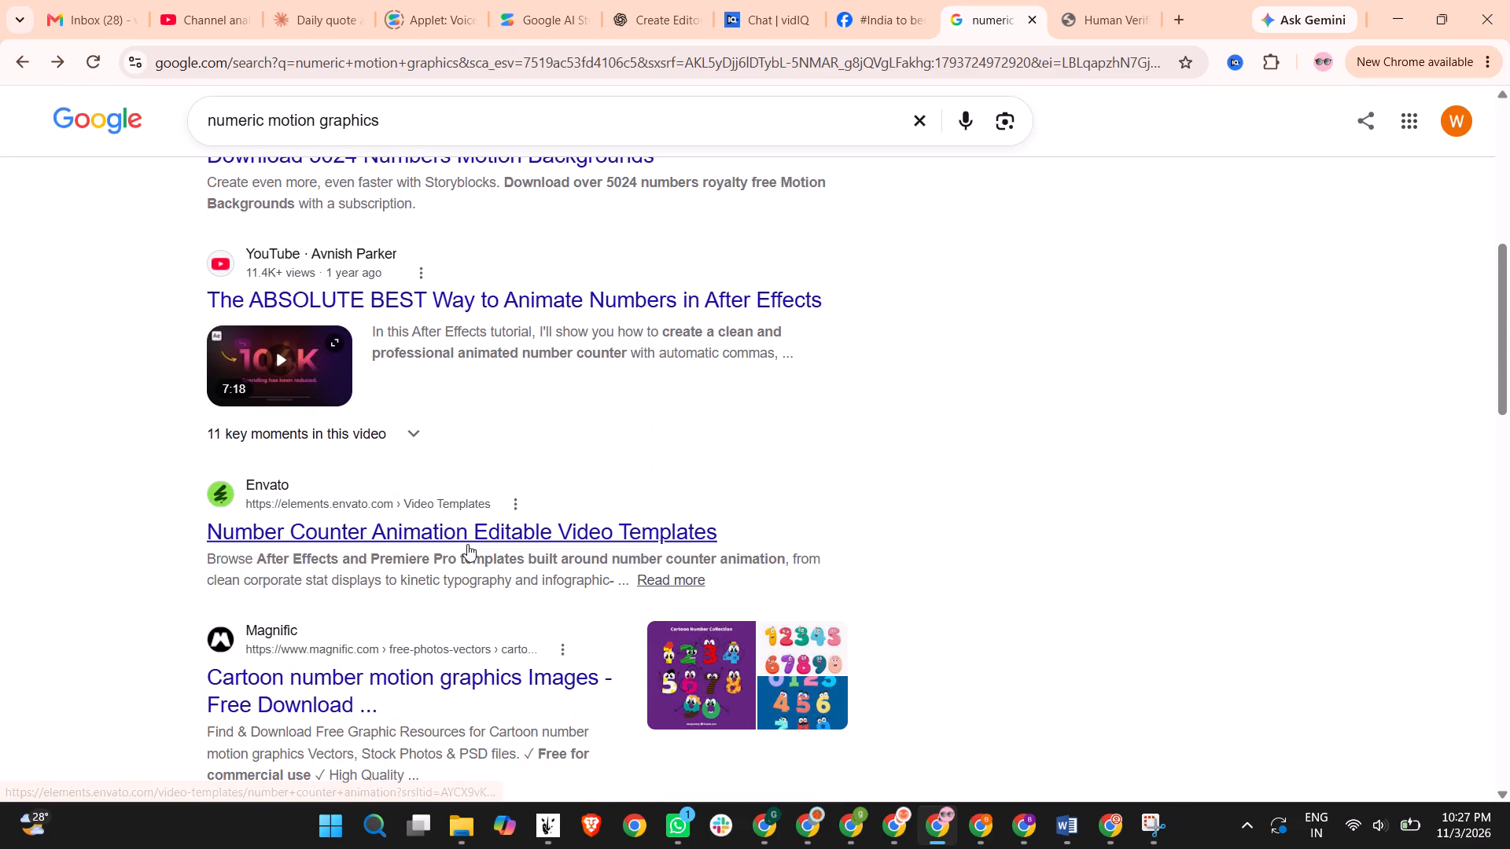
scroll(450, 549, down, 5)
scroll(336, 545, down, 4)
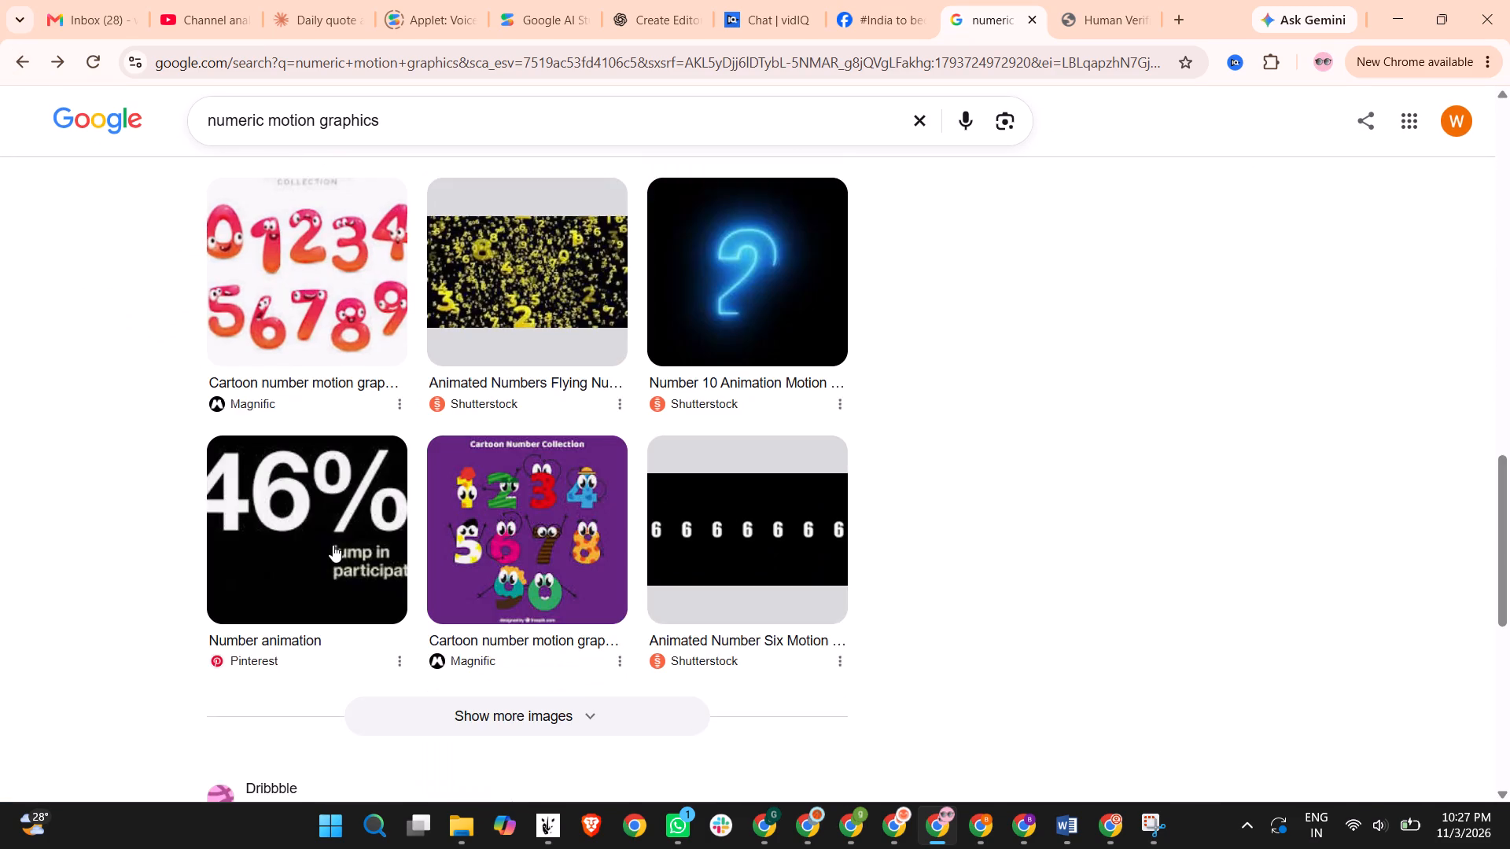
scroll(333, 545, down, 4)
scroll(326, 442, down, 6)
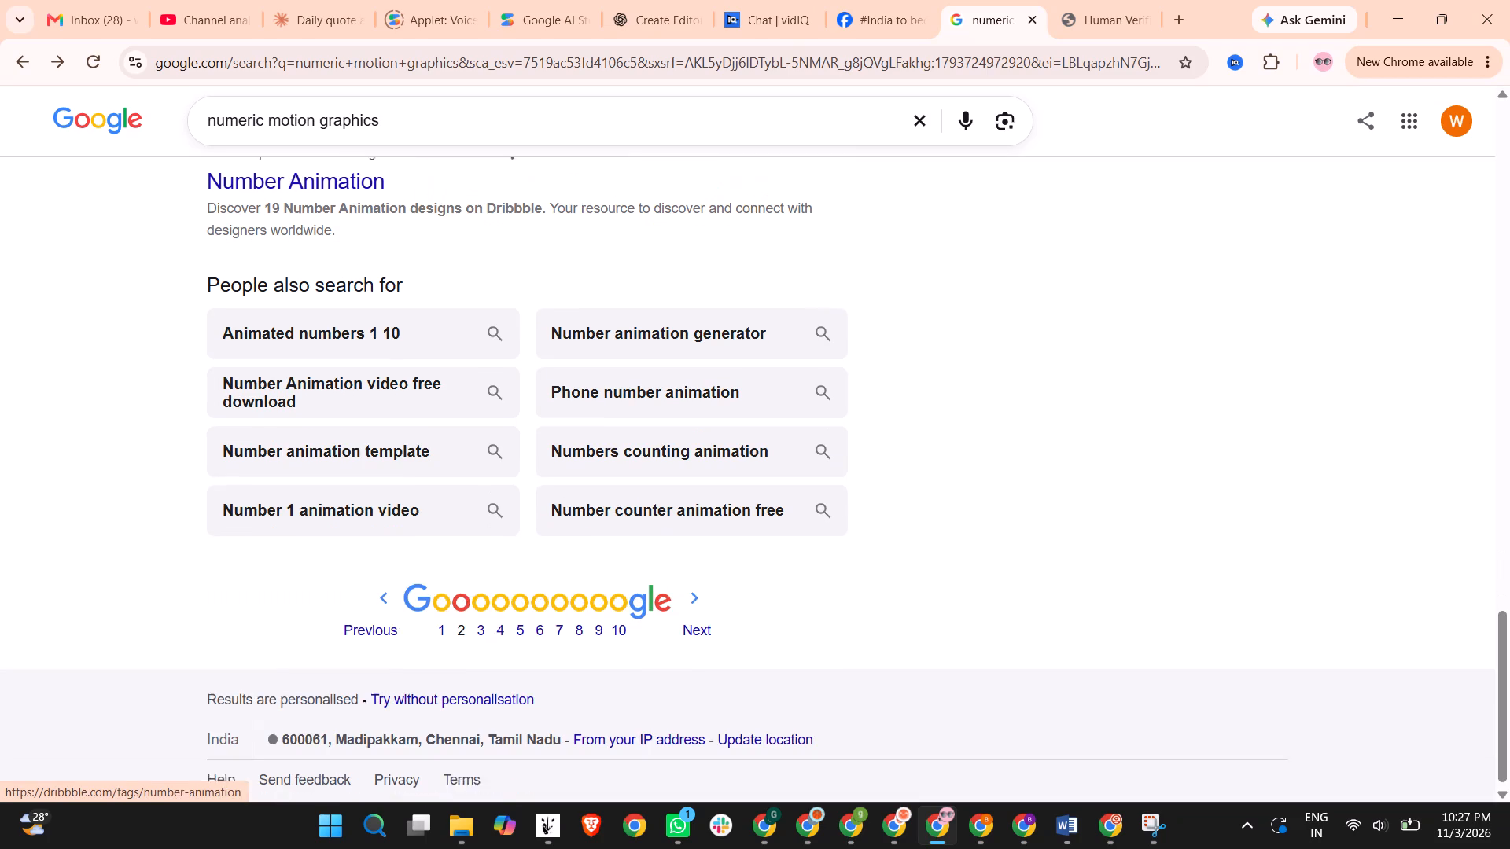
click(482, 592)
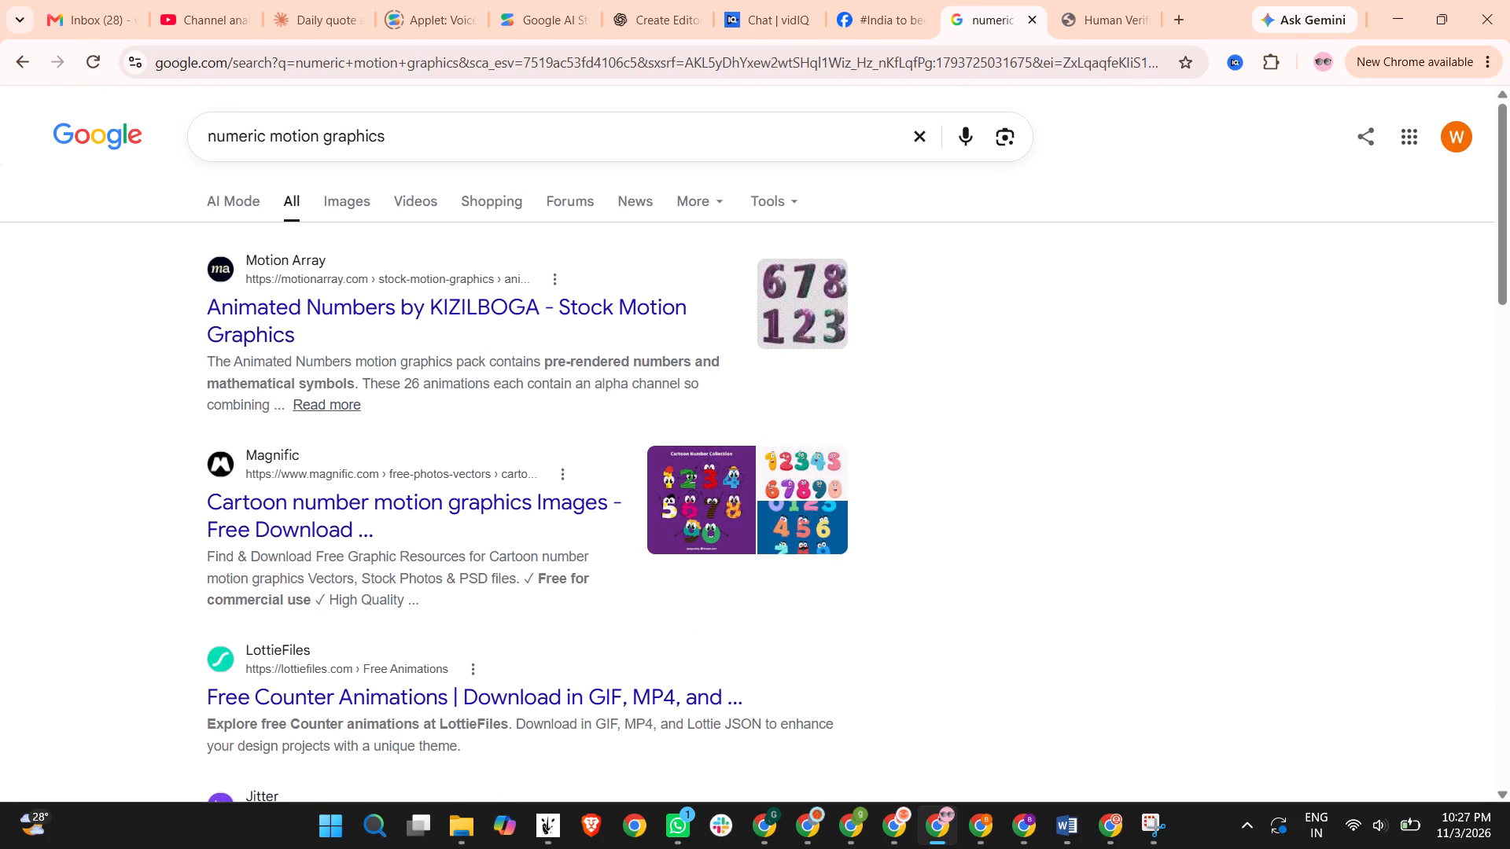
Search for "ranking motion graphics" and open The Rookies' Best Motion Graphics Schools 2025 result in a new tab.
drag(265, 132, 131, 131)
text(ranking)
key(Return)
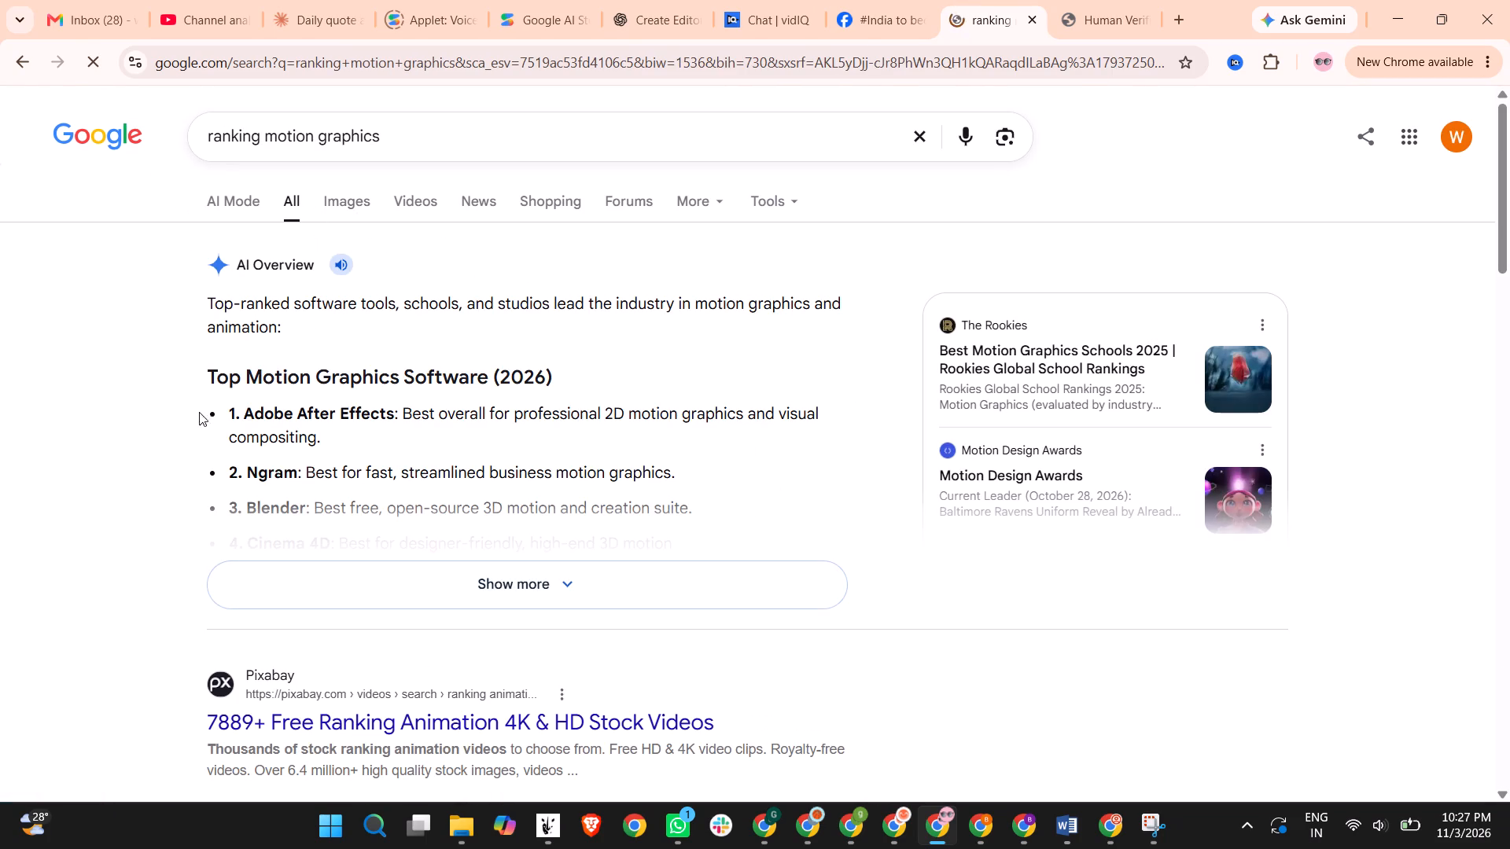
scroll(153, 422, down, 2)
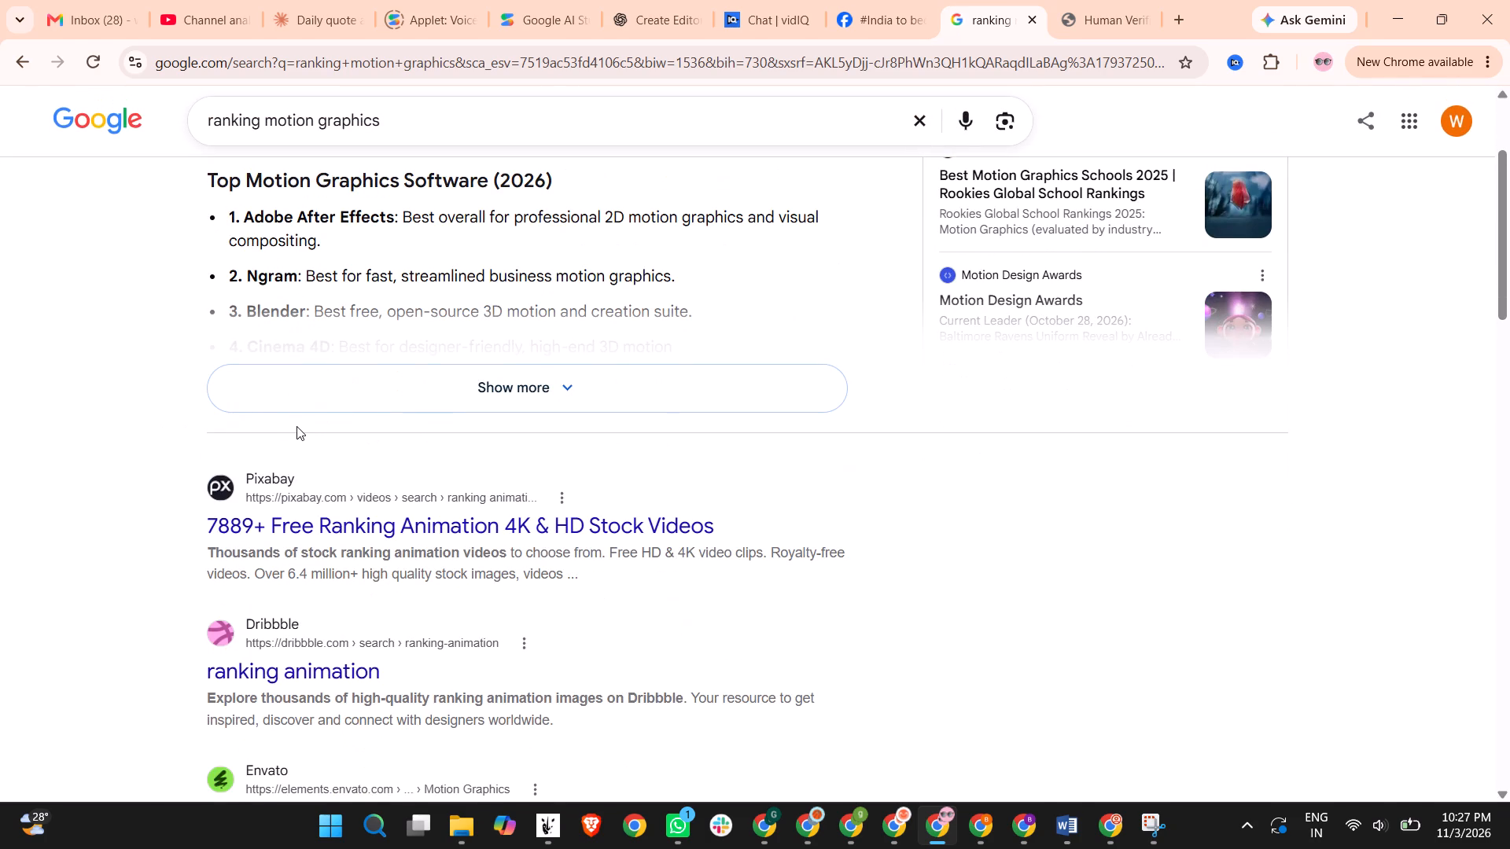
scroll(102, 427, down, 1)
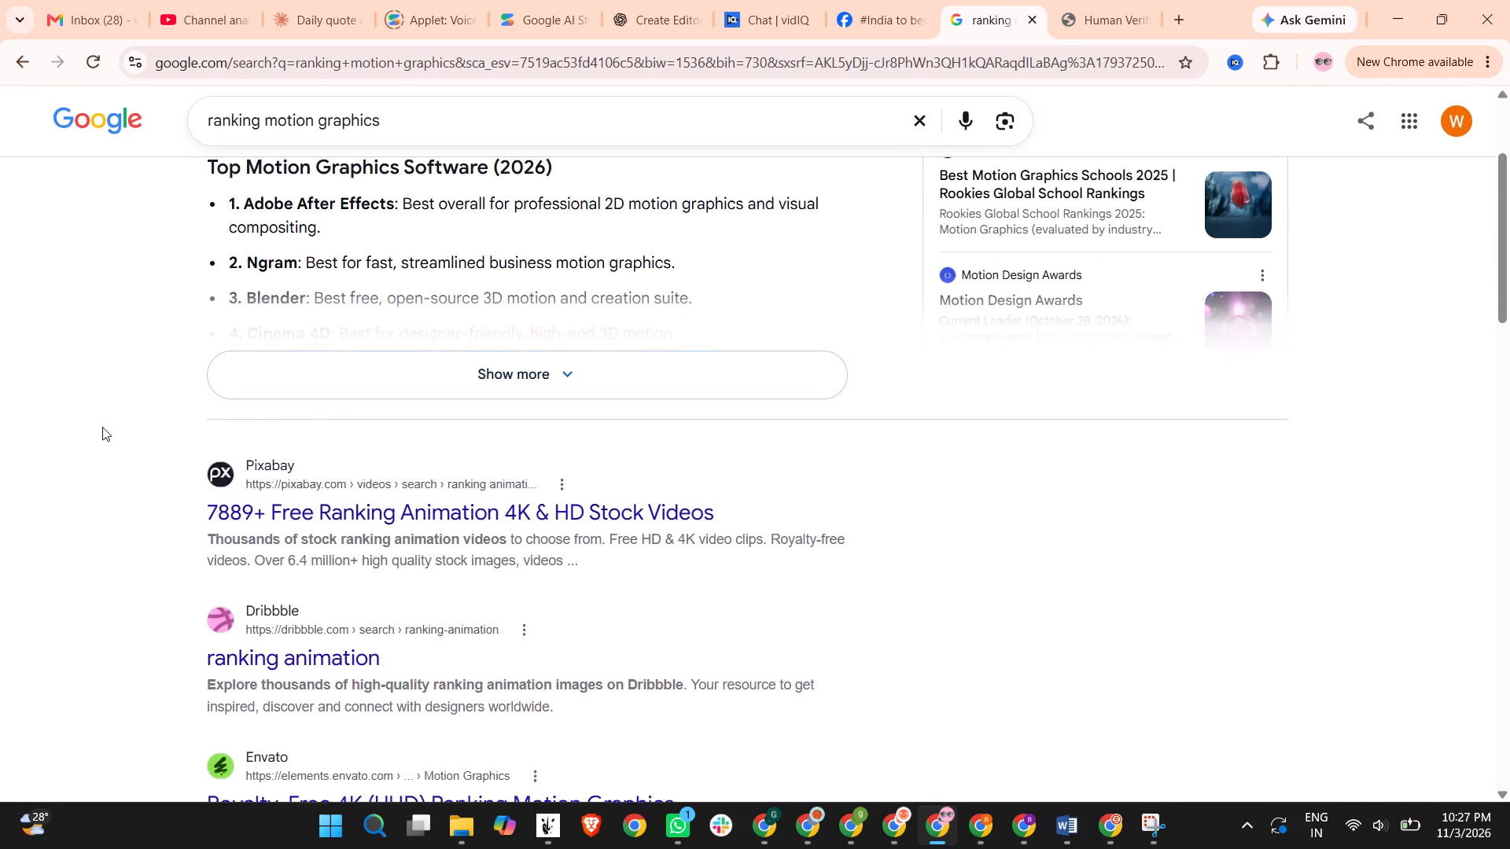
scroll(102, 427, down, 3)
scroll(366, 384, down, 1)
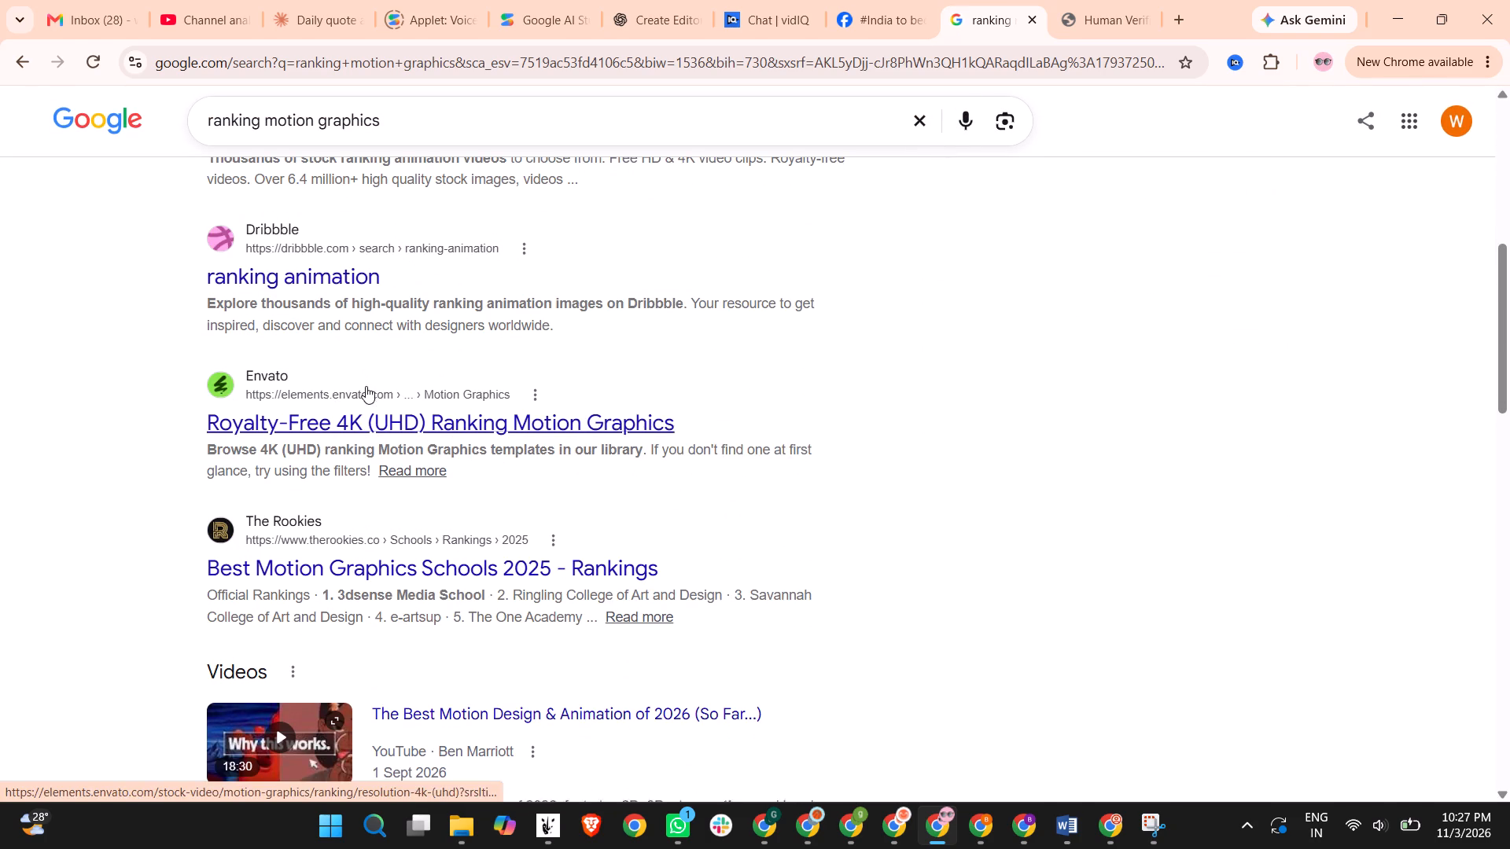
scroll(366, 386, down, 1)
right_click(381, 376)
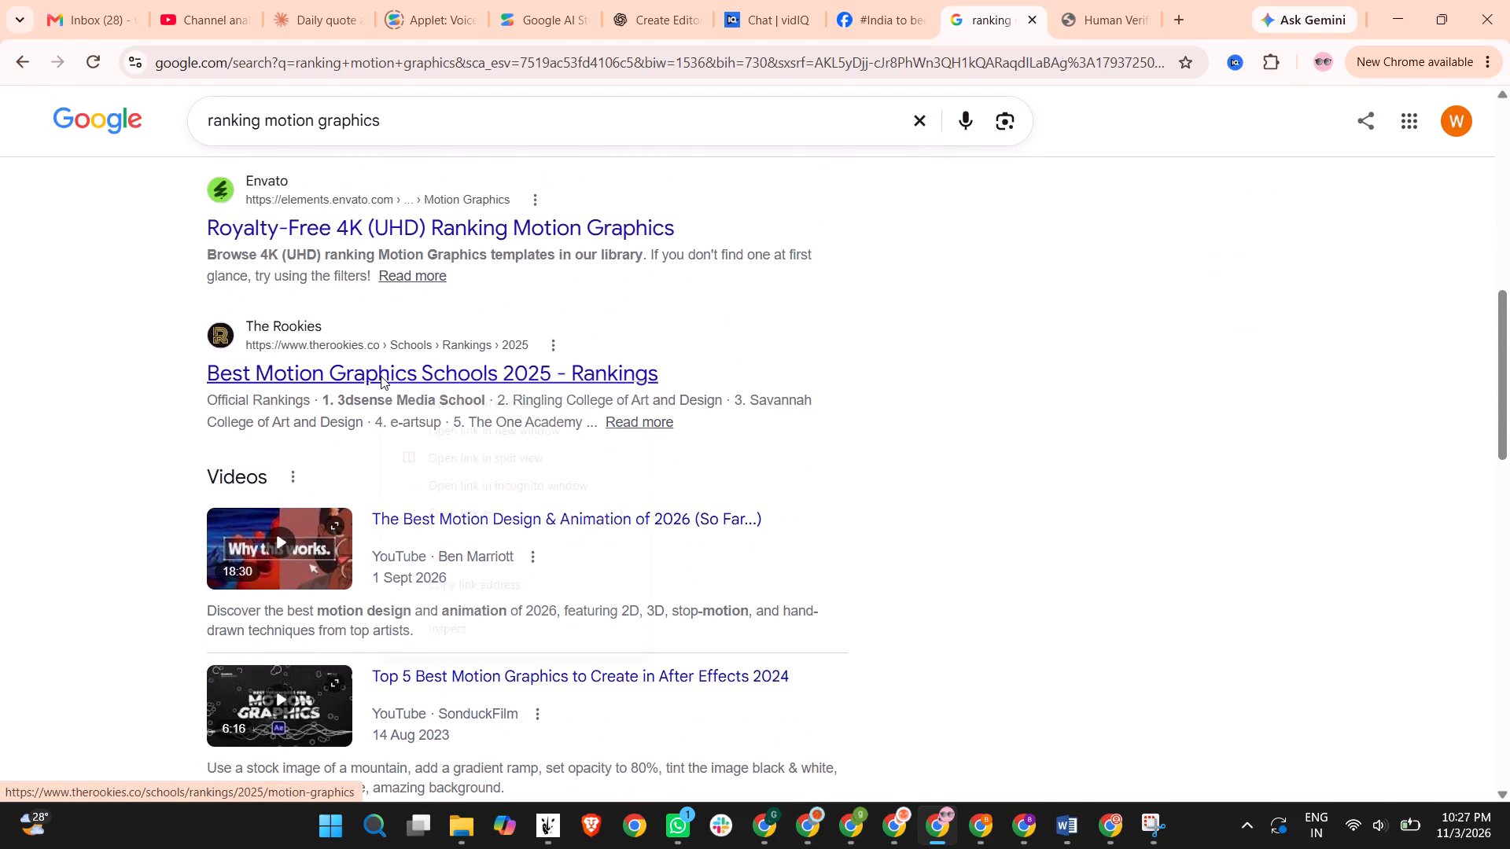
click(433, 396)
Find Jitter's free animated chart templates further down the ranking results and open them in a new tab.
scroll(169, 420, down, 10)
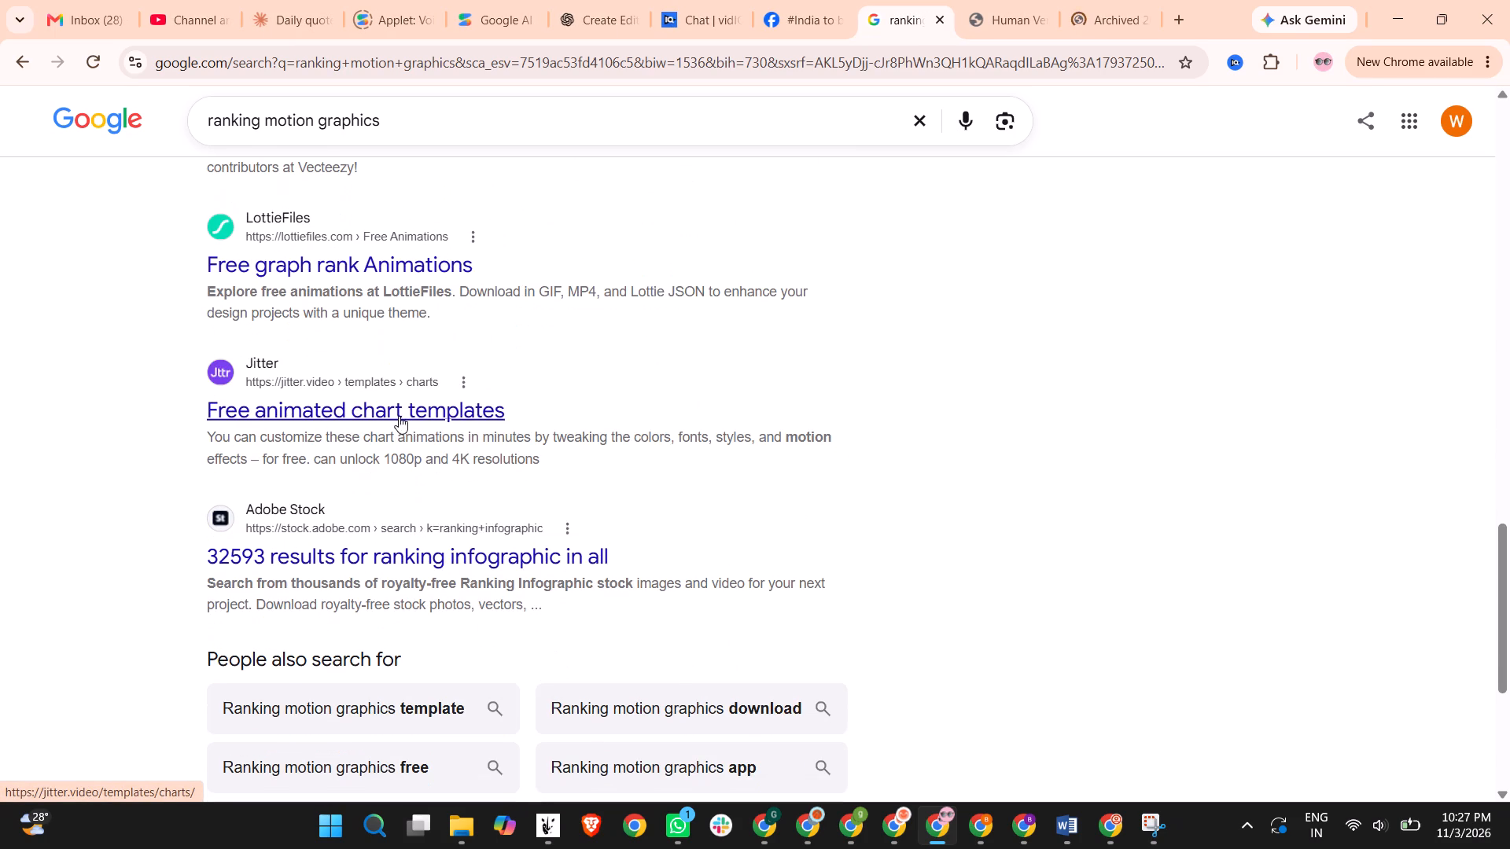
right_click(399, 416)
click(424, 430)
Check the second results page and refine the search to "ranking motion graphics online free".
scroll(117, 433, down, 4)
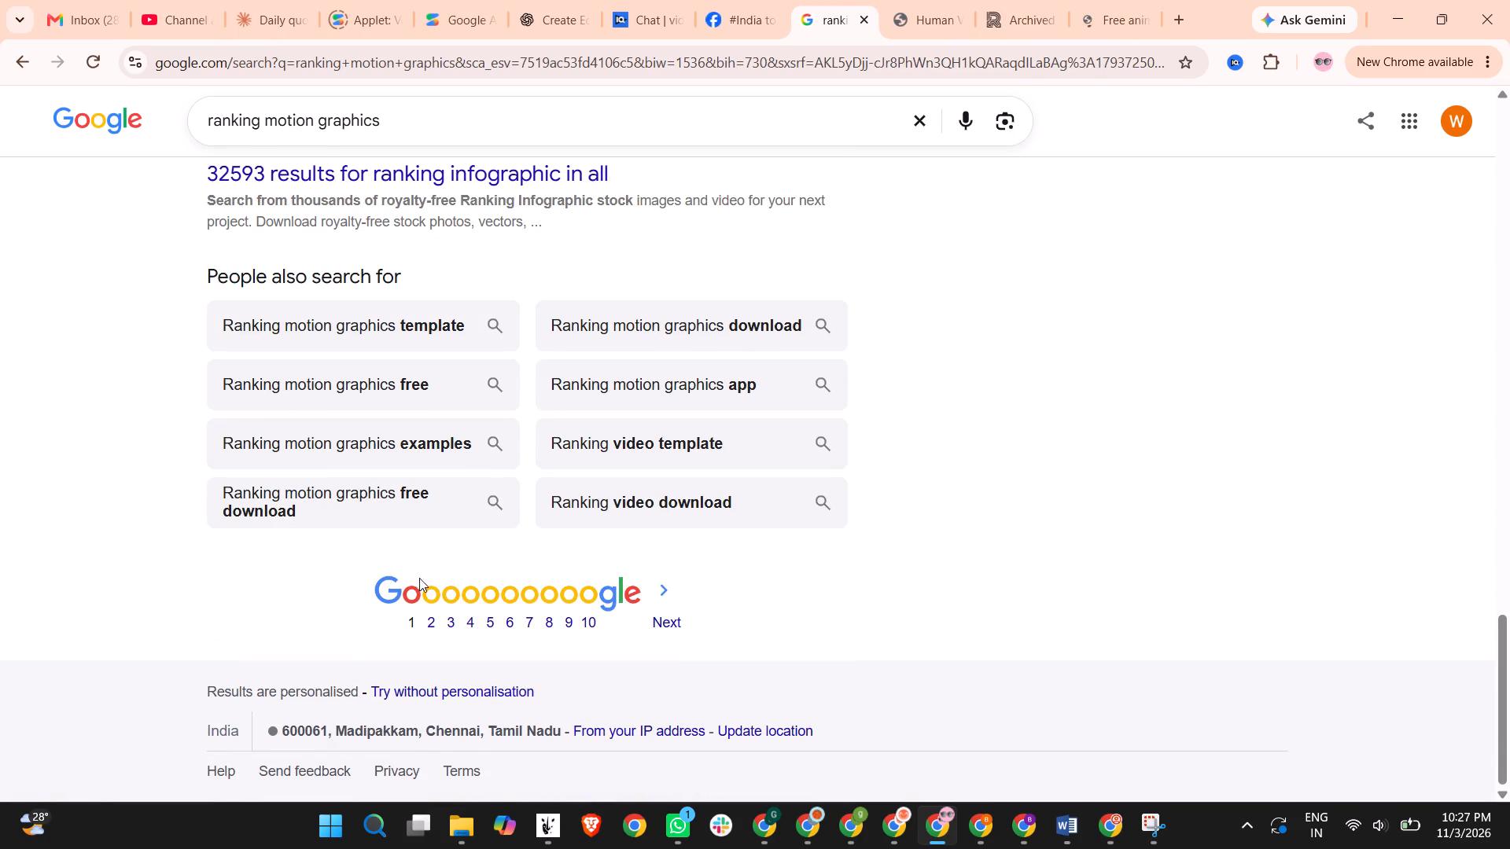
click(436, 594)
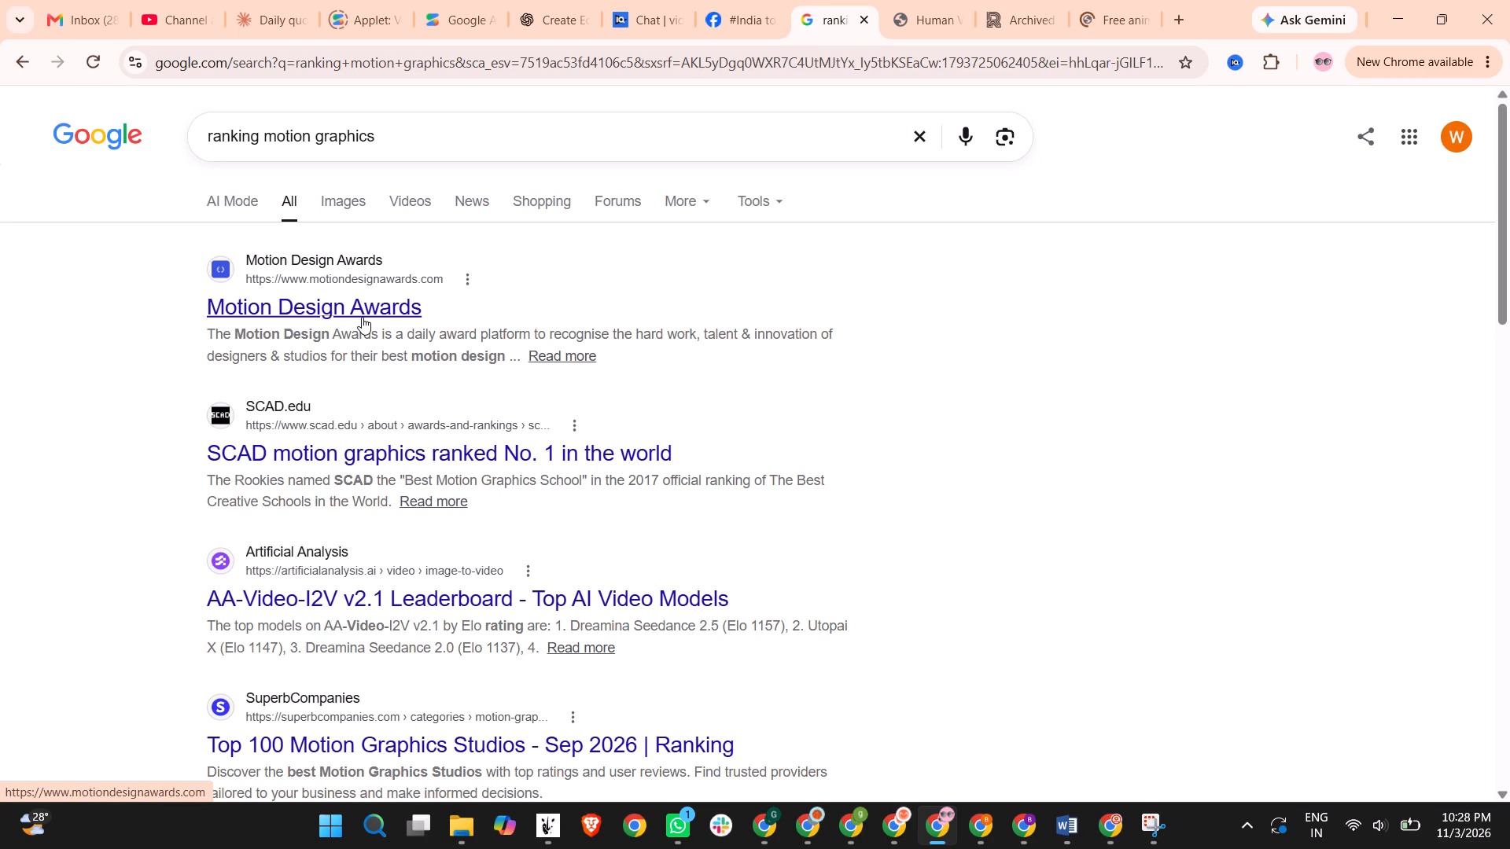
scroll(383, 440, down, 3)
click(389, 116)
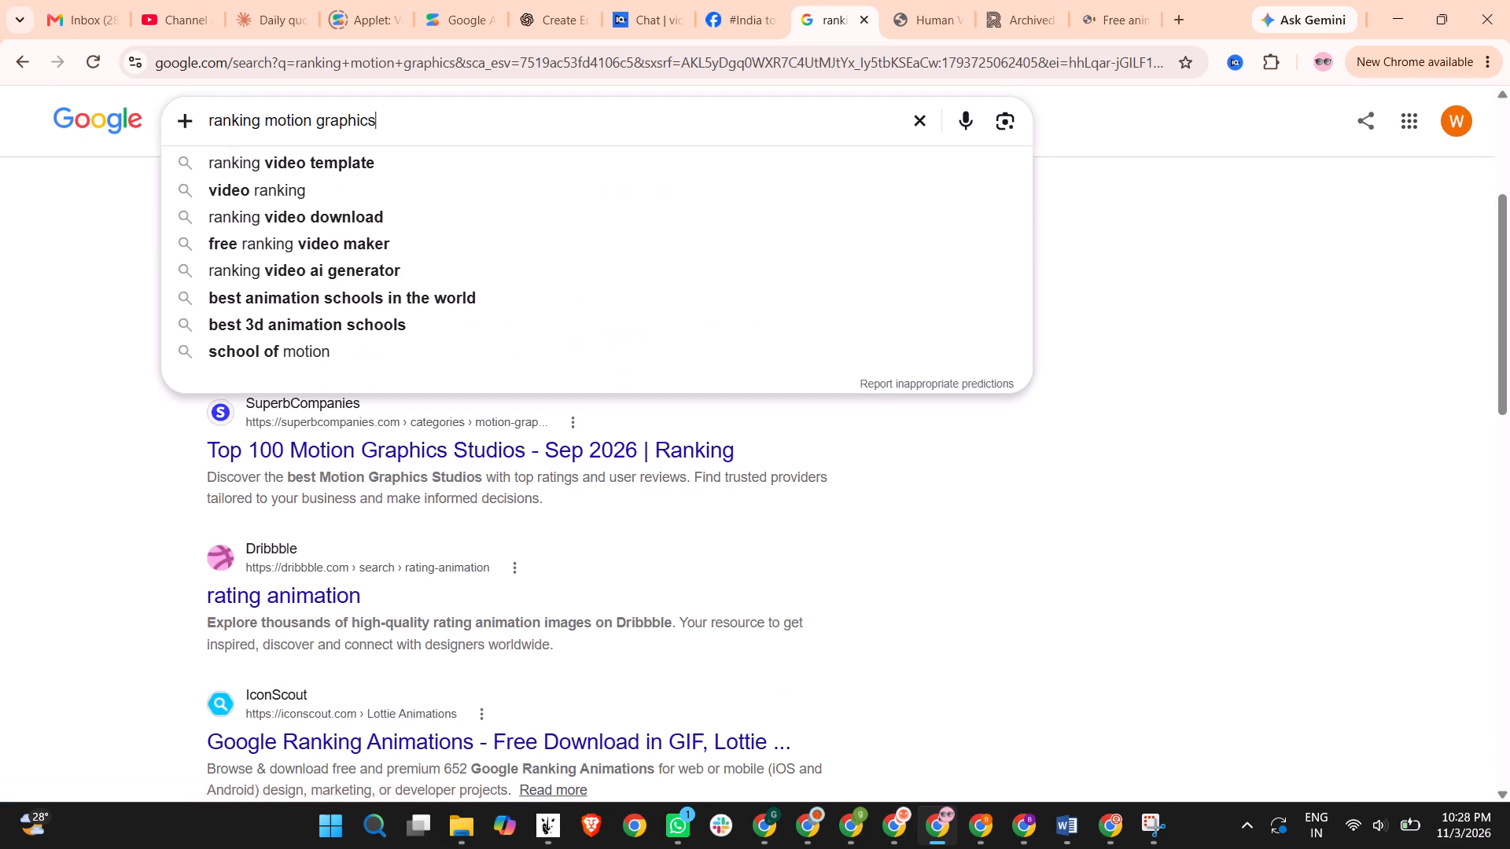
key(space)
text(online r)
key(BackSpace)
text(free)
key(Return)
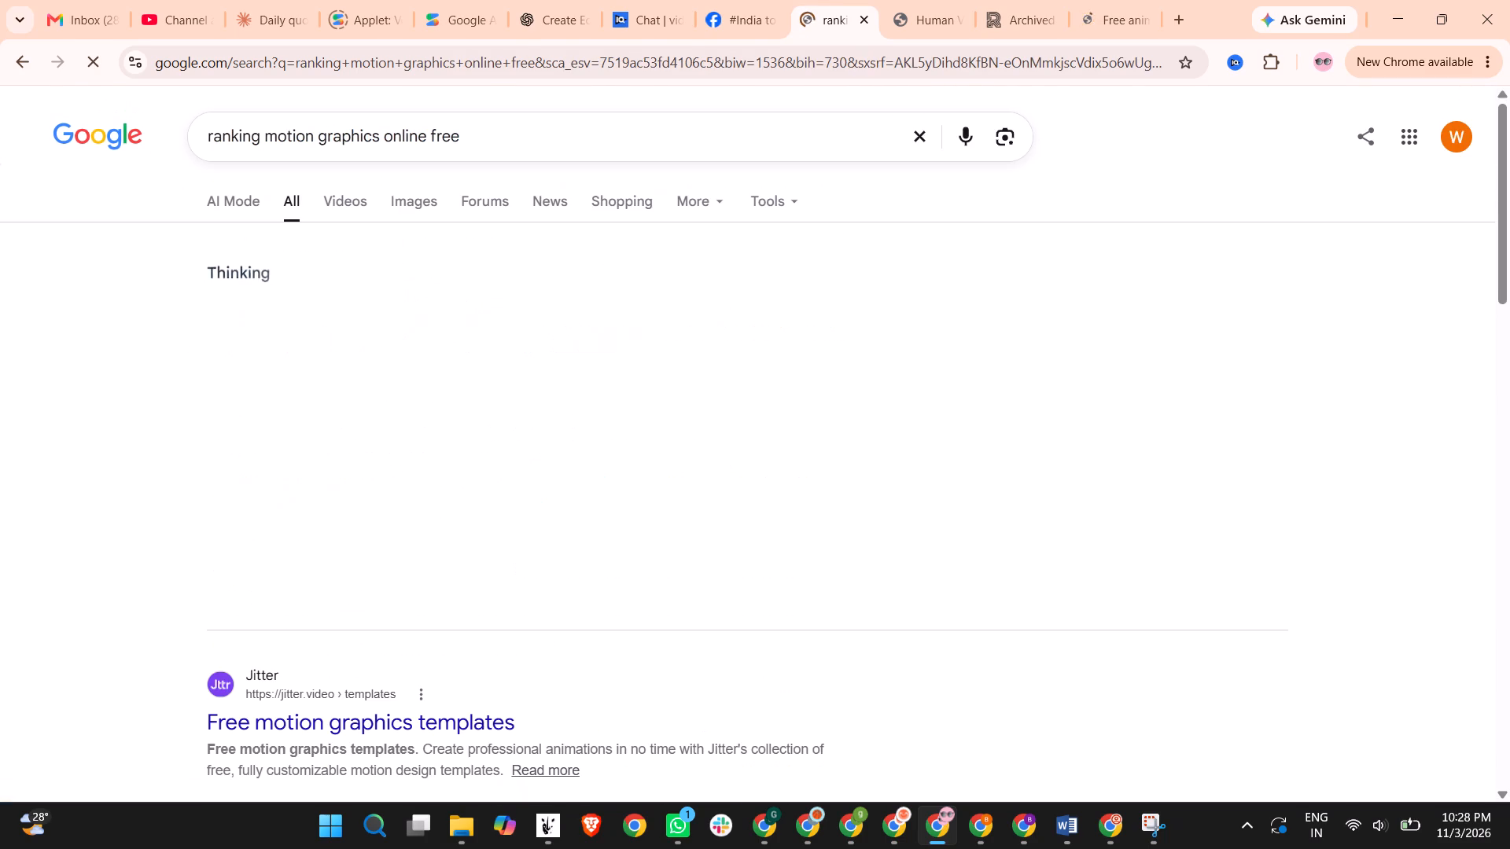
Open the rankter Ranking Video Maker result in a new tab.
scroll(480, 432, down, 2)
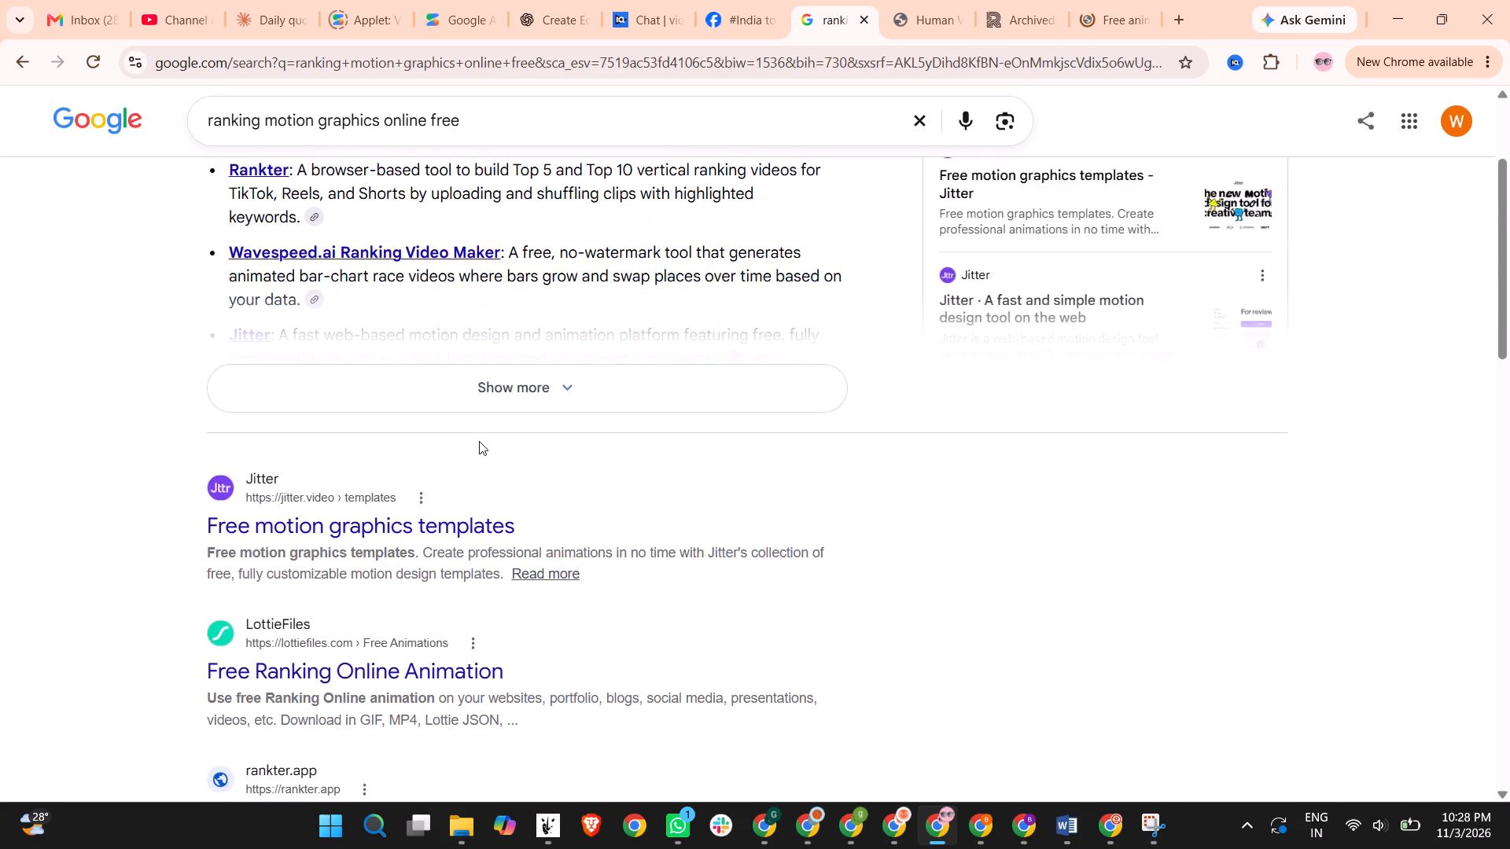
scroll(479, 442, down, 4)
right_click(434, 428)
click(505, 463)
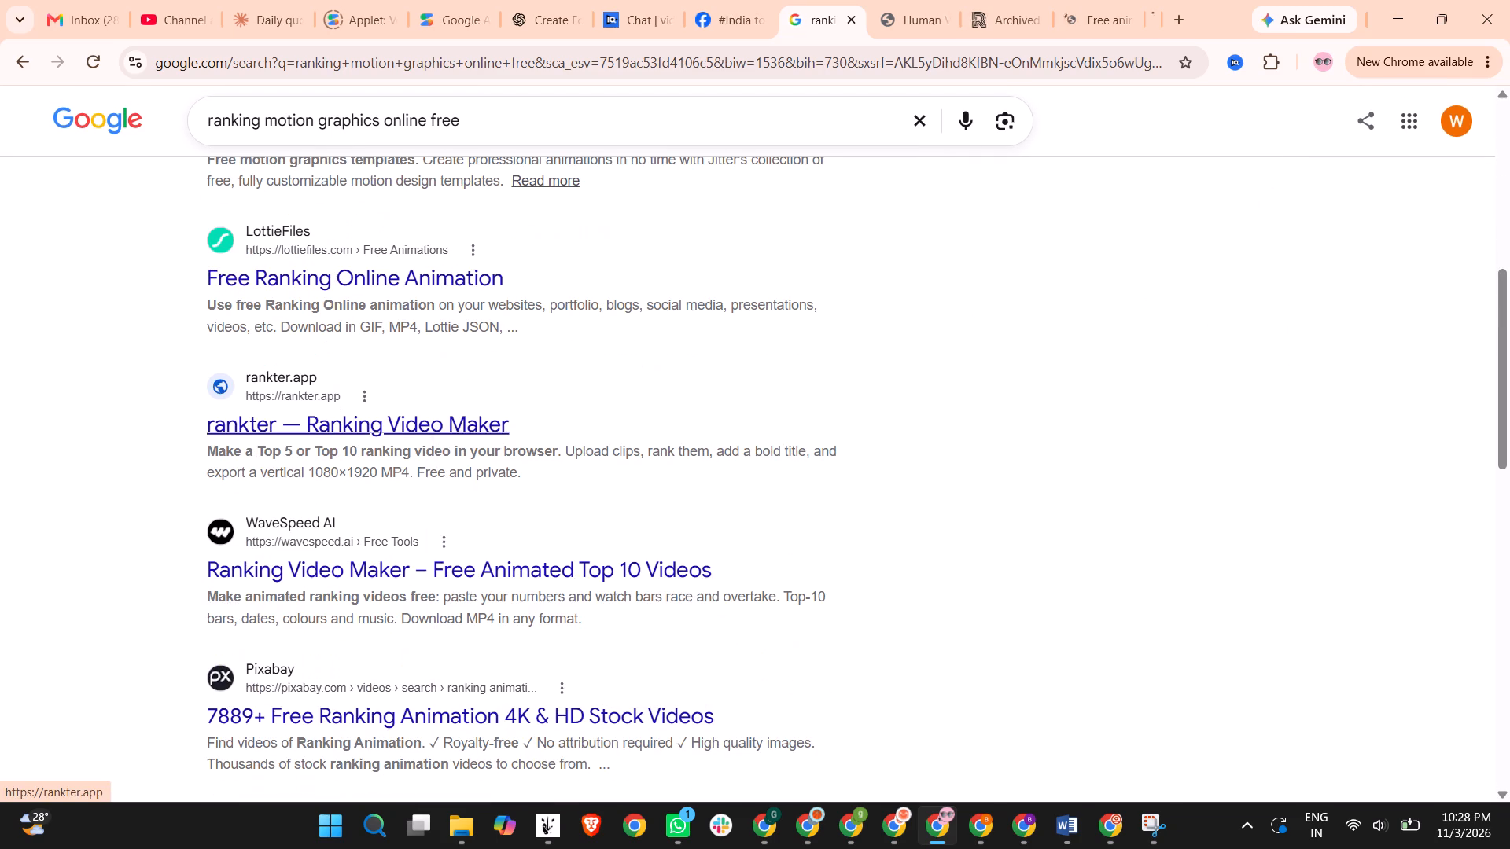
Examine the rankter ranking video maker's upload, title and export options and its frequently asked questions.
click(1127, 0)
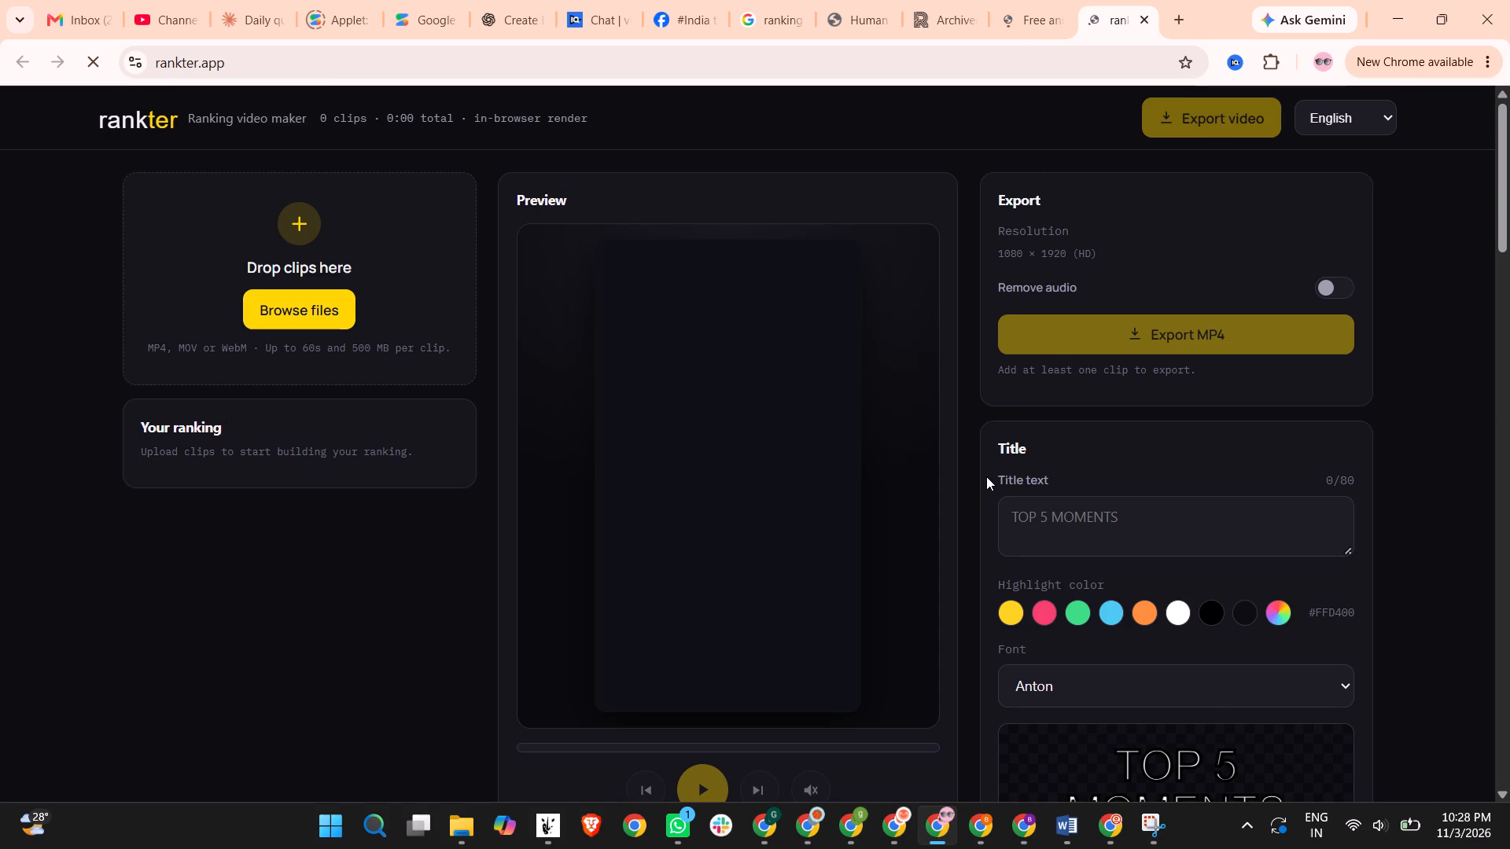
scroll(985, 479, down, 3)
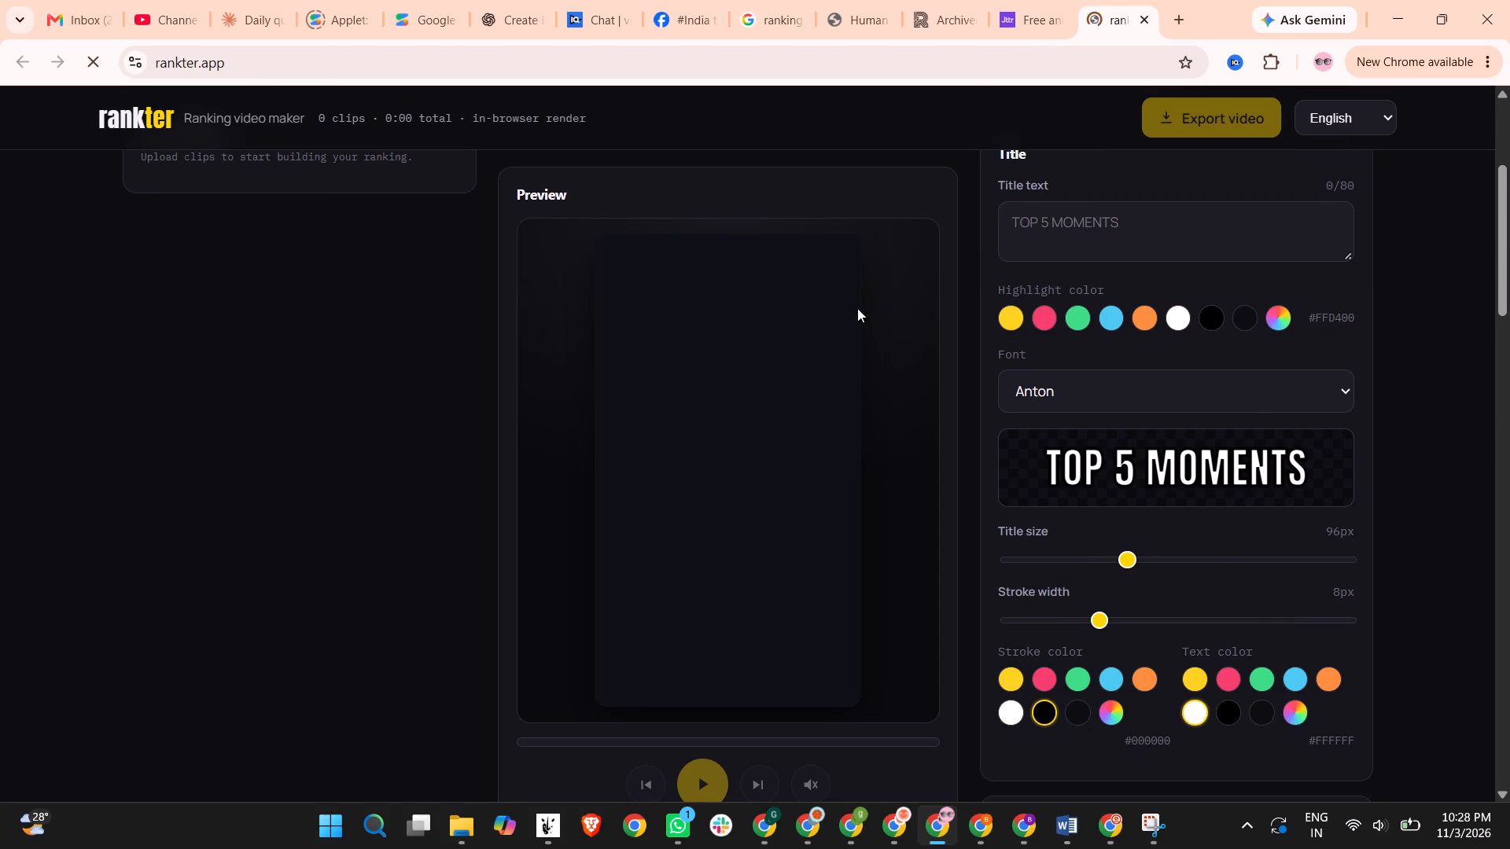
scroll(813, 583, up, 9)
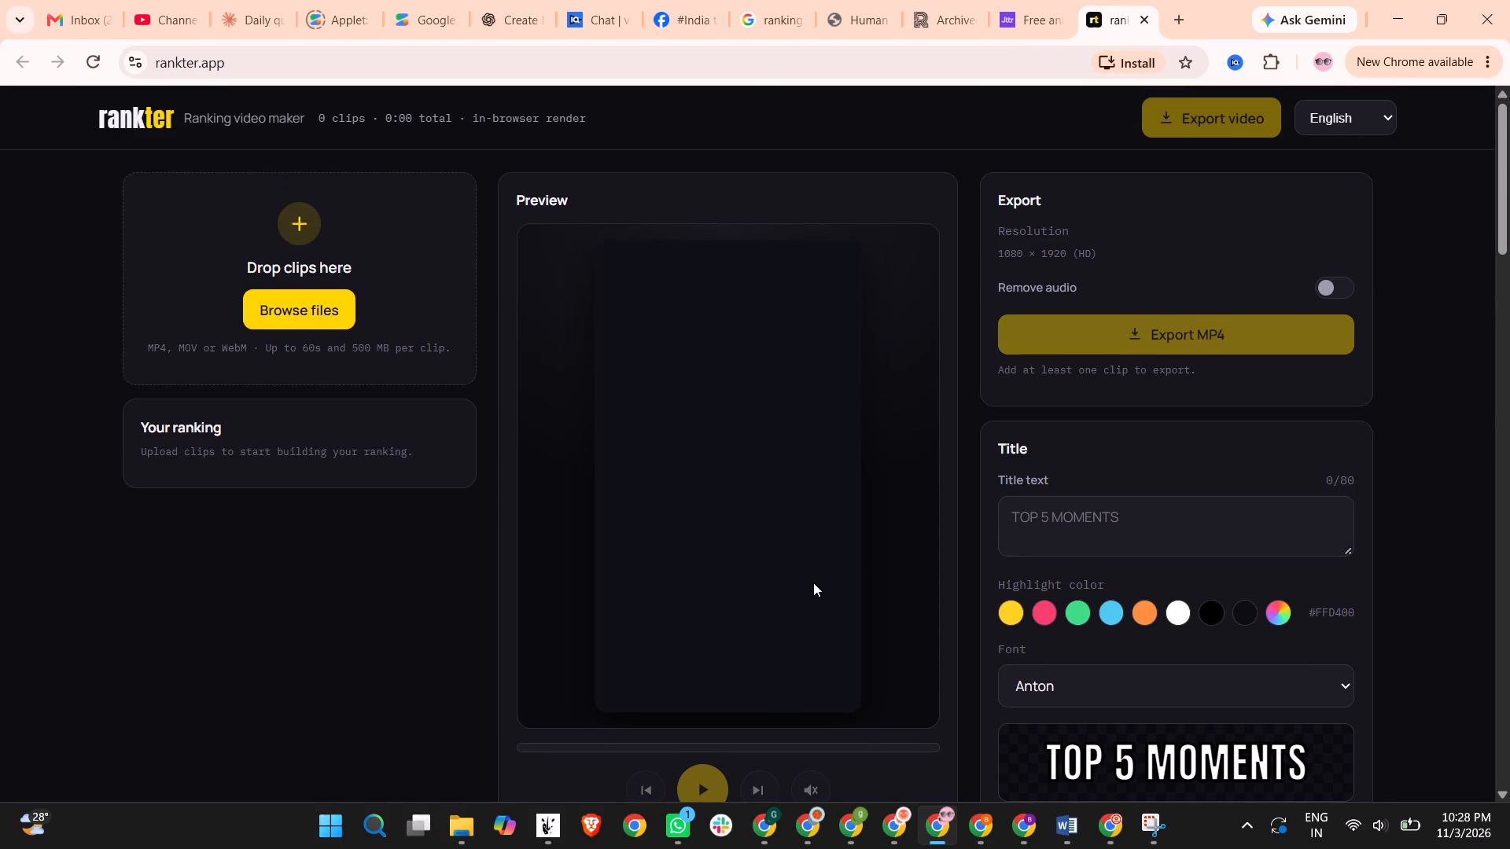
scroll(413, 571, down, 20)
scroll(413, 571, down, 5)
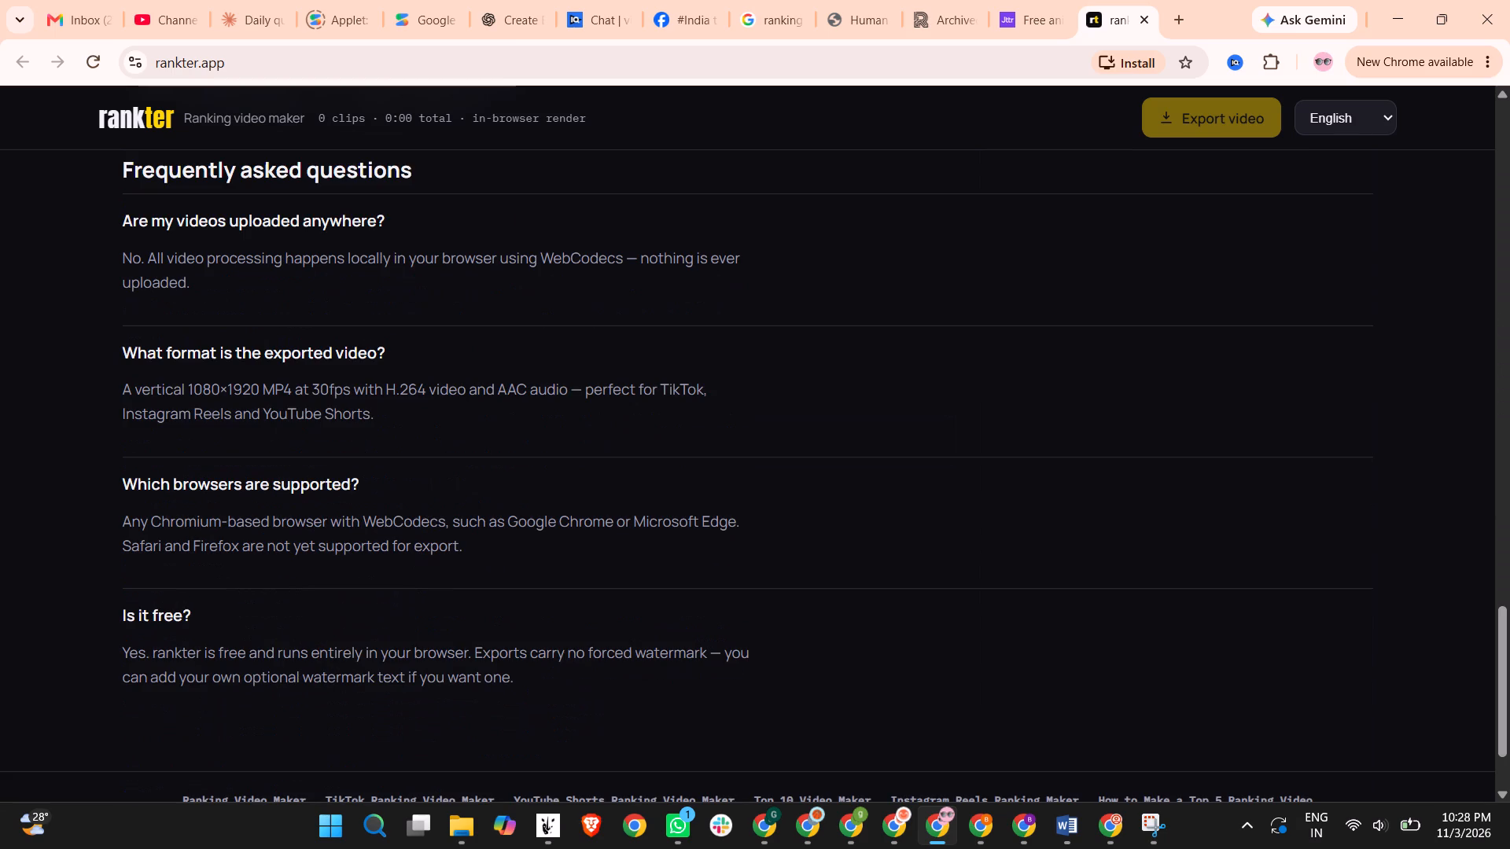
scroll(412, 578, up, 20)
scroll(424, 577, up, 5)
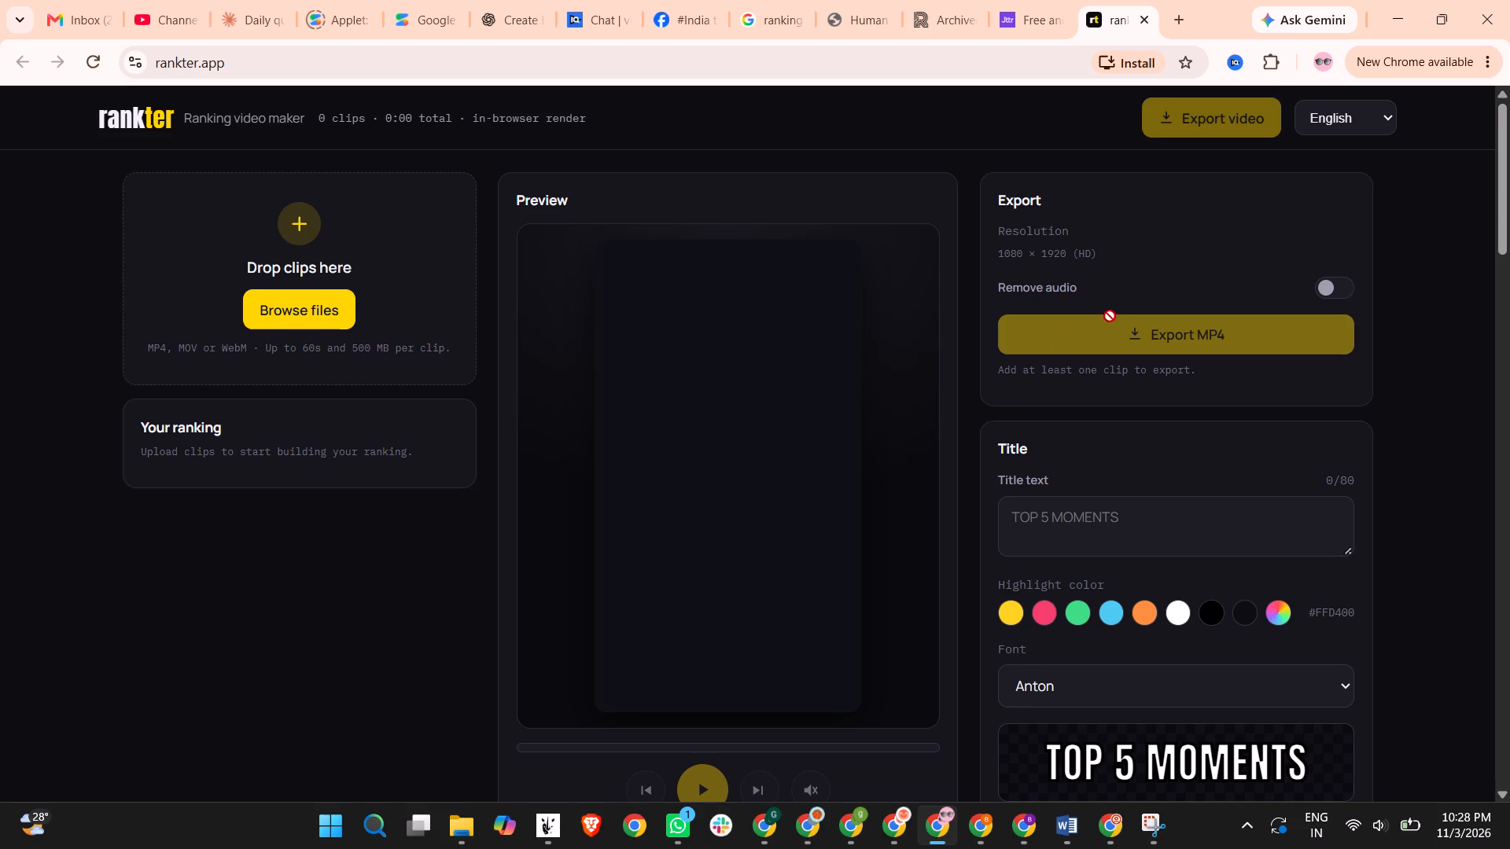
Browse Jitter's free animated chart templates, comparing the donut, bar, line, grid and stacked chart designs.
click(1055, 0)
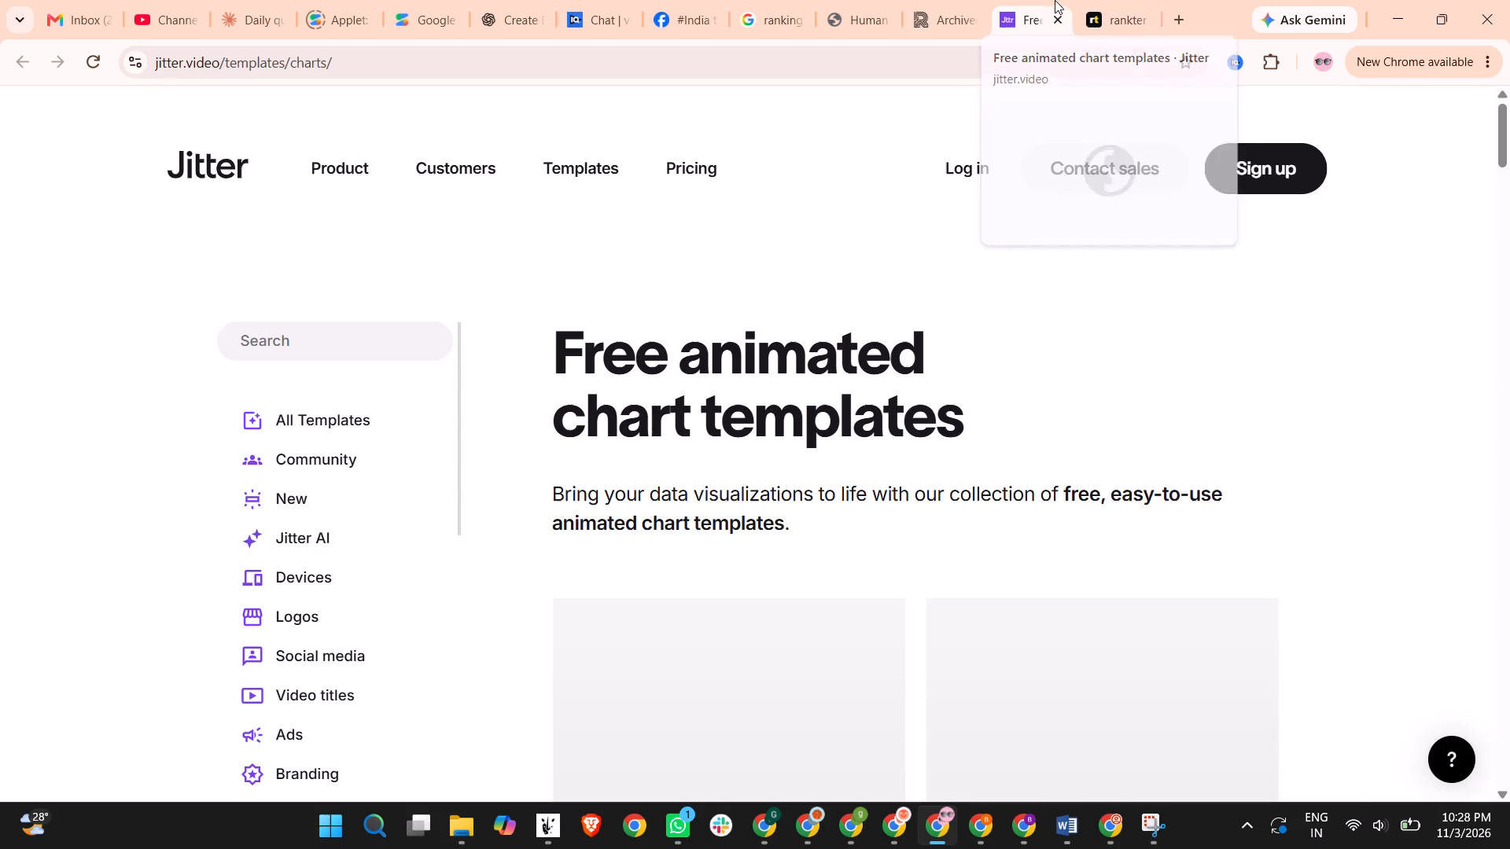
scroll(797, 420, down, 3)
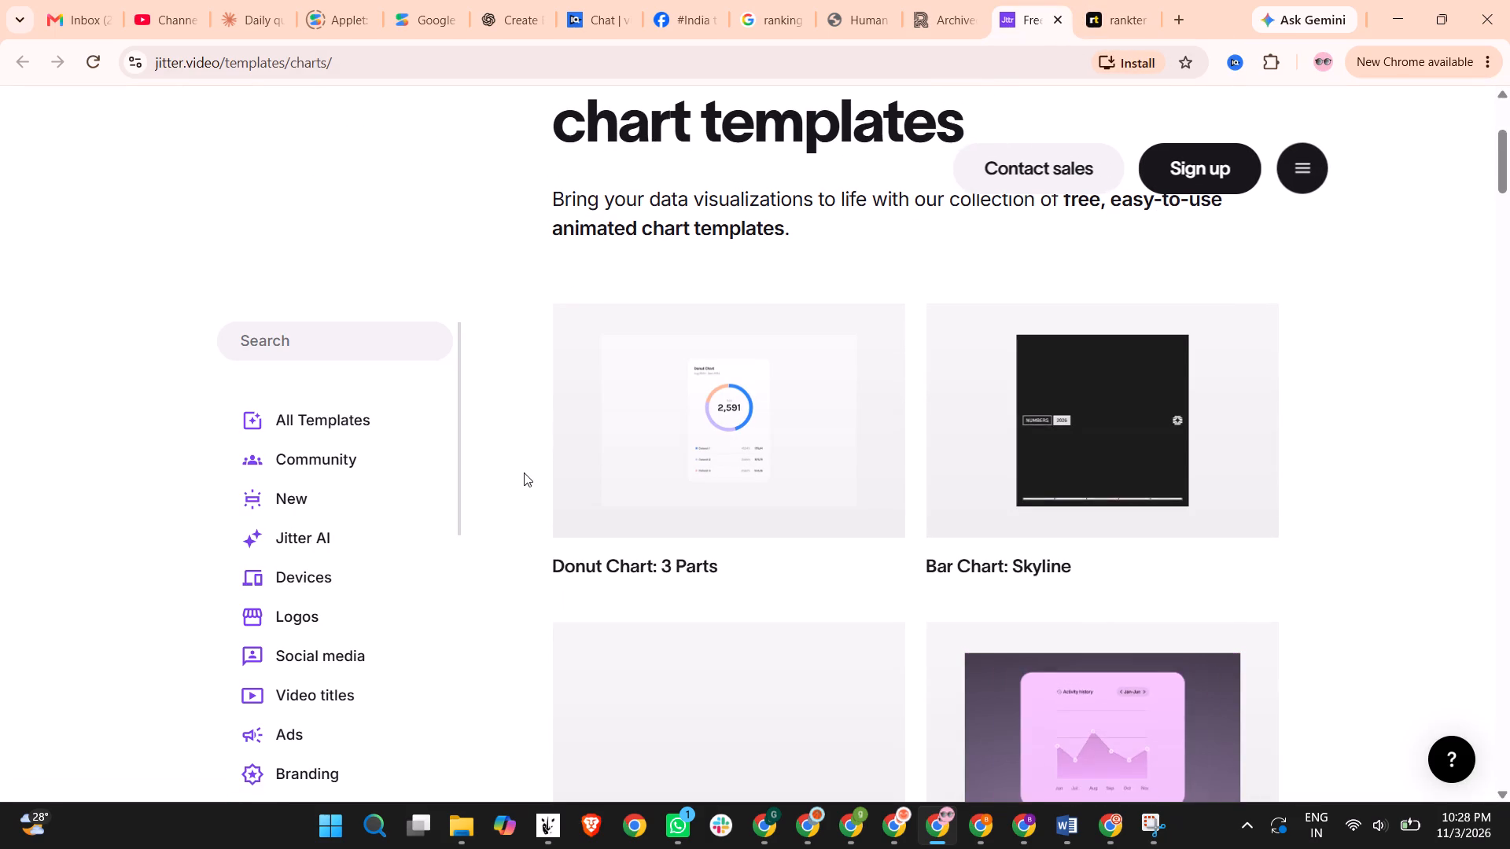
scroll(540, 473, down, 2)
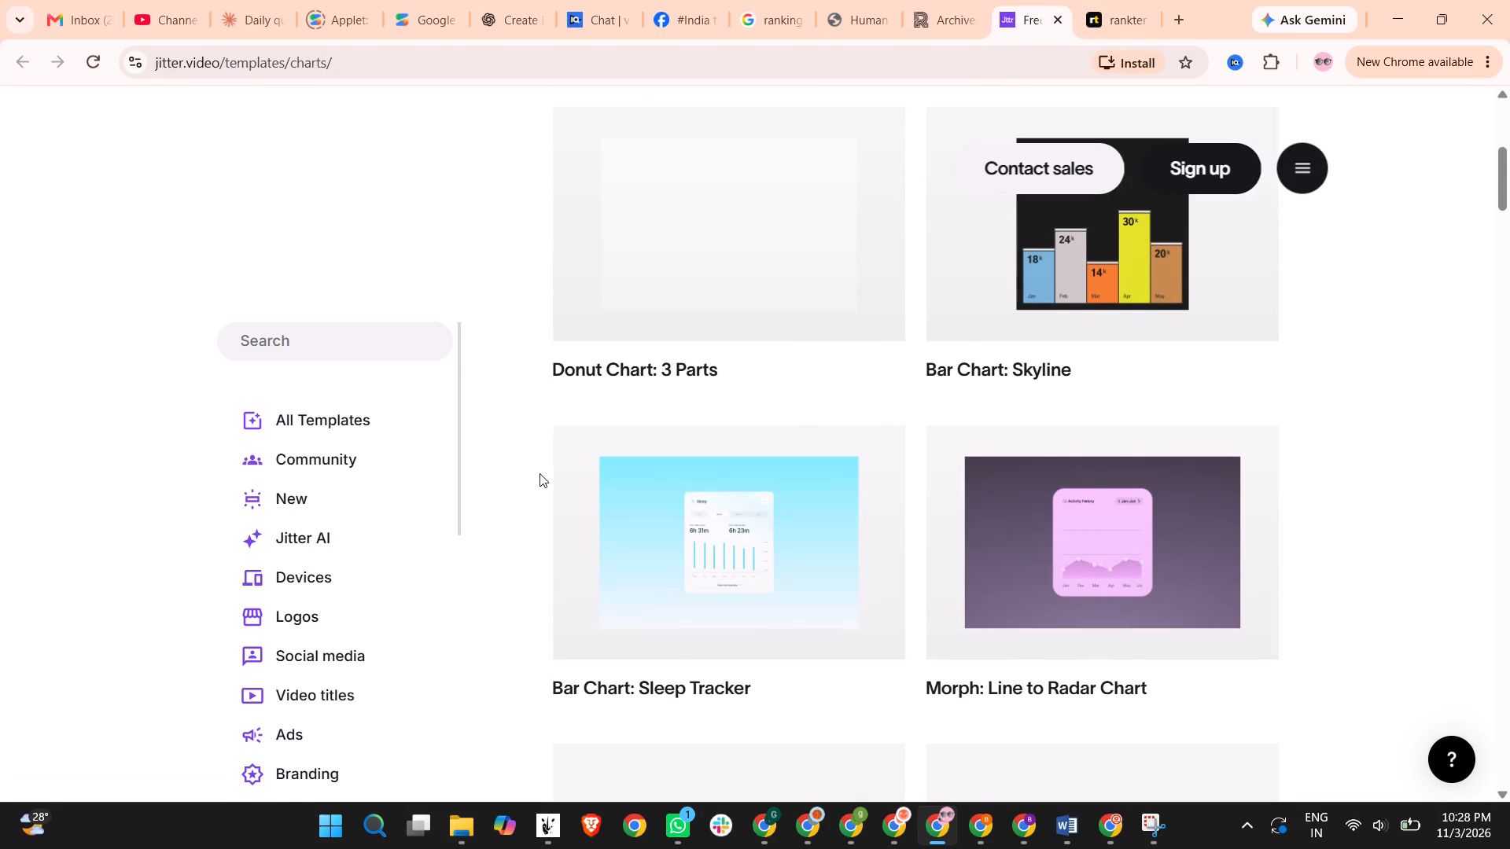
scroll(806, 531, down, 3)
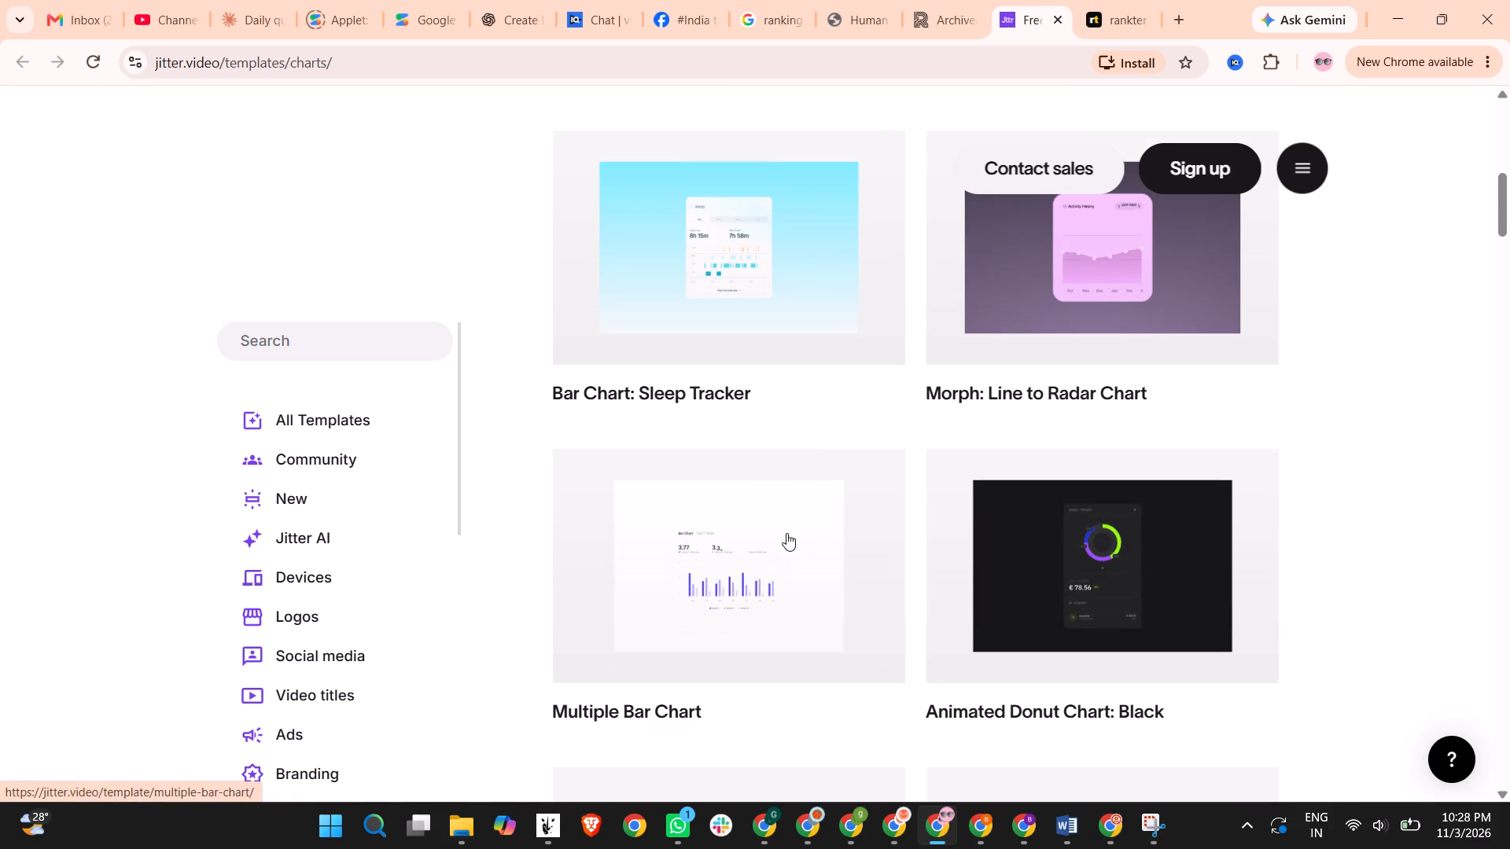
scroll(786, 533, down, 3)
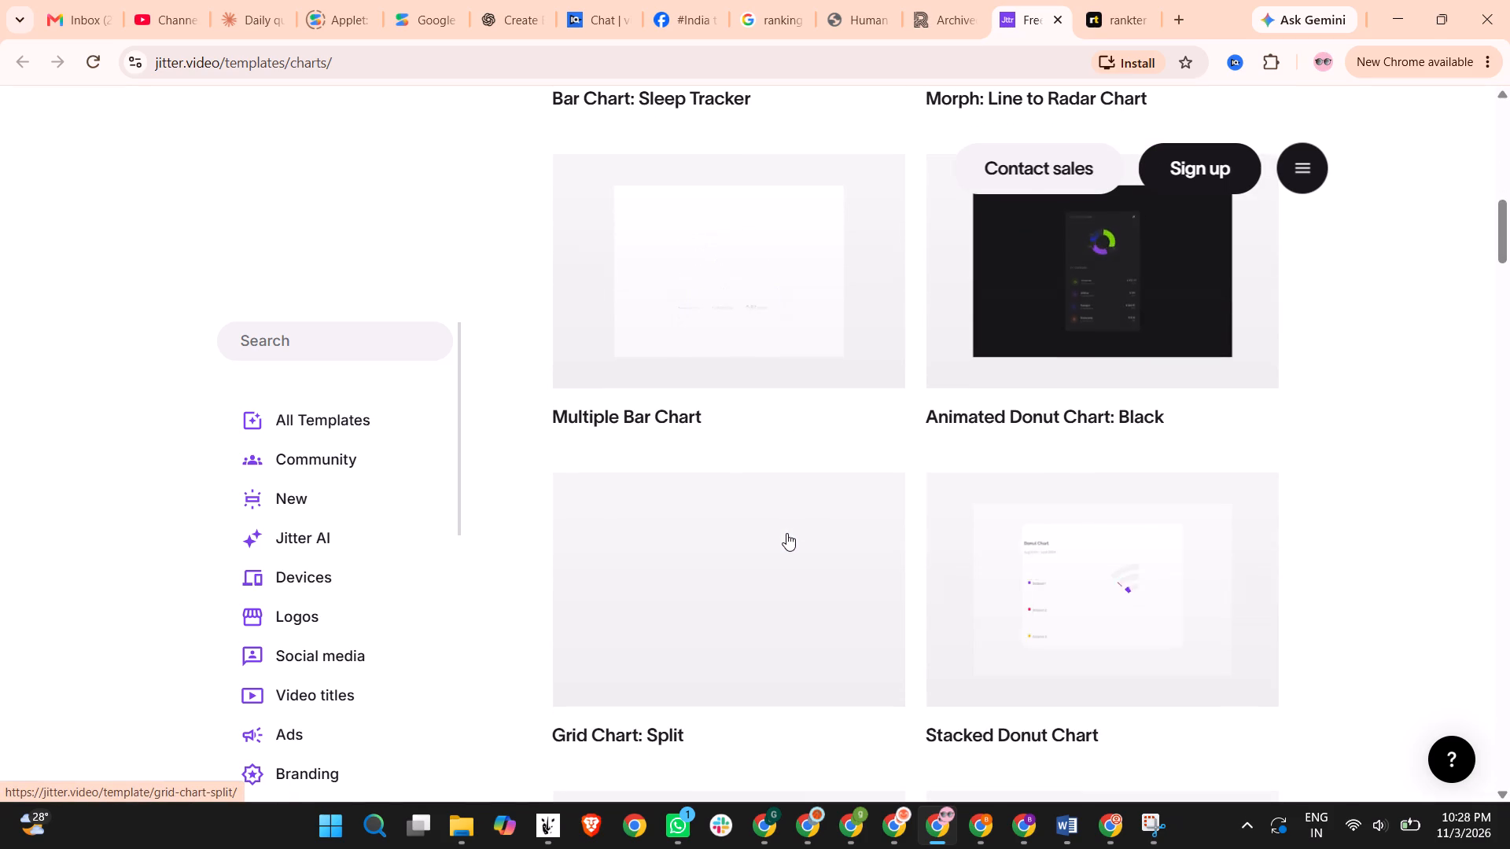
scroll(786, 533, down, 1)
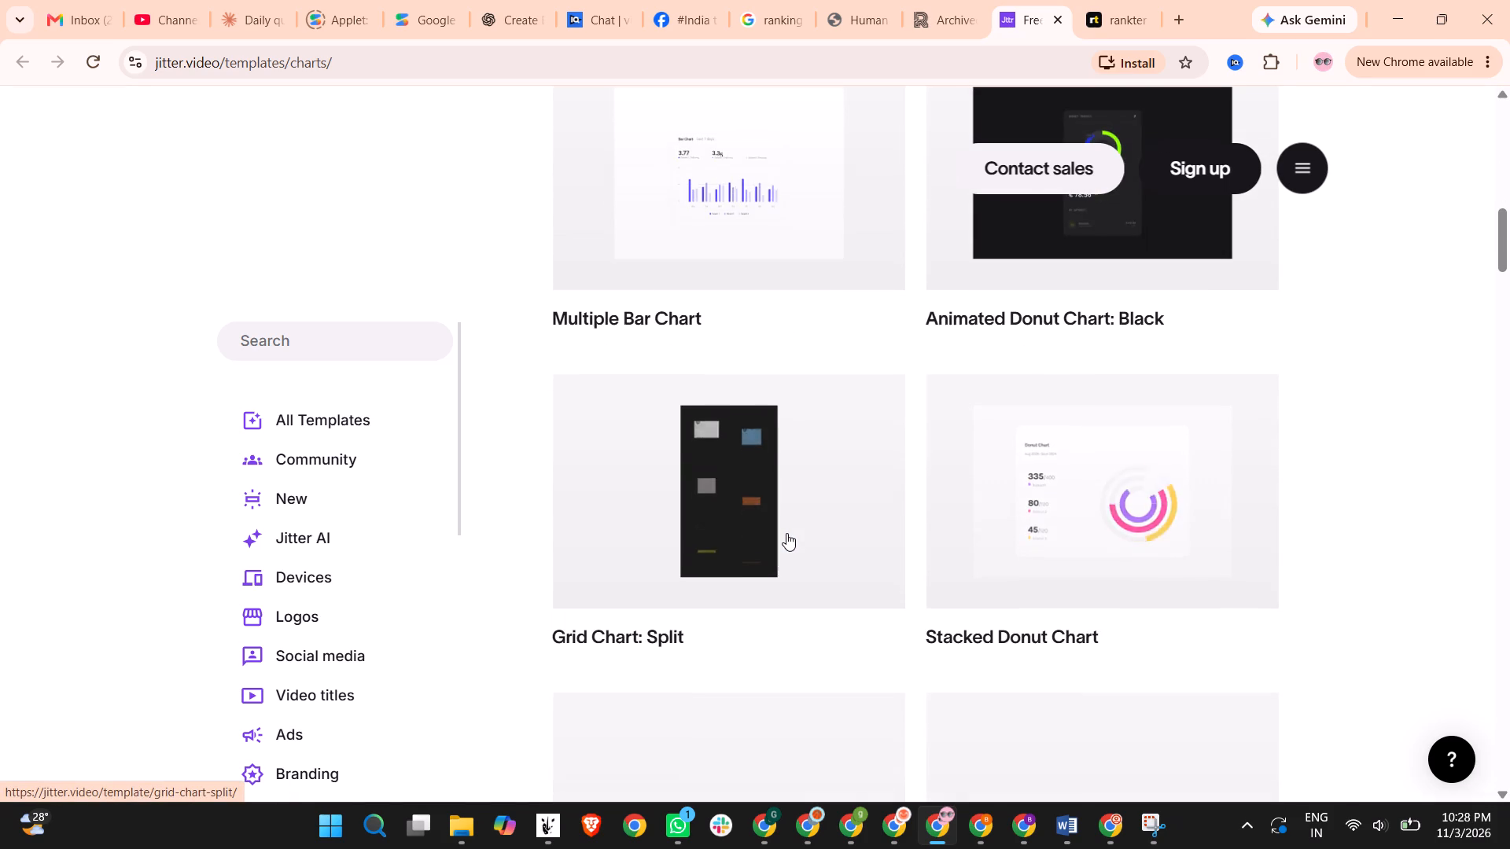
scroll(828, 543, down, 3)
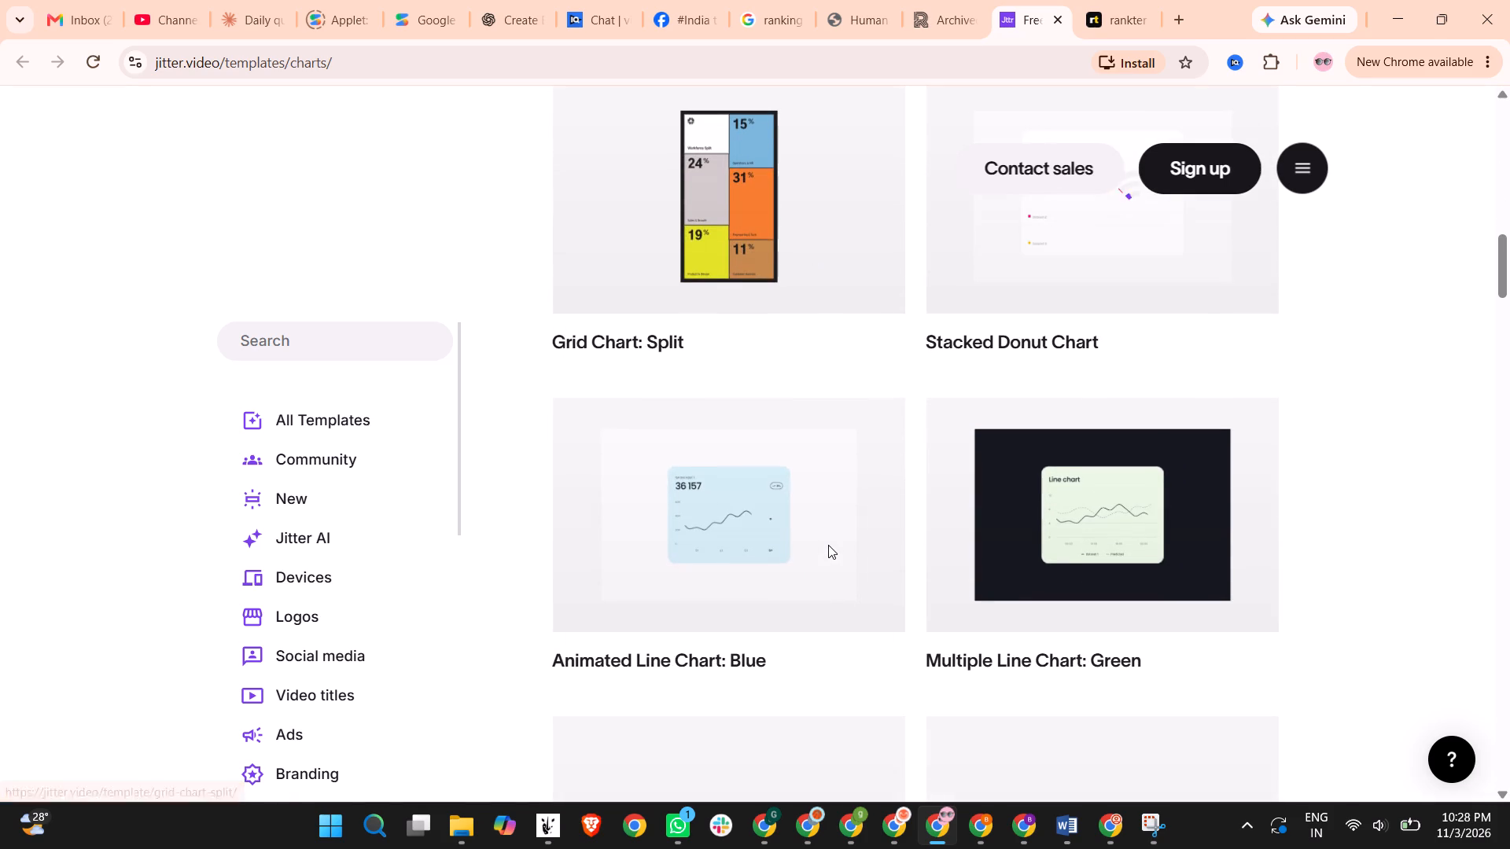
scroll(828, 545, down, 2)
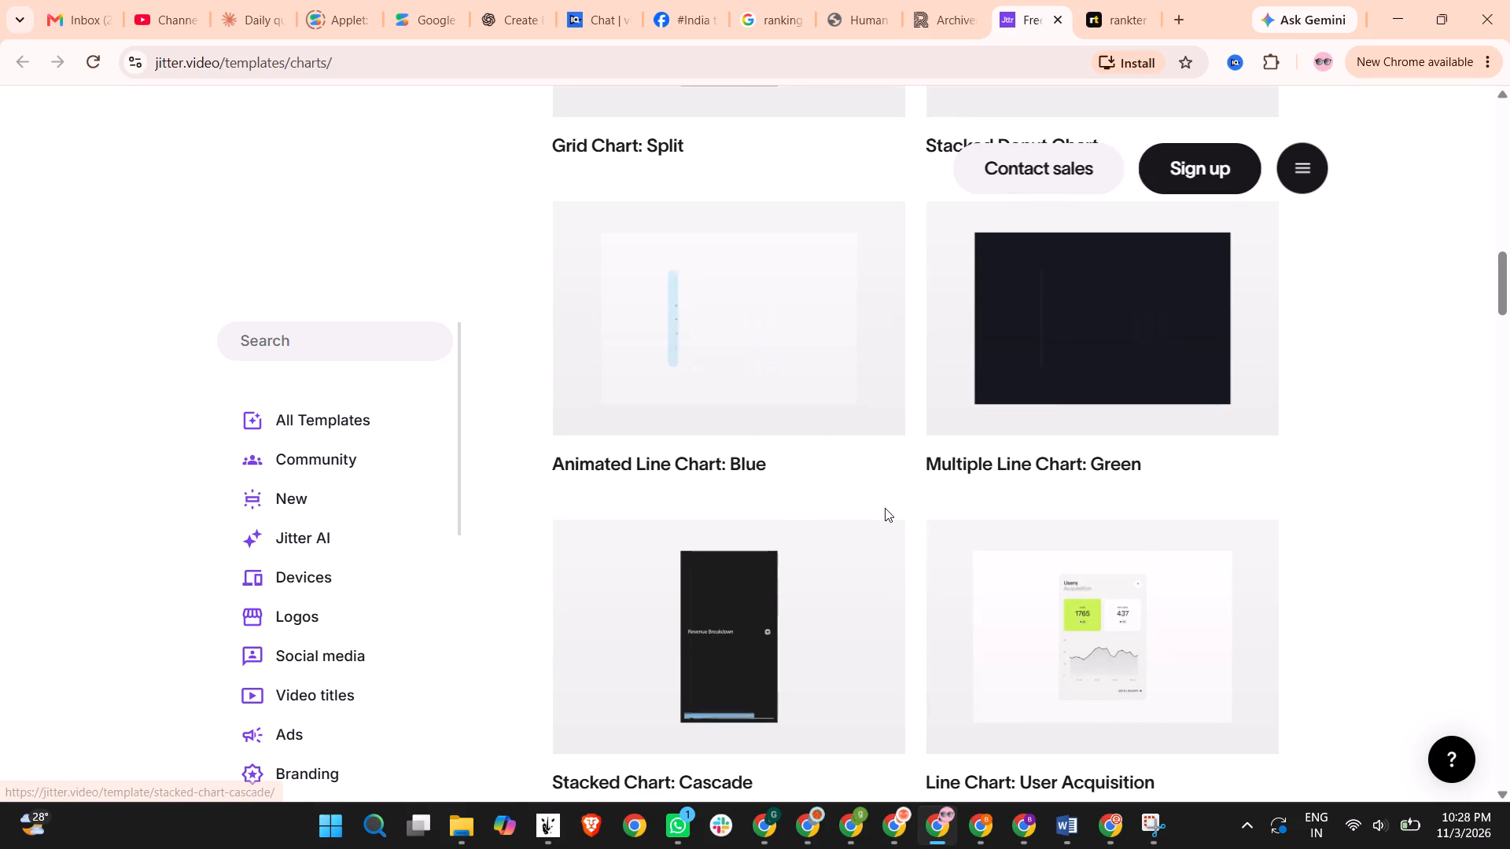
scroll(885, 508, down, 4)
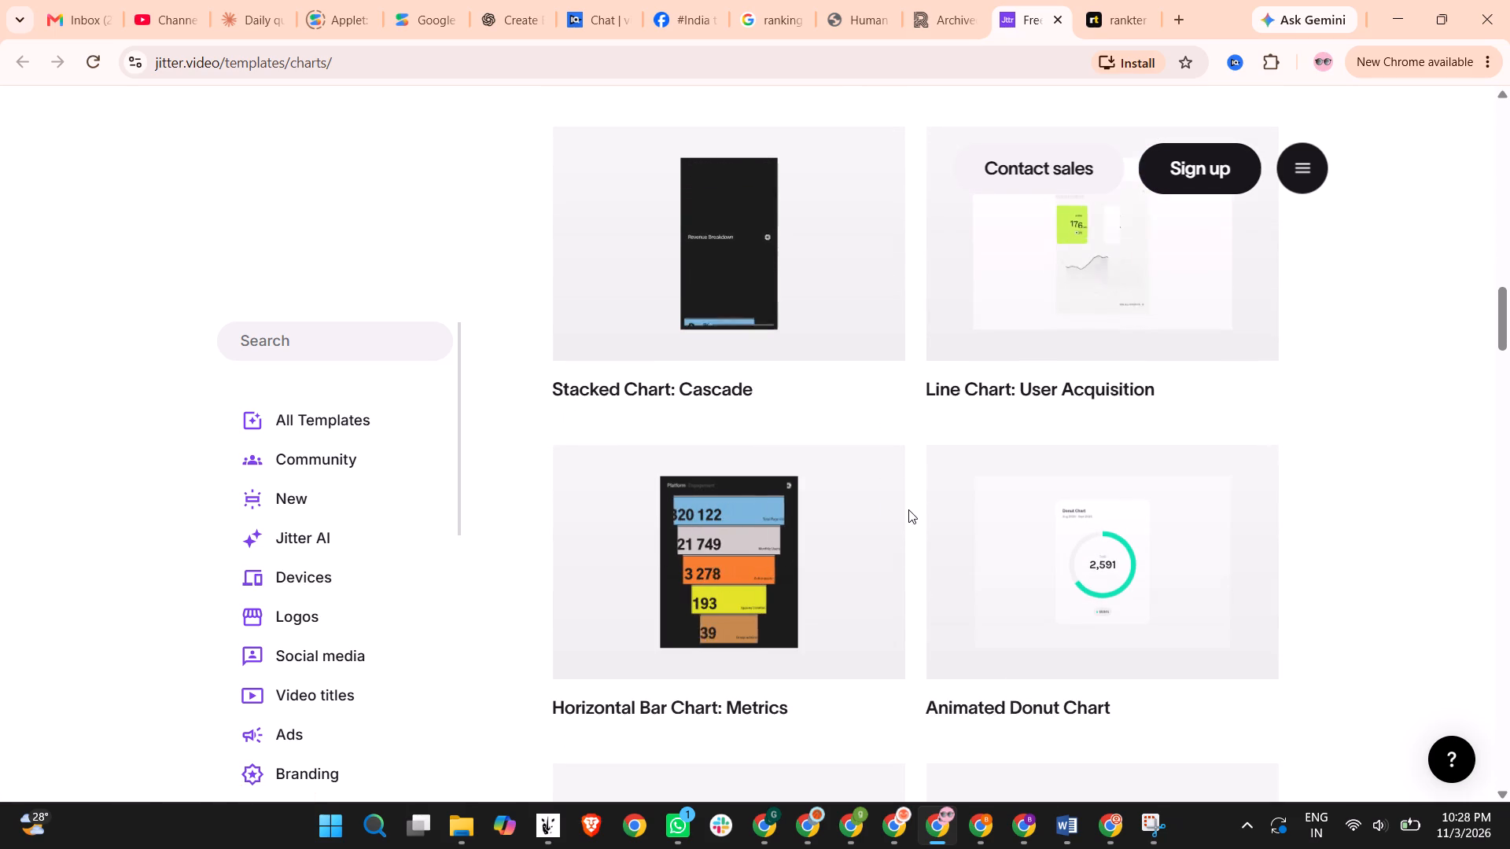
scroll(908, 509, down, 4)
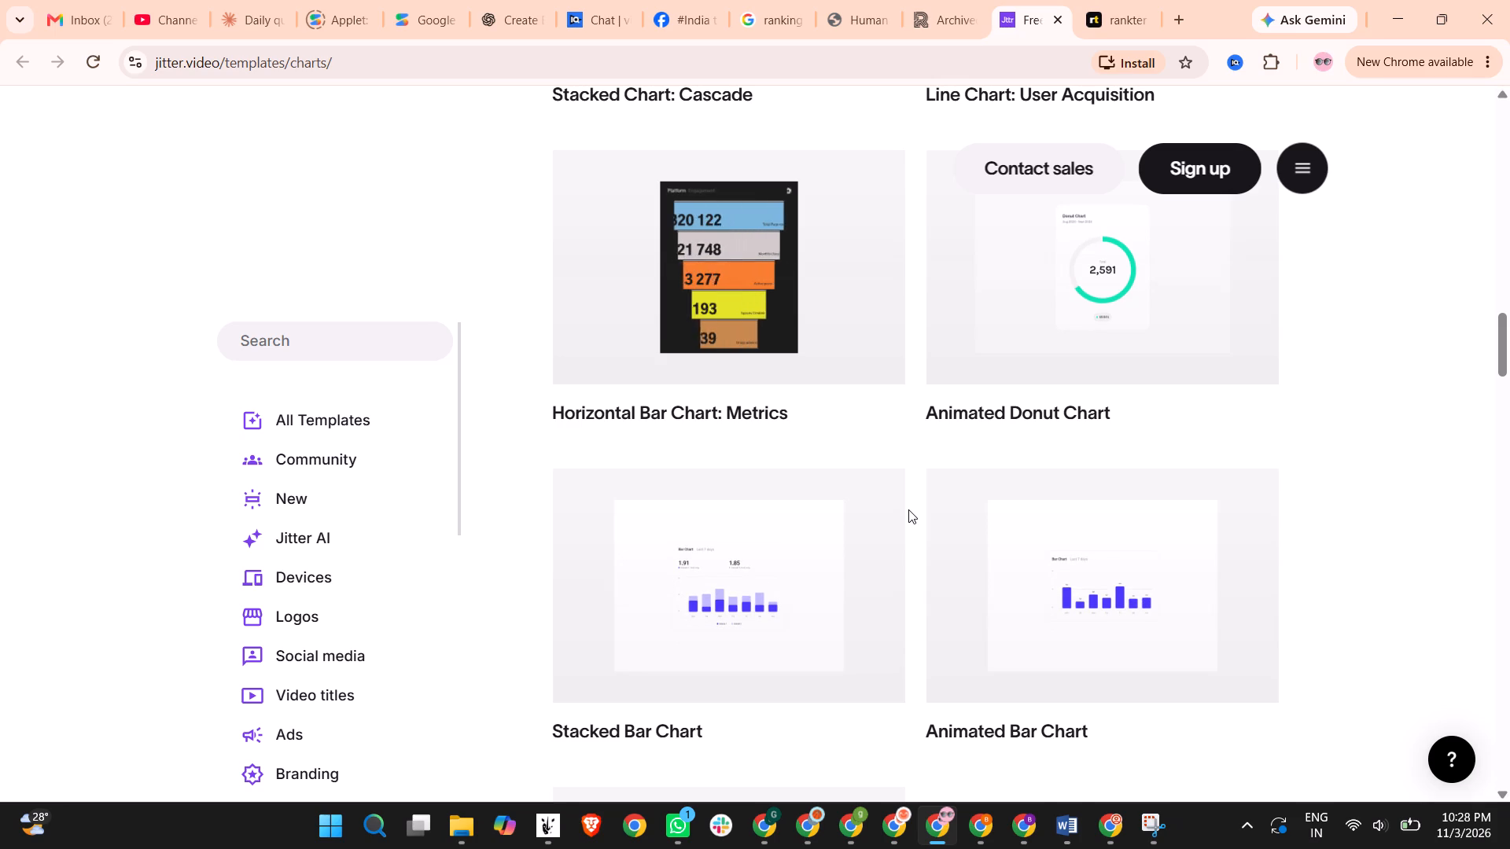
scroll(908, 509, down, 5)
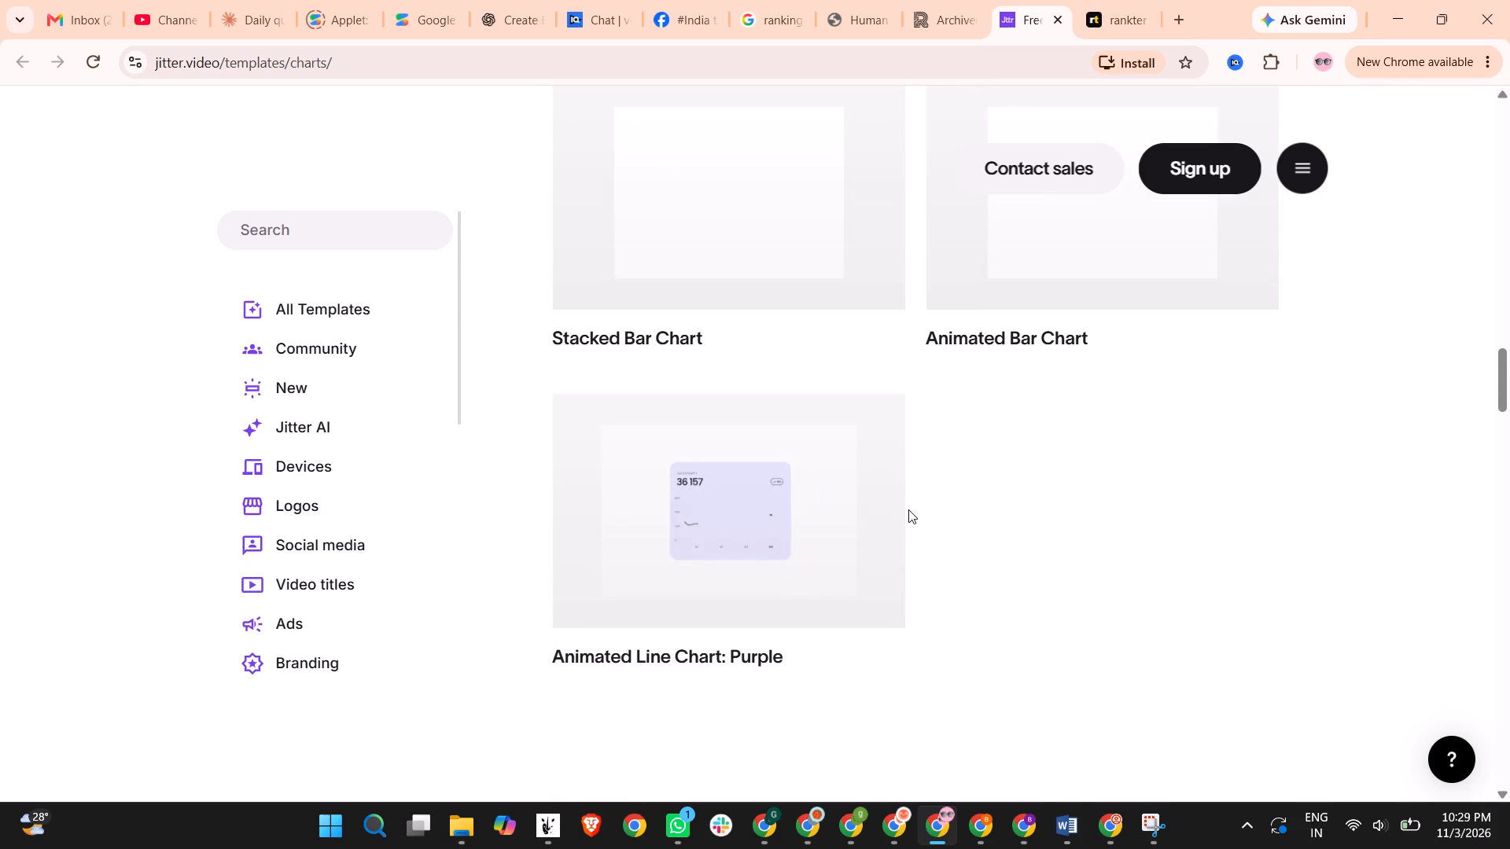
scroll(908, 509, up, 1)
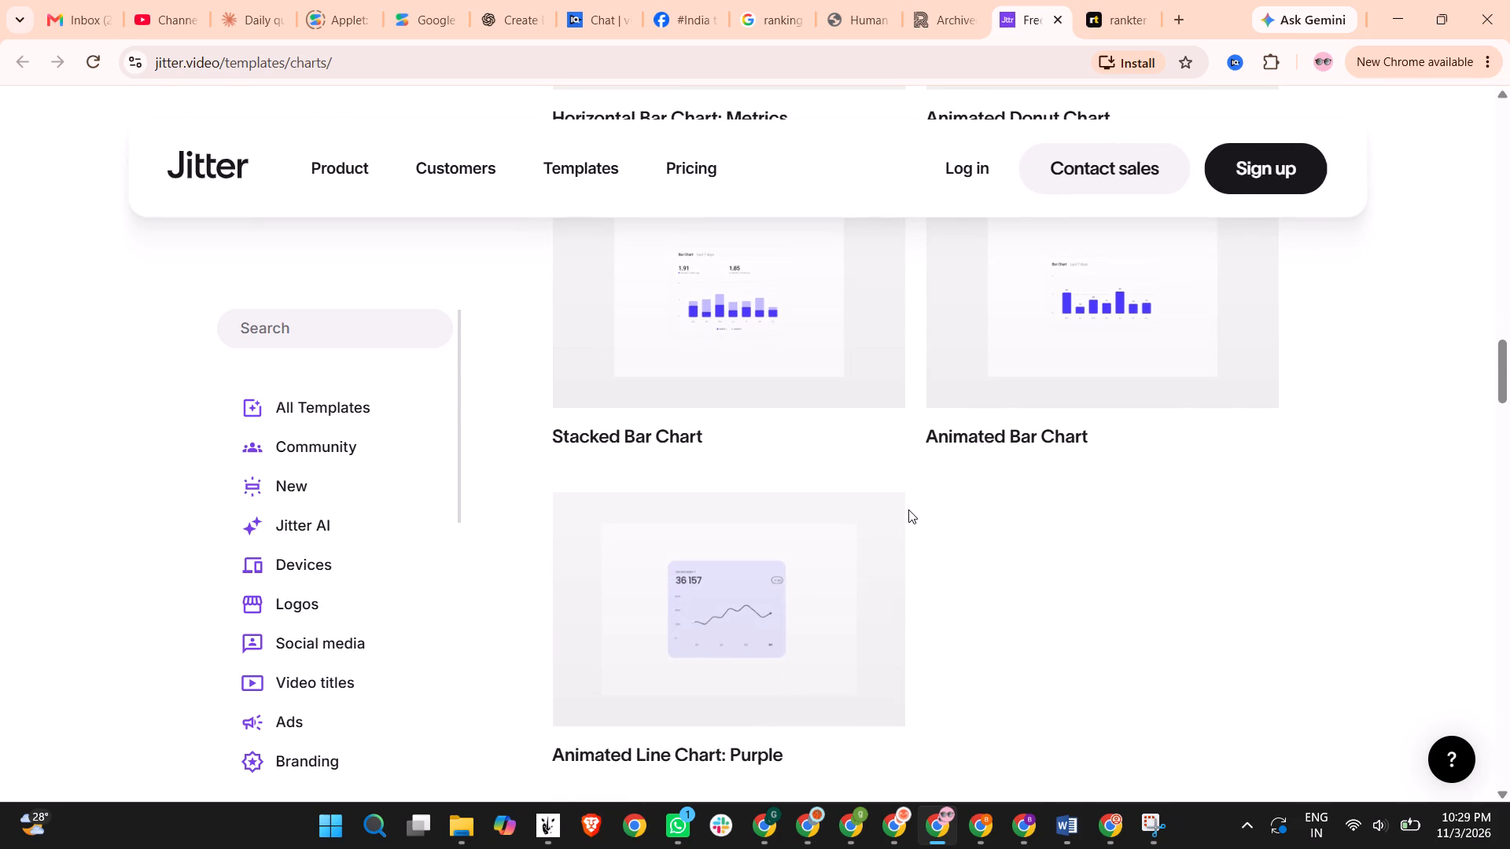
scroll(908, 509, up, 1)
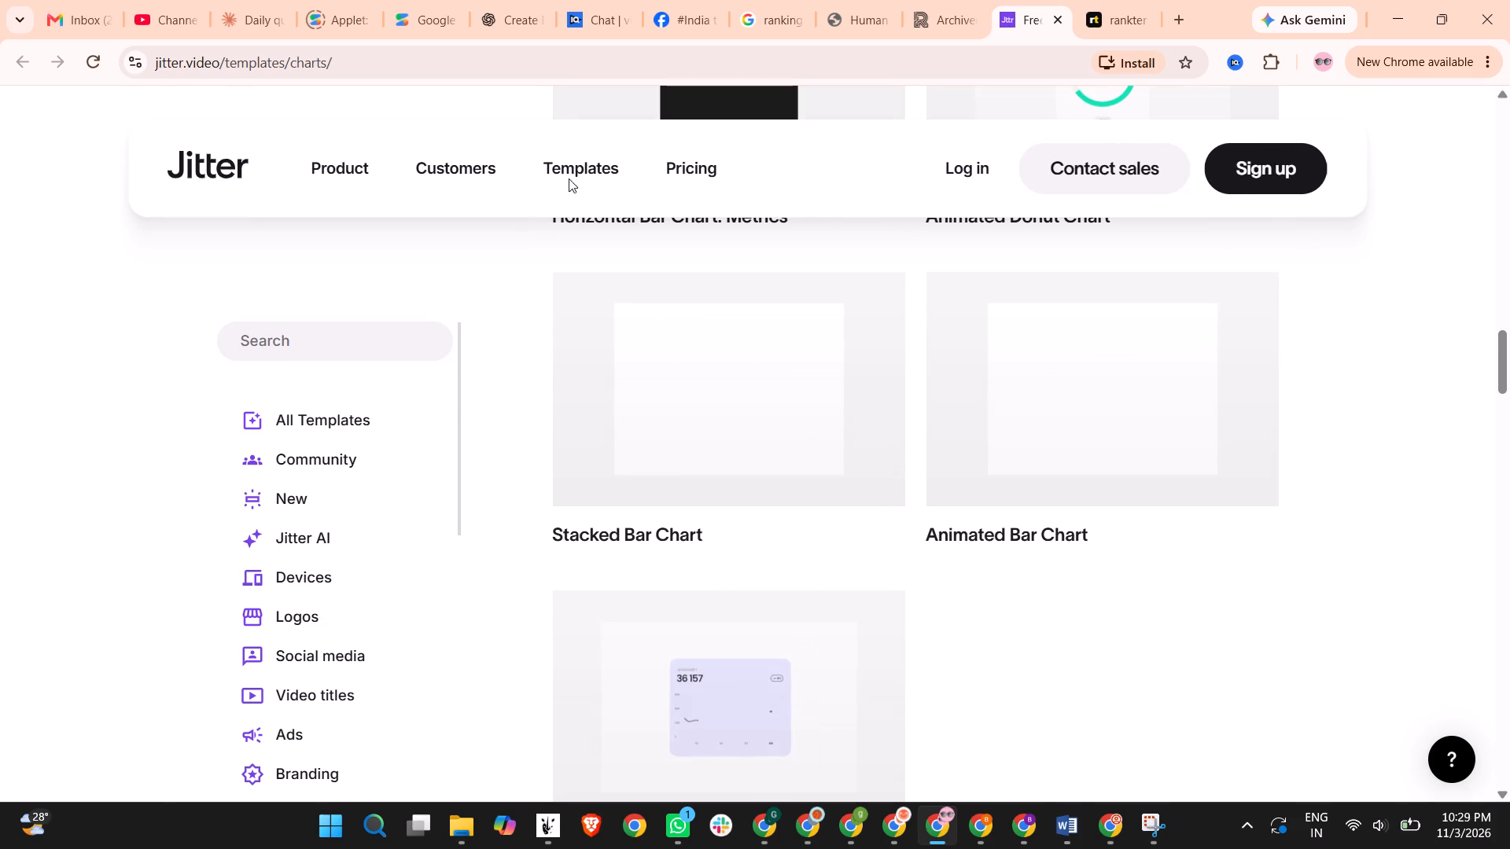
Close The Rookies' 2025 motion graphics school rankings page.
click(1098, 0)
click(987, 0)
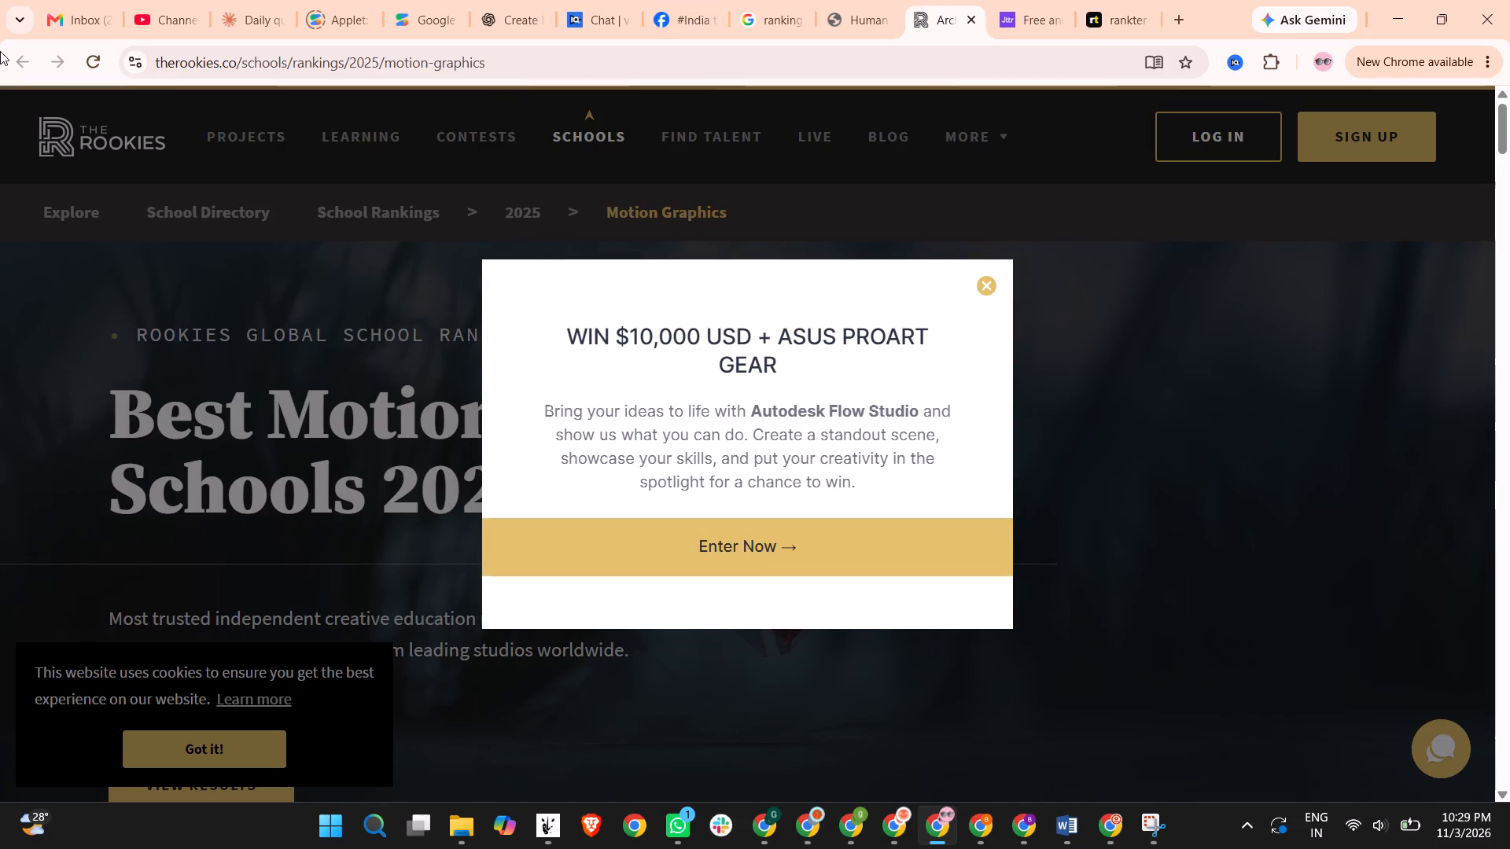
click(27, 60)
click(961, 20)
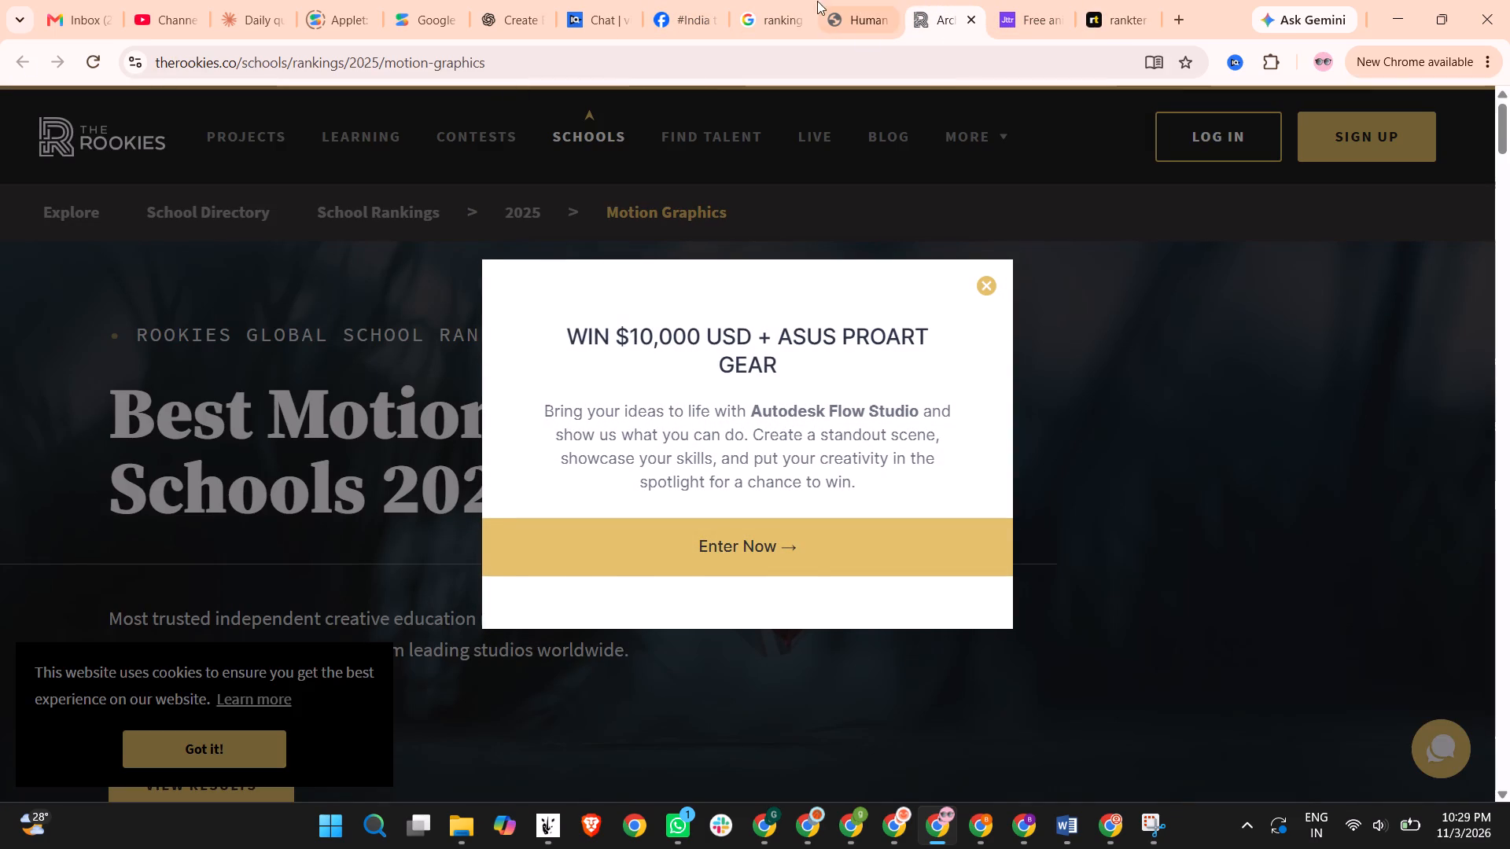
click(811, 0)
click(936, 4)
click(971, 13)
Begin the human verification check on Dribbble's motion-numbers search page.
click(841, 0)
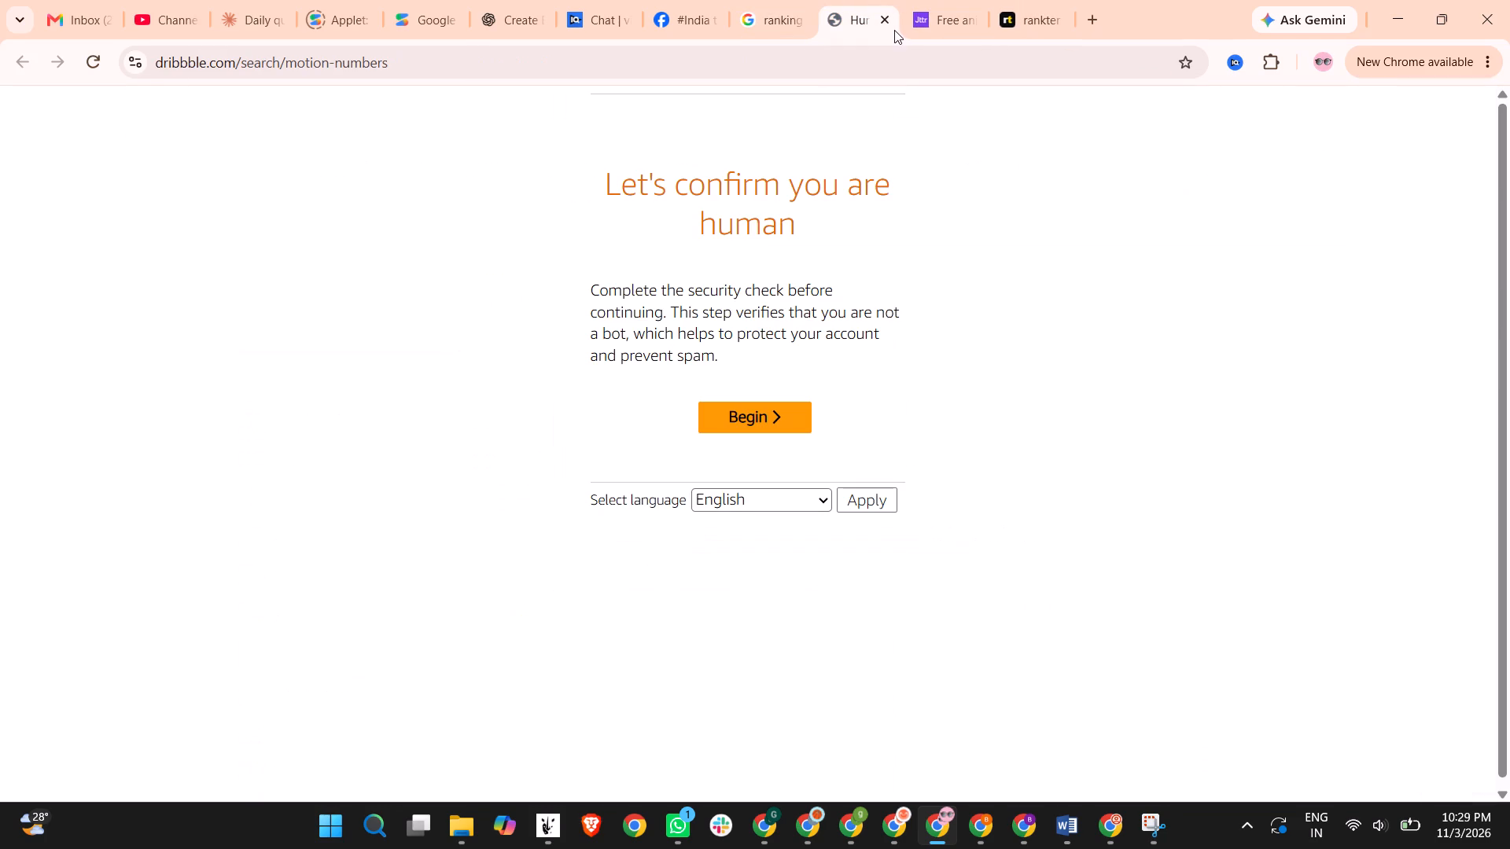
click(722, 419)
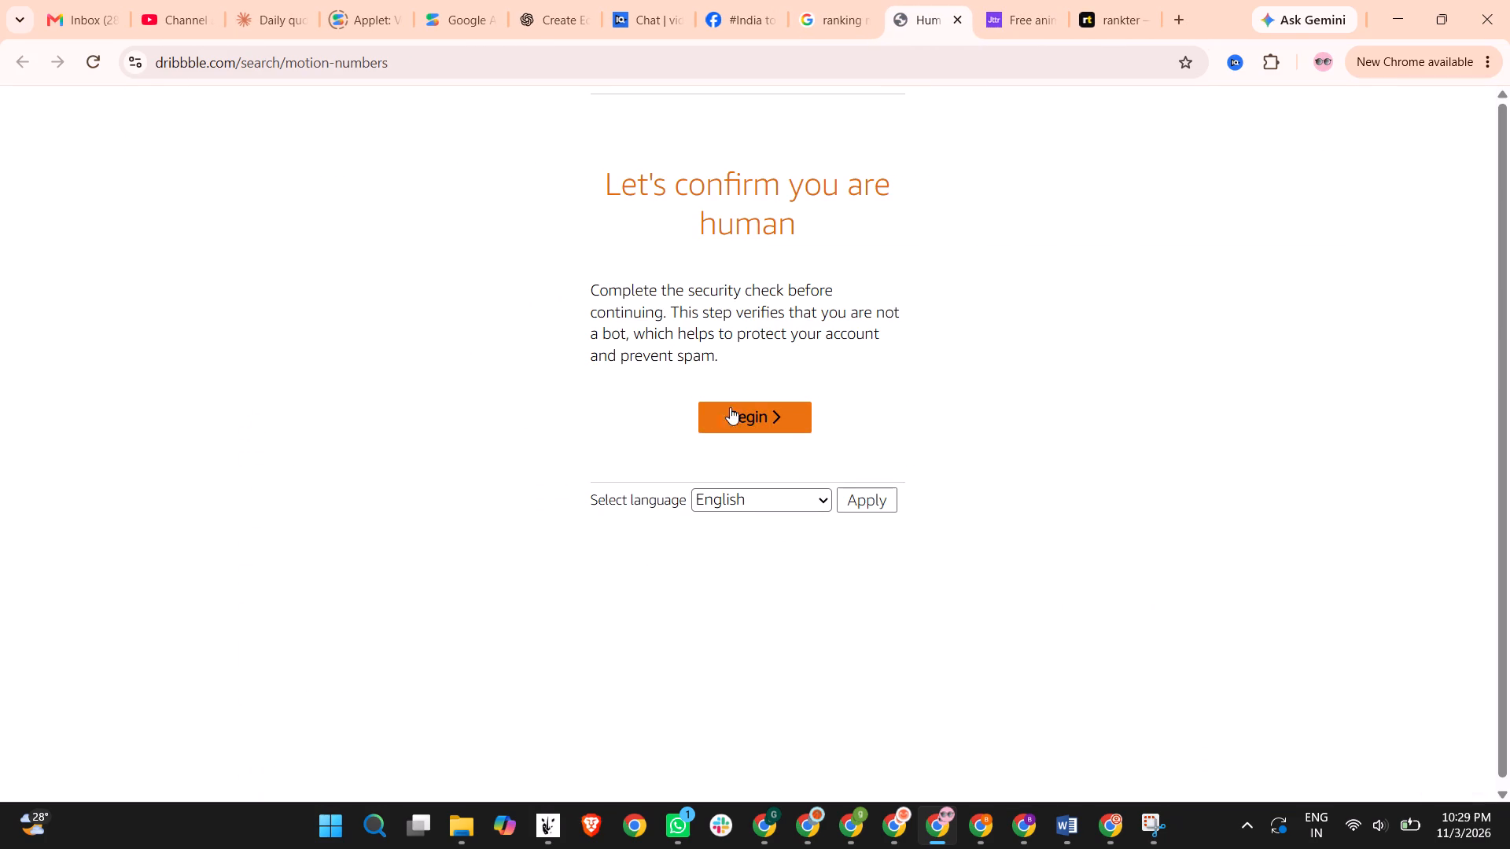
Open WaveSpeed AI's Ranking Video Maker from the ranking motion graphics search results in a new tab.
click(821, 0)
right_click(490, 570)
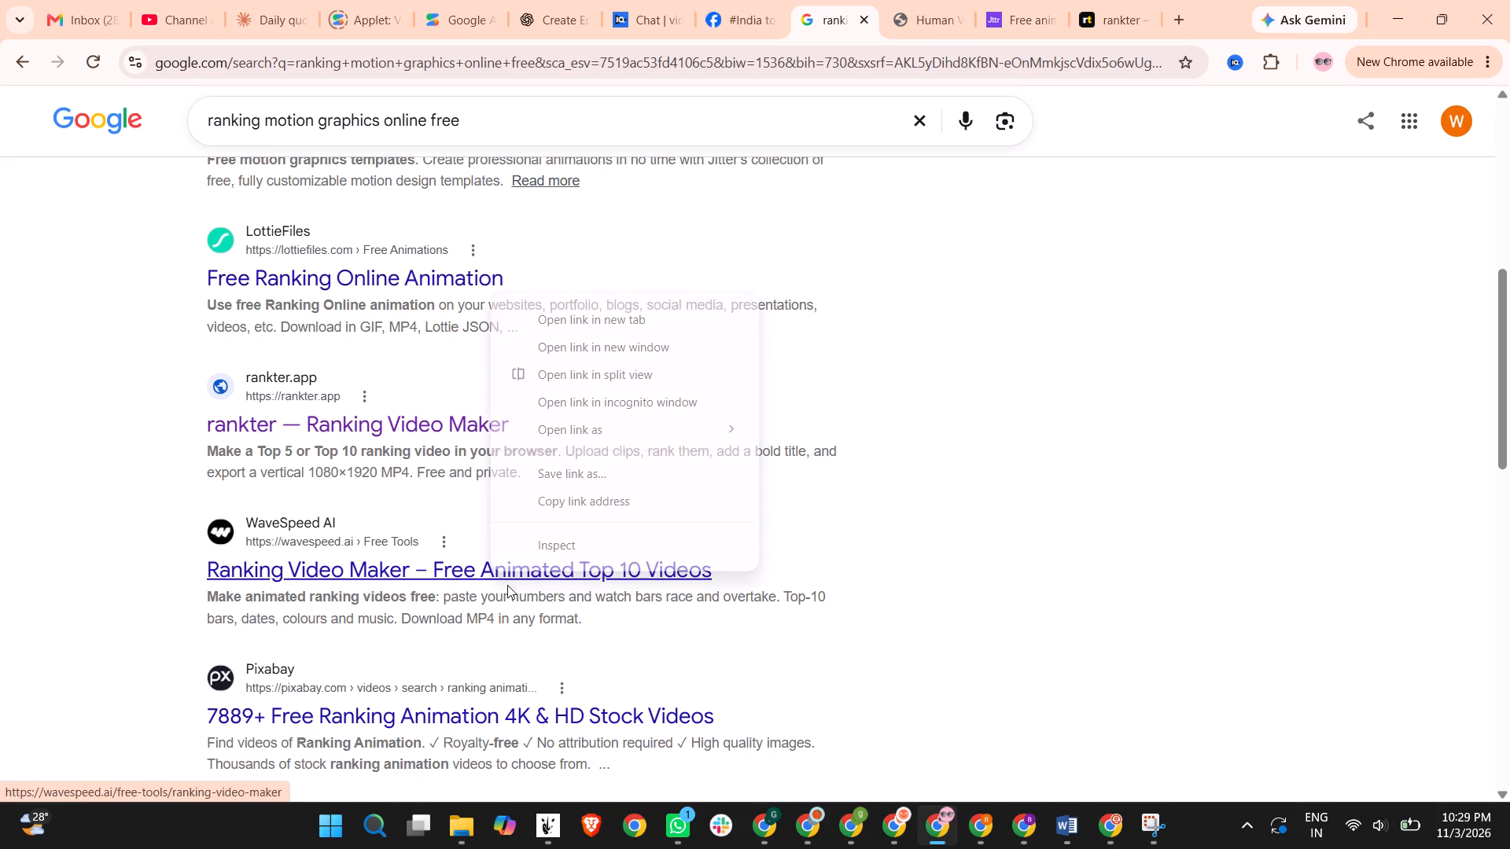
click(580, 322)
Find motionvid.ai's "7 Best Web-Based Motion Graphics Editors in 2026" further down the results and open it in a new tab.
scroll(391, 614, down, 3)
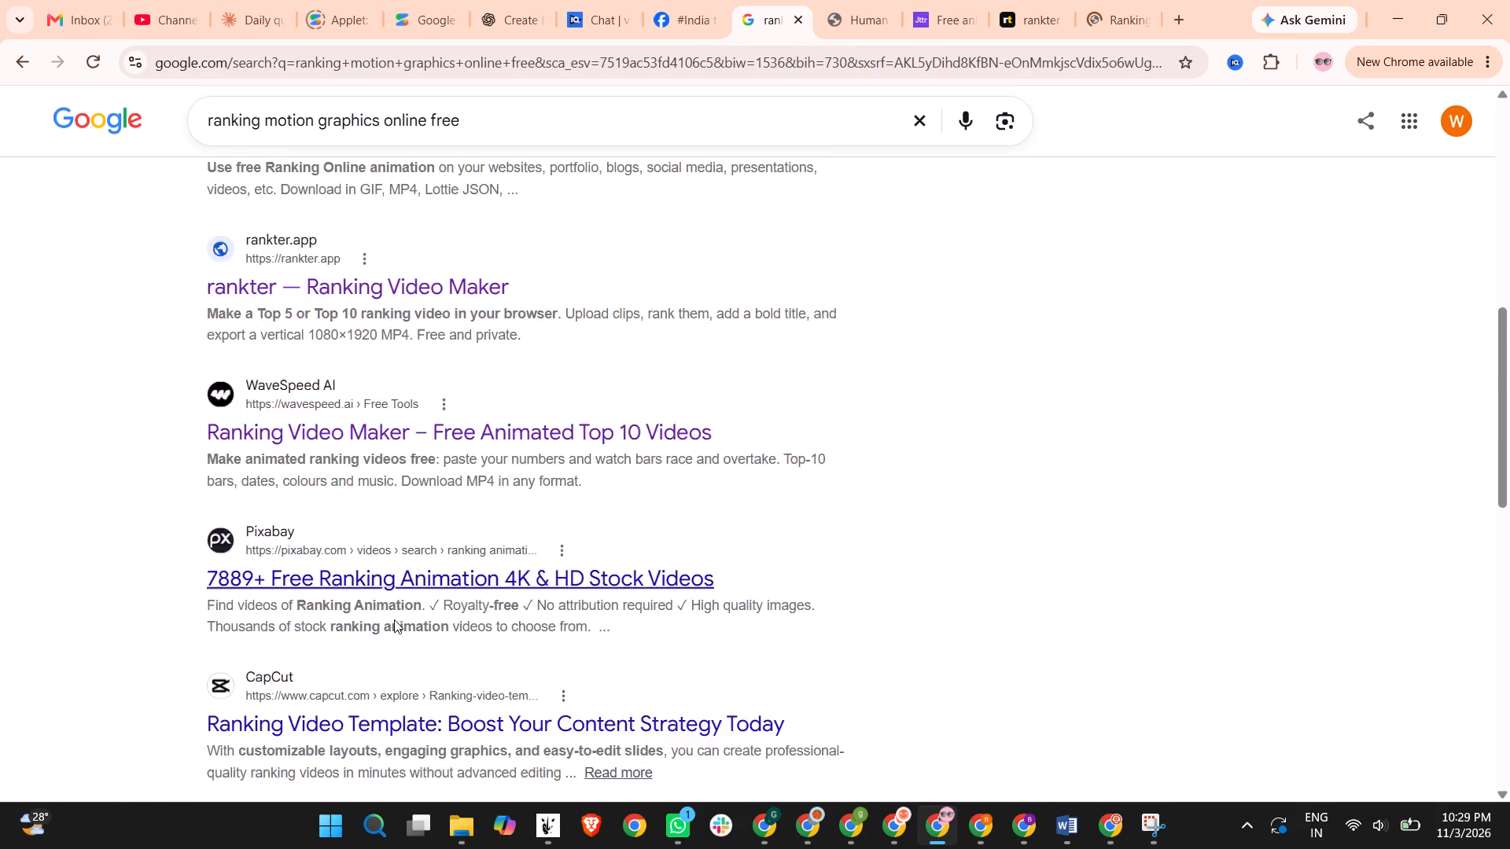
scroll(394, 619, down, 1)
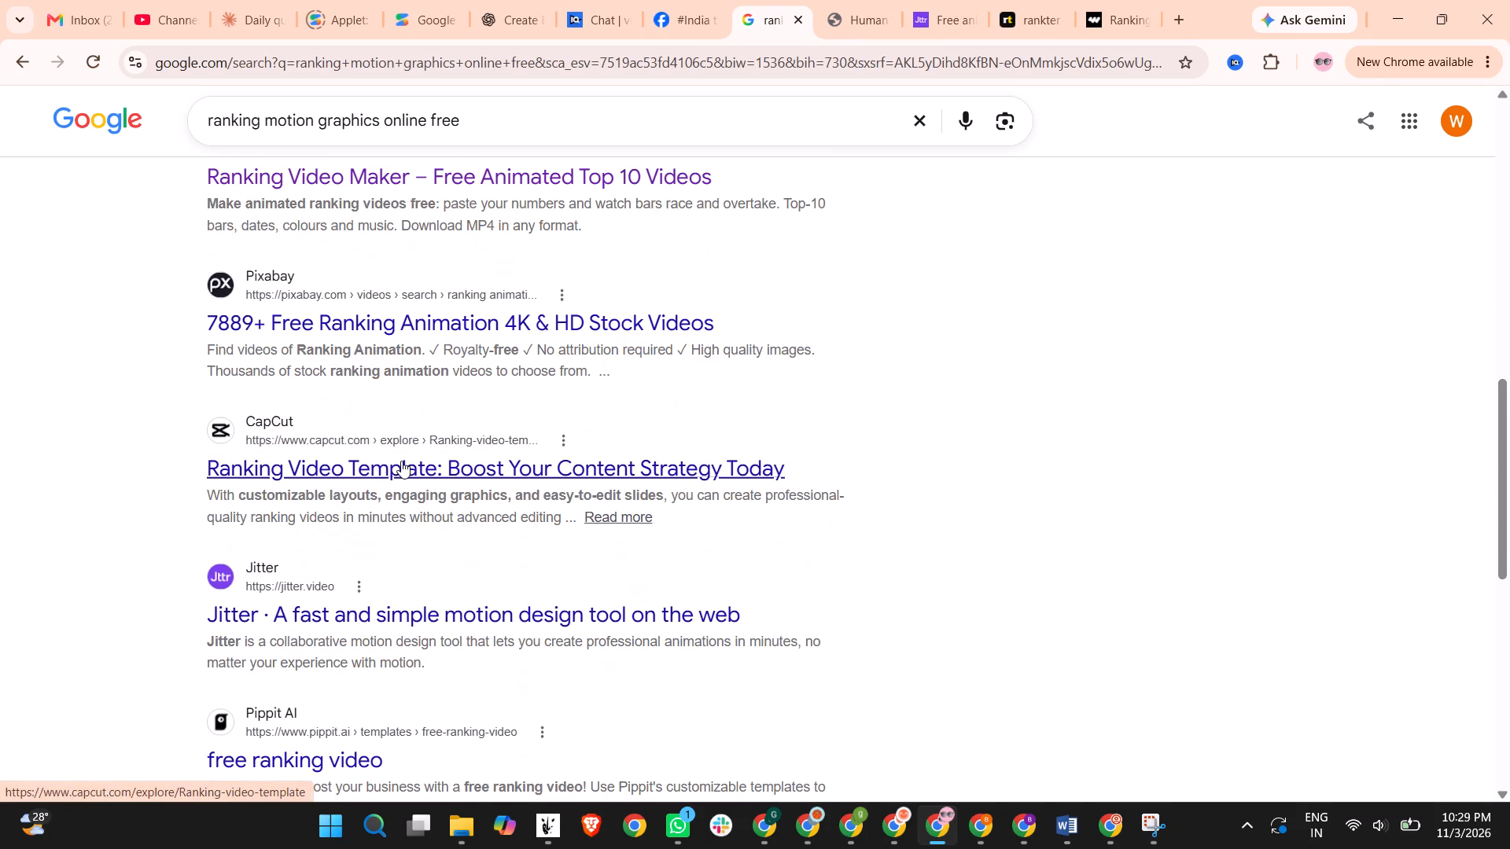
scroll(401, 461, down, 1)
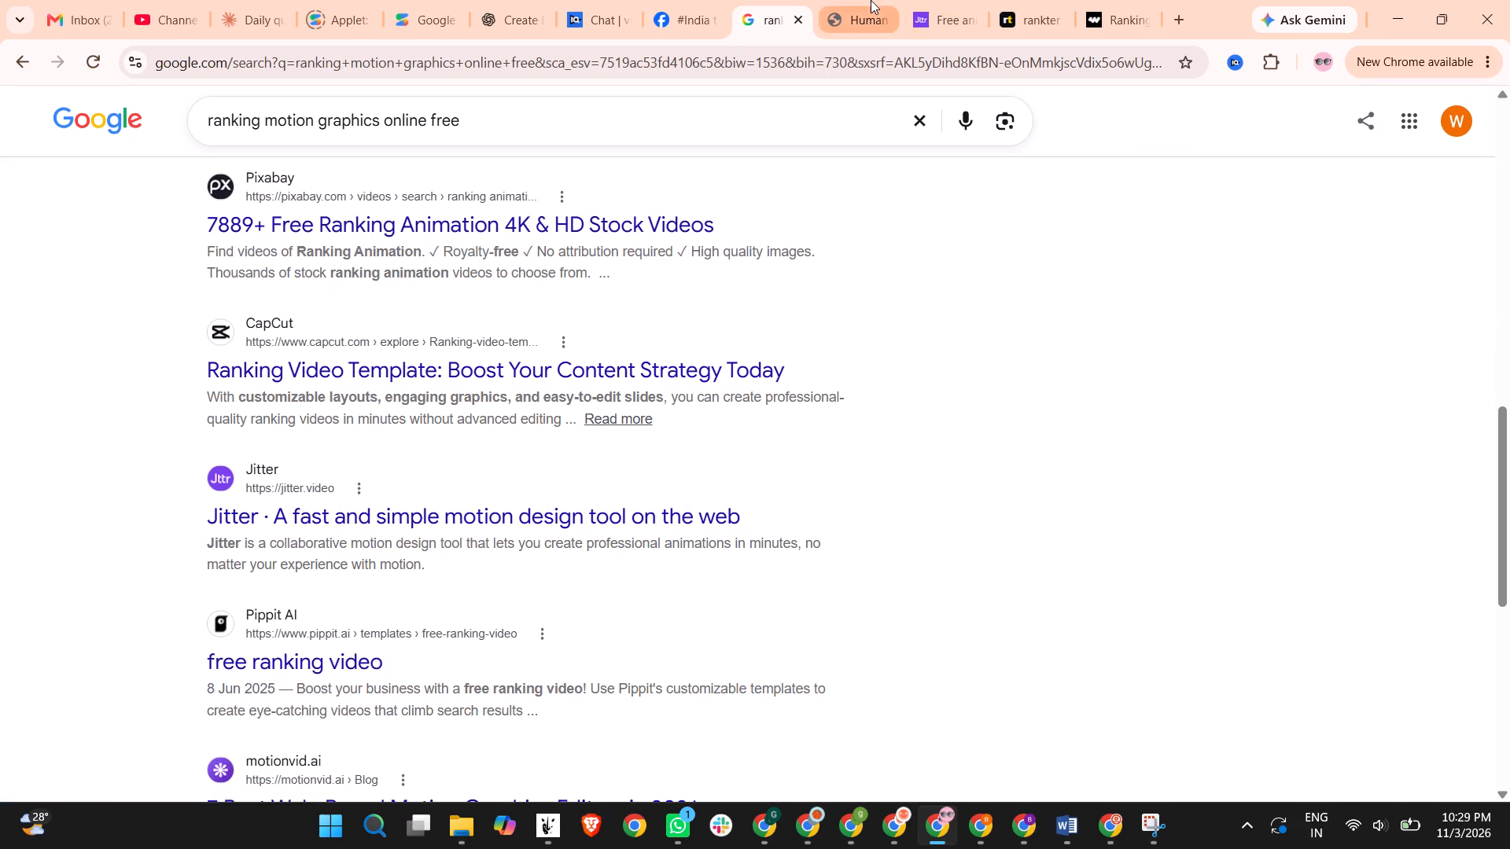
scroll(501, 513, down, 3)
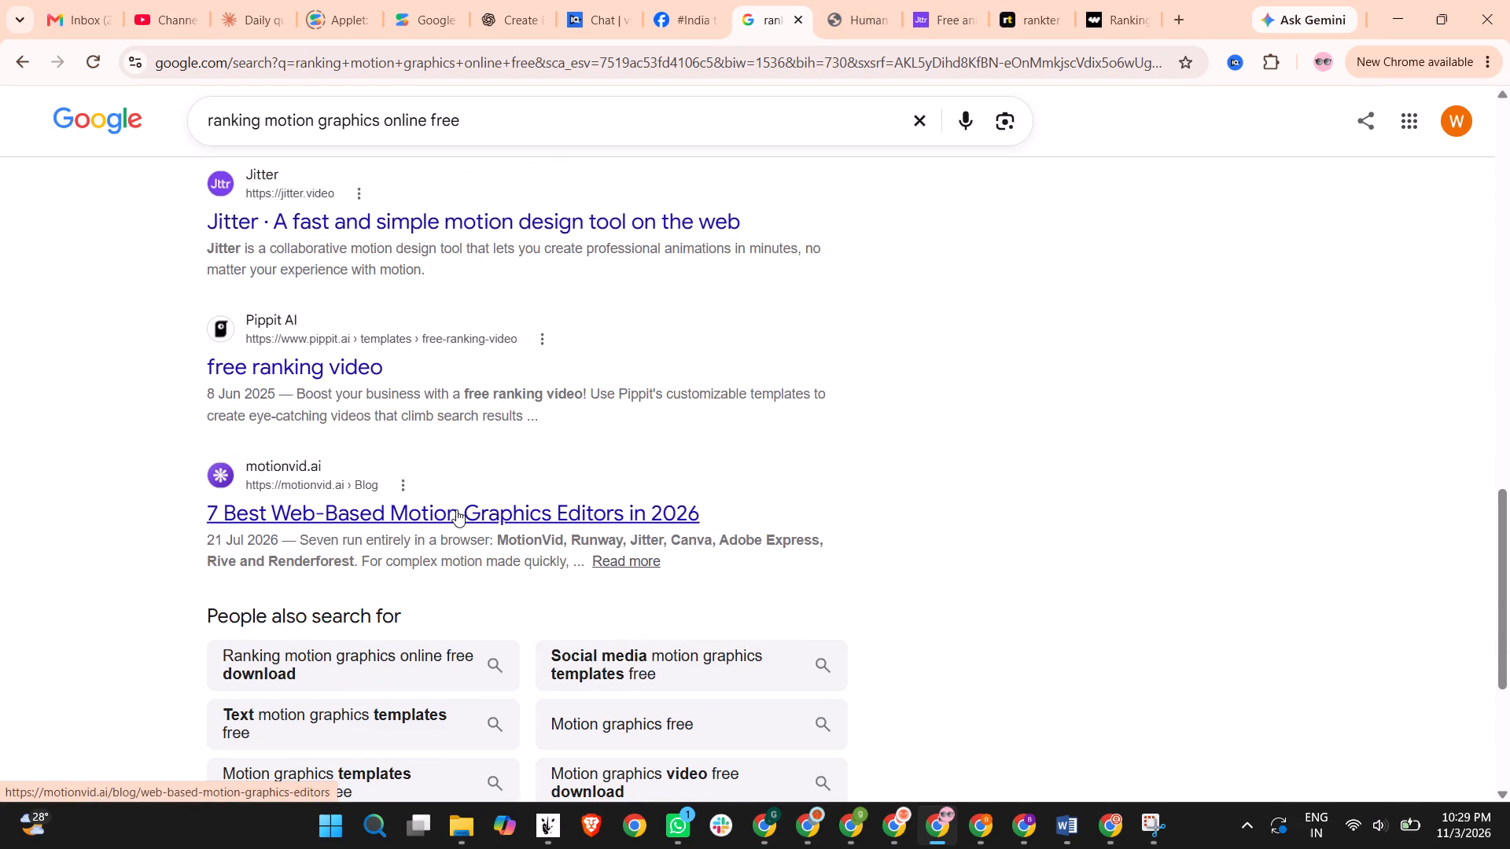
right_click(456, 509)
click(481, 529)
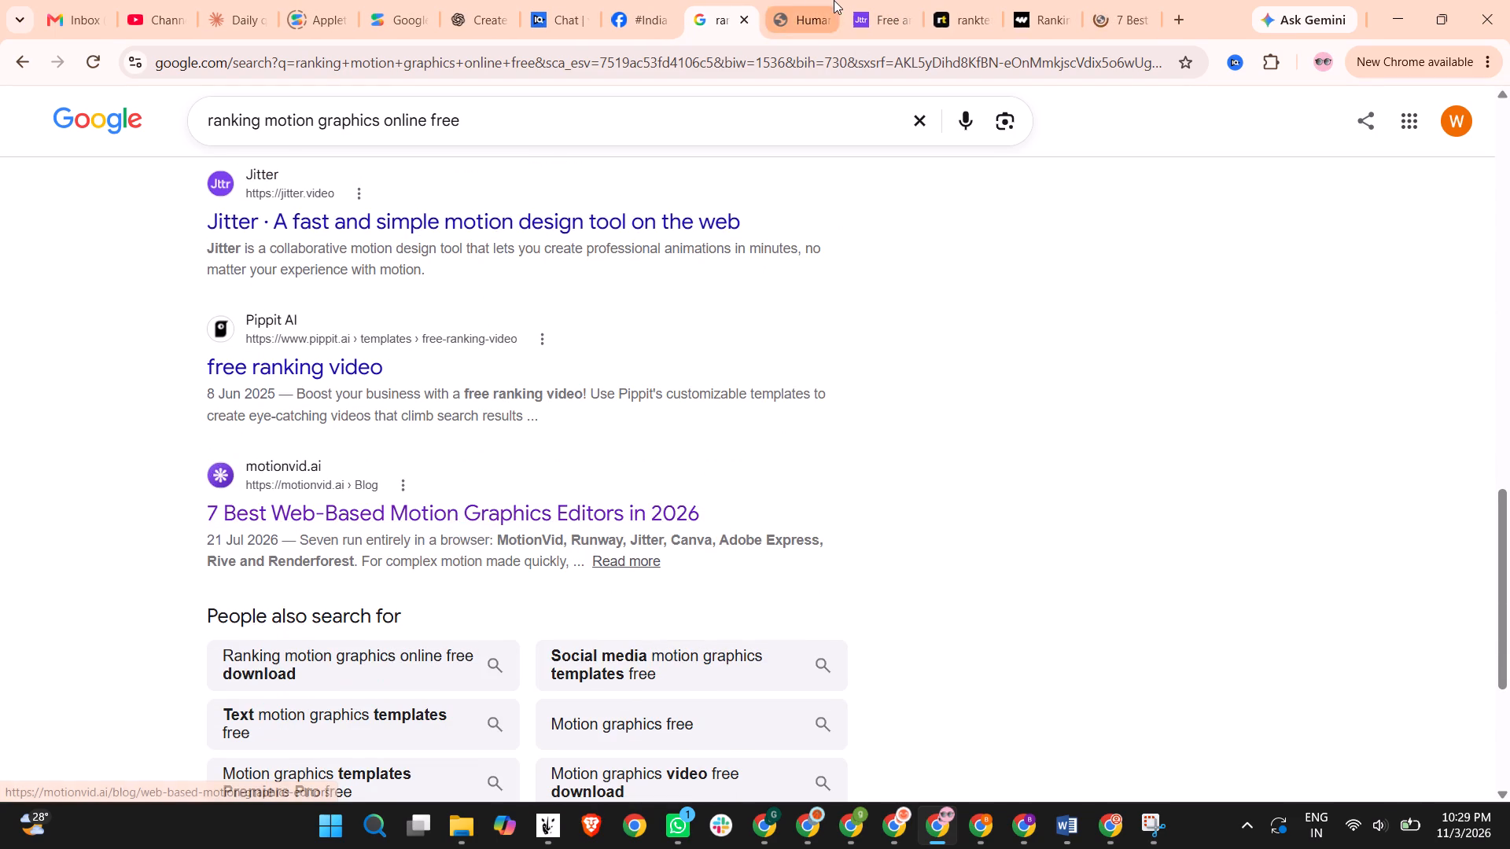
Complete Dribbble's human verification by selecting all five clock images and submitting the answer.
click(794, 0)
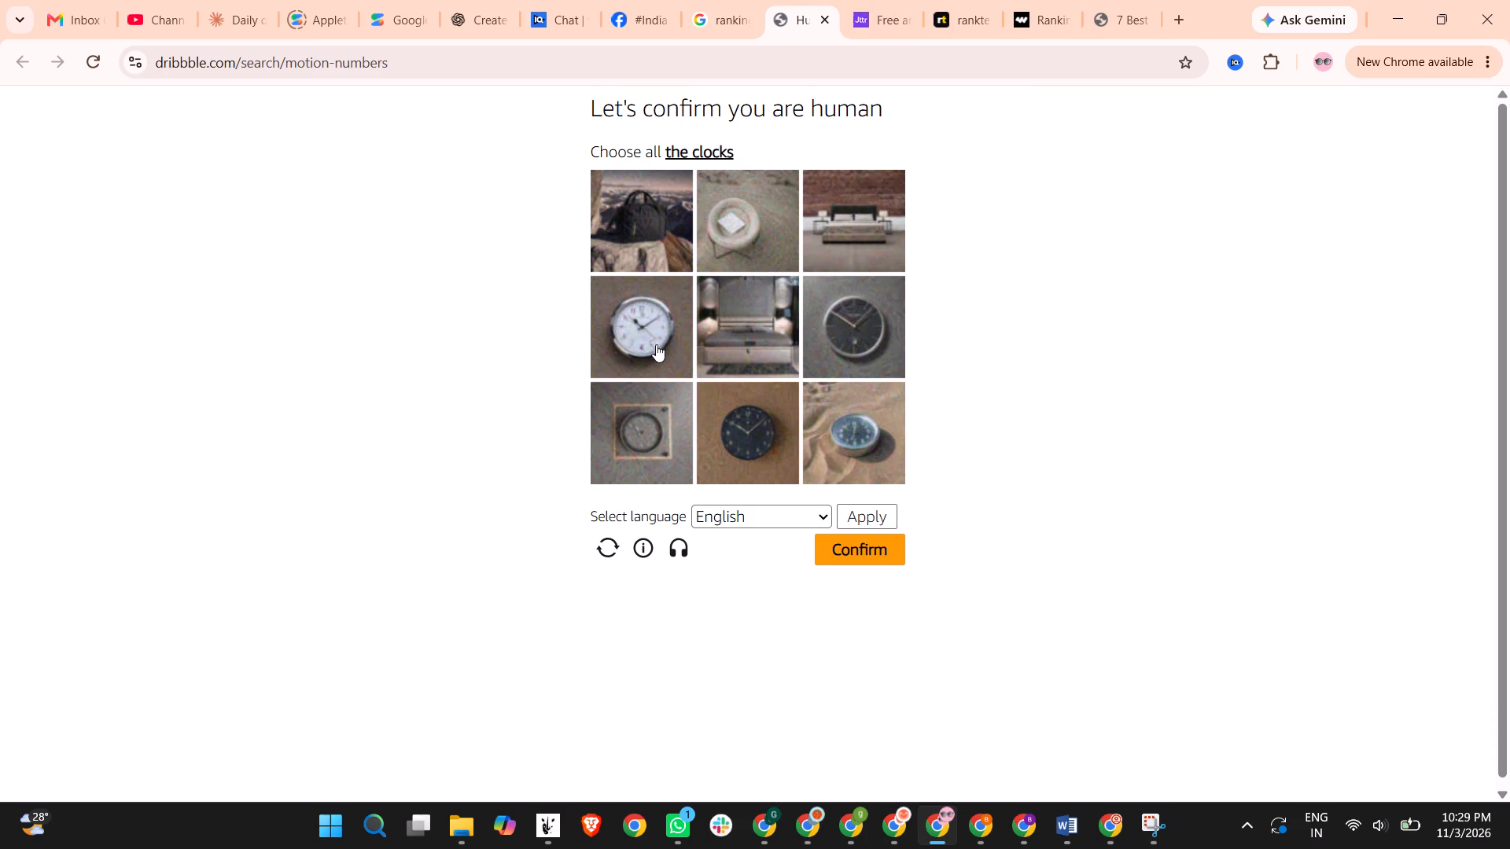
click(646, 339)
click(831, 322)
click(819, 454)
click(728, 436)
click(646, 427)
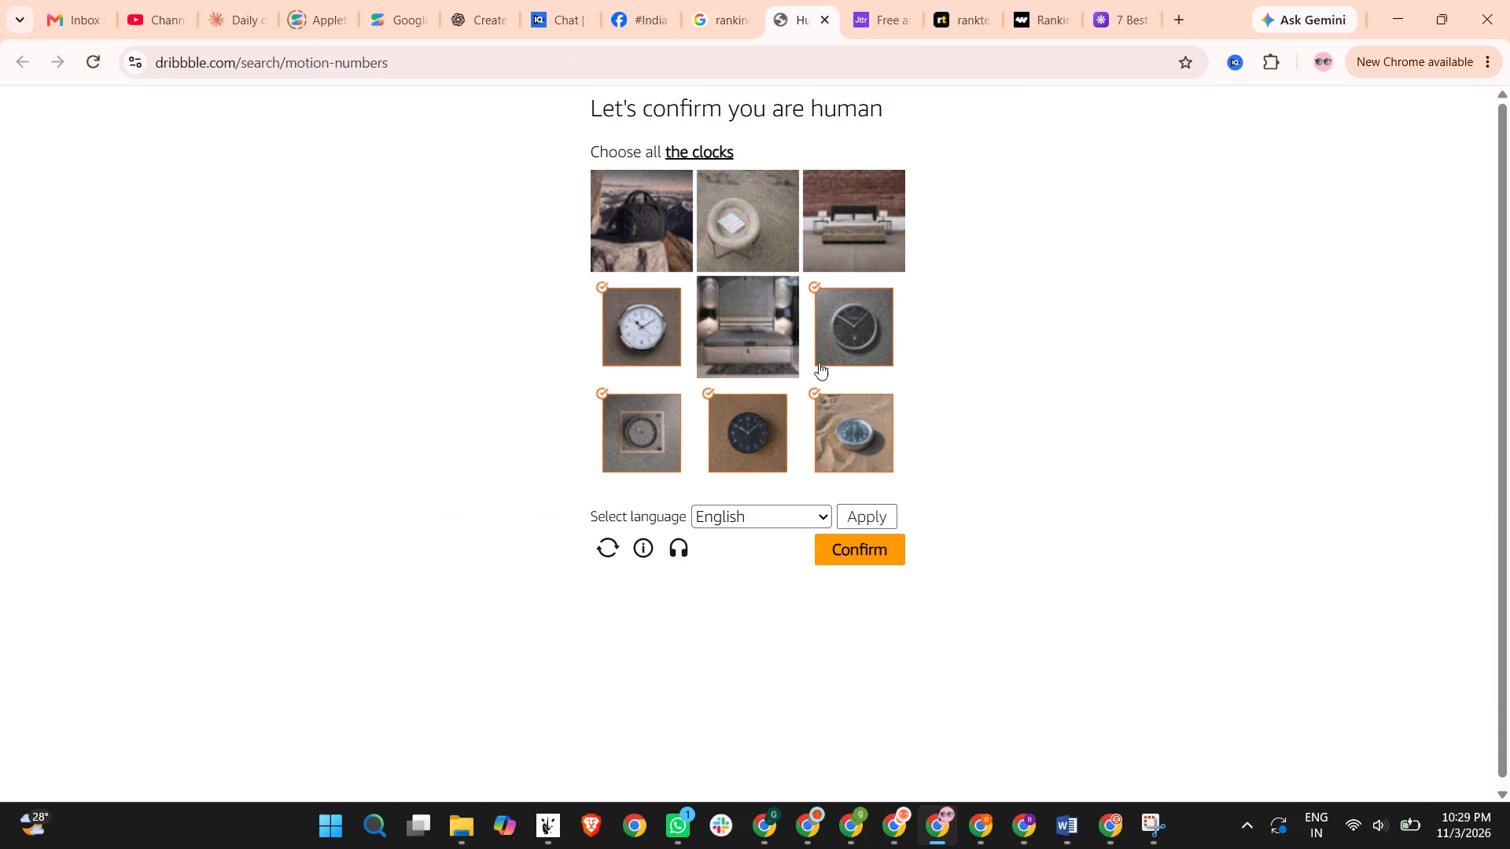
click(880, 542)
Read Motionvid's comparison of web-based motion graphics editors, denying its cookies, and examine the table of tools, free entry and costs.
click(1126, 0)
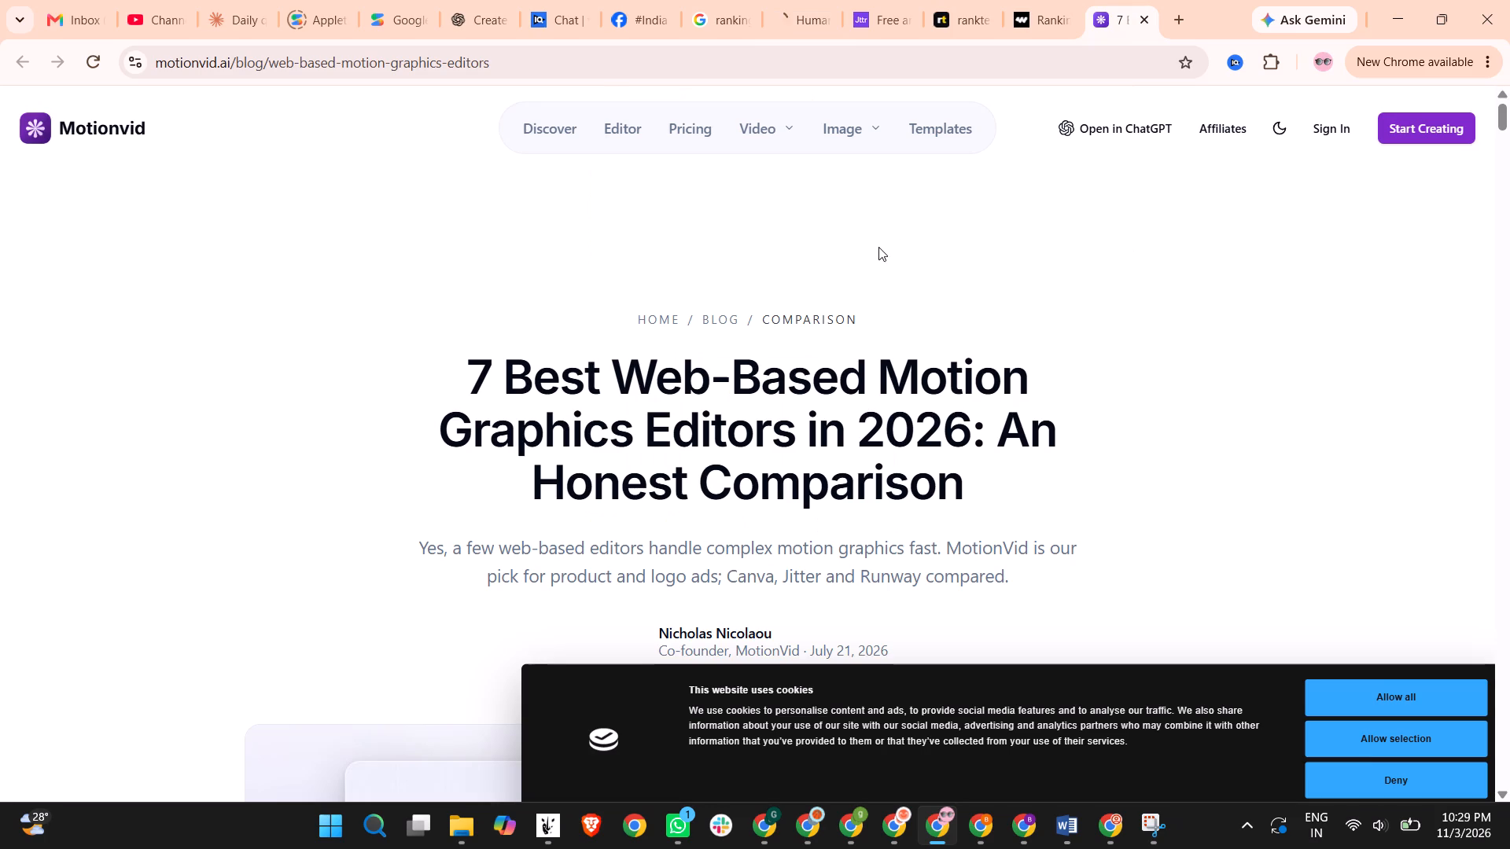
scroll(820, 534, down, 5)
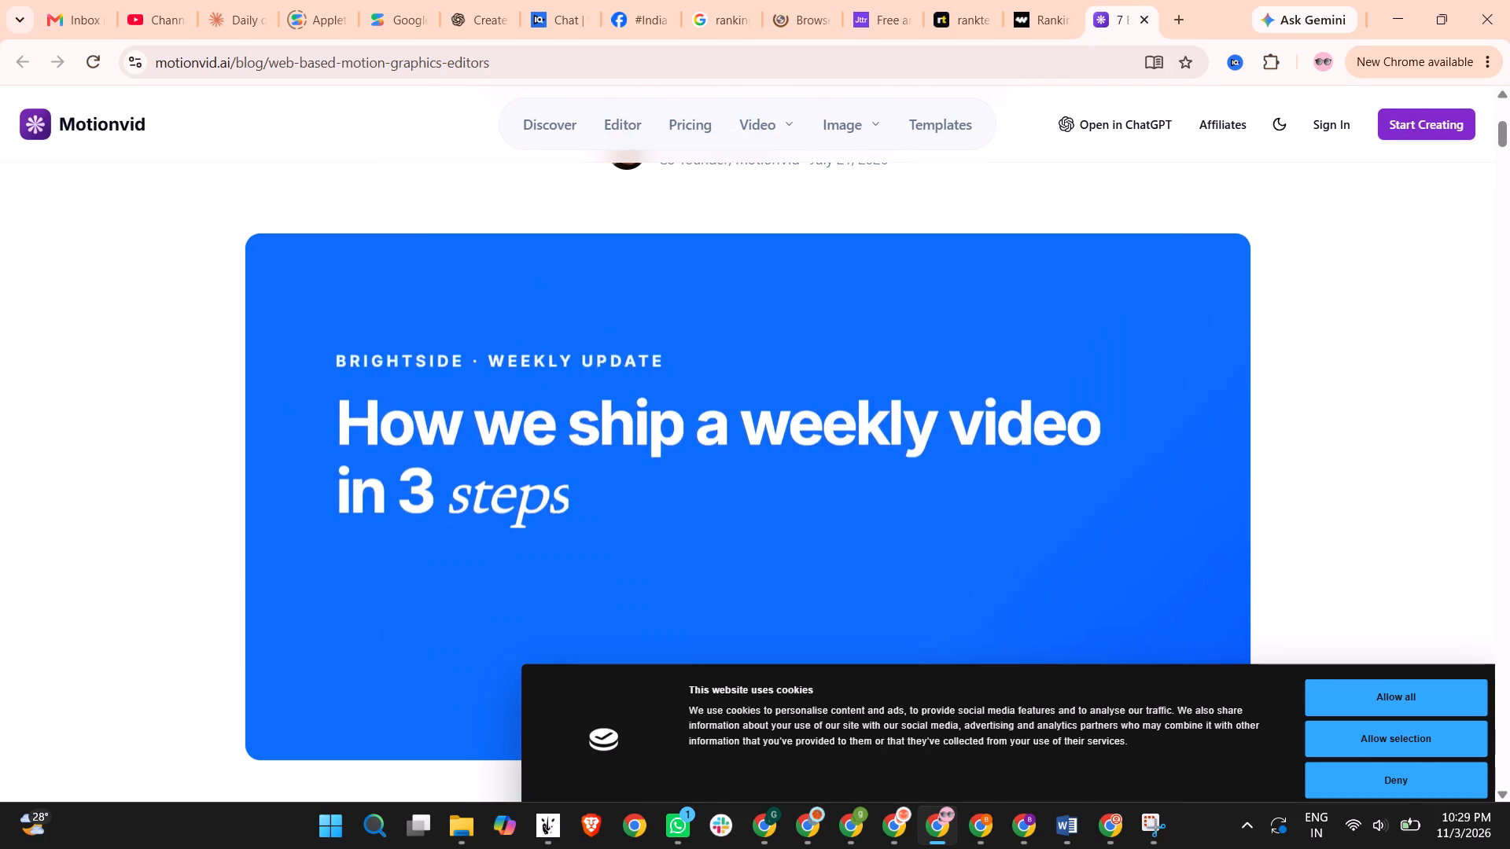
click(1409, 777)
scroll(711, 520, down, 2)
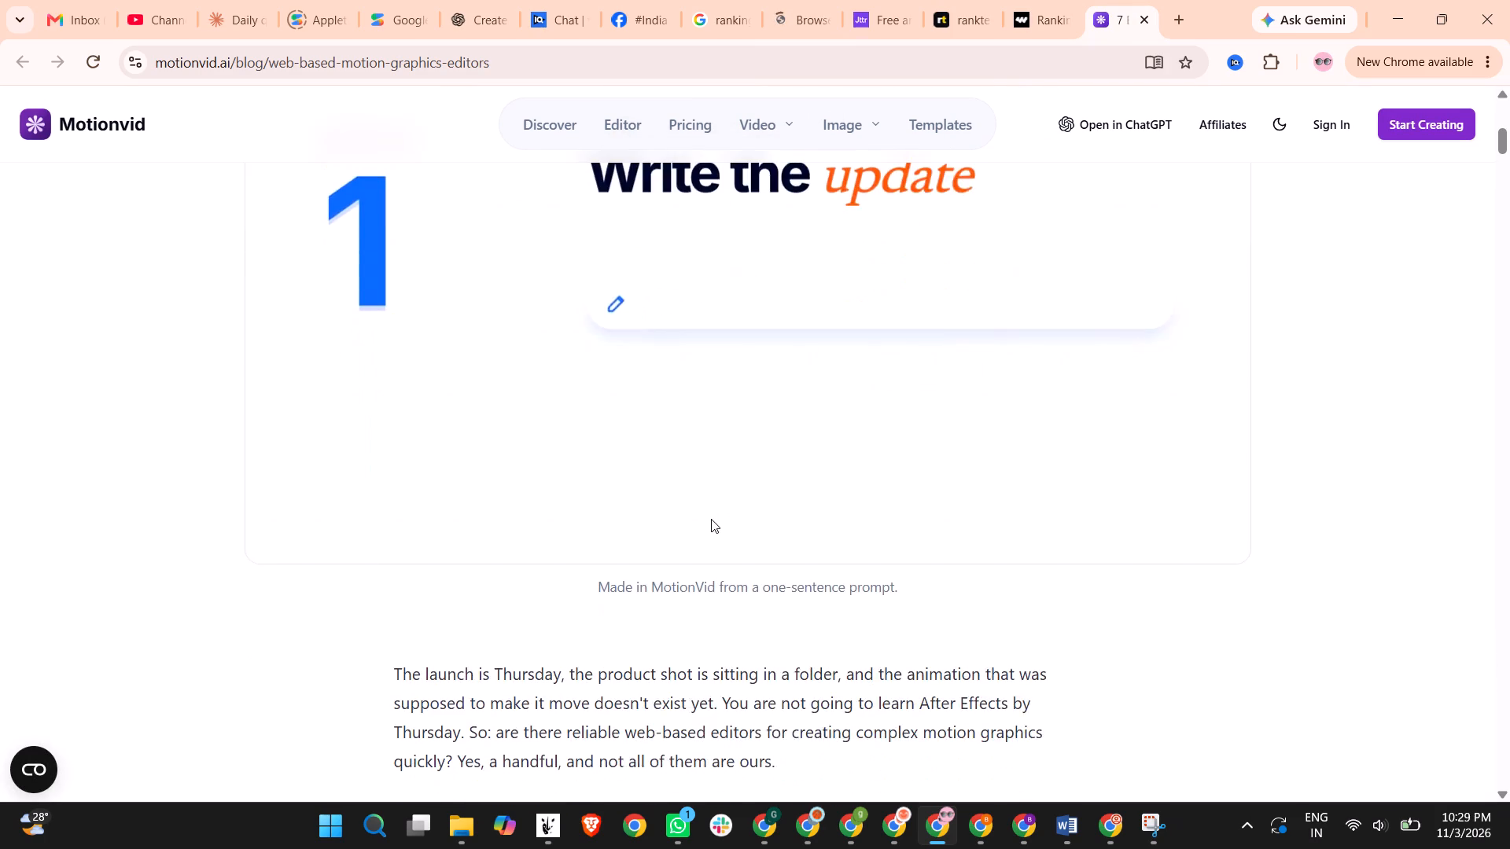
scroll(711, 519, up, 2)
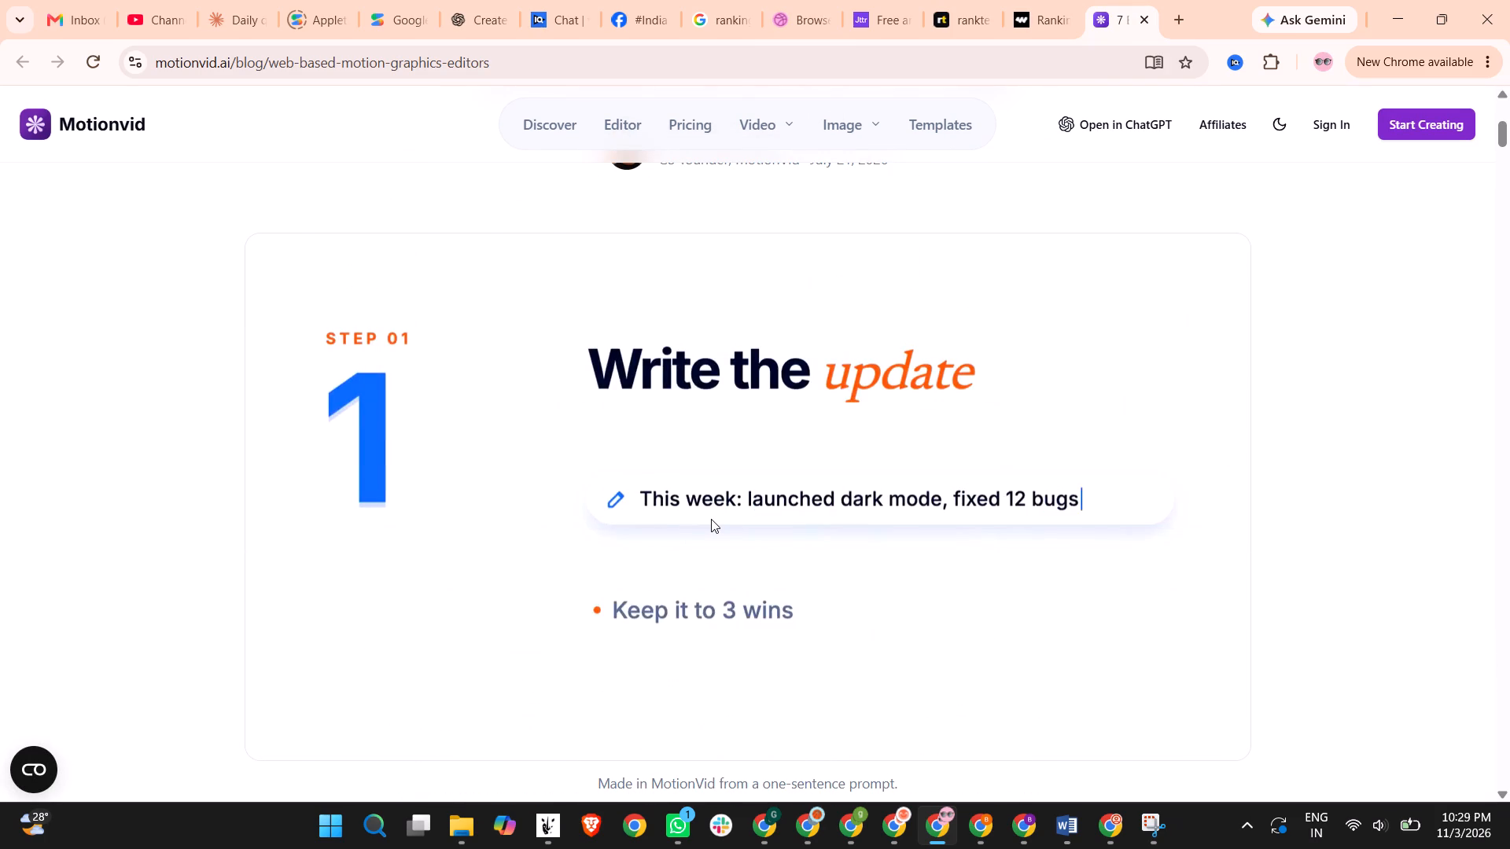
scroll(711, 519, down, 9)
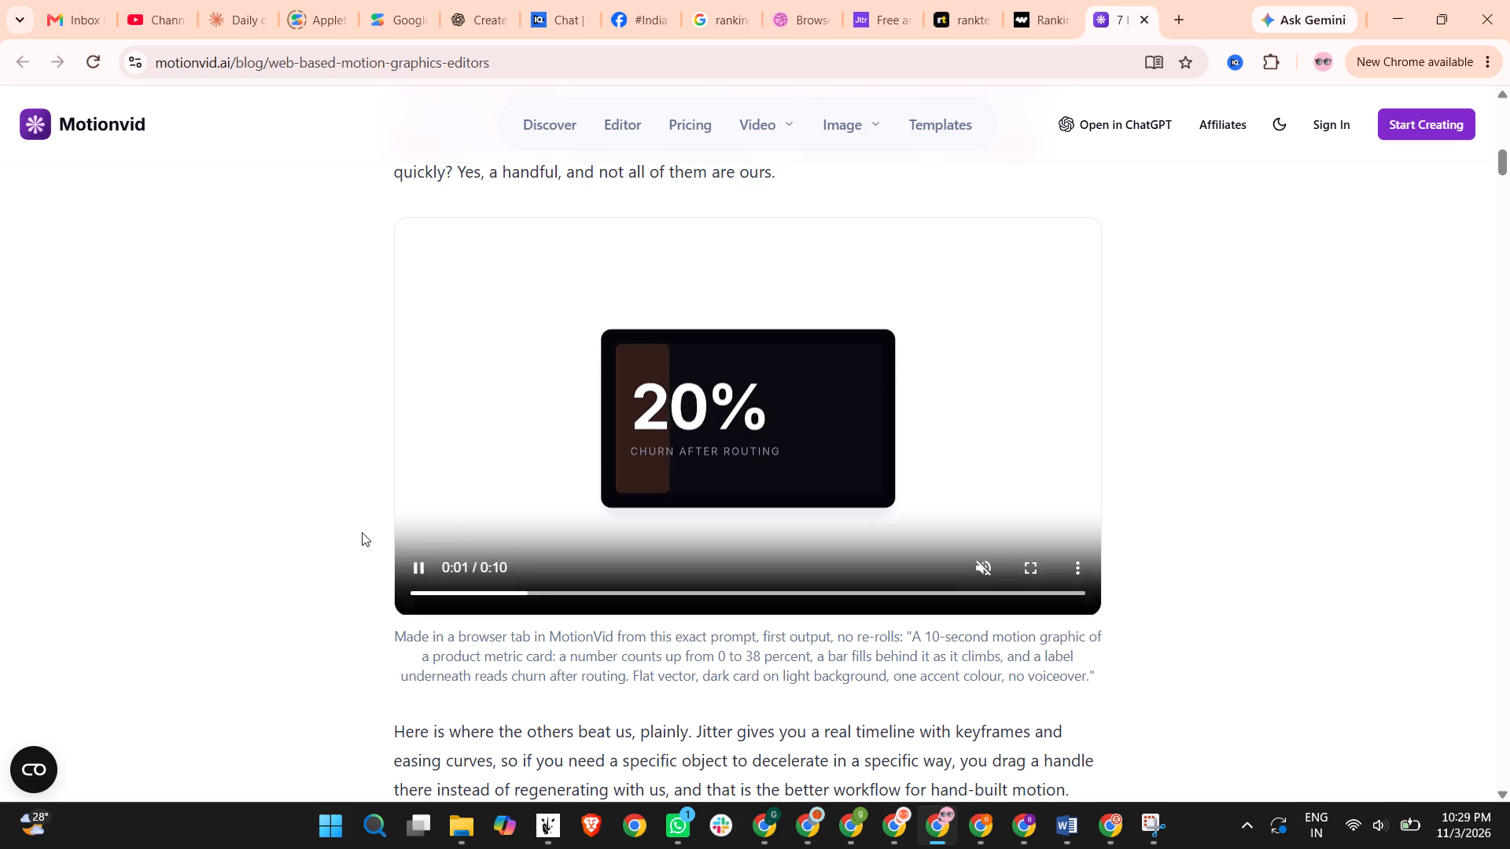
scroll(336, 524, down, 11)
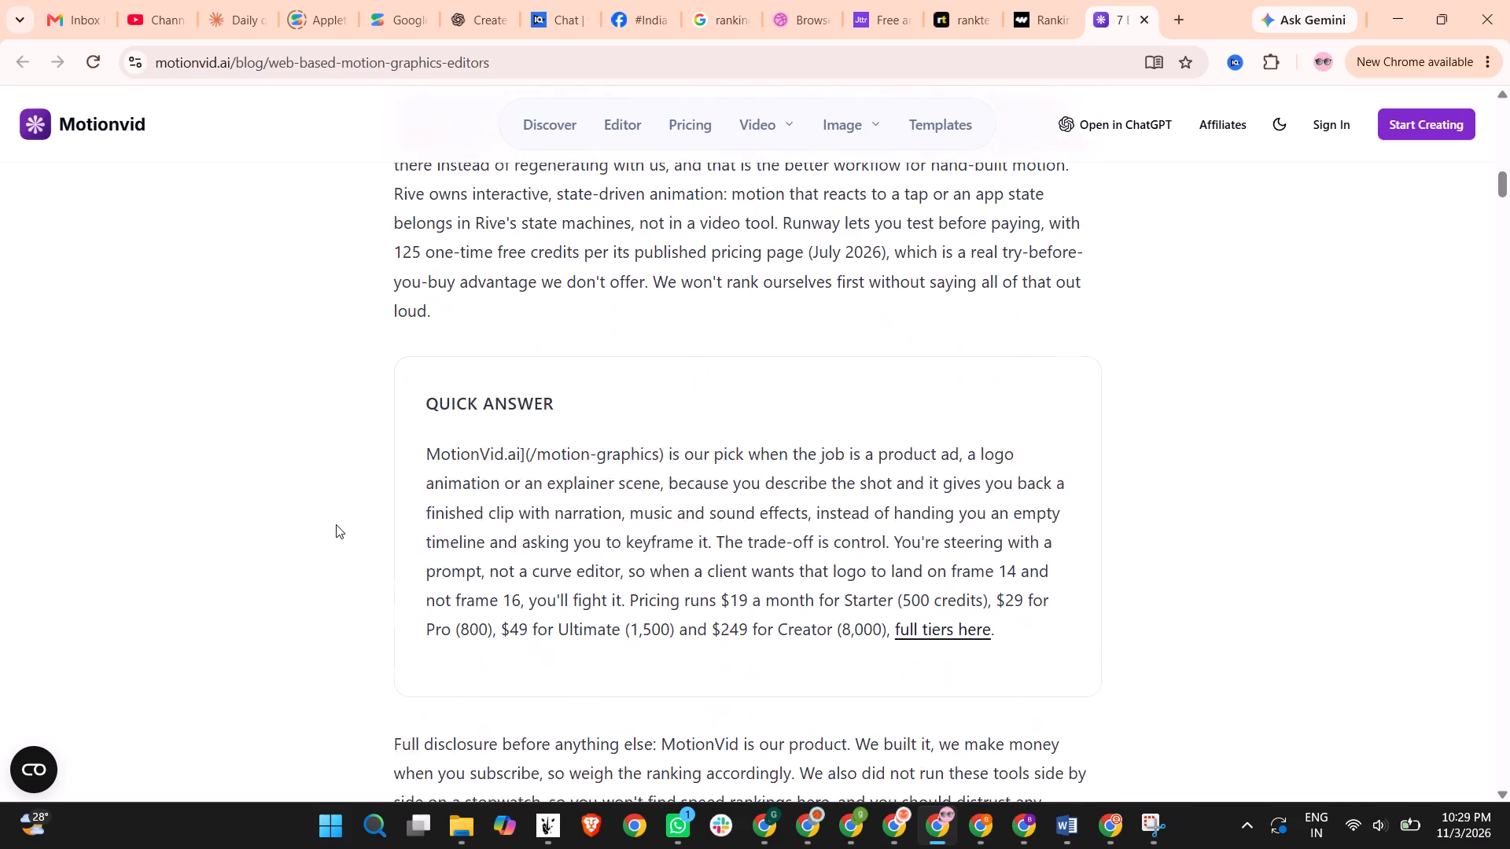
scroll(336, 524, down, 16)
scroll(336, 524, down, 7)
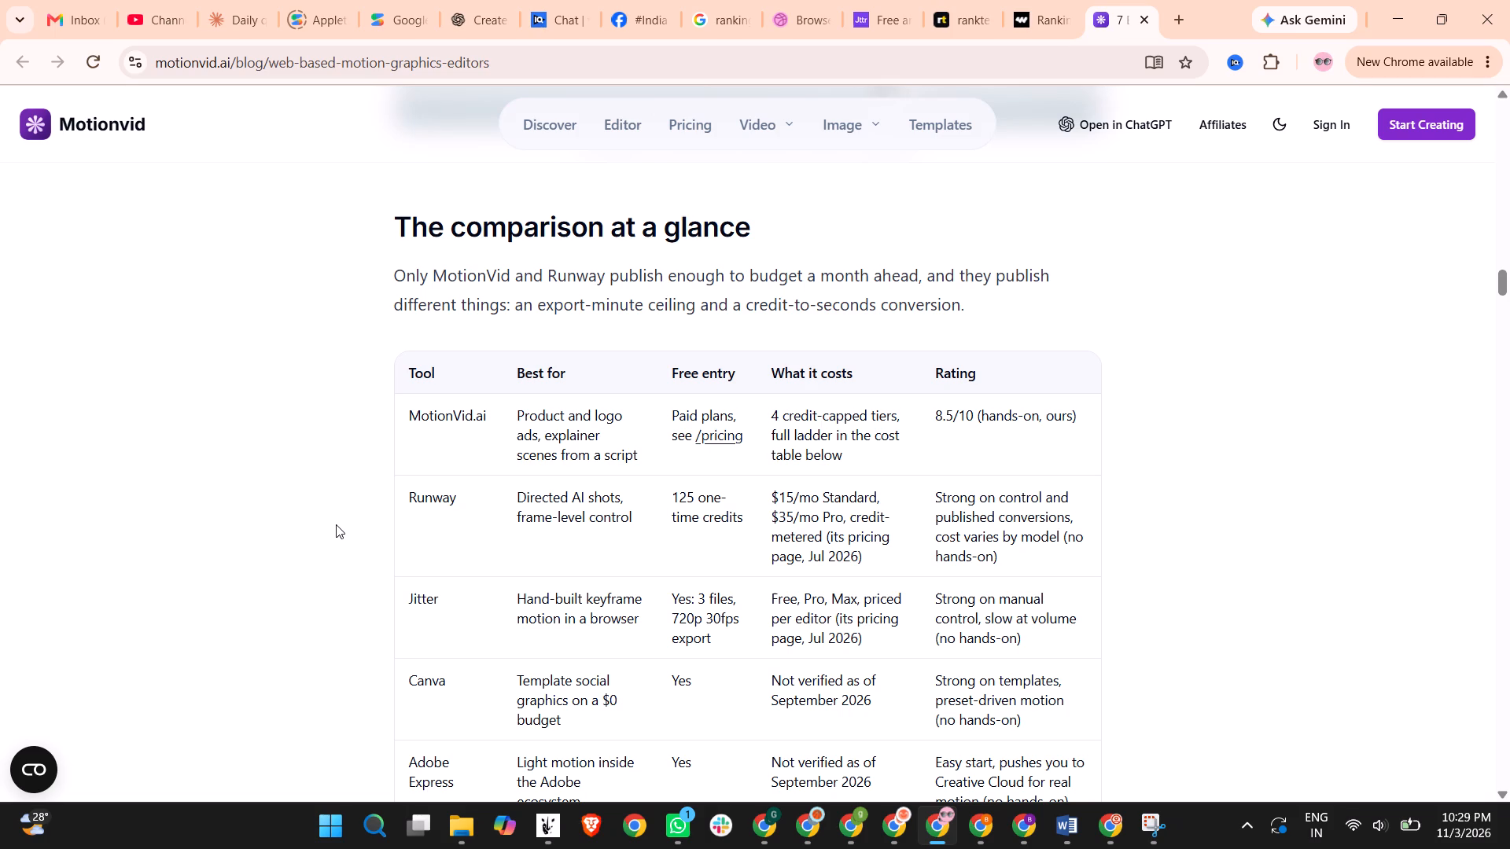
scroll(336, 524, down, 1)
Search Google for "Runway" using the tool name from the article's comparison table.
drag(494, 395, 455, 396)
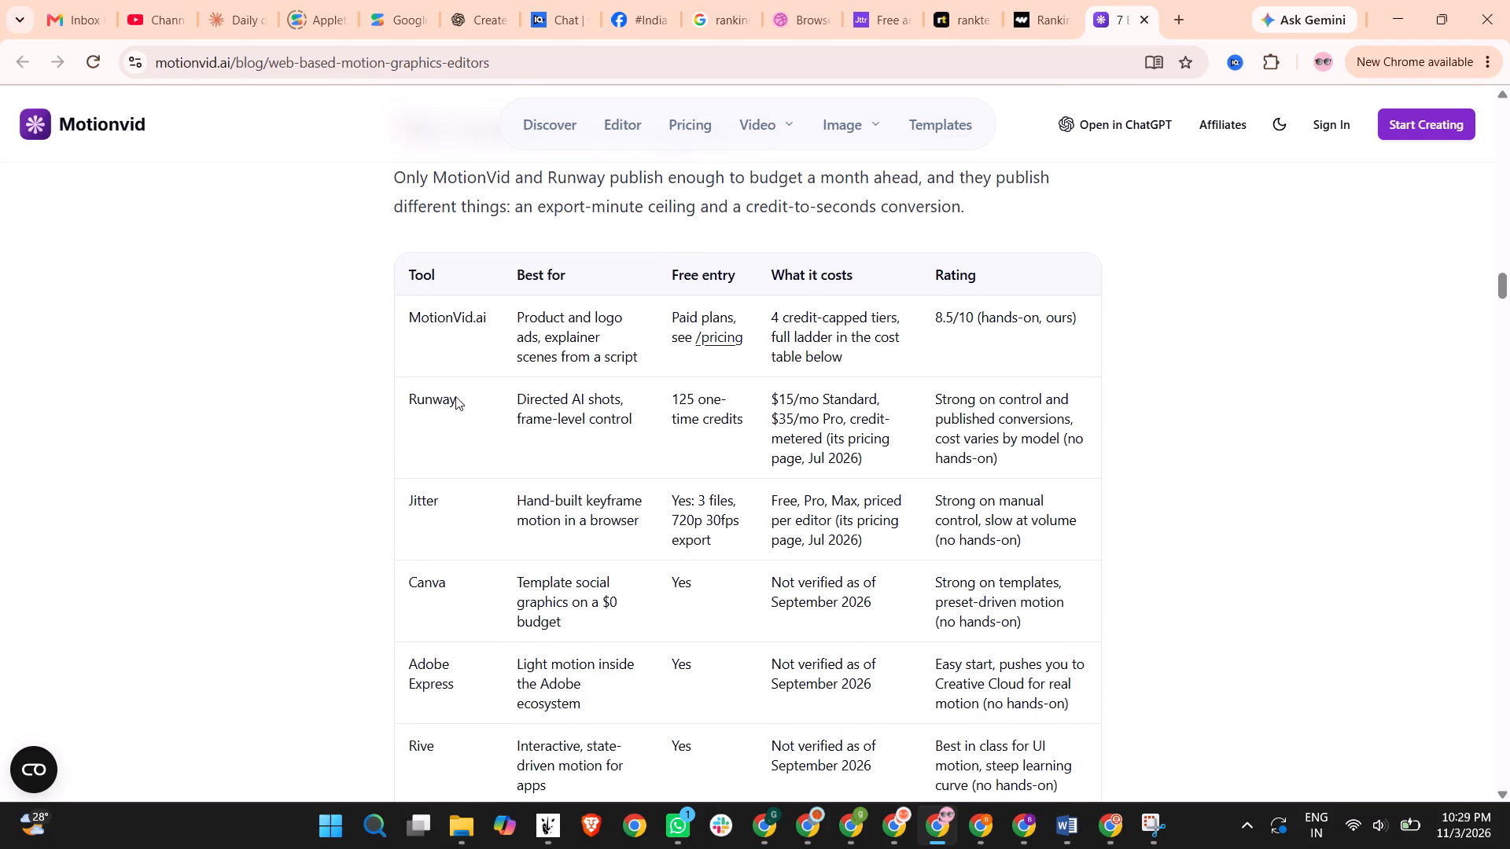
drag(455, 396, 410, 396)
right_click(426, 395)
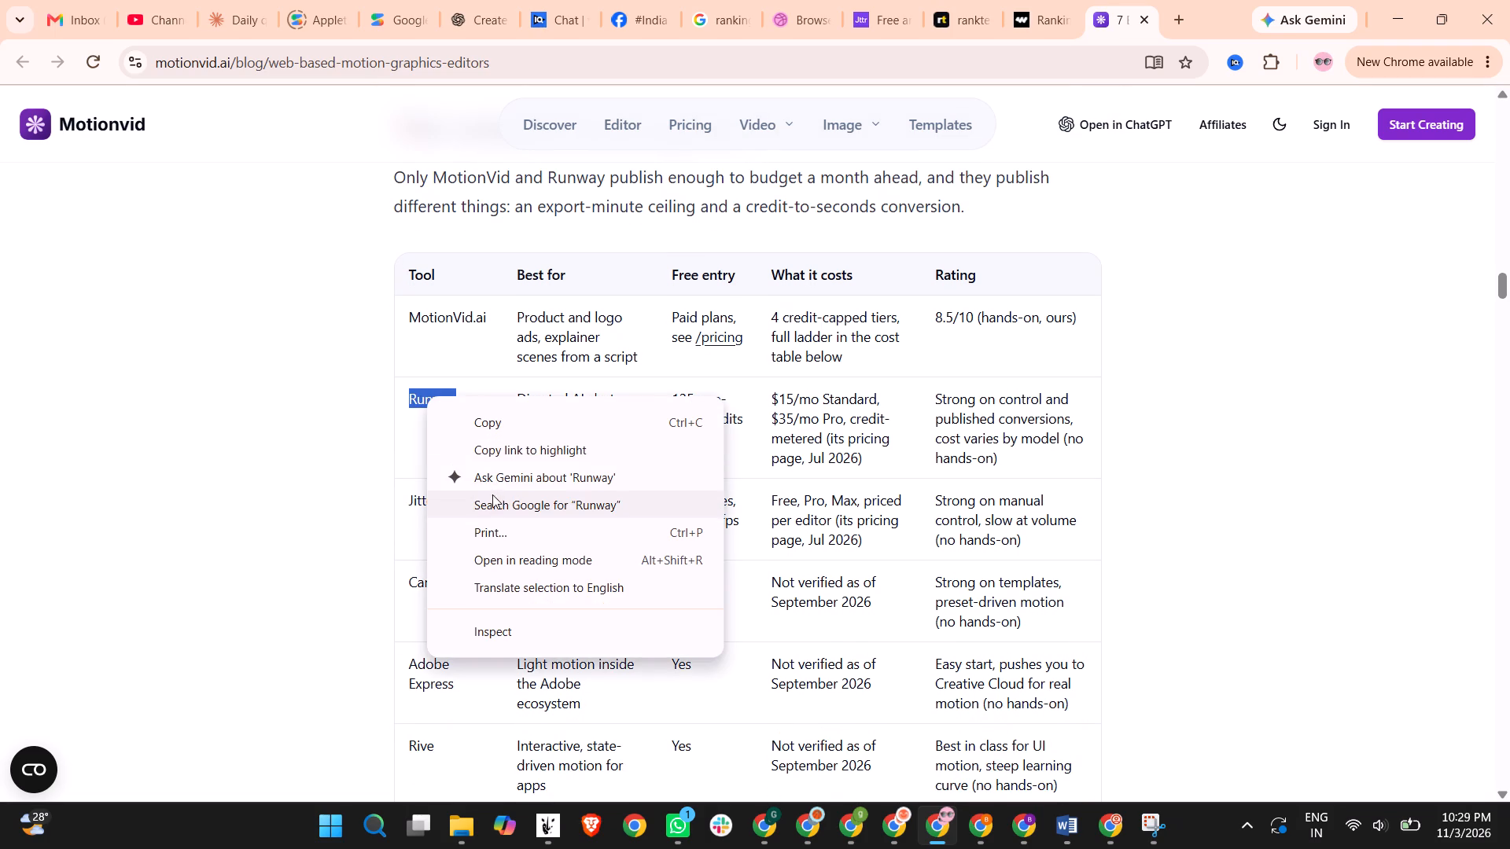
click(493, 504)
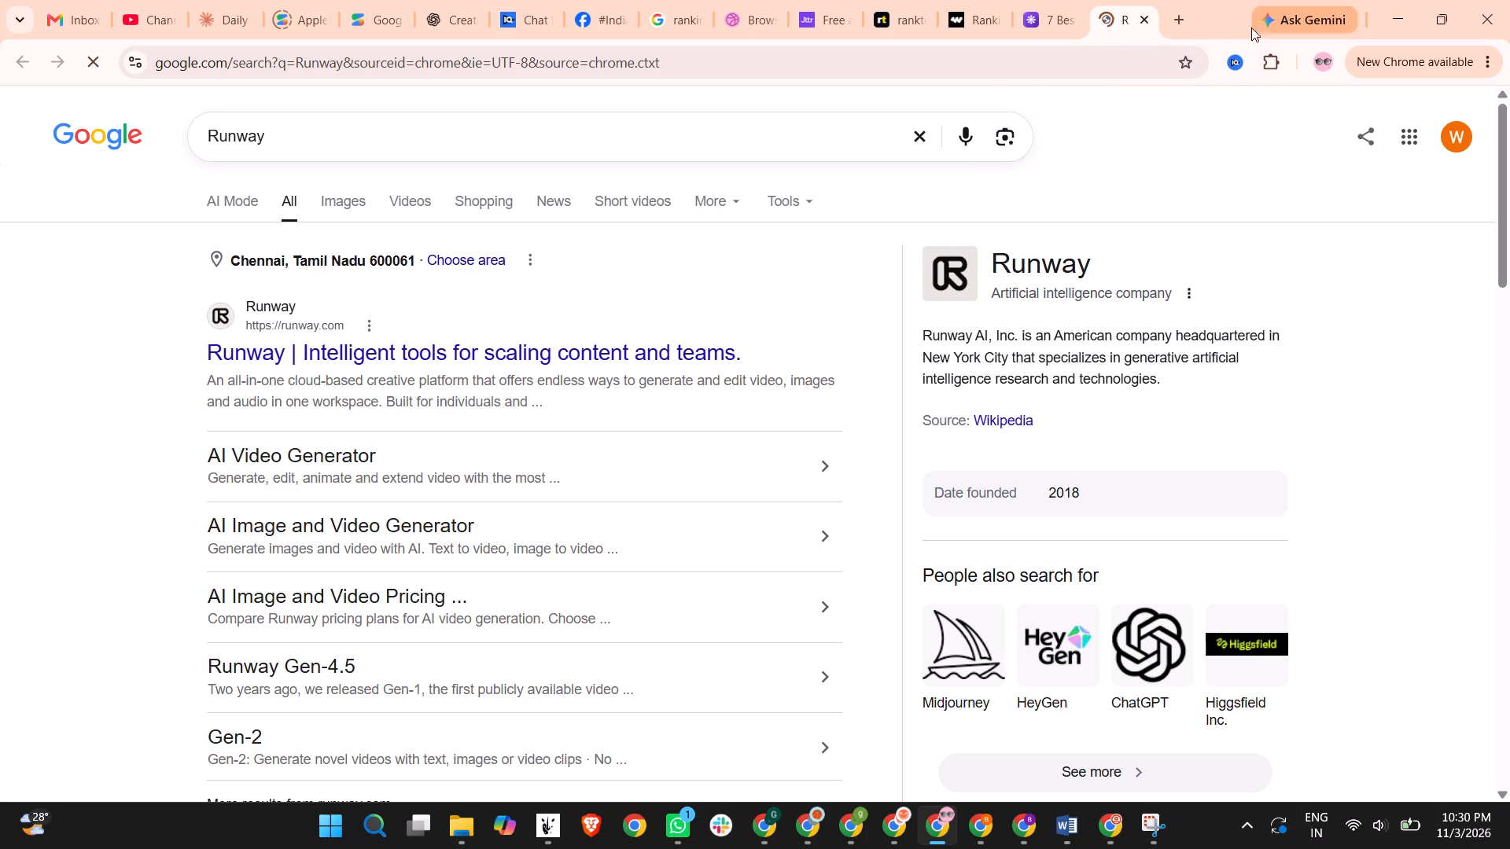
Close the Runway search results tab.
click(1146, 17)
Examine WaveSpeed's free Ranking Video Maker page, covering its animated preview, data input options, usage steps and site resources.
click(1004, 0)
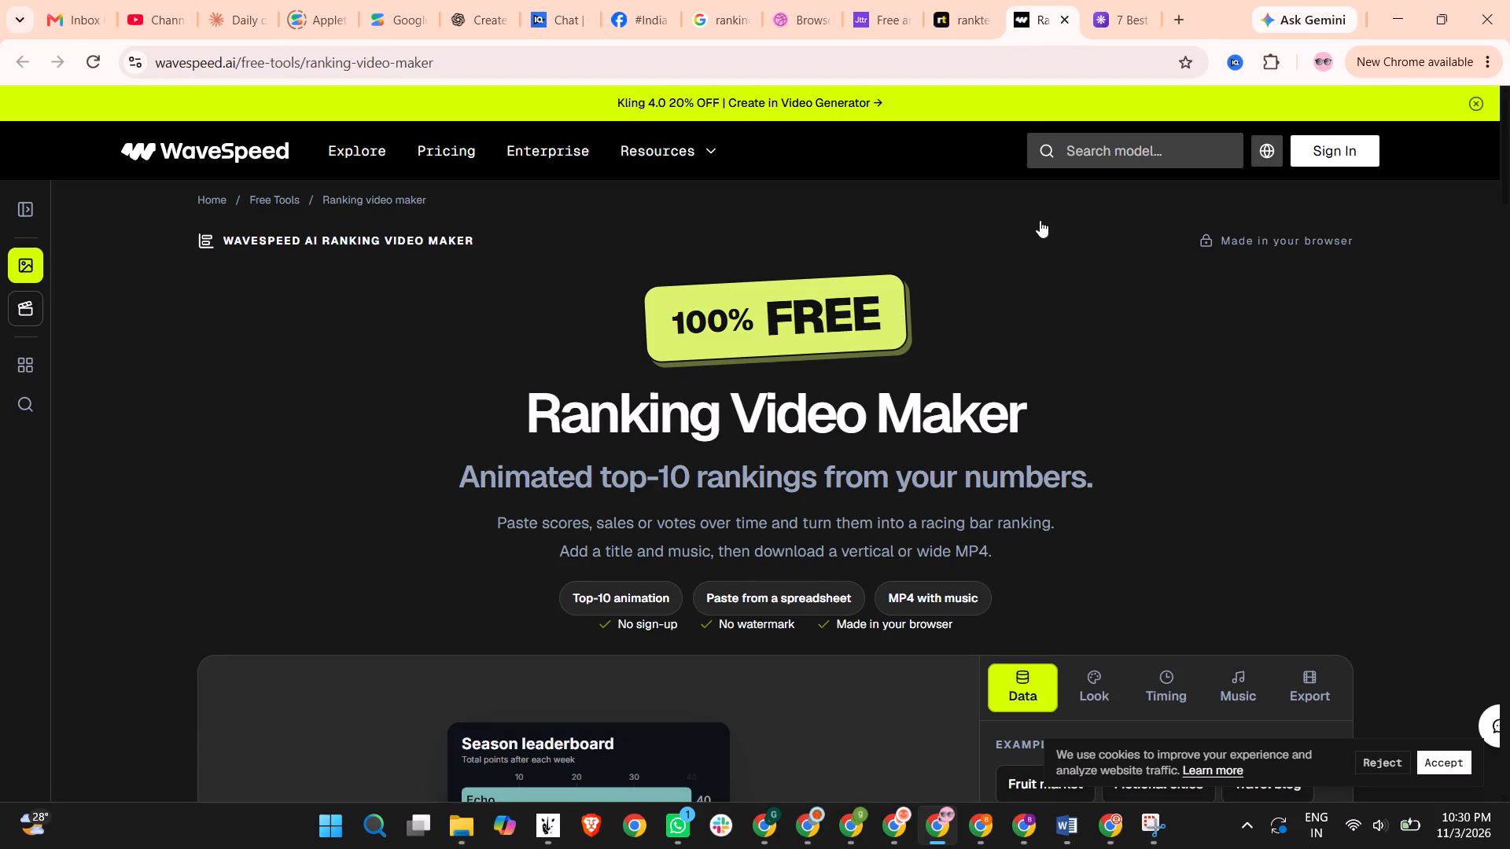
scroll(709, 459, down, 3)
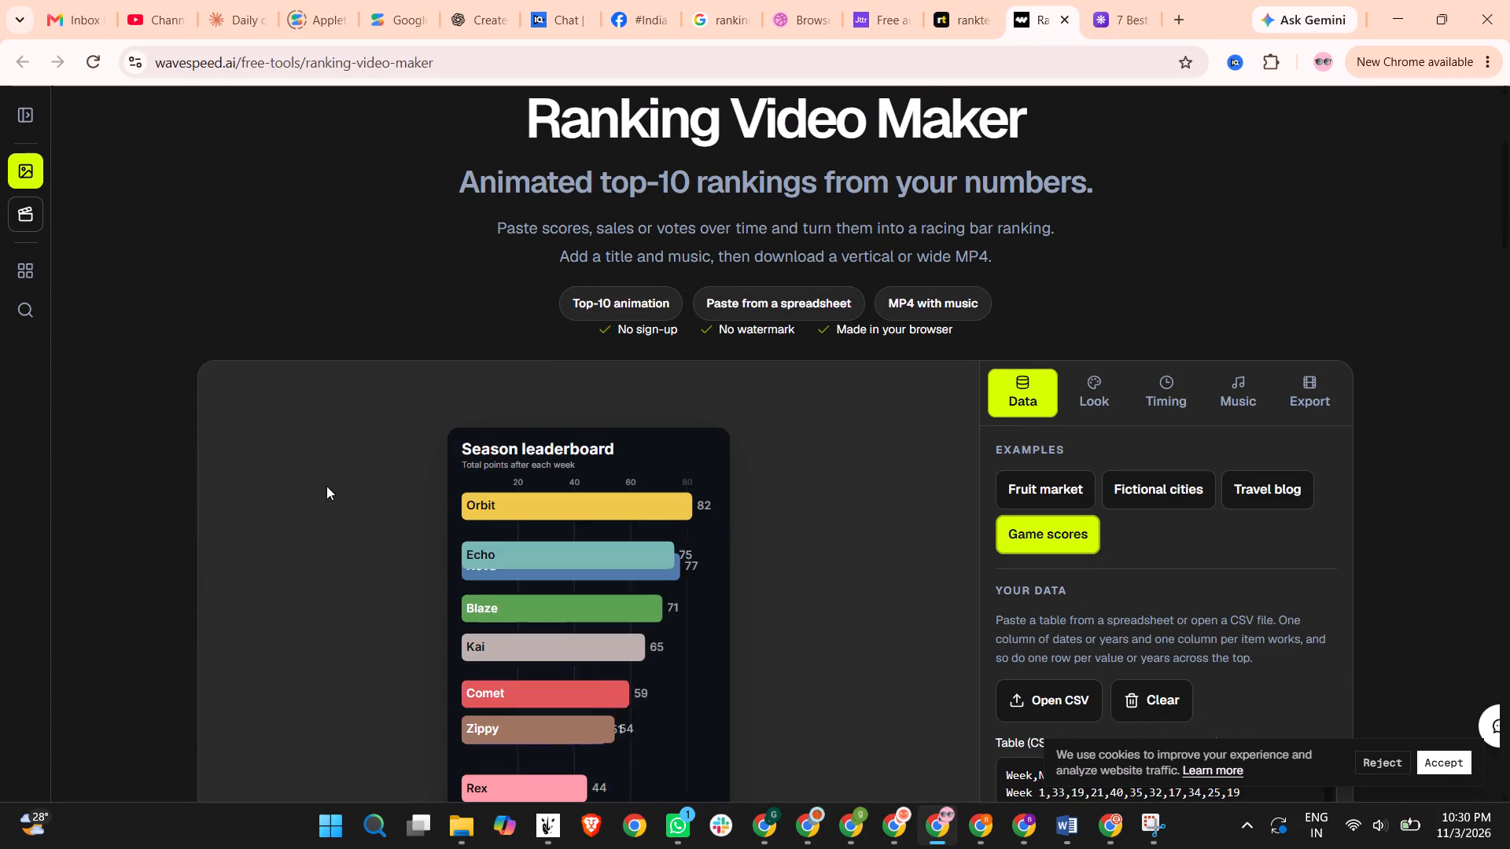
scroll(994, 465, up, 3)
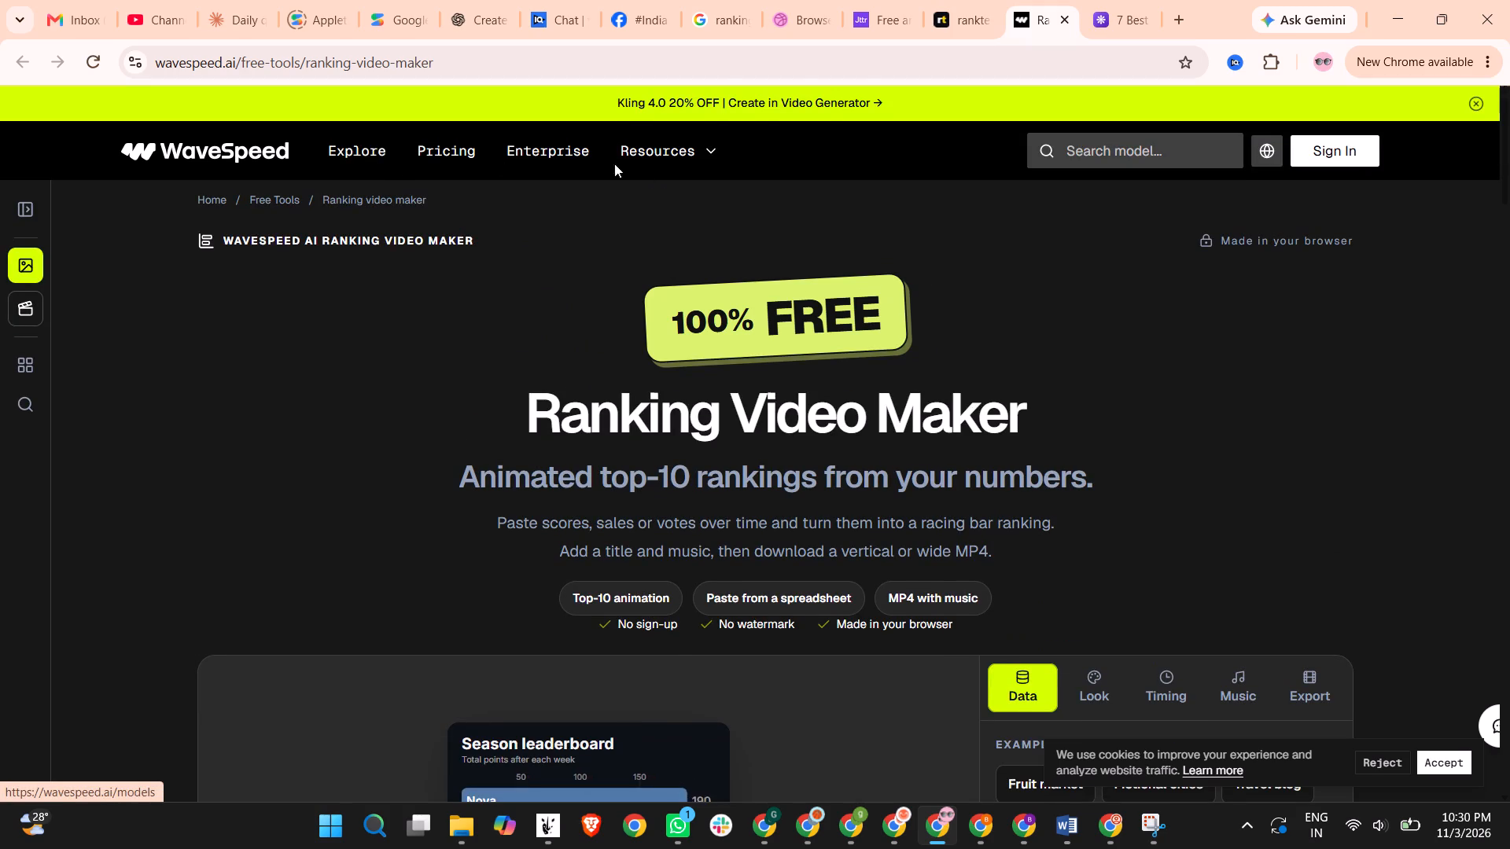
scroll(688, 437, down, 20)
scroll(687, 450, up, 7)
scroll(687, 450, down, 3)
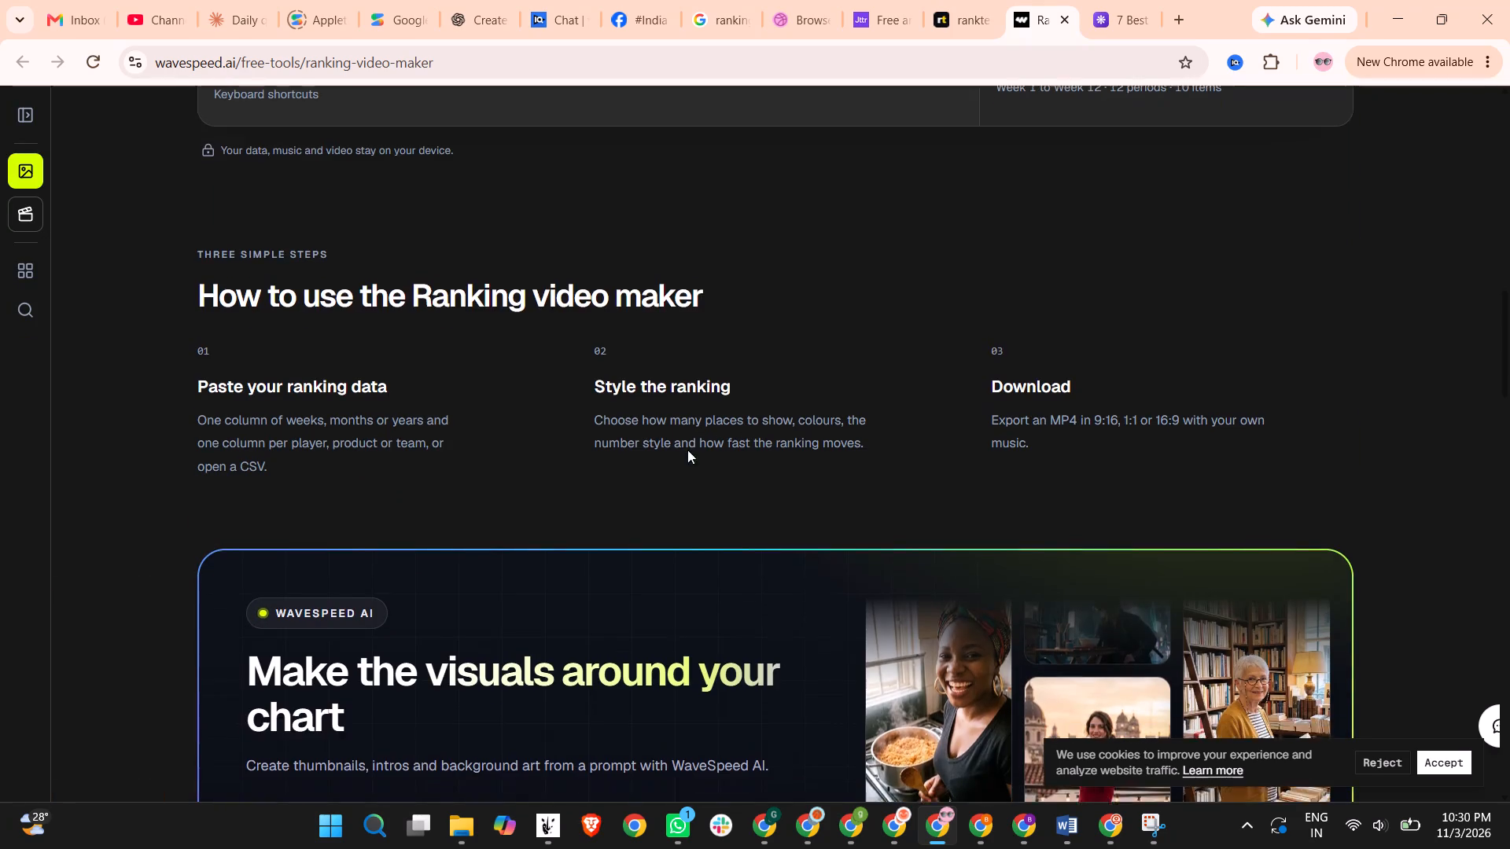
scroll(688, 385, down, 2)
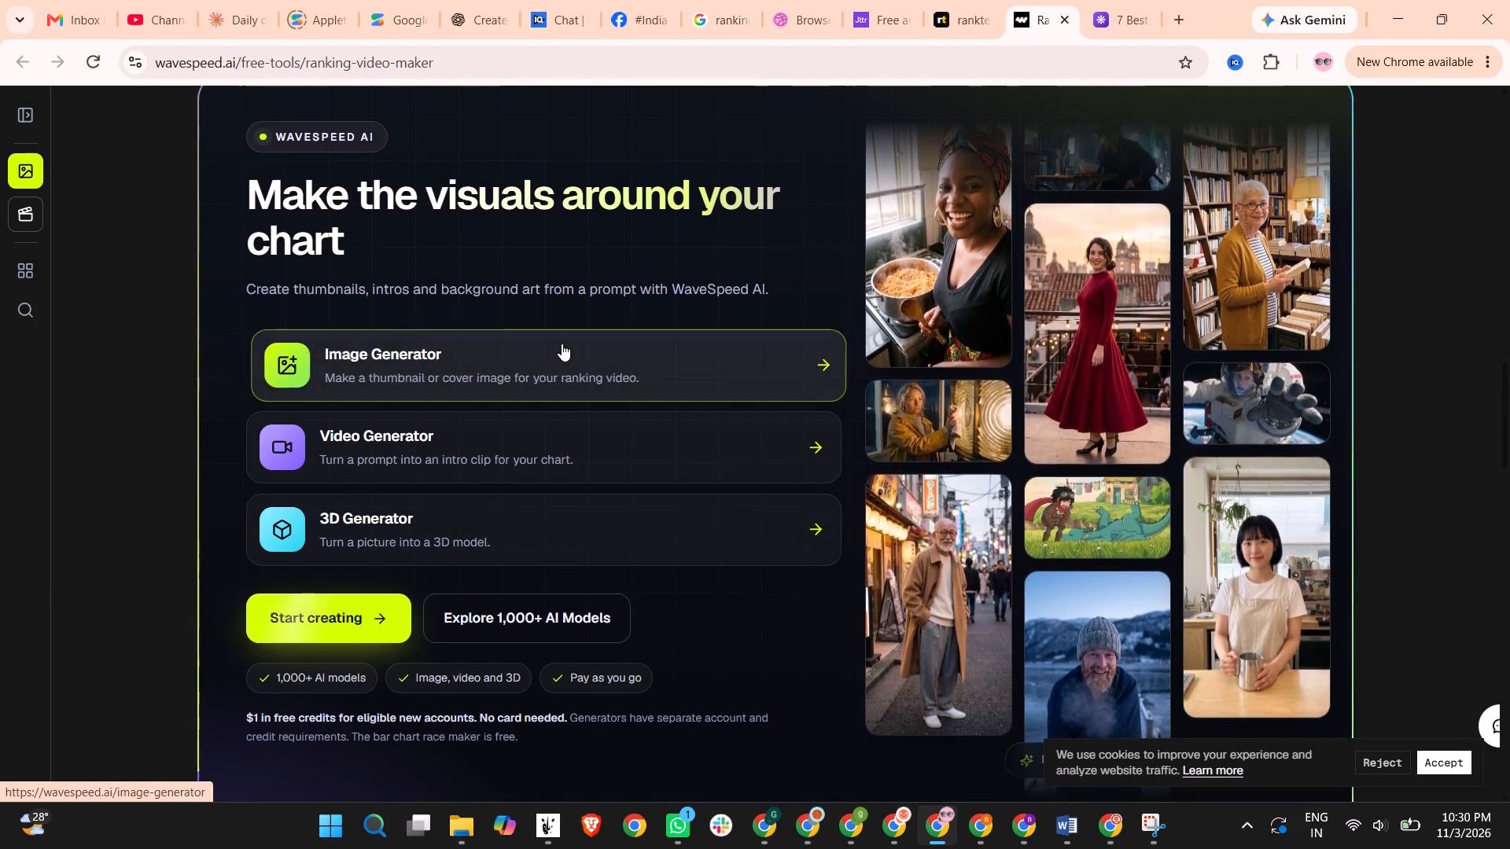
scroll(562, 344, up, 20)
scroll(562, 344, up, 3)
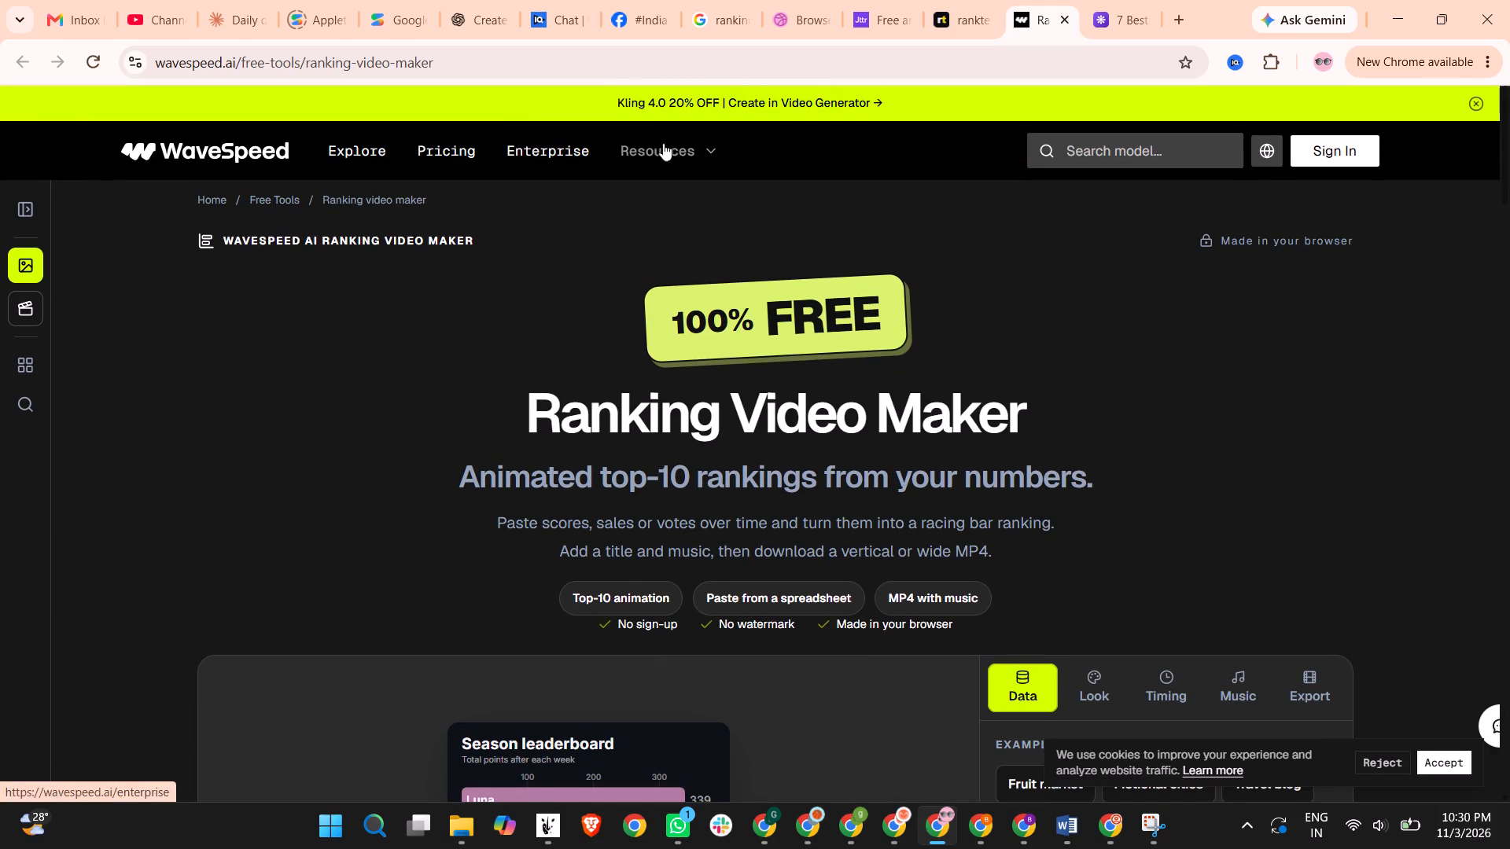
click(674, 147)
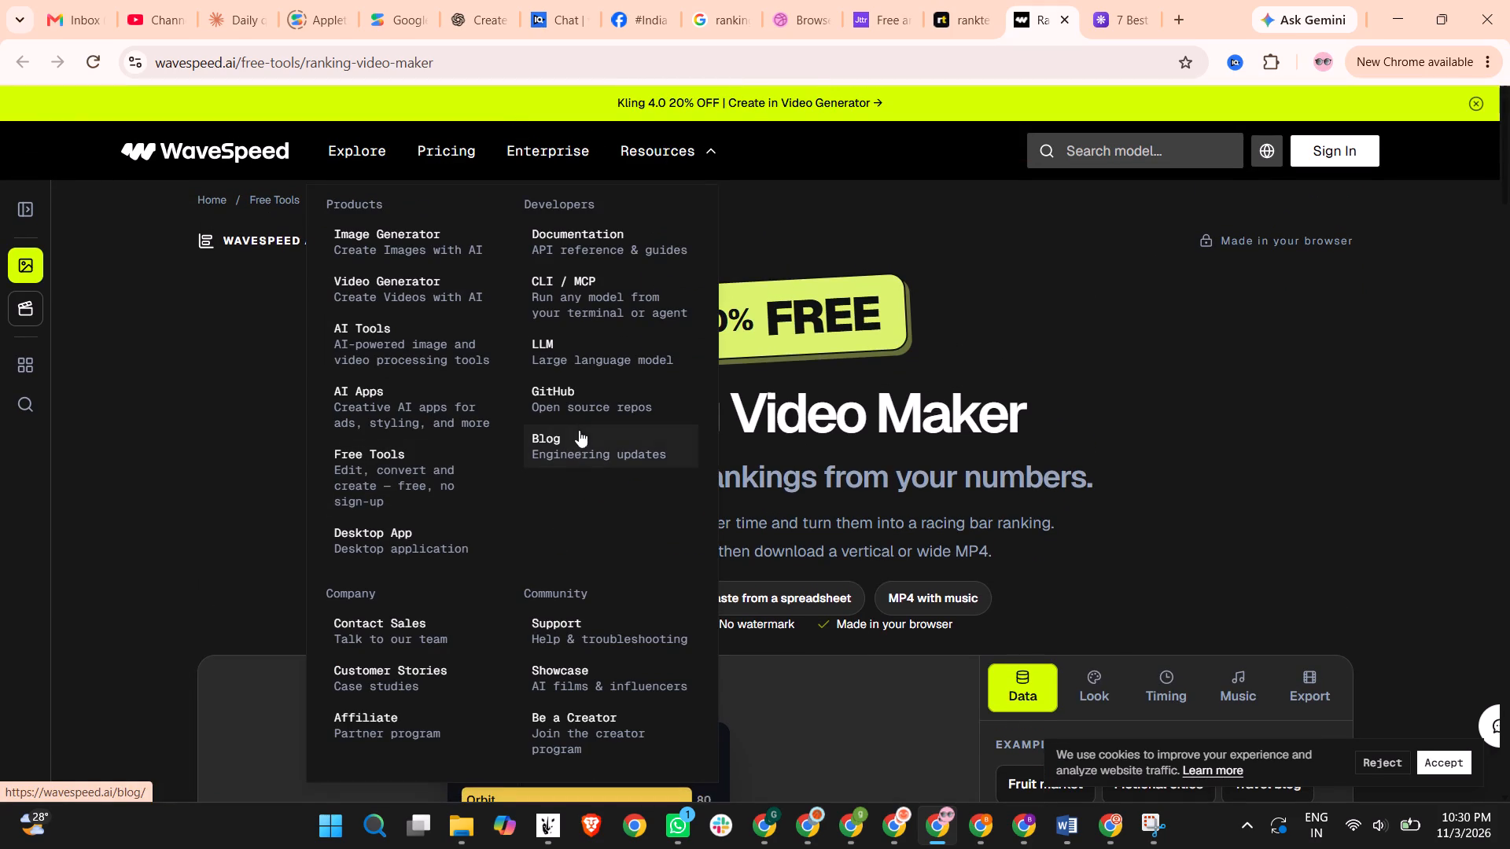
click(994, 245)
scroll(886, 472, down, 2)
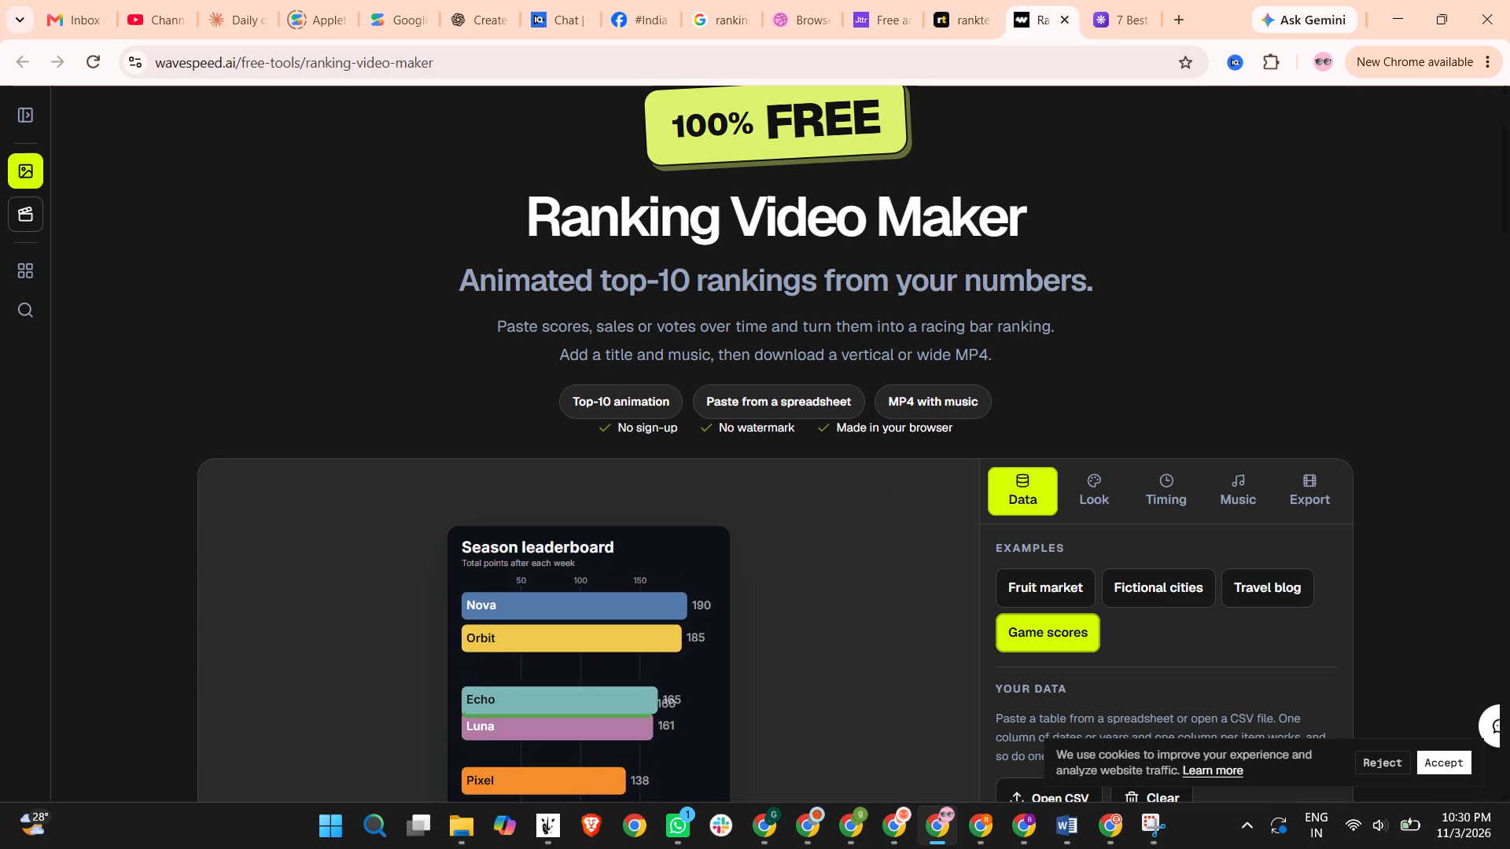
scroll(739, 408, down, 2)
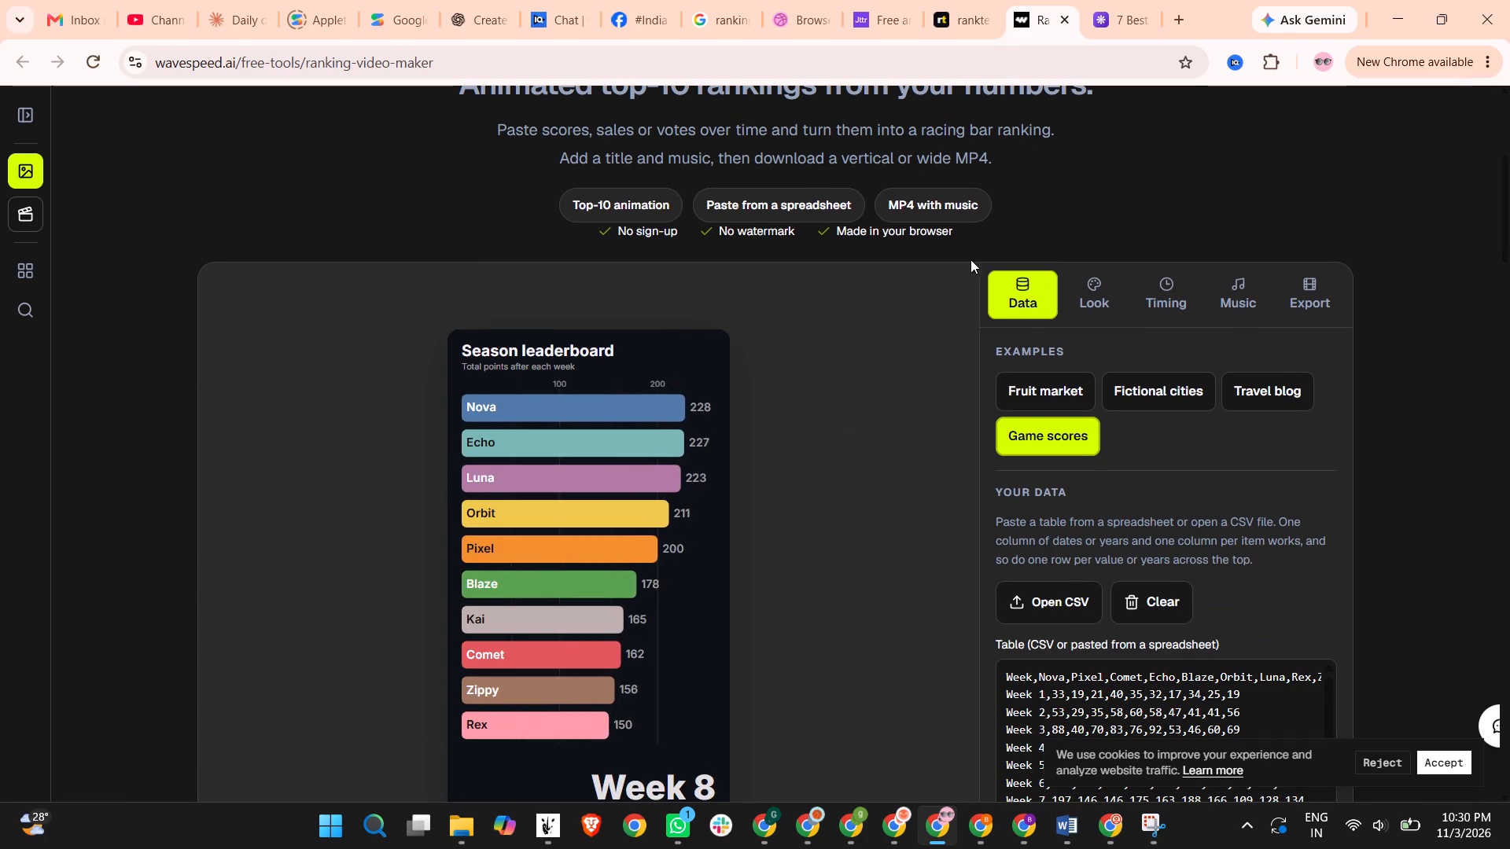
scroll(788, 464, down, 2)
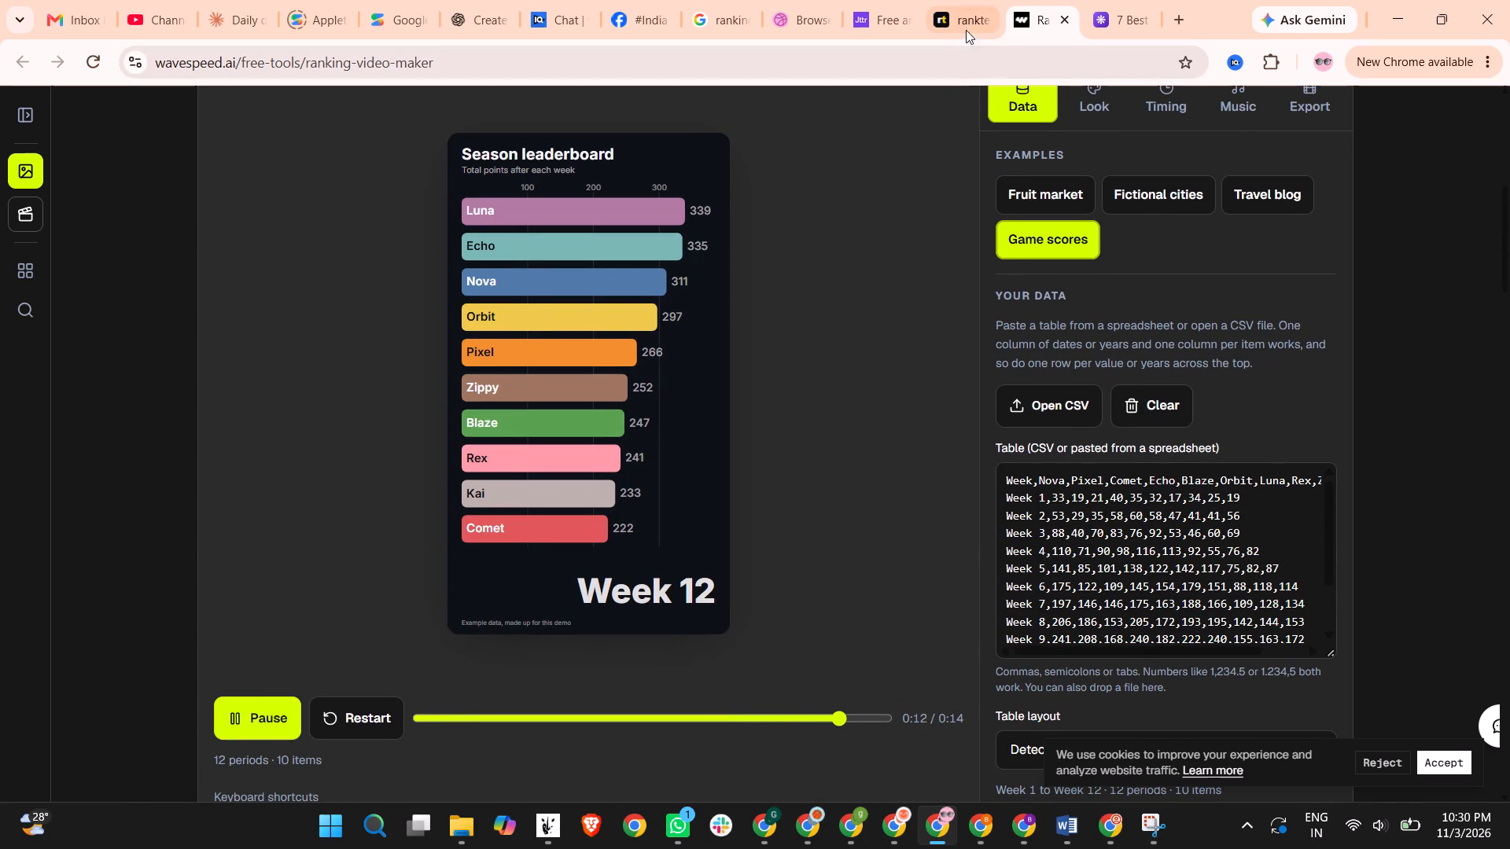
Return to the Google results for "ranking motion graphics online free" and open a further page of results.
click(970, 0)
click(899, 0)
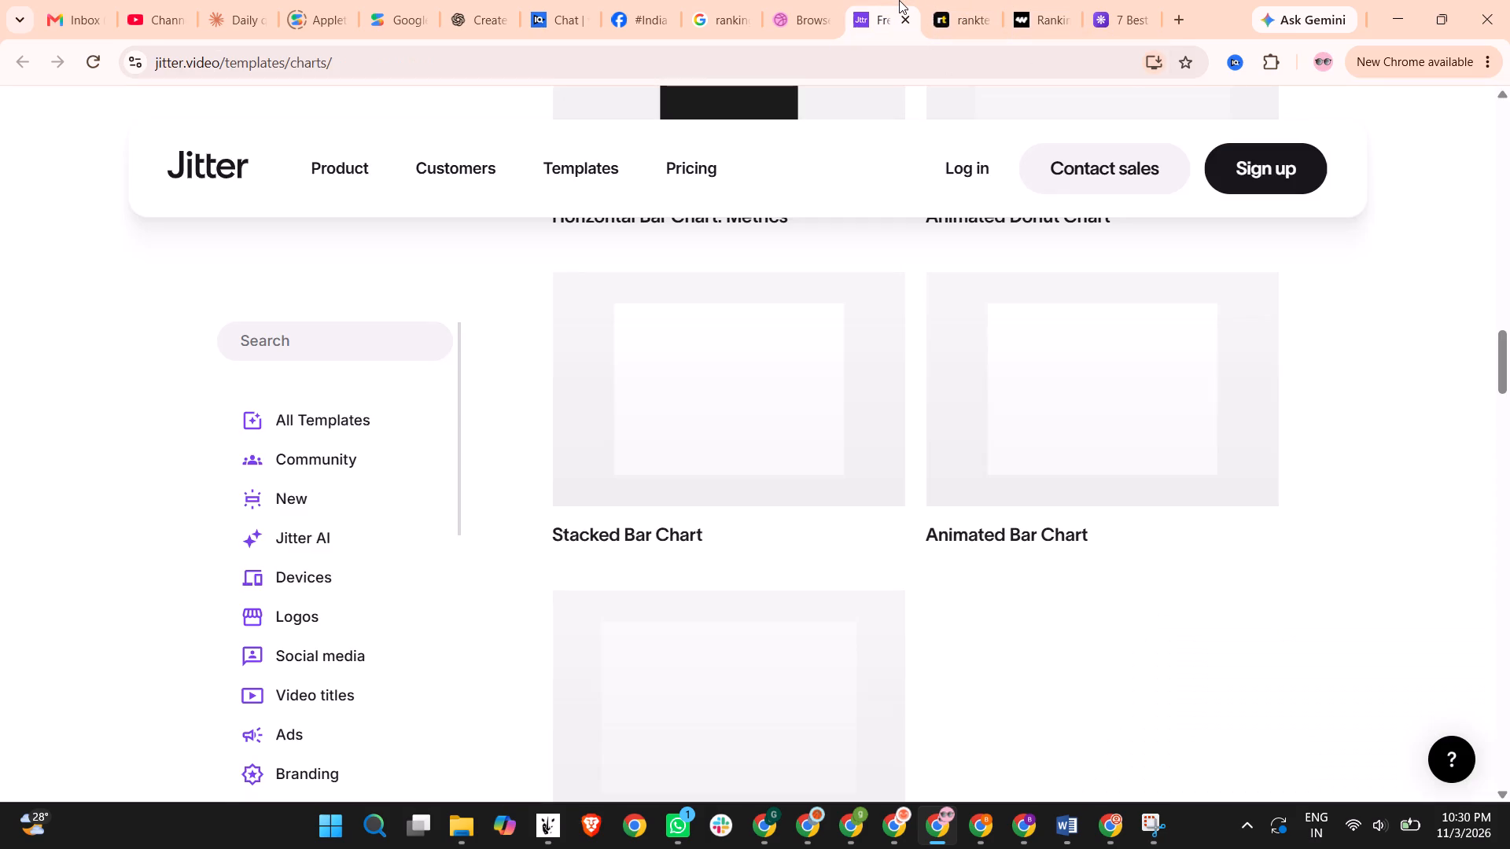
click(746, 0)
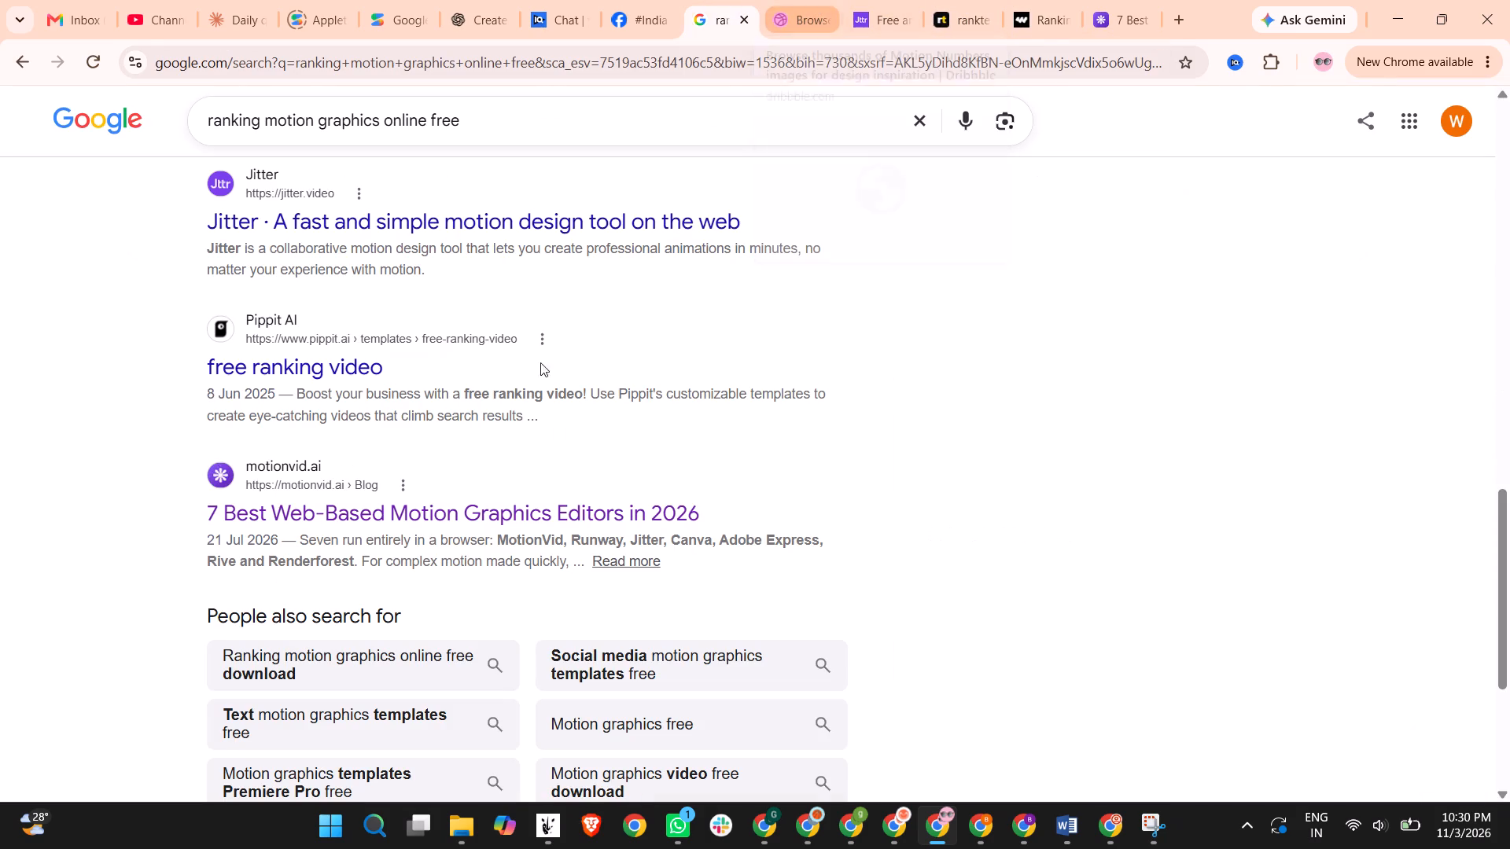
scroll(435, 268, down, 5)
click(432, 598)
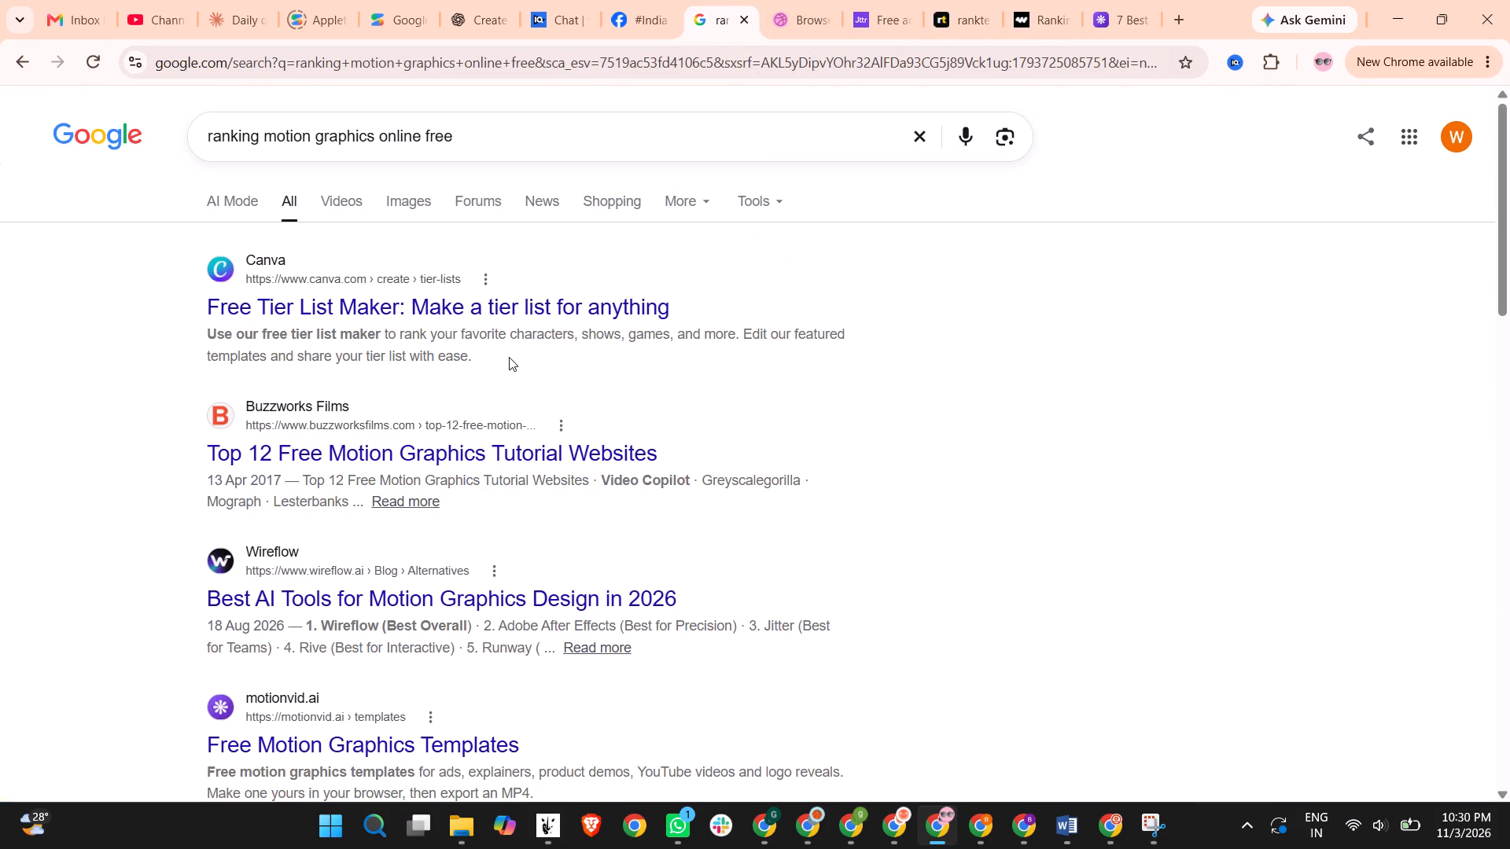
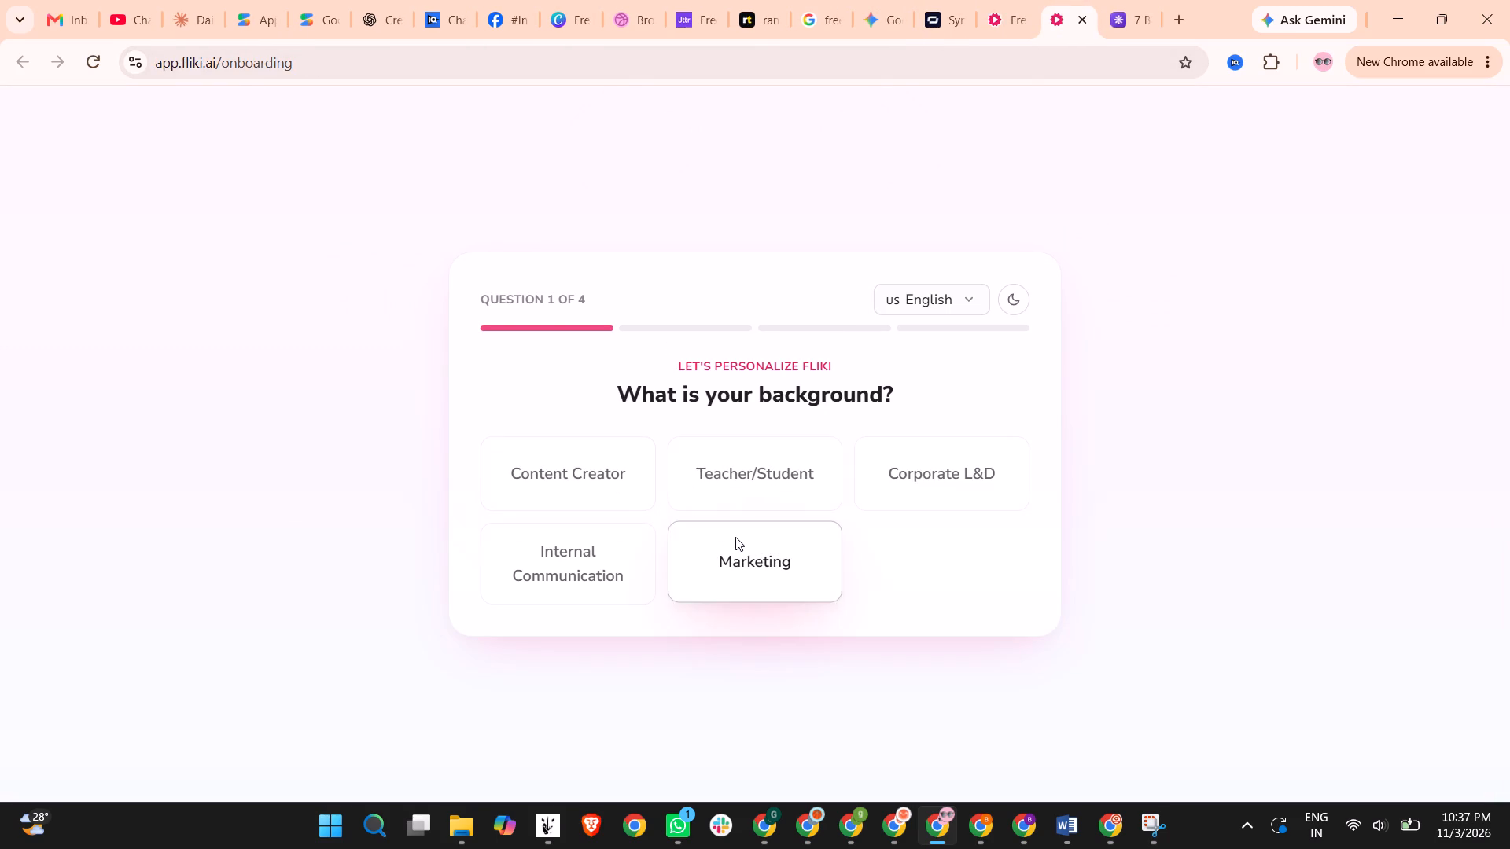
click(786, 476)
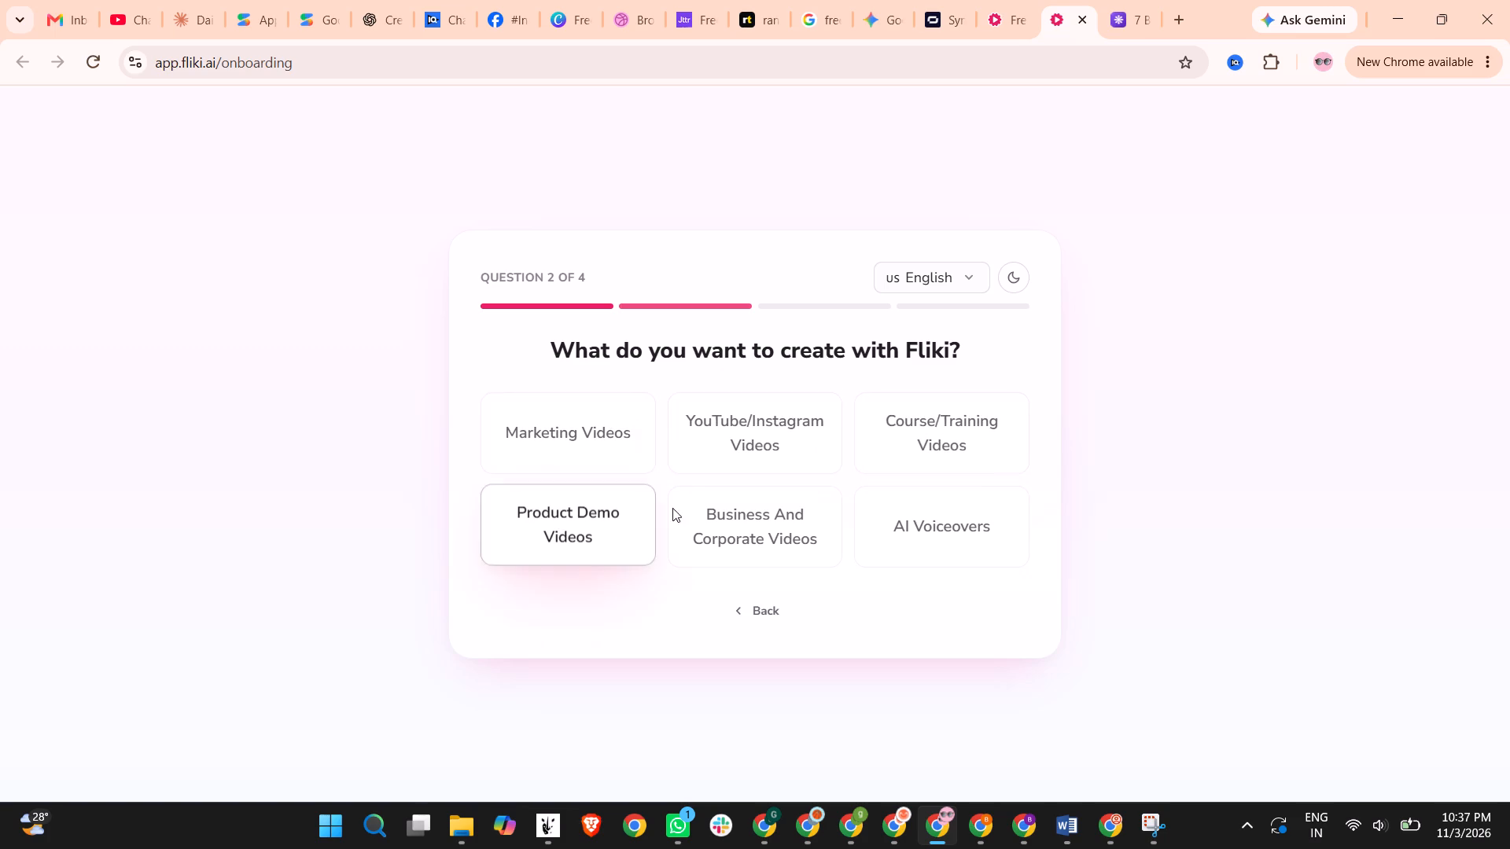
click(904, 447)
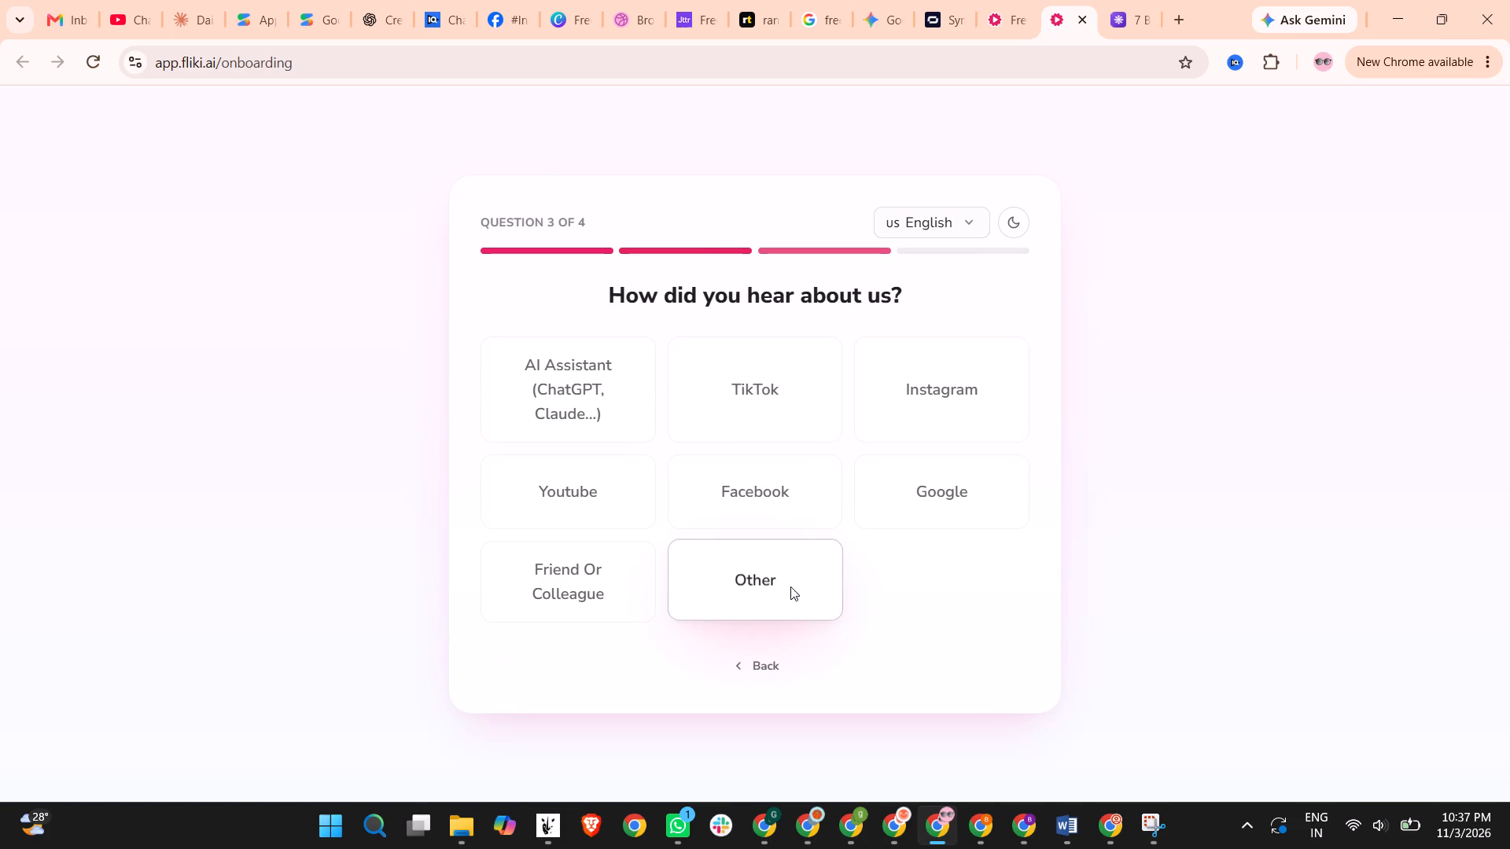
click(897, 477)
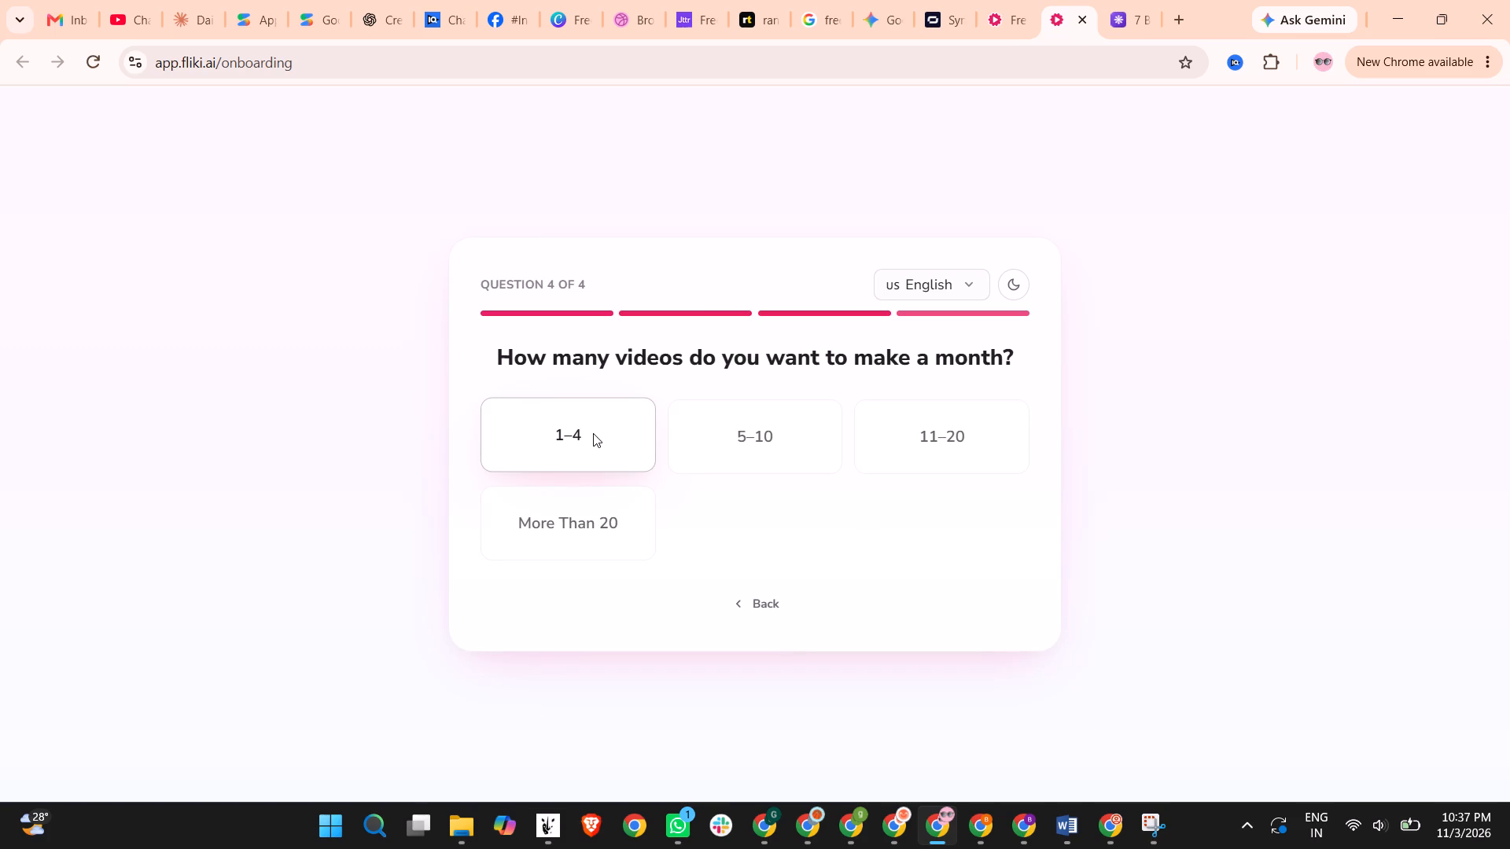
click(593, 433)
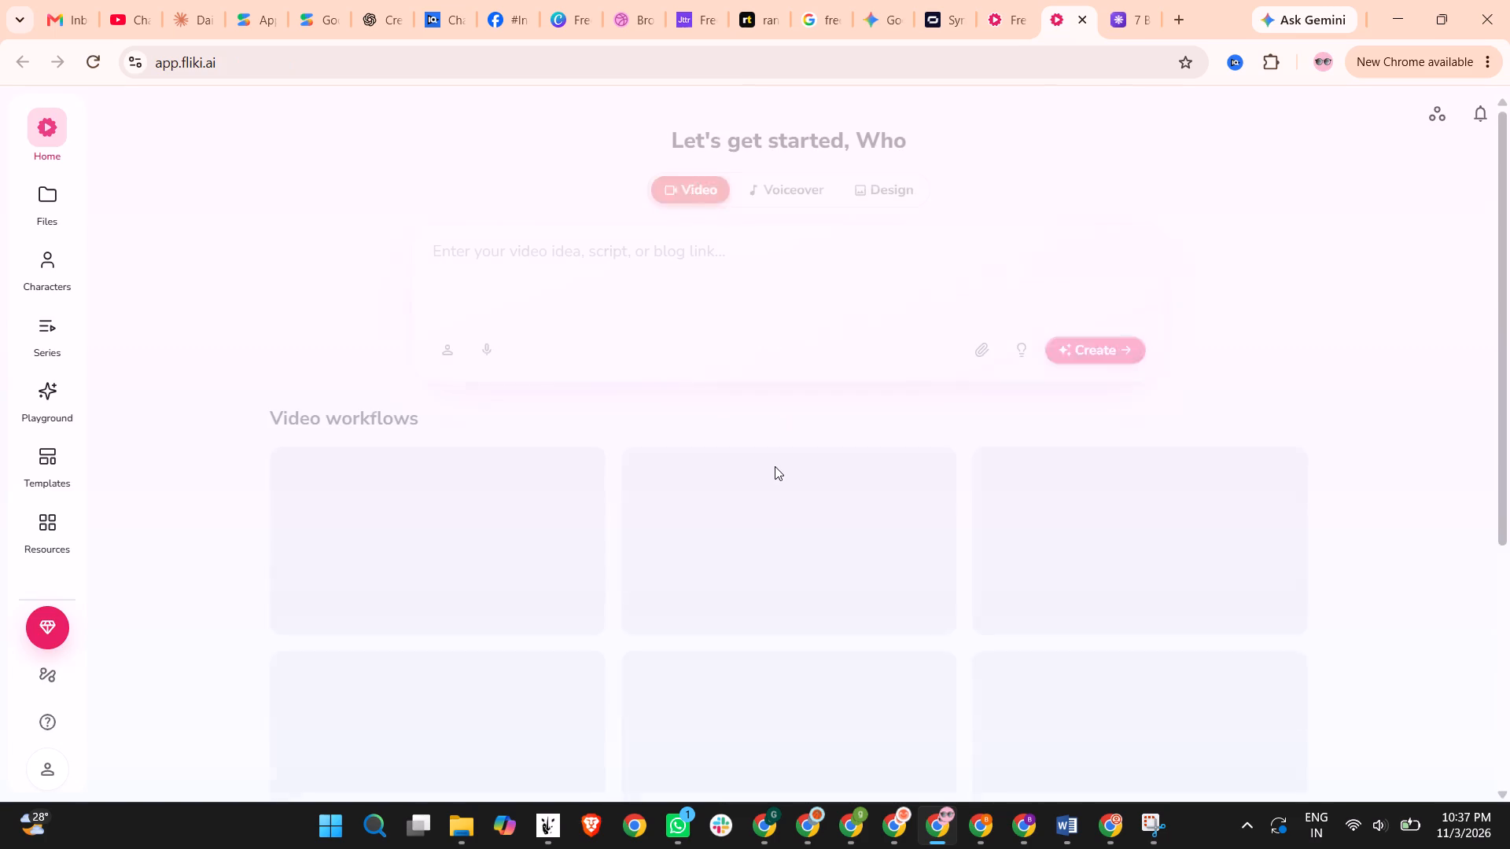
Dismiss Fliki's What's new notice, paste the copied 15-second infographic prompt as the video idea, and start creating from it.
click(663, 256)
click(593, 333)
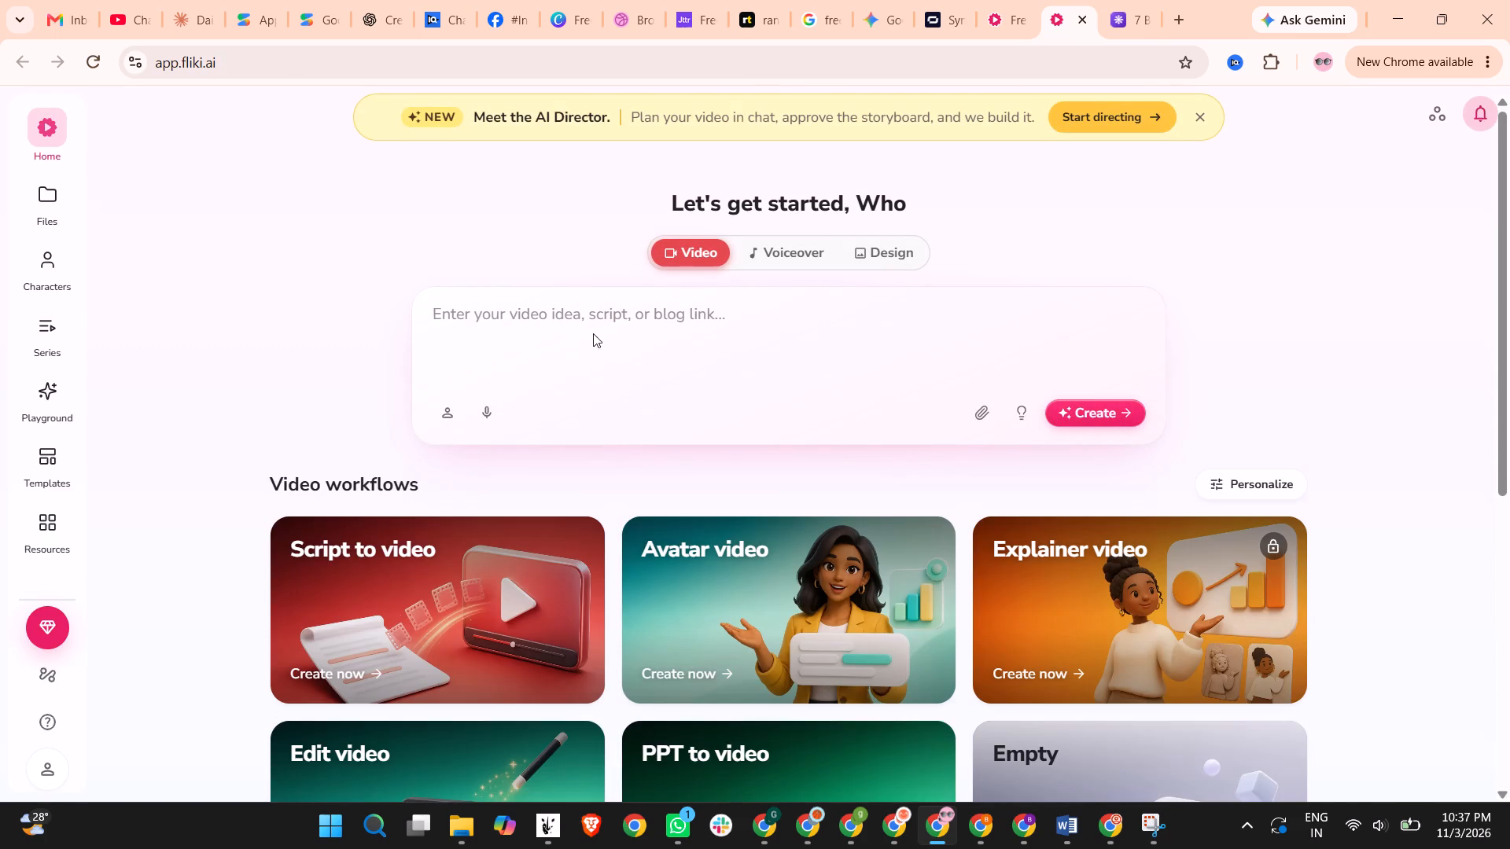
ctrl+click(579, 316)
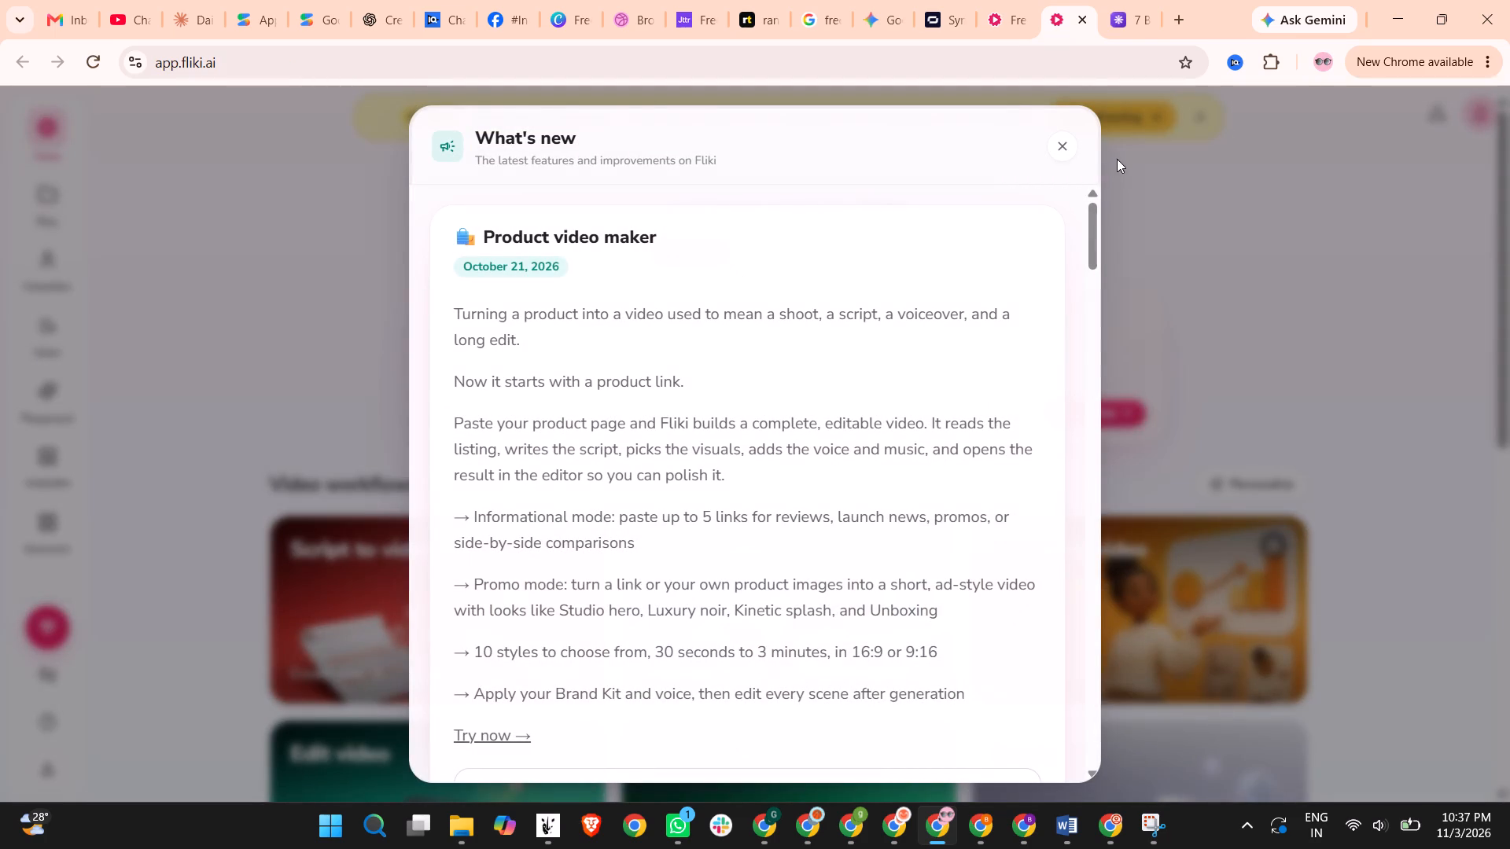
click(1059, 157)
click(559, 325)
key(ctrl+v)
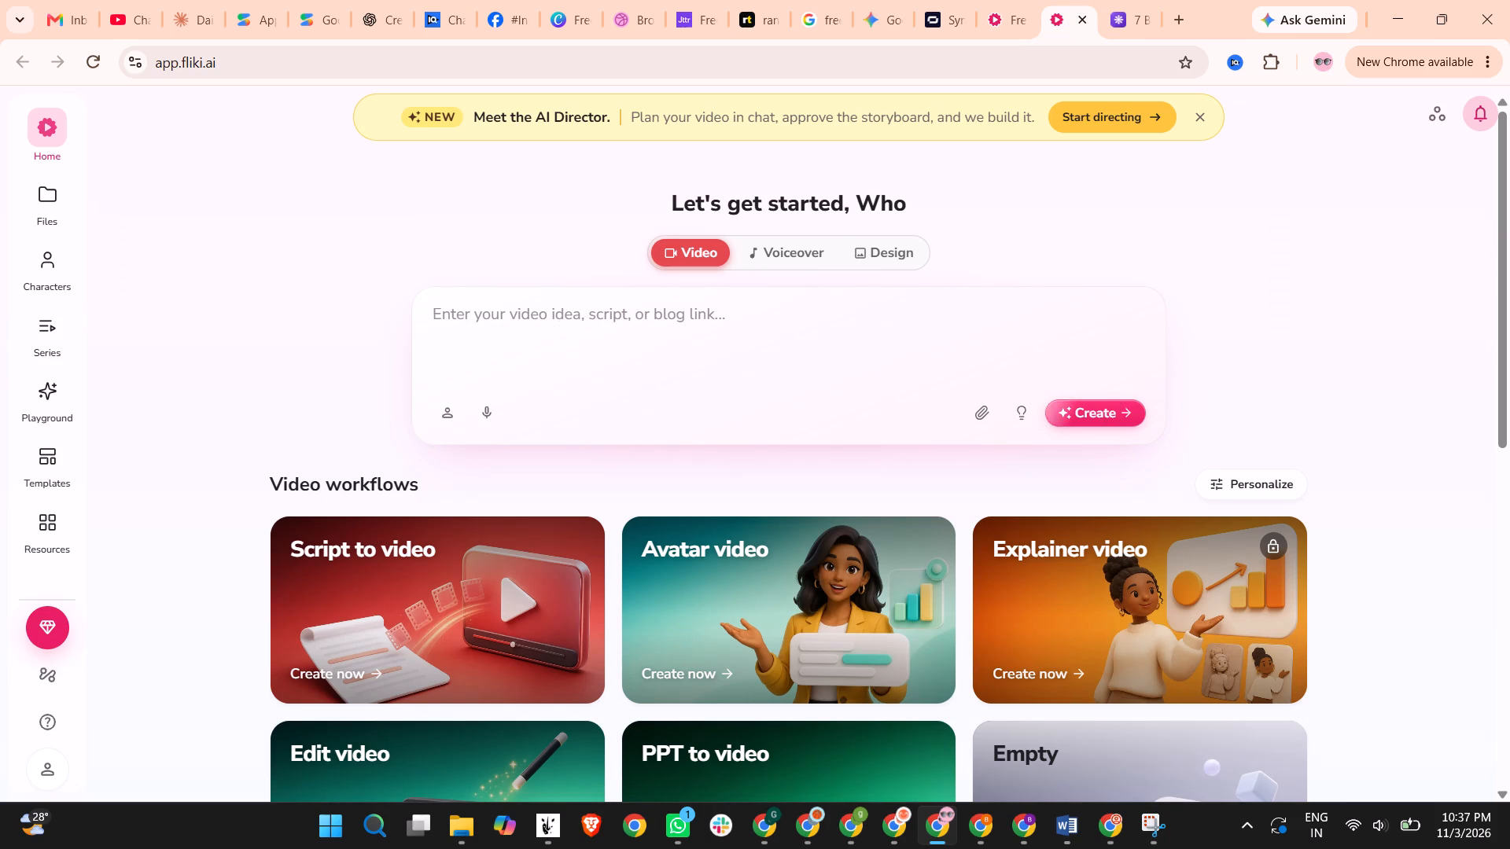
click(648, 319)
key(ctrl+v)
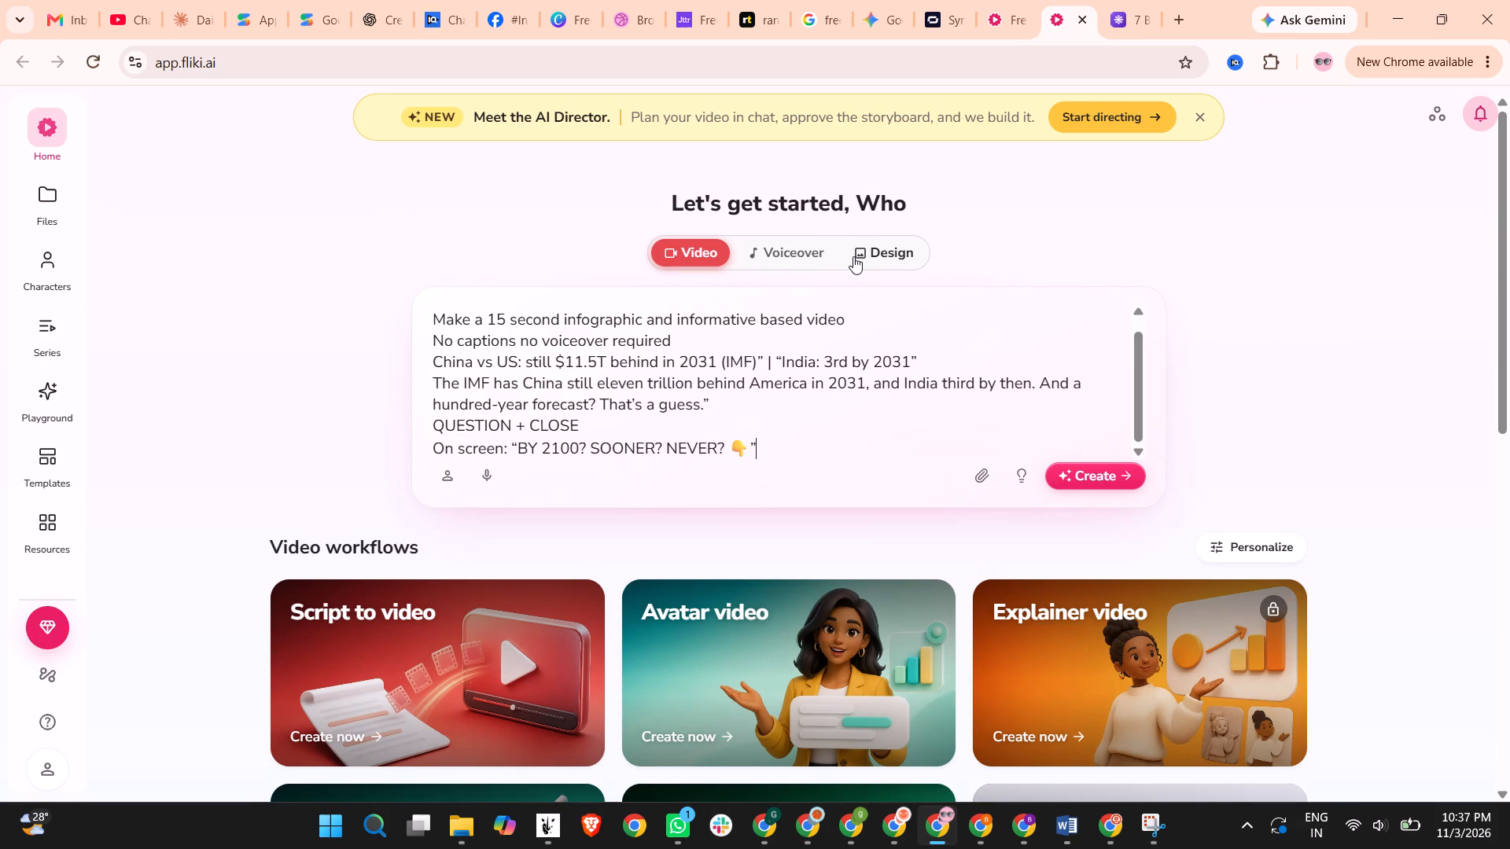
click(1068, 478)
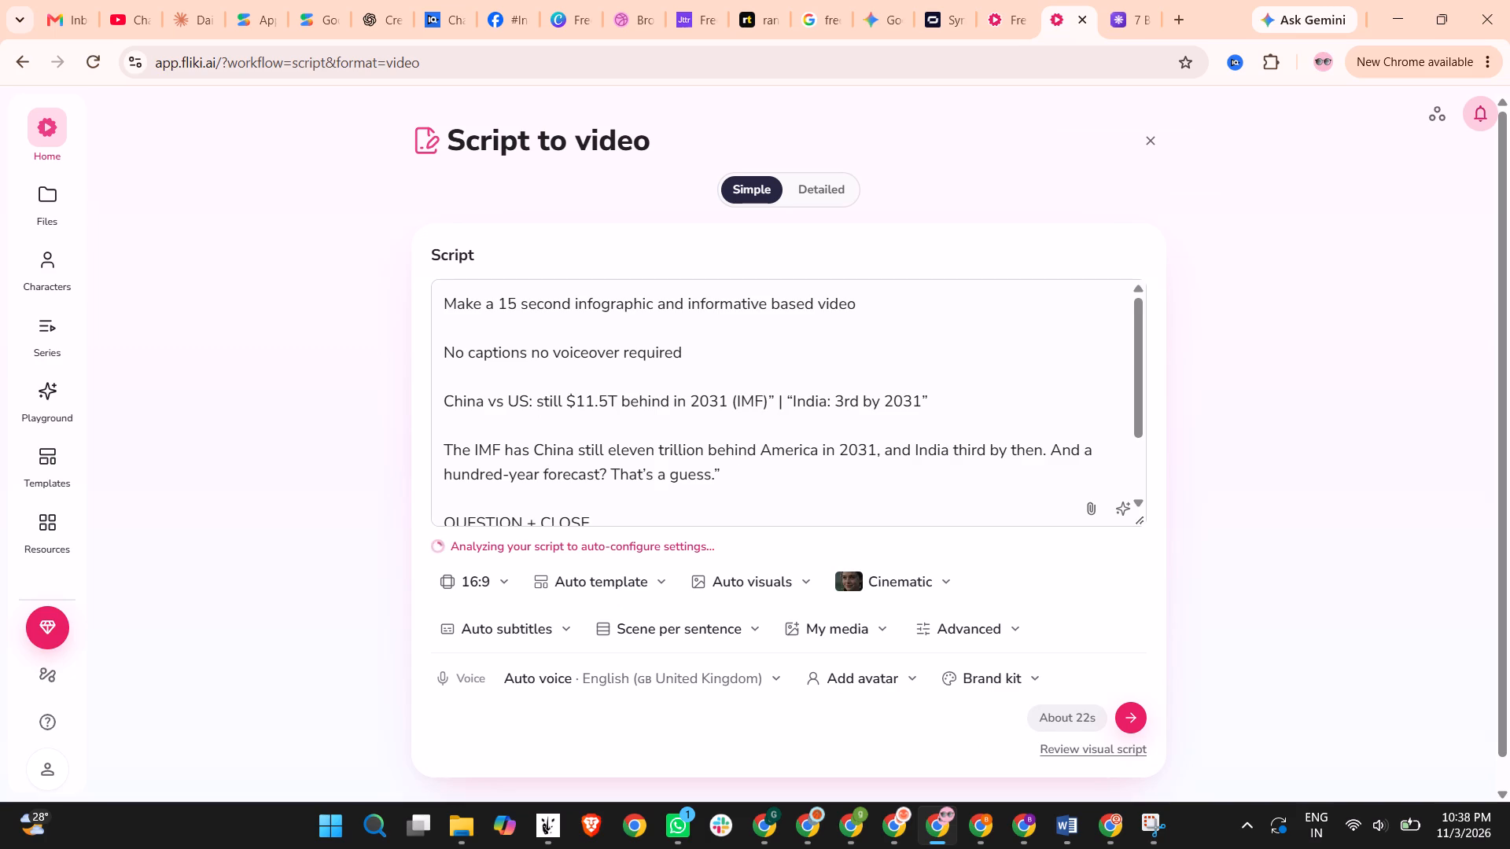
Set the video's aspect ratio to 9:16.
click(499, 579)
click(517, 656)
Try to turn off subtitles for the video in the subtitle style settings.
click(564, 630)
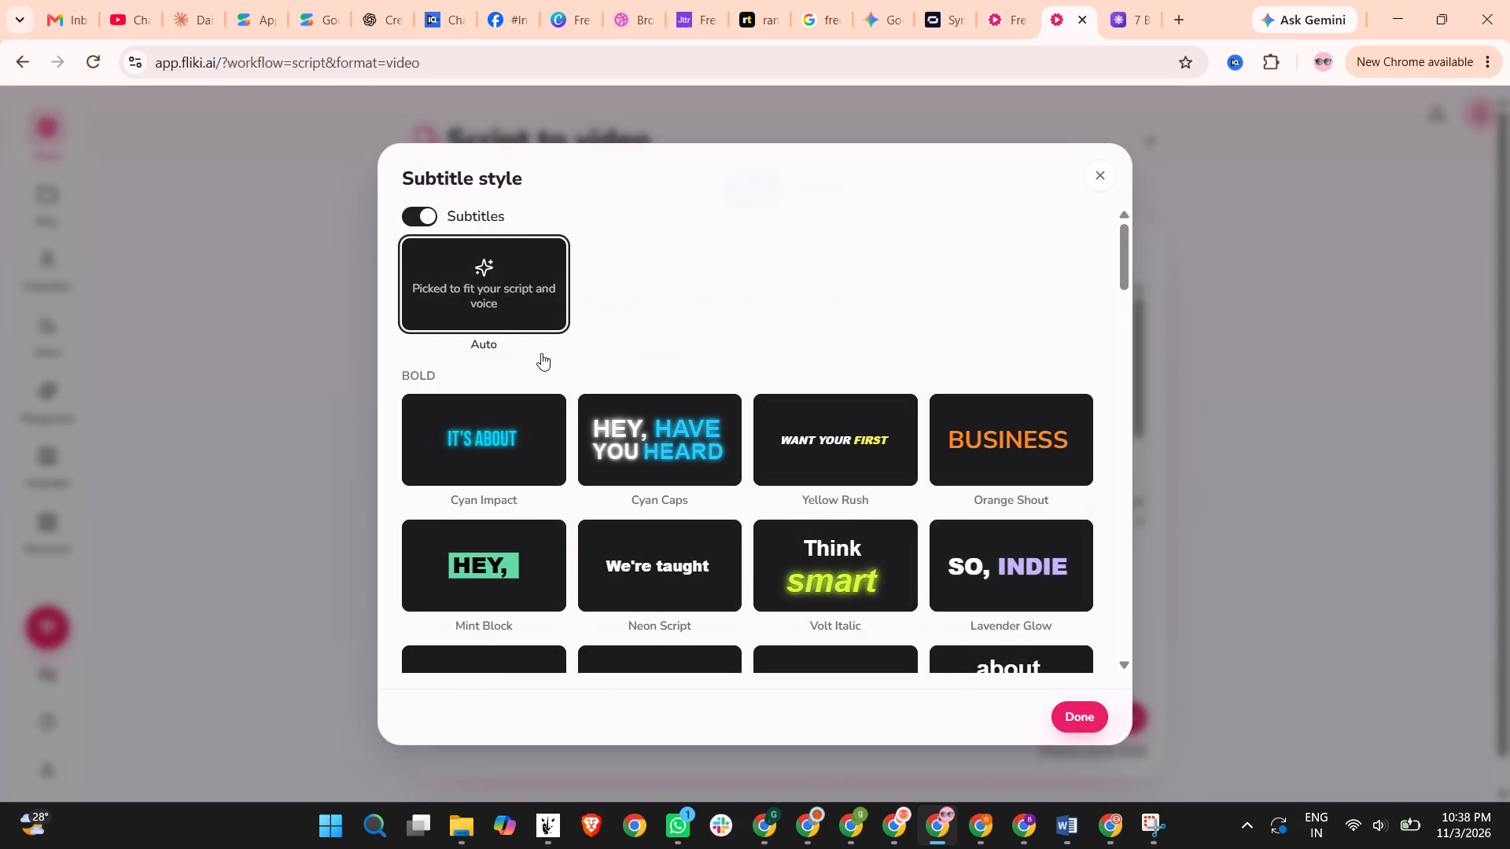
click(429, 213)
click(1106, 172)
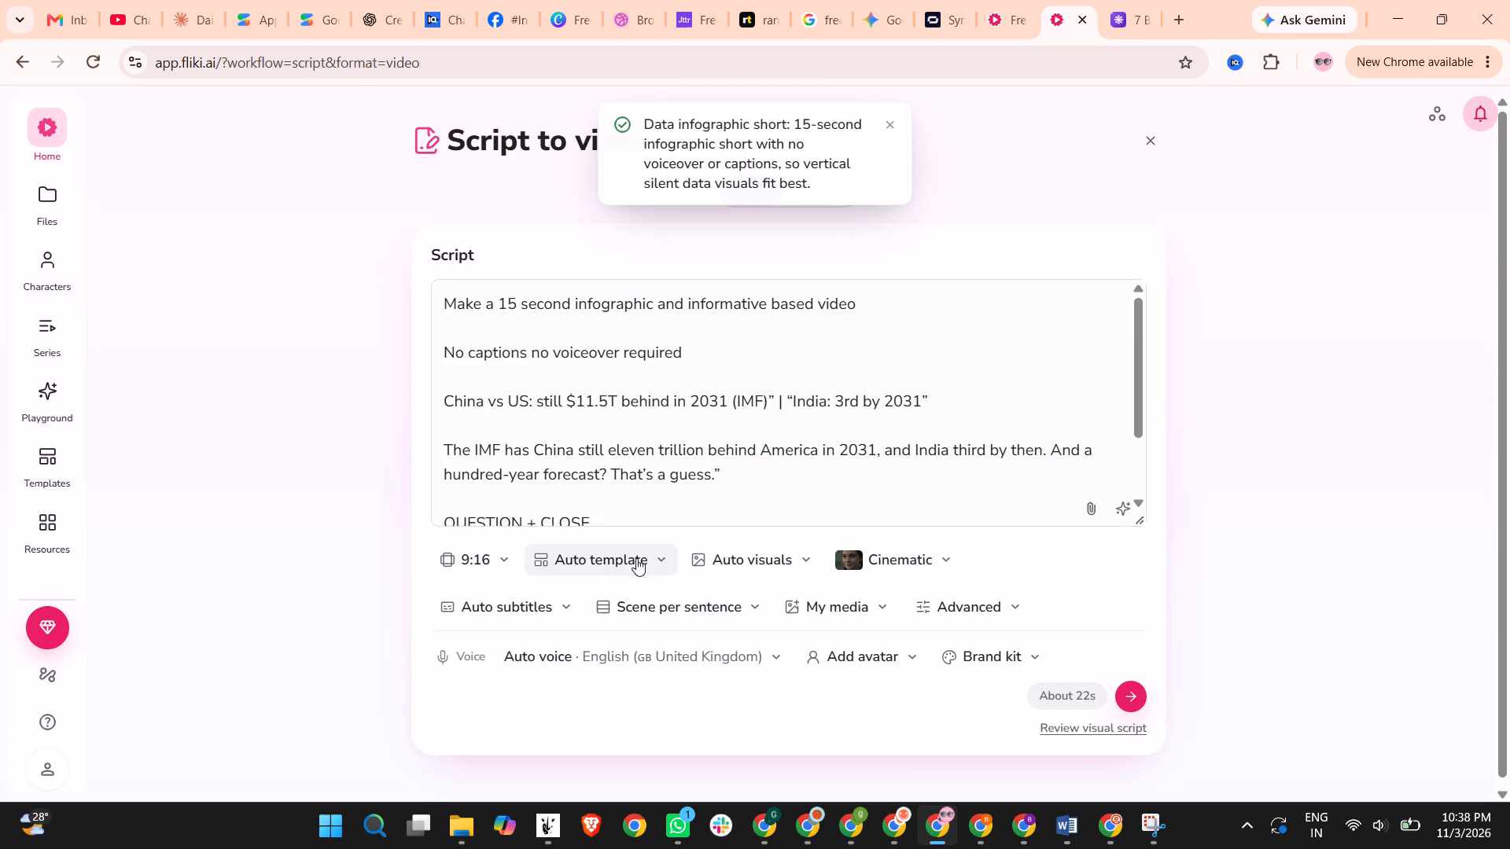
Look through the available visual styles and the voice settings for the video.
click(900, 562)
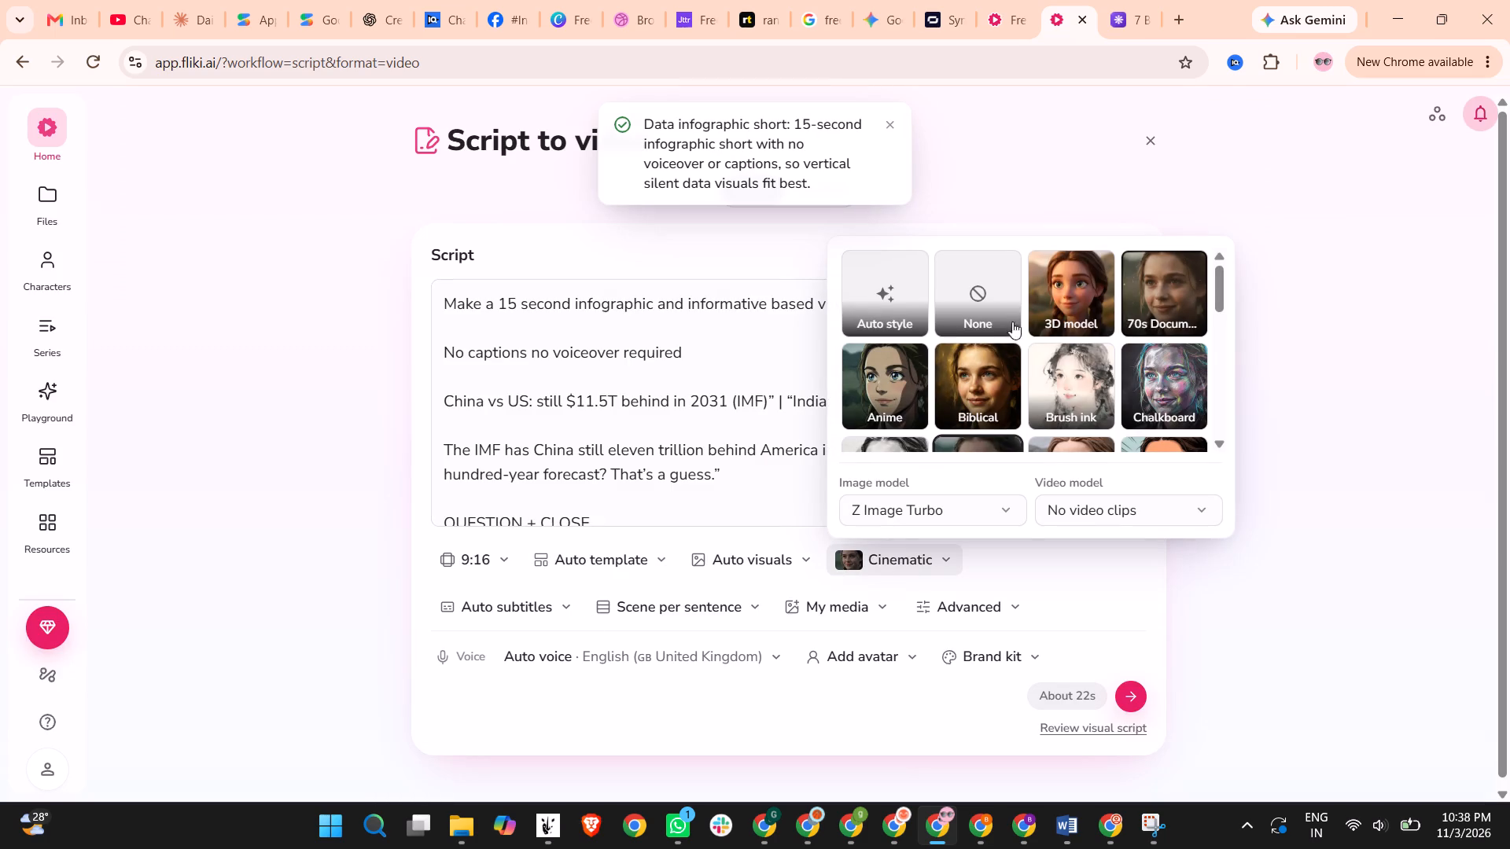
scroll(1040, 318, down, 6)
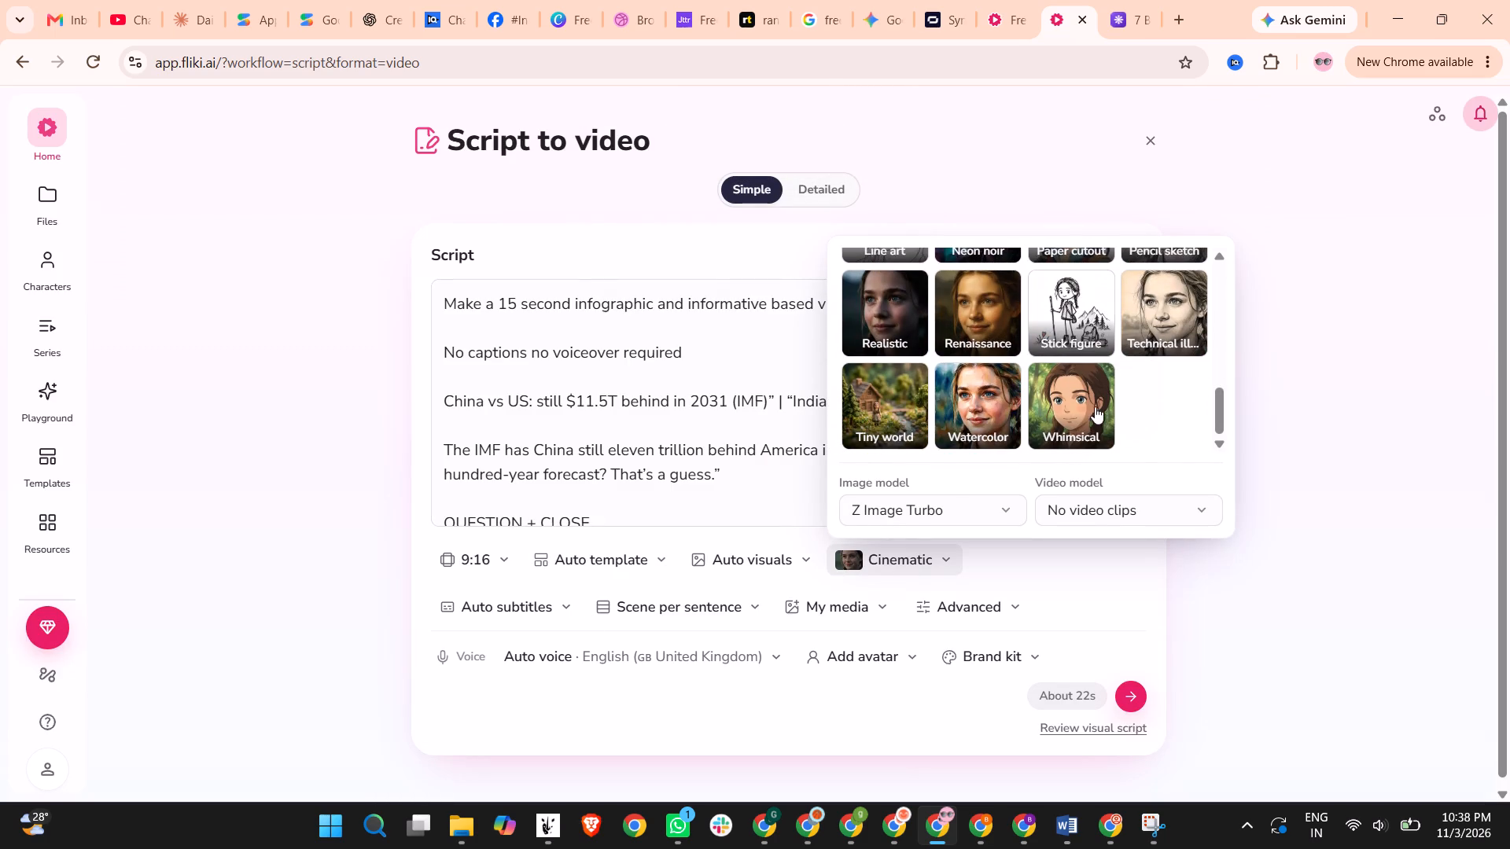
click(1255, 540)
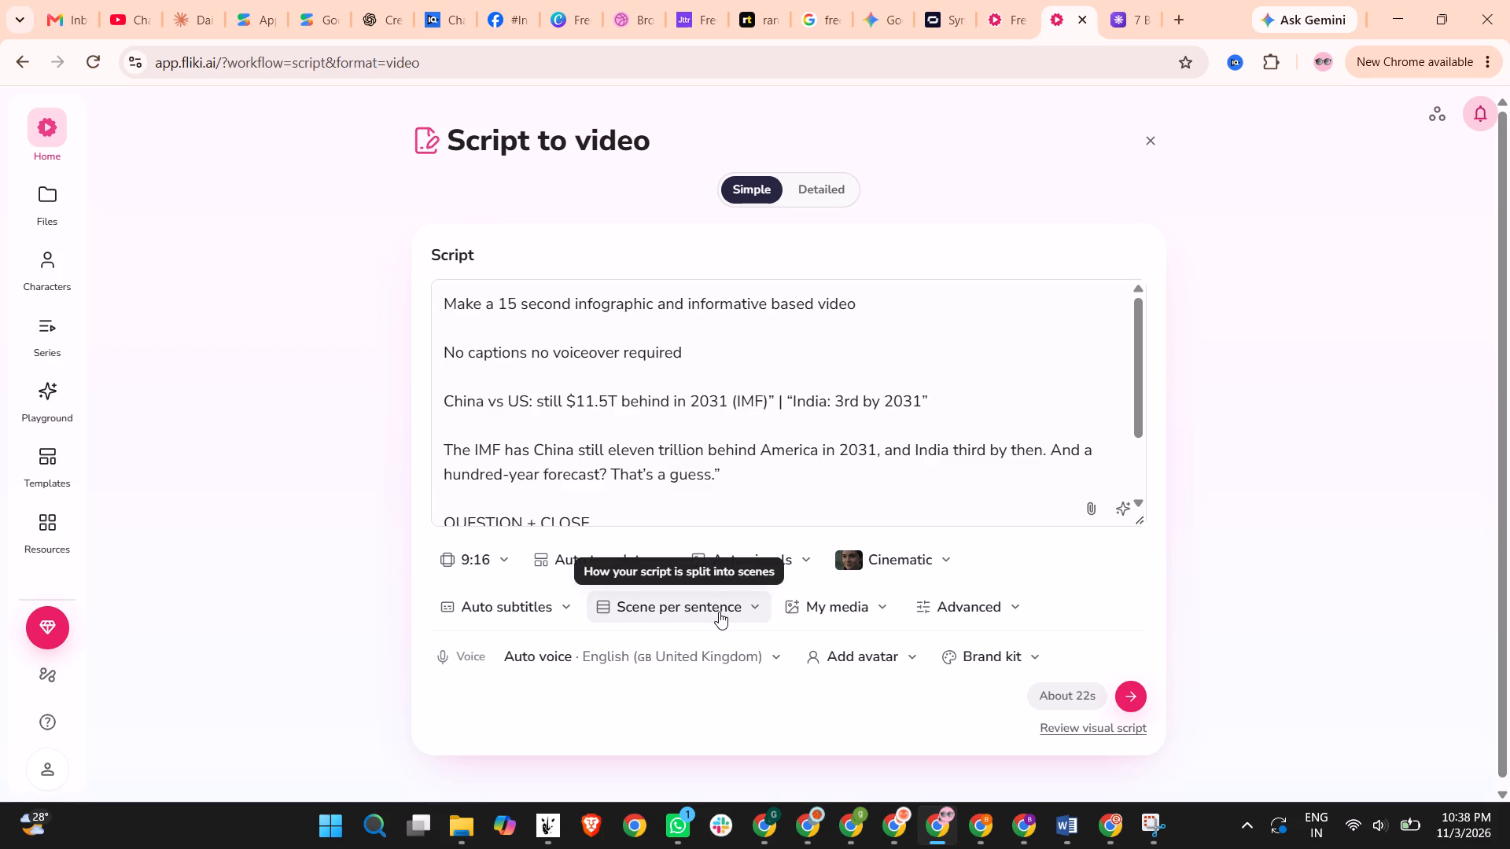
click(720, 652)
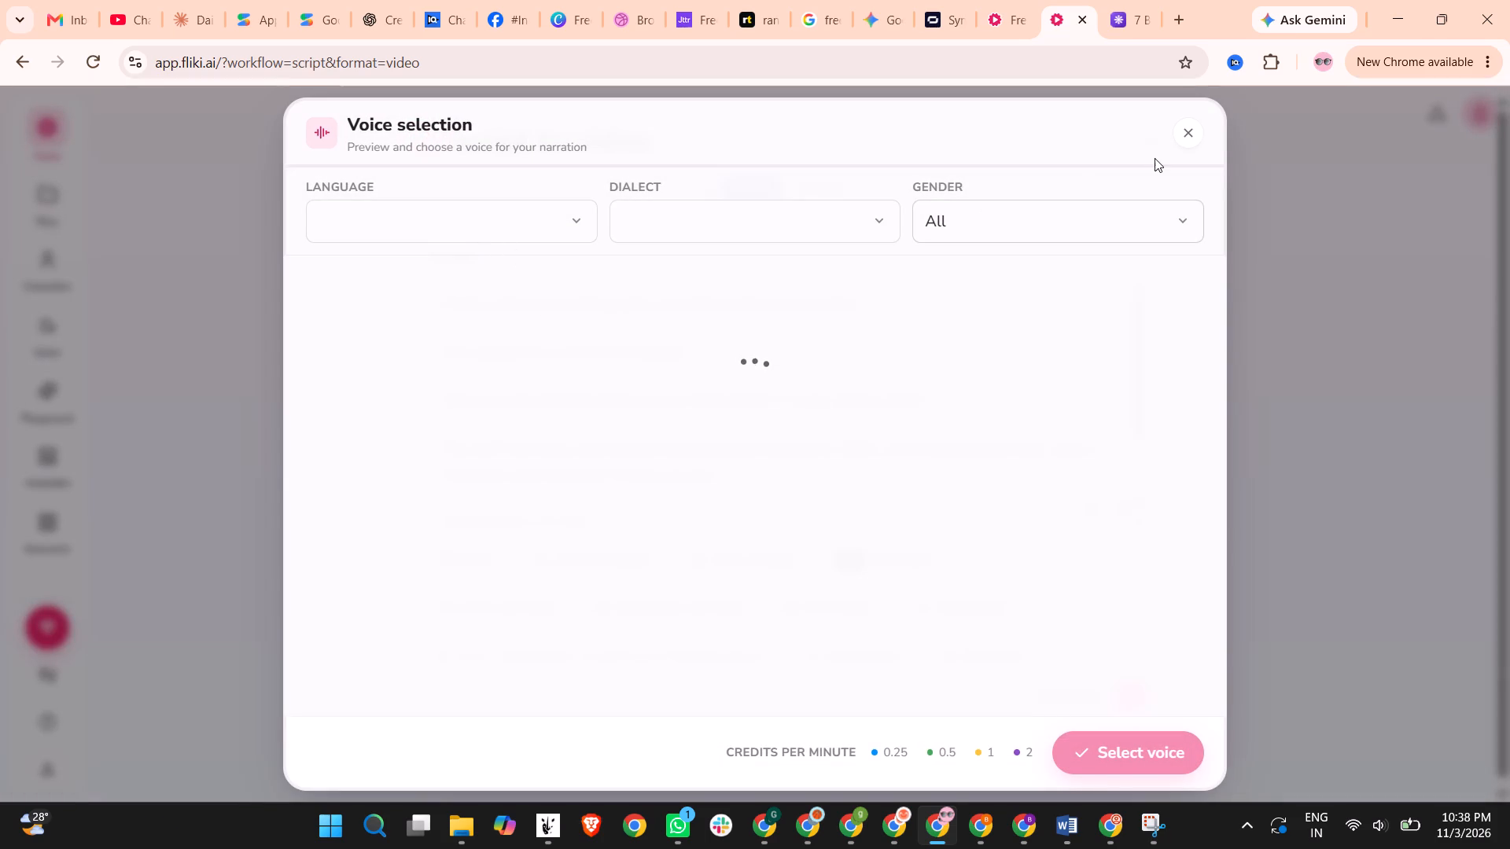
click(1187, 133)
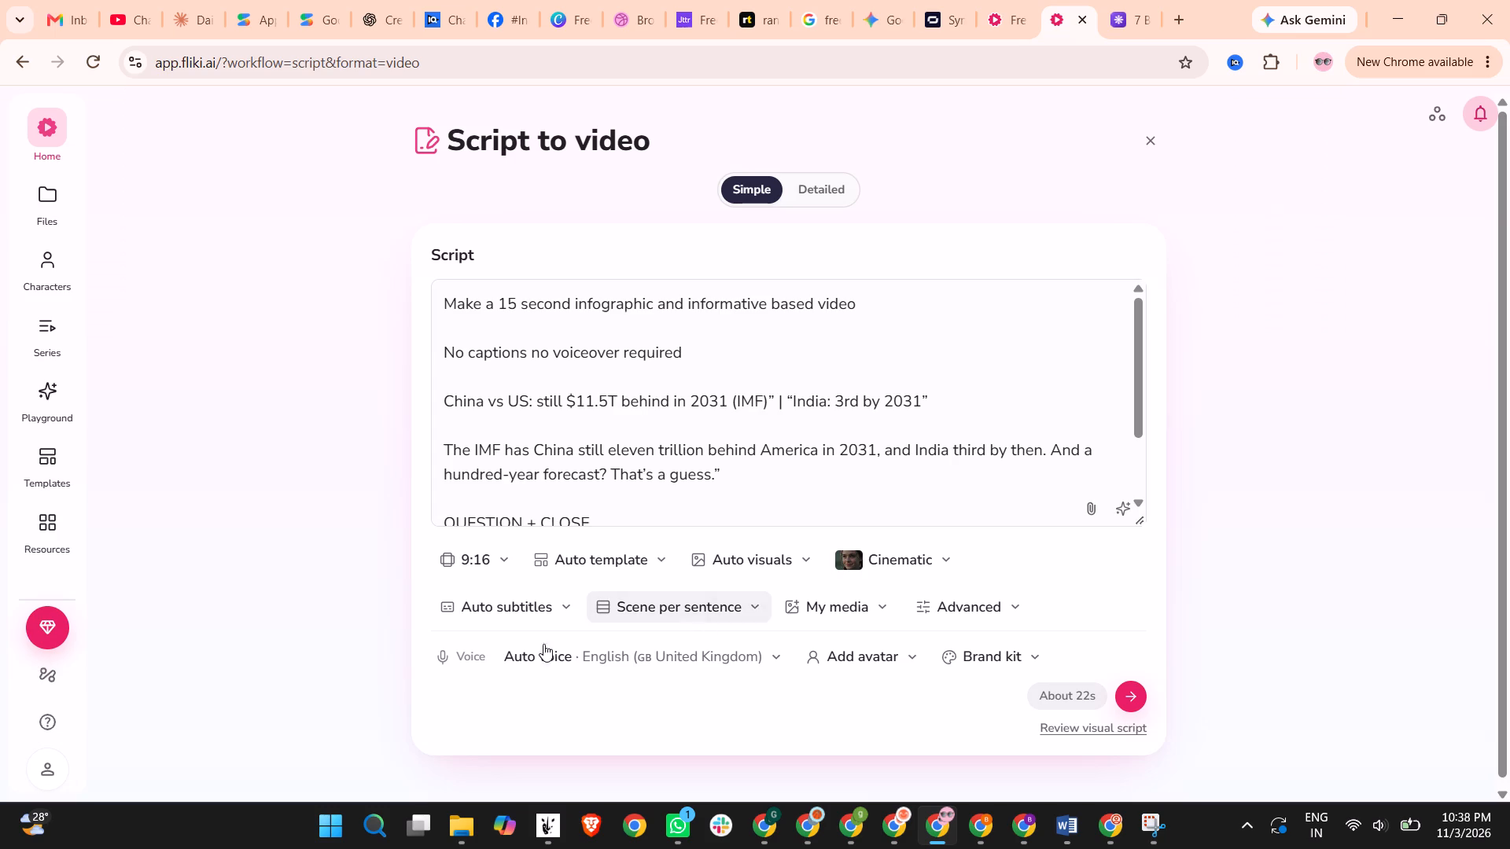
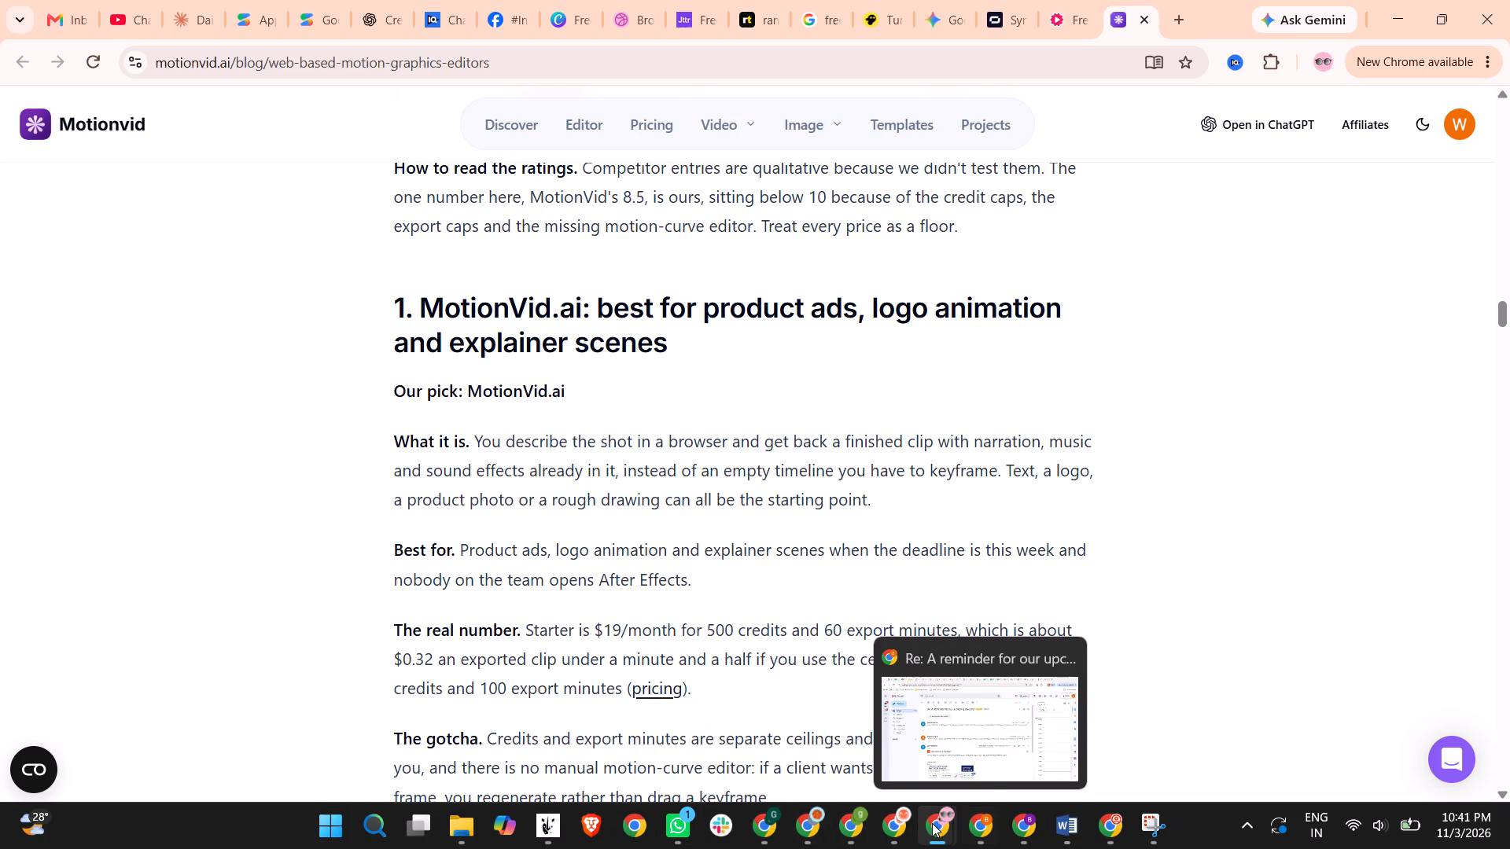
Switch back to the Canva video and place the timeline playhead at 1:12, shortly before the cargo ship clip.
click(852, 821)
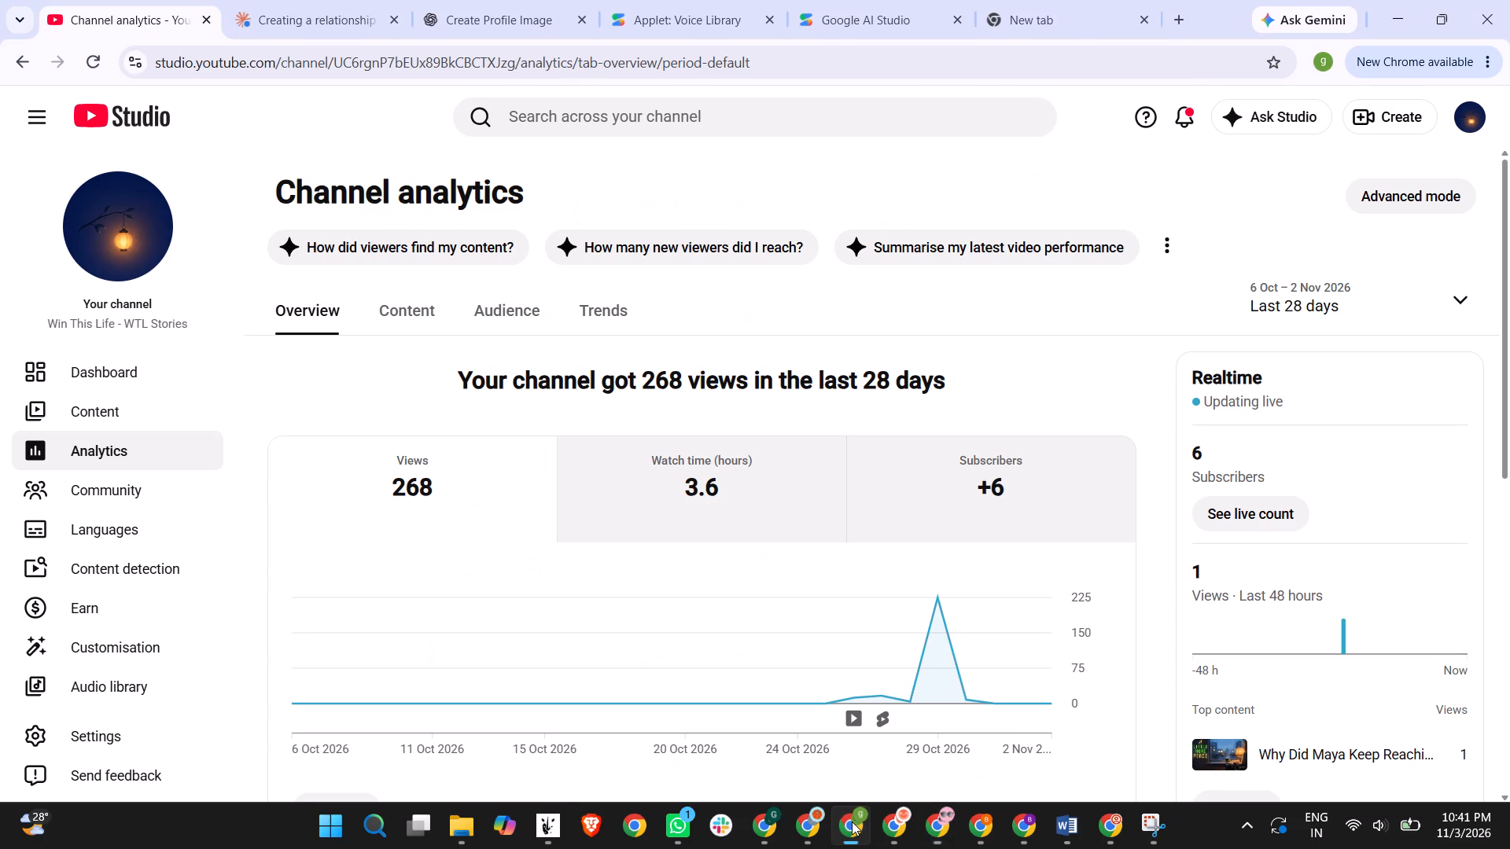
click(852, 821)
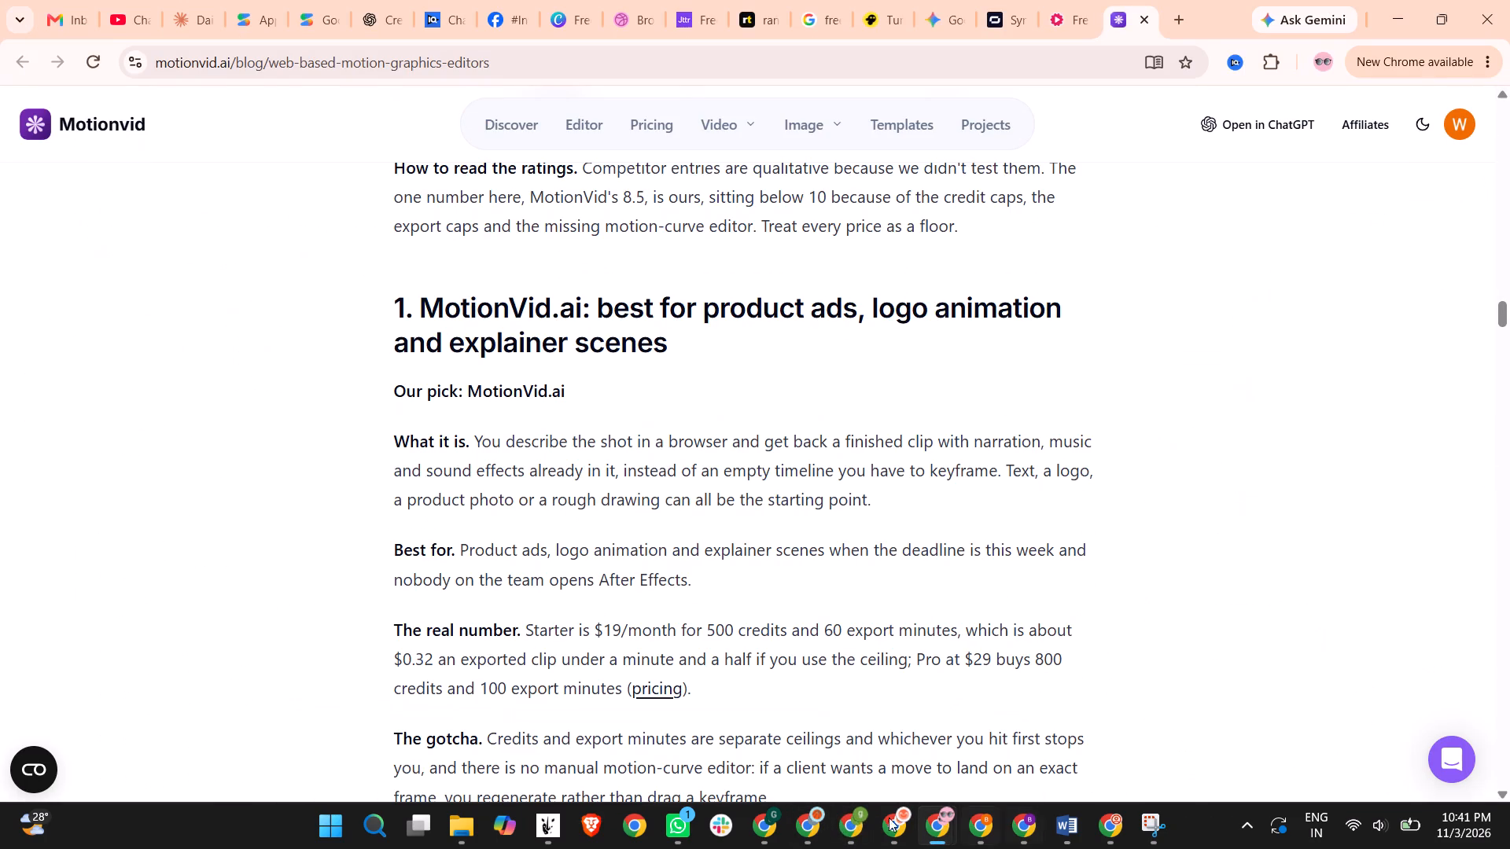
click(805, 822)
click(770, 827)
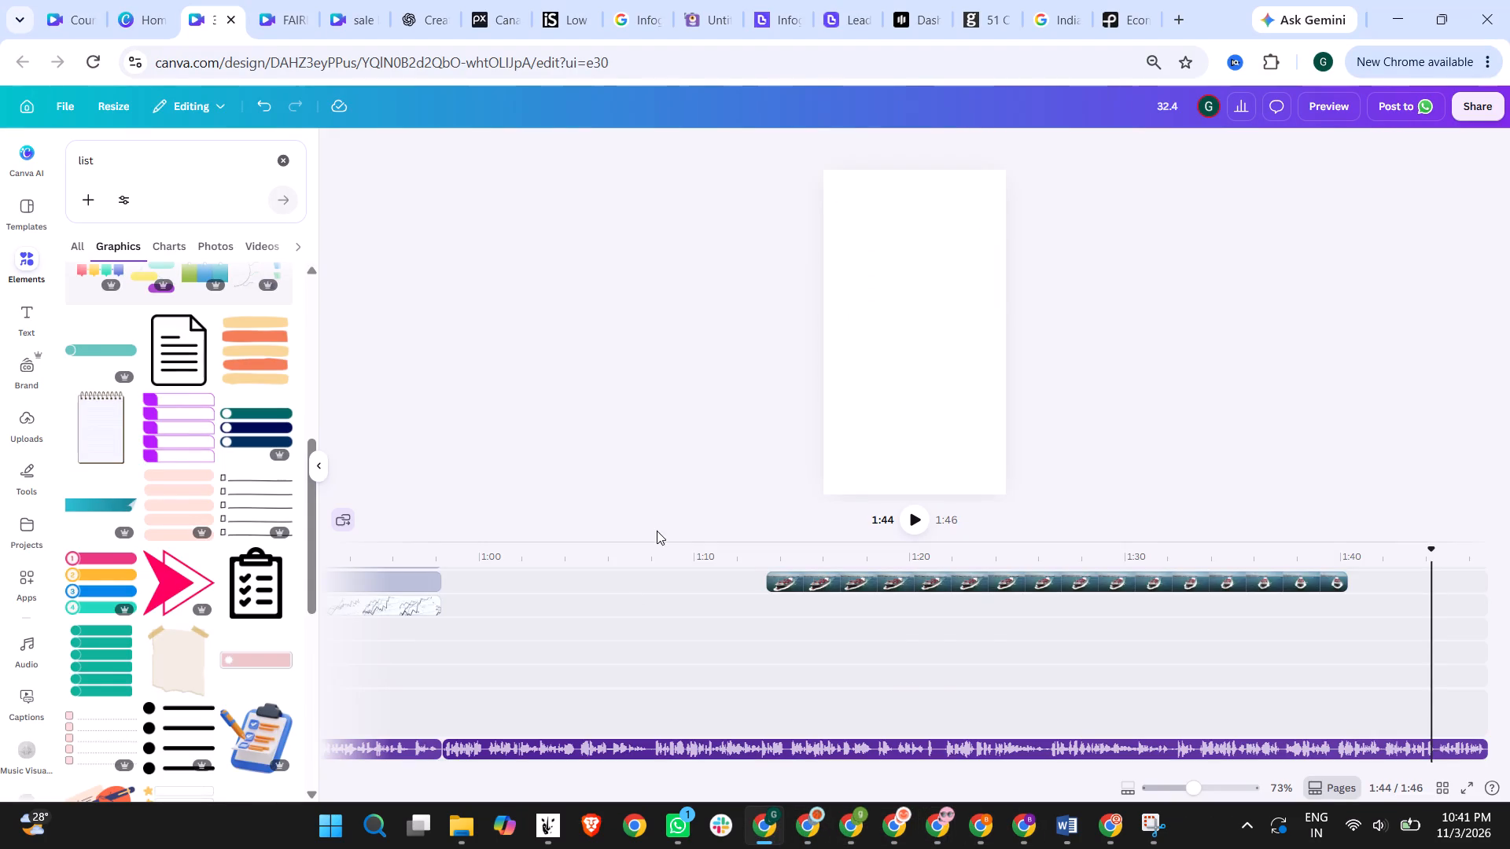
scroll(982, 672, up, 5)
scroll(956, 673, down, 2)
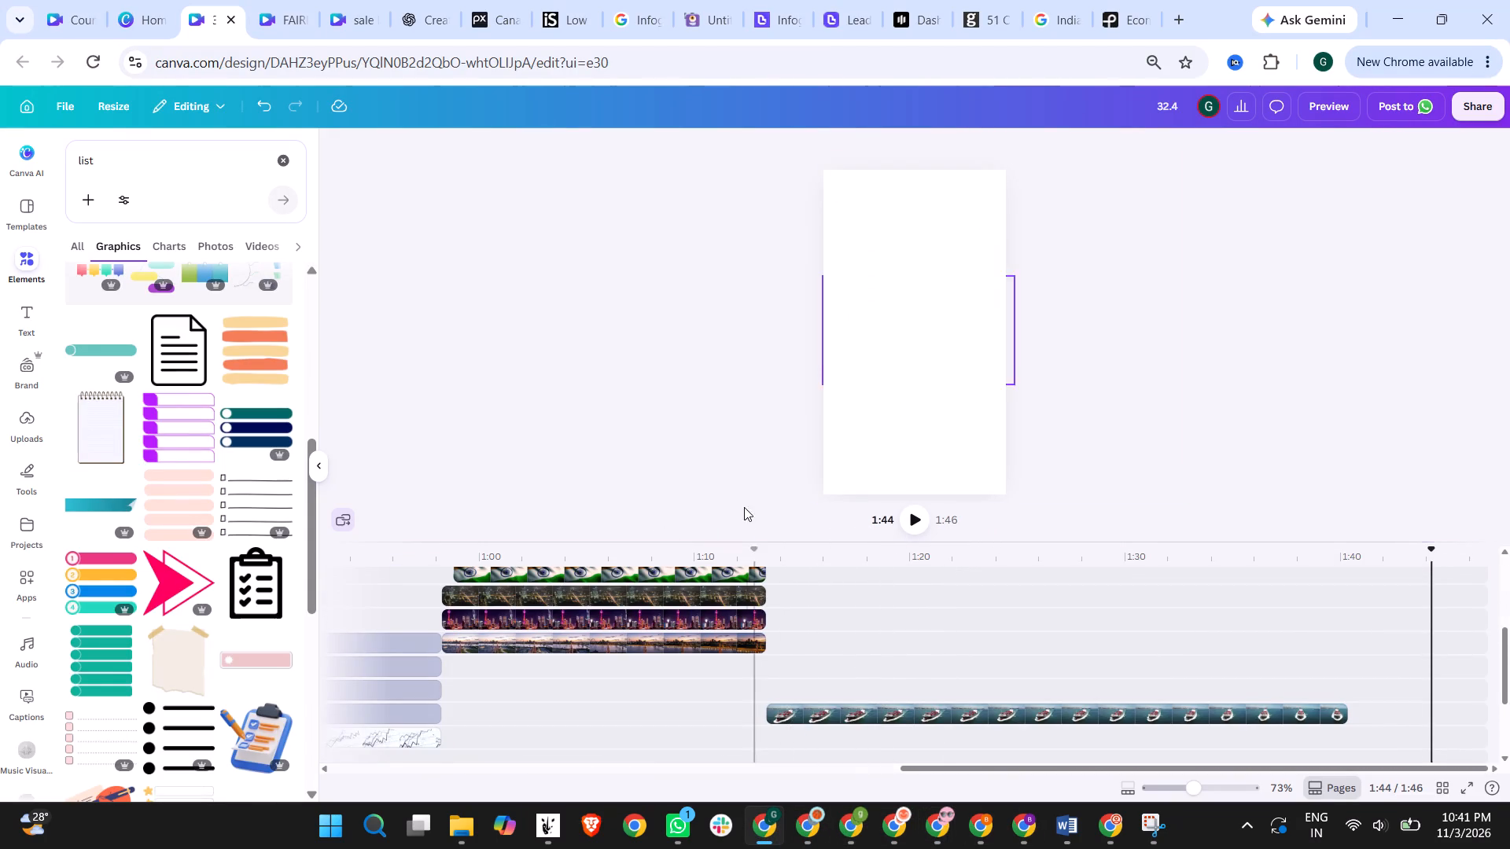
click(687, 329)
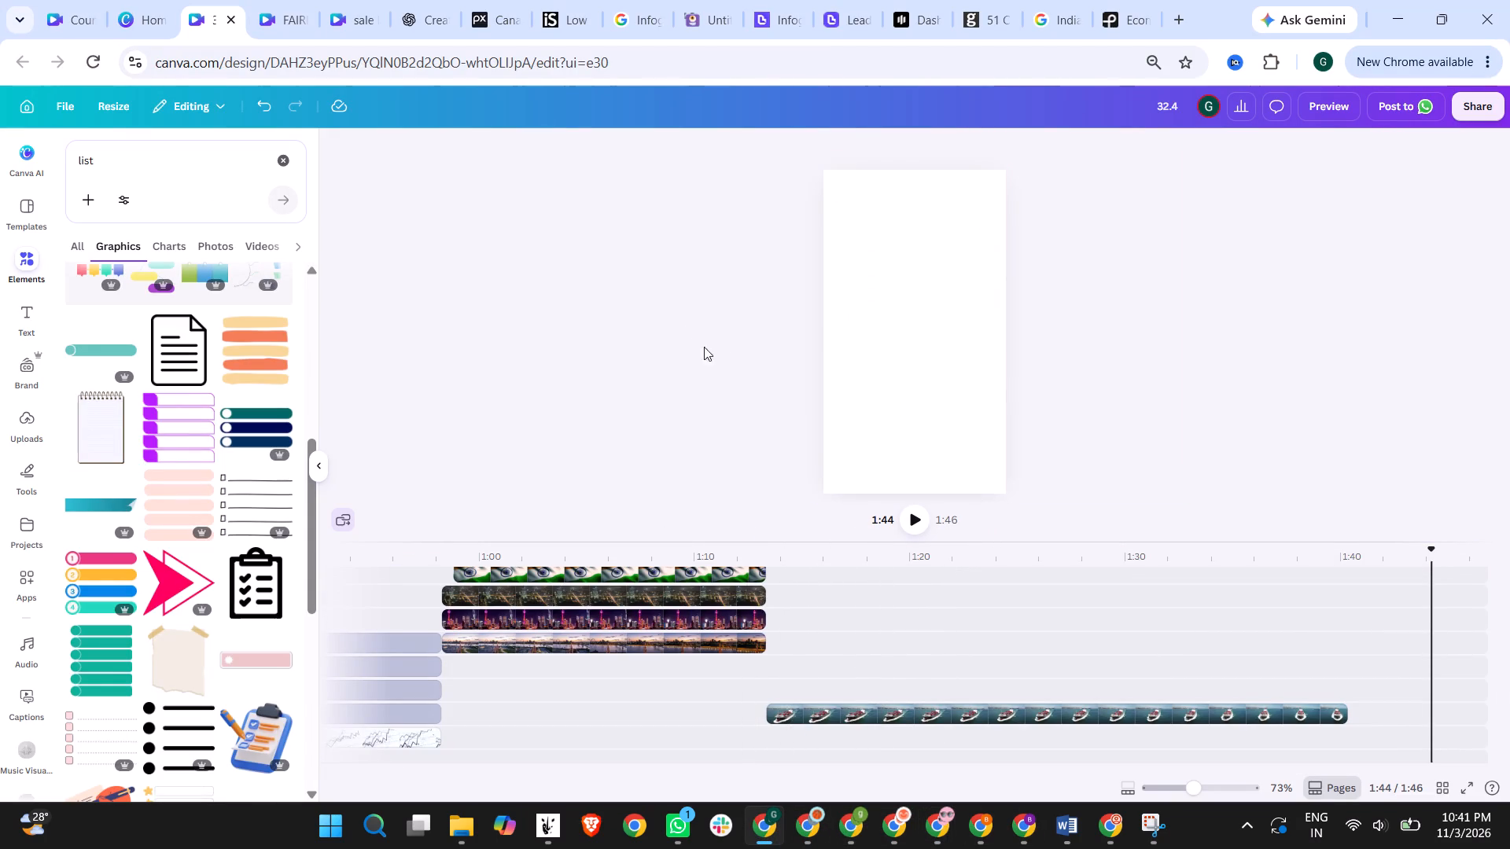
click(771, 552)
click(764, 550)
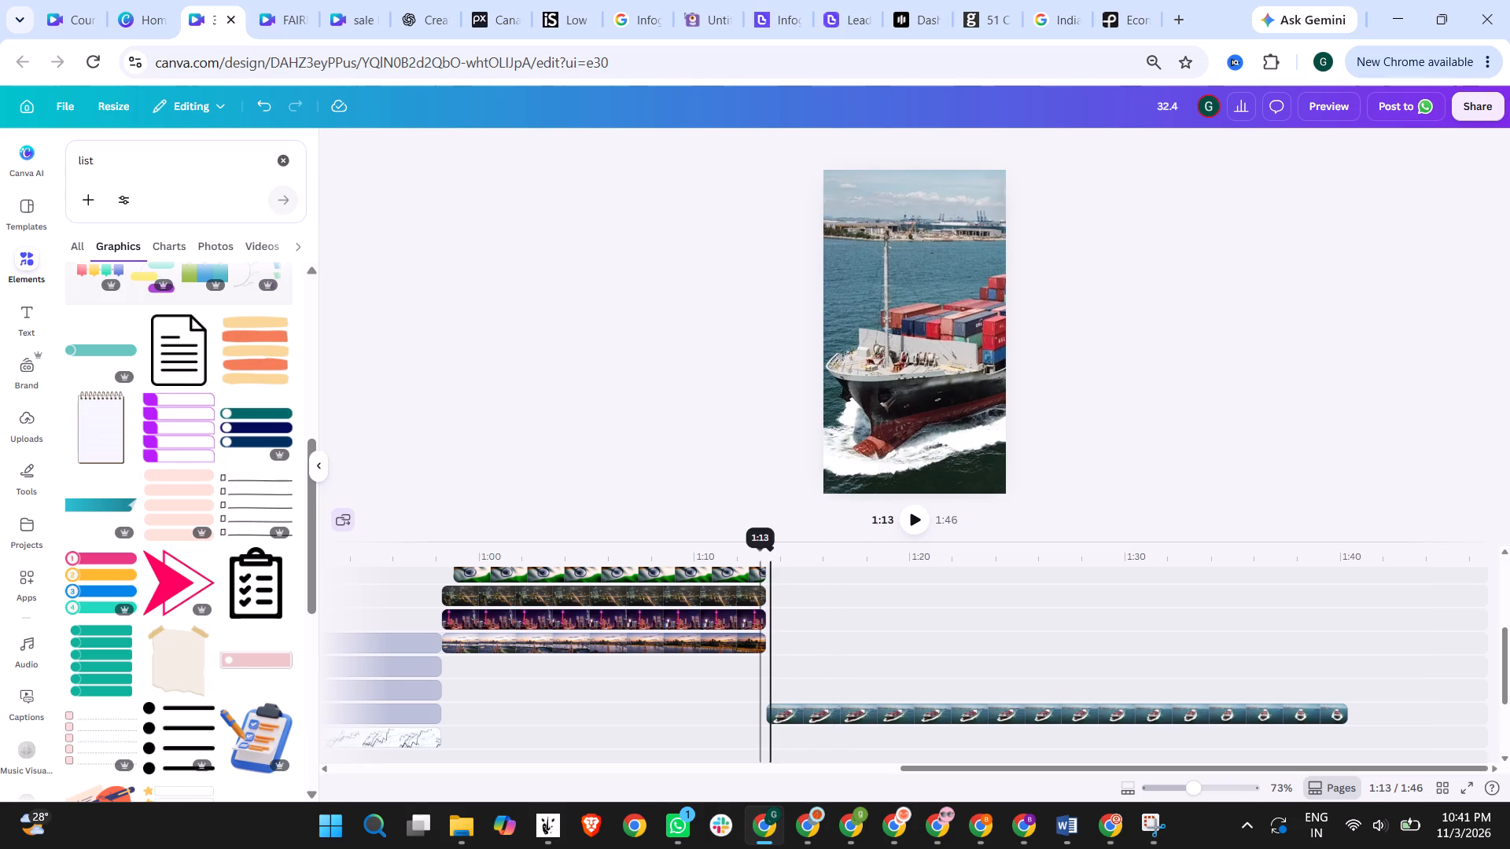
click(755, 555)
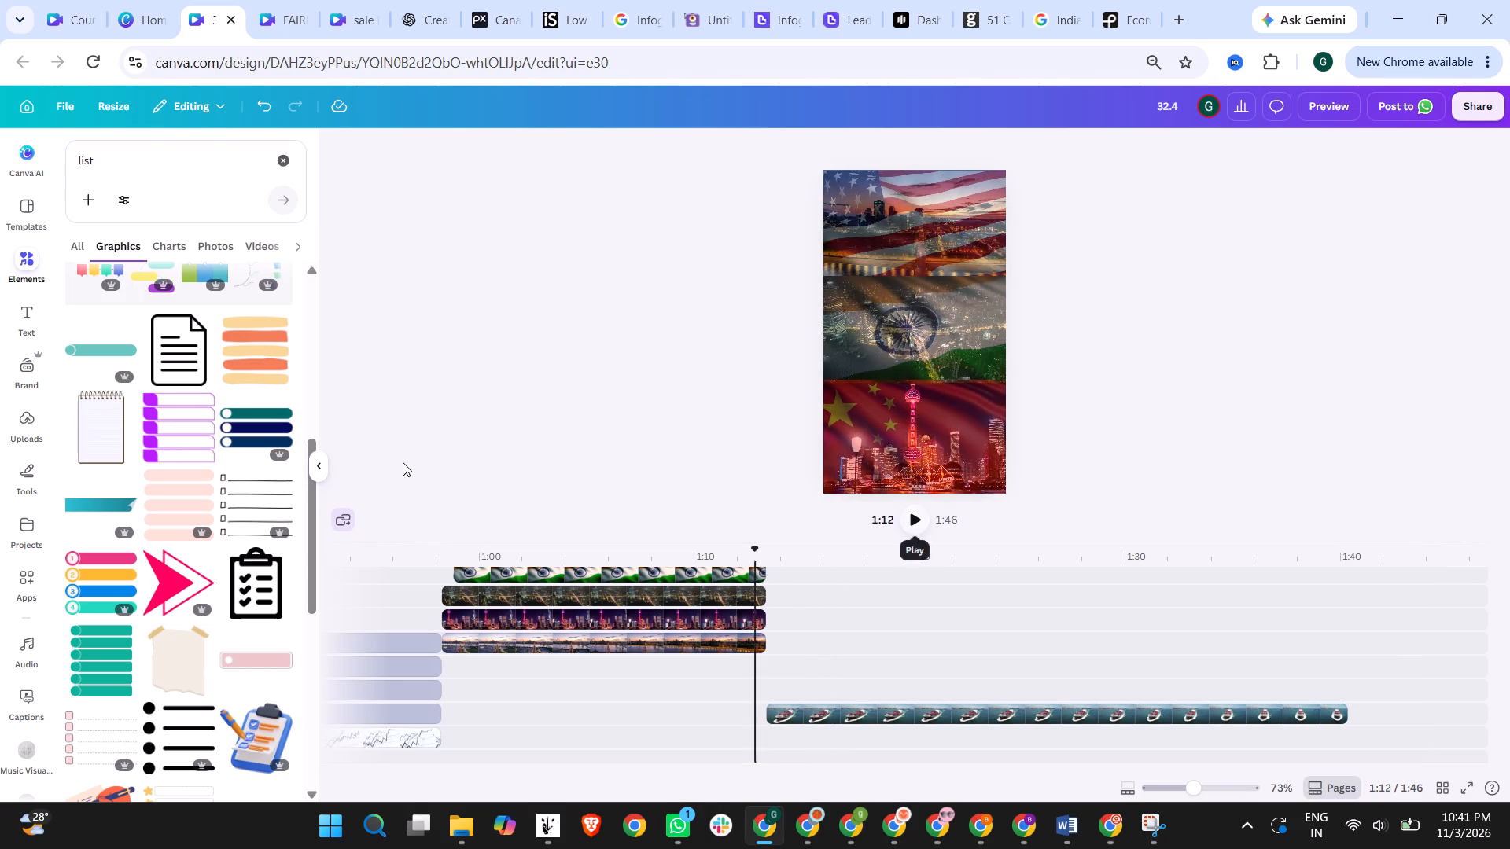
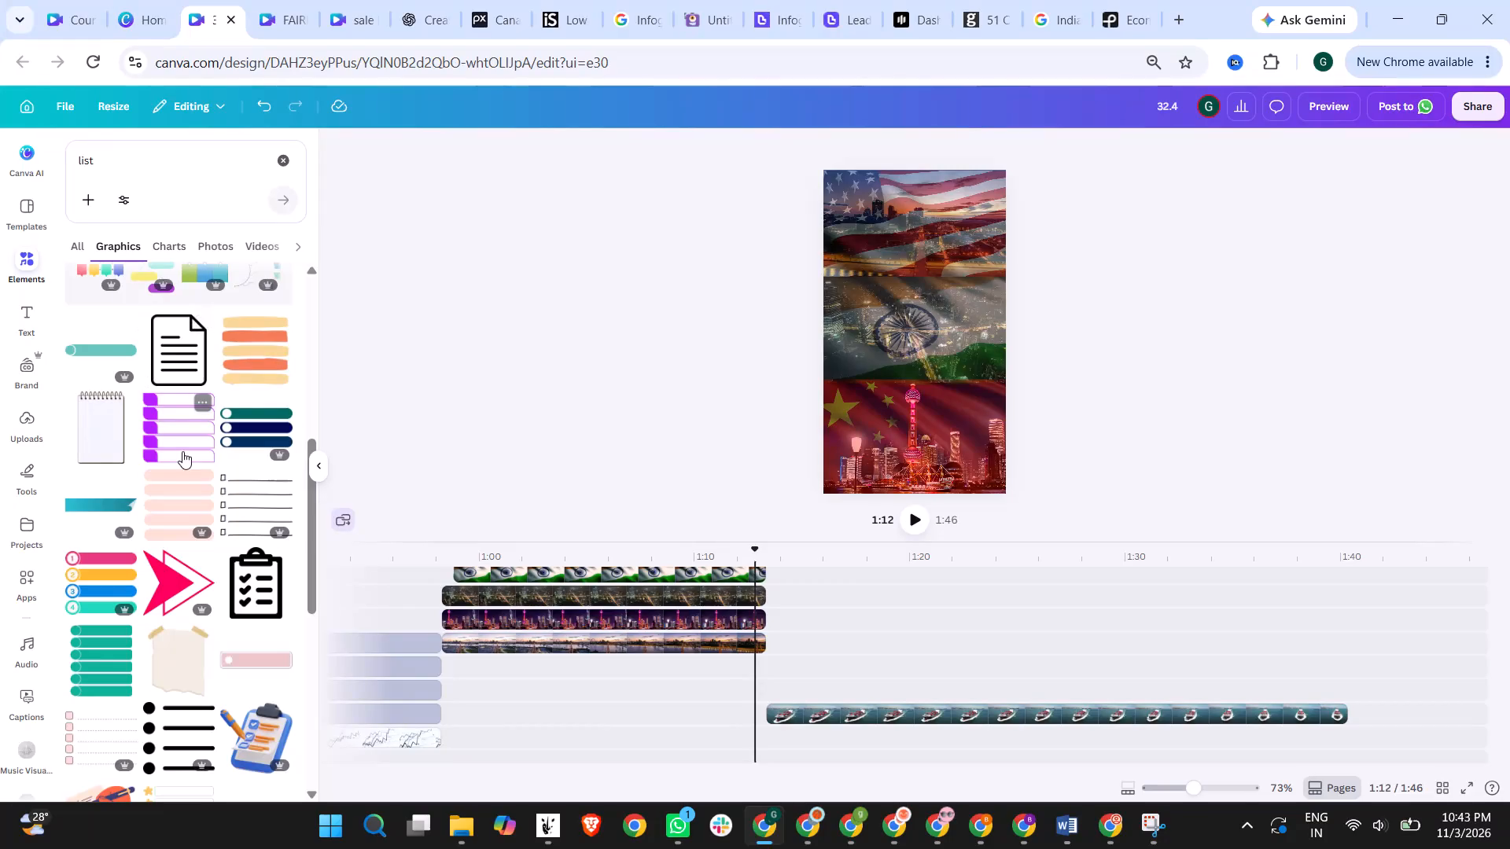
Clear the "list" search from the element library.
scroll(210, 594, up, 2)
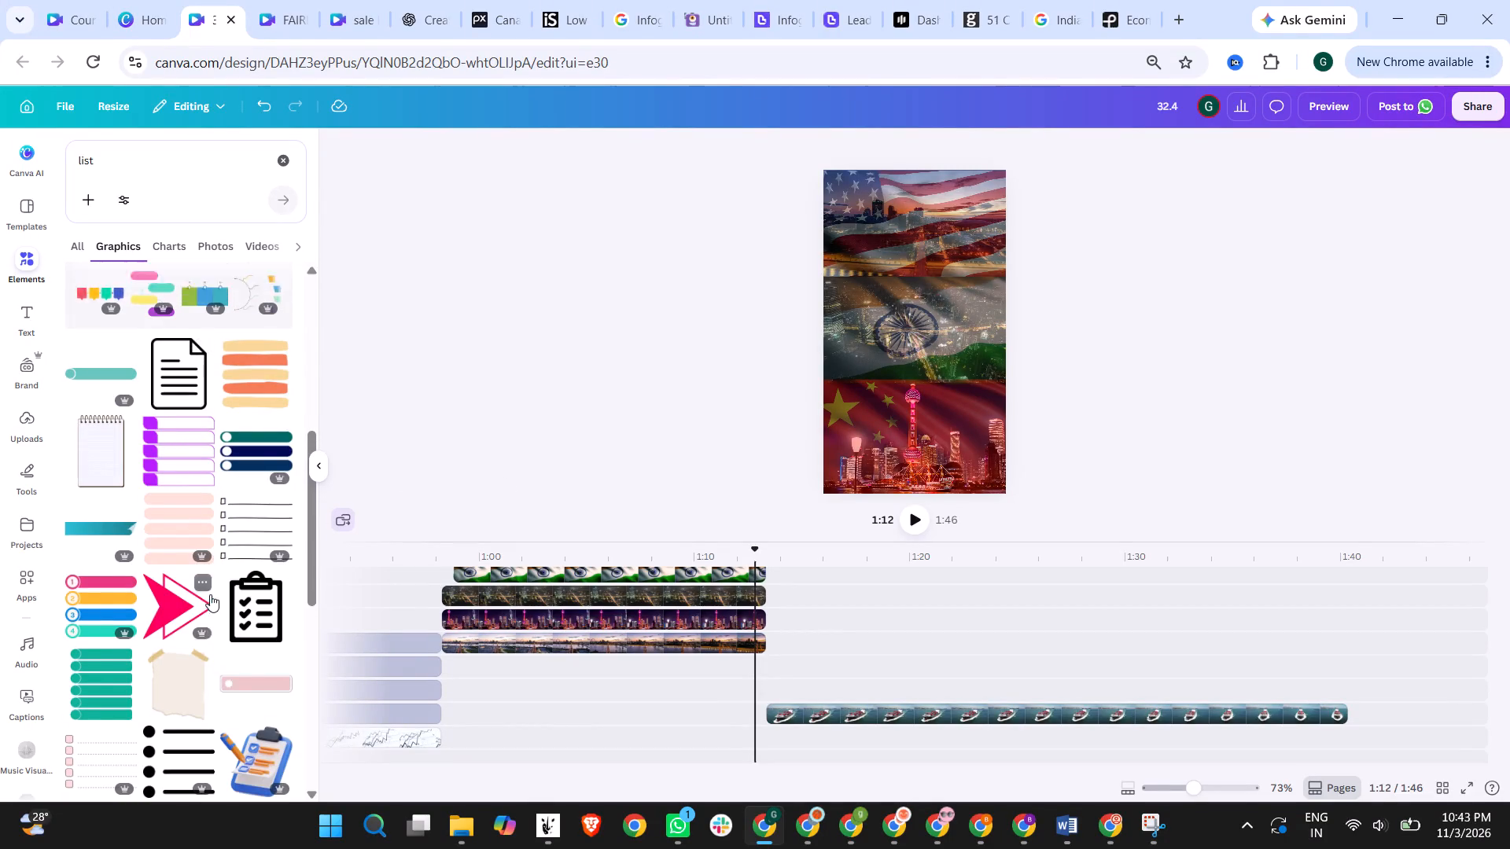
scroll(210, 594, up, 1)
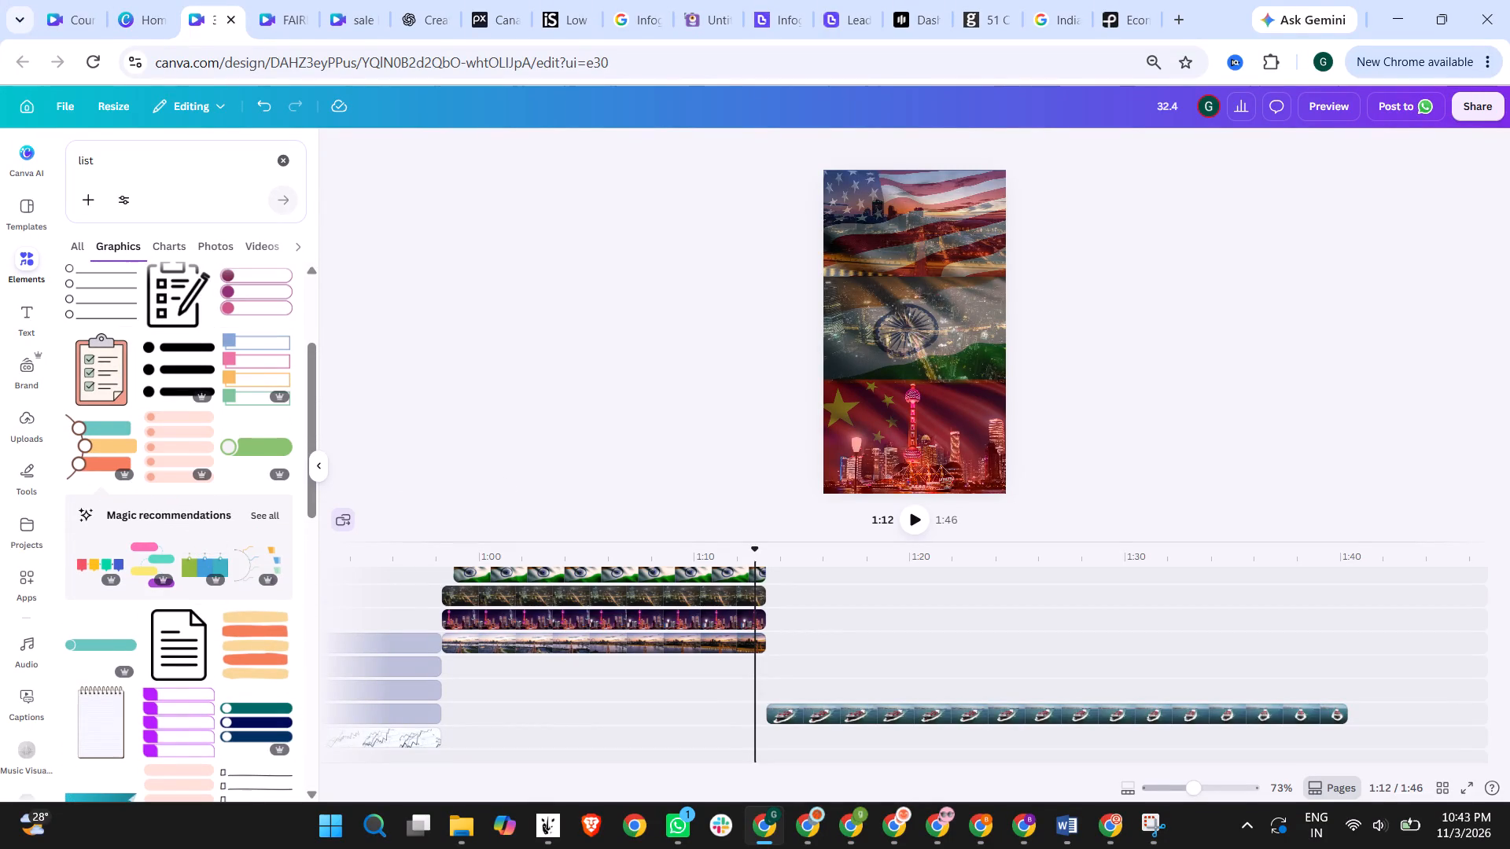
click(83, 244)
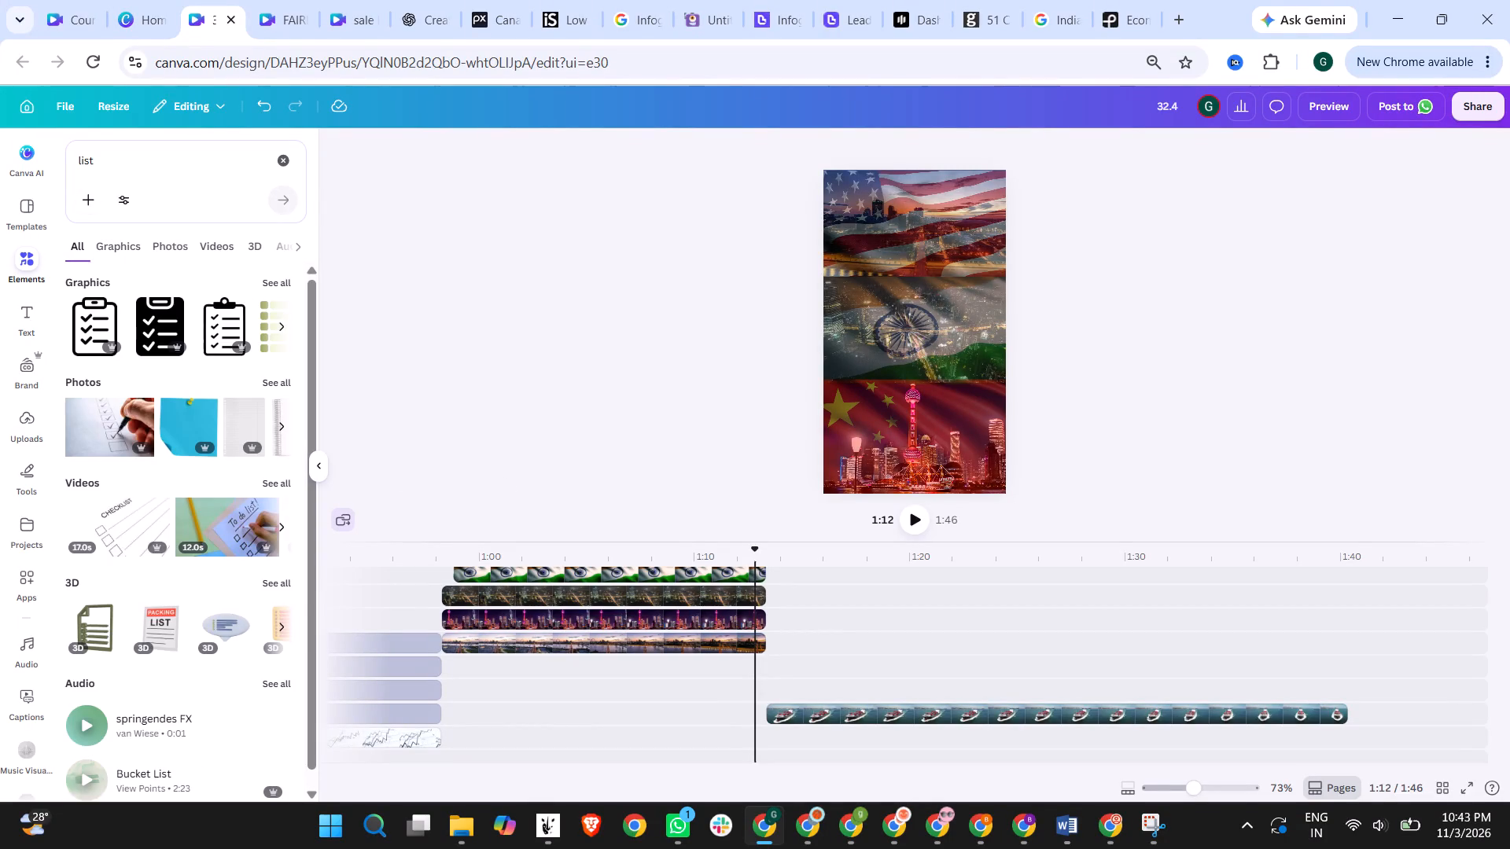
click(283, 155)
Add the "1,286 new documents created" font combination and align its timeline start with the cargo ship clip.
click(28, 303)
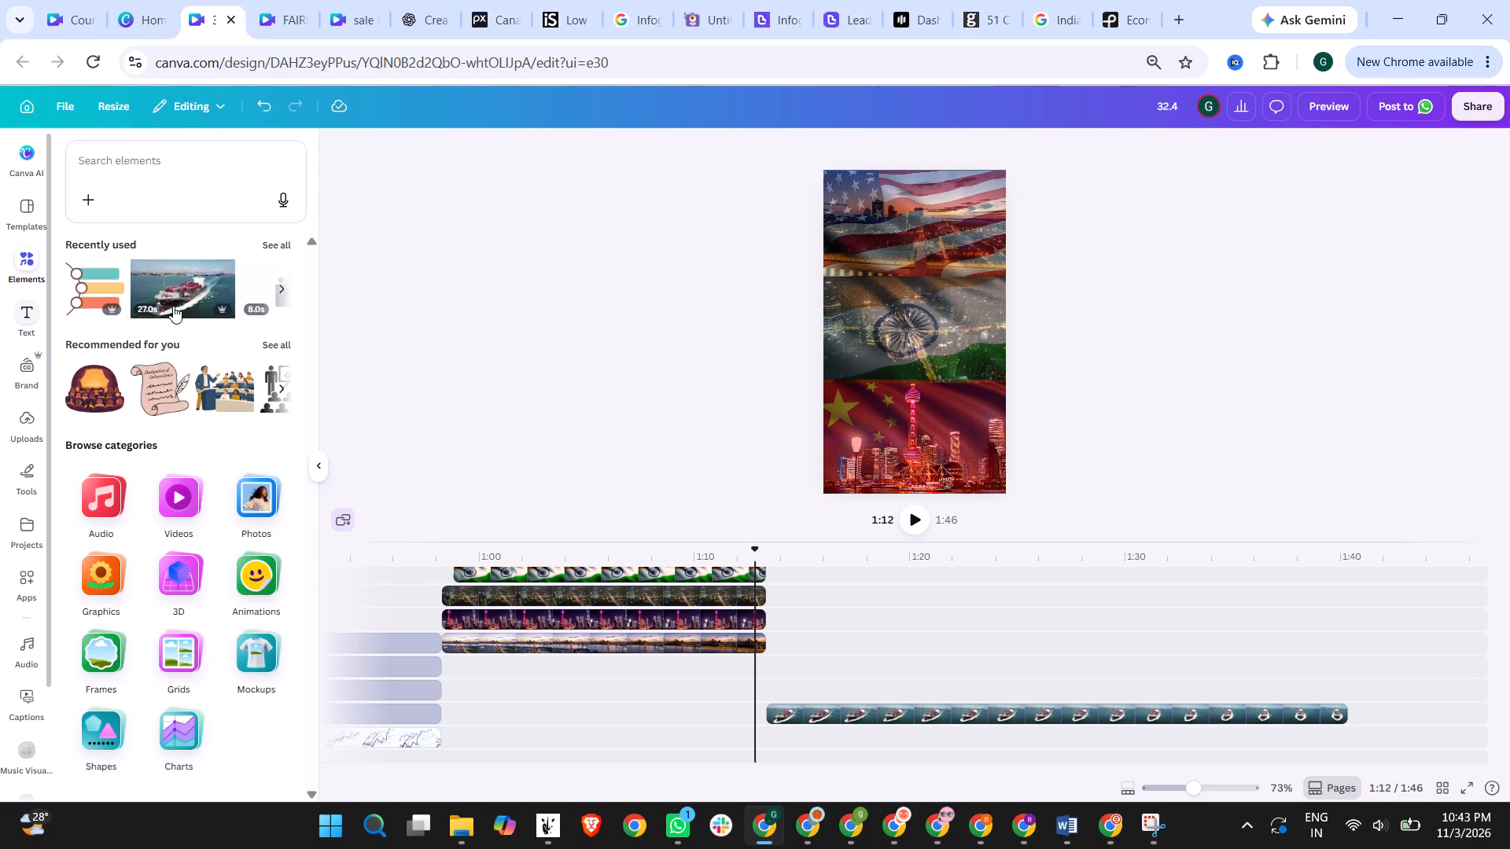
scroll(198, 498, down, 5)
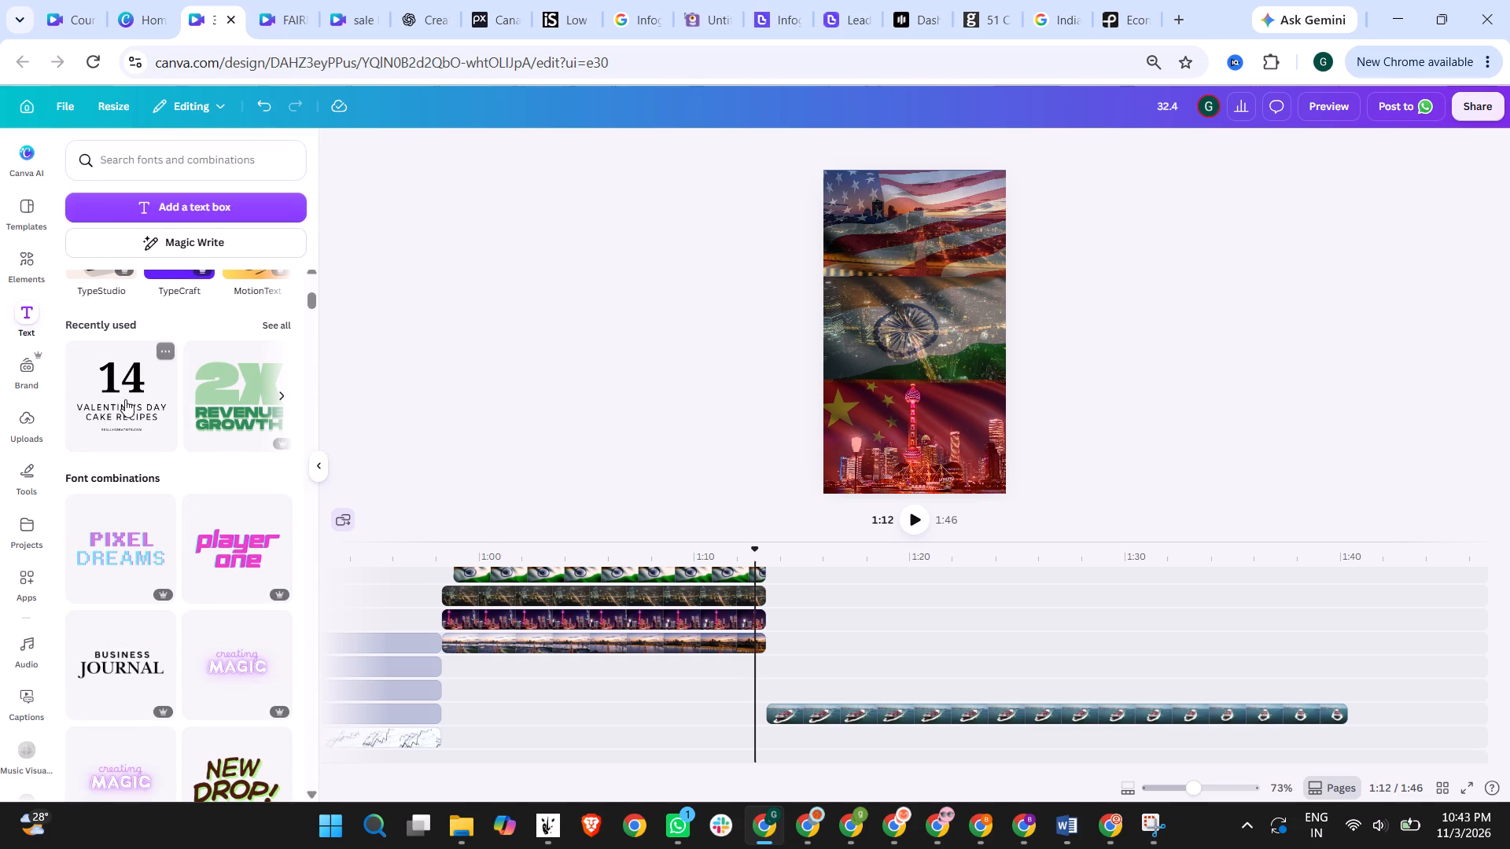
scroll(125, 399, down, 16)
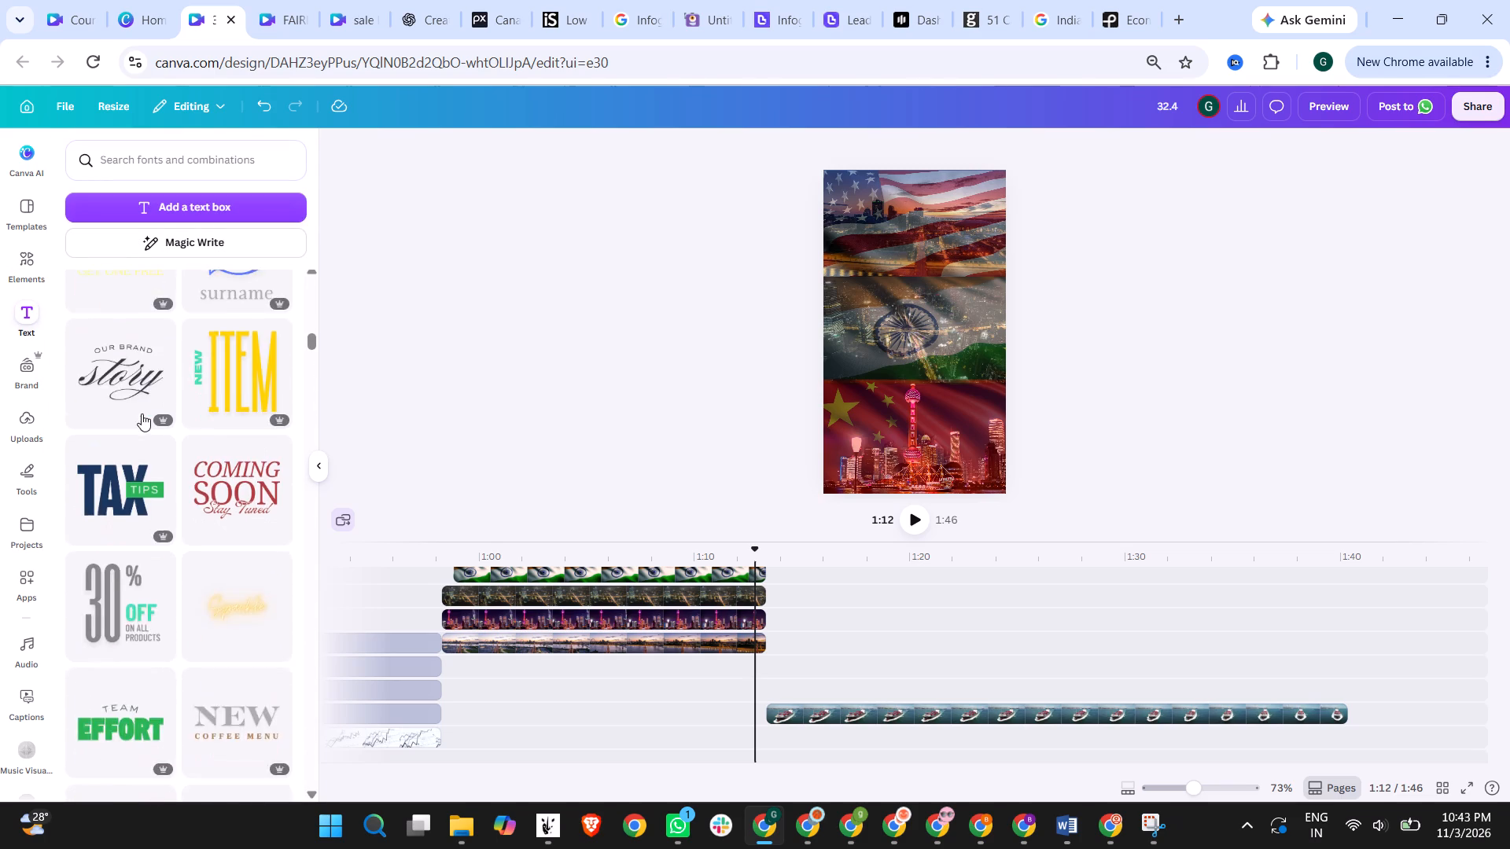
scroll(142, 413, down, 13)
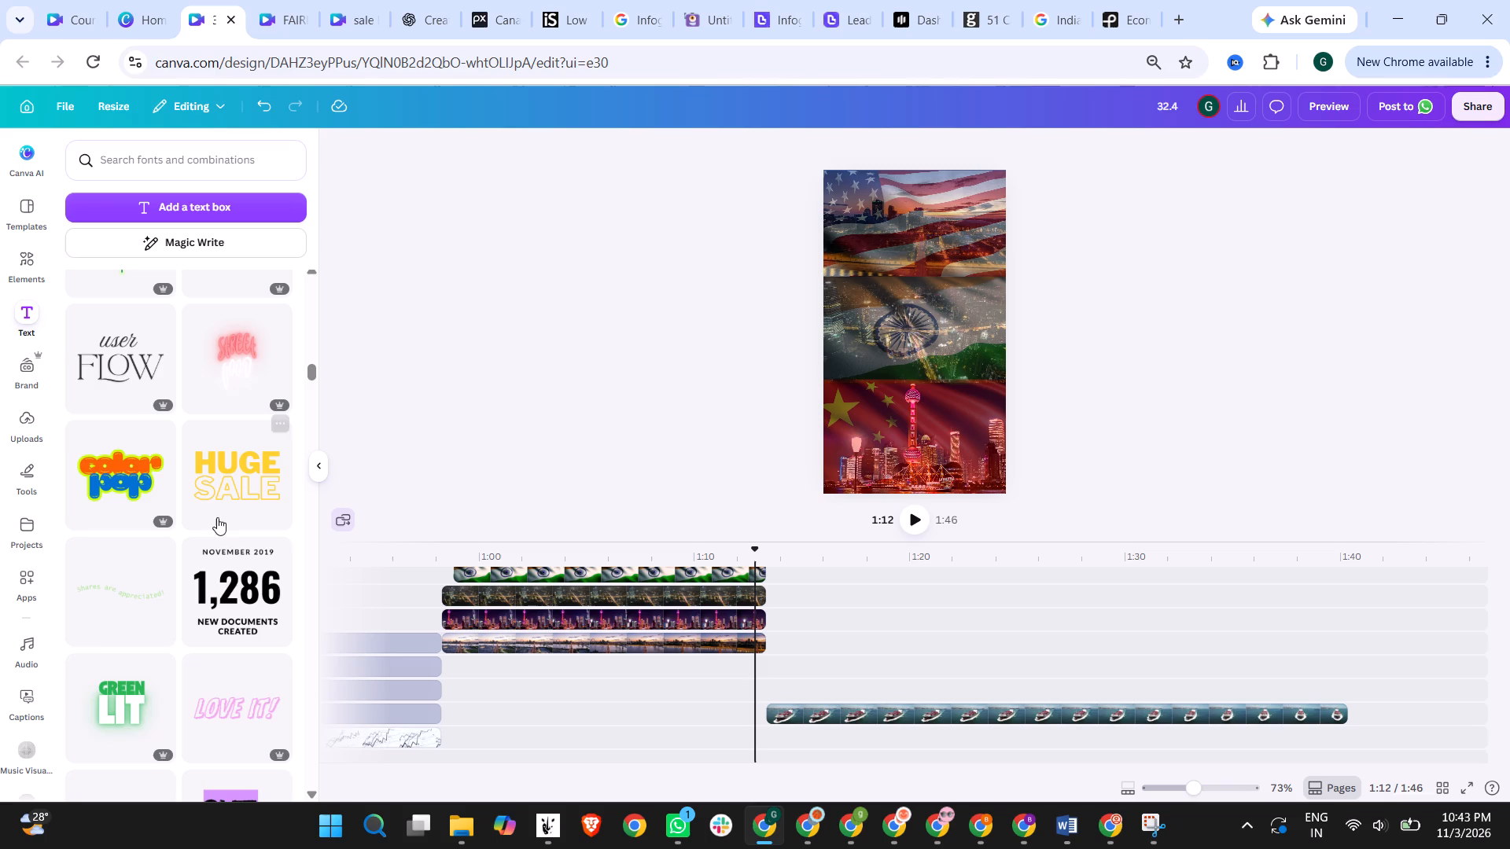
click(249, 597)
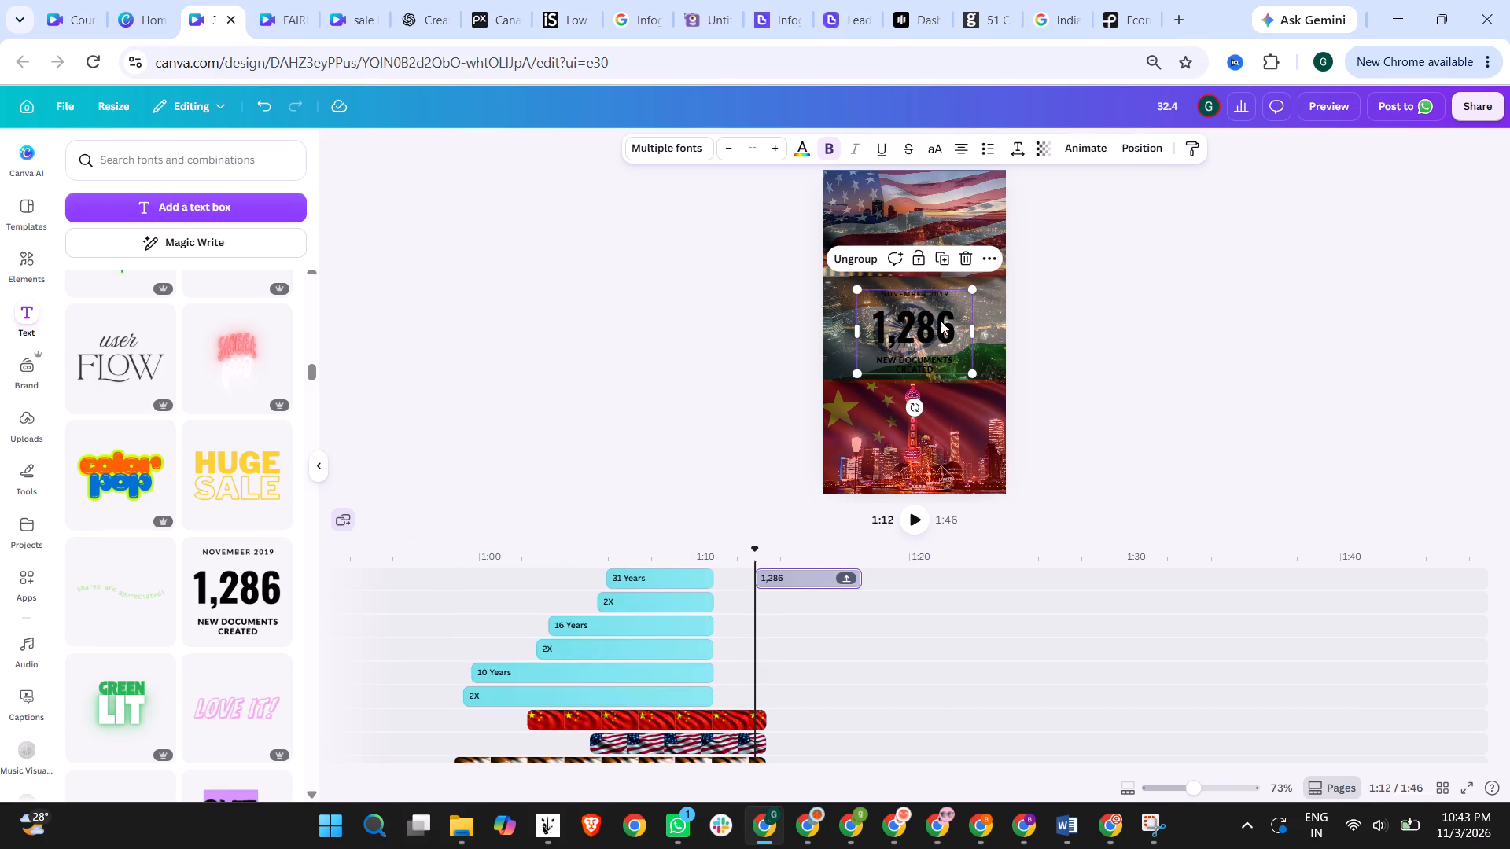
drag(787, 578, 795, 575)
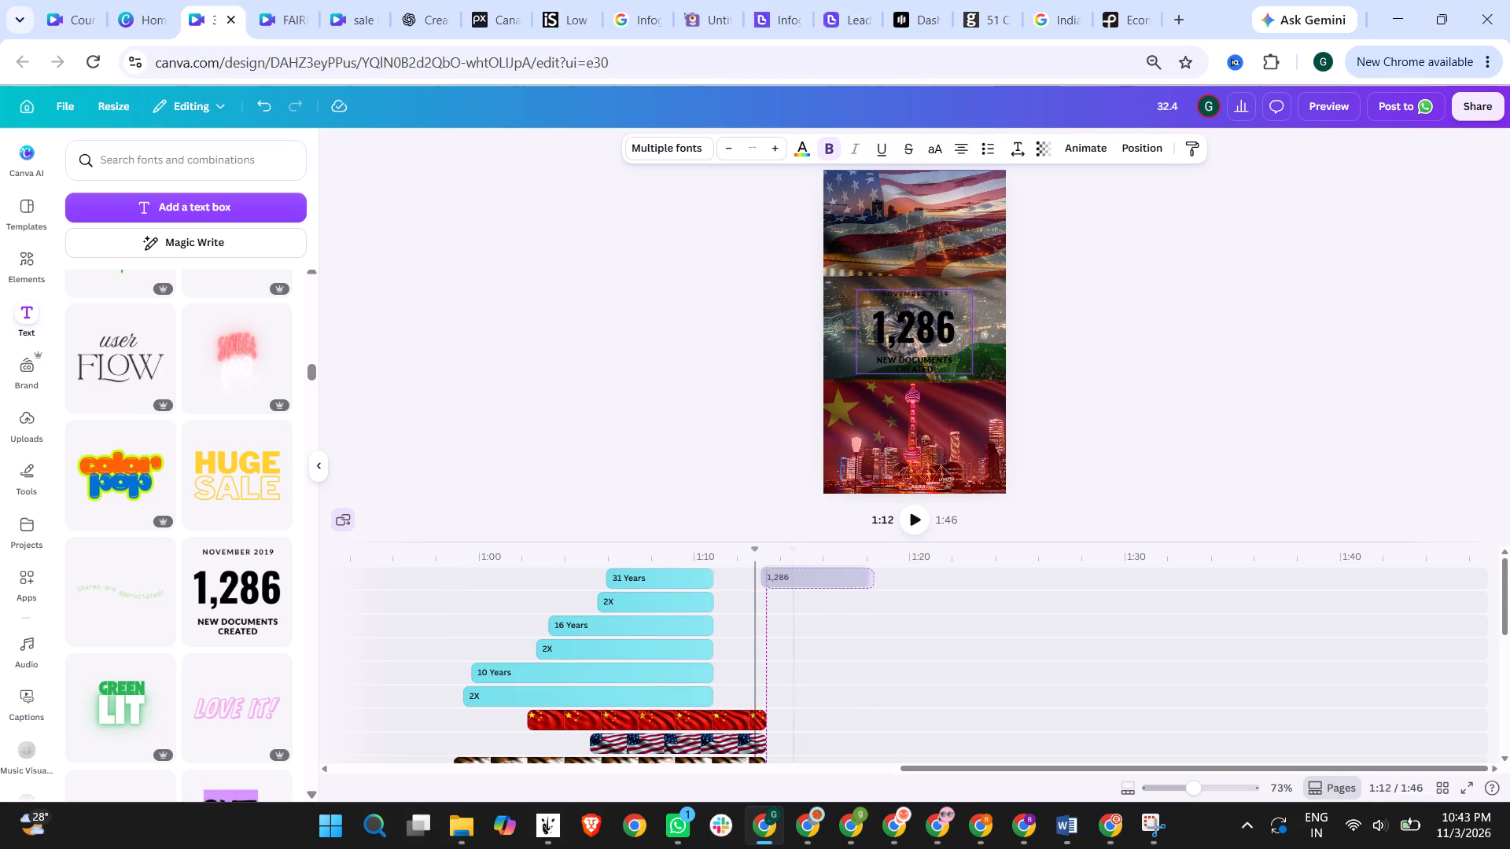
drag(795, 575, 796, 575)
click(1092, 330)
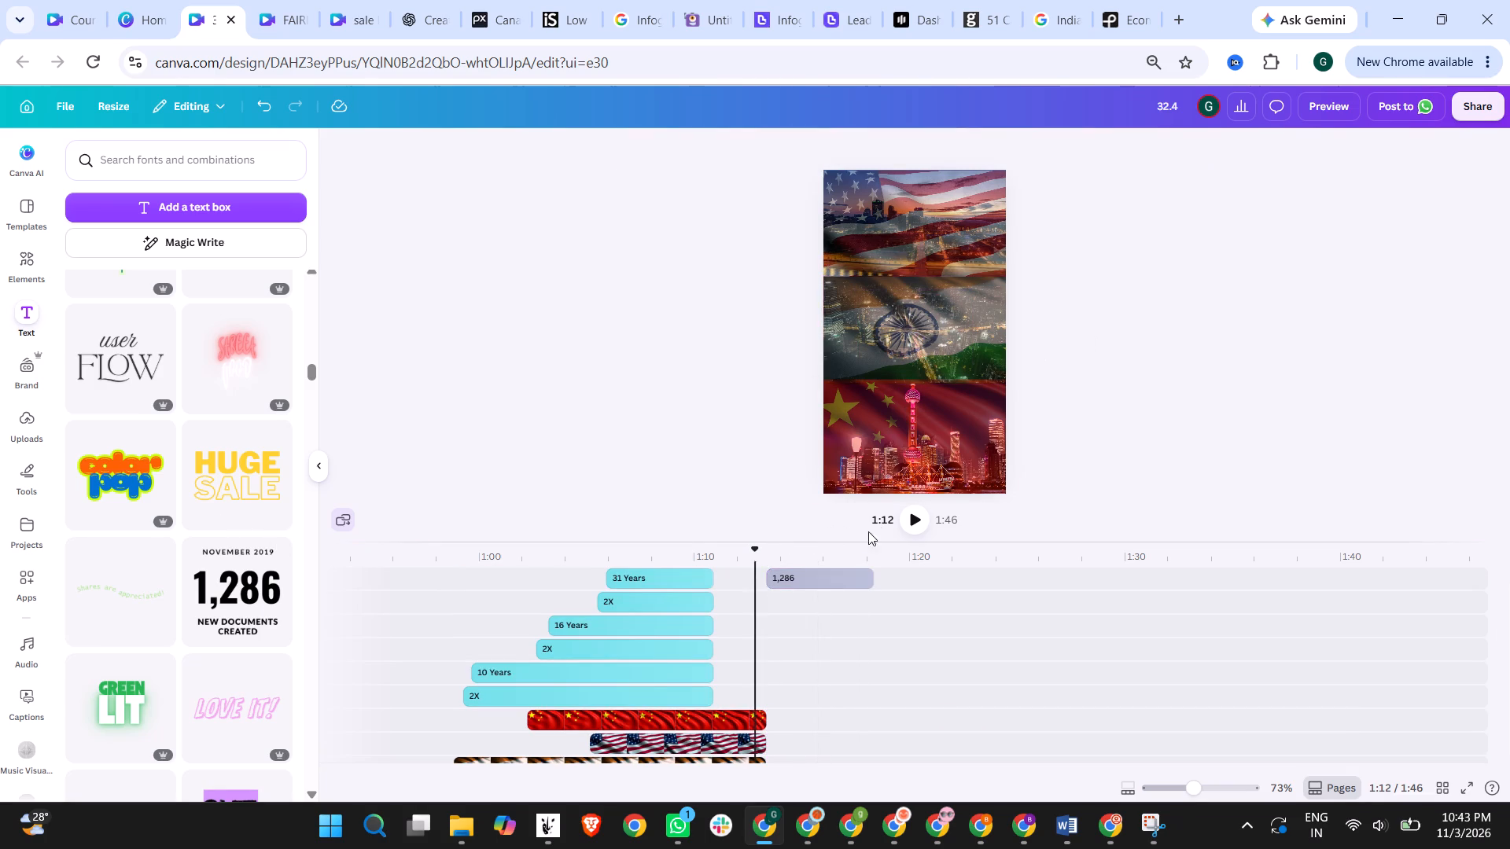
At 1:15, replace the large number 1,286 in the text group with 2031.
click(805, 550)
click(908, 327)
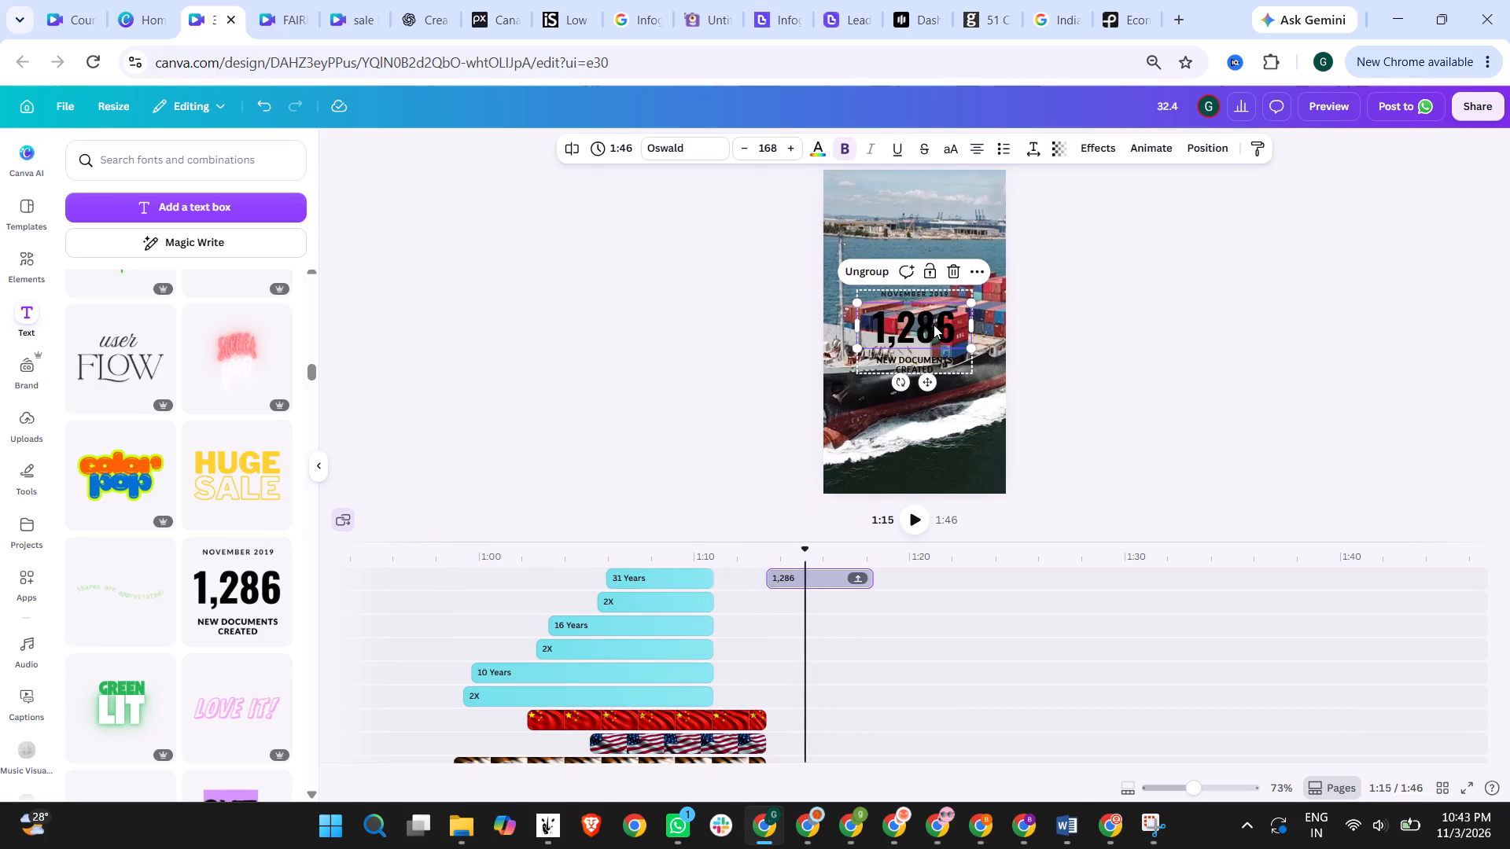
double_click(933, 325)
text(2031)
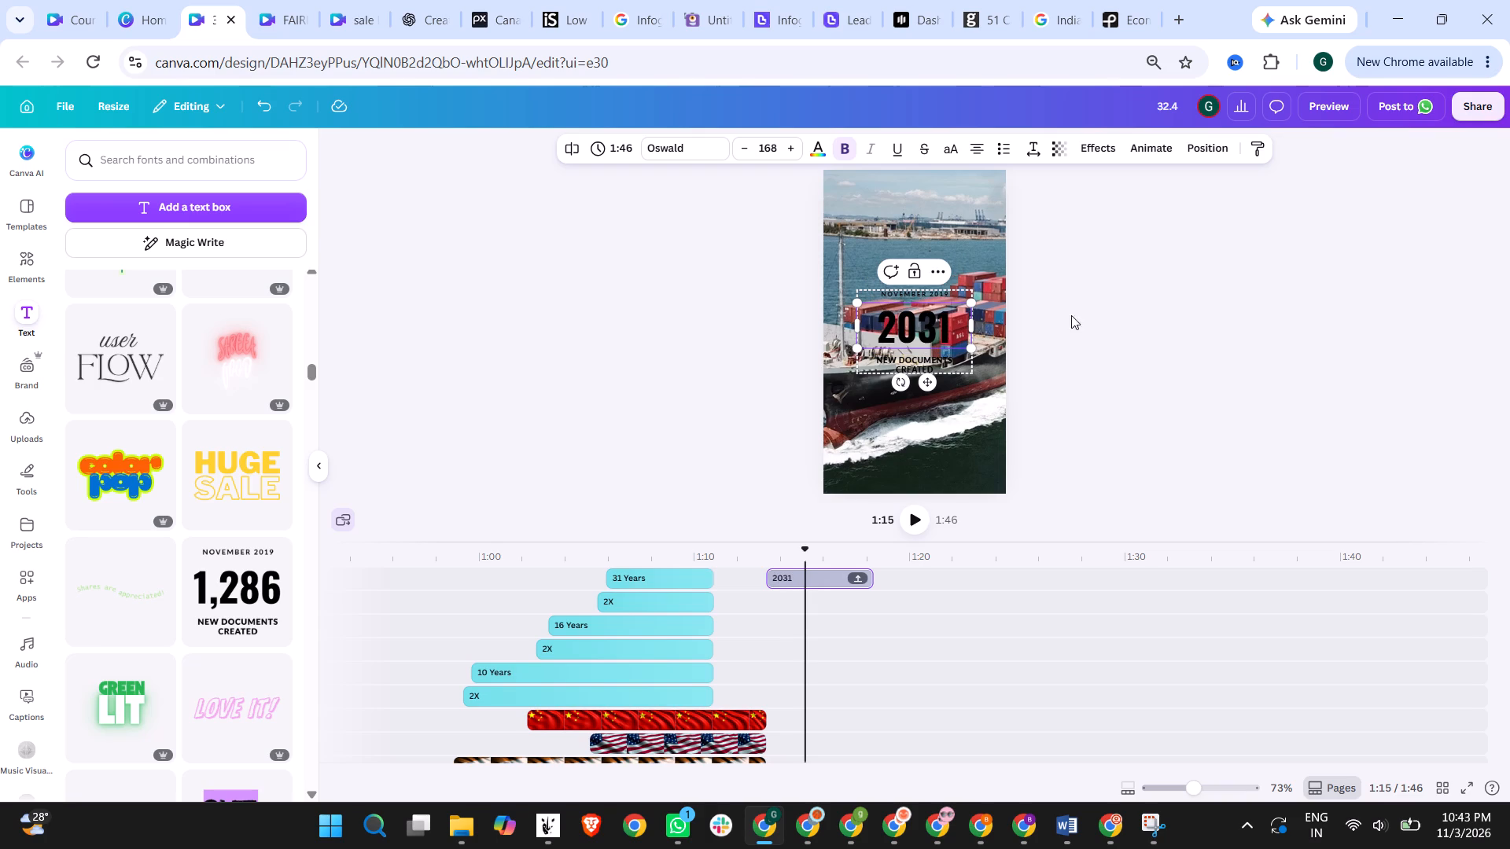
click(1082, 317)
Delete the "November 2019" and "New documents created" lines around the 2031 text.
click(894, 291)
click(904, 296)
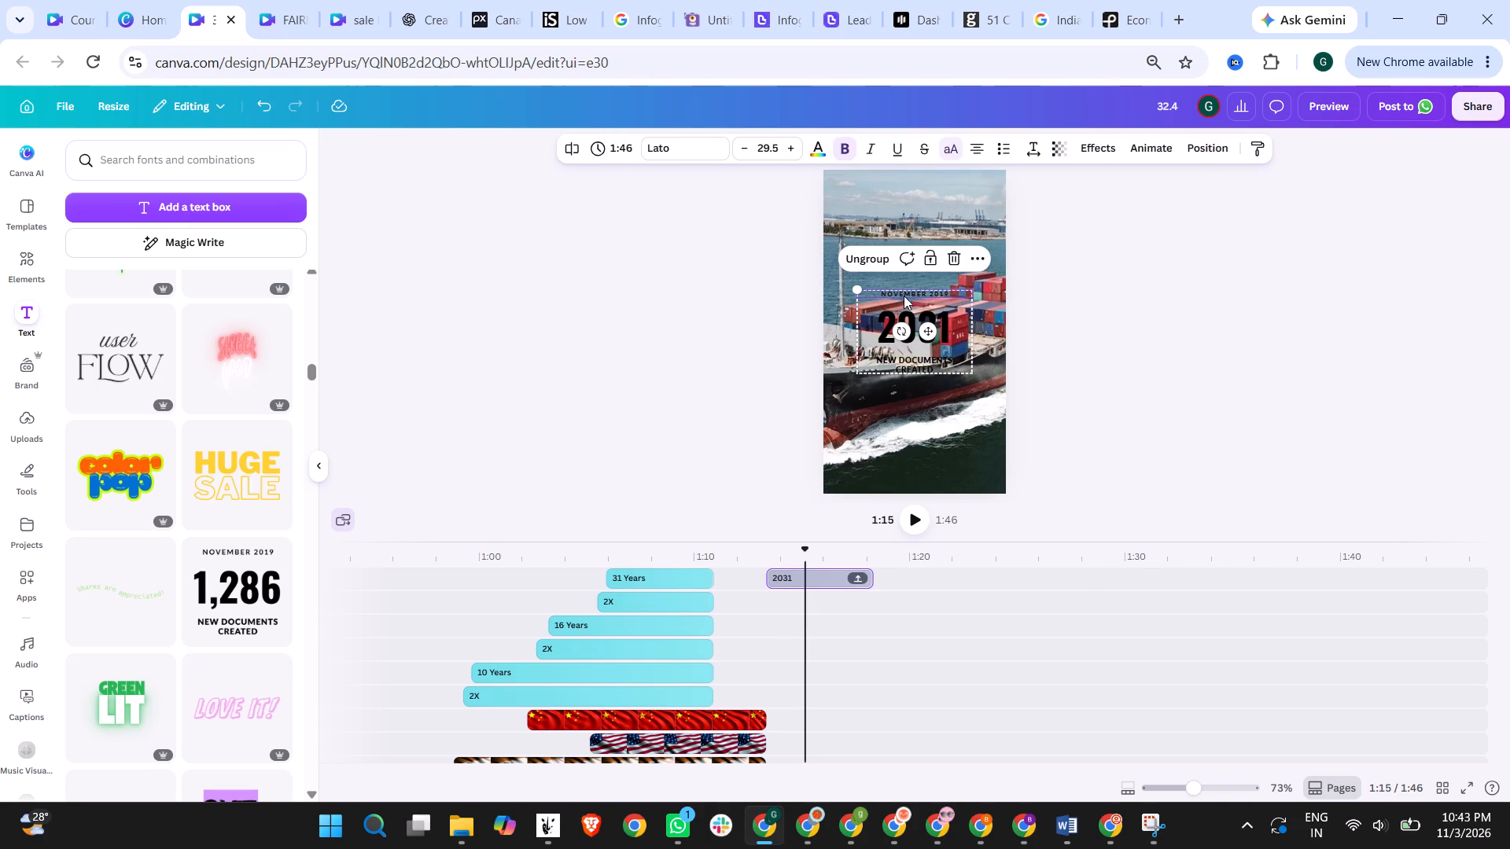
click(908, 293)
click(1058, 288)
click(927, 297)
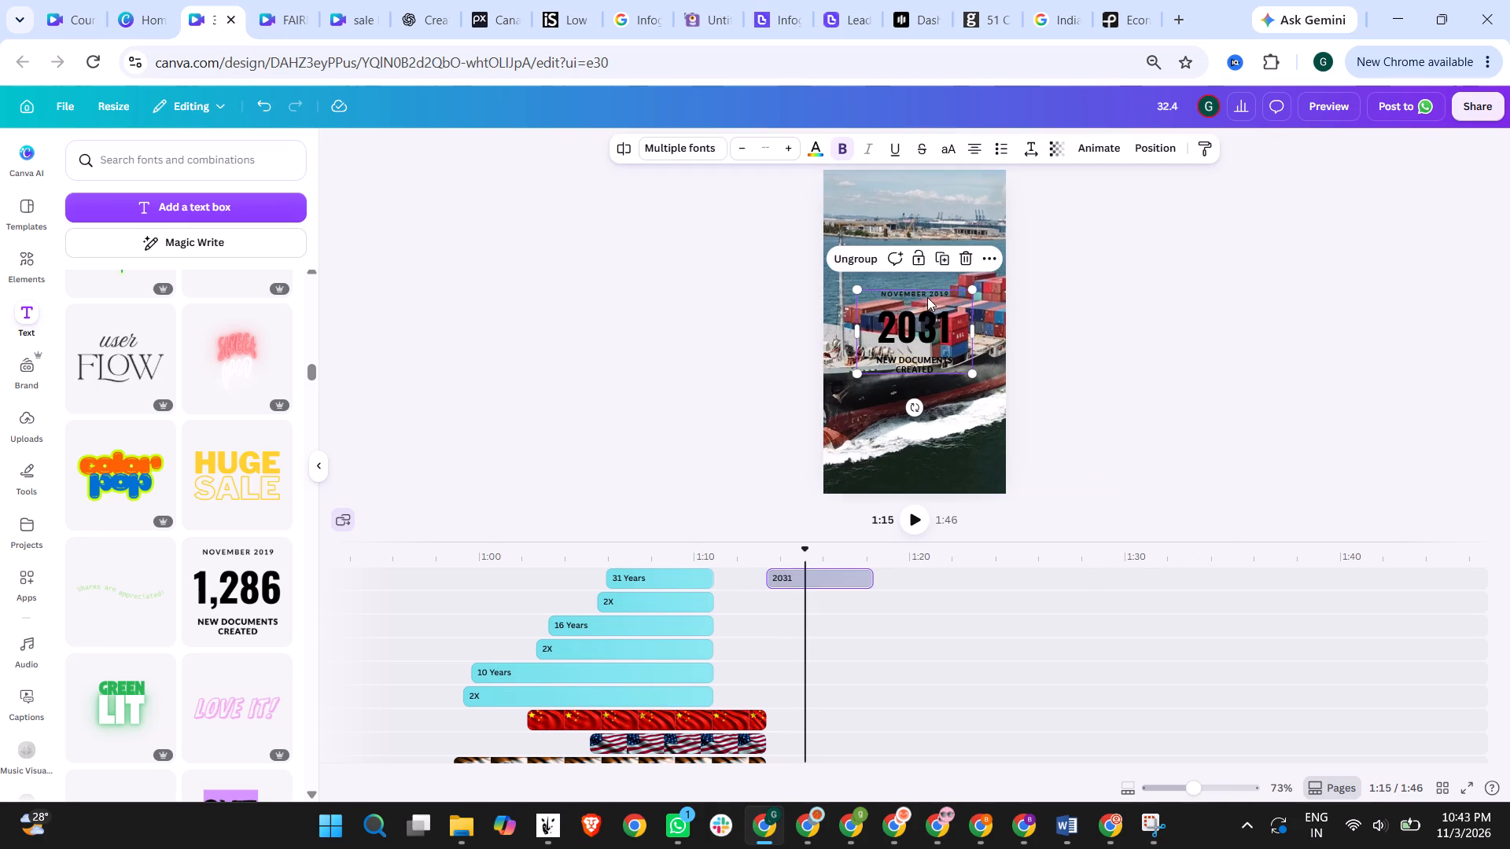
click(928, 295)
key(Delete)
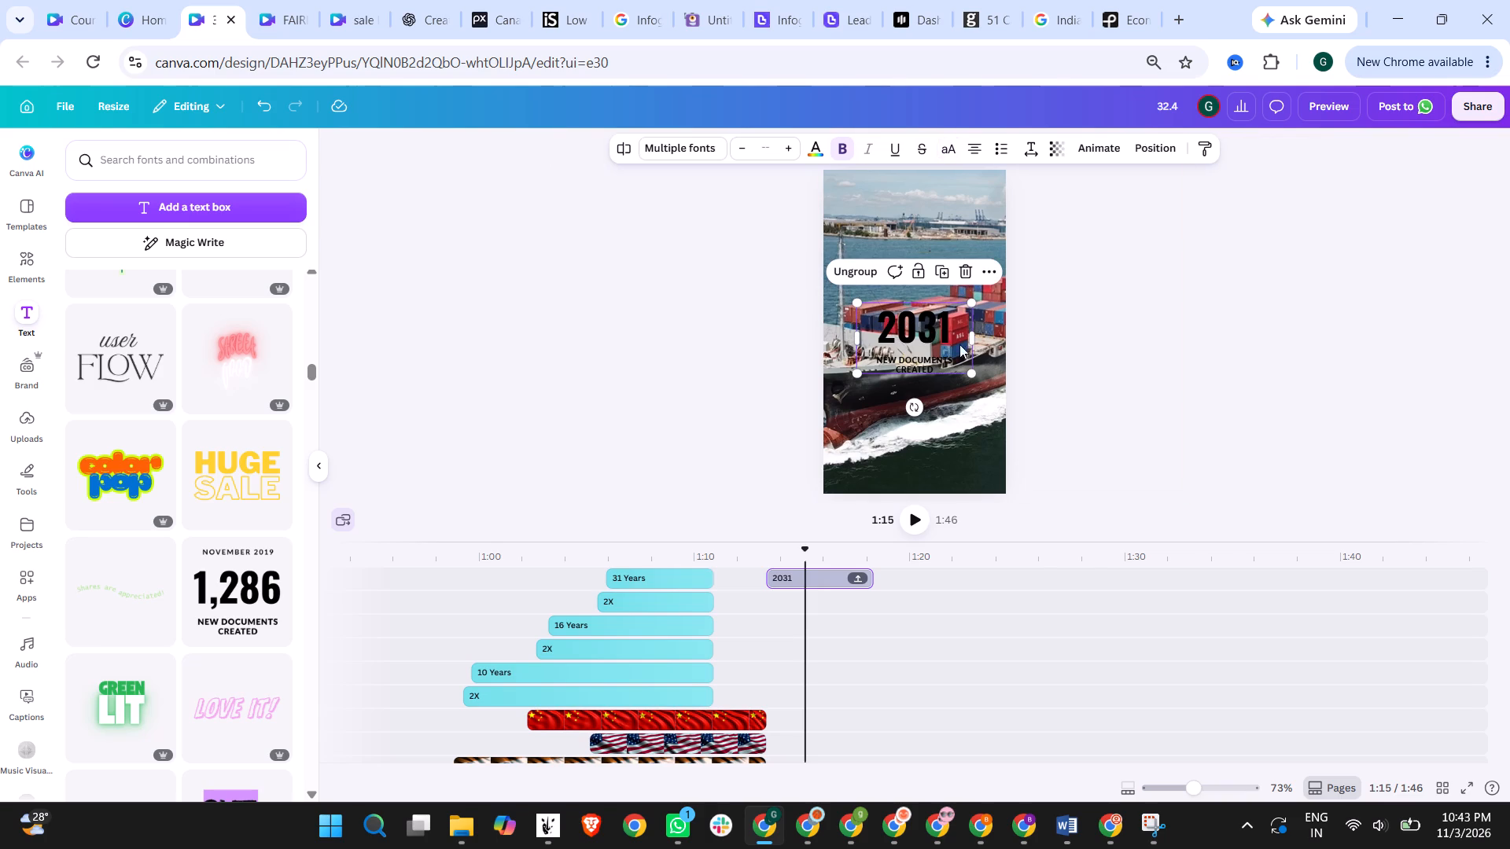
click(930, 360)
key(Delete)
click(1088, 351)
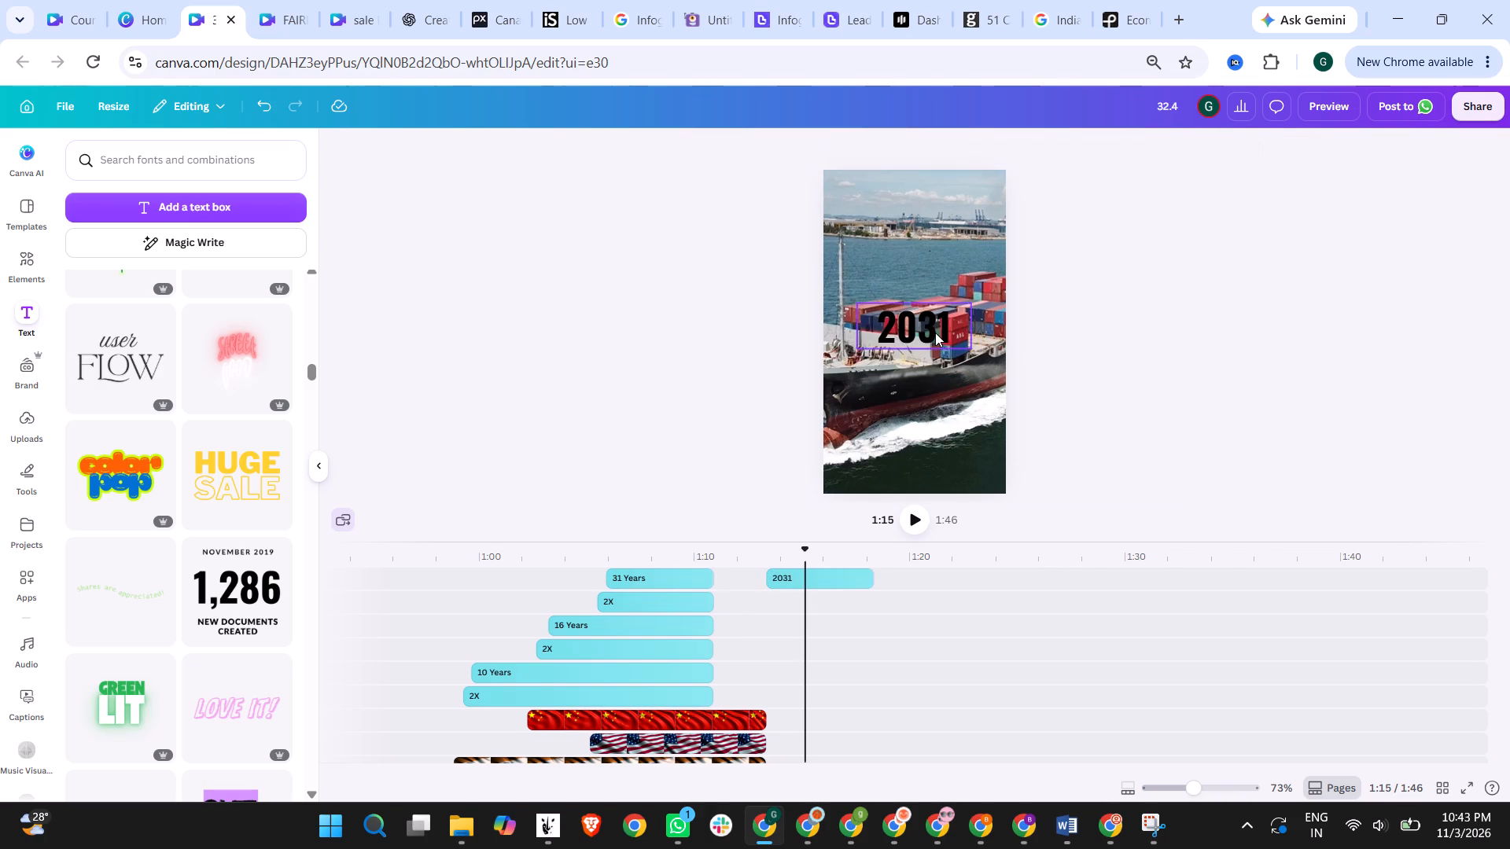
Move the 2031 title to the top of the frame and colour it white.
drag(935, 333, 937, 200)
double_click(933, 186)
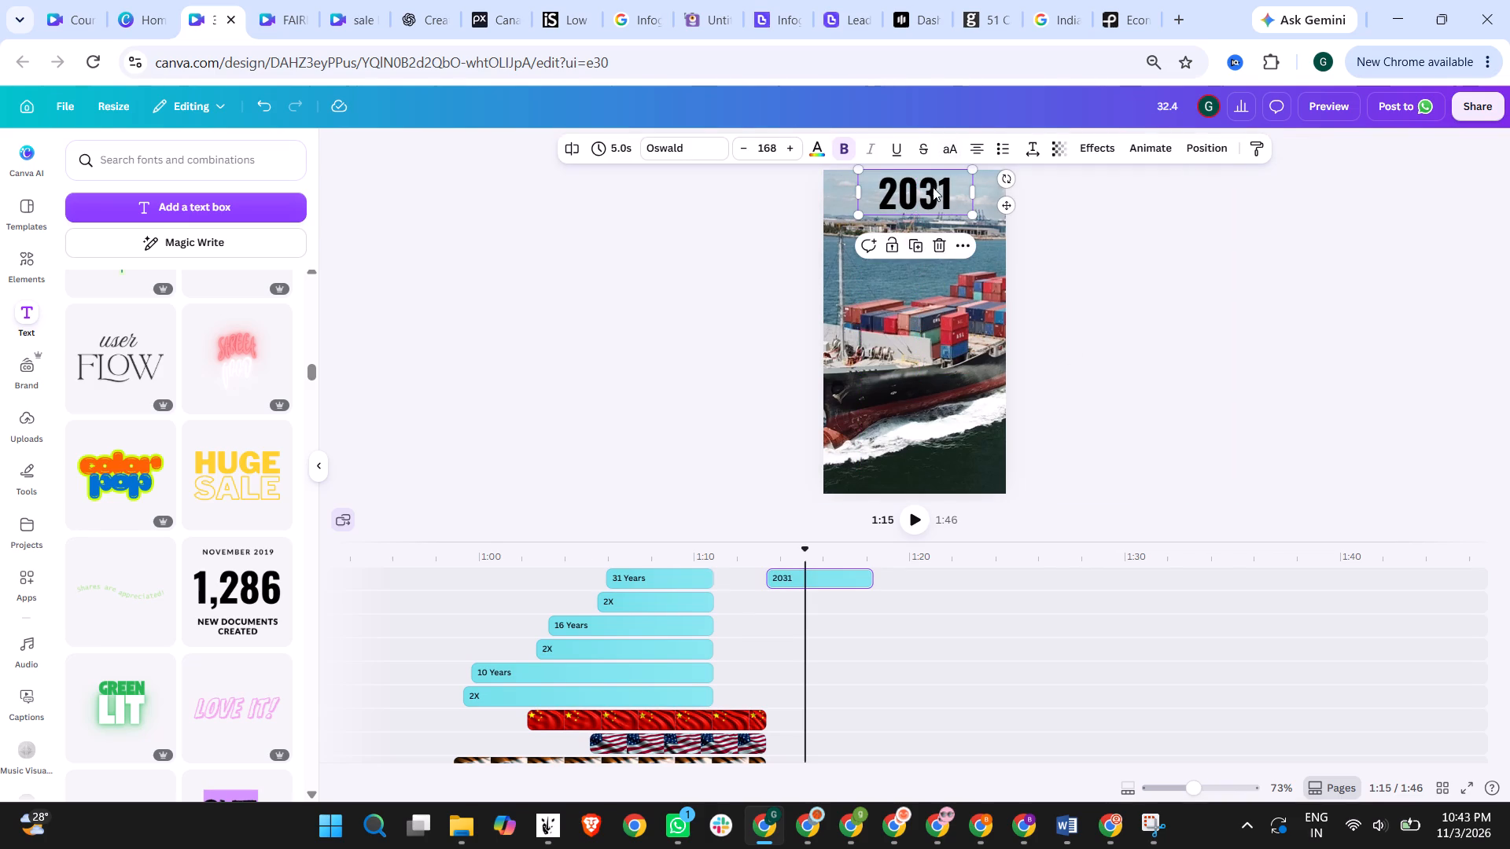
click(815, 141)
click(207, 254)
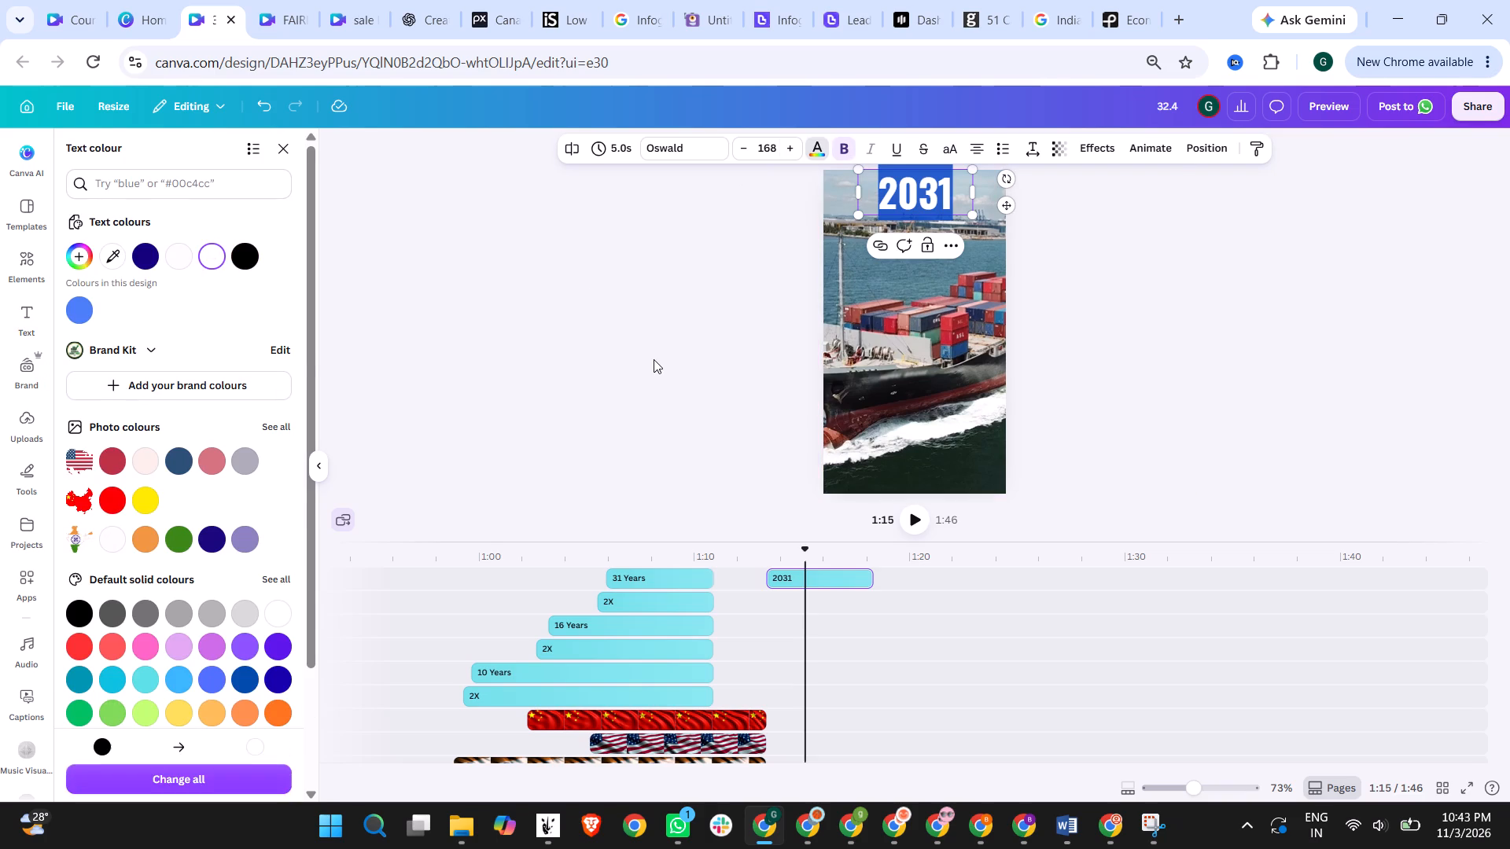
click(654, 359)
click(1260, 307)
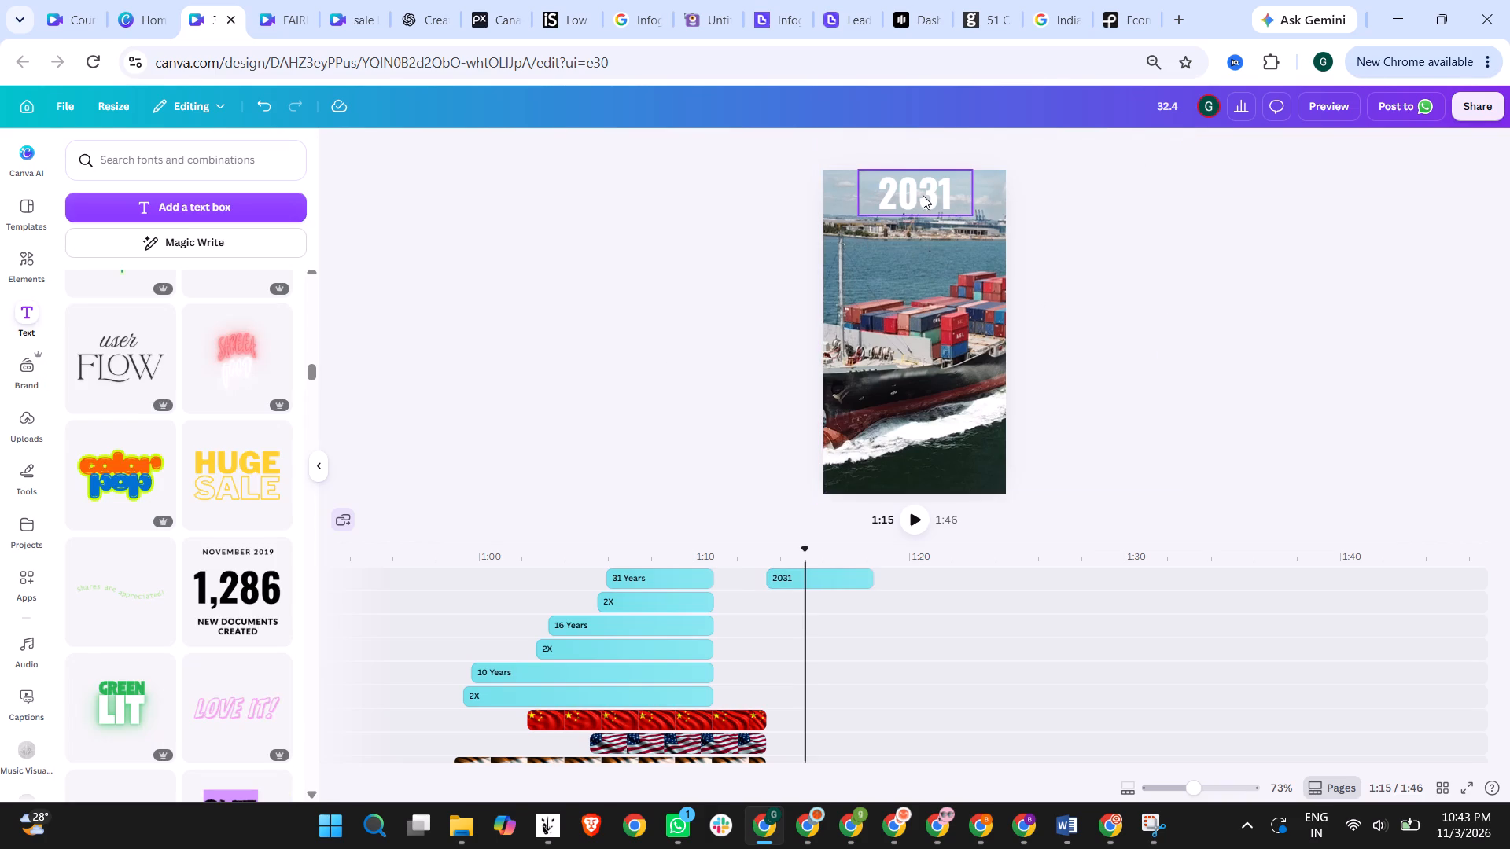
click(921, 191)
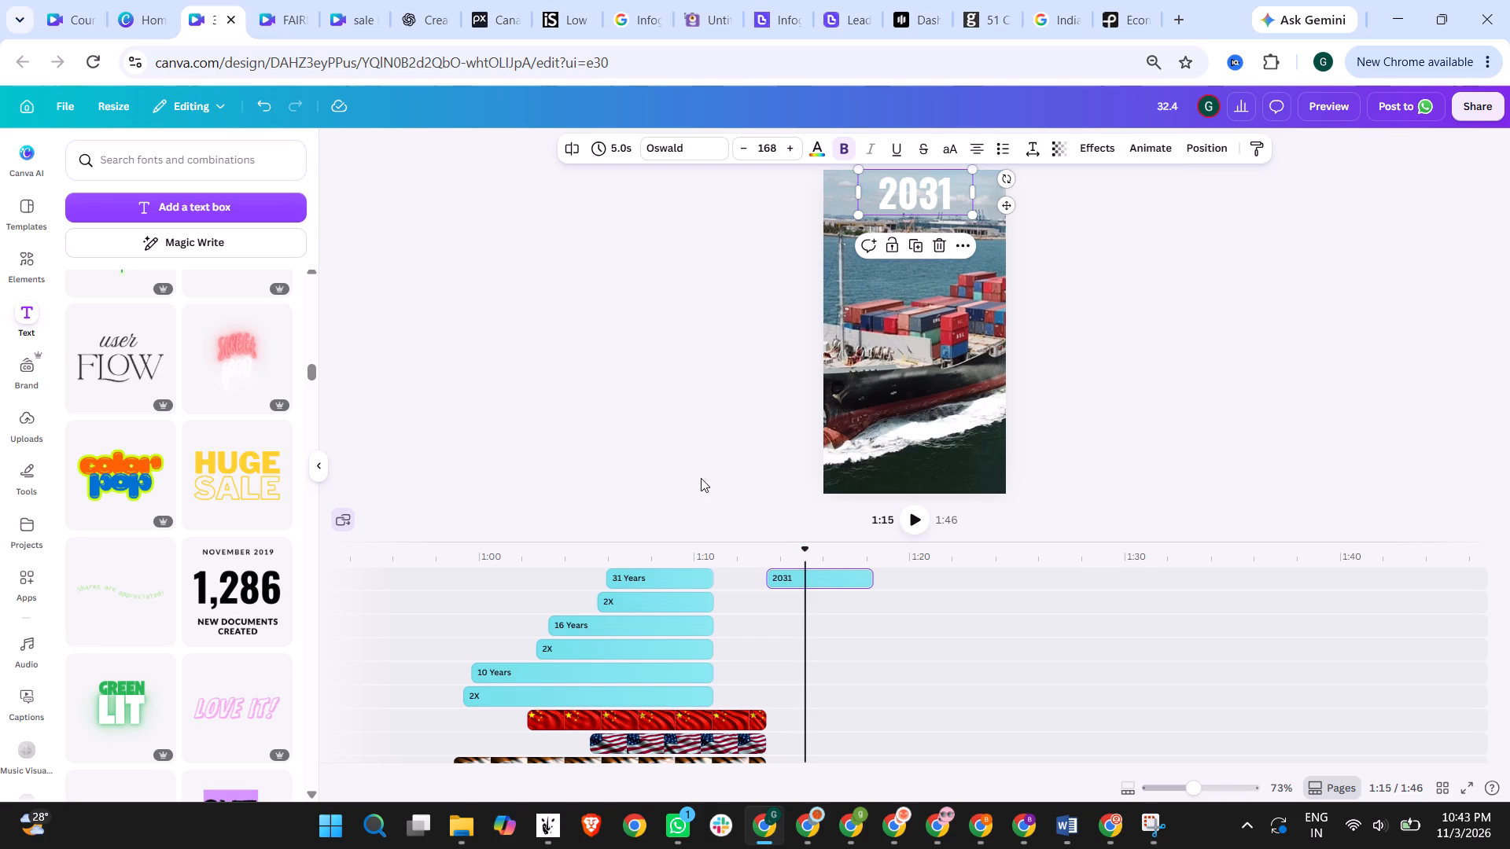
click(676, 404)
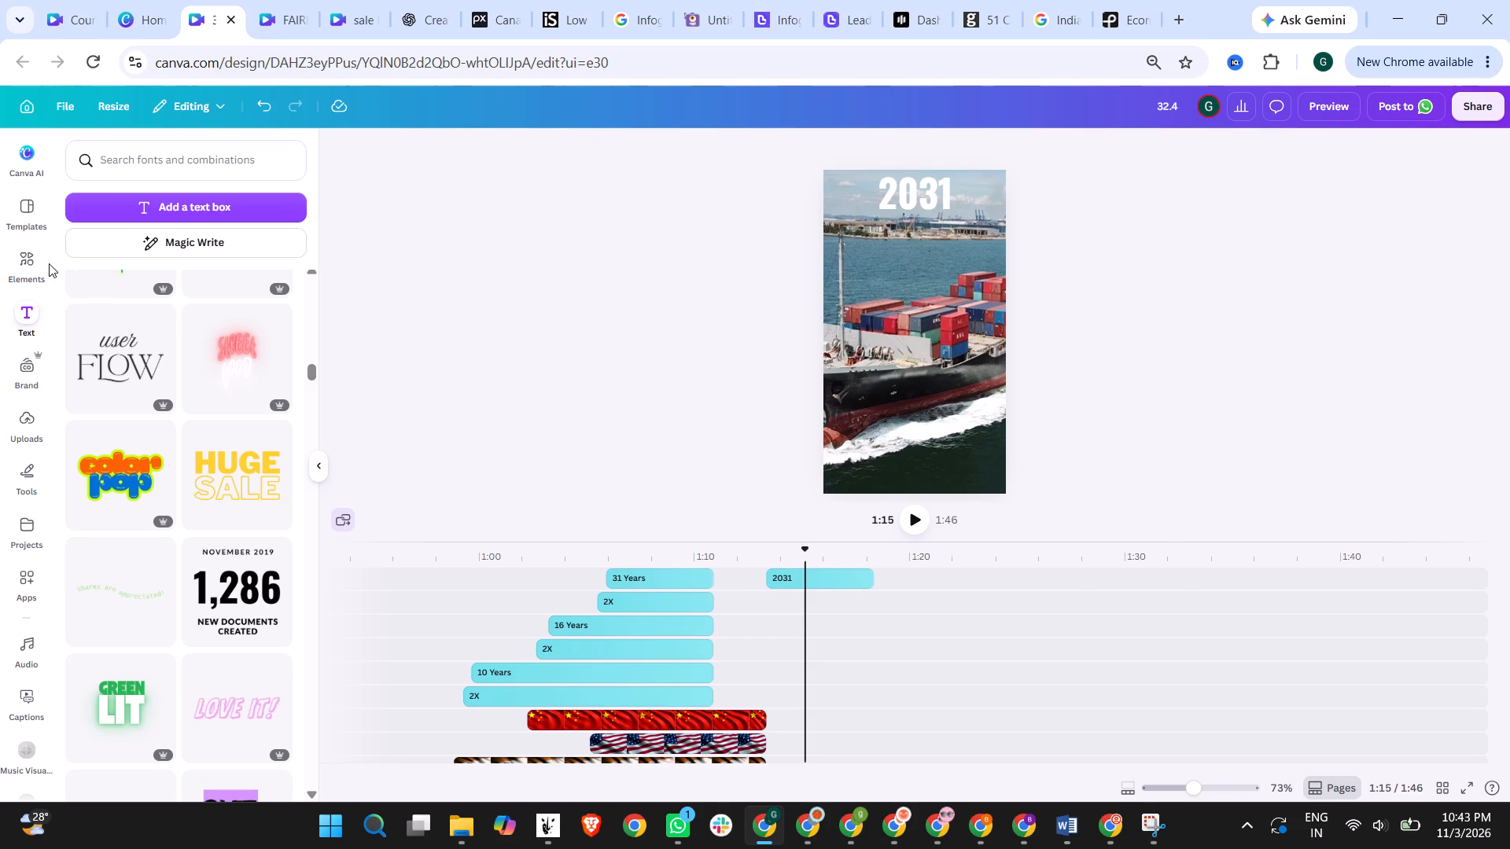
Play the video from 1:15 to about 1:19 to check the 2031 title over the cargo ship clip.
click(921, 516)
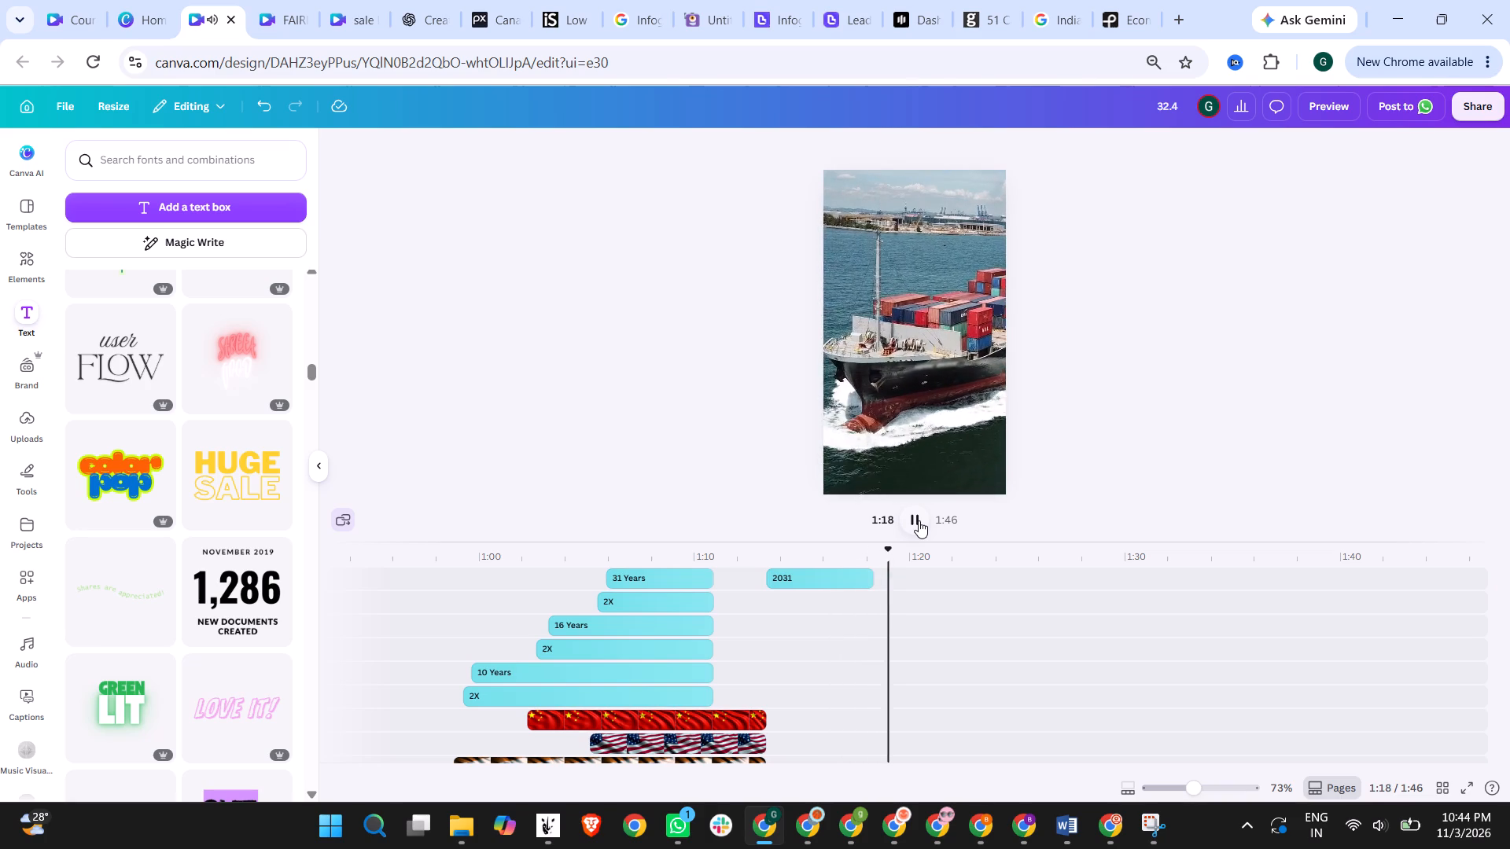
click(919, 520)
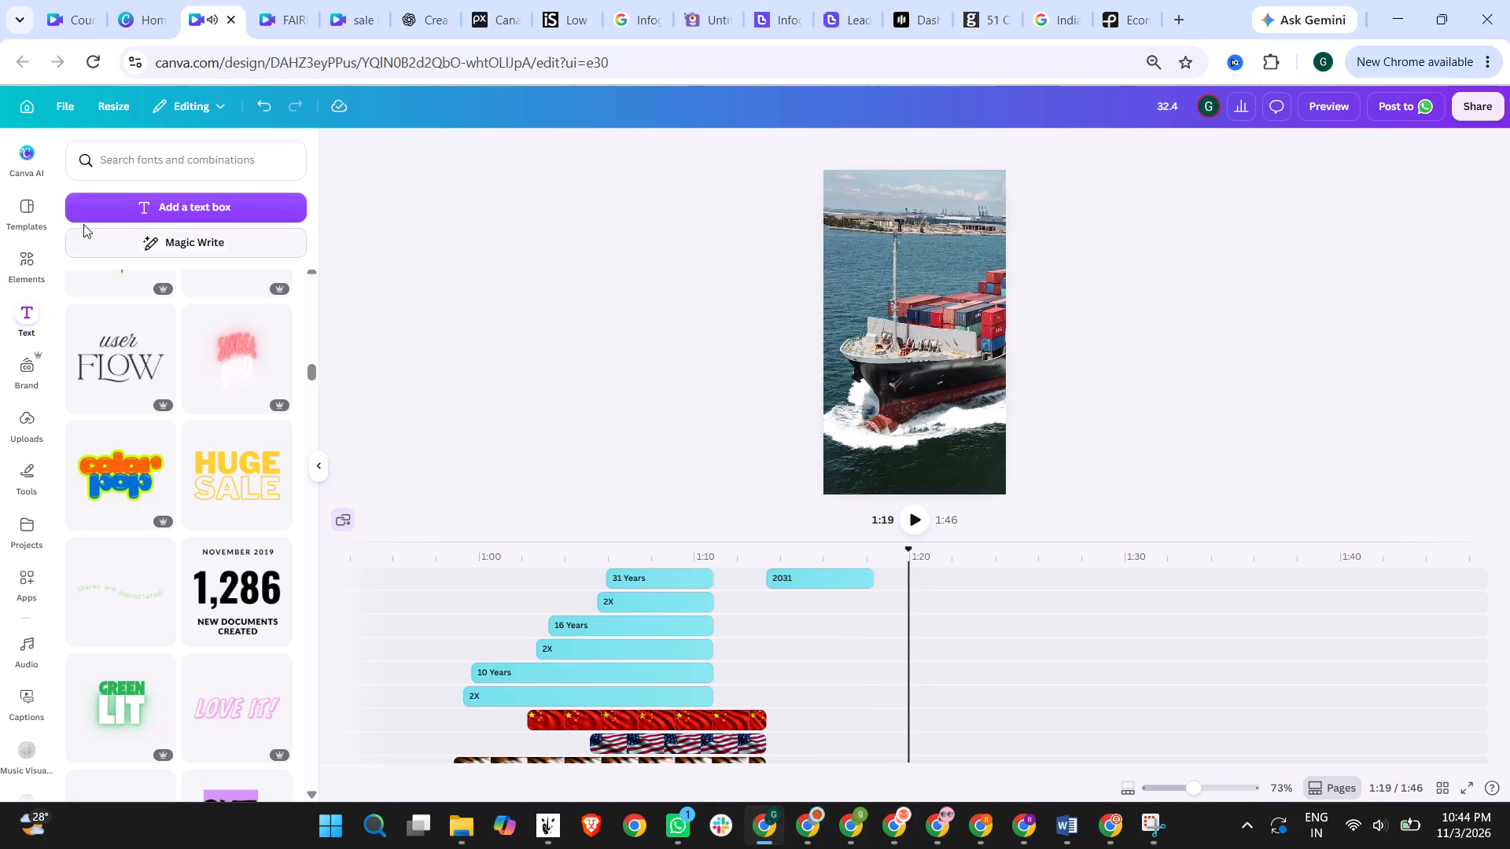
Search the elements for "Us Flag" and add the 29-second flagpole video below the 2031 track, starting with the cargo ship clip.
click(27, 264)
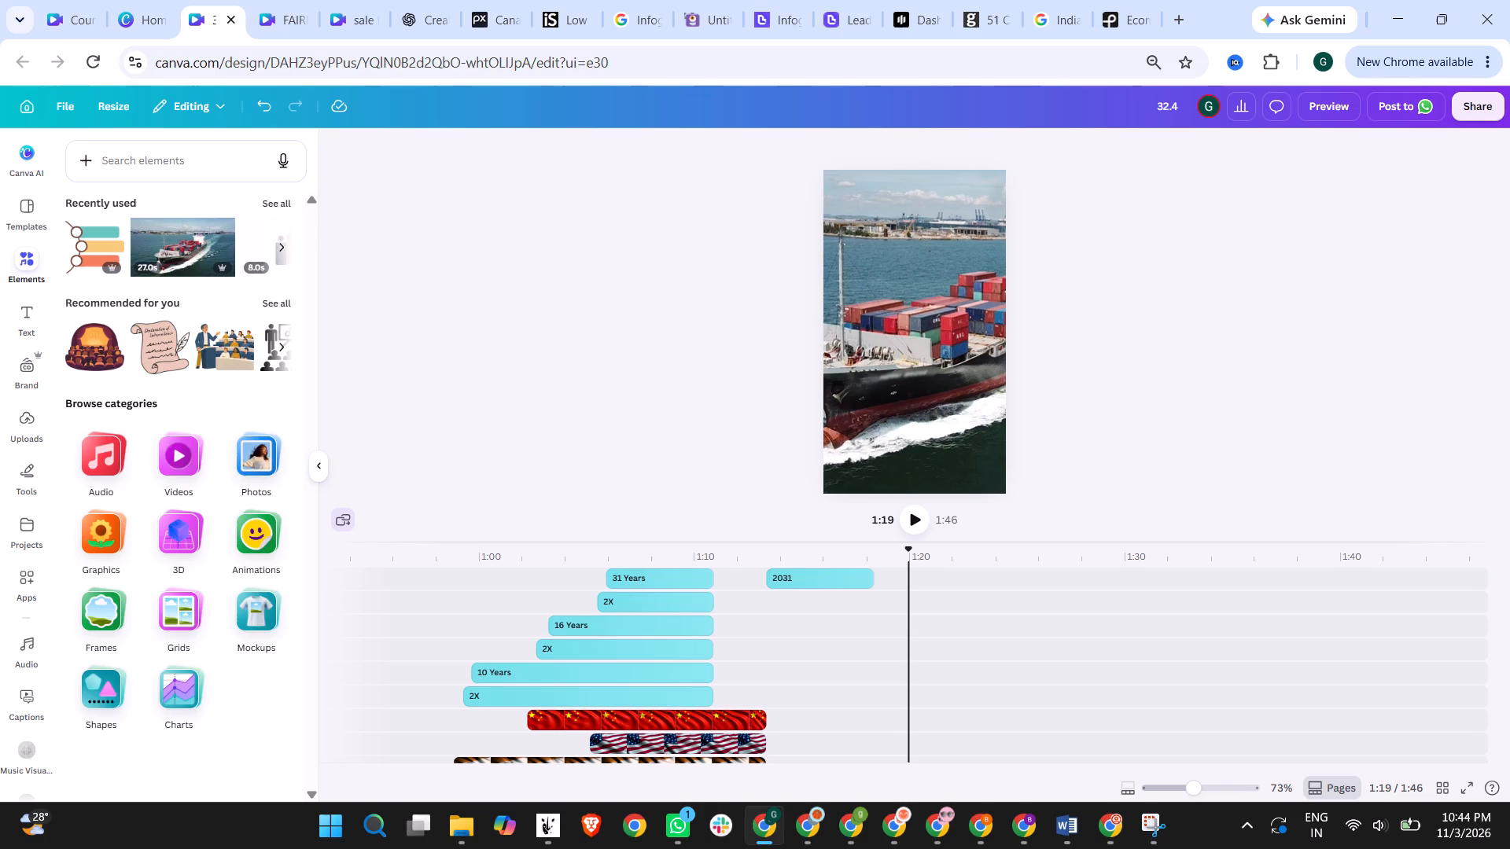
click(108, 161)
text(Us)
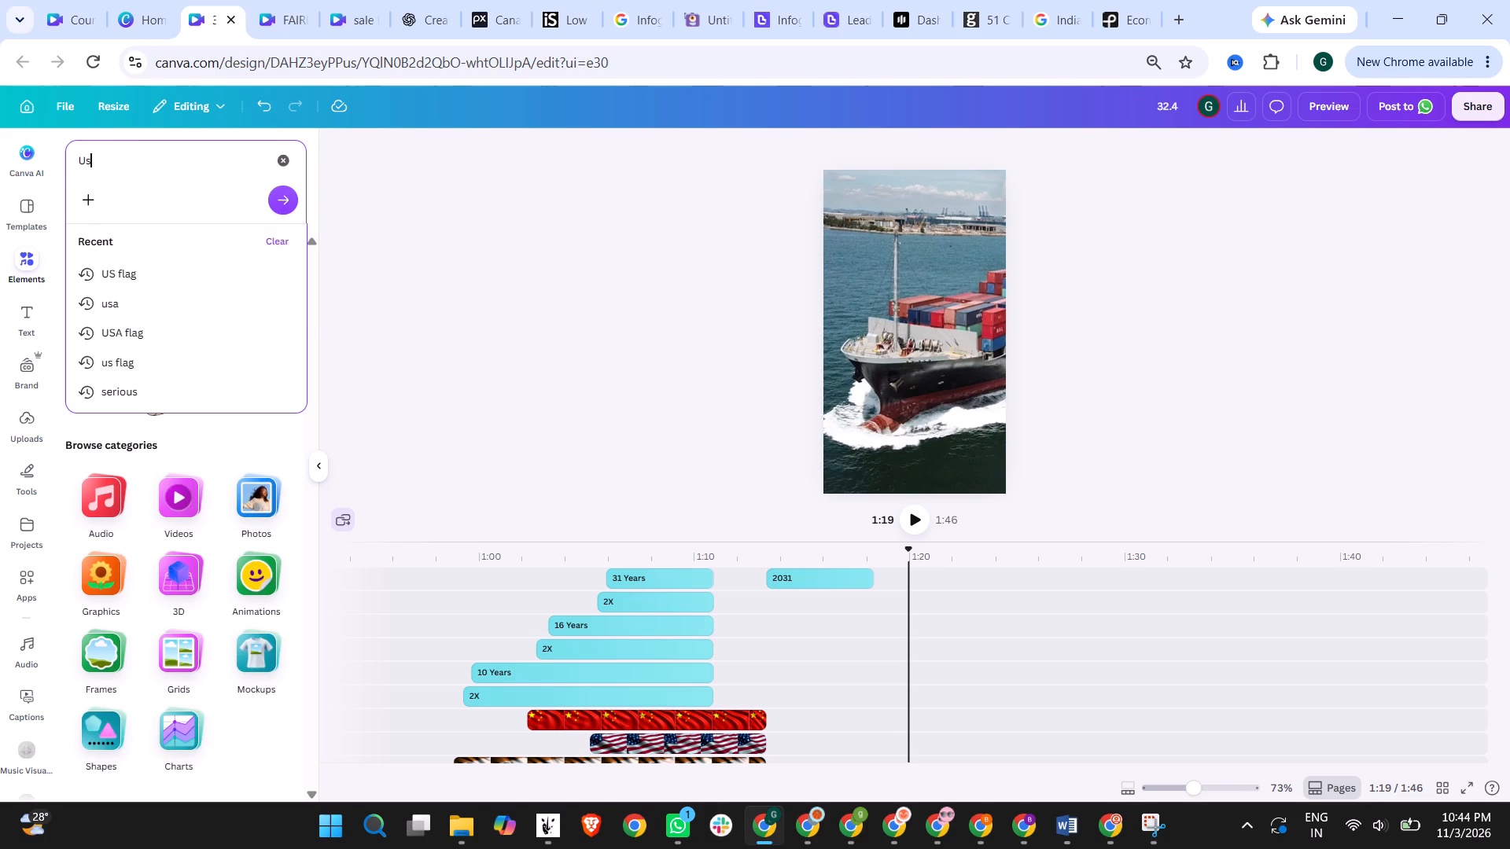
key(space)
text(Fla)
key(g)
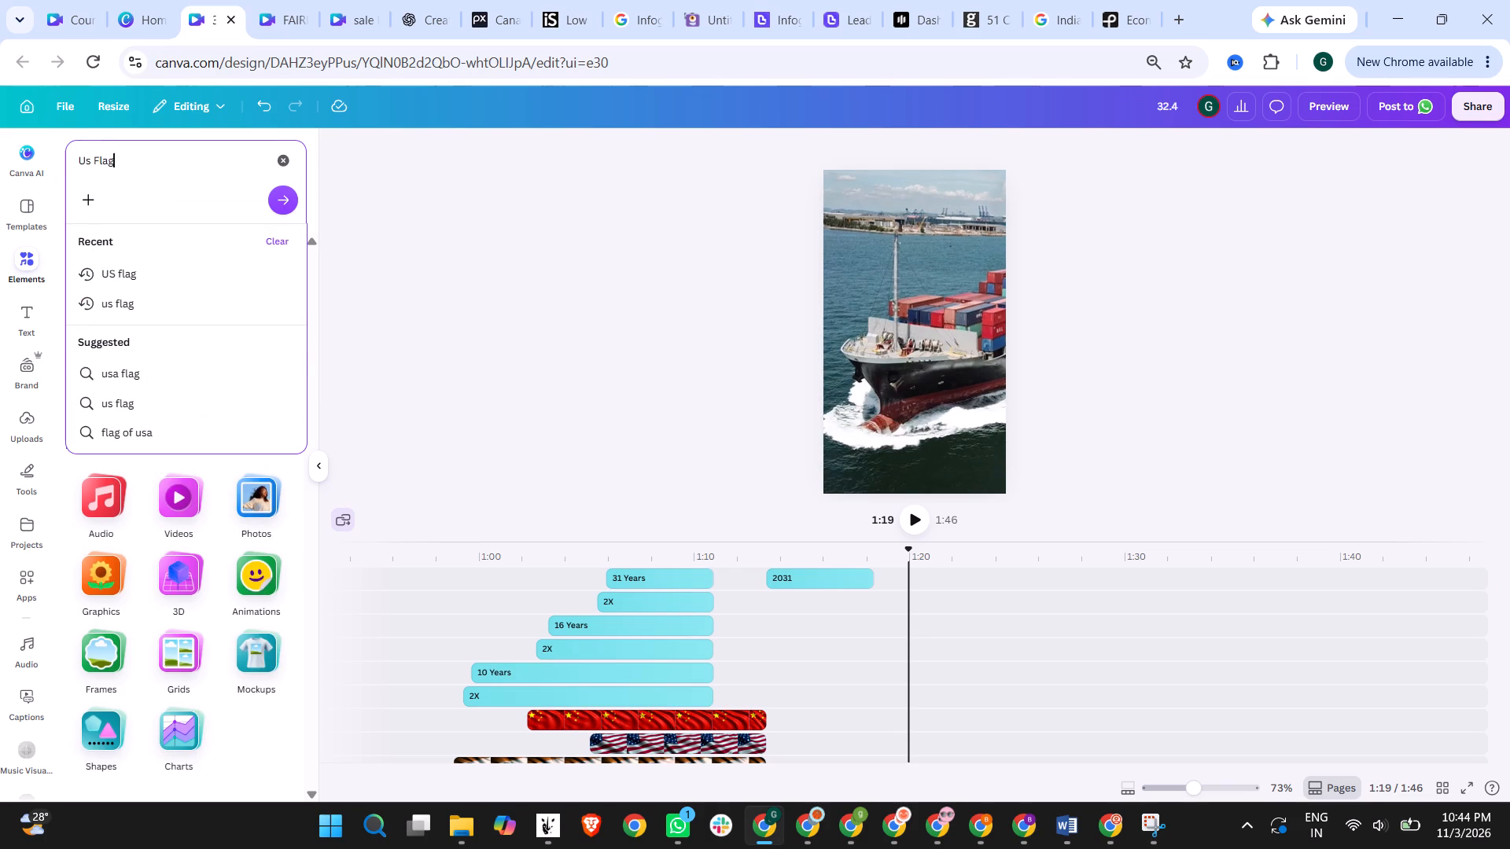
key(Return)
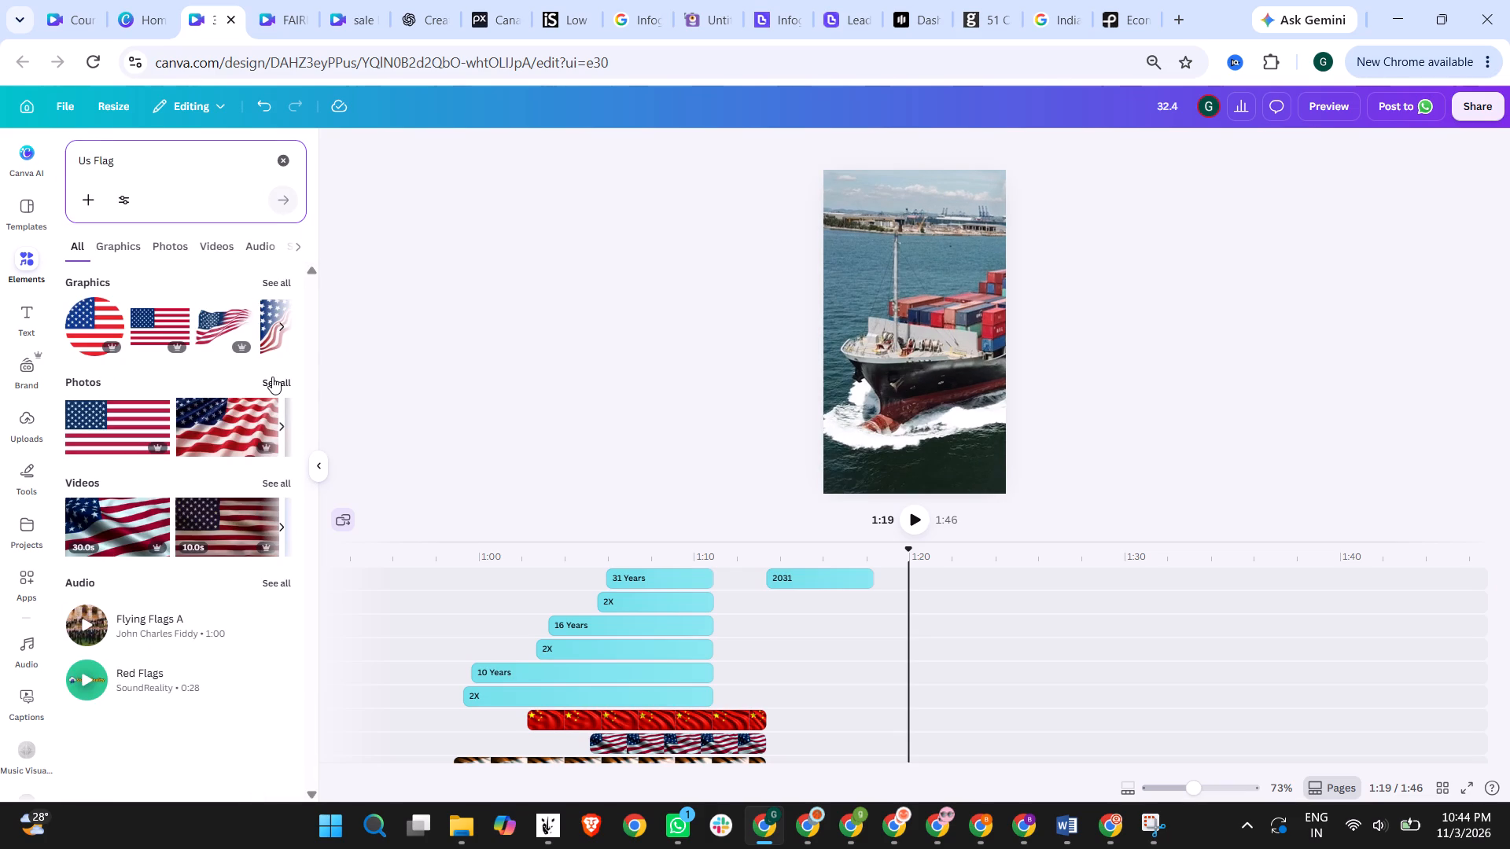
click(275, 277)
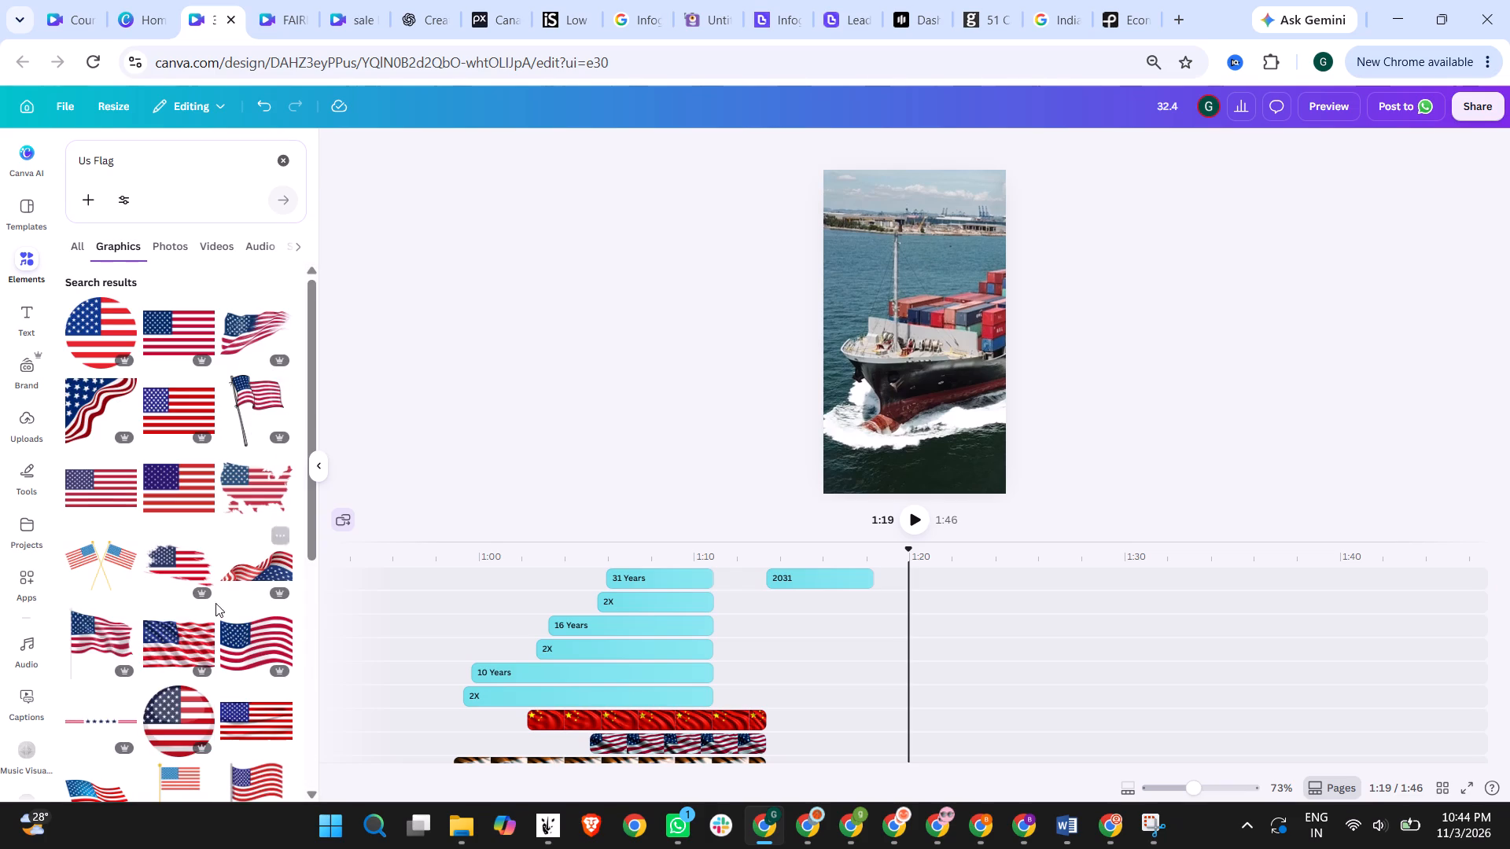
scroll(159, 285, down, 2)
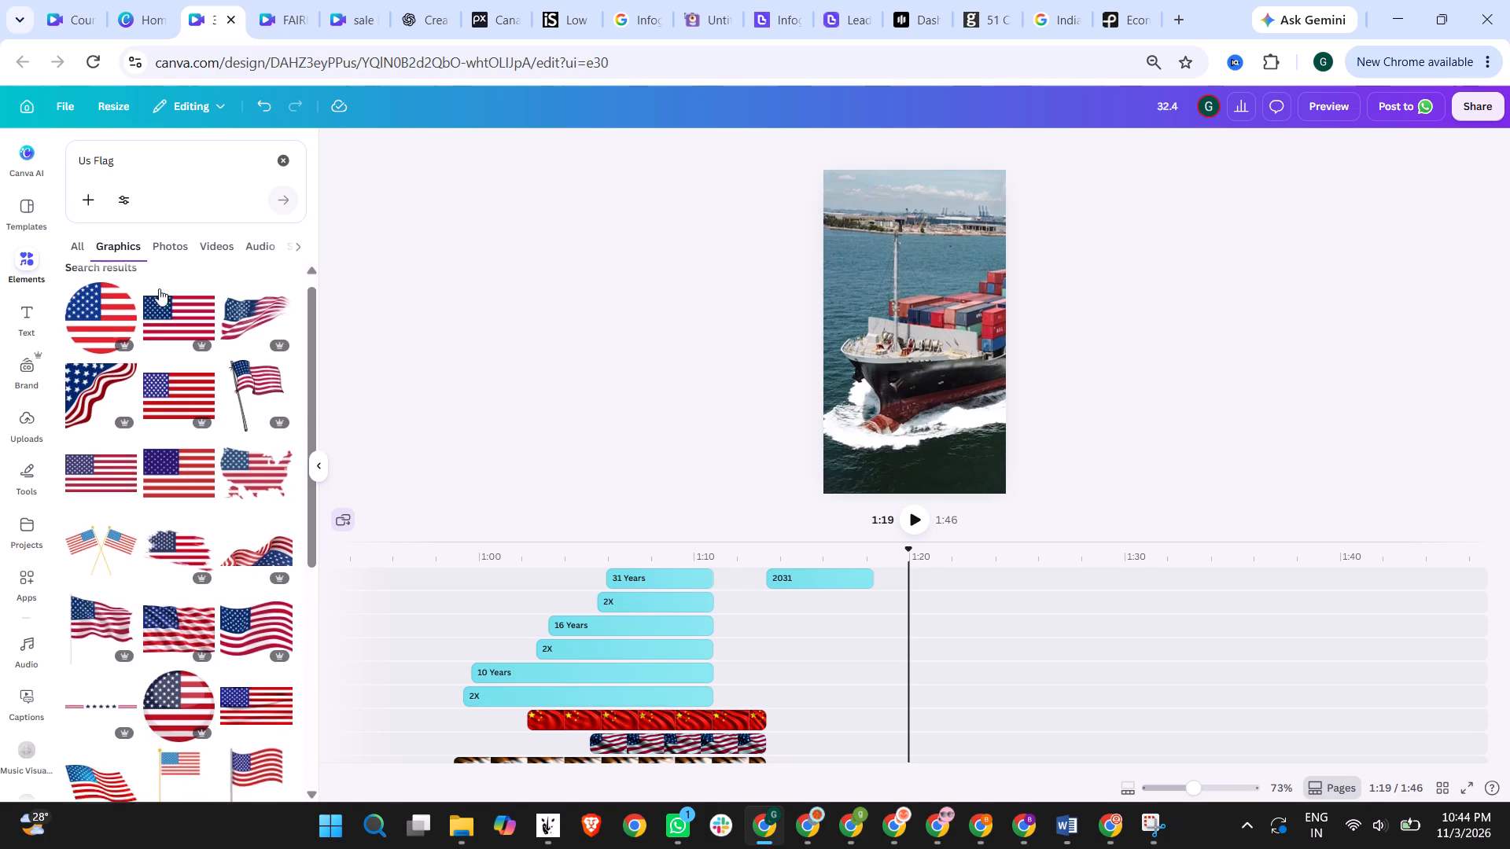
scroll(159, 289, down, 2)
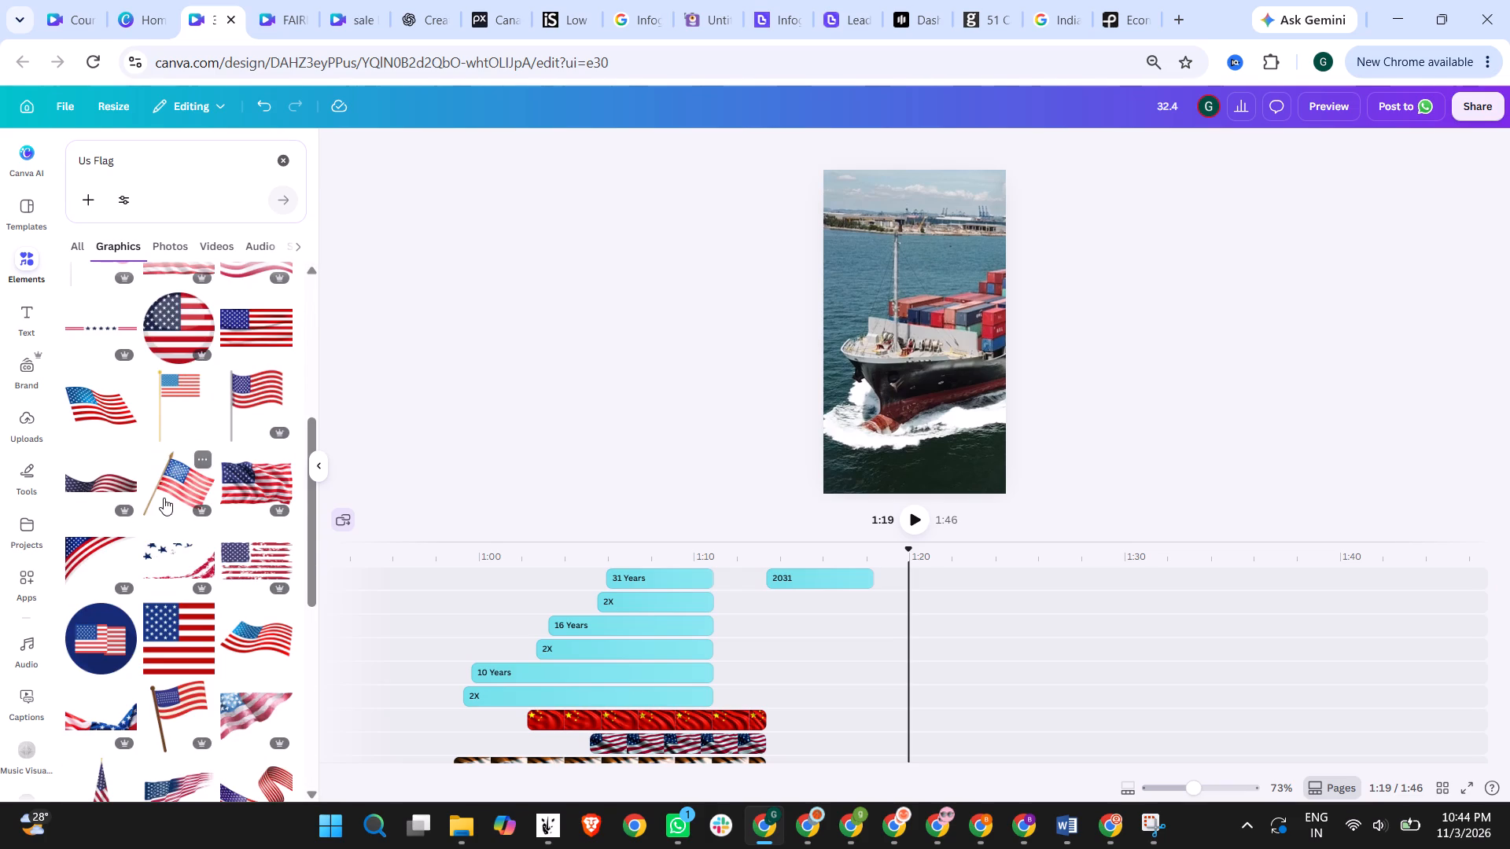
scroll(173, 444, up, 5)
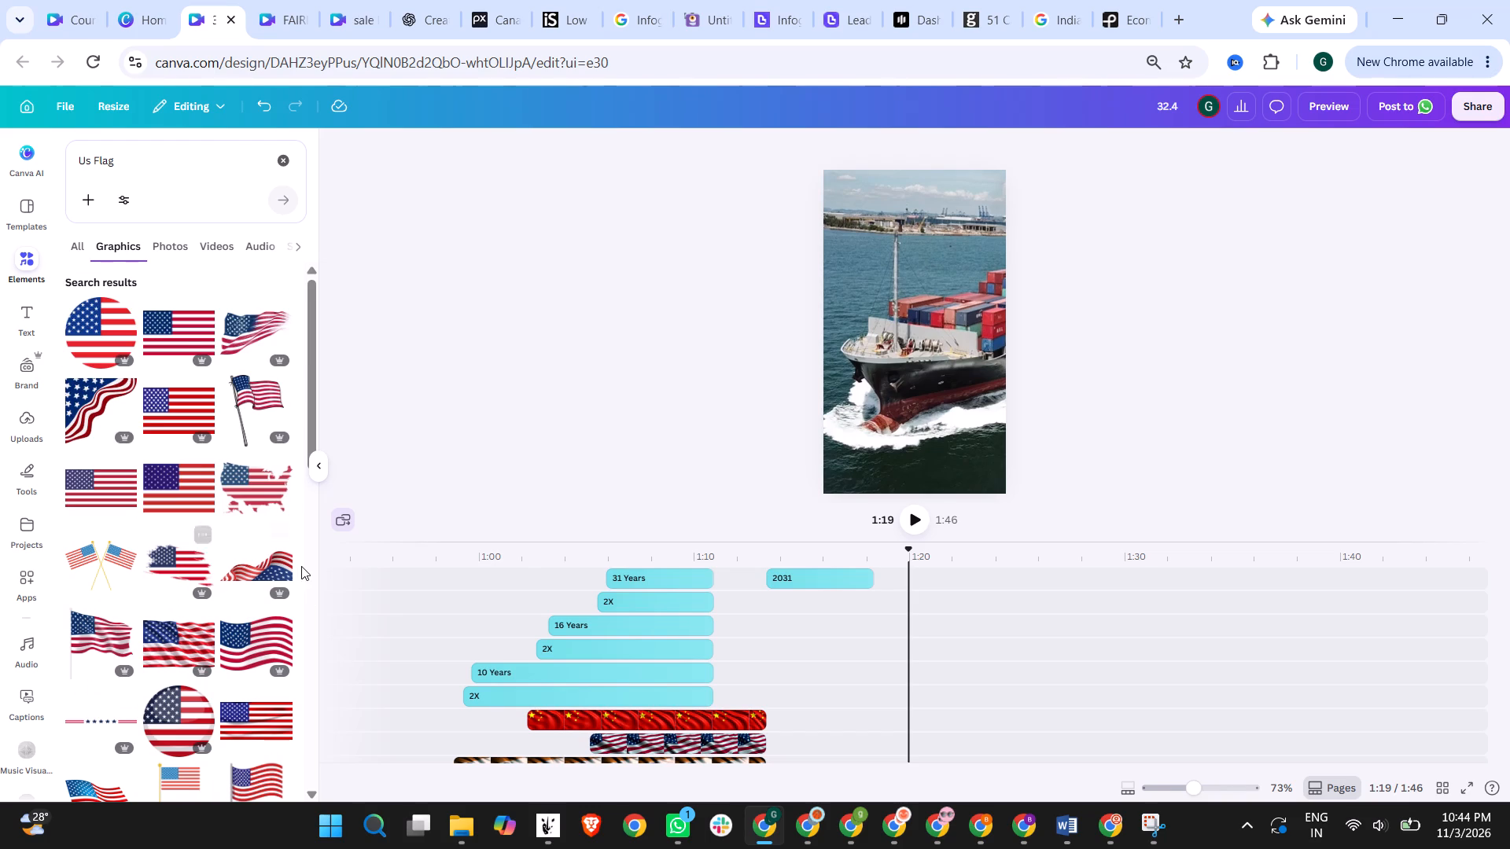
click(207, 243)
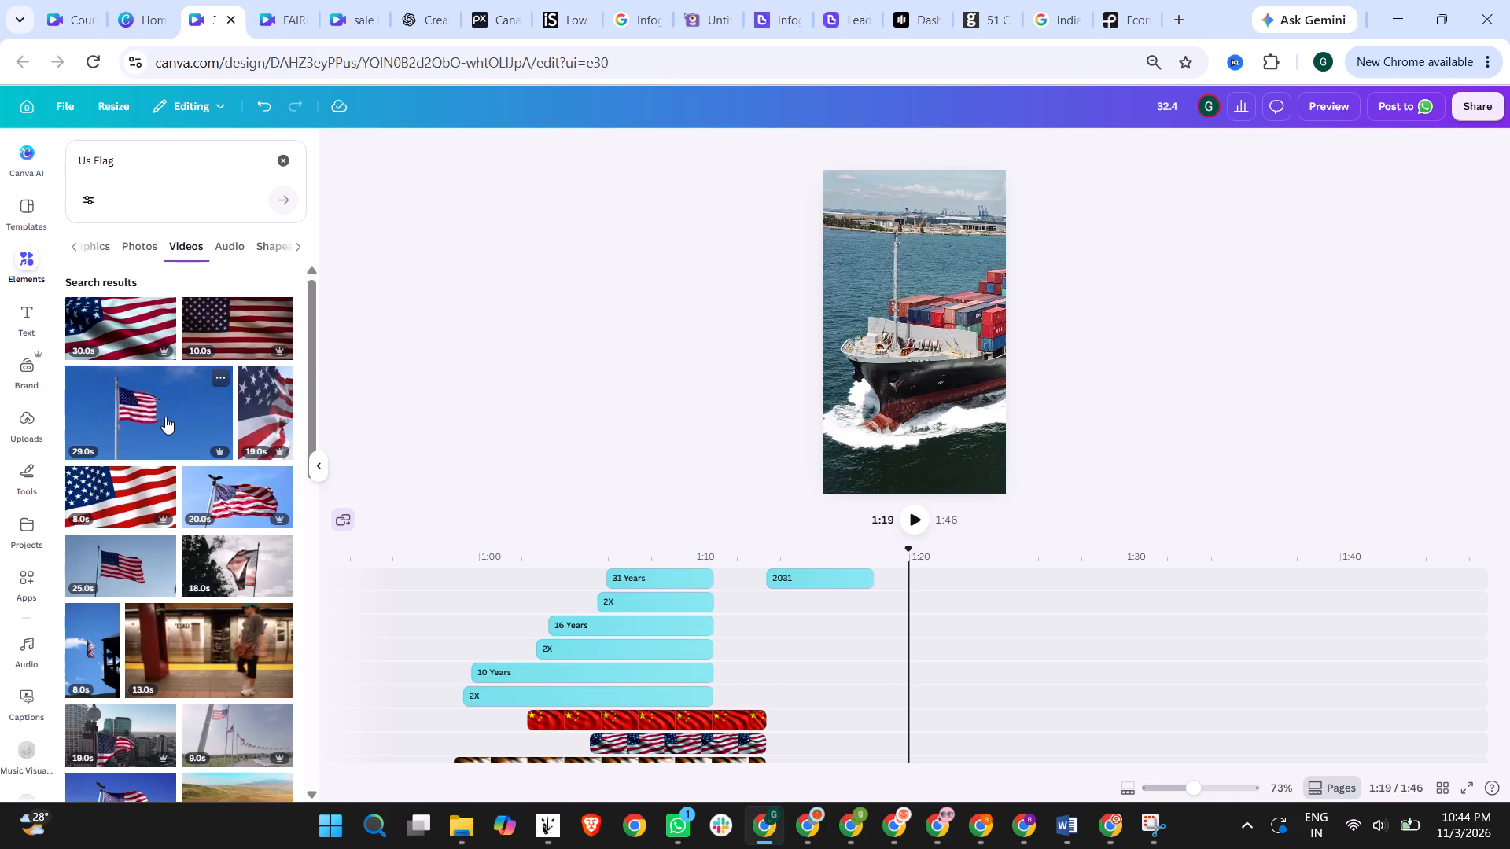
scroll(165, 417, down, 2)
scroll(165, 417, up, 2)
drag(167, 417, 790, 630)
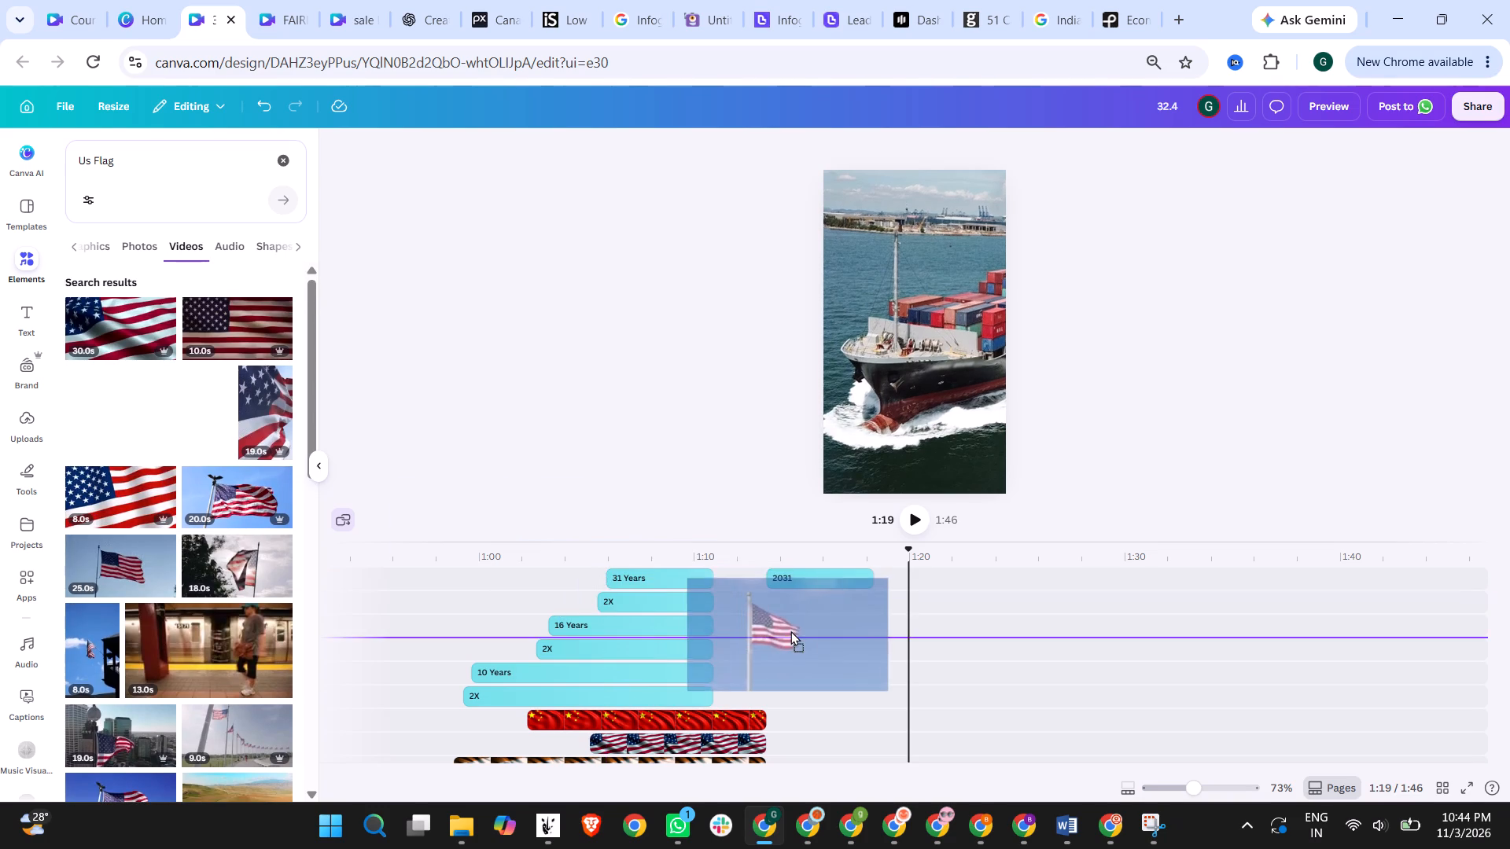
drag(790, 630, 867, 590)
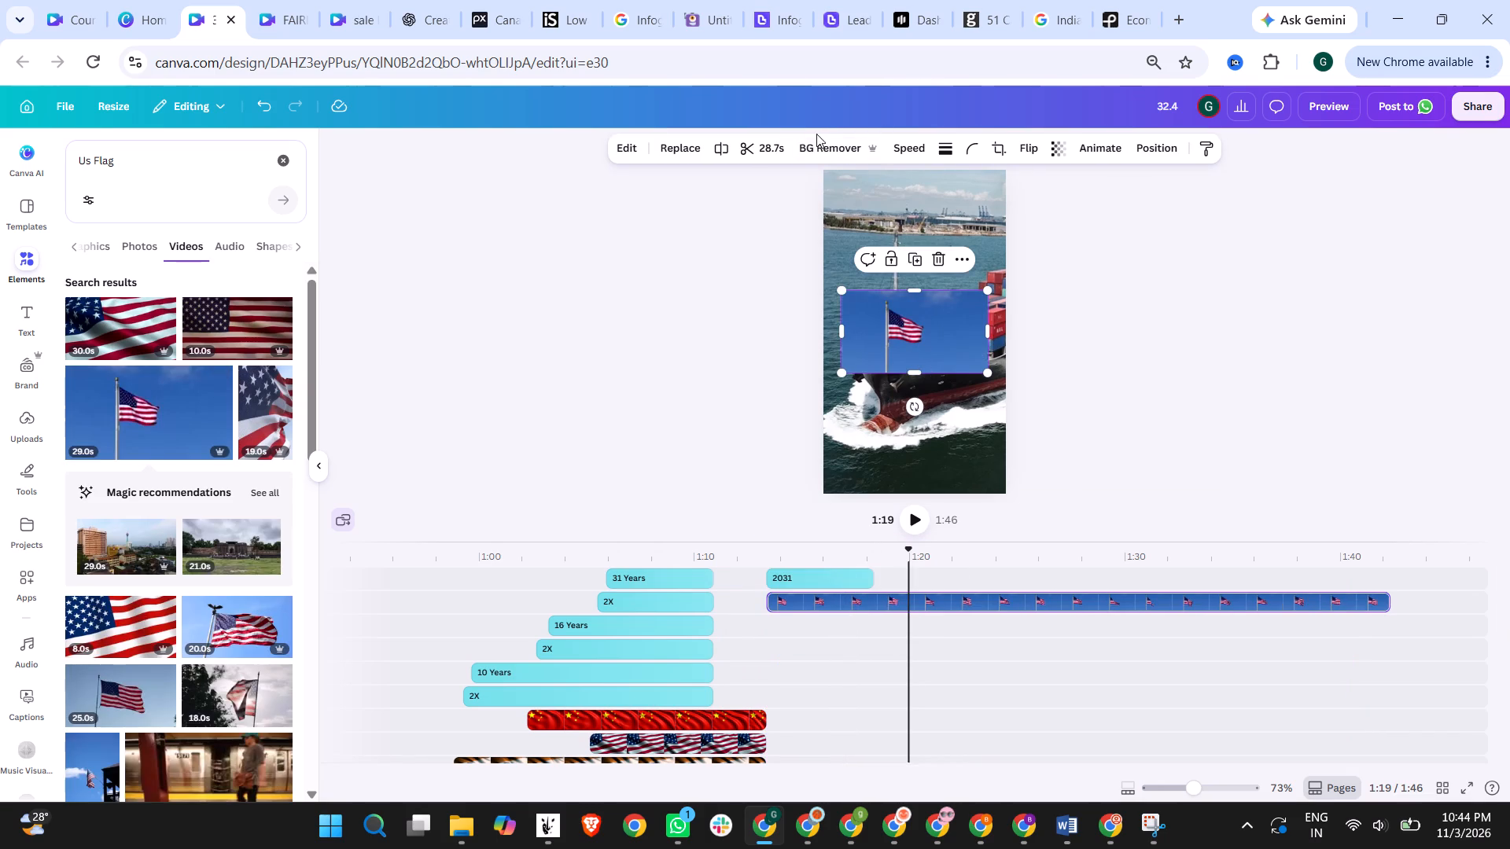
Remove the background from the US flagpole video.
click(820, 141)
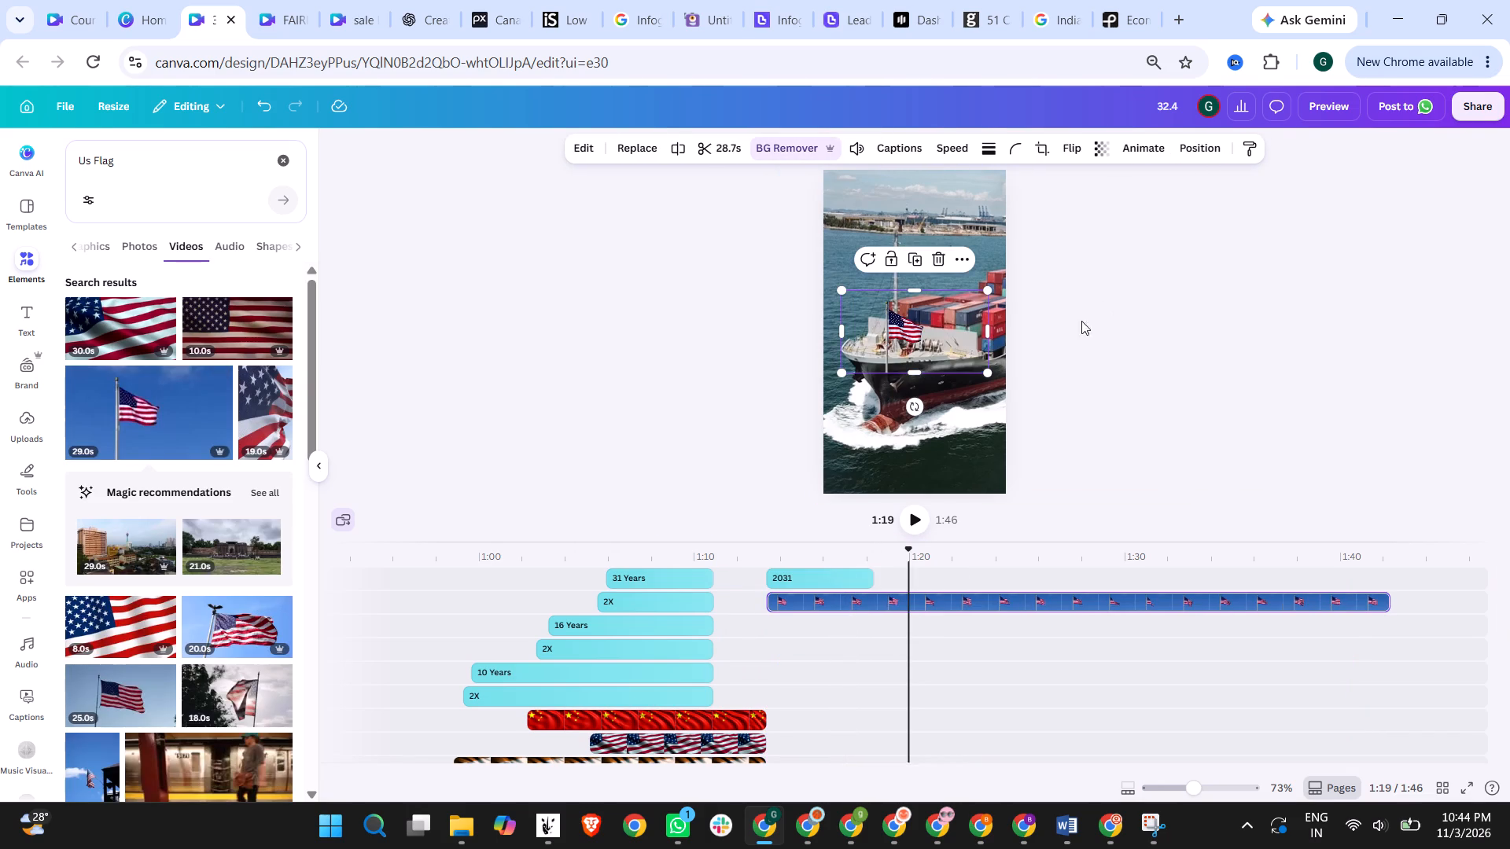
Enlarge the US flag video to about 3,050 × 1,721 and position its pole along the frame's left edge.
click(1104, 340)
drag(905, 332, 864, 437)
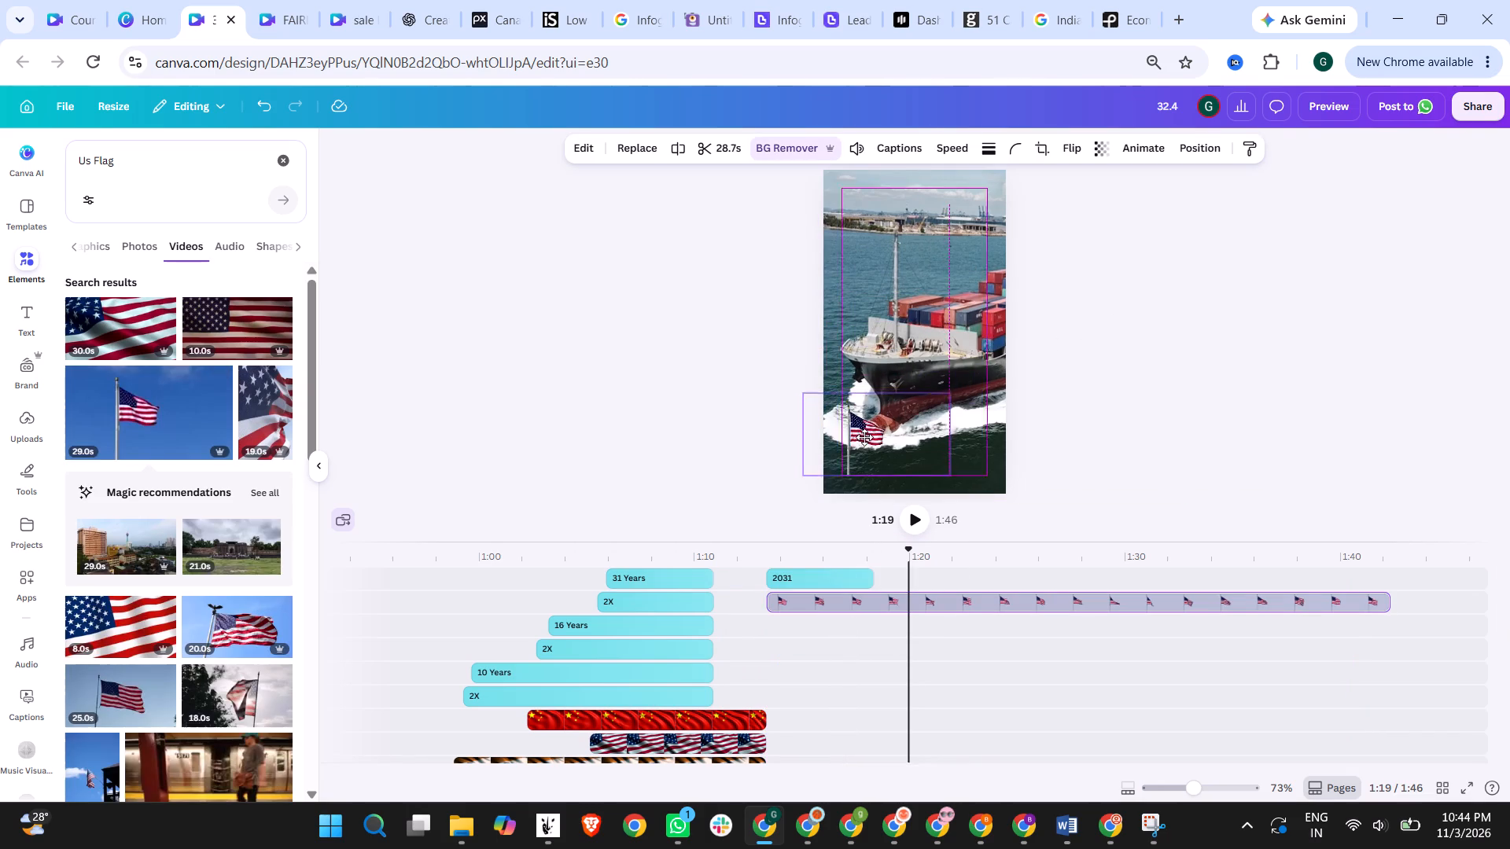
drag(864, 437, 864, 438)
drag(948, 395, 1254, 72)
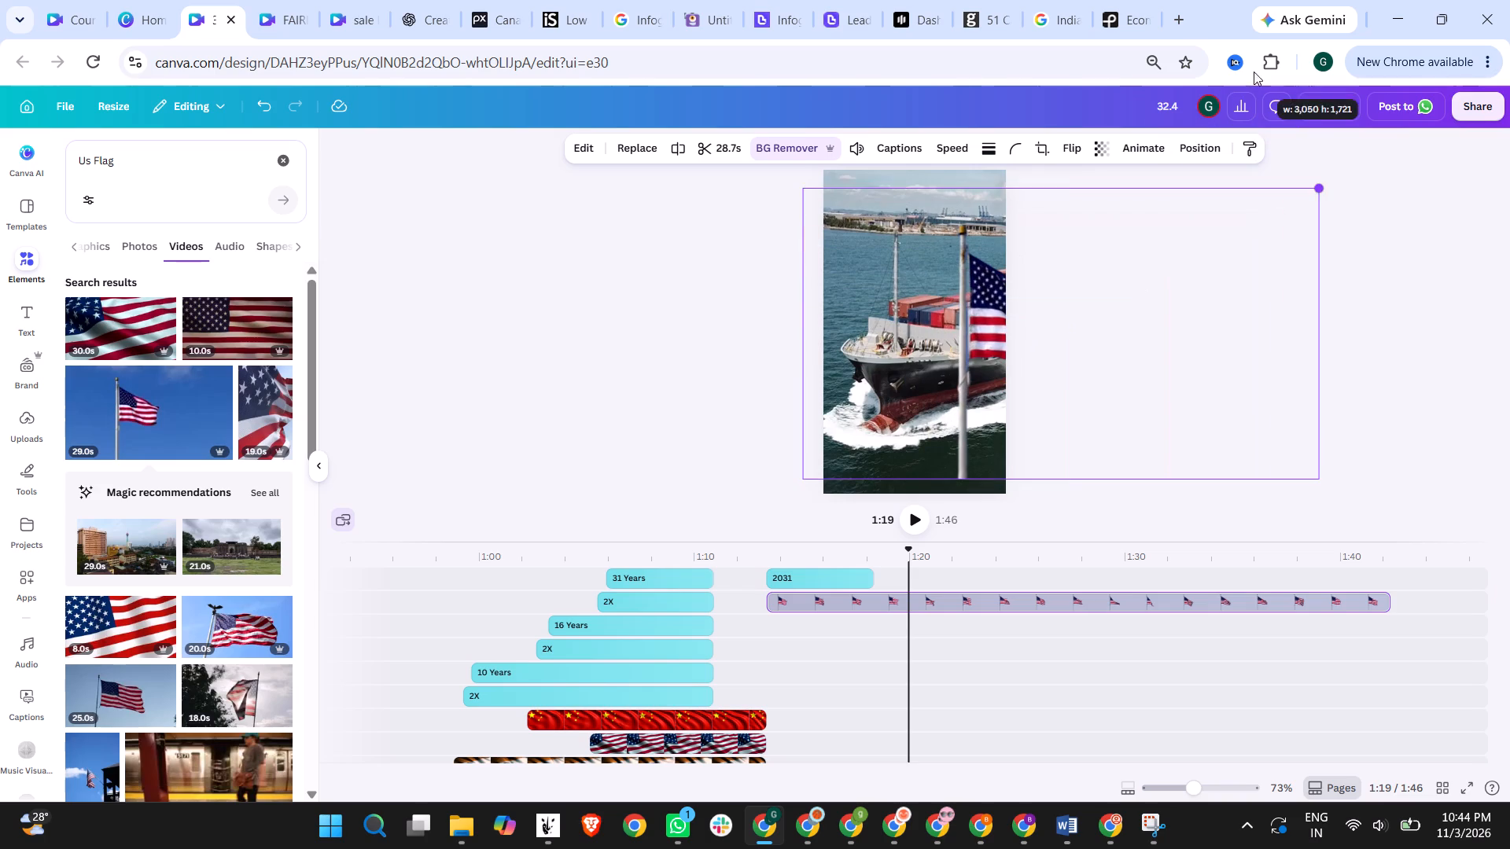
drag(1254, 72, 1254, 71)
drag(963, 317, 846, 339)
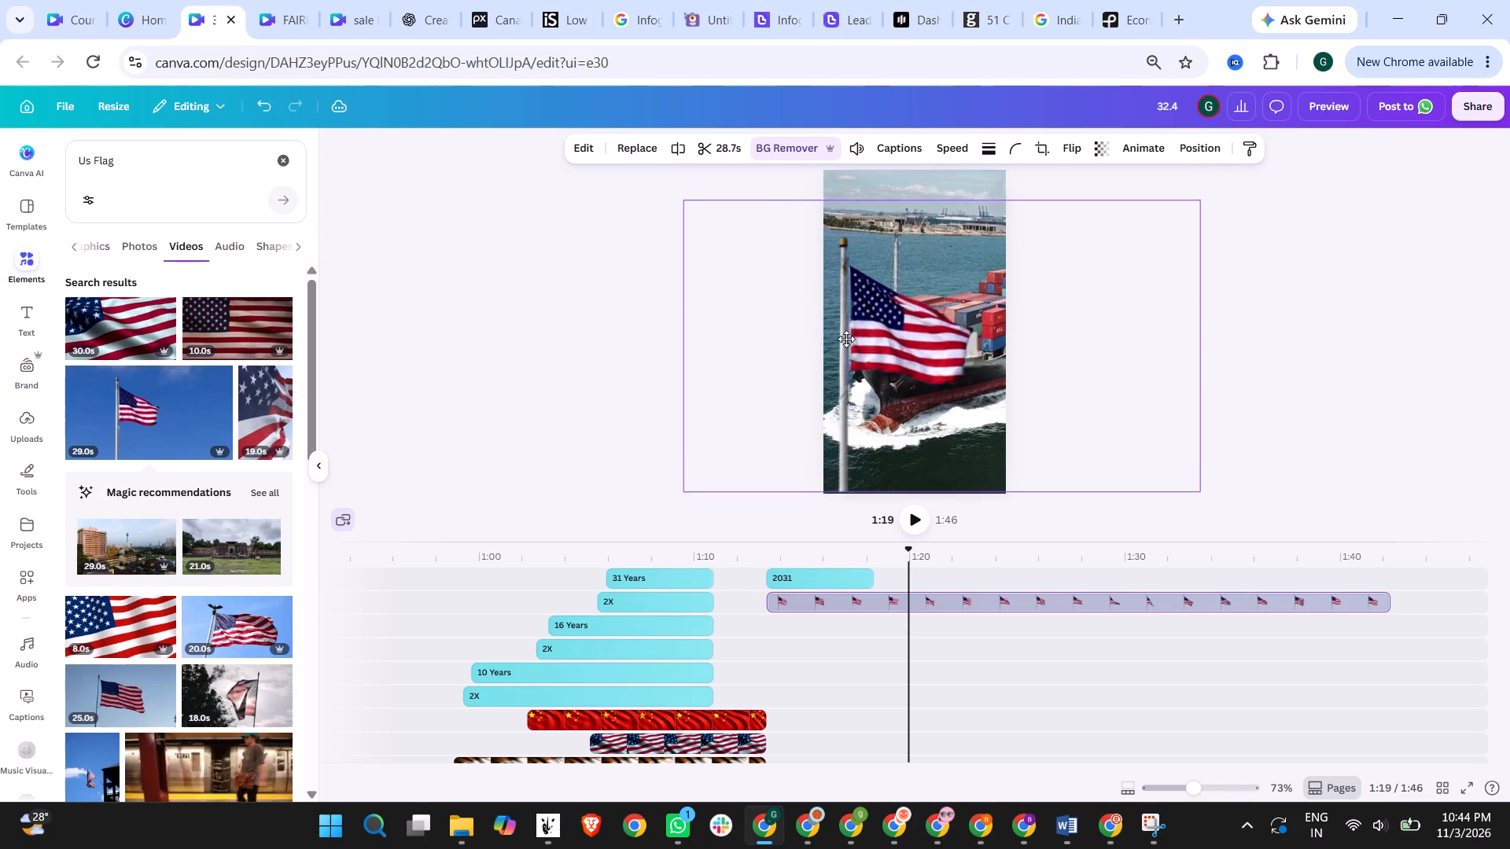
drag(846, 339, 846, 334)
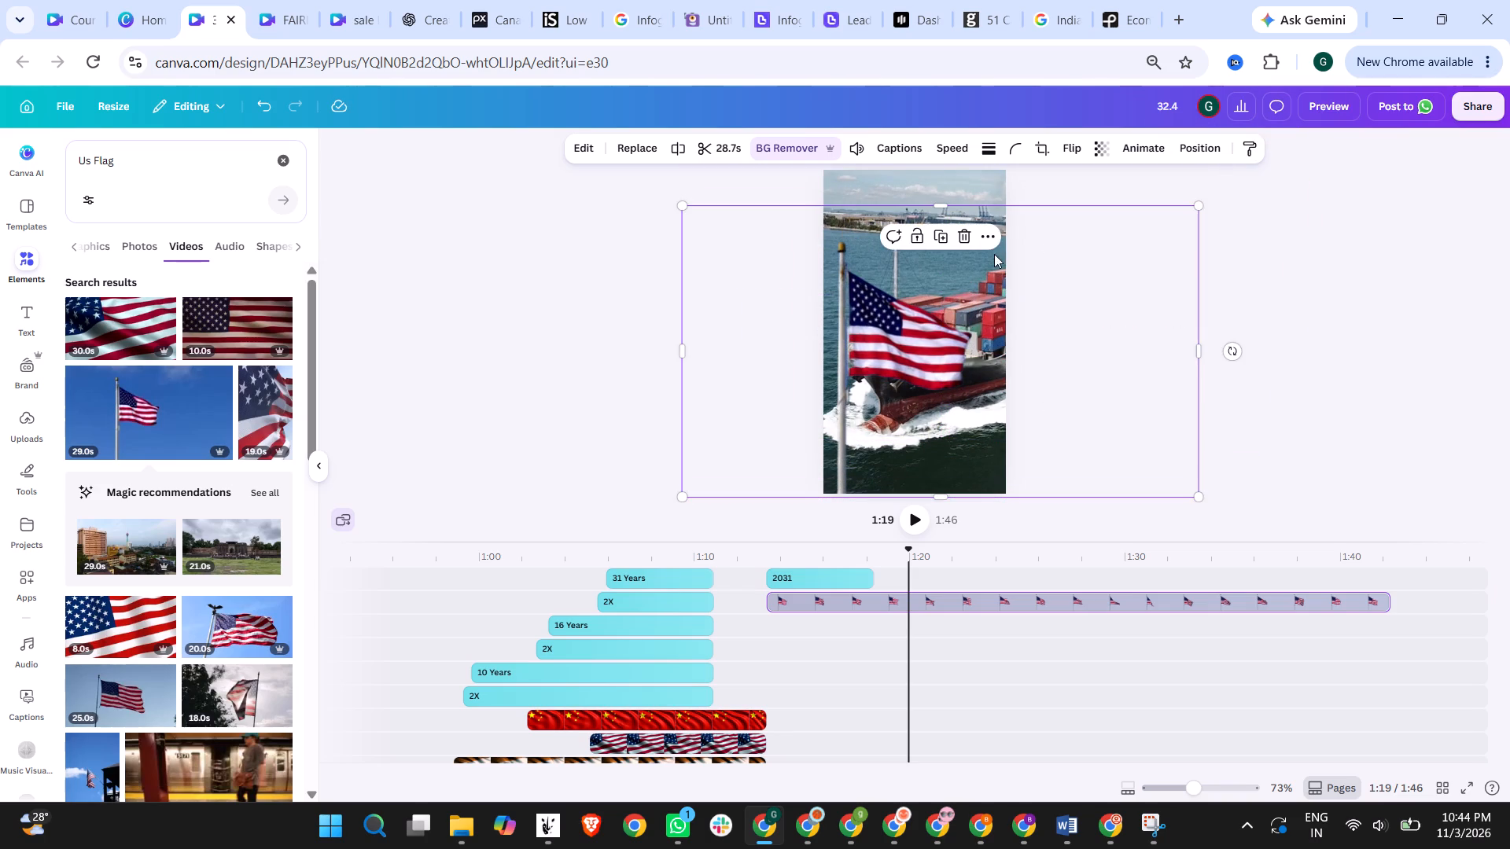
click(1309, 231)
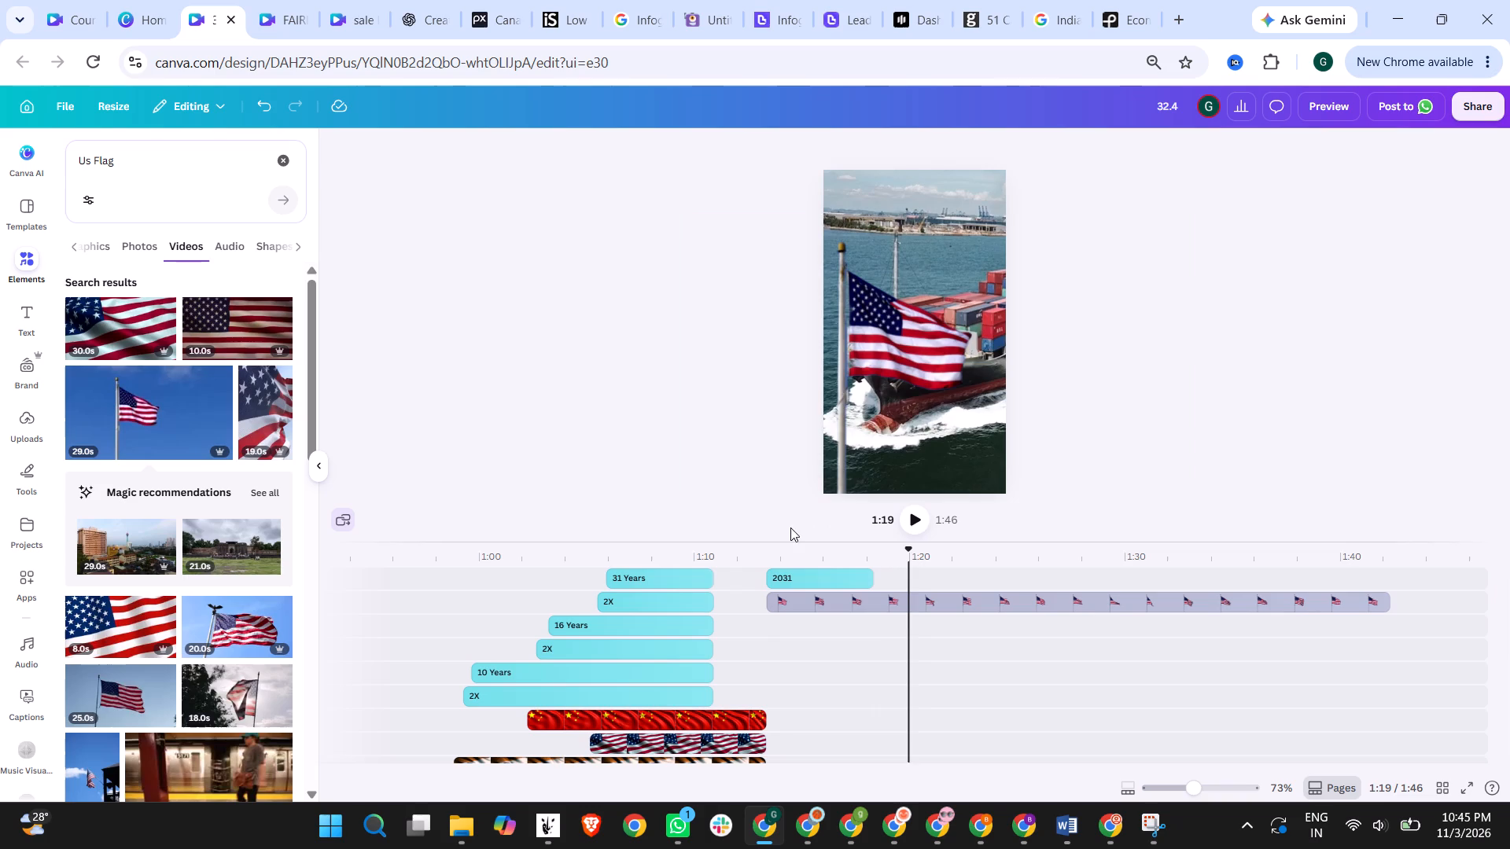
Play the video from the start of the 2031 title to about 1:18 to check the enlarged US flag.
click(781, 557)
click(912, 517)
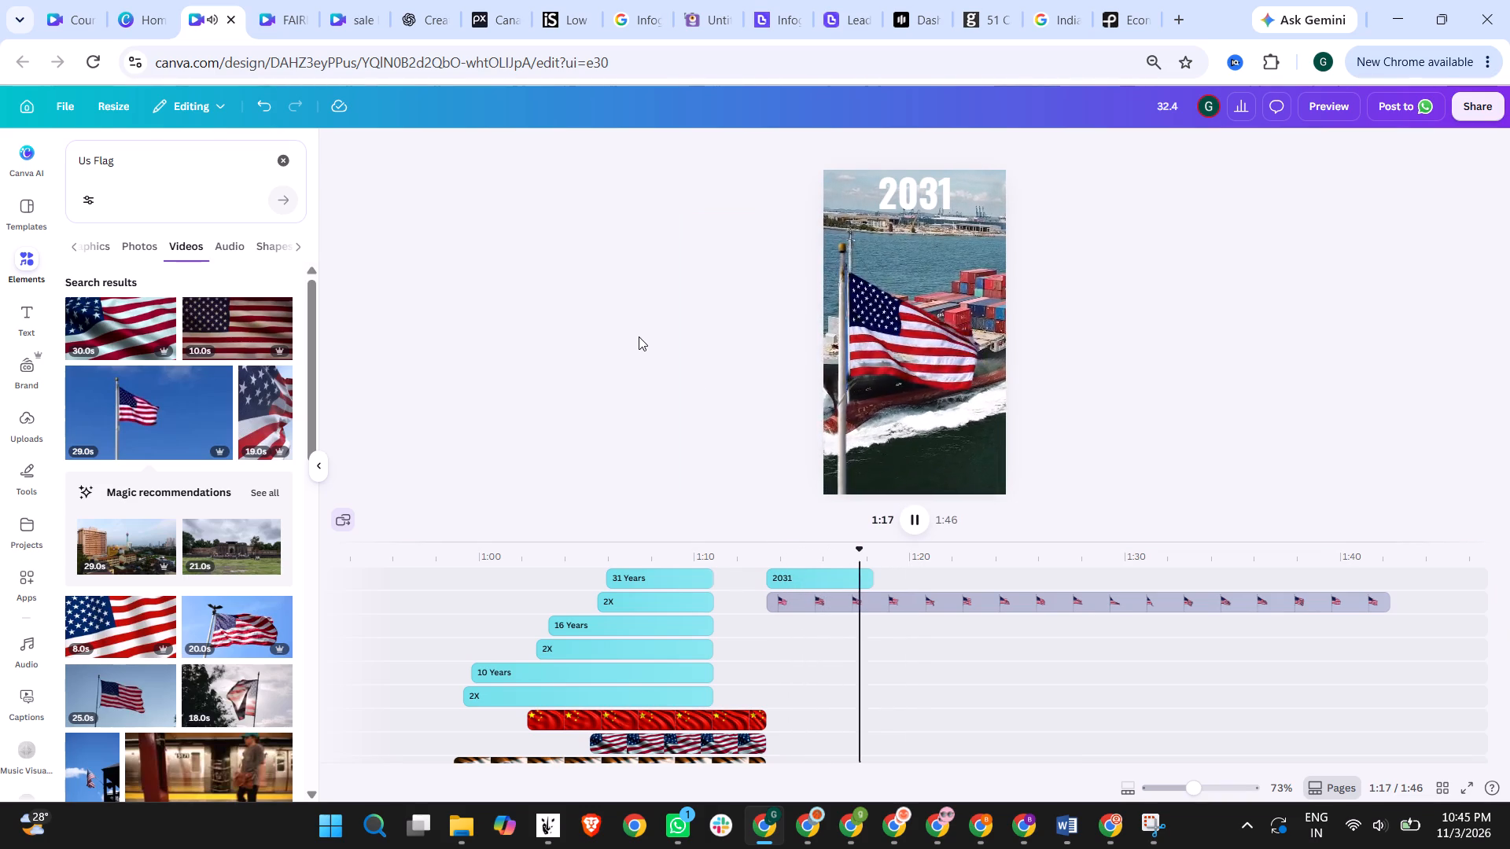
click(875, 336)
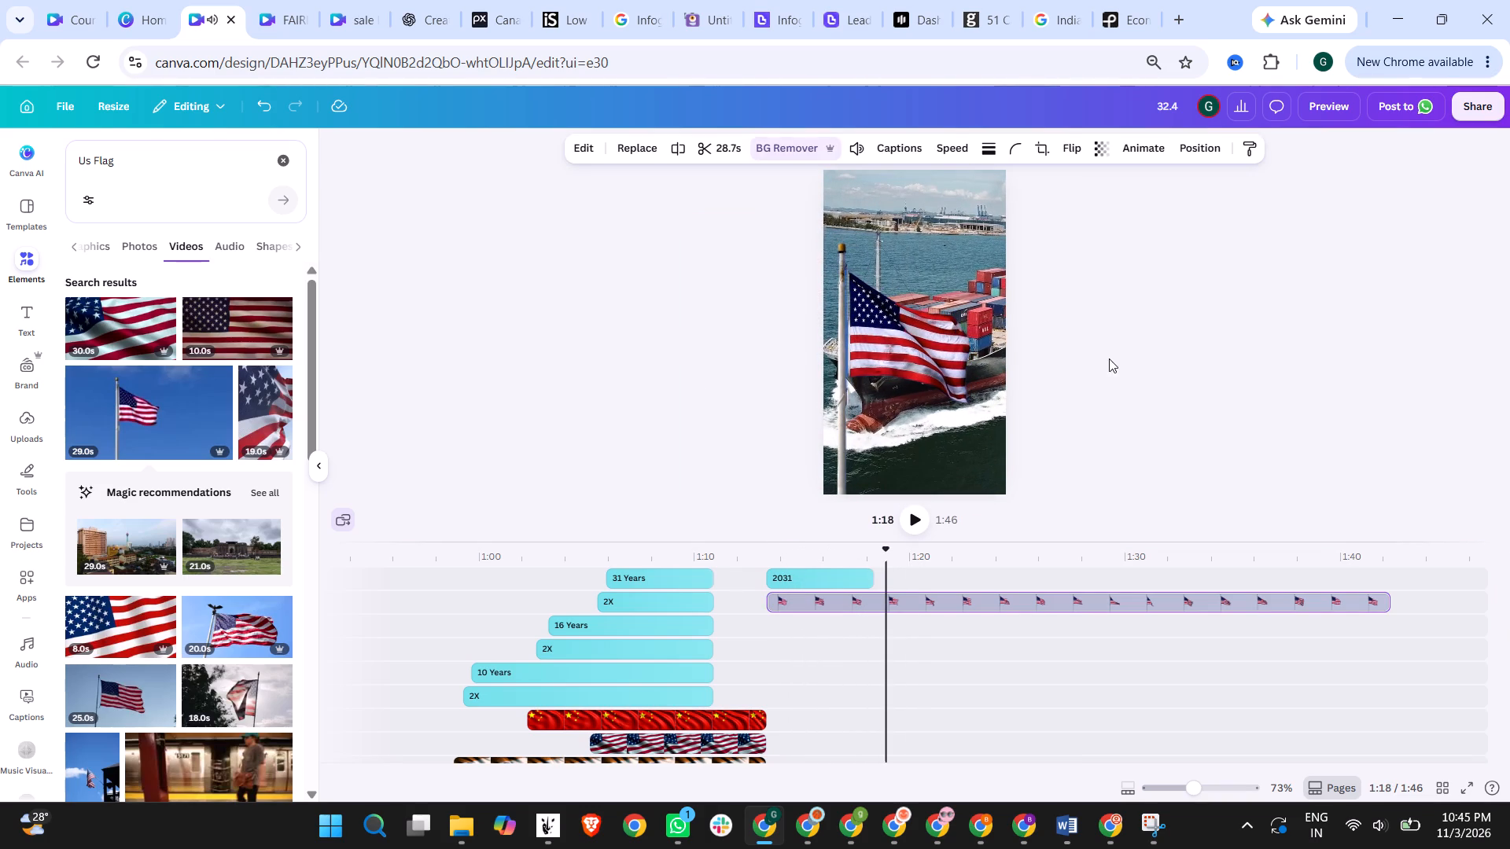
Search the video elements for "China Flag".
drag(141, 155, 48, 165)
text(China Fag)
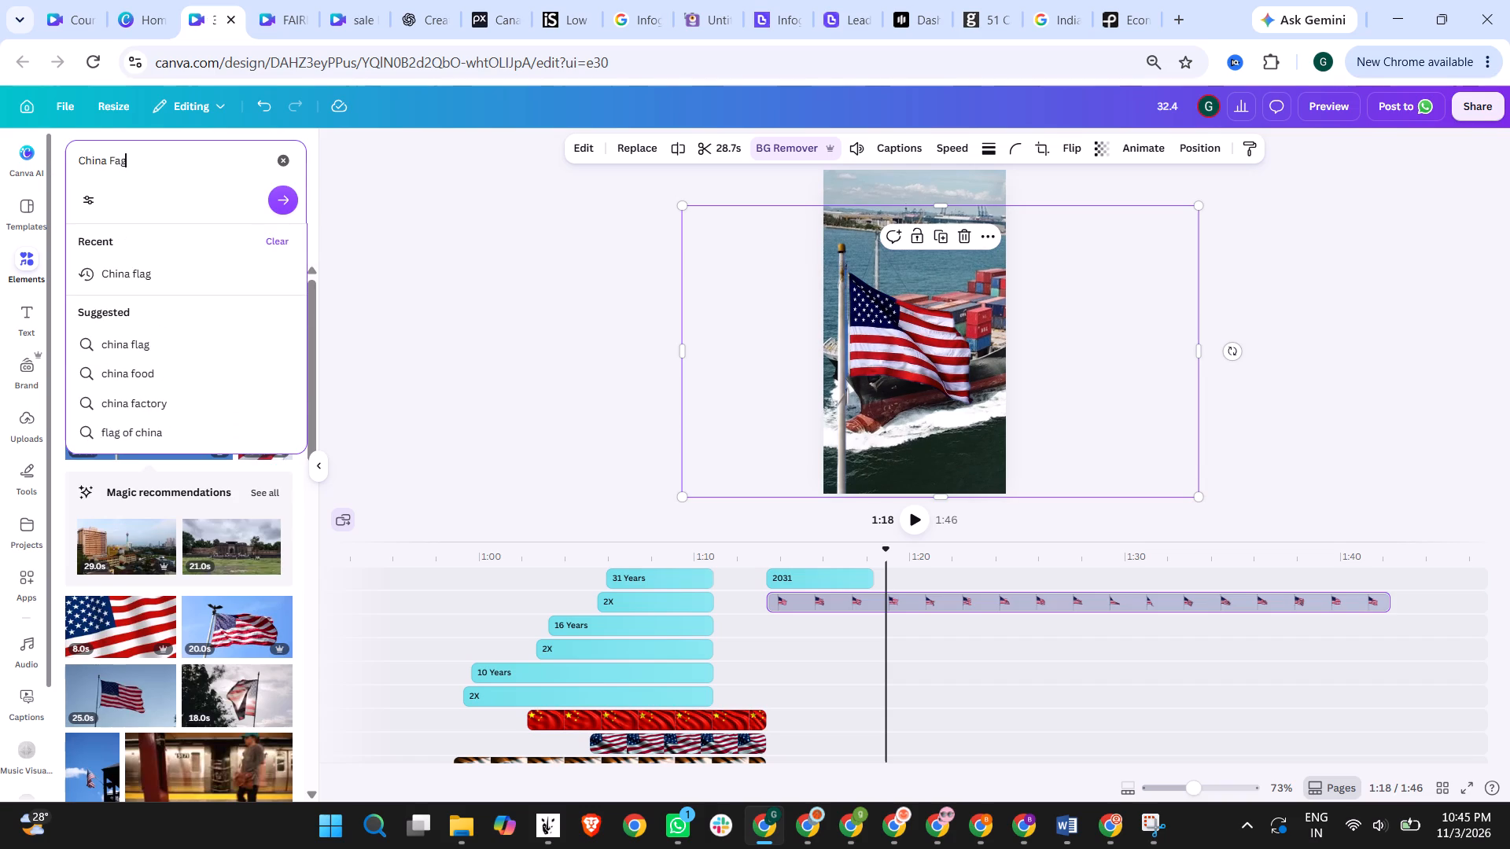
key(BackSpace)
key(BackSpace)
text(lag)
key(Return)
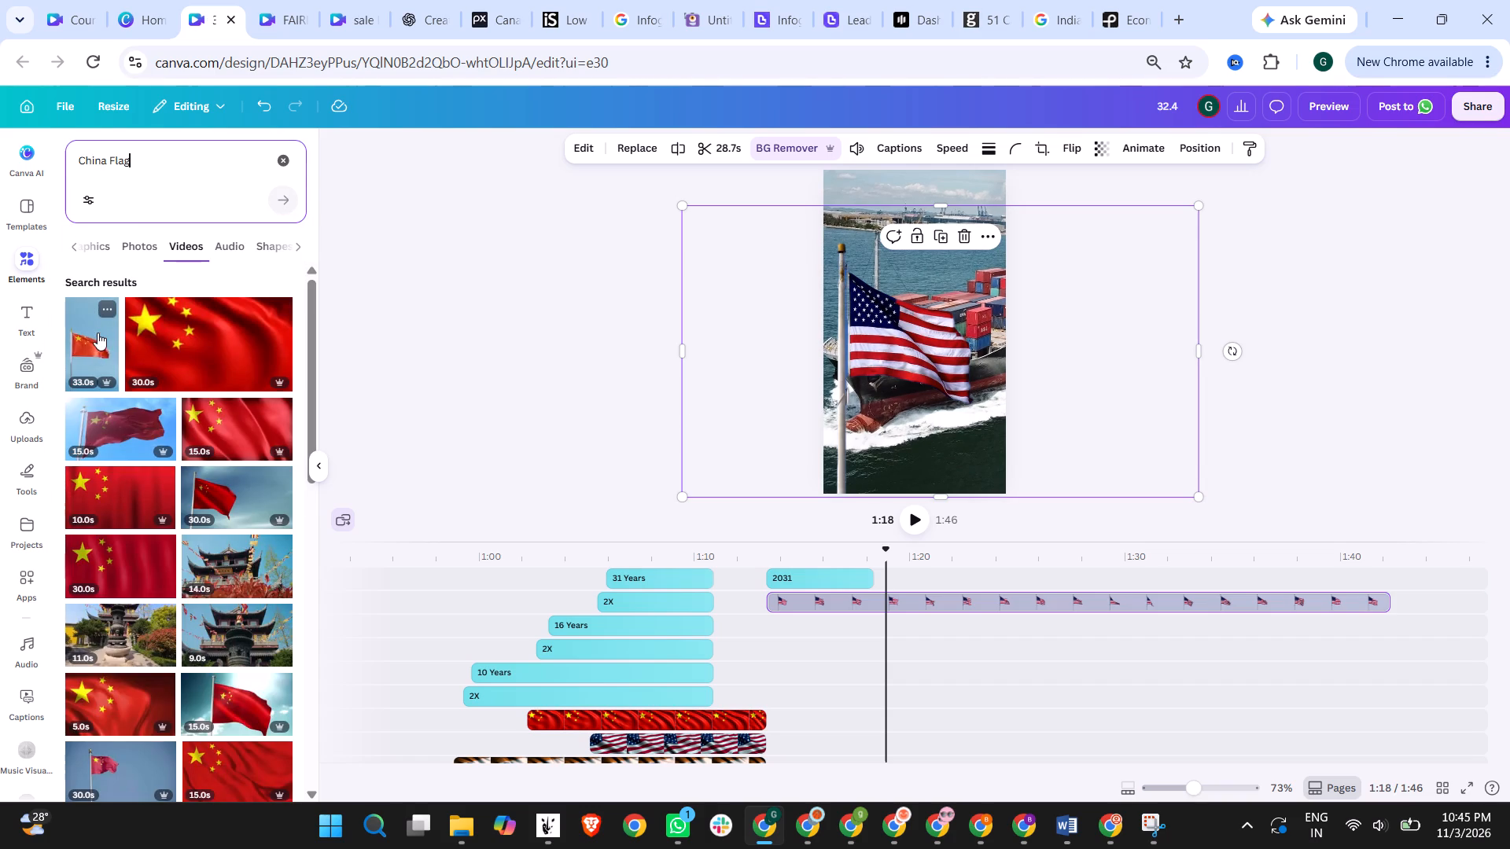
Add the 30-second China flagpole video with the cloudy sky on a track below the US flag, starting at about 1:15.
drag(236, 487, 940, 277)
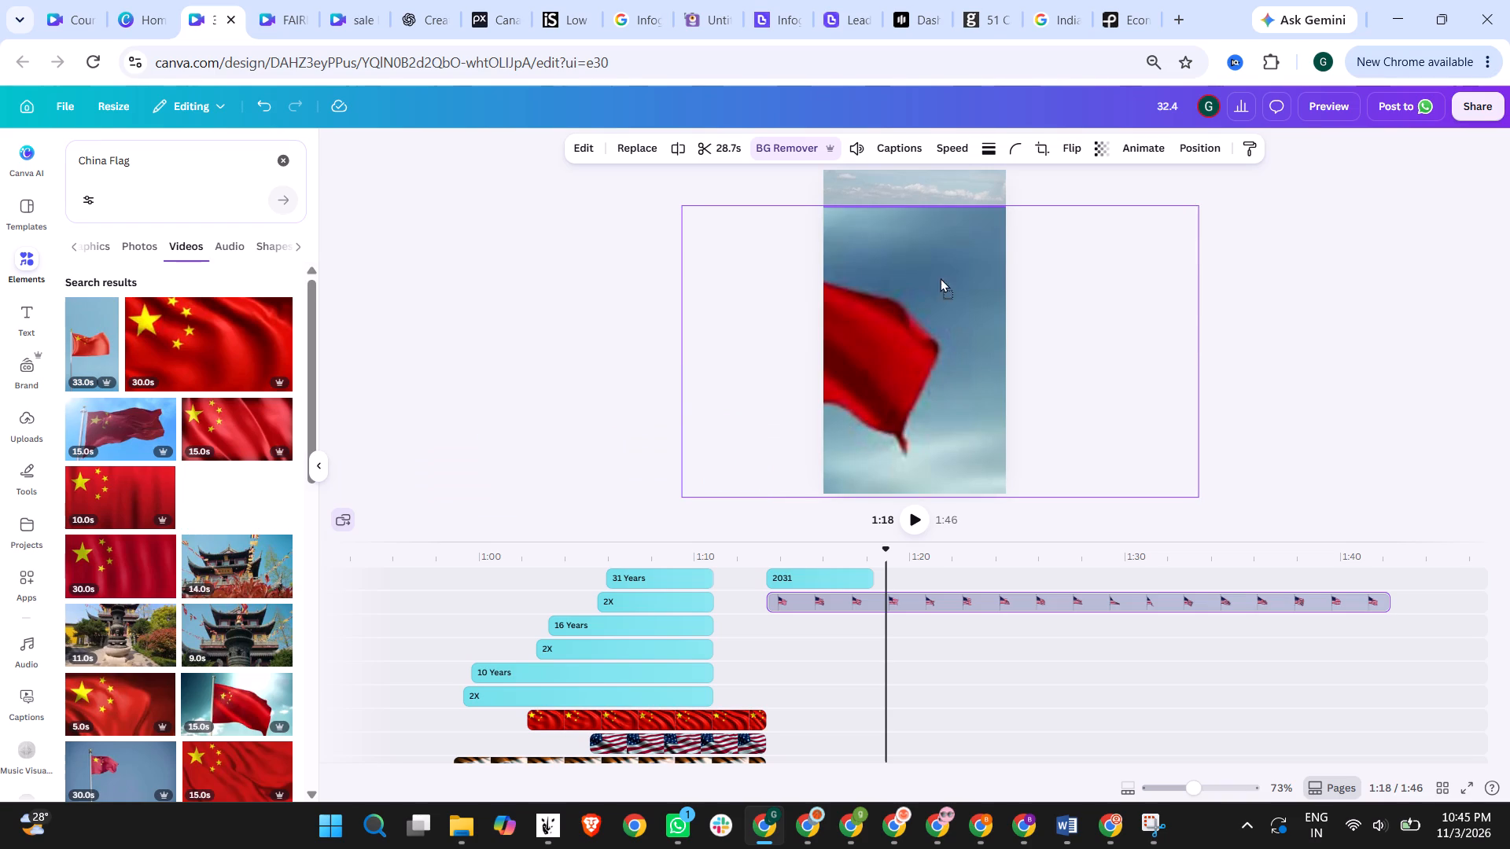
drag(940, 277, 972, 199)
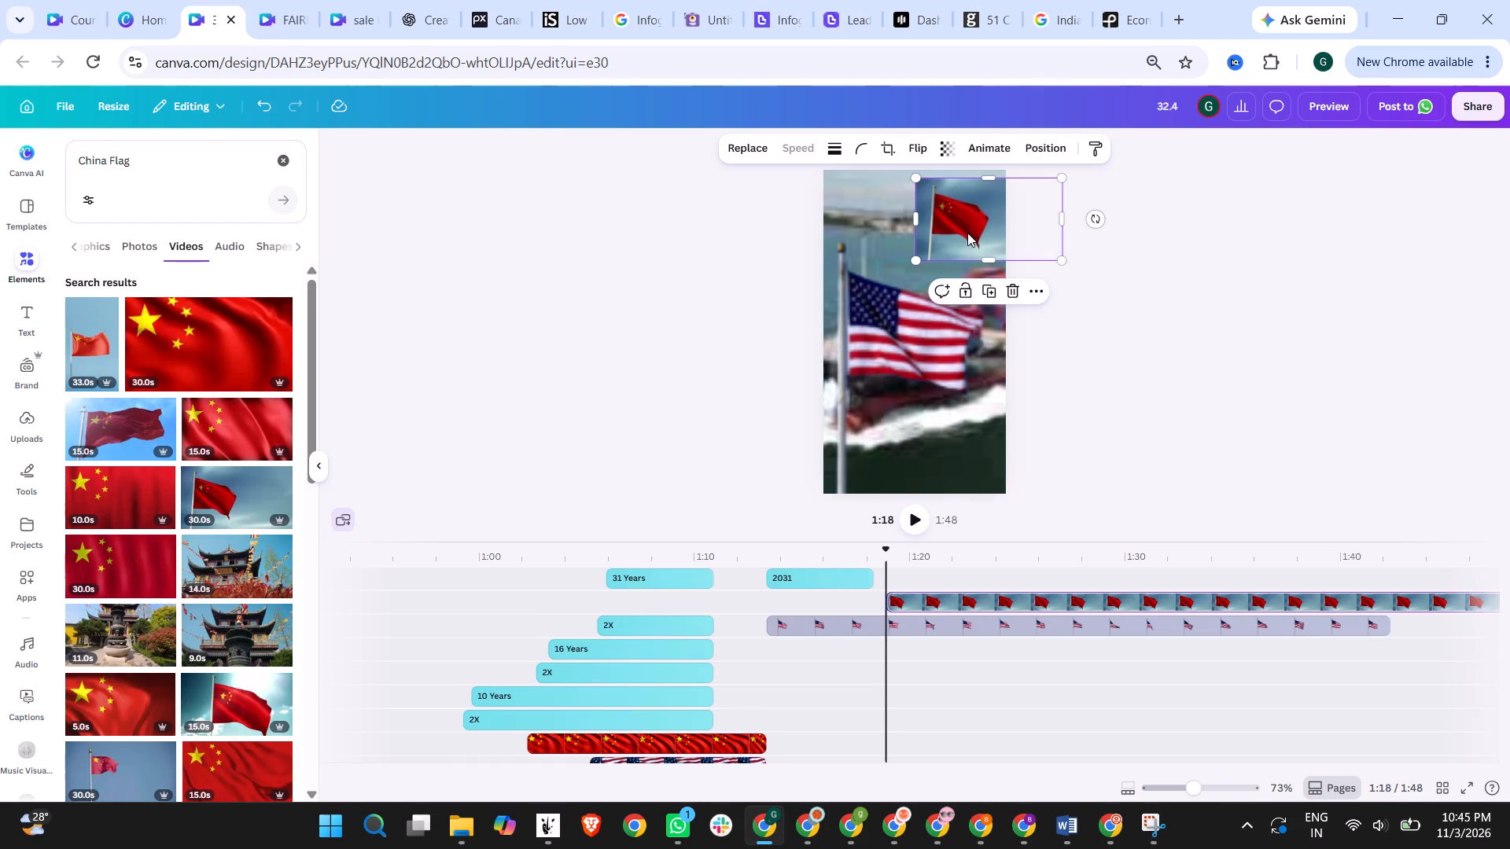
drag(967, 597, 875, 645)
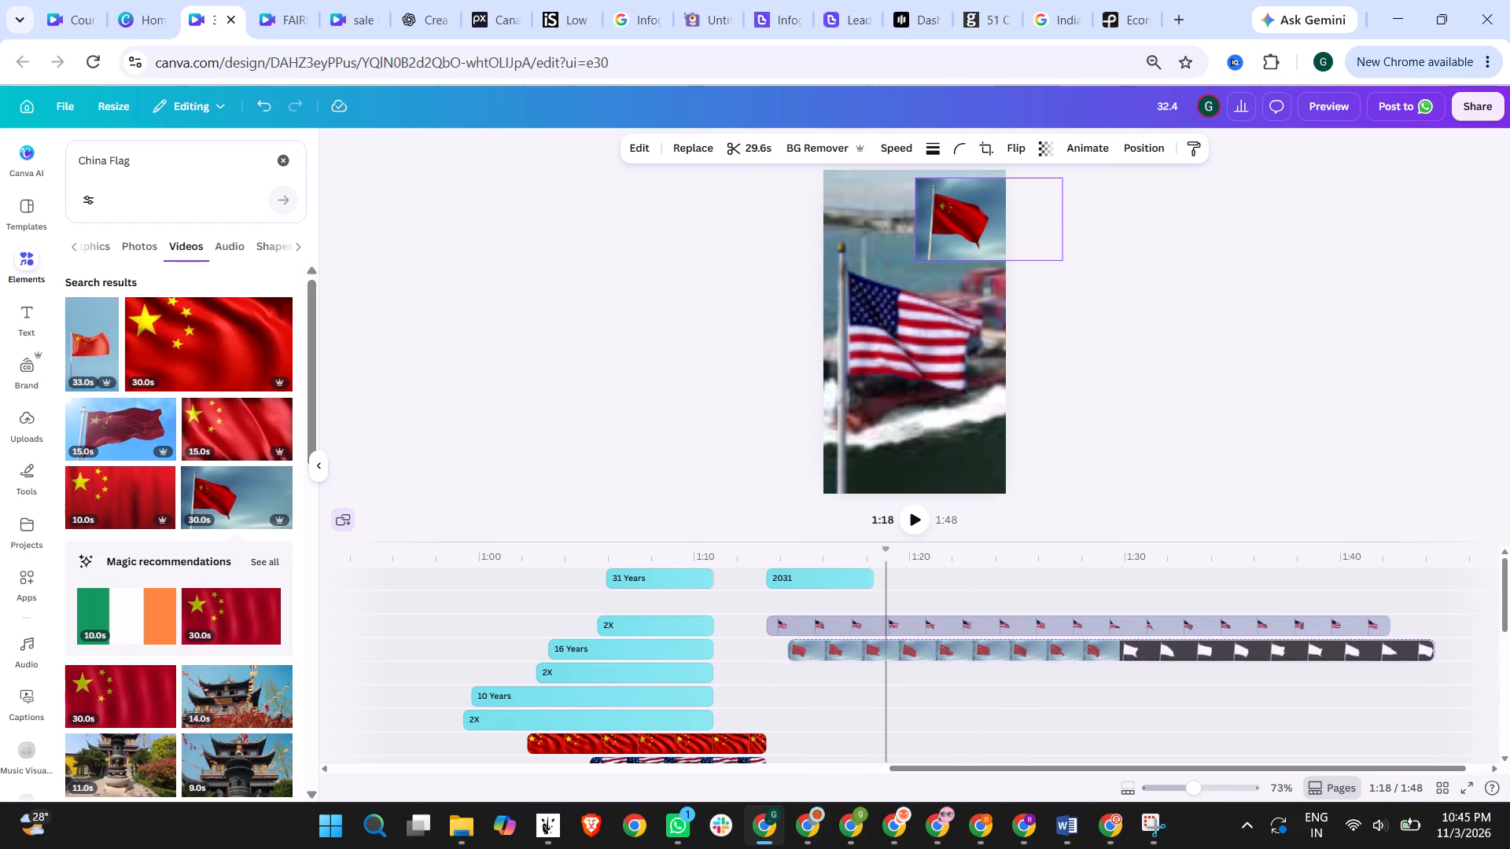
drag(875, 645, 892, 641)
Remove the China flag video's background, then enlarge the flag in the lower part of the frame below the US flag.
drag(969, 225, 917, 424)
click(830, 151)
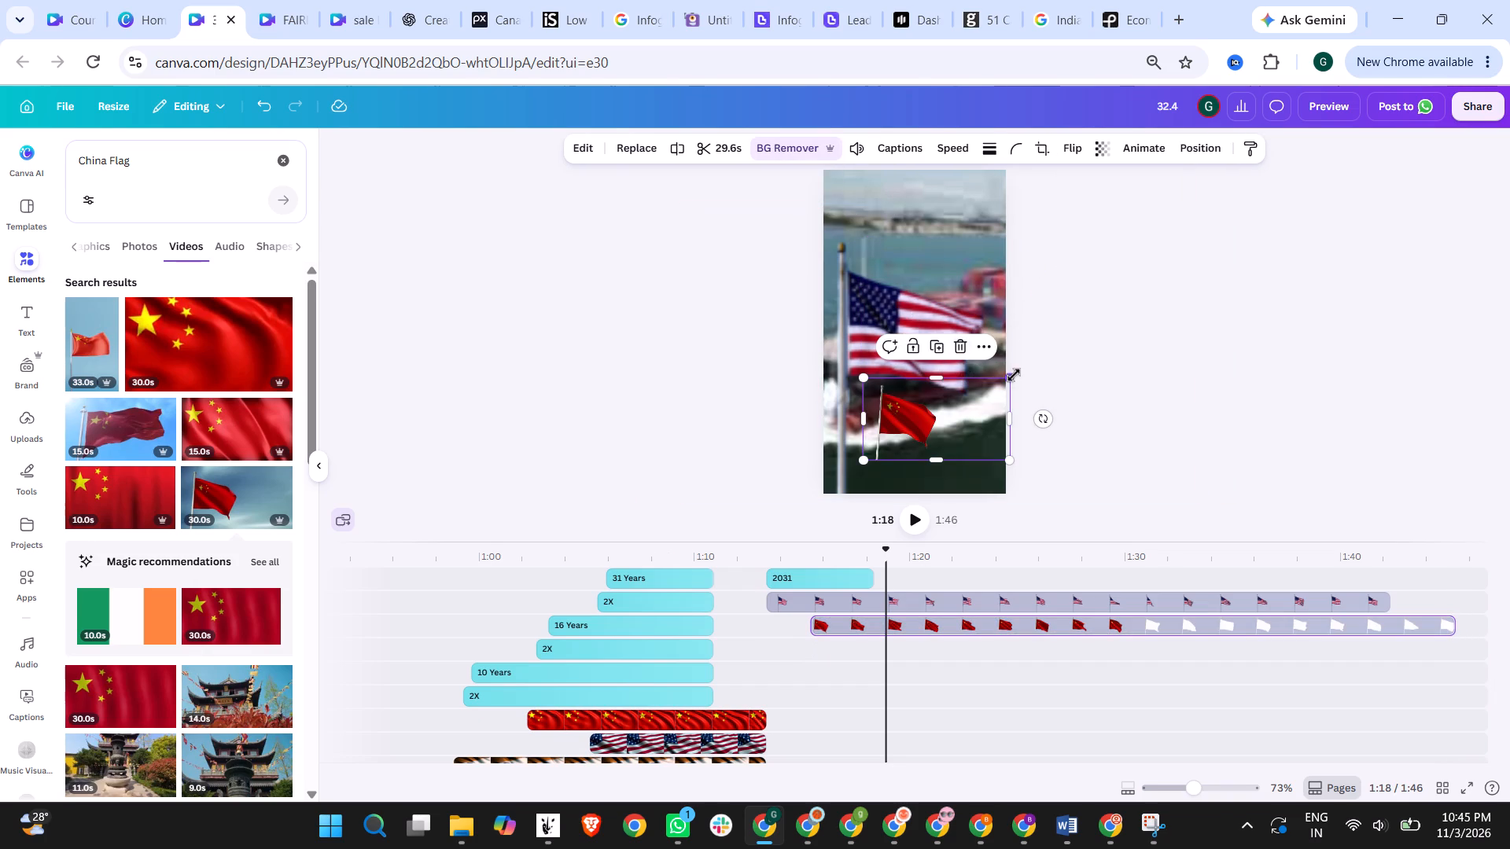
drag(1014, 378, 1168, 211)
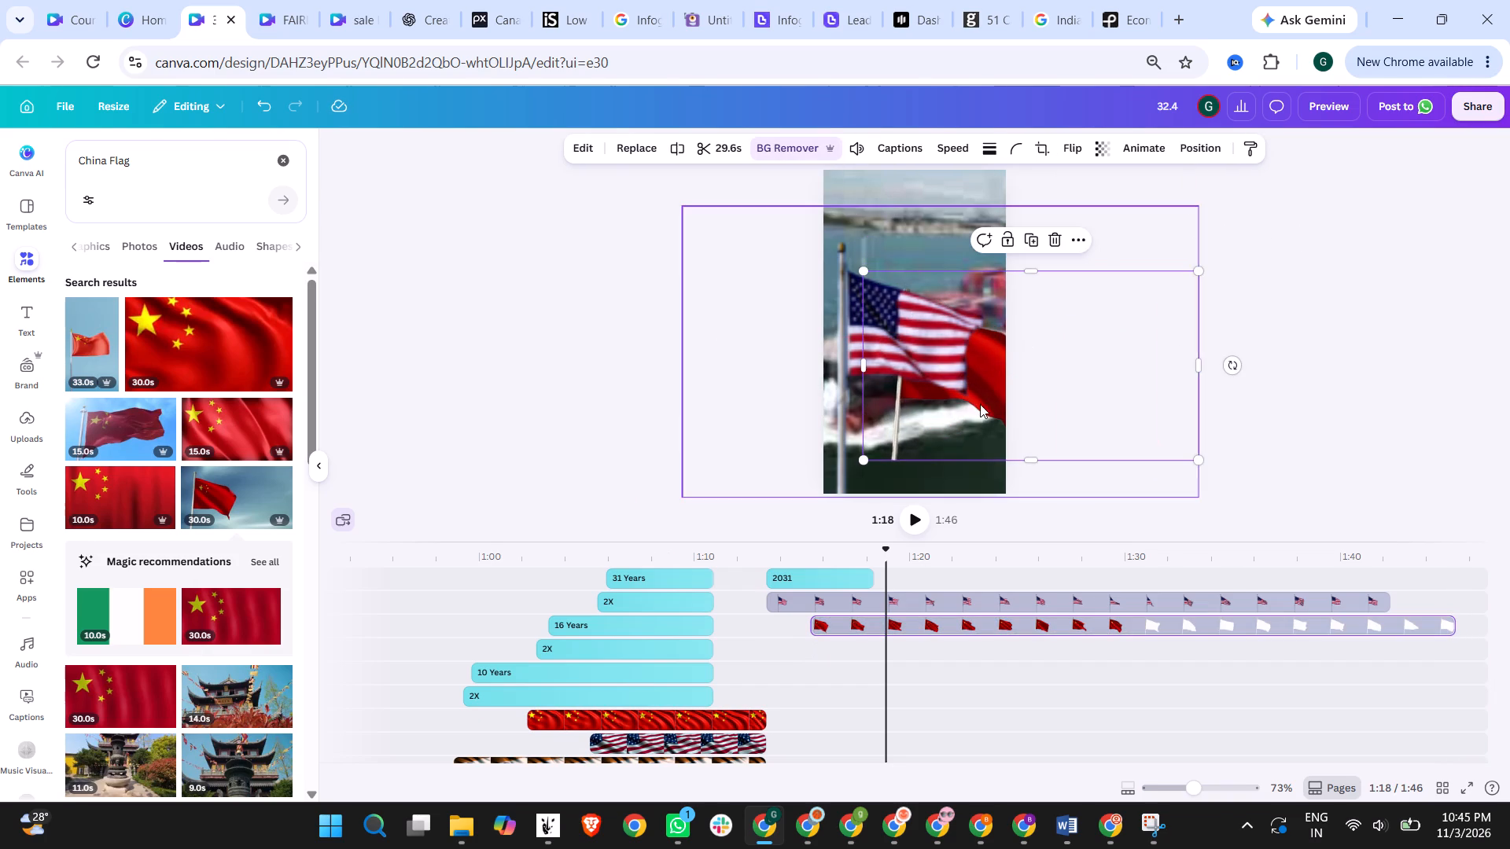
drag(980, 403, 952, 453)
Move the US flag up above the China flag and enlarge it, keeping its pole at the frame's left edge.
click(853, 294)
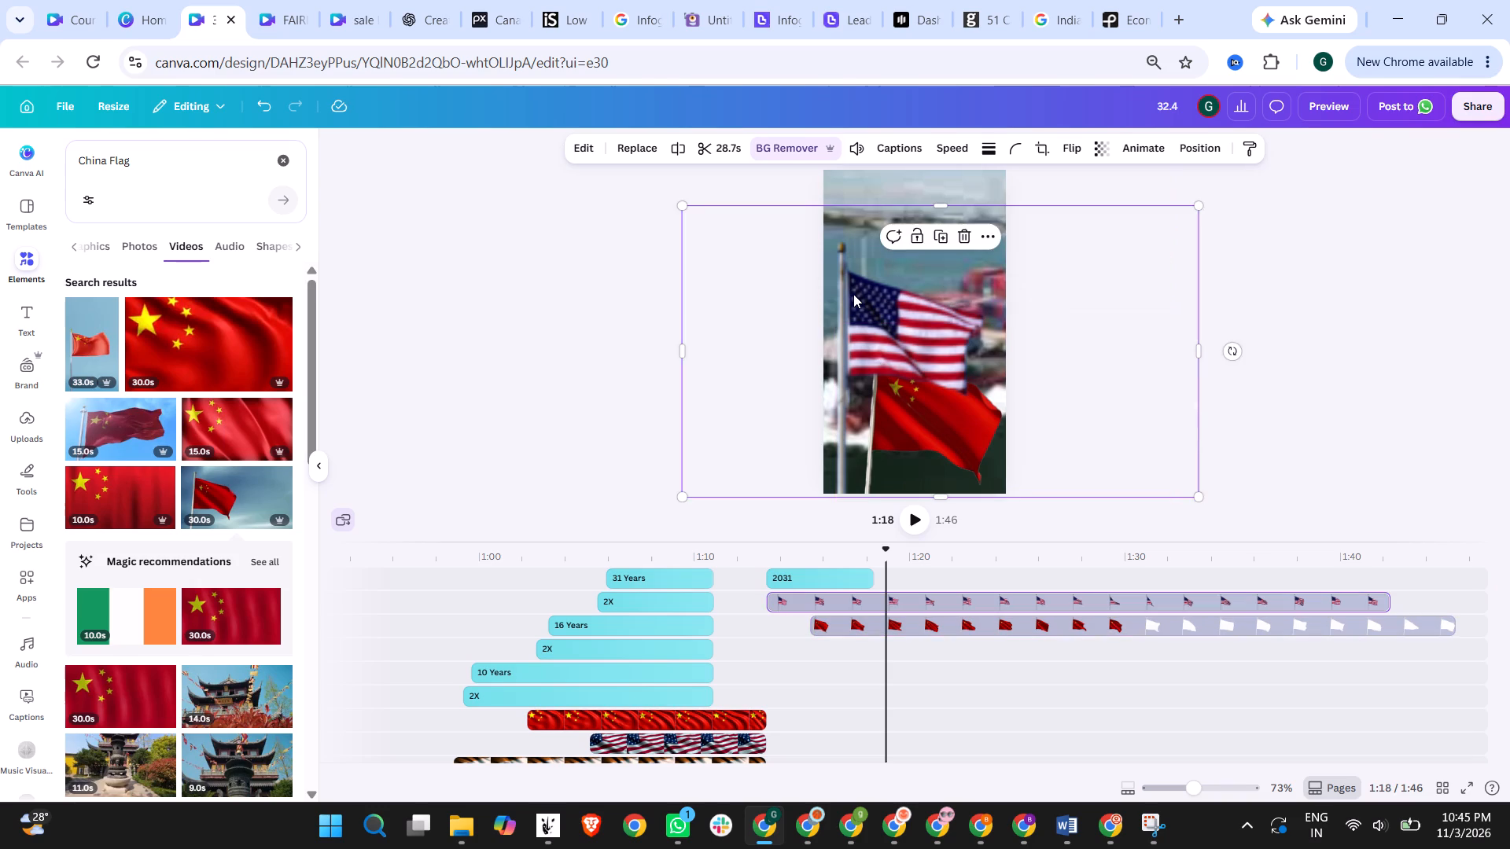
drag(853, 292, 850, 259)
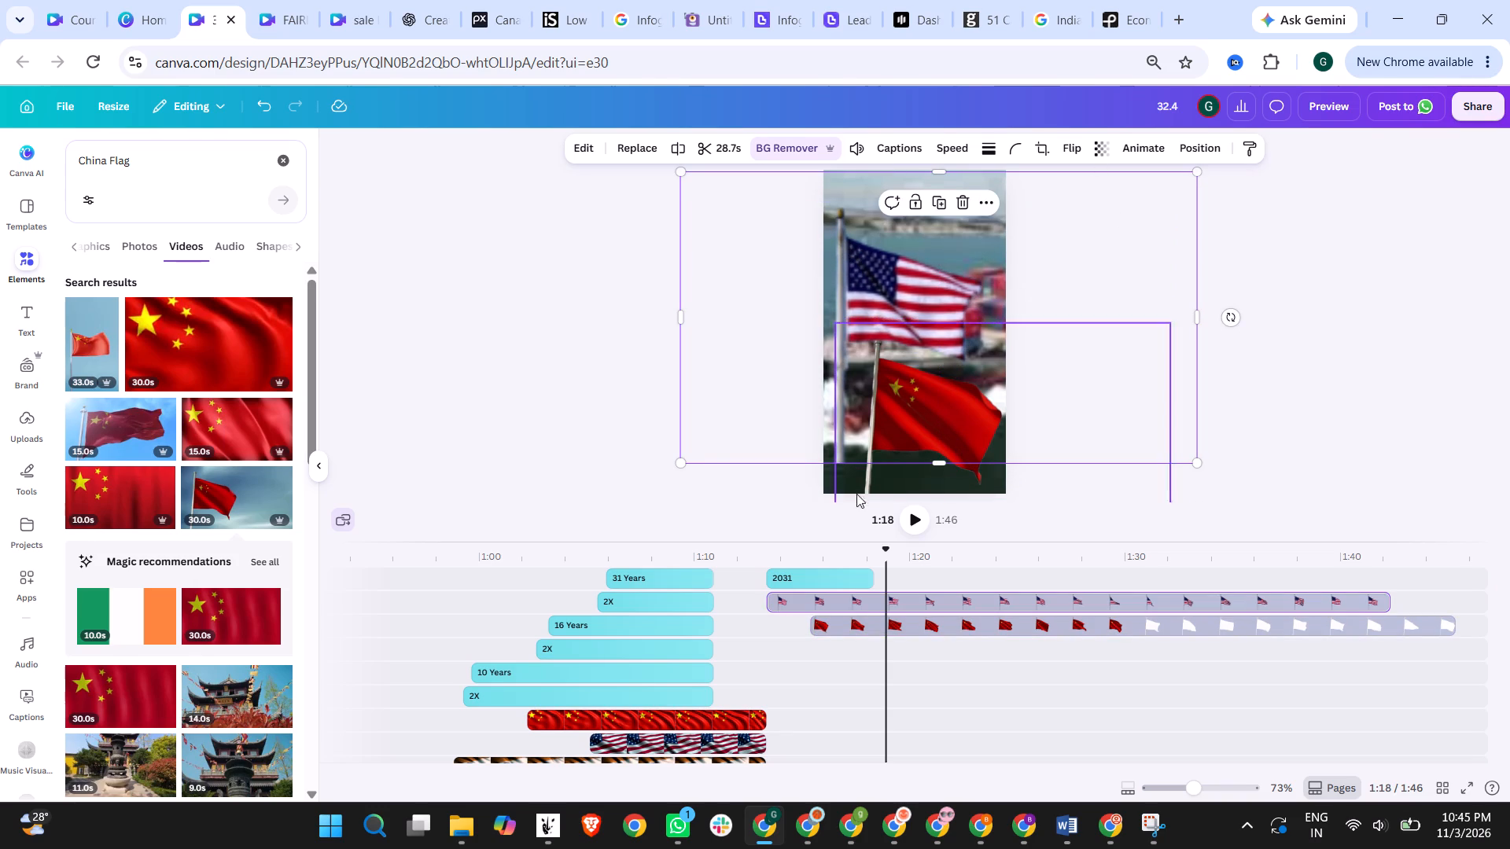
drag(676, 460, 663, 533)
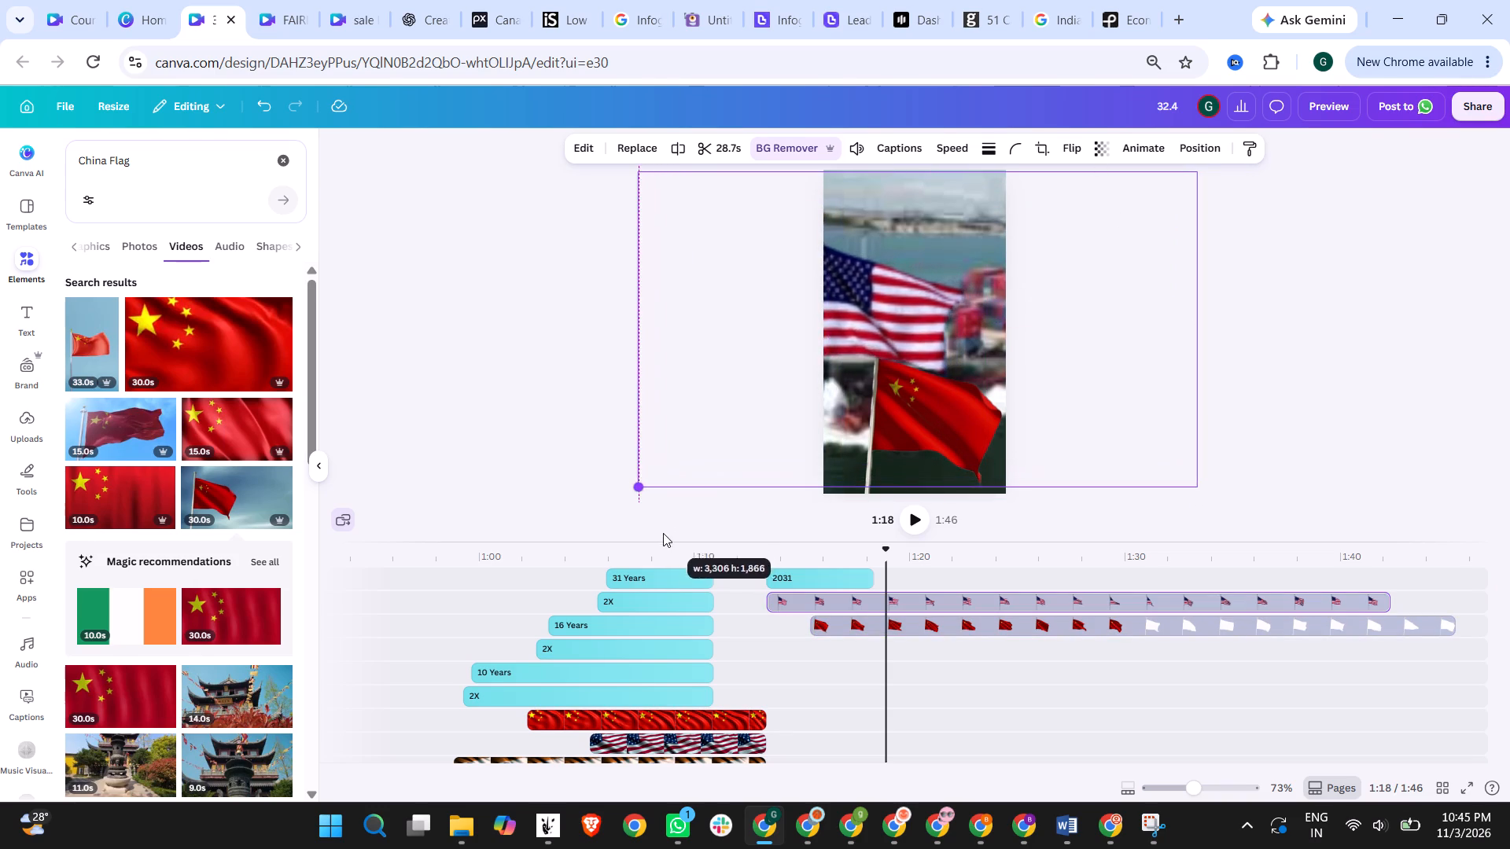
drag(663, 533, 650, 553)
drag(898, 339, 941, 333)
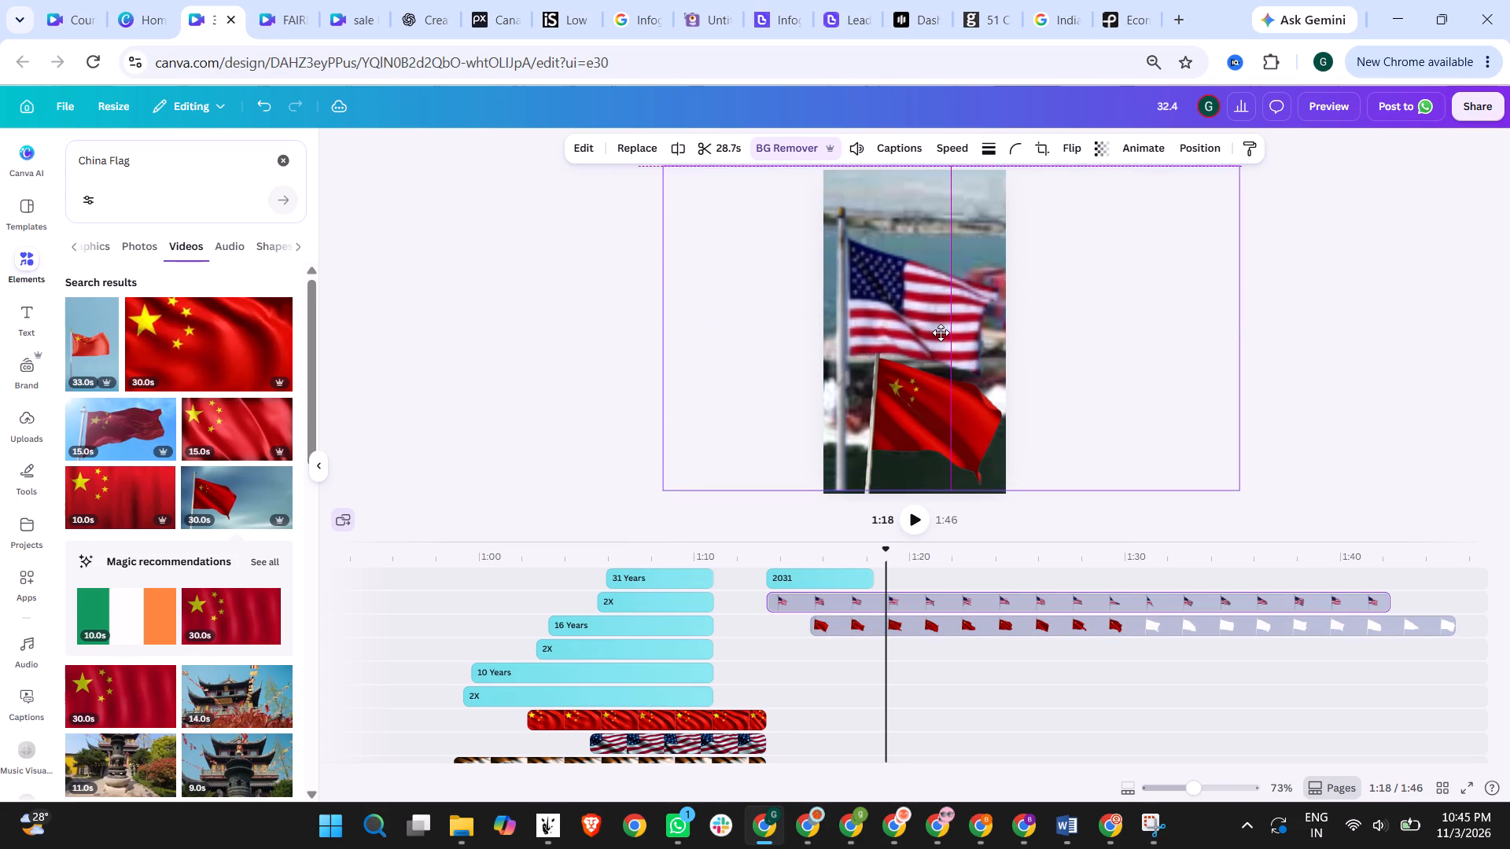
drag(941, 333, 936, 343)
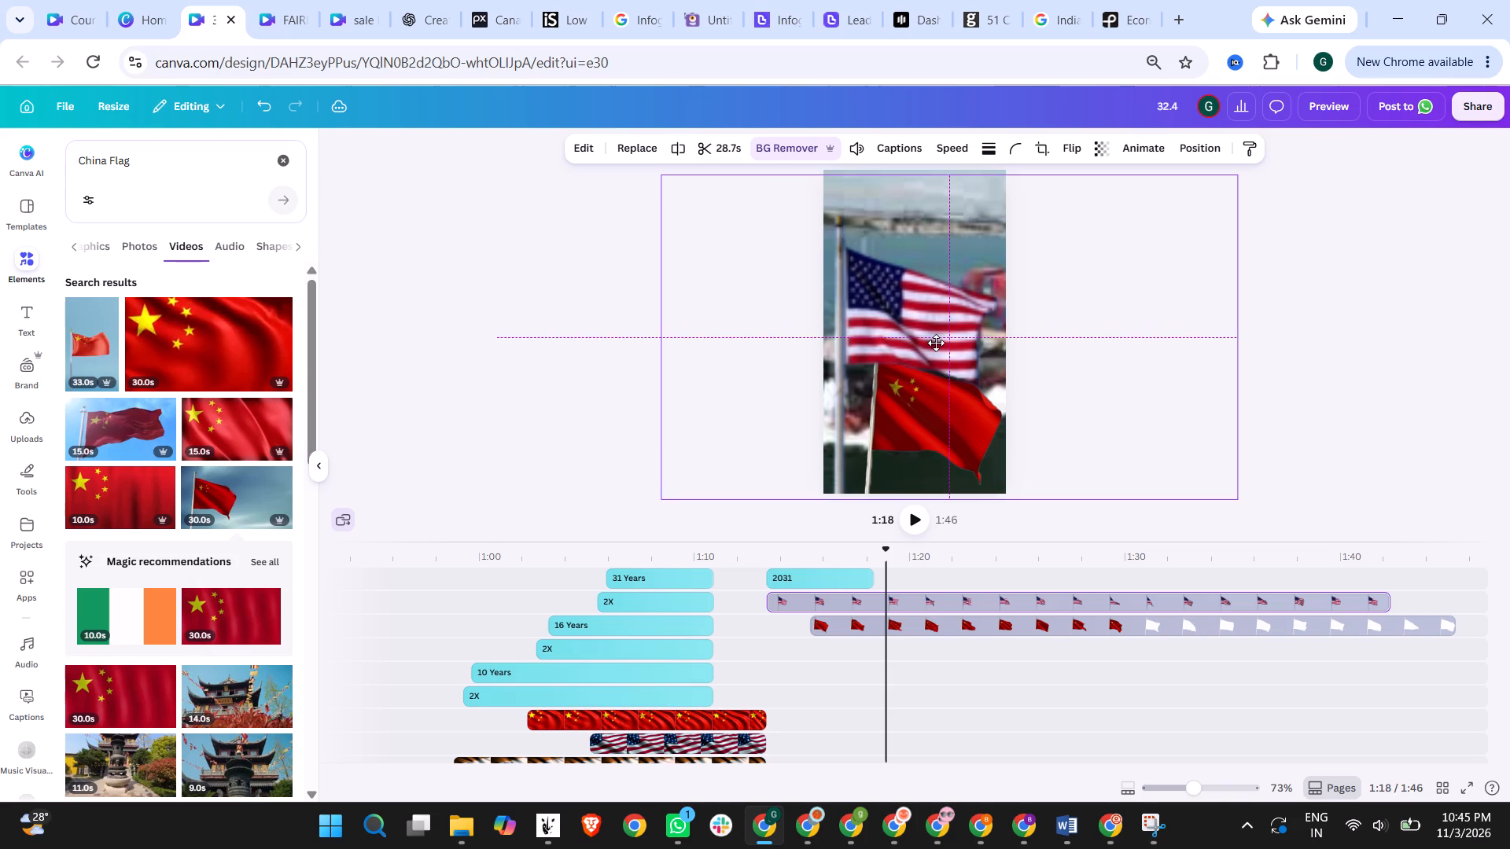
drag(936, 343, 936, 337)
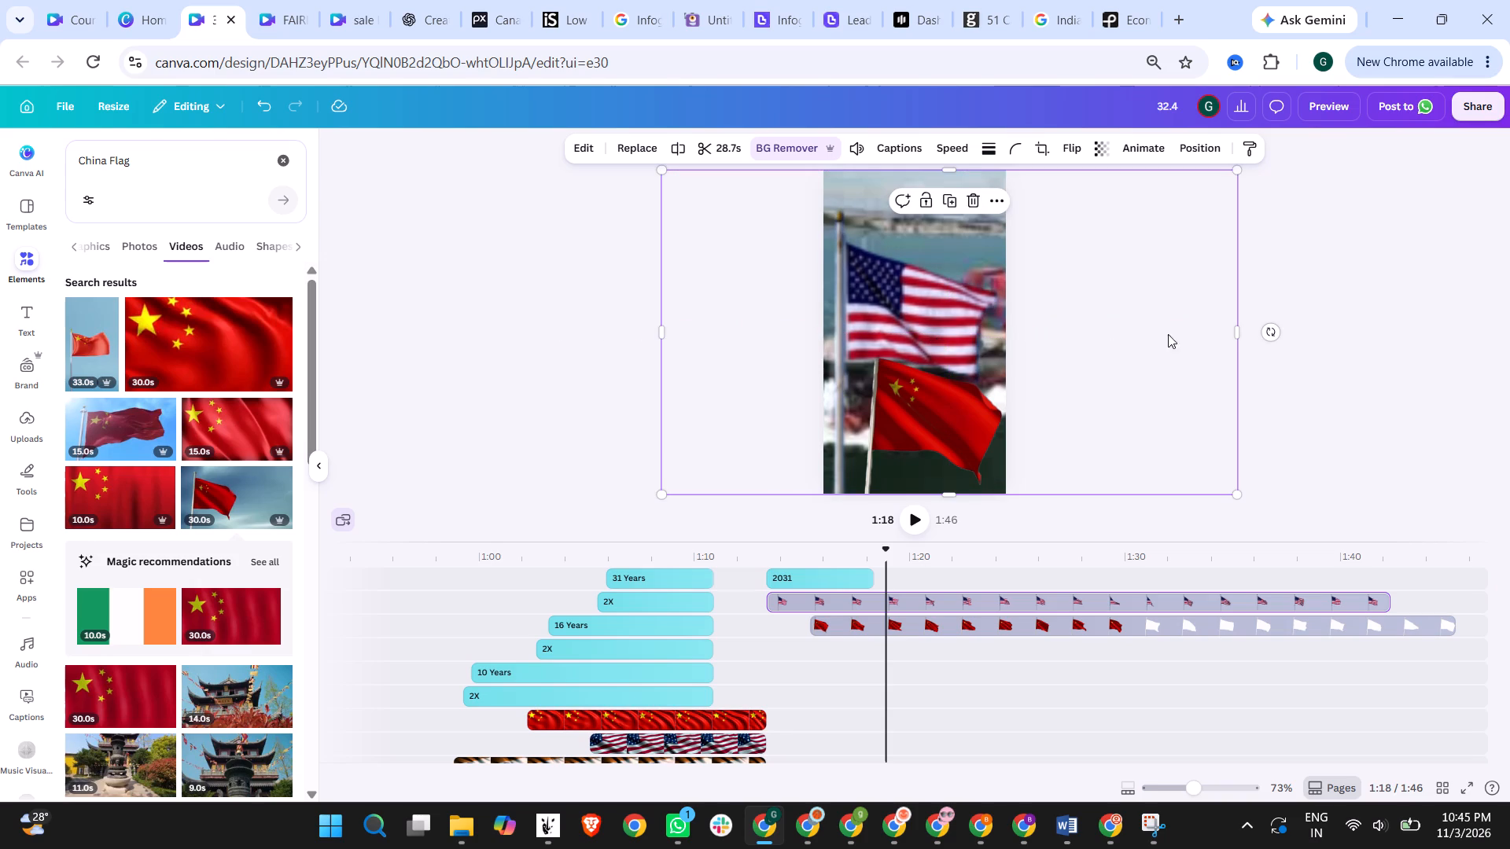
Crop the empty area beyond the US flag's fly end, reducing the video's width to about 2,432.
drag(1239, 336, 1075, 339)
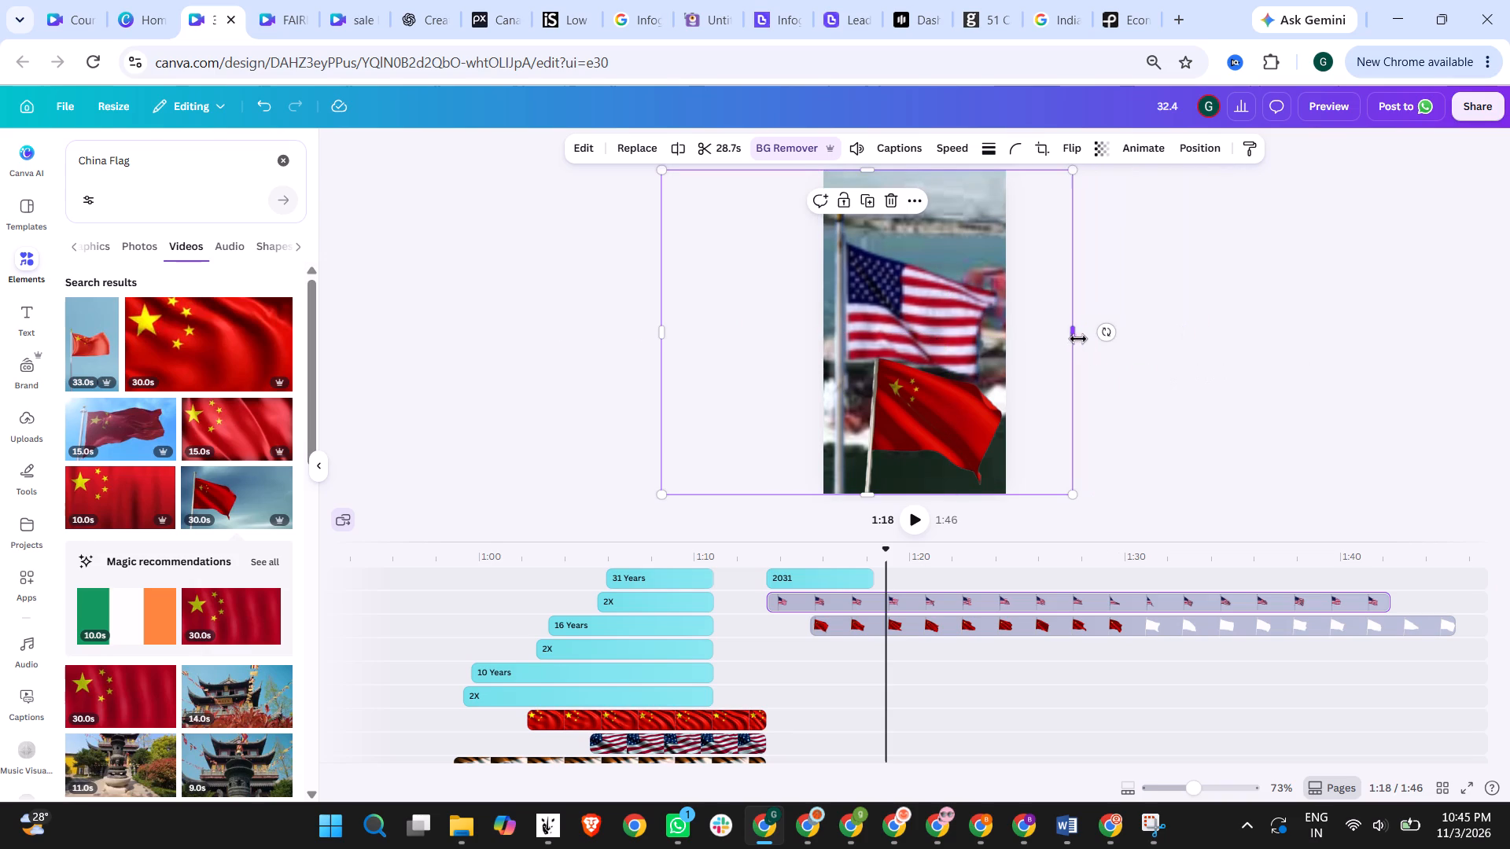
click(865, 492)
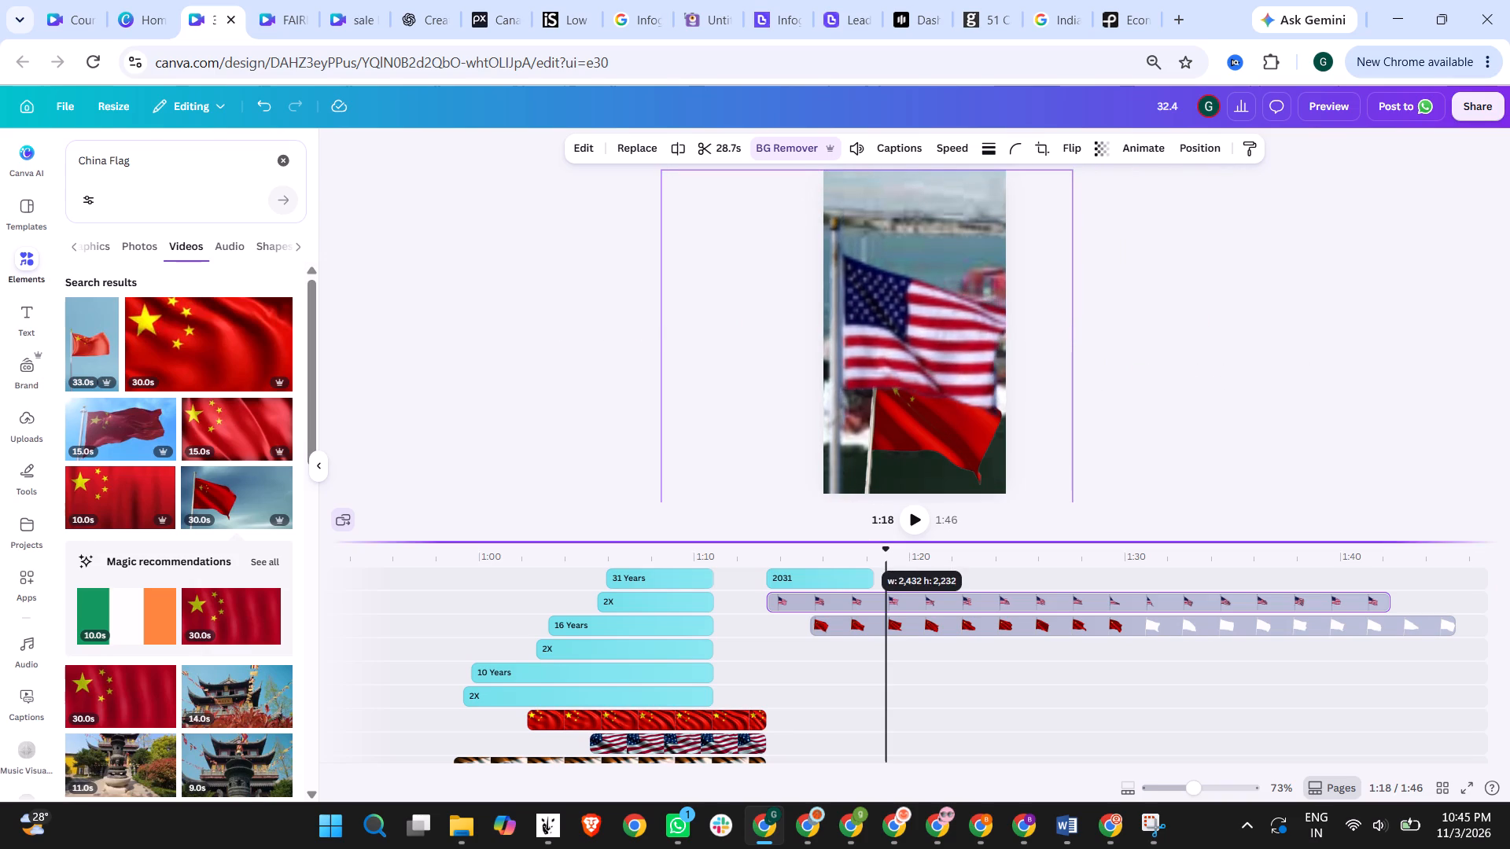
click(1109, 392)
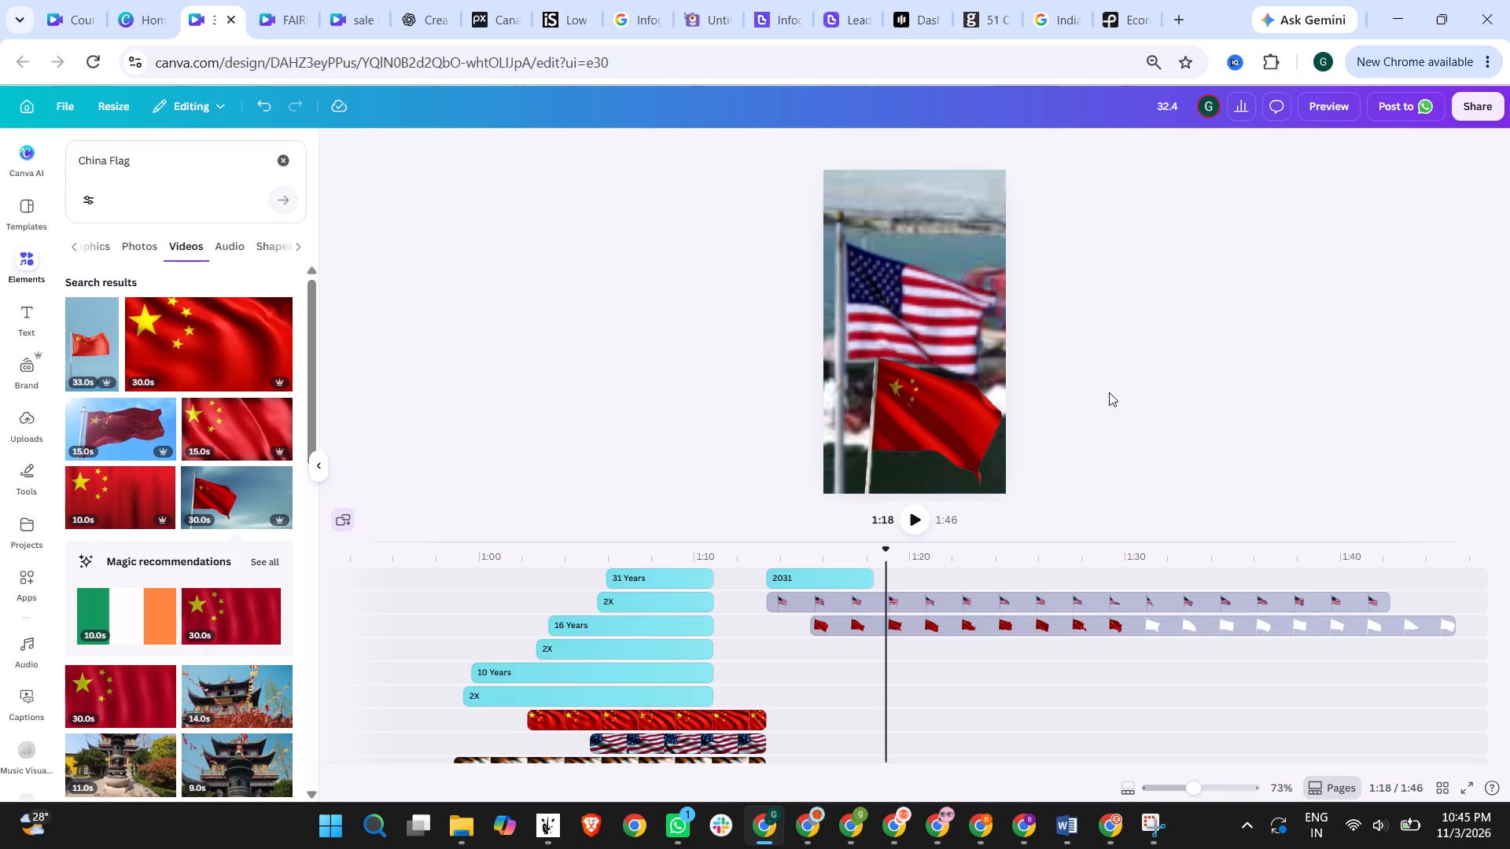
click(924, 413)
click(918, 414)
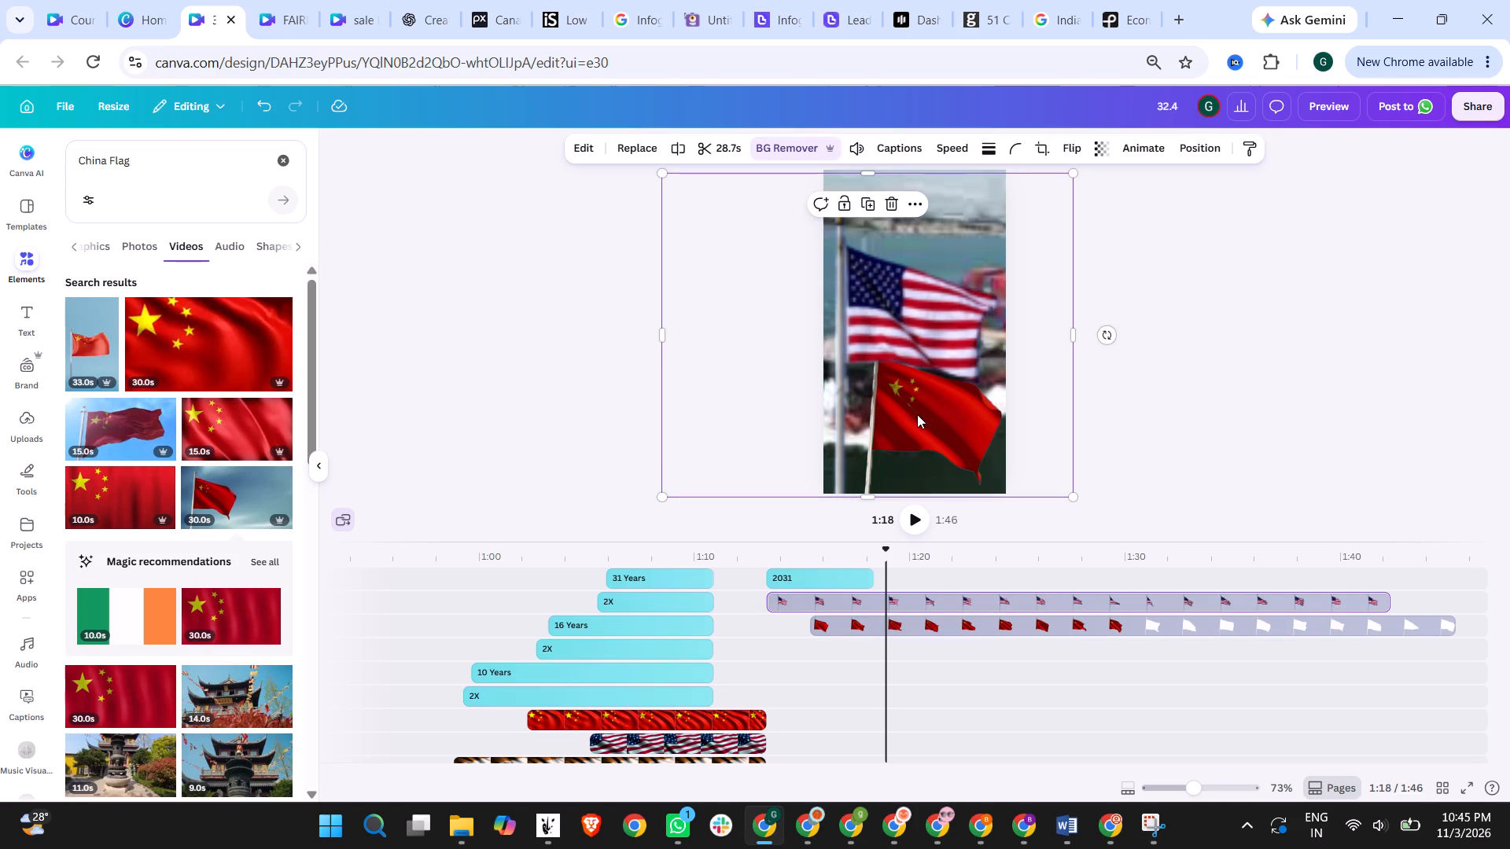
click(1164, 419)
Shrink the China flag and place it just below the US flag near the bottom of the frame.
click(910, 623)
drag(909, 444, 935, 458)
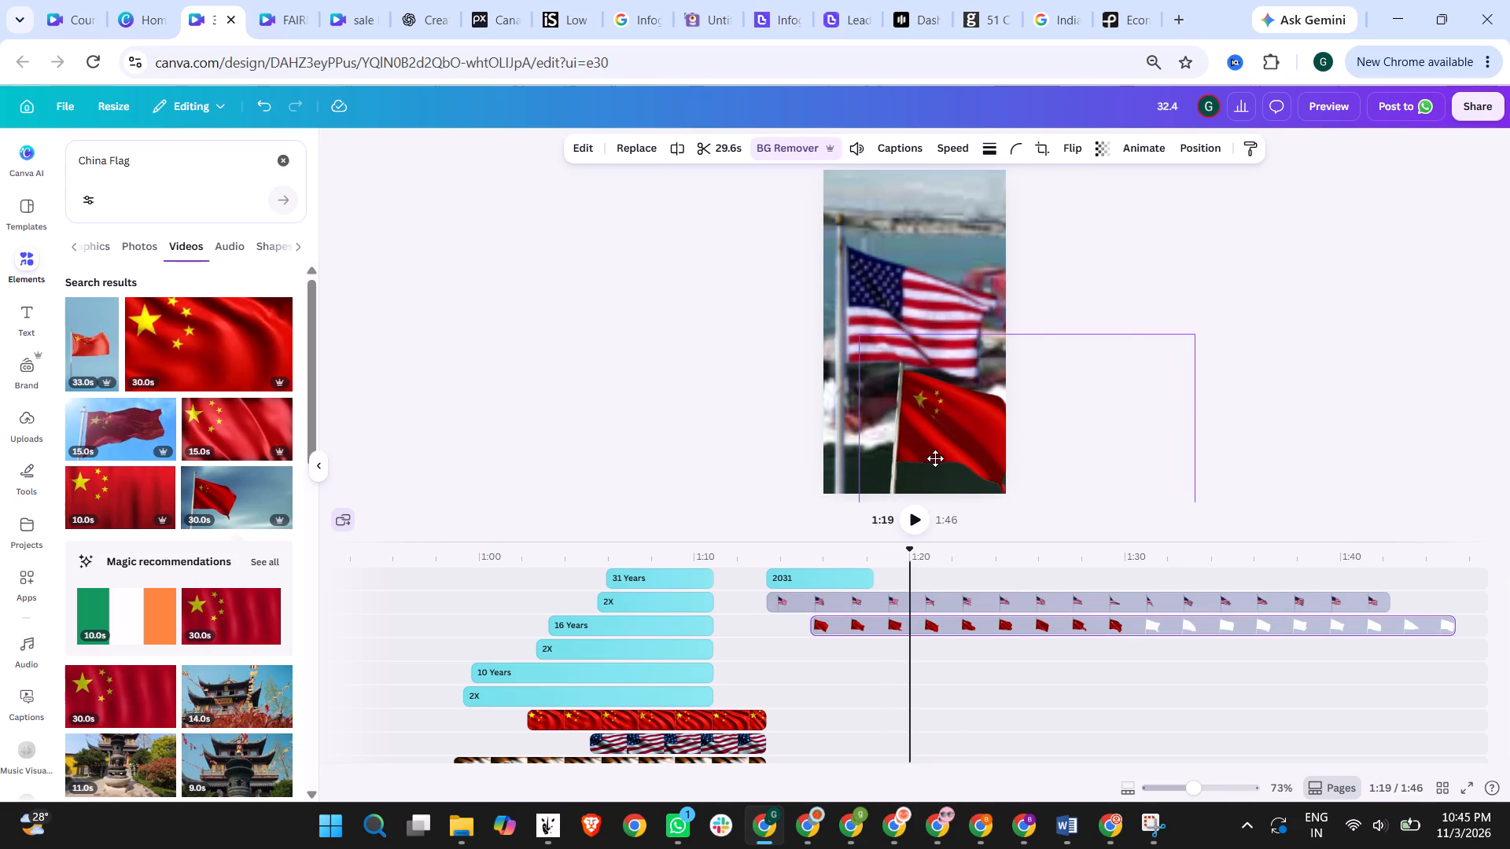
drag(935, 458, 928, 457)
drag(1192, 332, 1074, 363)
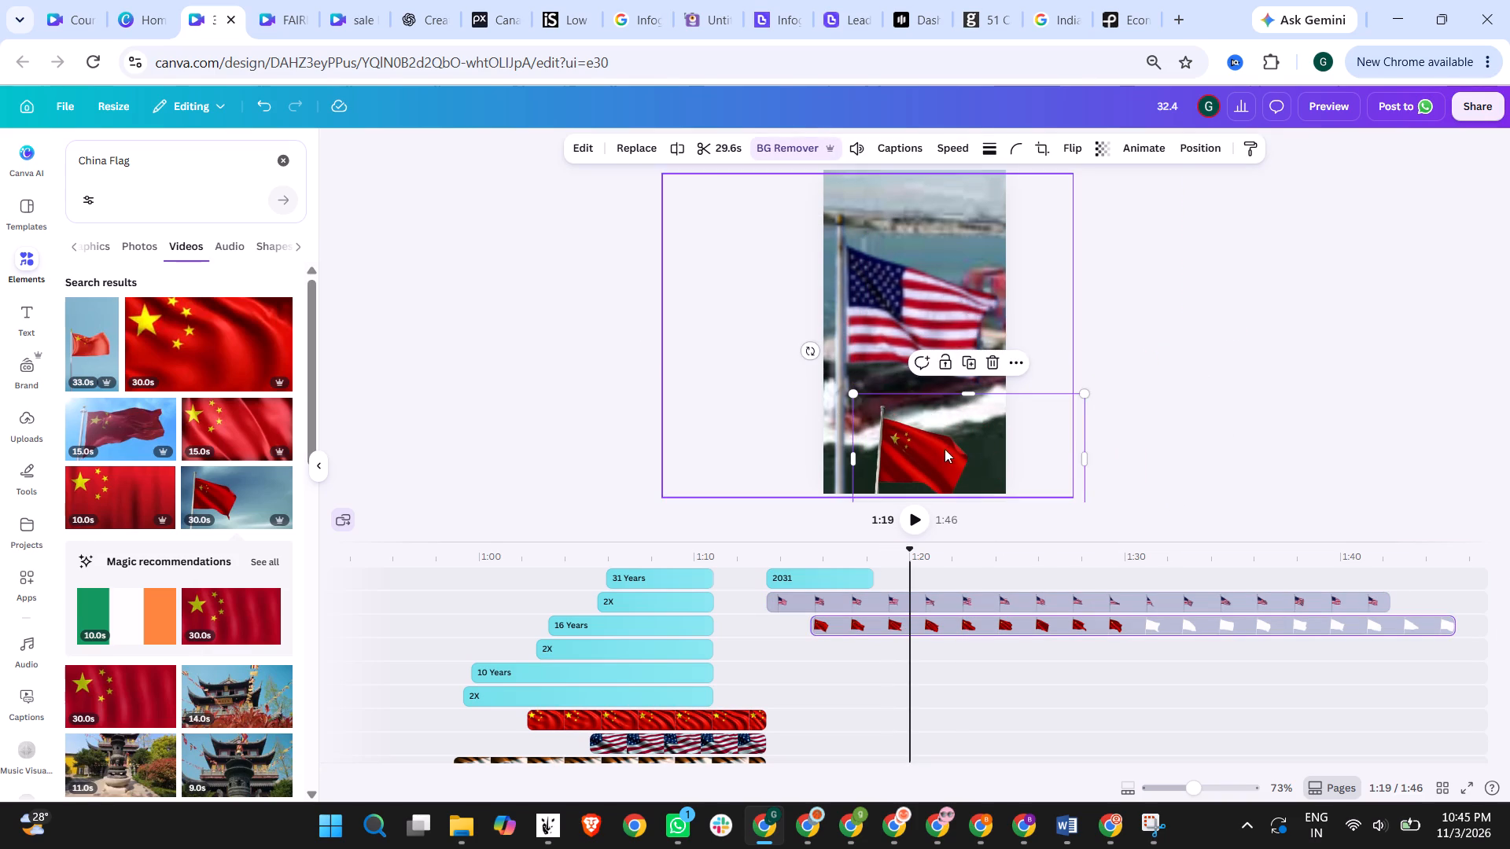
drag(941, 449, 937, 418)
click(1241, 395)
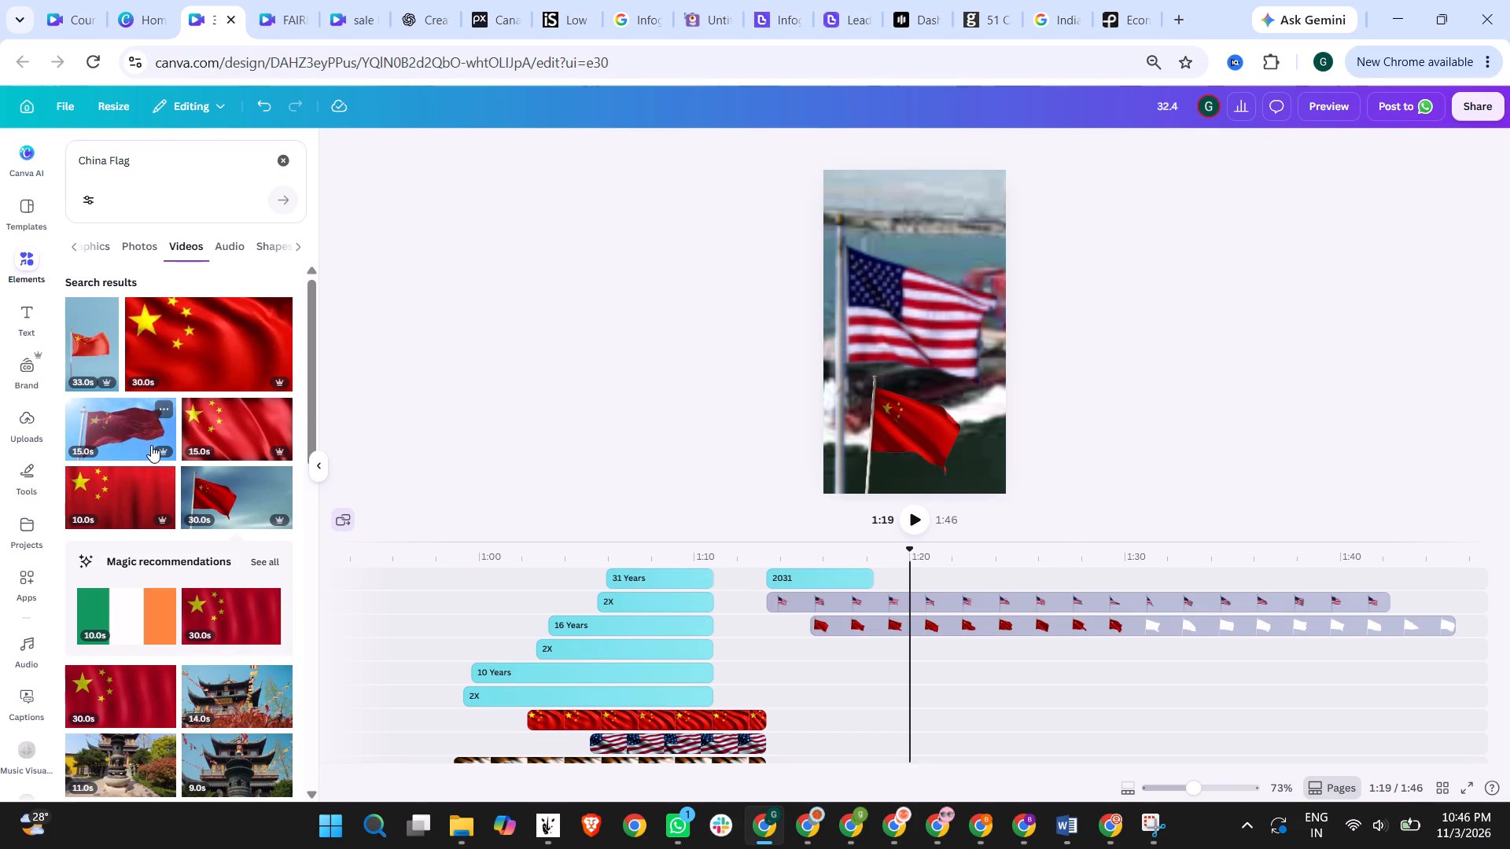
Add the 30-second video of a small China flag on a pole against plain blue sky below the first China flag track, from about 1:15.
scroll(151, 445, down, 4)
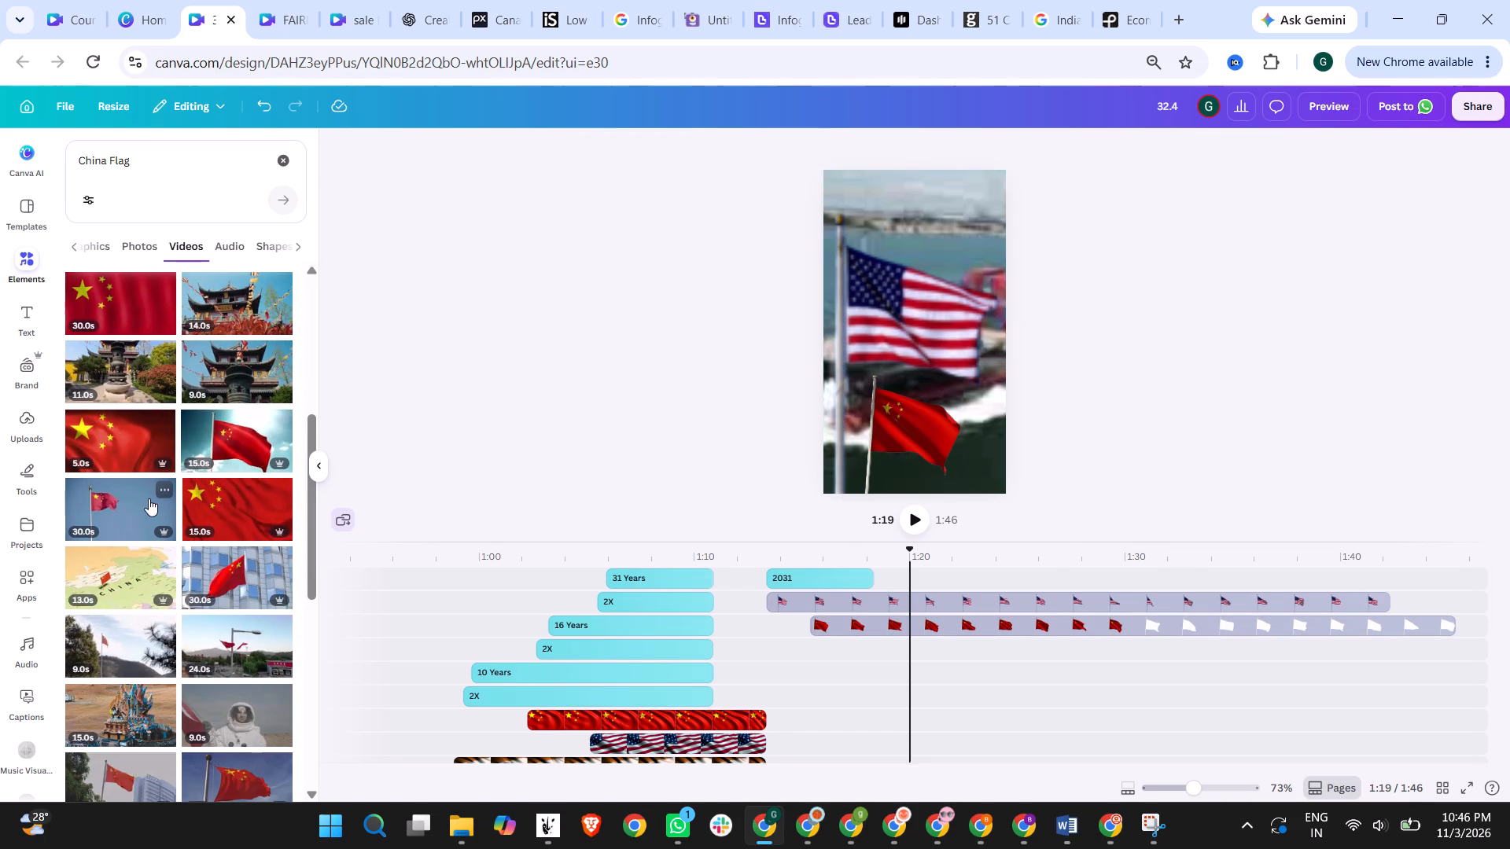
drag(133, 509, 1011, 291)
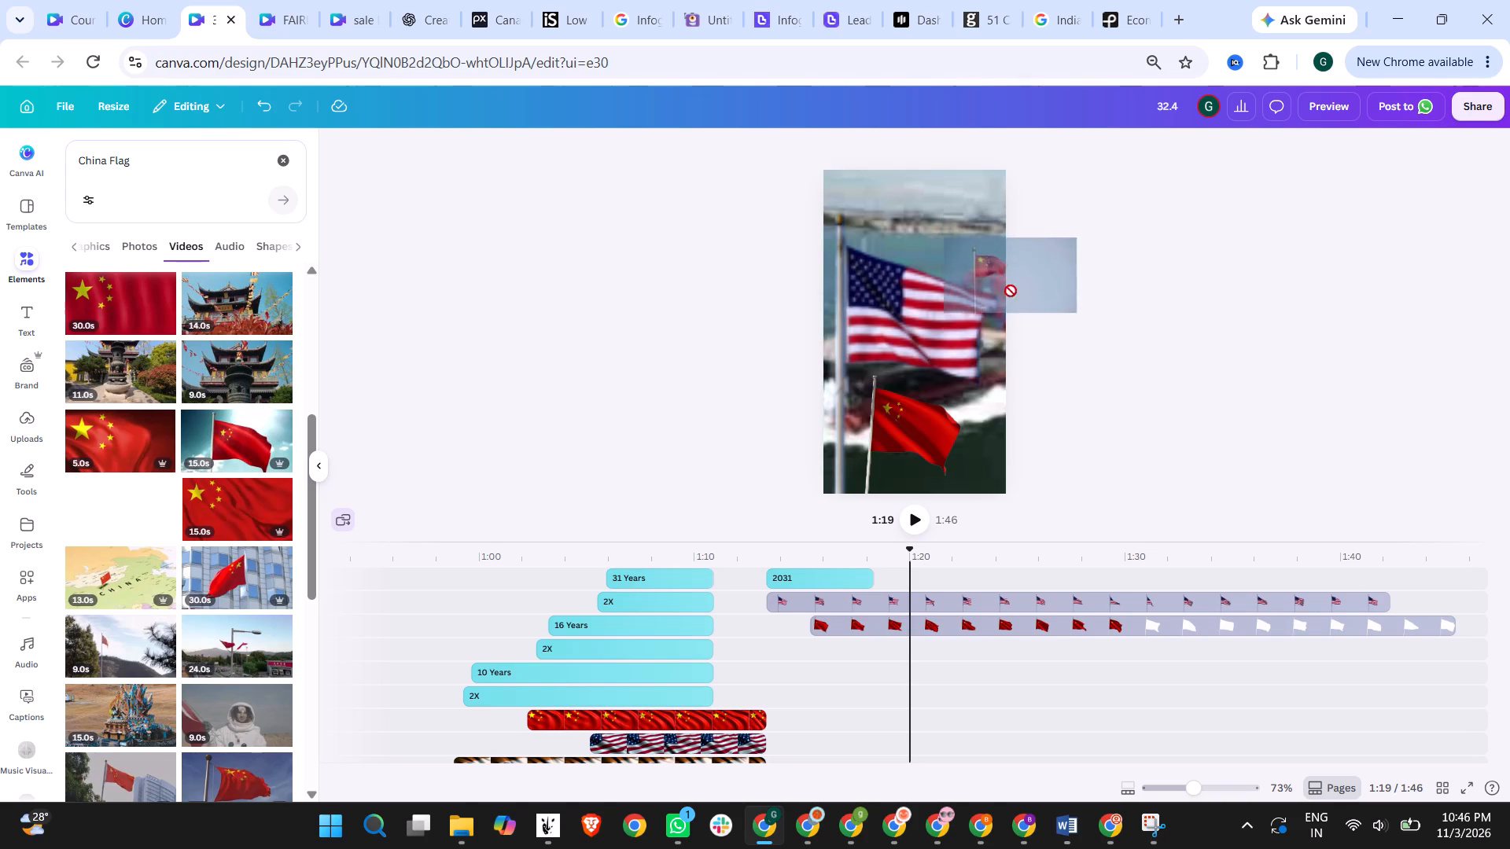
drag(1011, 291, 888, 643)
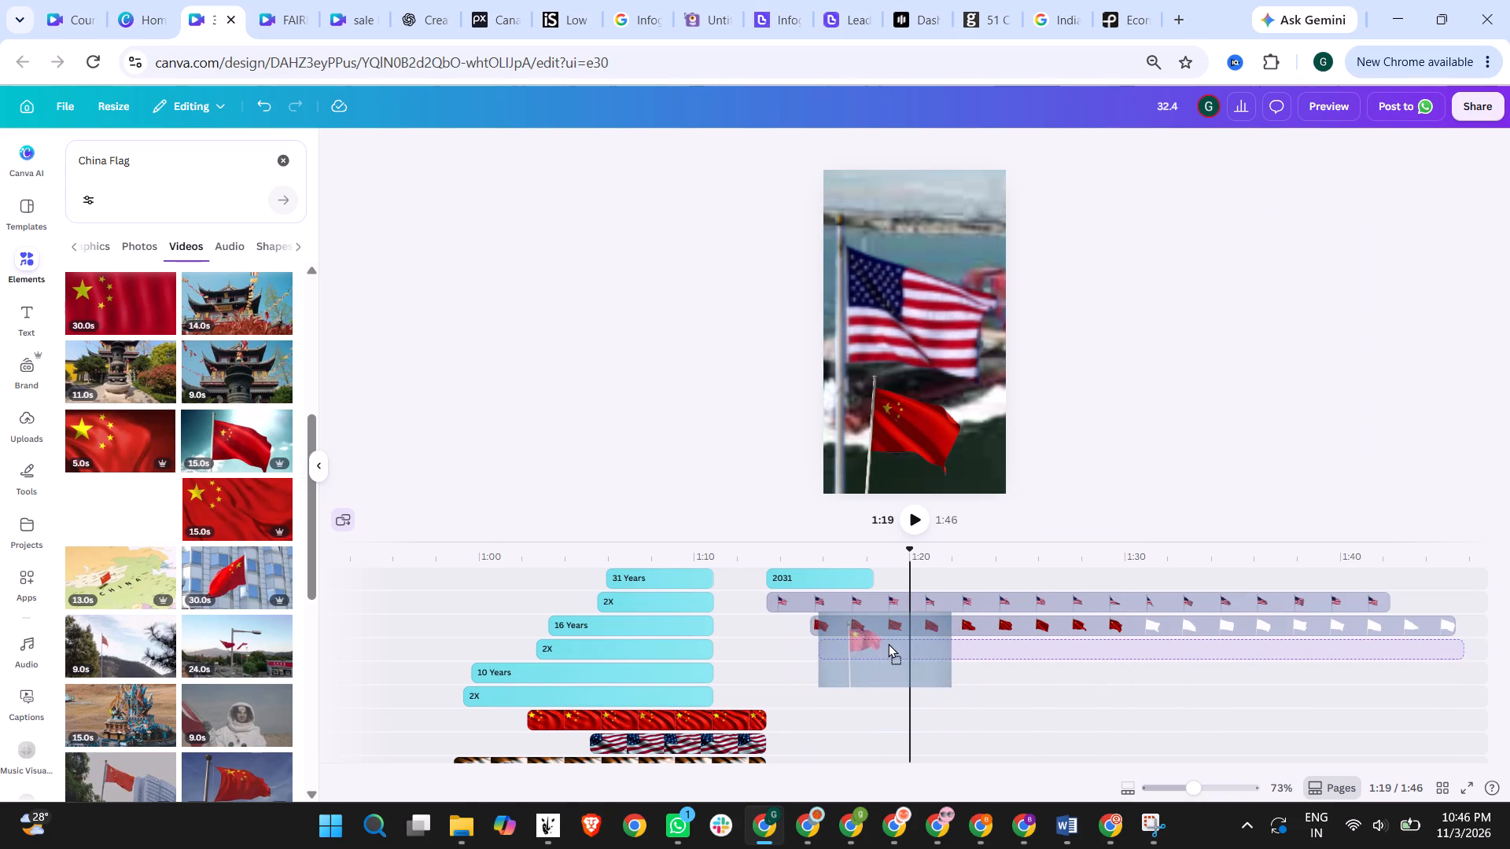
drag(888, 643, 879, 644)
Delete the US flag video and the first China flag video from the timeline.
click(849, 603)
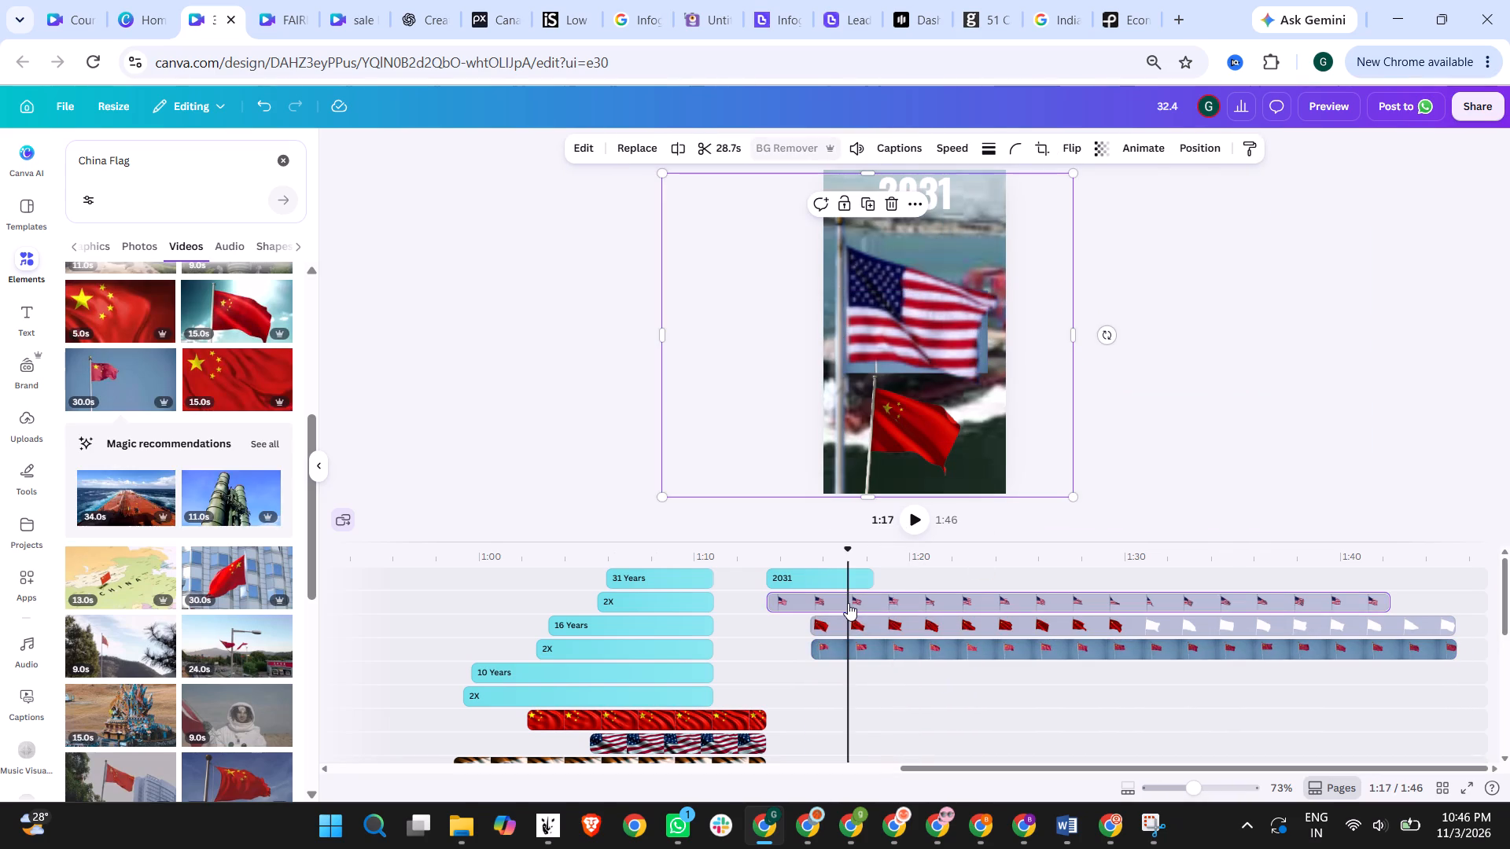
key(Delete)
click(889, 622)
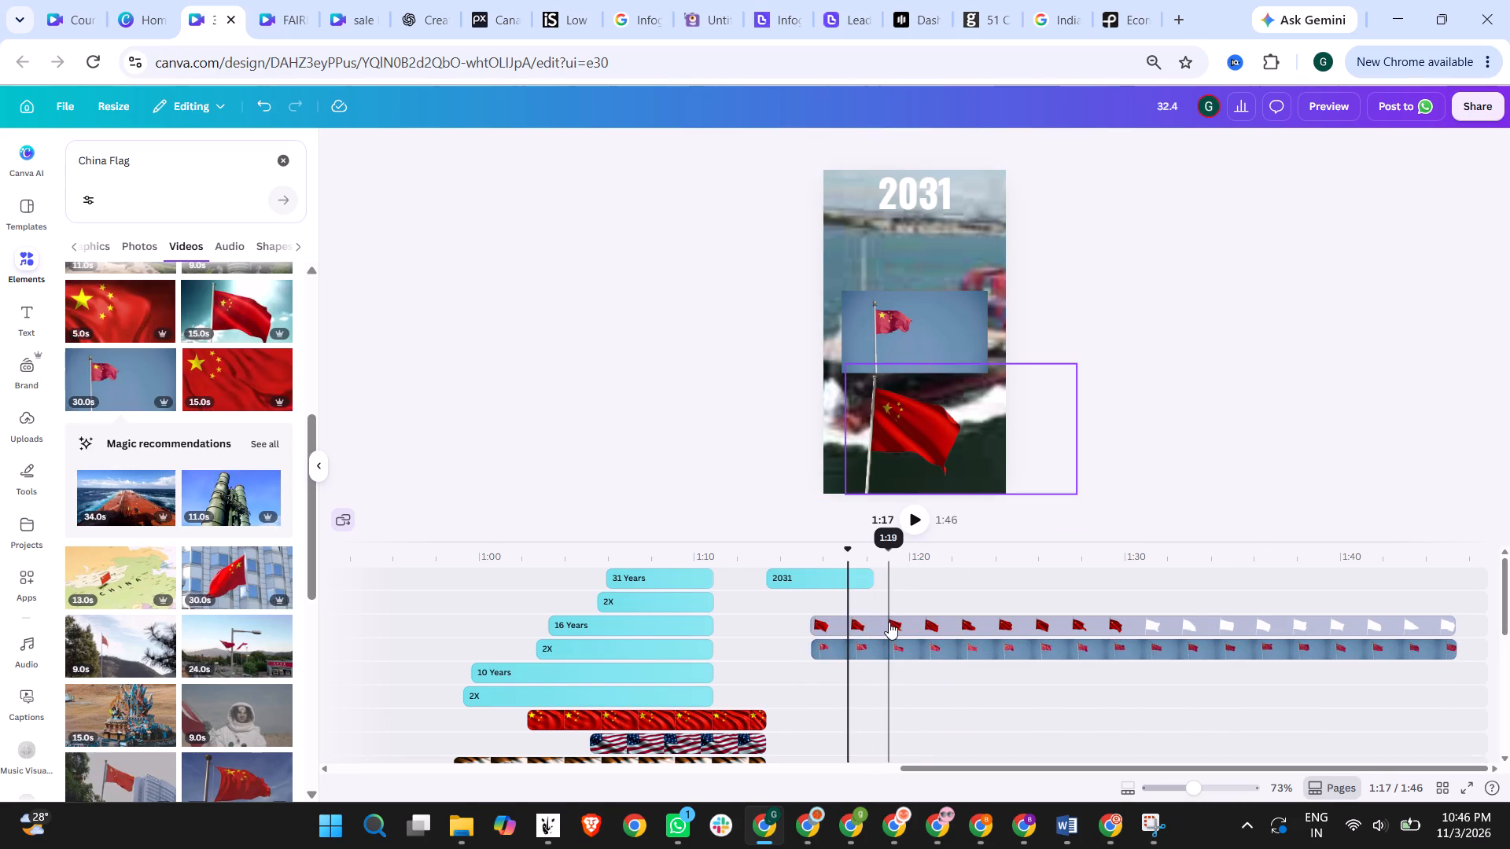
key(Delete)
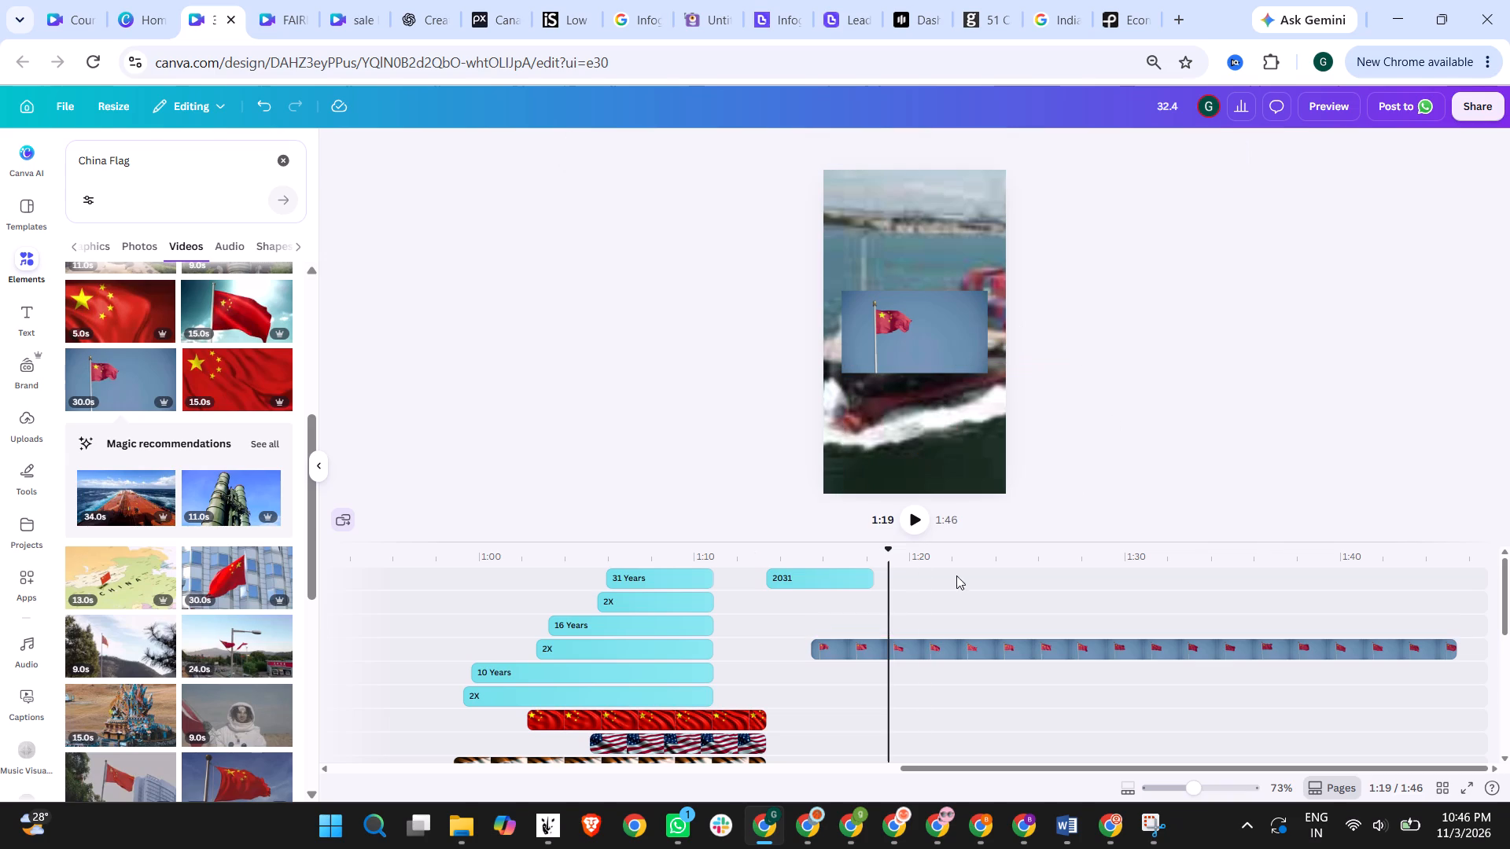
Remove the background from the remaining China flagpole video over the cargo ship clip.
click(917, 332)
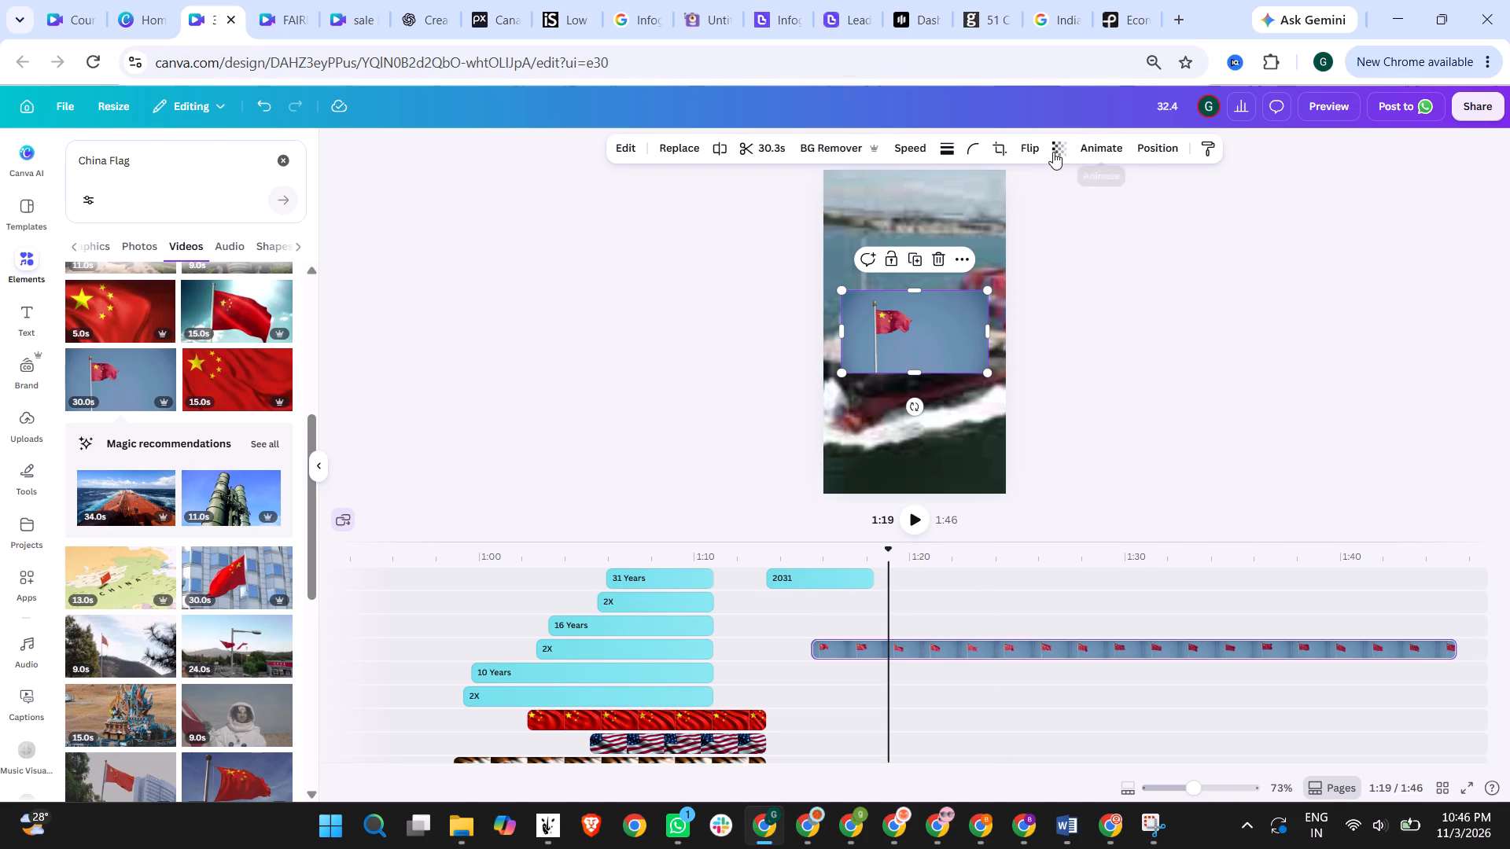
click(821, 147)
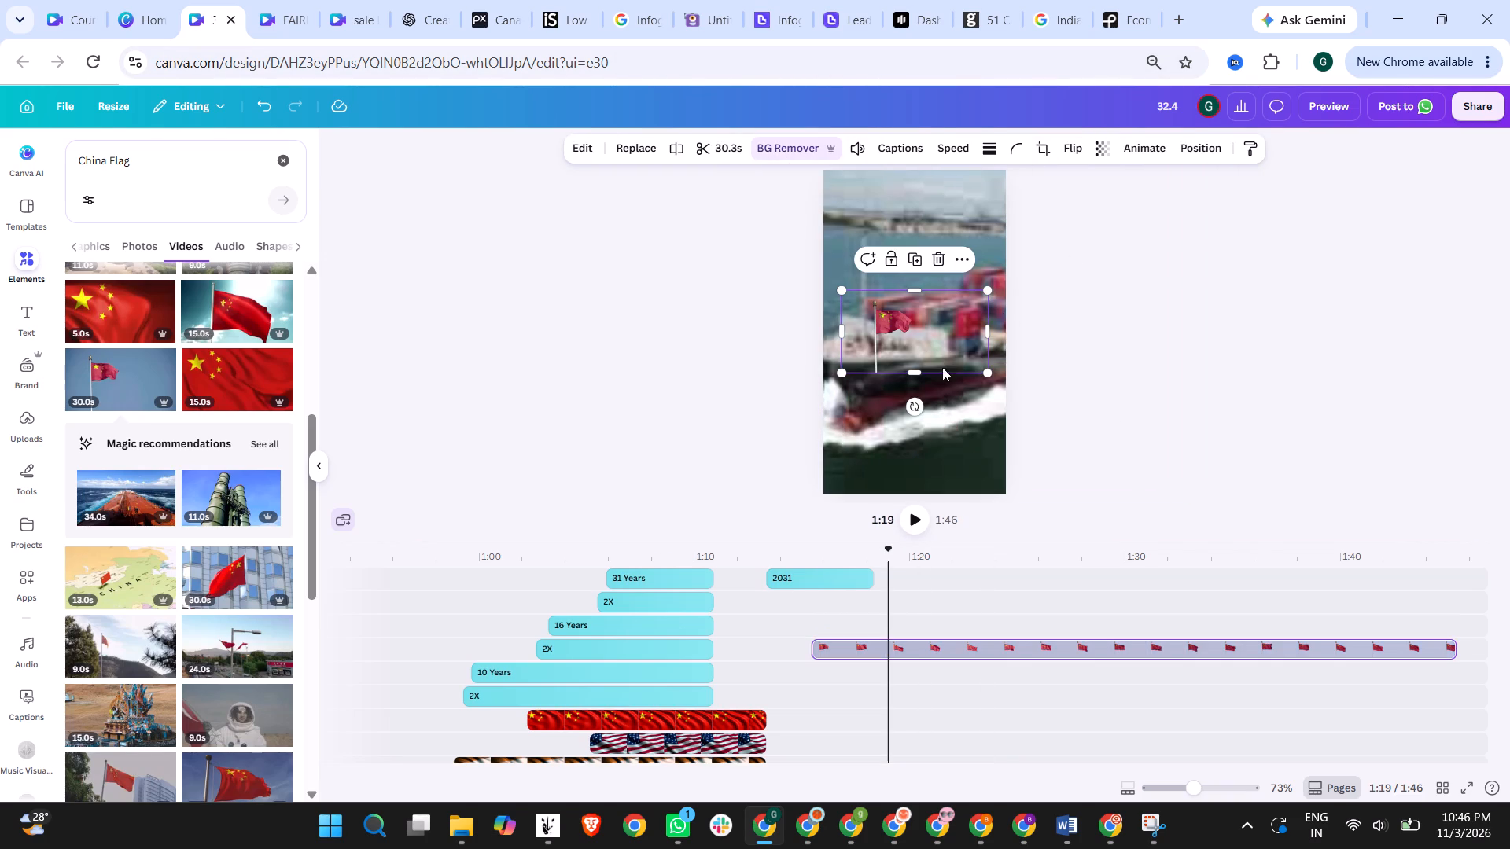
Enlarge the background-free China flag to about 1,942 by 1,096 and place it in the lower half of the frame.
drag(984, 376, 1132, 533)
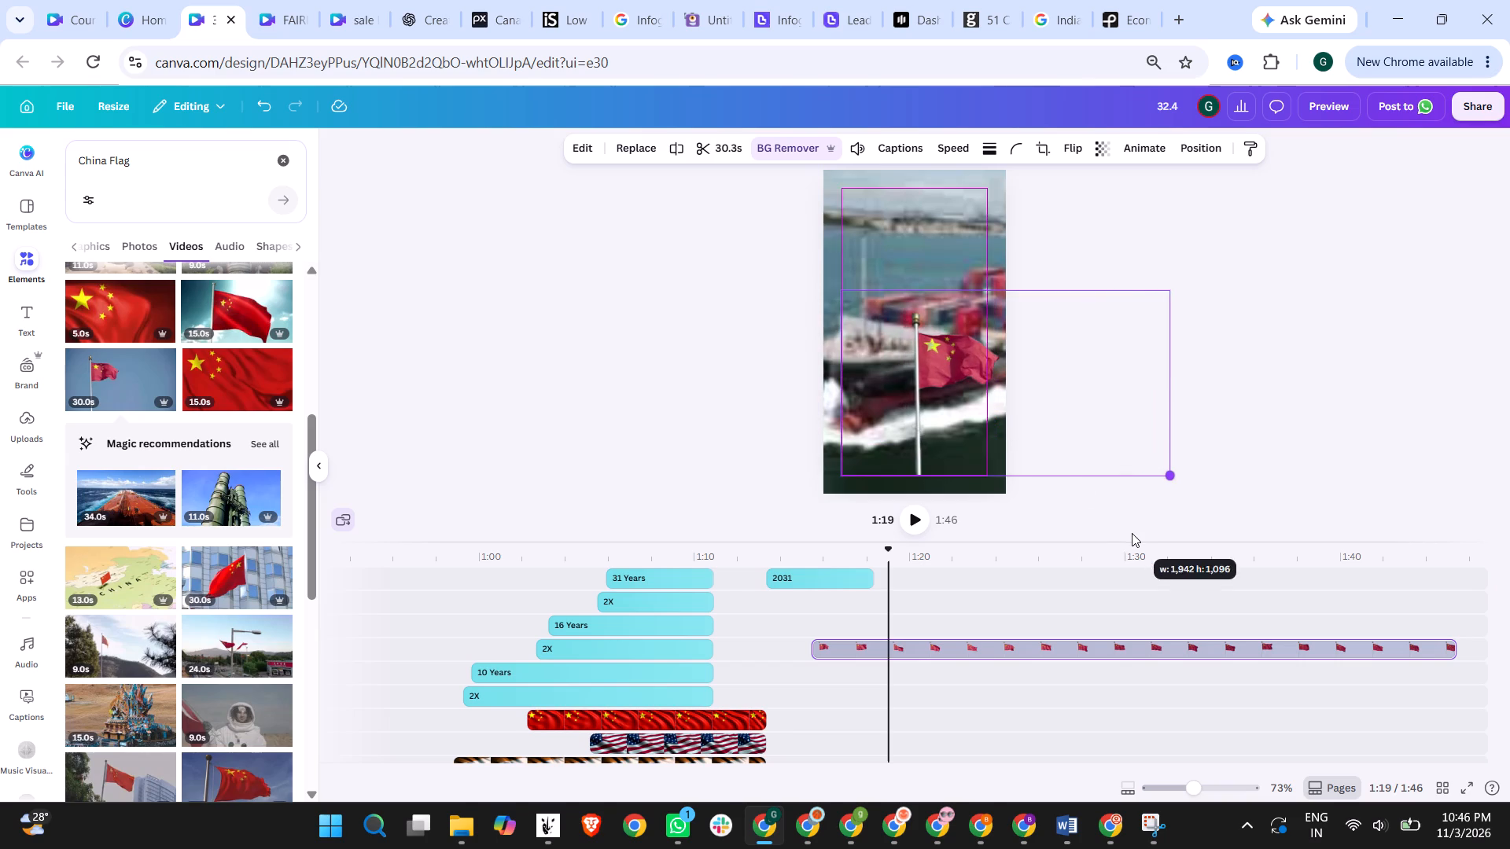
drag(1132, 533, 1136, 535)
drag(954, 374, 919, 397)
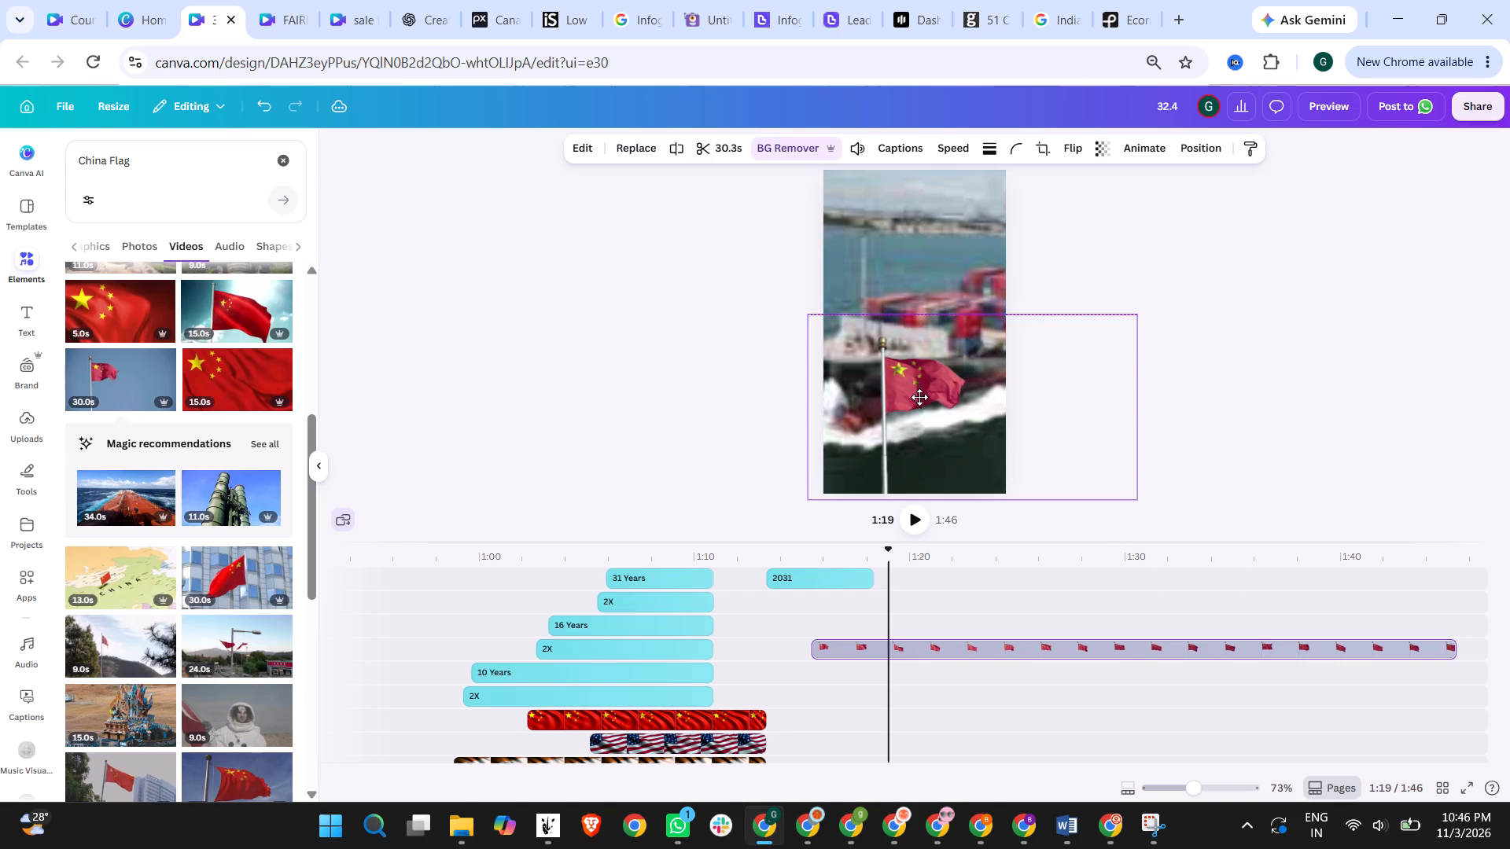
drag(919, 397, 920, 393)
click(1254, 303)
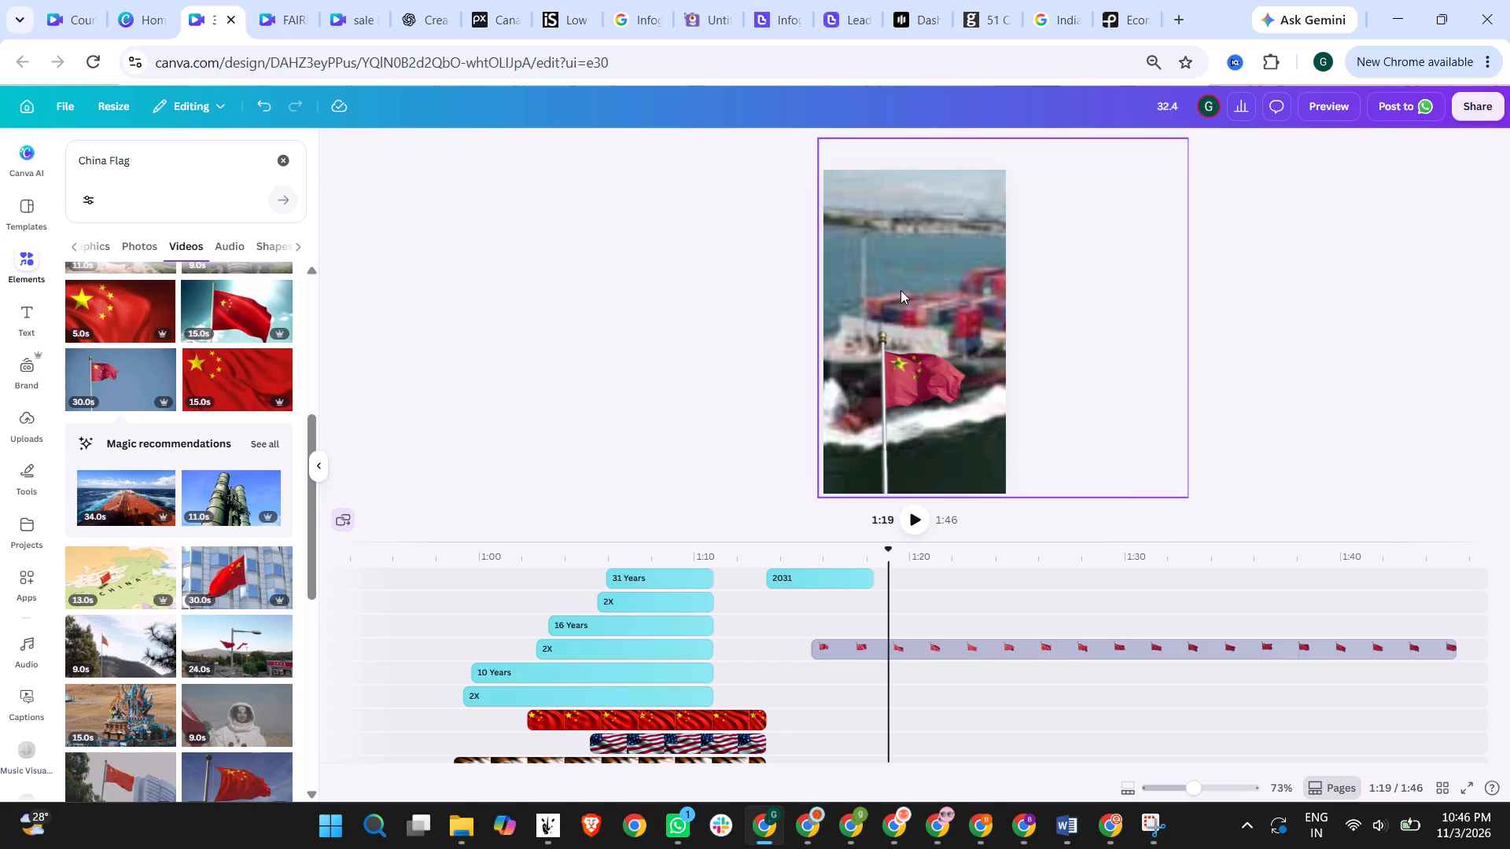
Search the video elements for US Flag.
drag(107, 158, 47, 158)
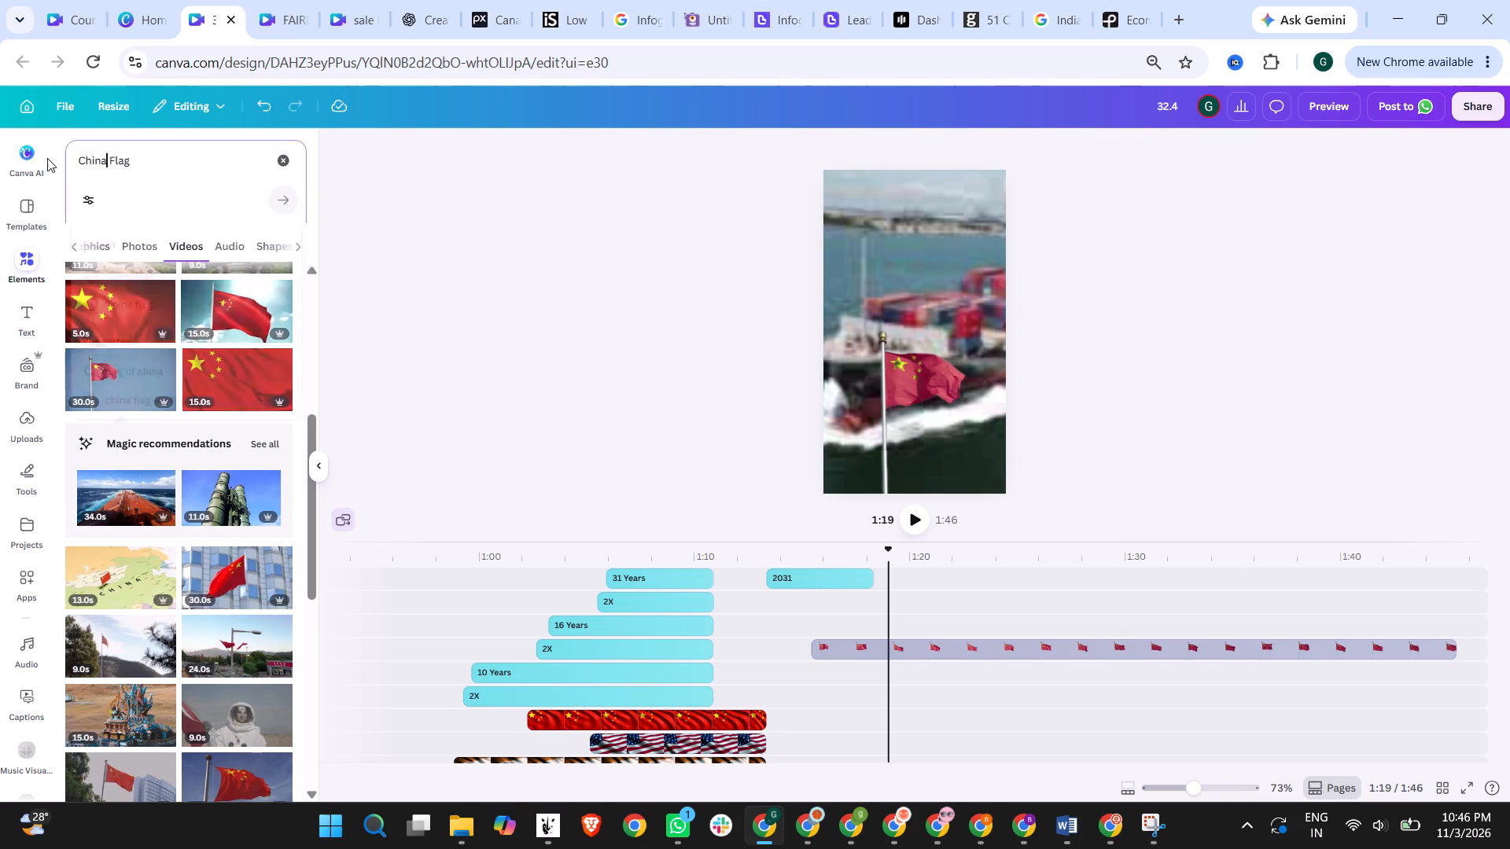
drag(47, 158, 33, 157)
text(US)
key(Return)
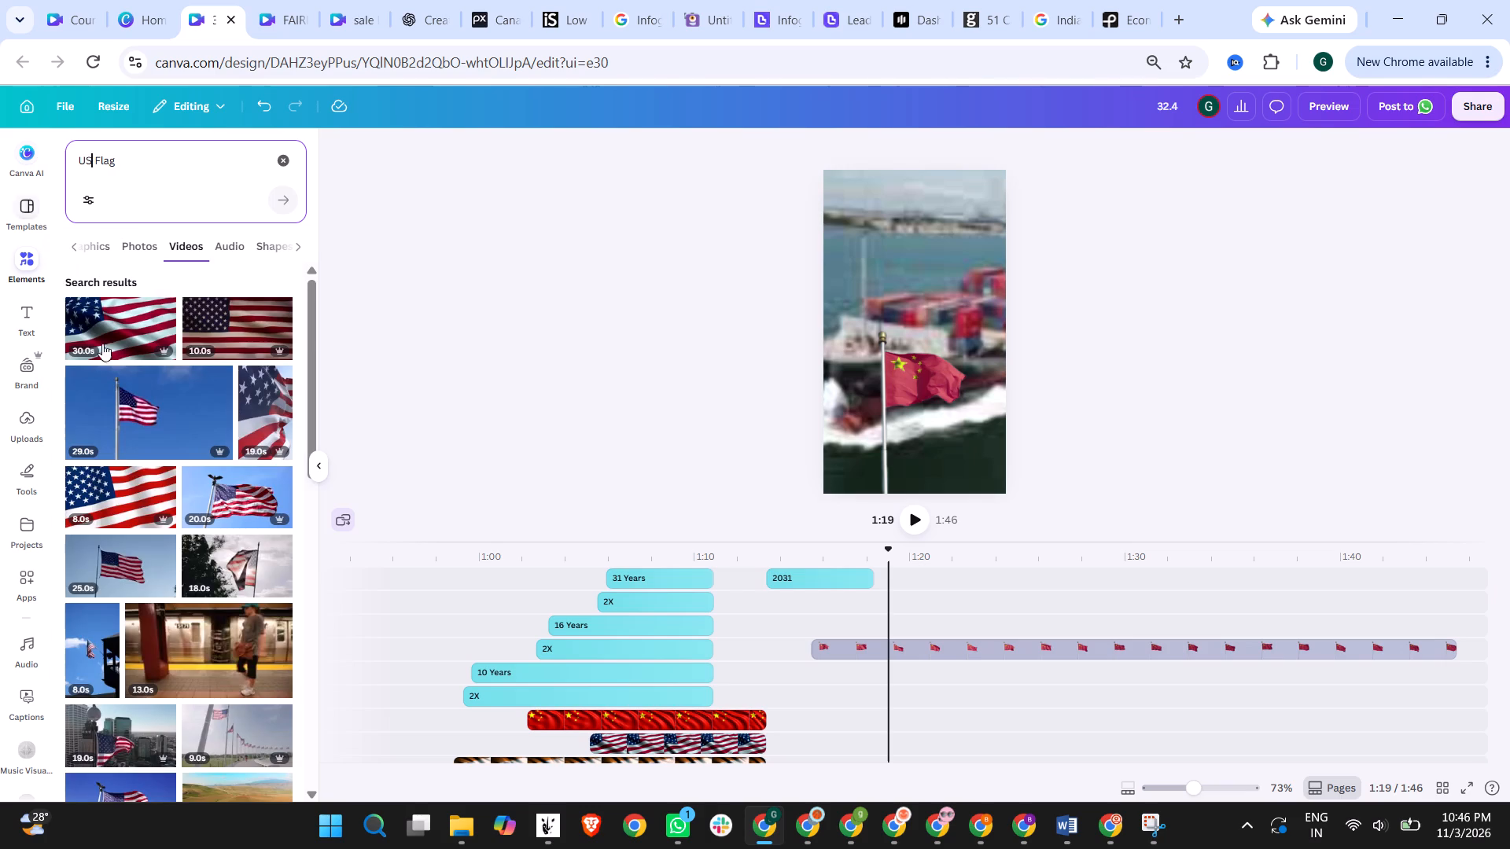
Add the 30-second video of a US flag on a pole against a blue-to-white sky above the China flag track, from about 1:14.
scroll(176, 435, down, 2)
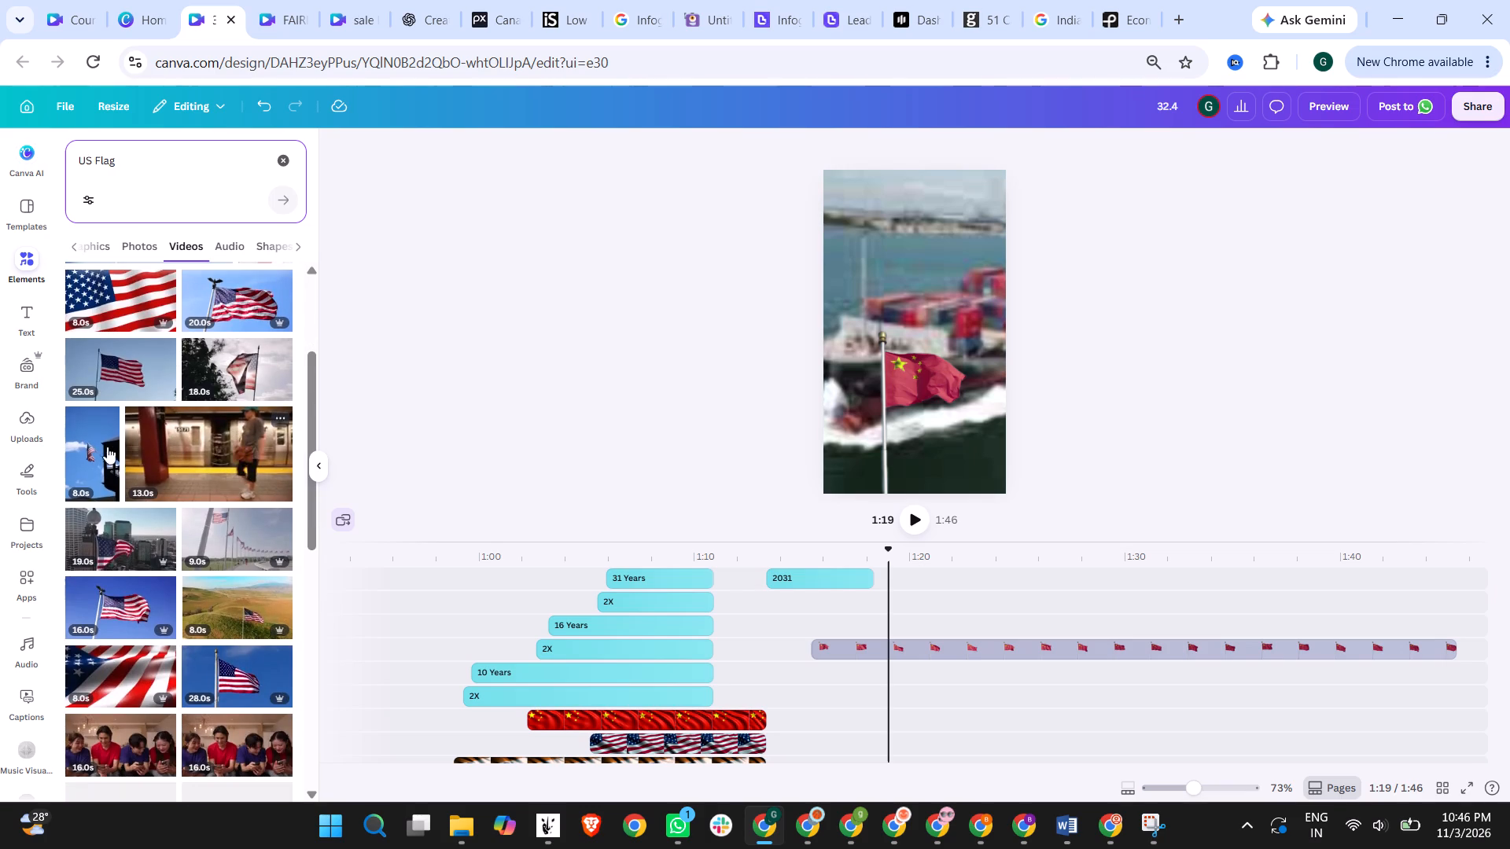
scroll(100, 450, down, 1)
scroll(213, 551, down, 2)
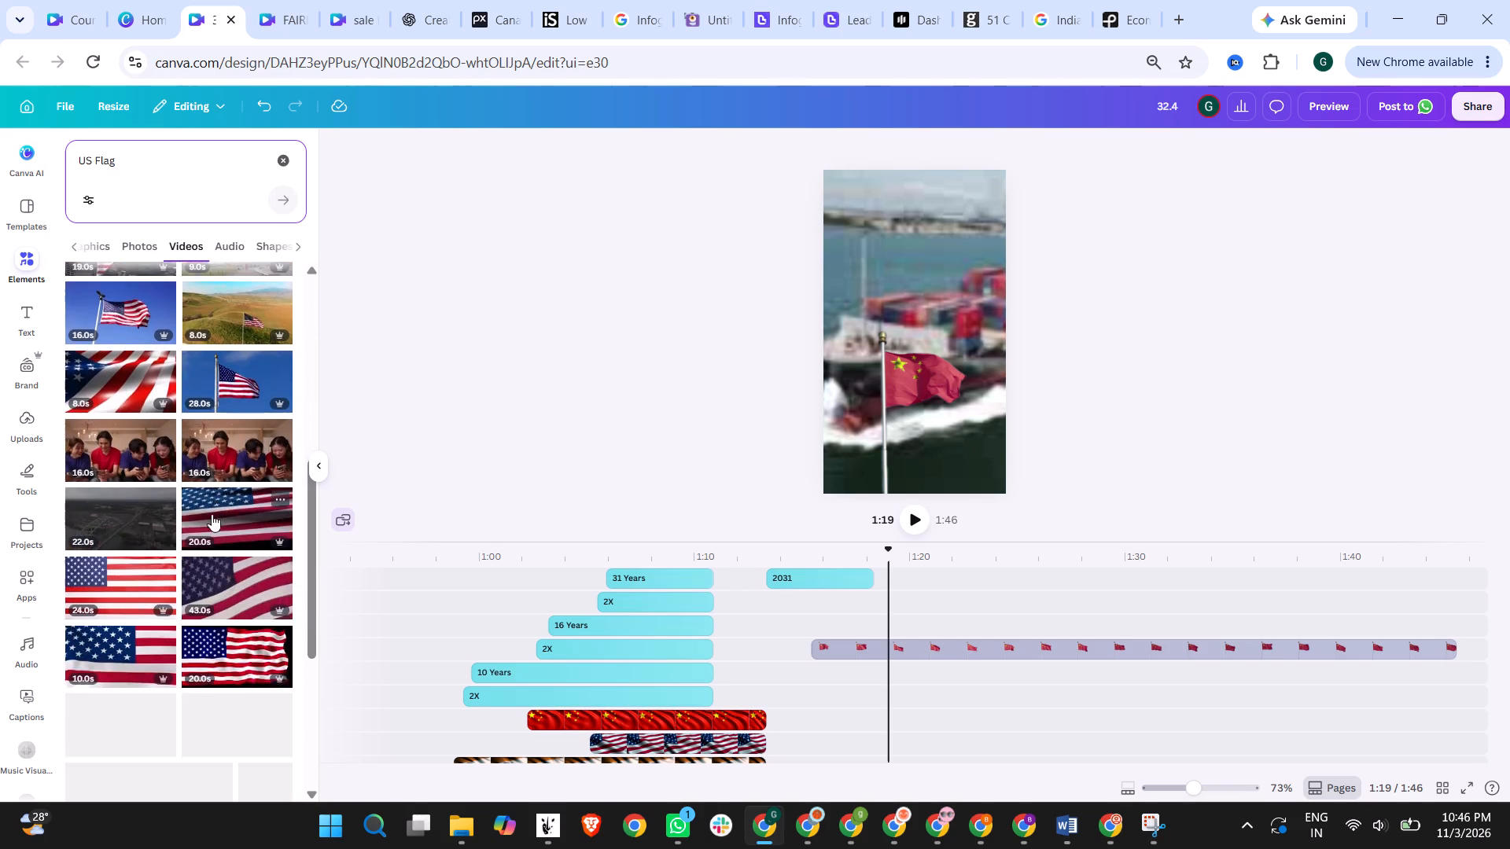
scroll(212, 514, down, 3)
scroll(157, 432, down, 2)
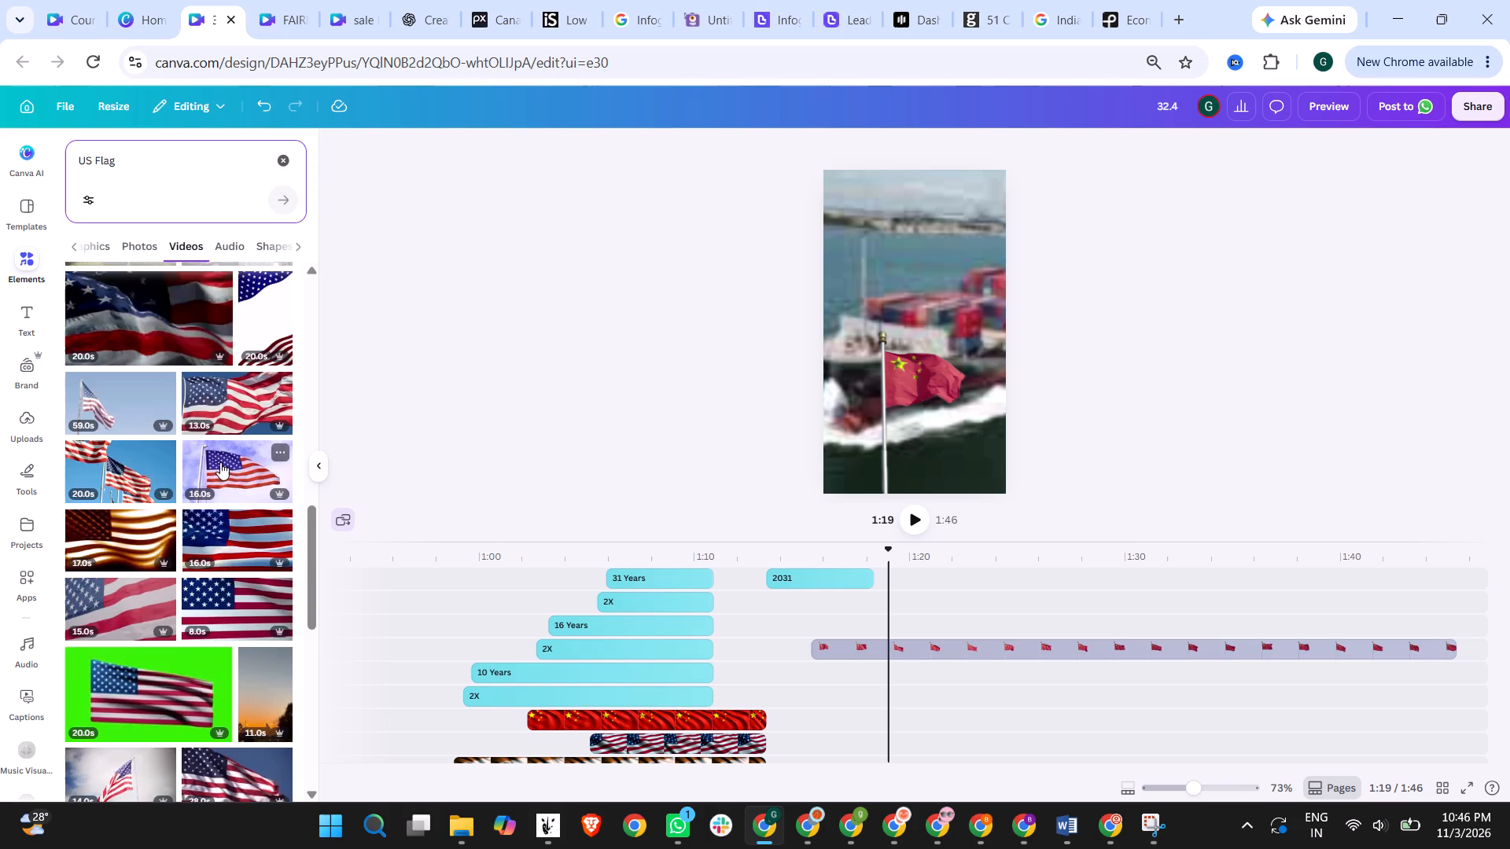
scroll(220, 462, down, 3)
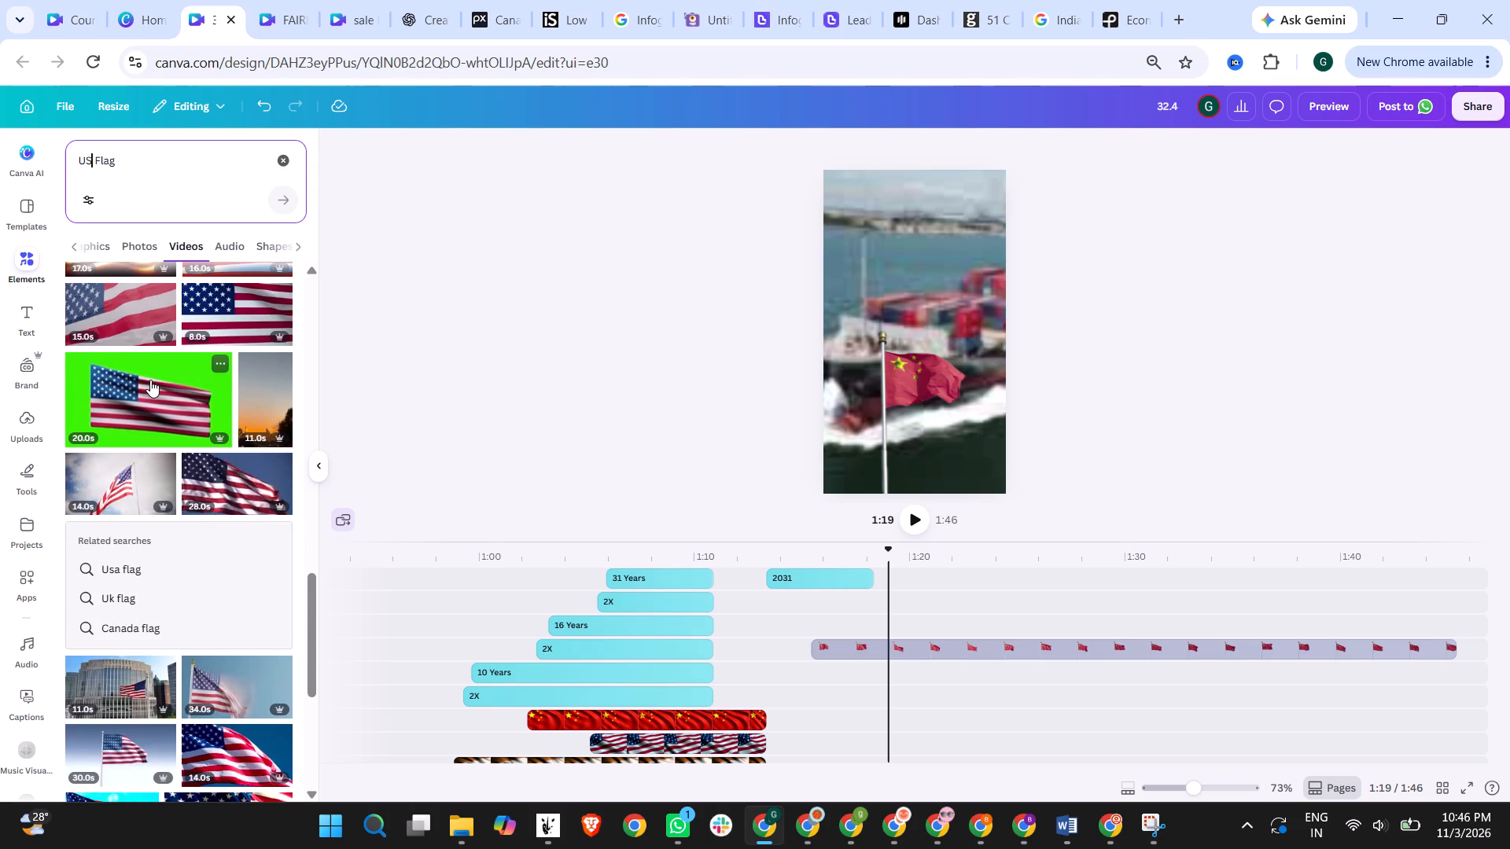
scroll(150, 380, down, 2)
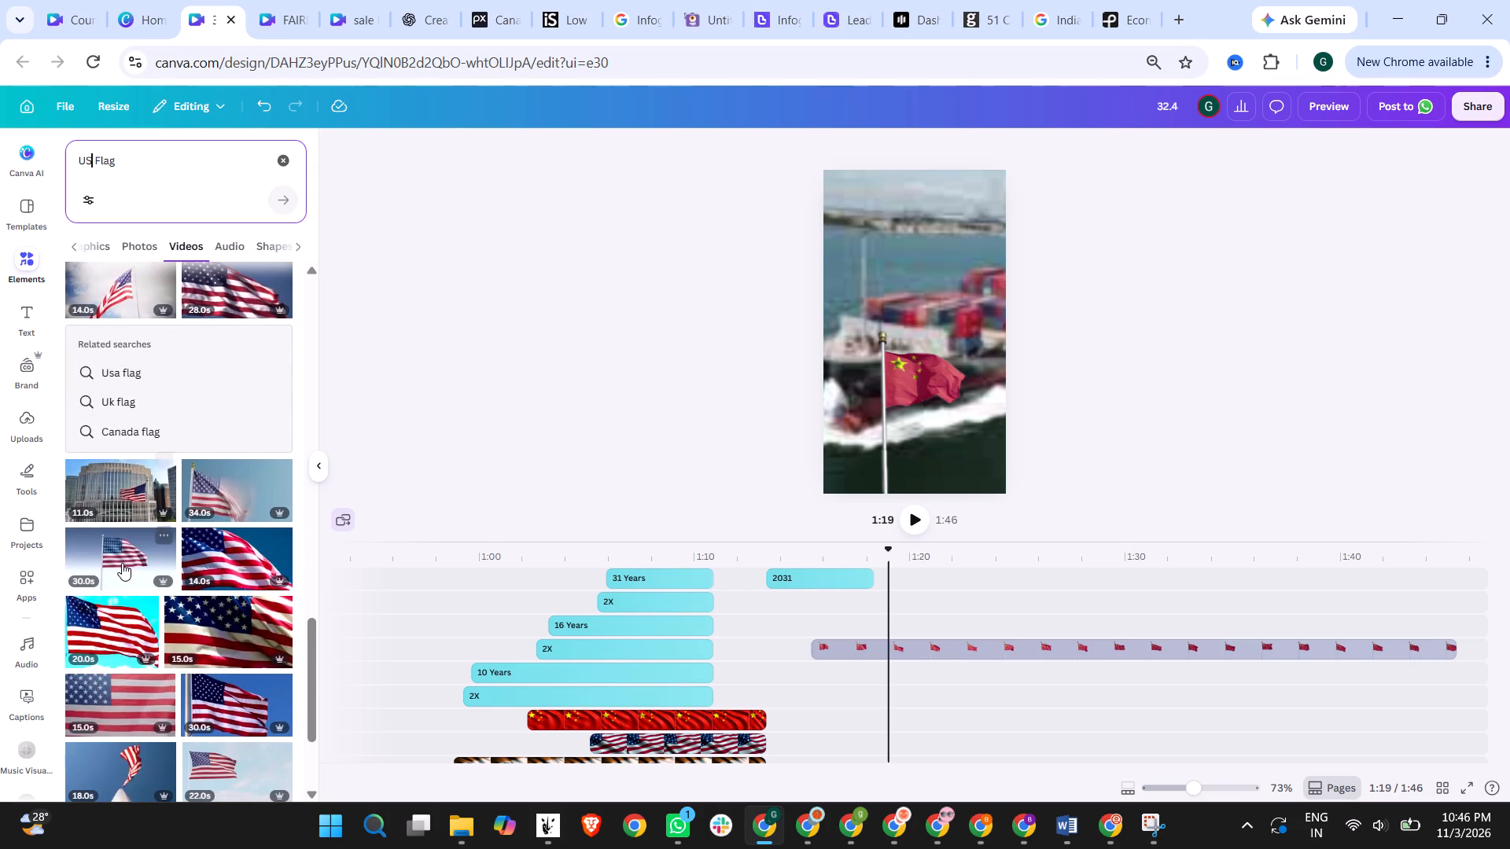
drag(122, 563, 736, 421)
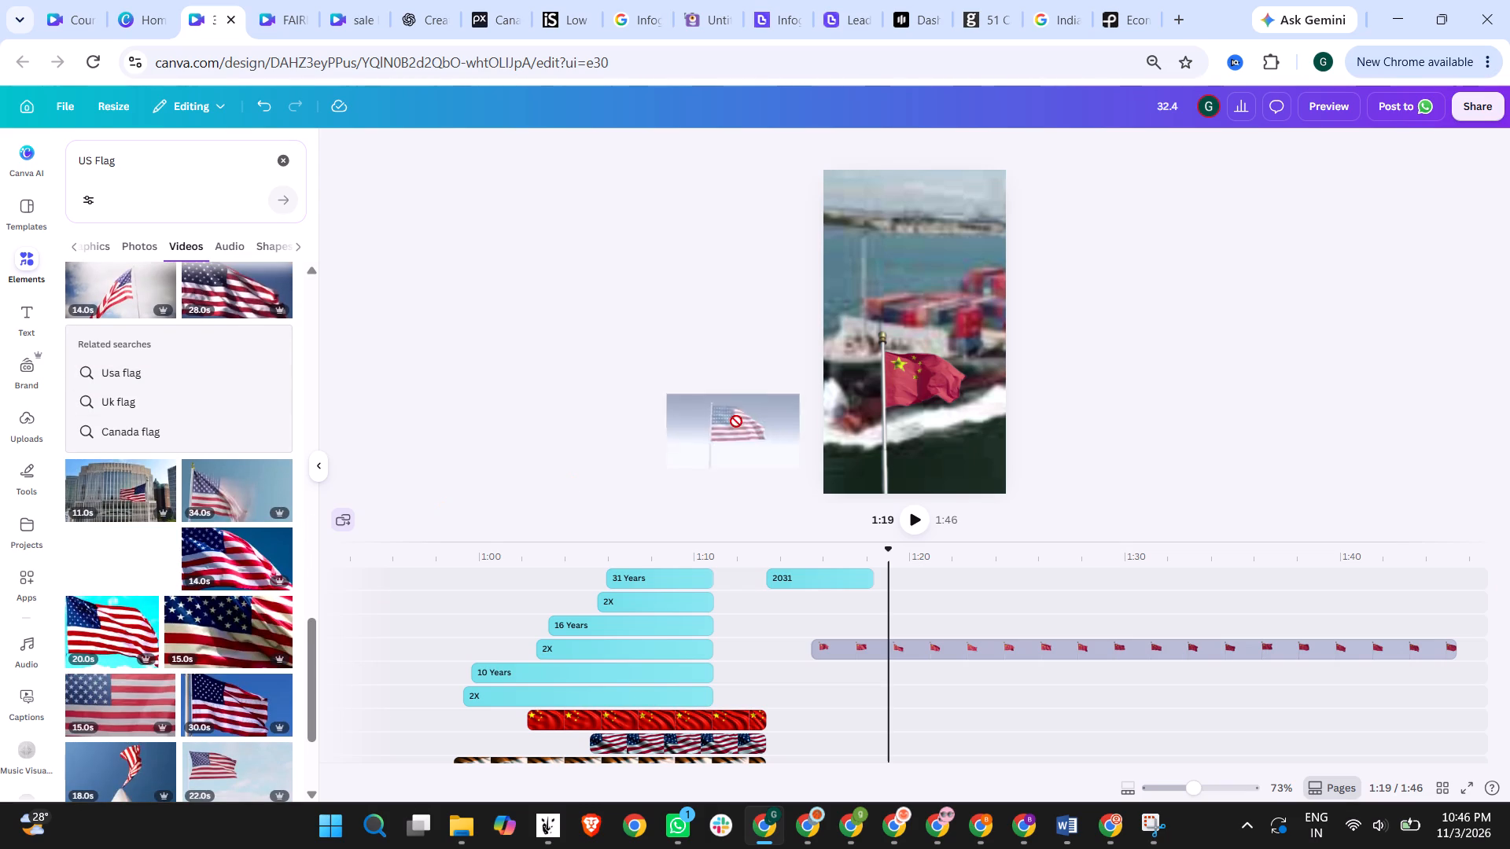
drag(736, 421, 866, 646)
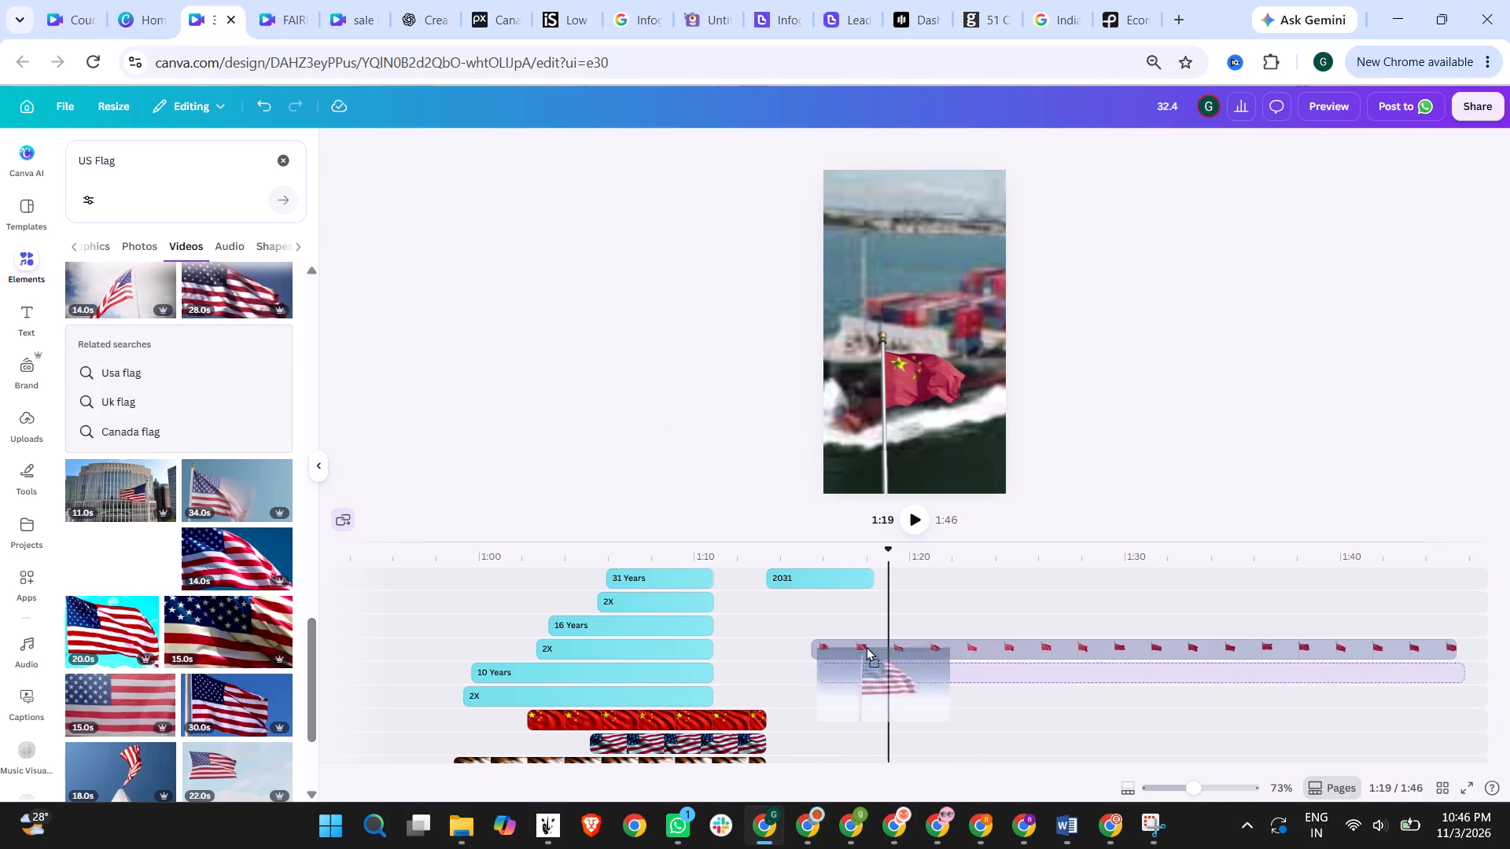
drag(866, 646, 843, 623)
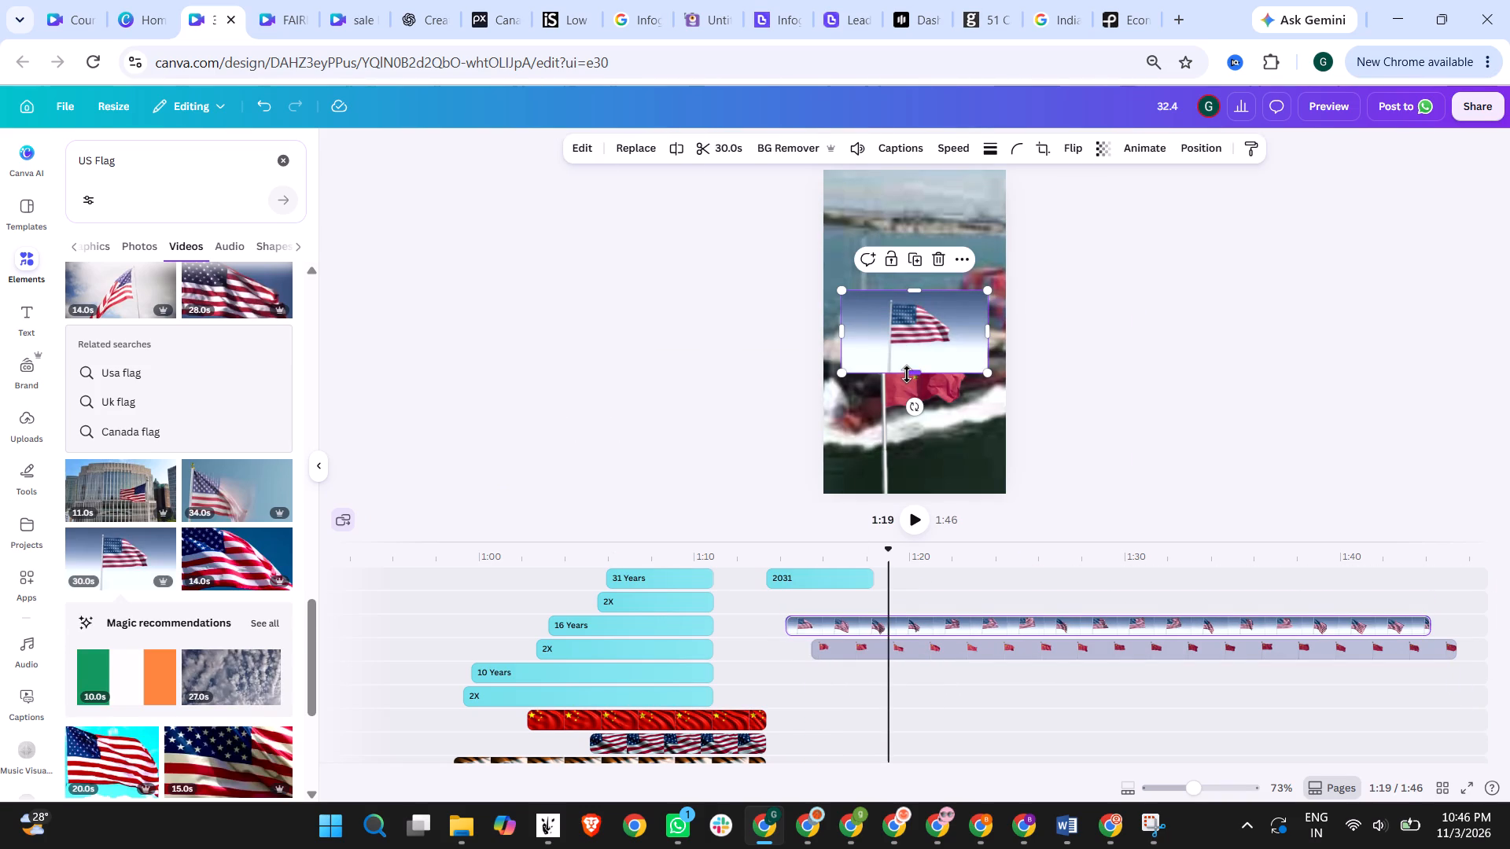
Move the China flag slightly lower in the frame.
click(955, 391)
drag(941, 386, 945, 413)
click(1136, 367)
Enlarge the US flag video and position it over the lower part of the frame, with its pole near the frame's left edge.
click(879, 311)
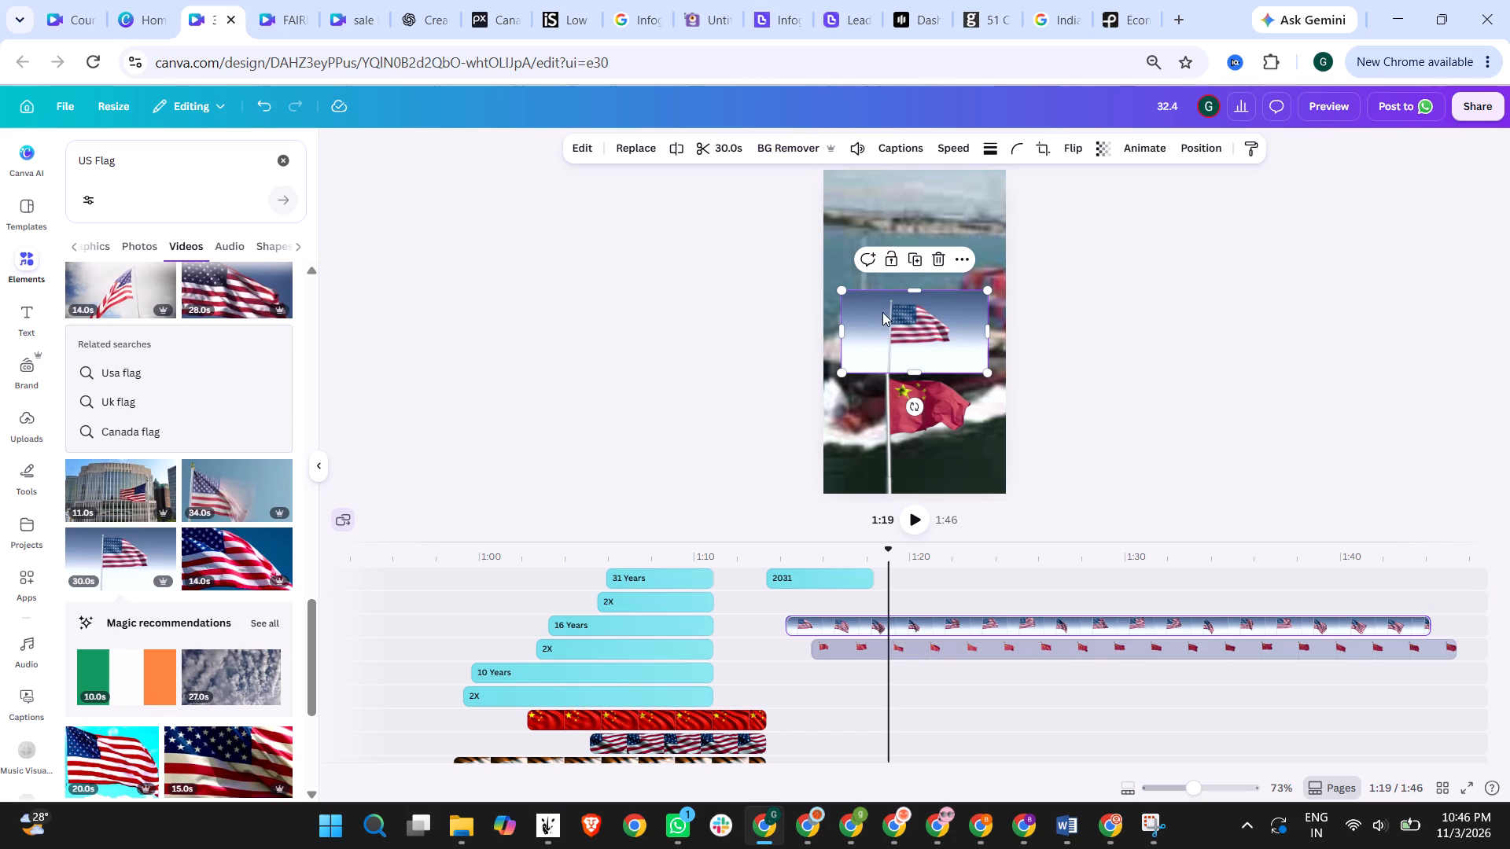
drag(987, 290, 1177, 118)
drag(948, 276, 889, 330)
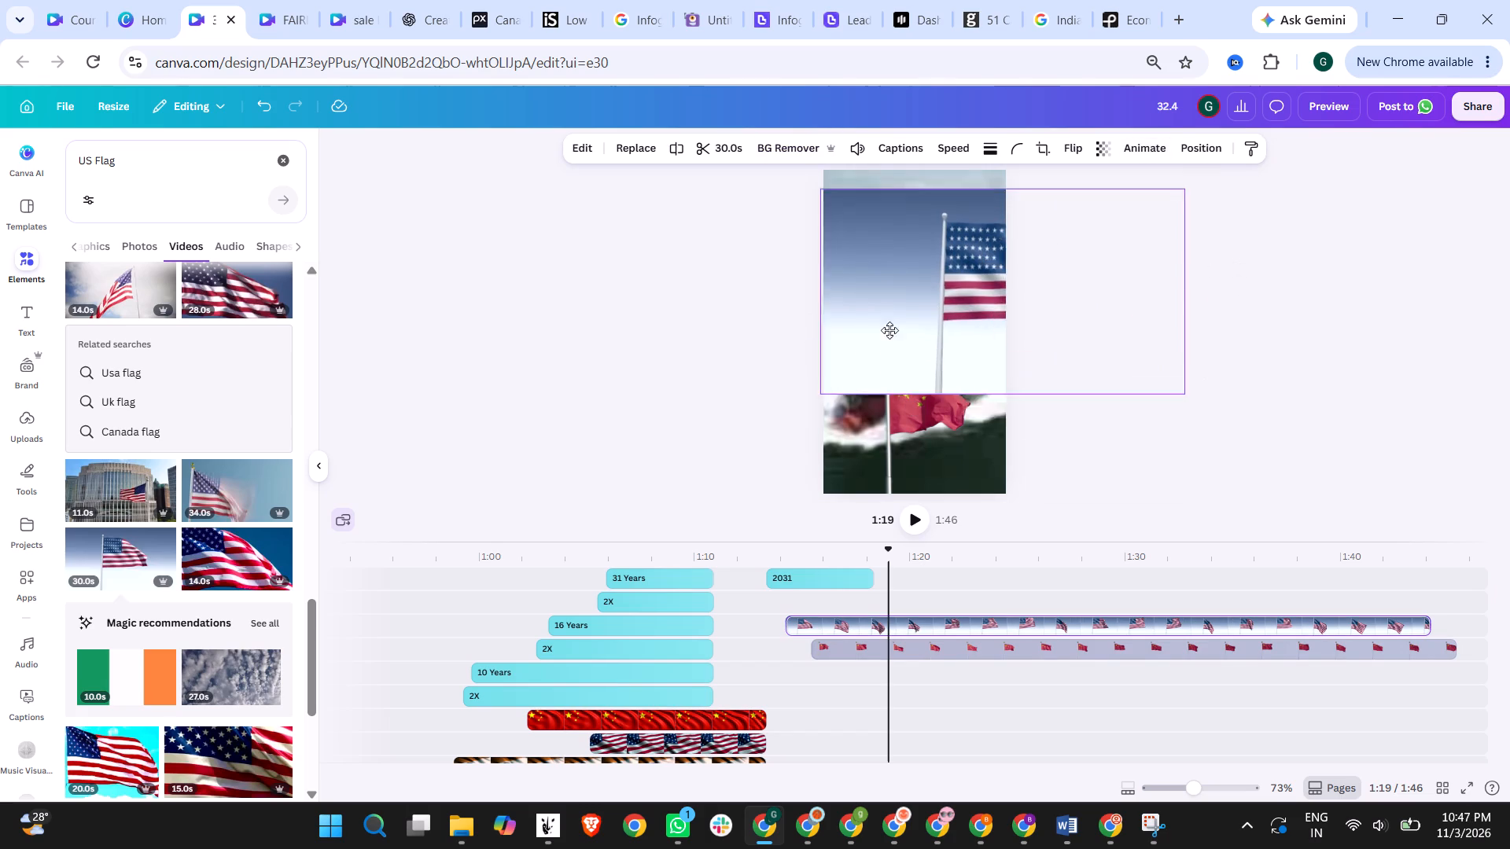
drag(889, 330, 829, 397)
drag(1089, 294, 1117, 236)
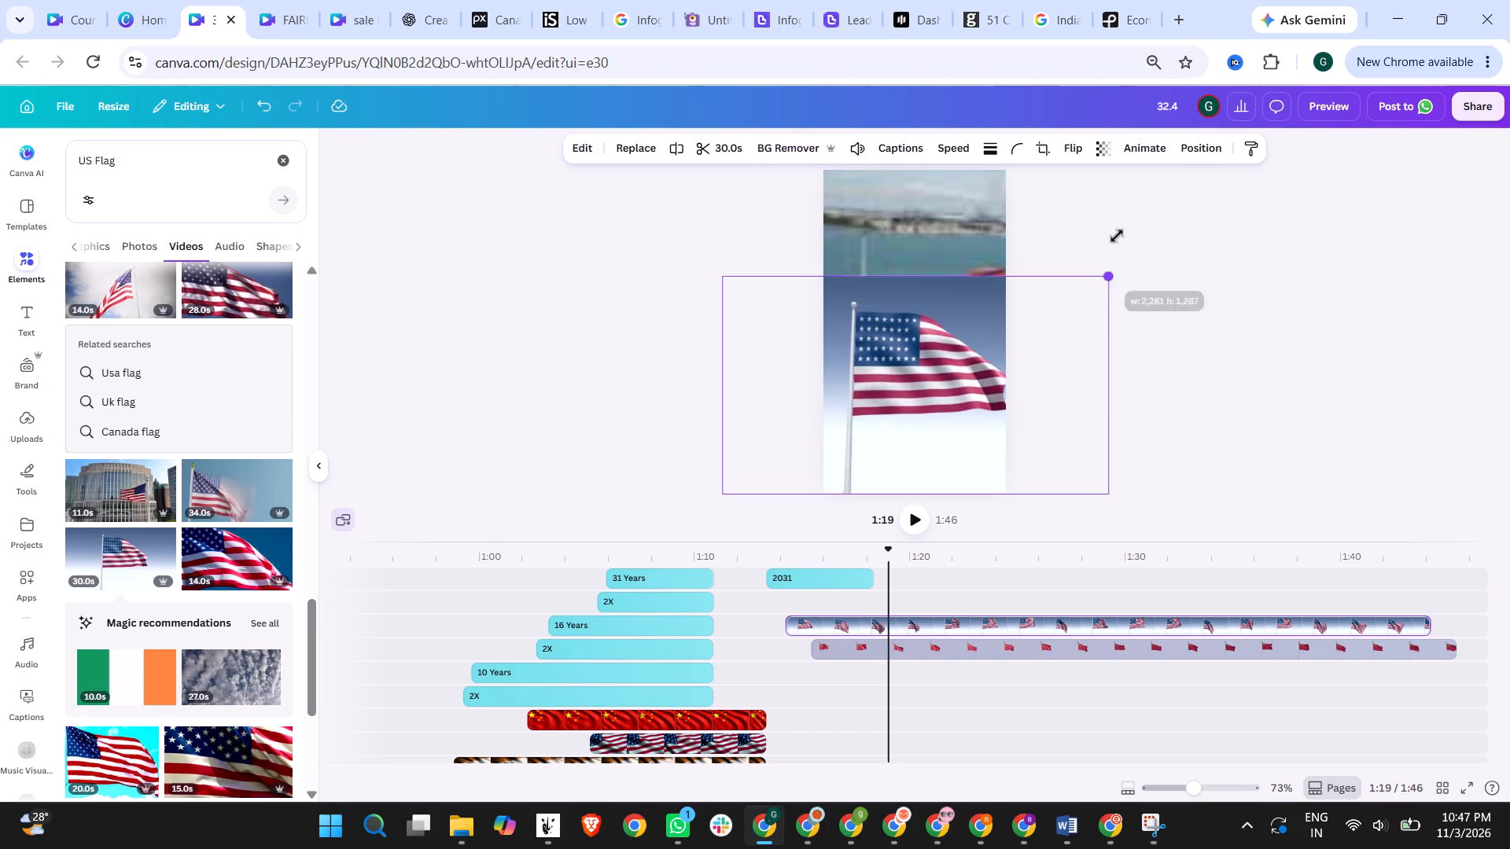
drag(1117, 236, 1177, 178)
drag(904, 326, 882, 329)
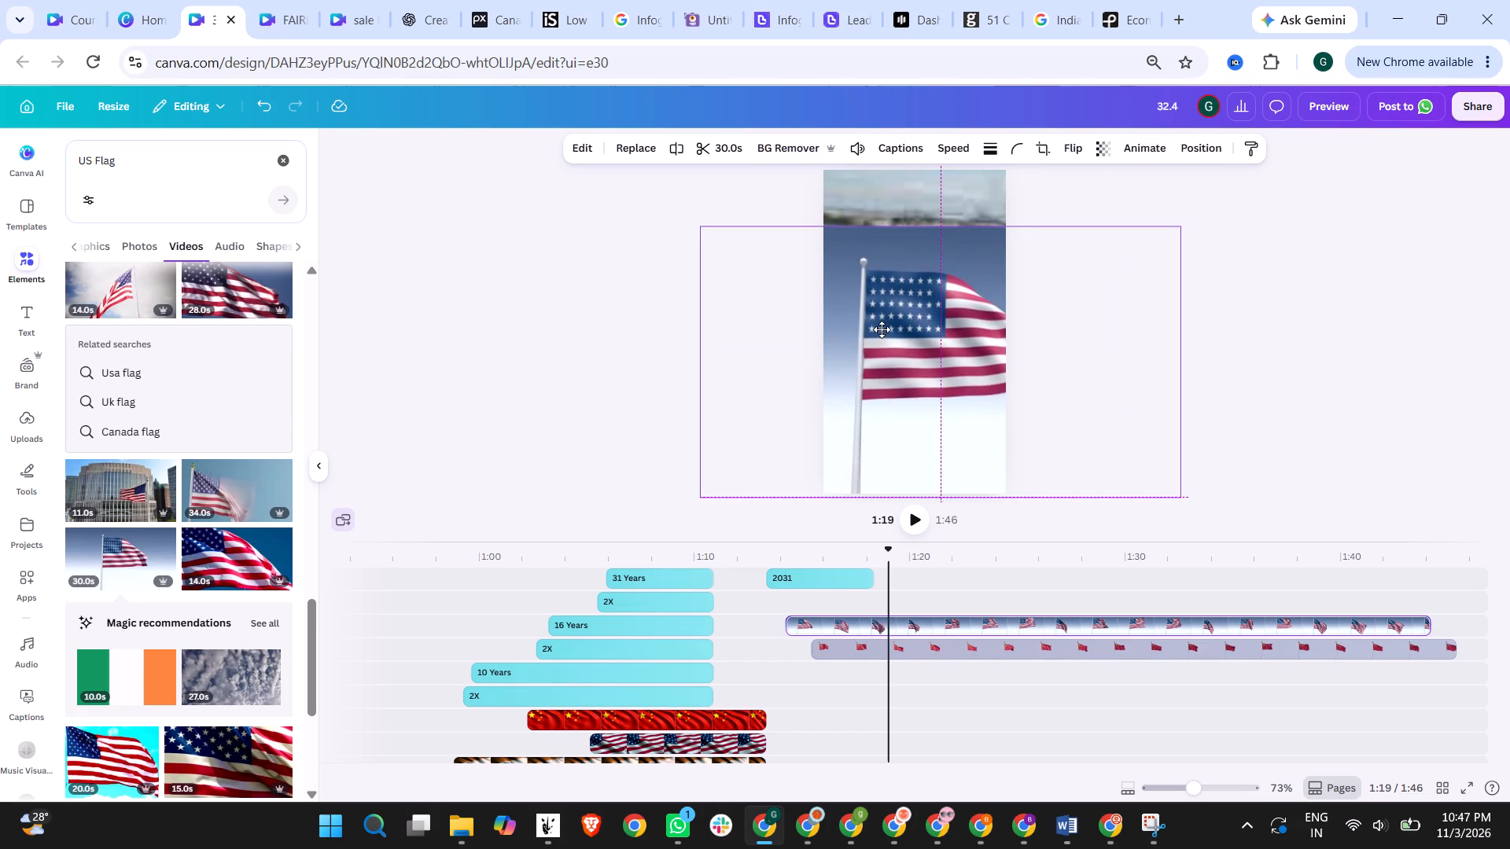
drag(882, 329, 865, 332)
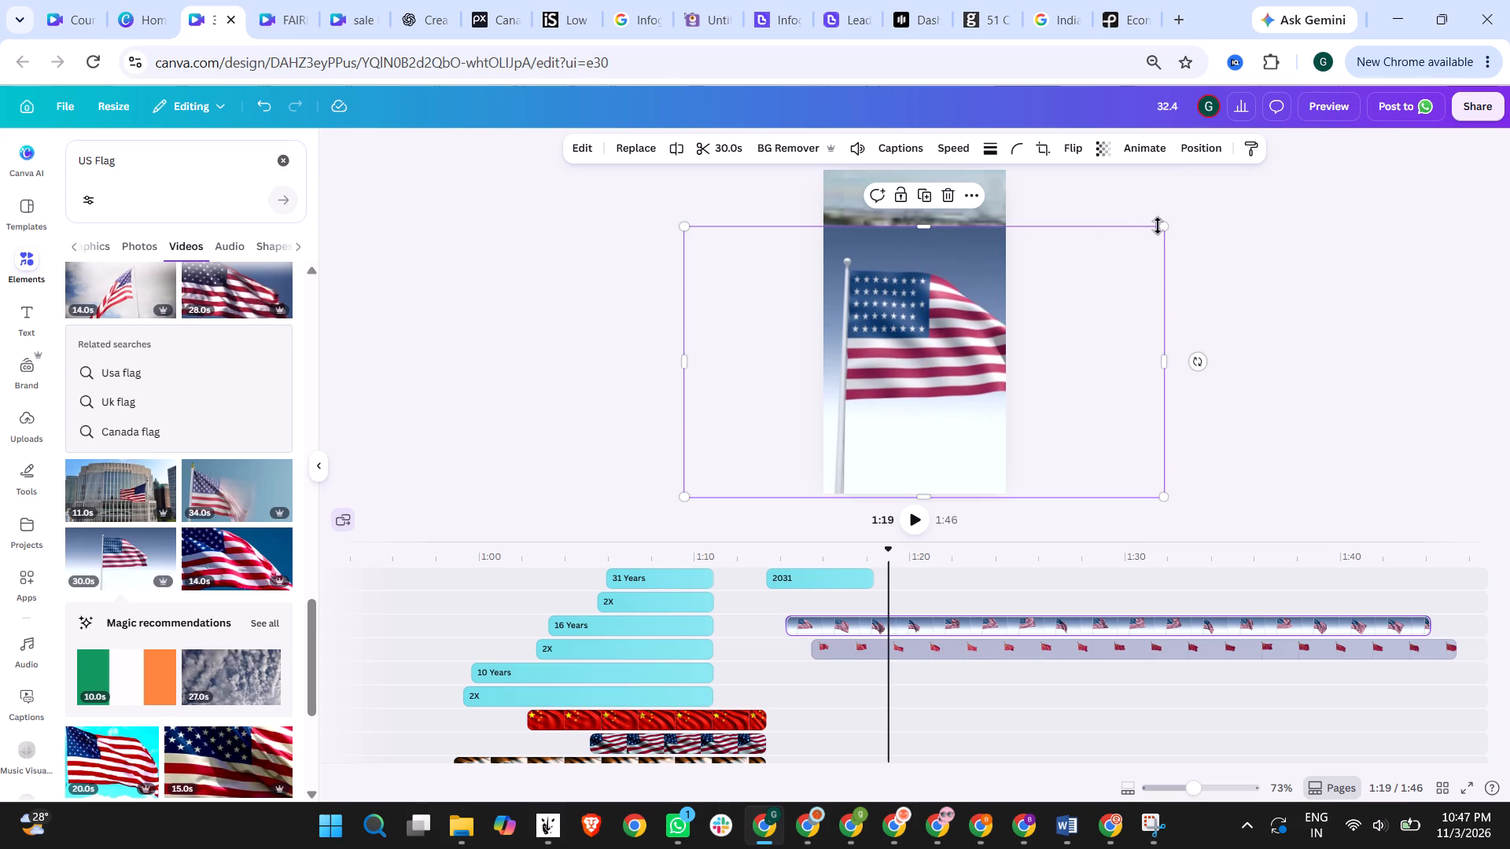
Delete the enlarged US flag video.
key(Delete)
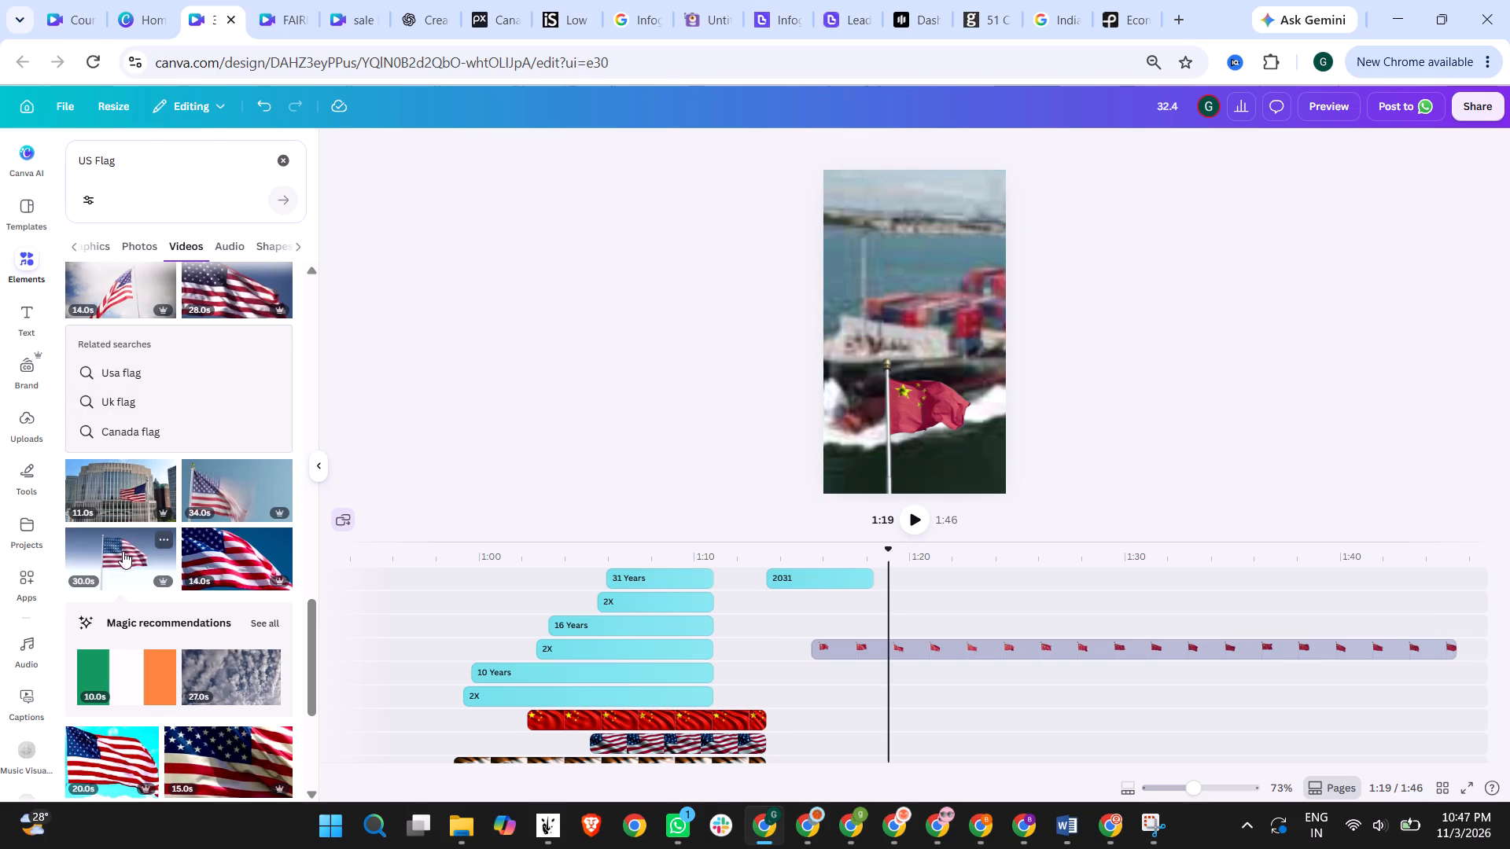
Look through the US Flag video results and the matching graphics for a replacement flag on a pole.
scroll(123, 551, down, 4)
scroll(278, 597, down, 3)
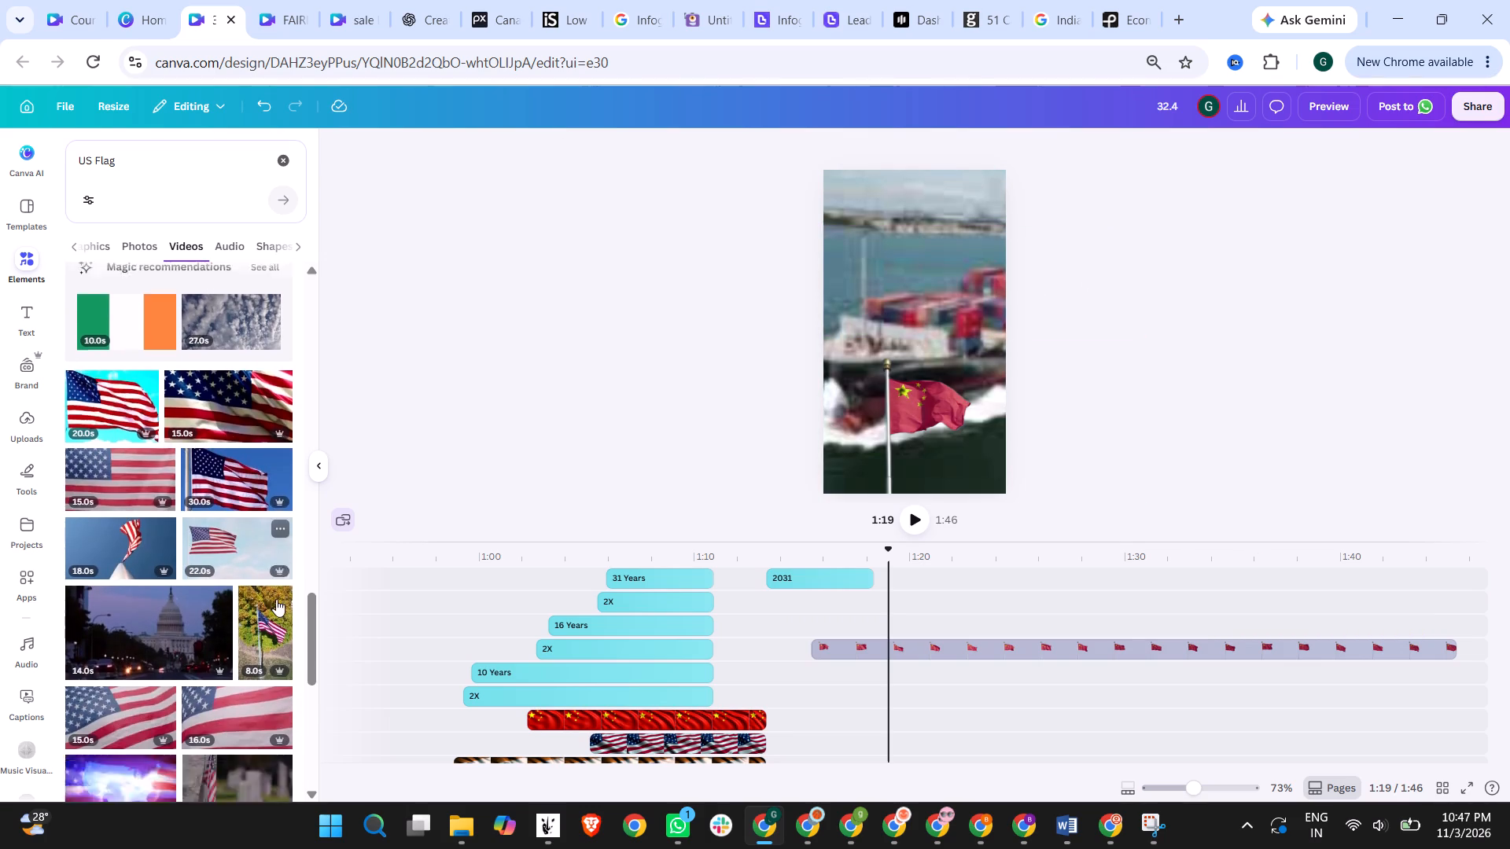
scroll(222, 599, down, 3)
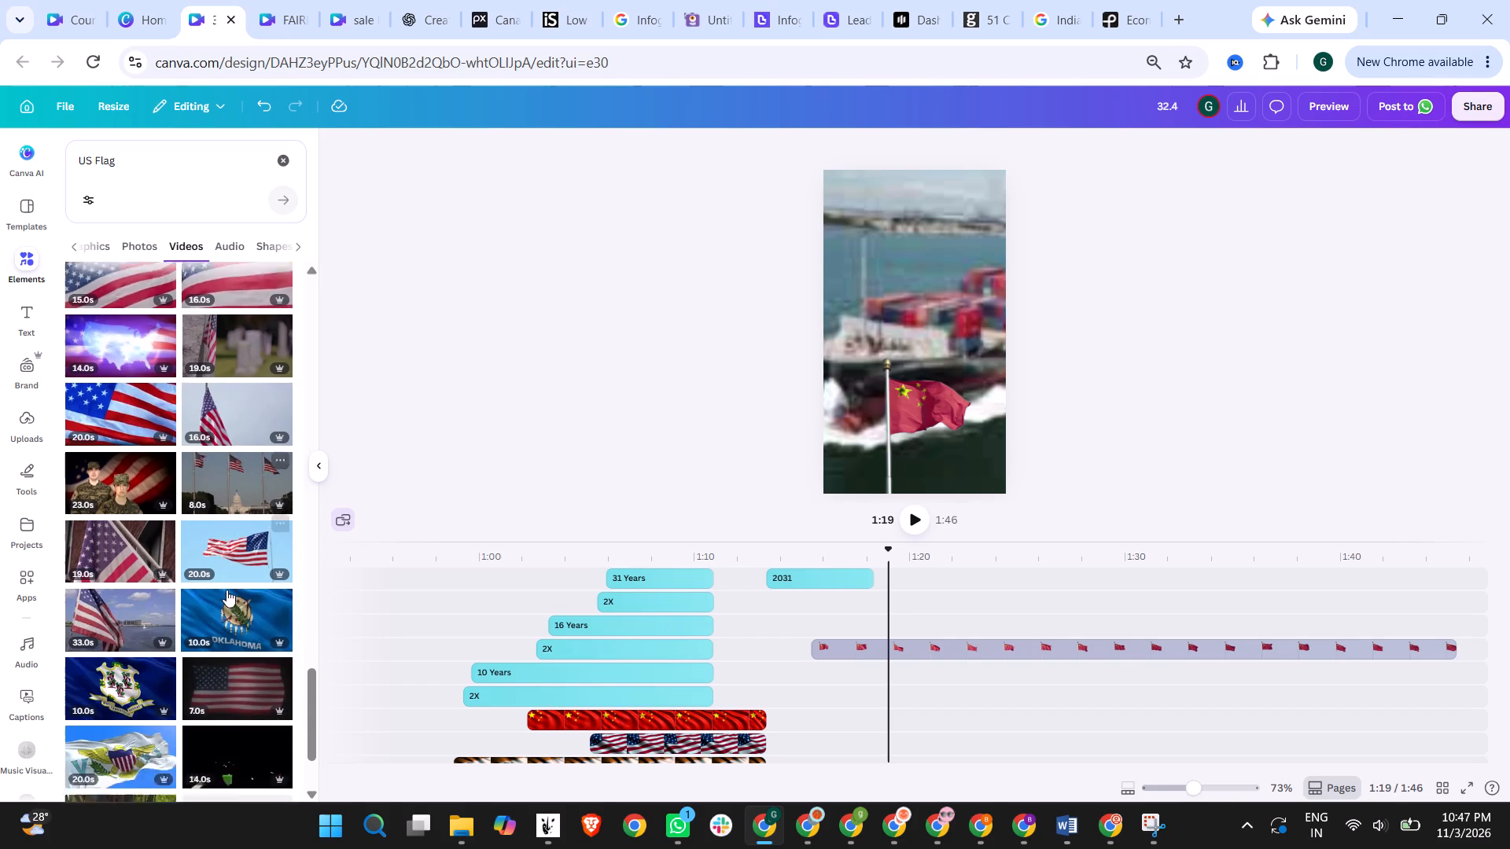
scroll(144, 421, down, 3)
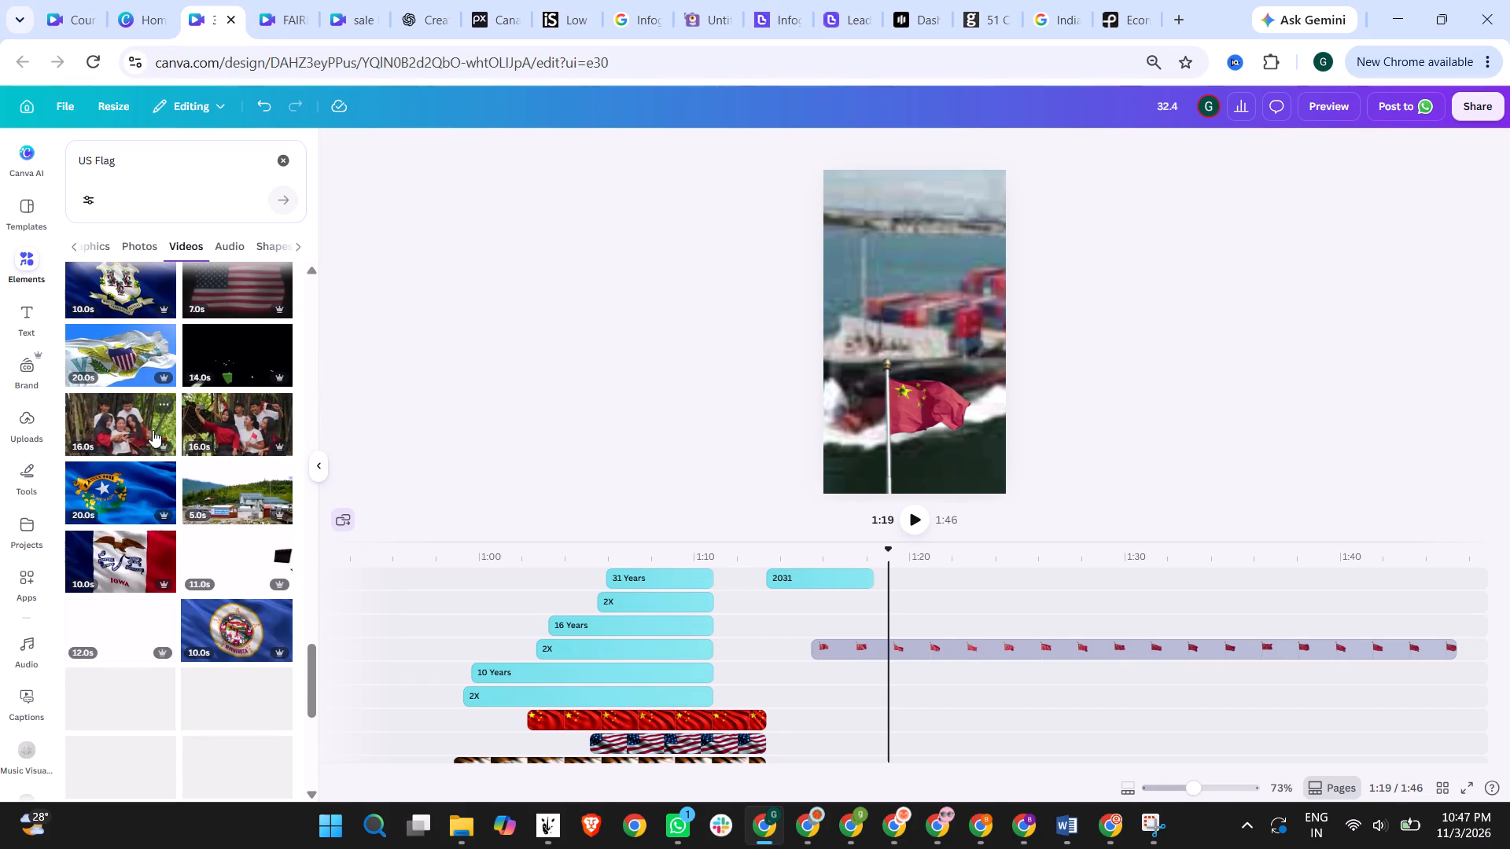
scroll(199, 527, up, 10)
scroll(199, 527, down, 11)
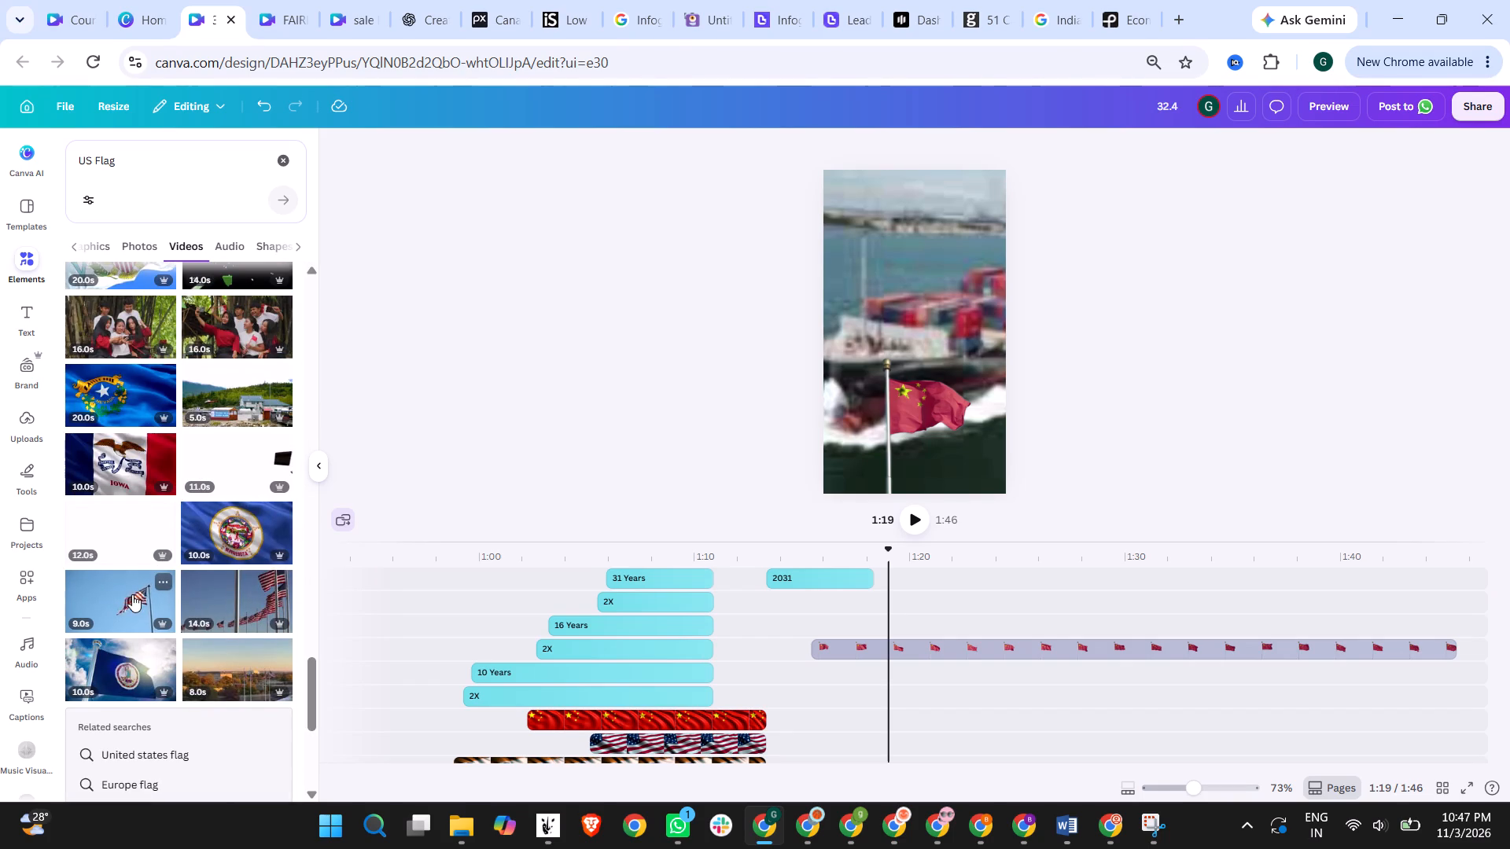
scroll(132, 594, down, 5)
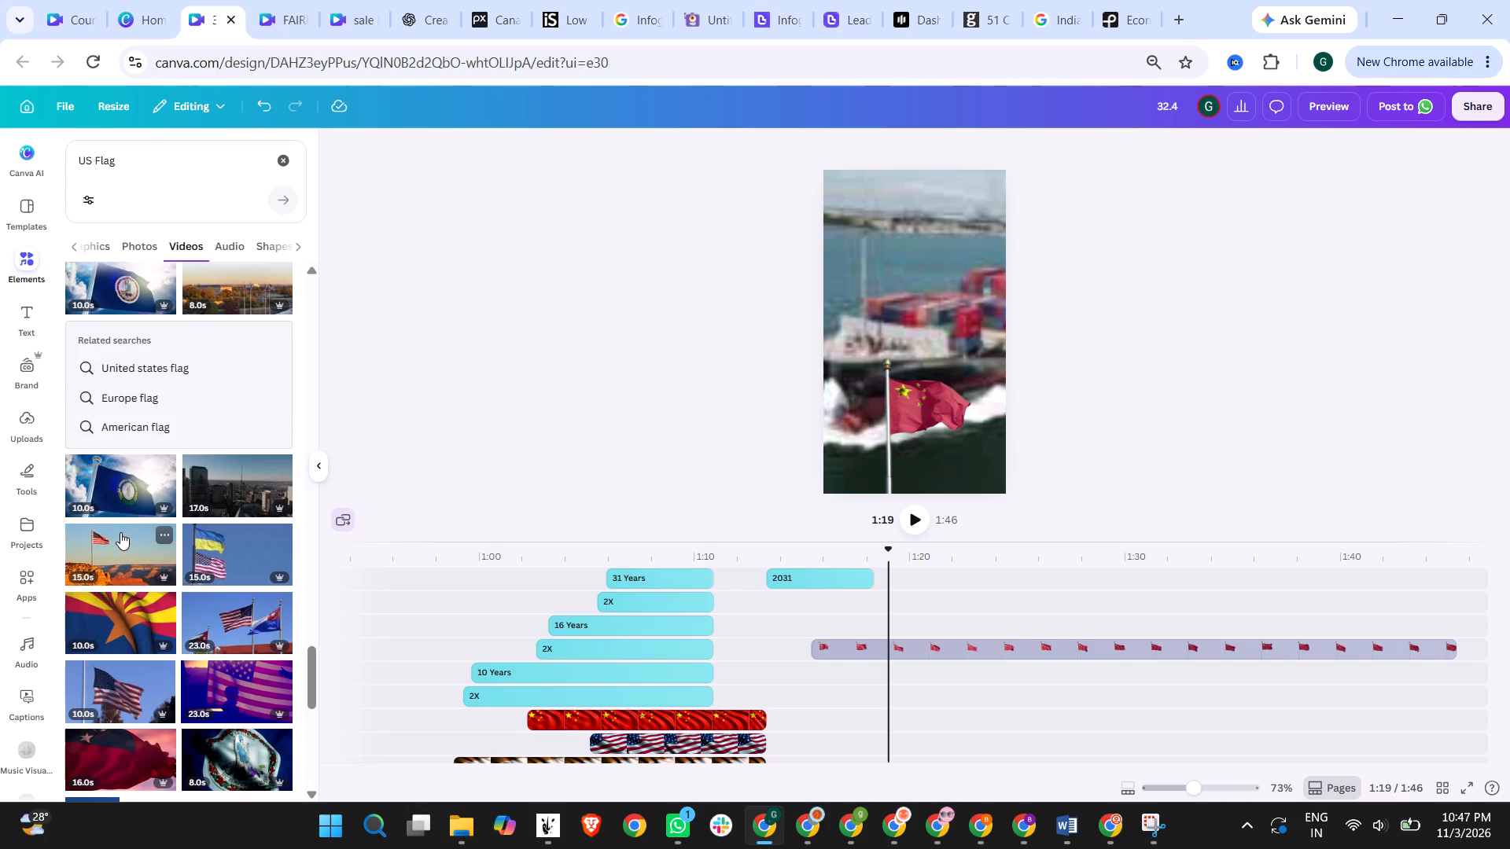
scroll(120, 532, down, 7)
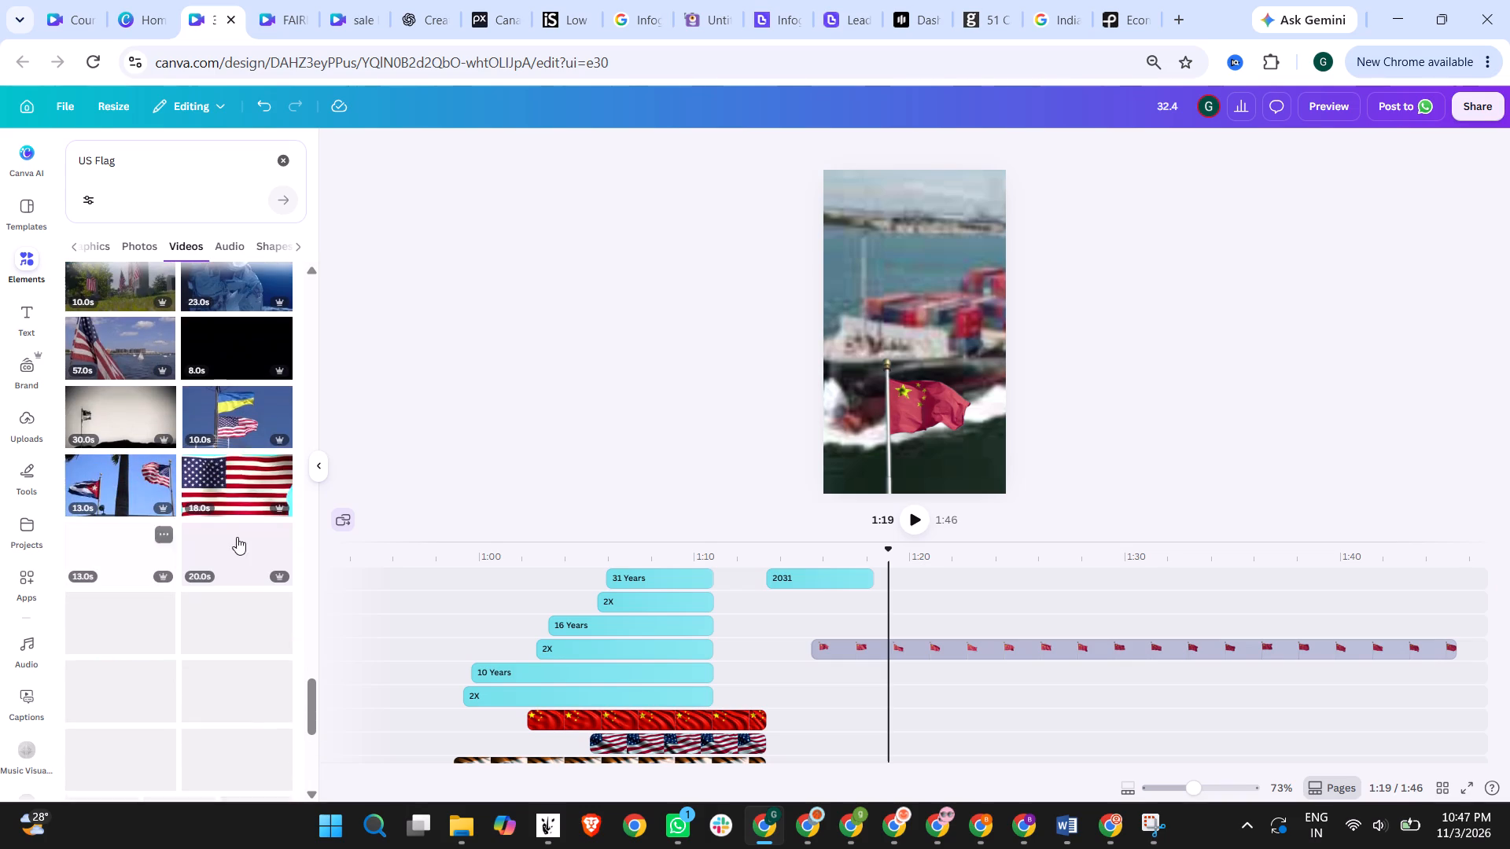
scroll(109, 425, down, 4)
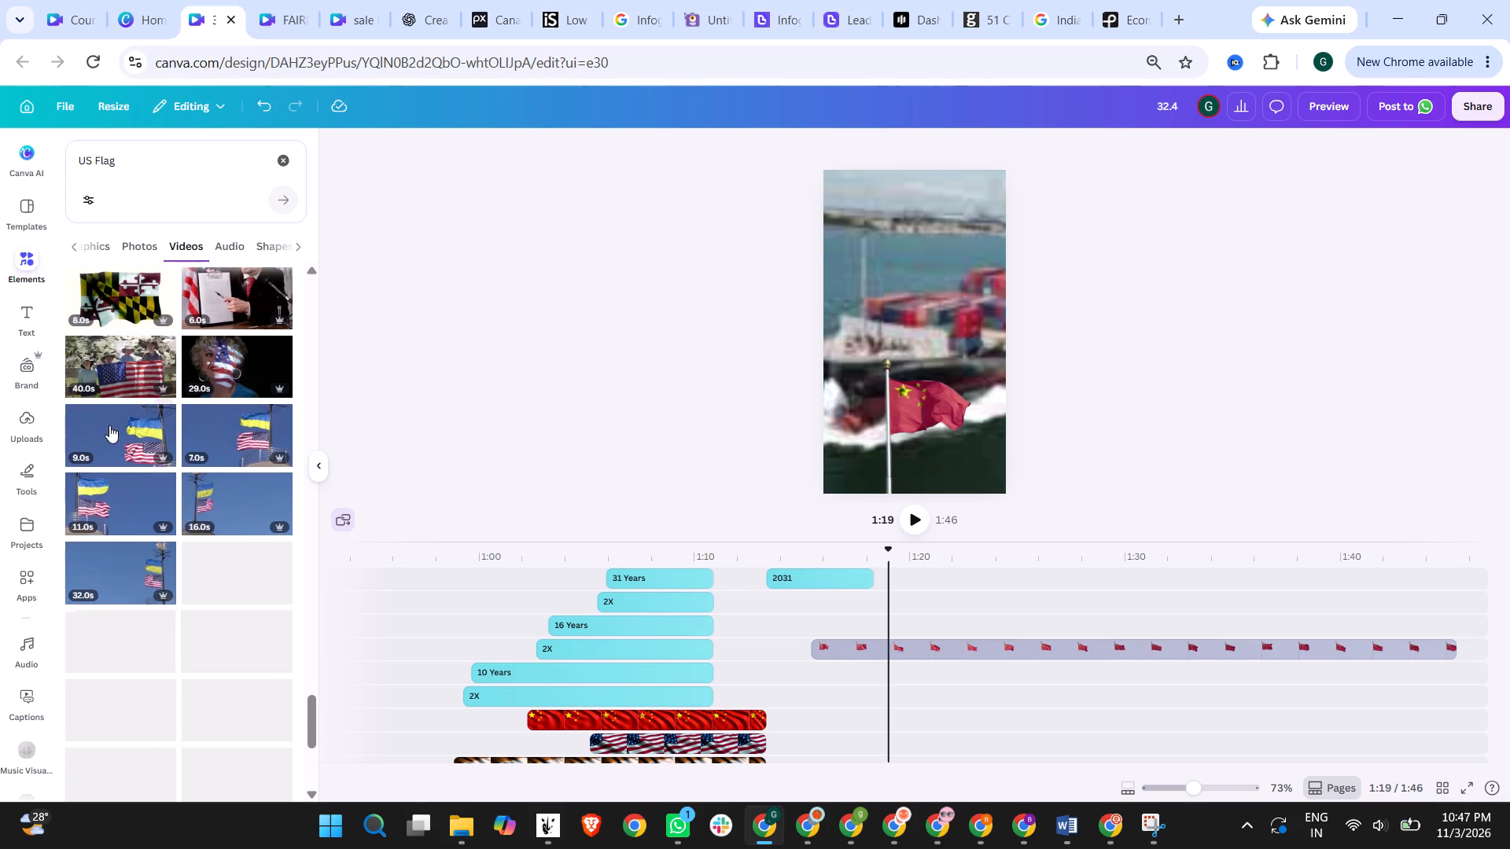
scroll(132, 484, down, 2)
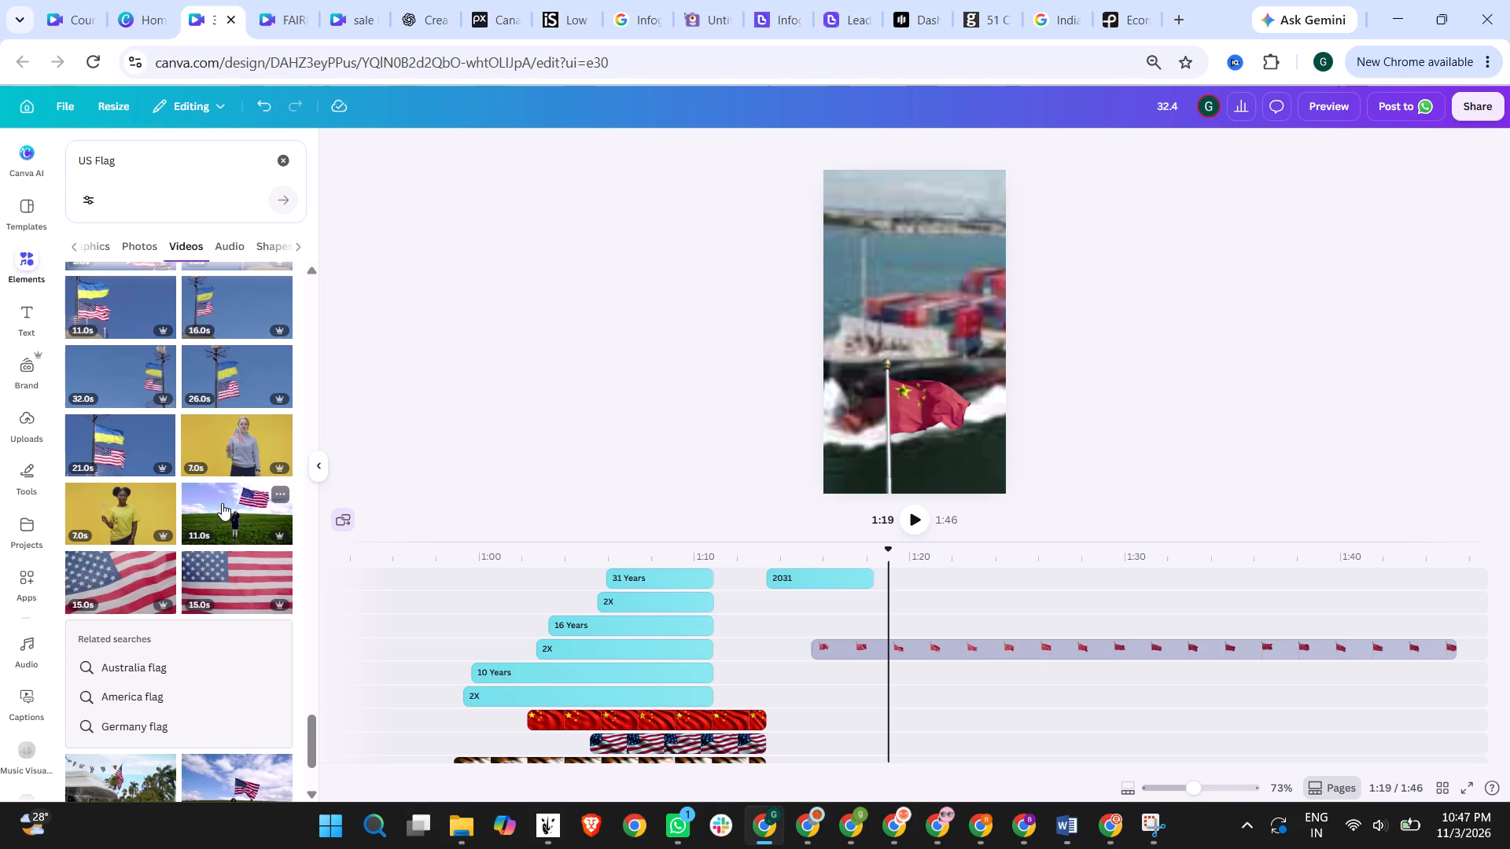
scroll(222, 503, down, 7)
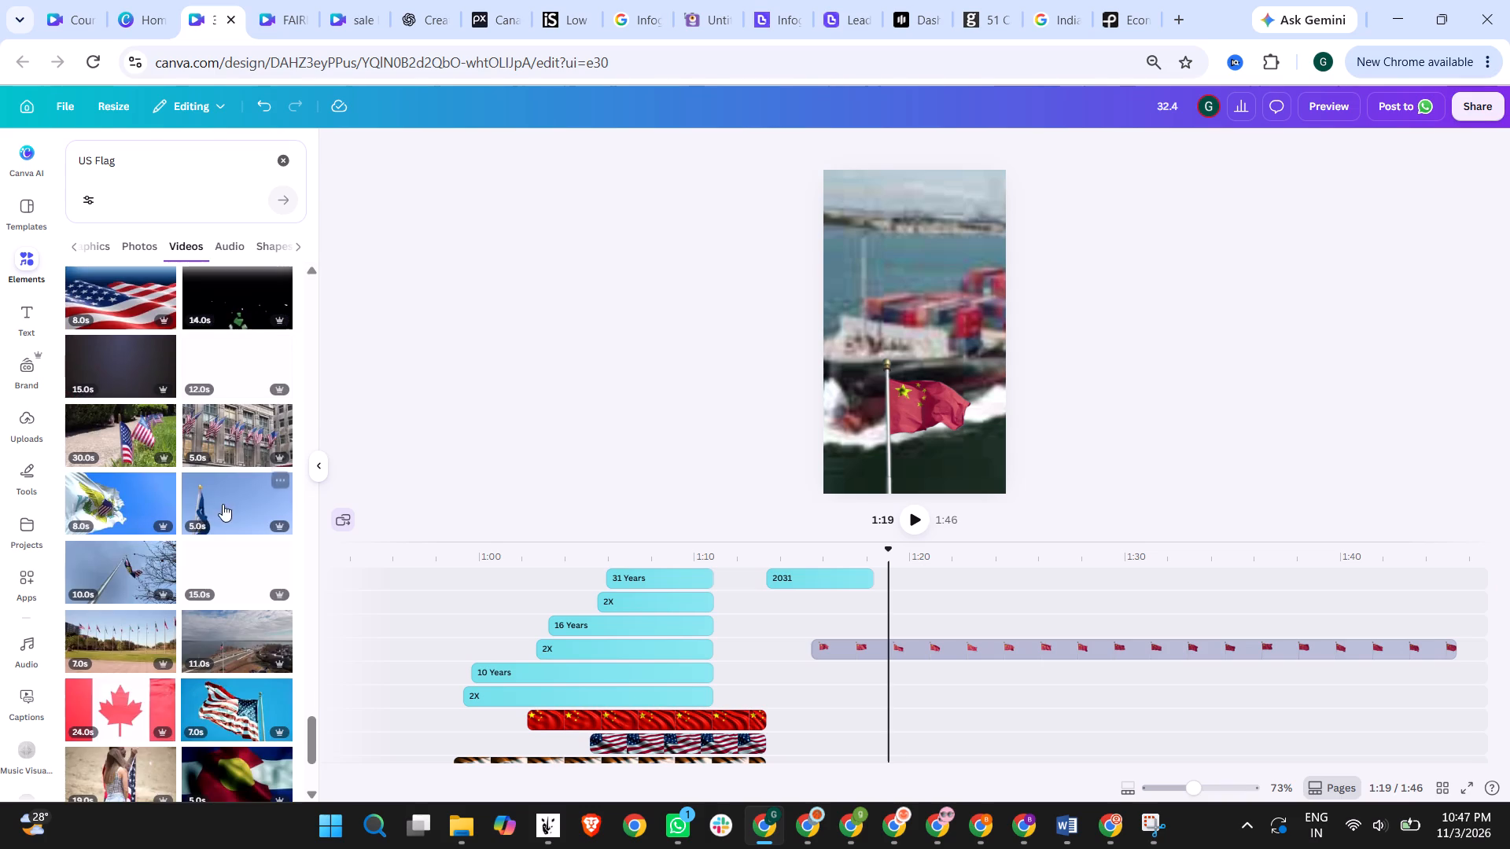
scroll(174, 571, down, 4)
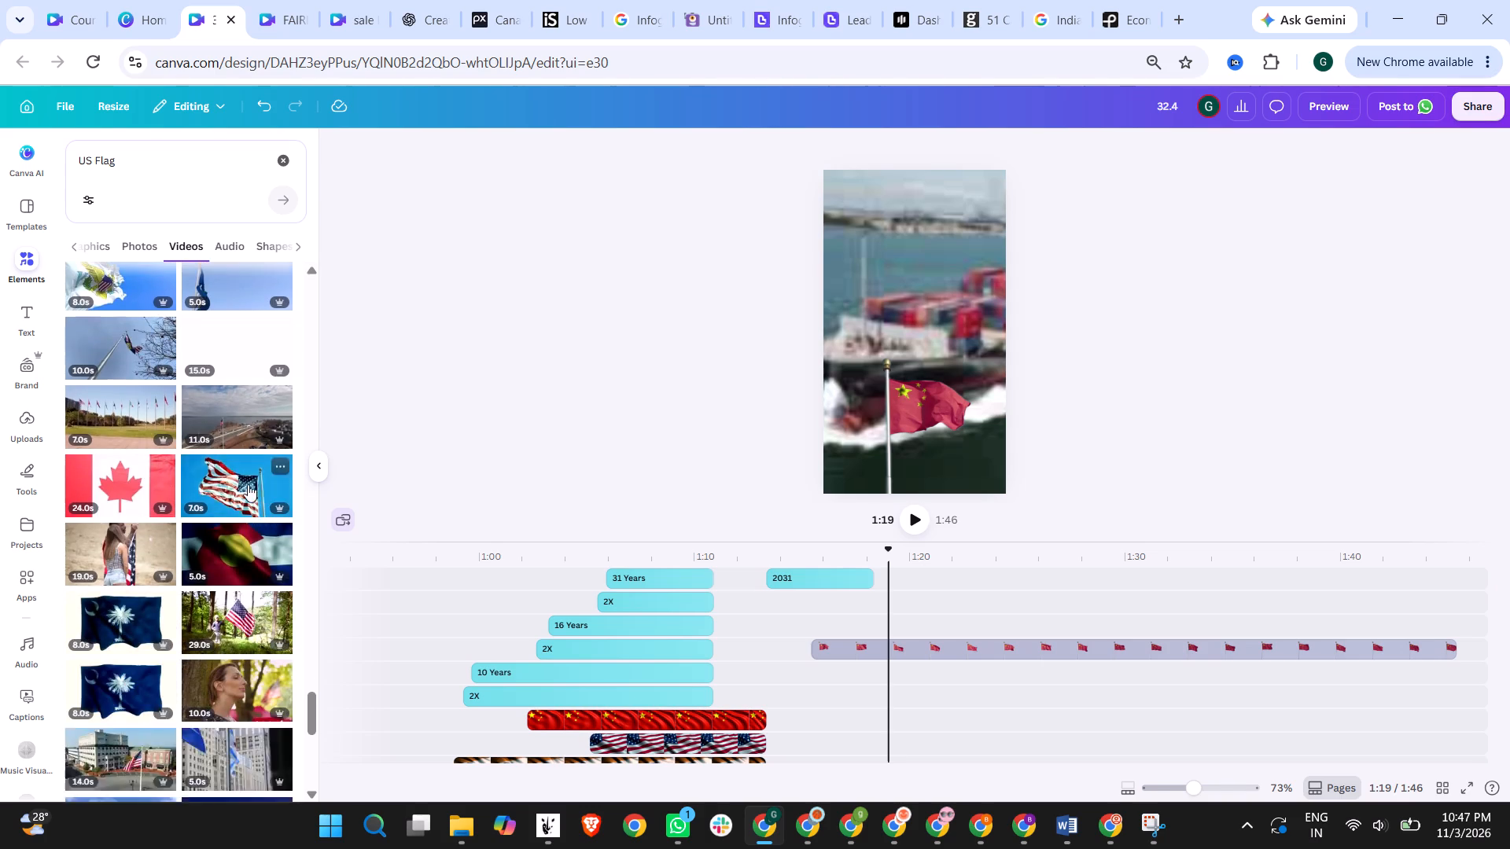
scroll(247, 485, down, 3)
scroll(206, 536, down, 4)
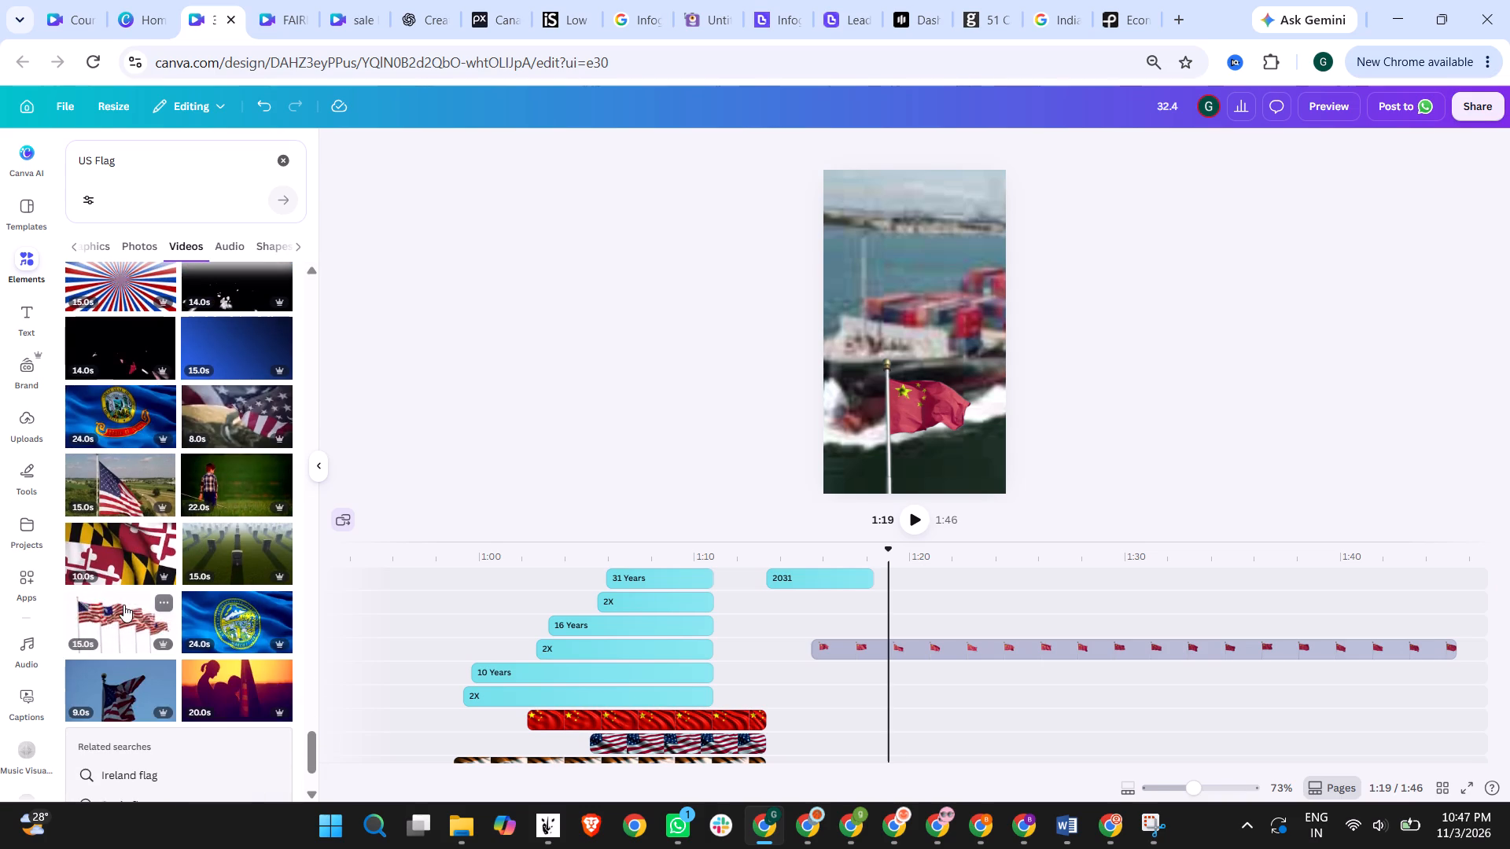
scroll(123, 605, down, 4)
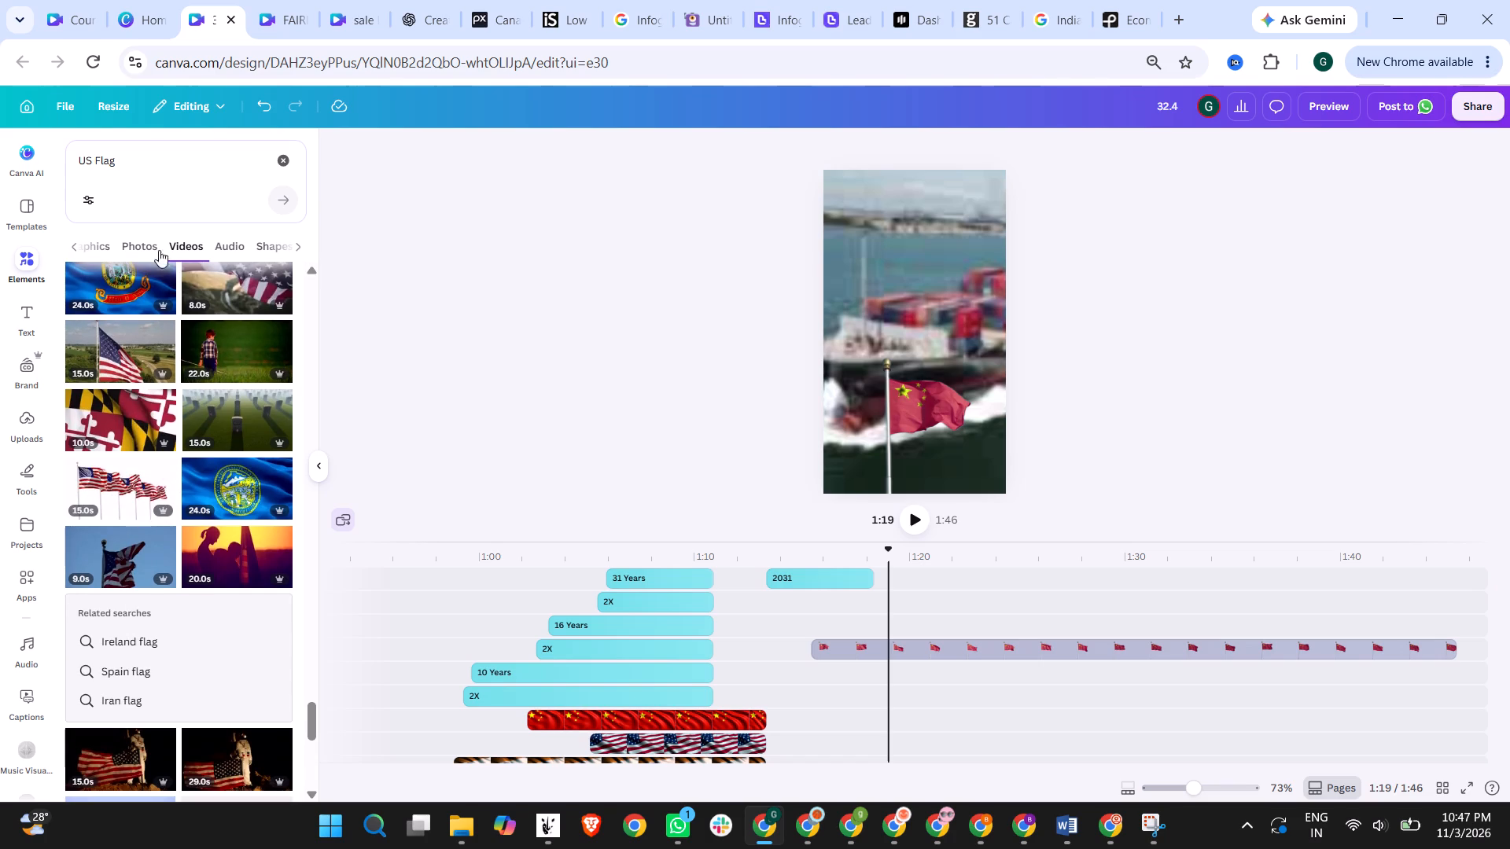
click(93, 244)
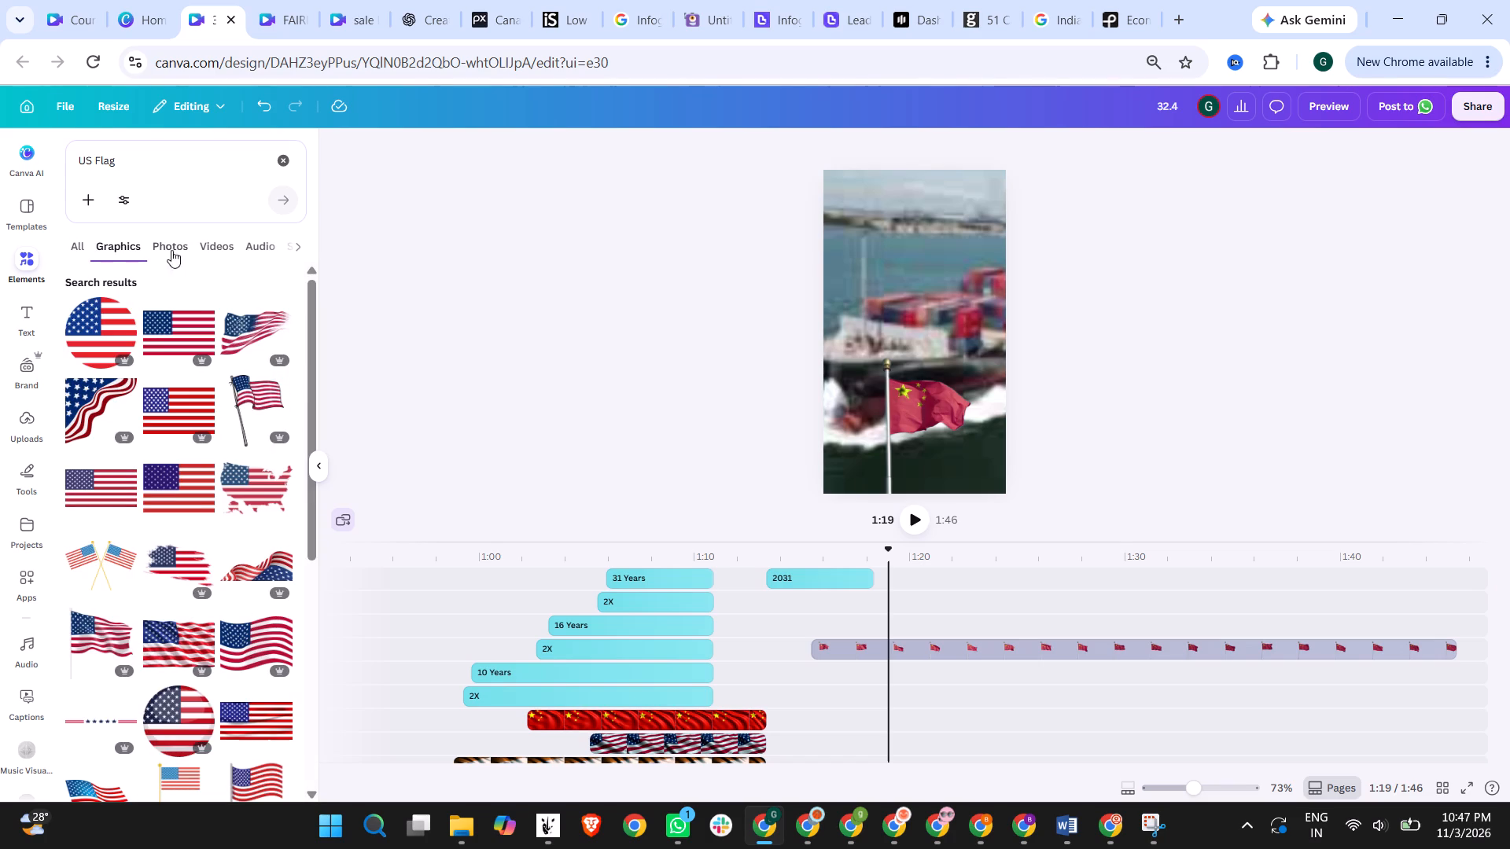
Add the 29-second video of a US flag on a pole against plain blue sky at 1:19, above the China flag in the frame.
click(226, 245)
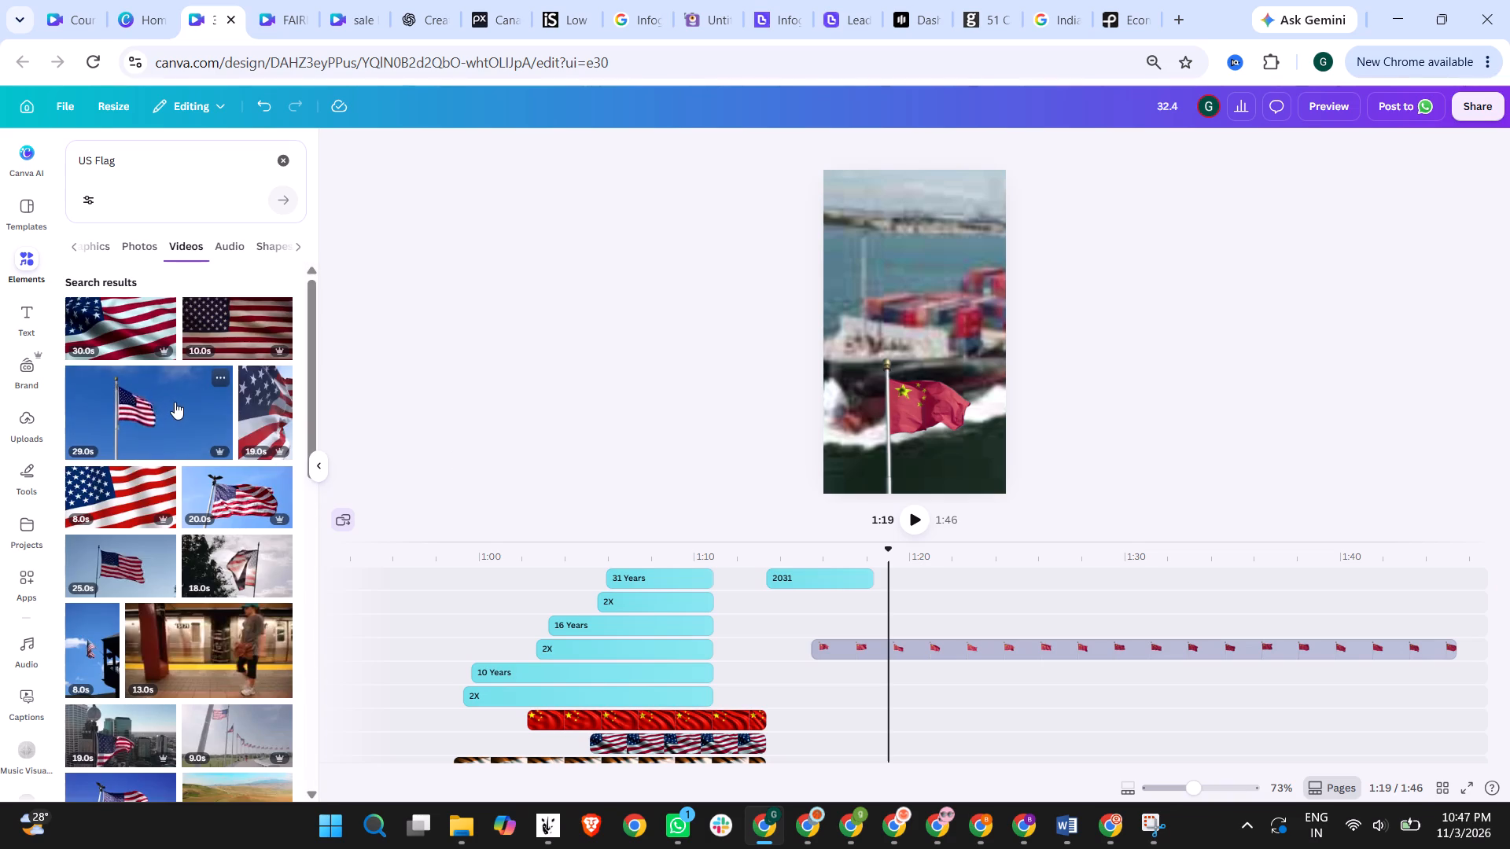
drag(175, 402, 846, 308)
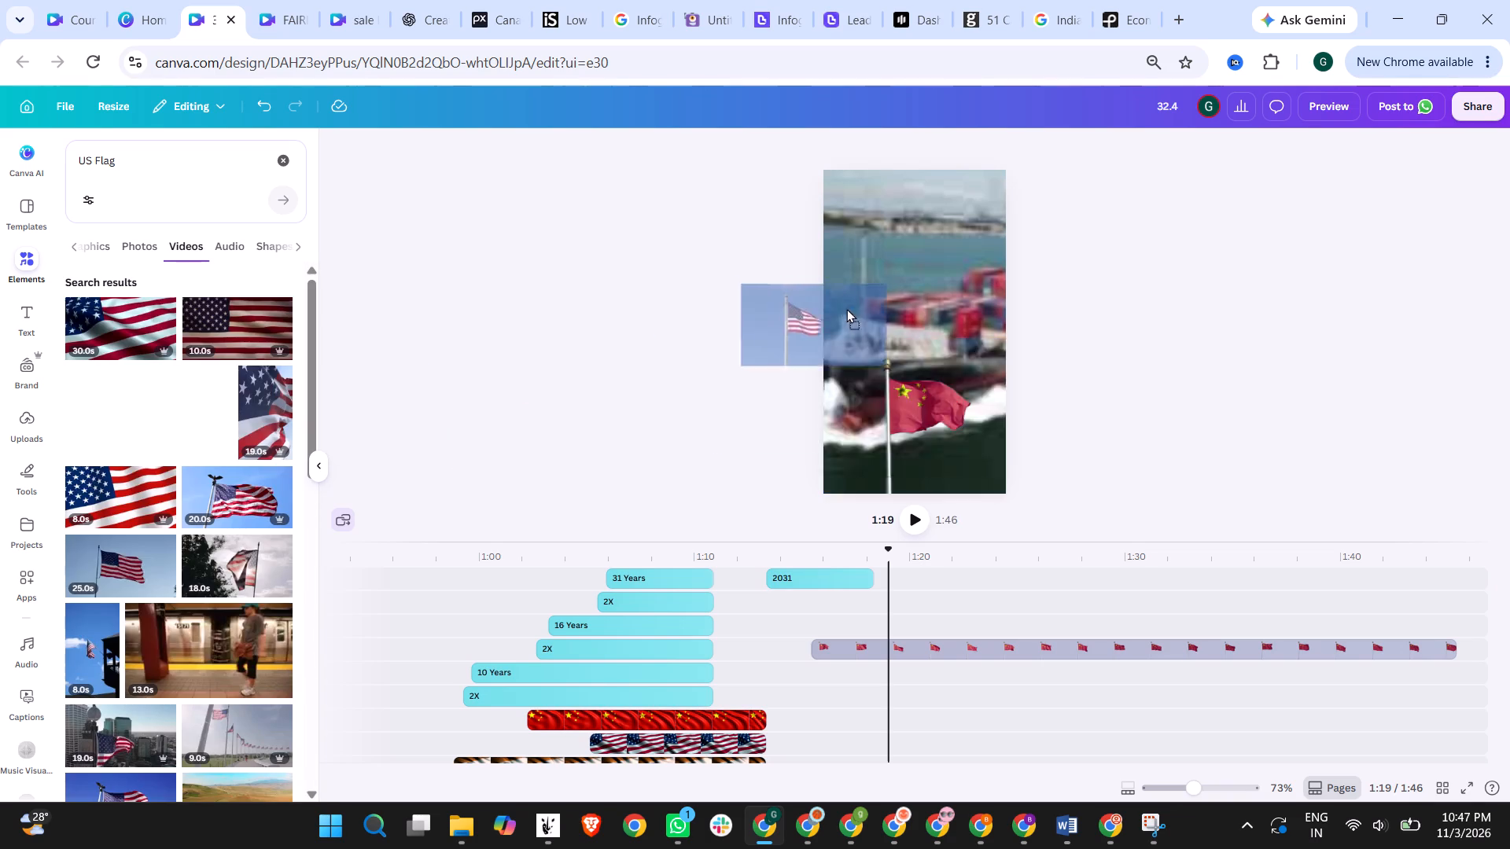
drag(846, 308, 891, 311)
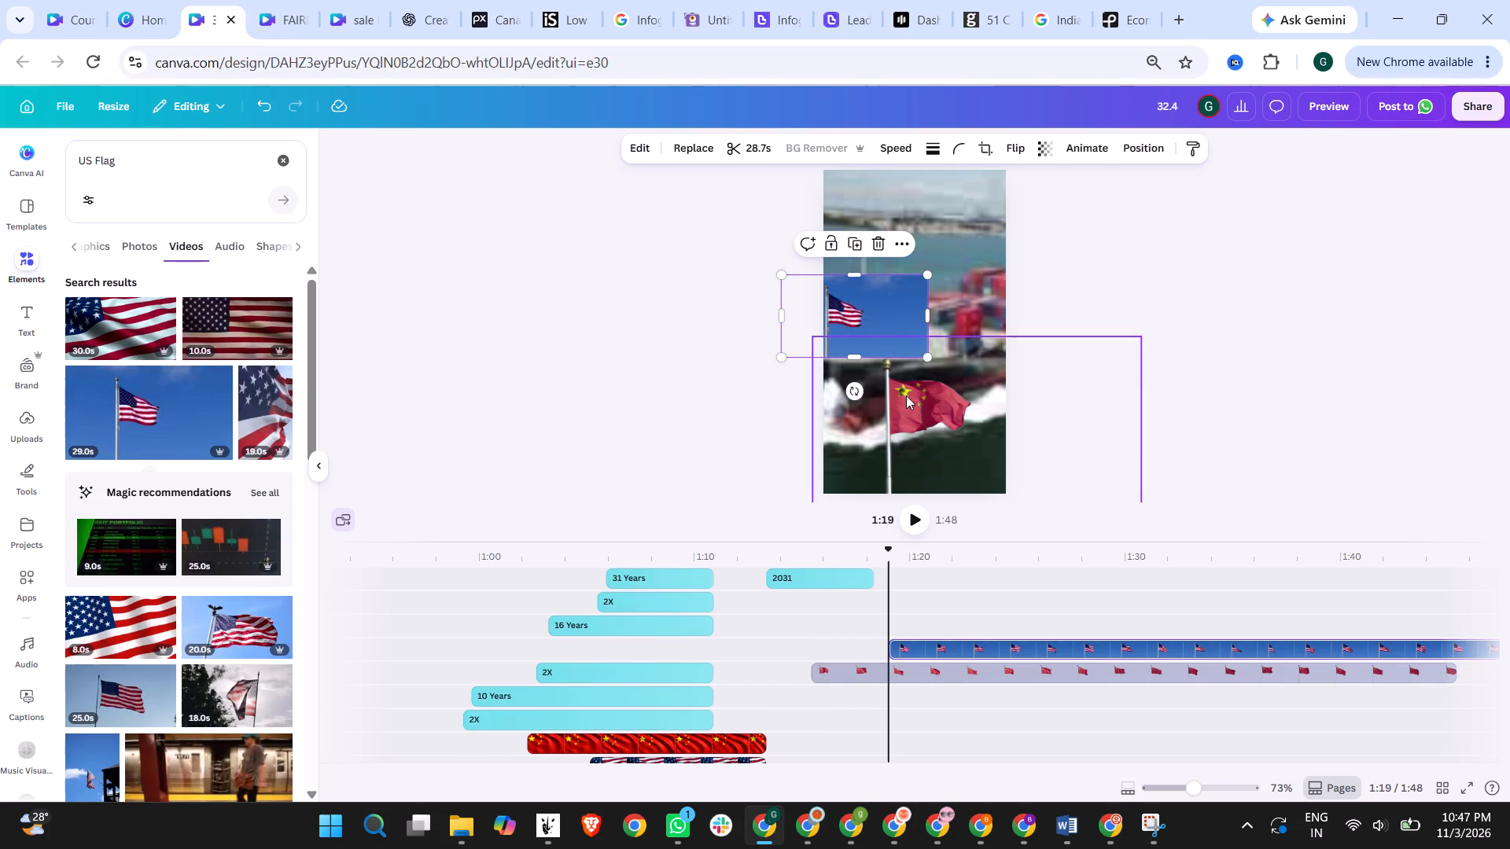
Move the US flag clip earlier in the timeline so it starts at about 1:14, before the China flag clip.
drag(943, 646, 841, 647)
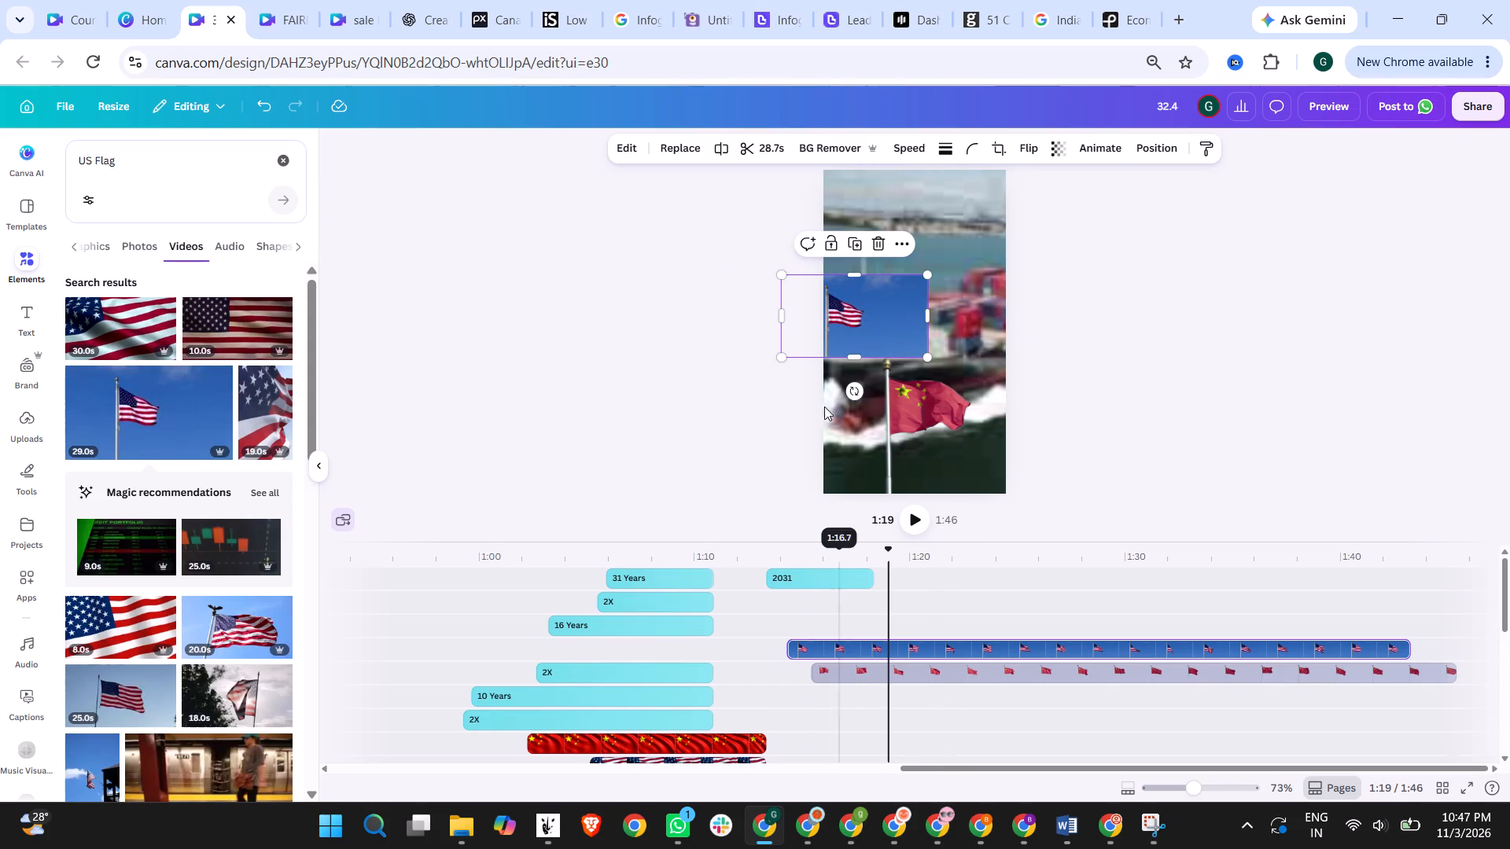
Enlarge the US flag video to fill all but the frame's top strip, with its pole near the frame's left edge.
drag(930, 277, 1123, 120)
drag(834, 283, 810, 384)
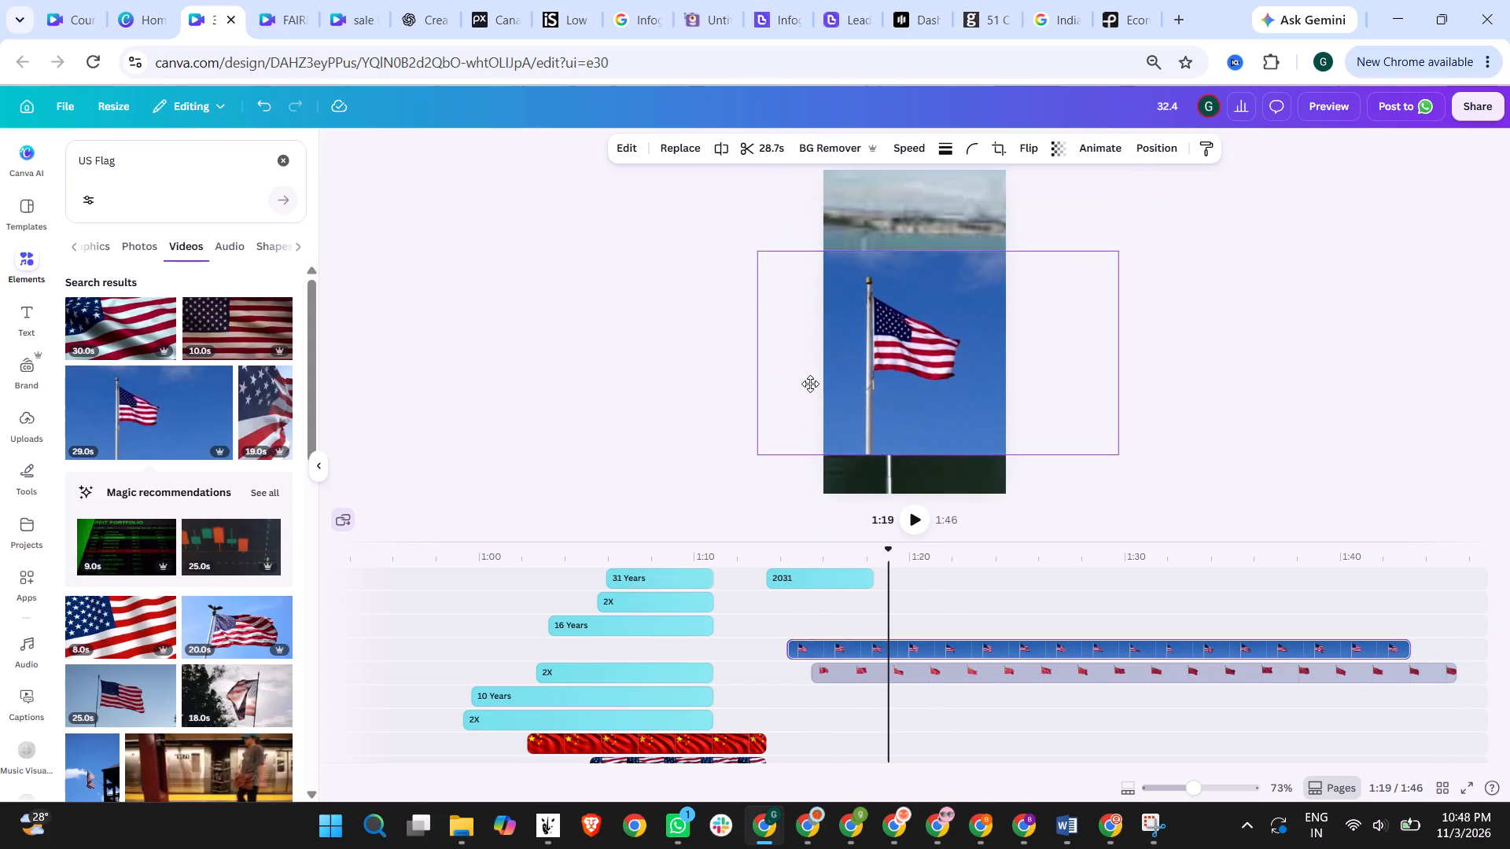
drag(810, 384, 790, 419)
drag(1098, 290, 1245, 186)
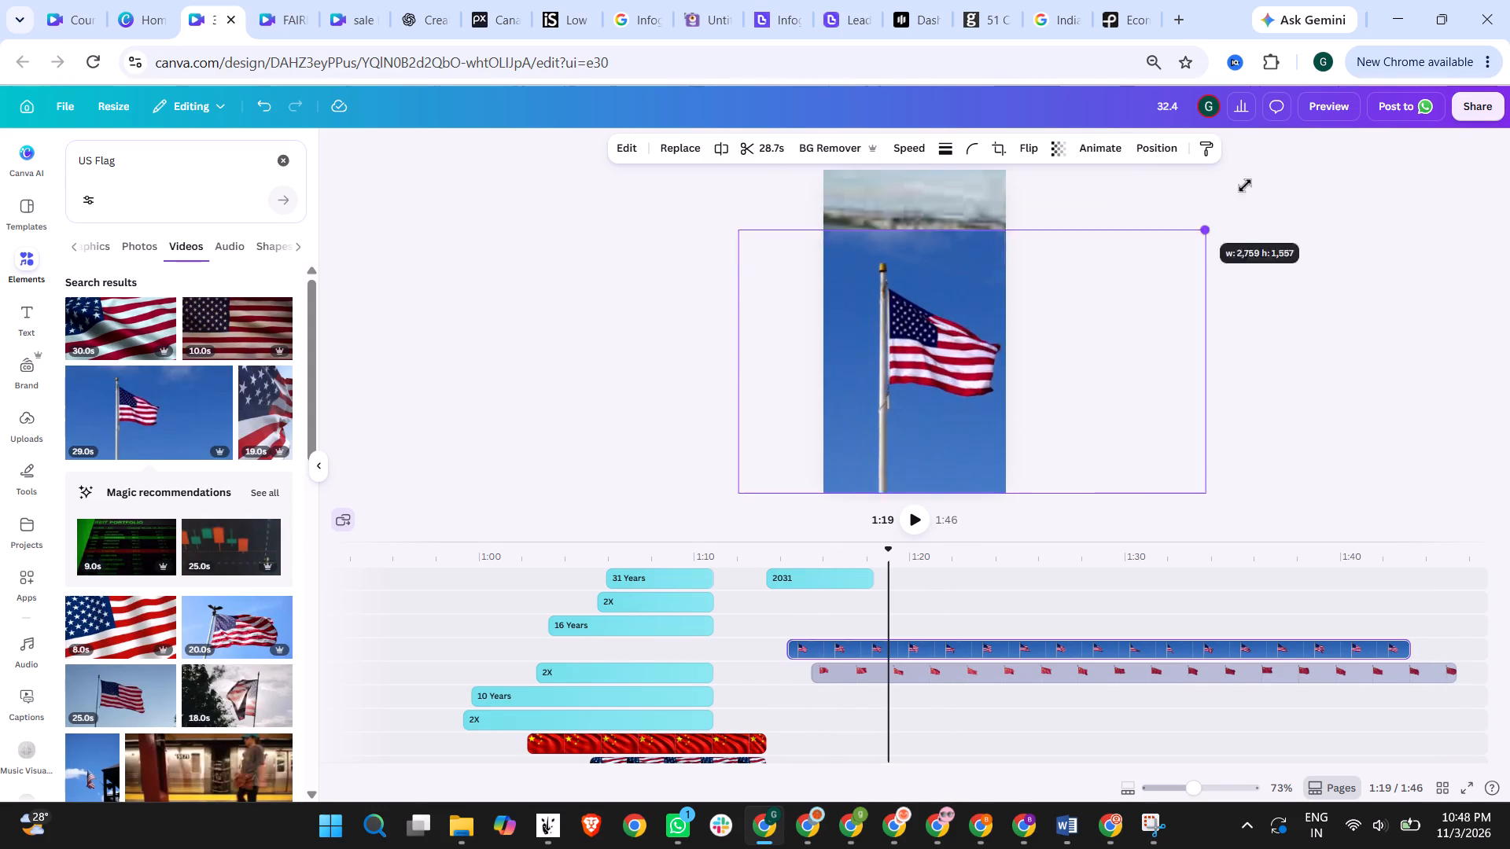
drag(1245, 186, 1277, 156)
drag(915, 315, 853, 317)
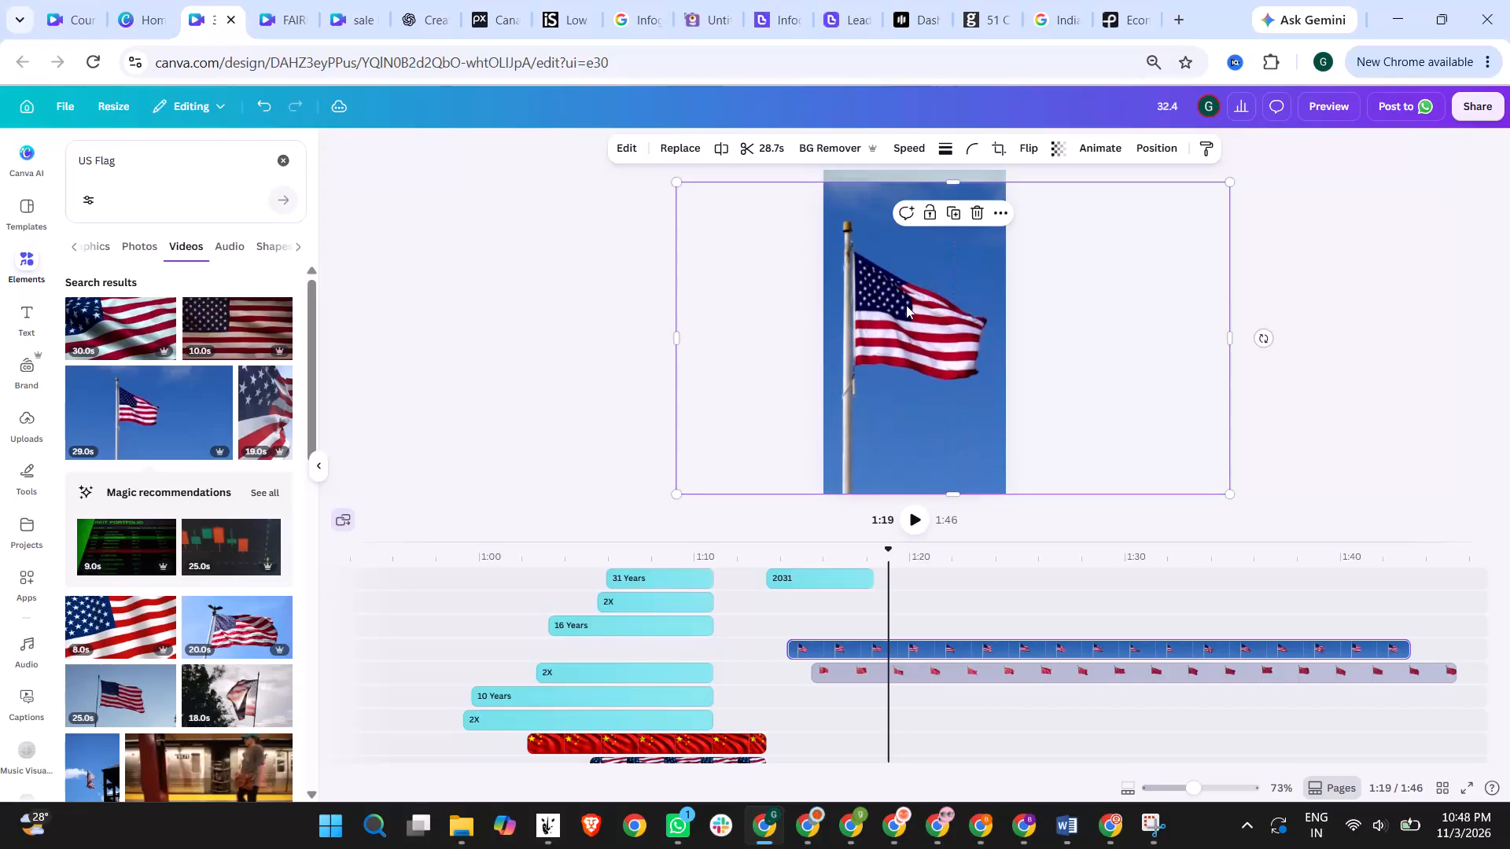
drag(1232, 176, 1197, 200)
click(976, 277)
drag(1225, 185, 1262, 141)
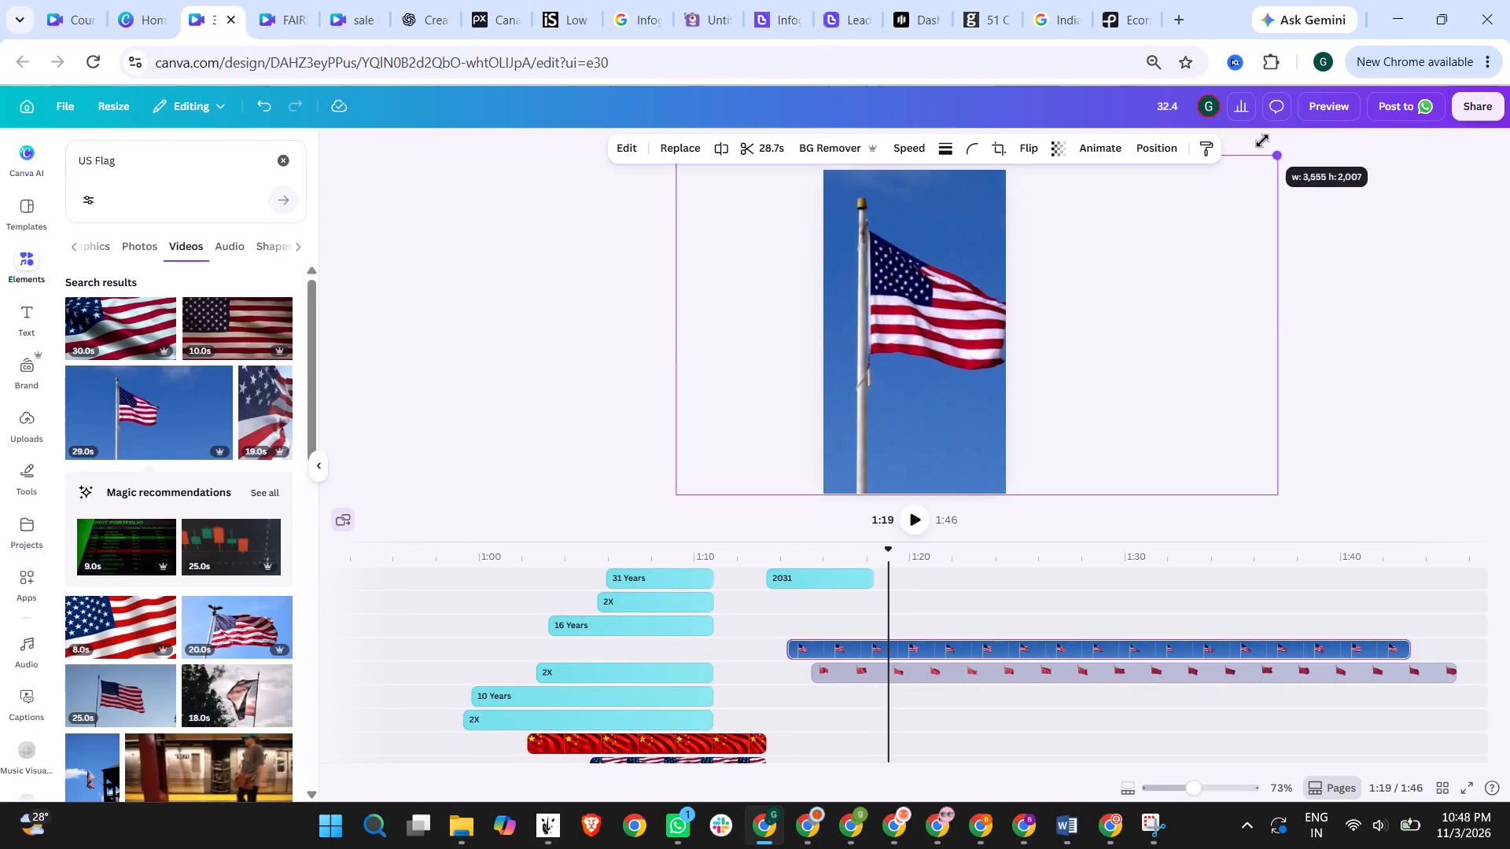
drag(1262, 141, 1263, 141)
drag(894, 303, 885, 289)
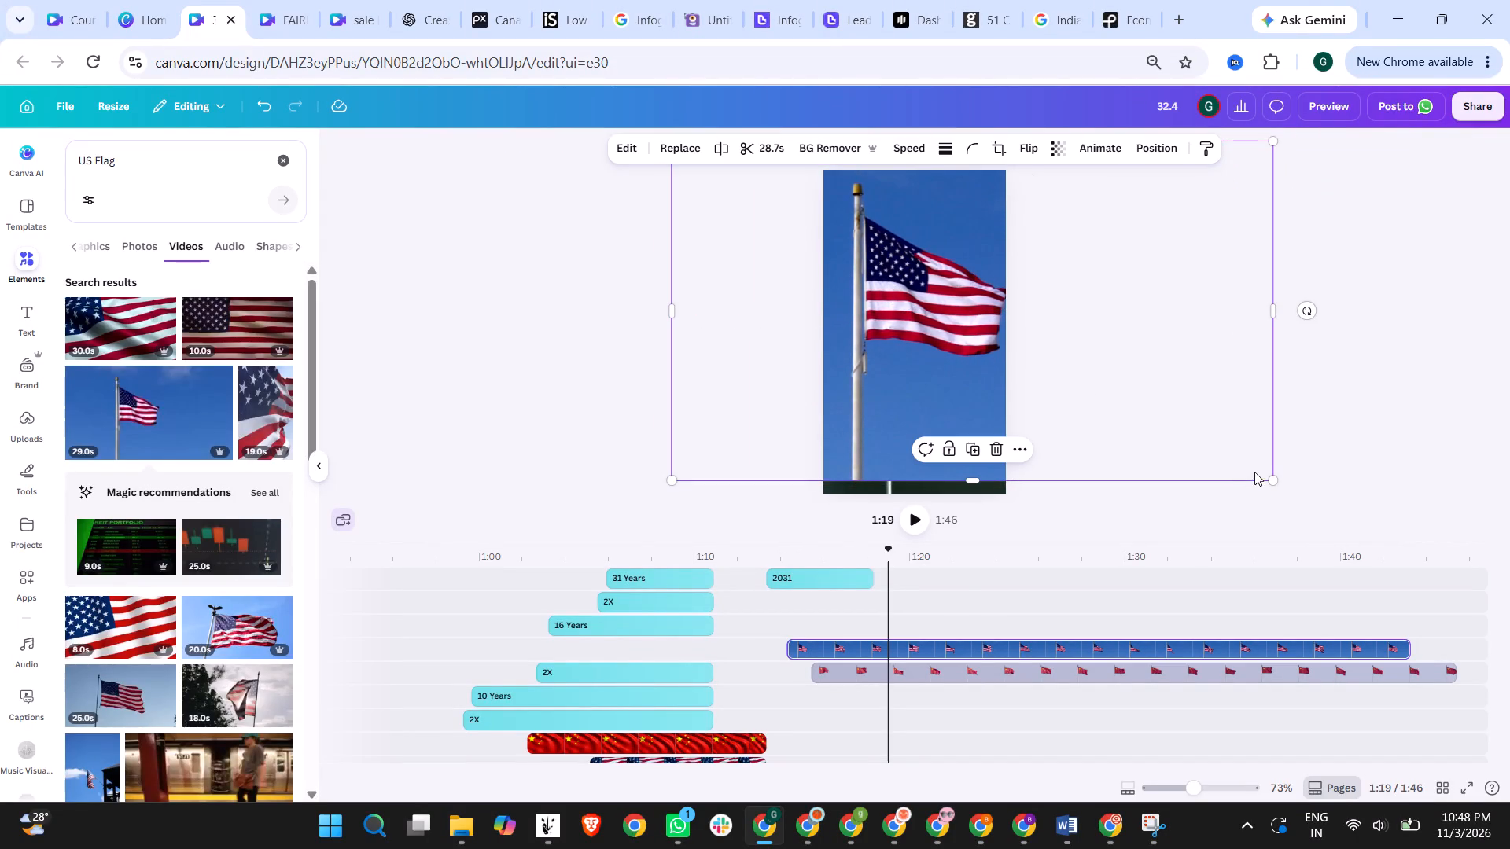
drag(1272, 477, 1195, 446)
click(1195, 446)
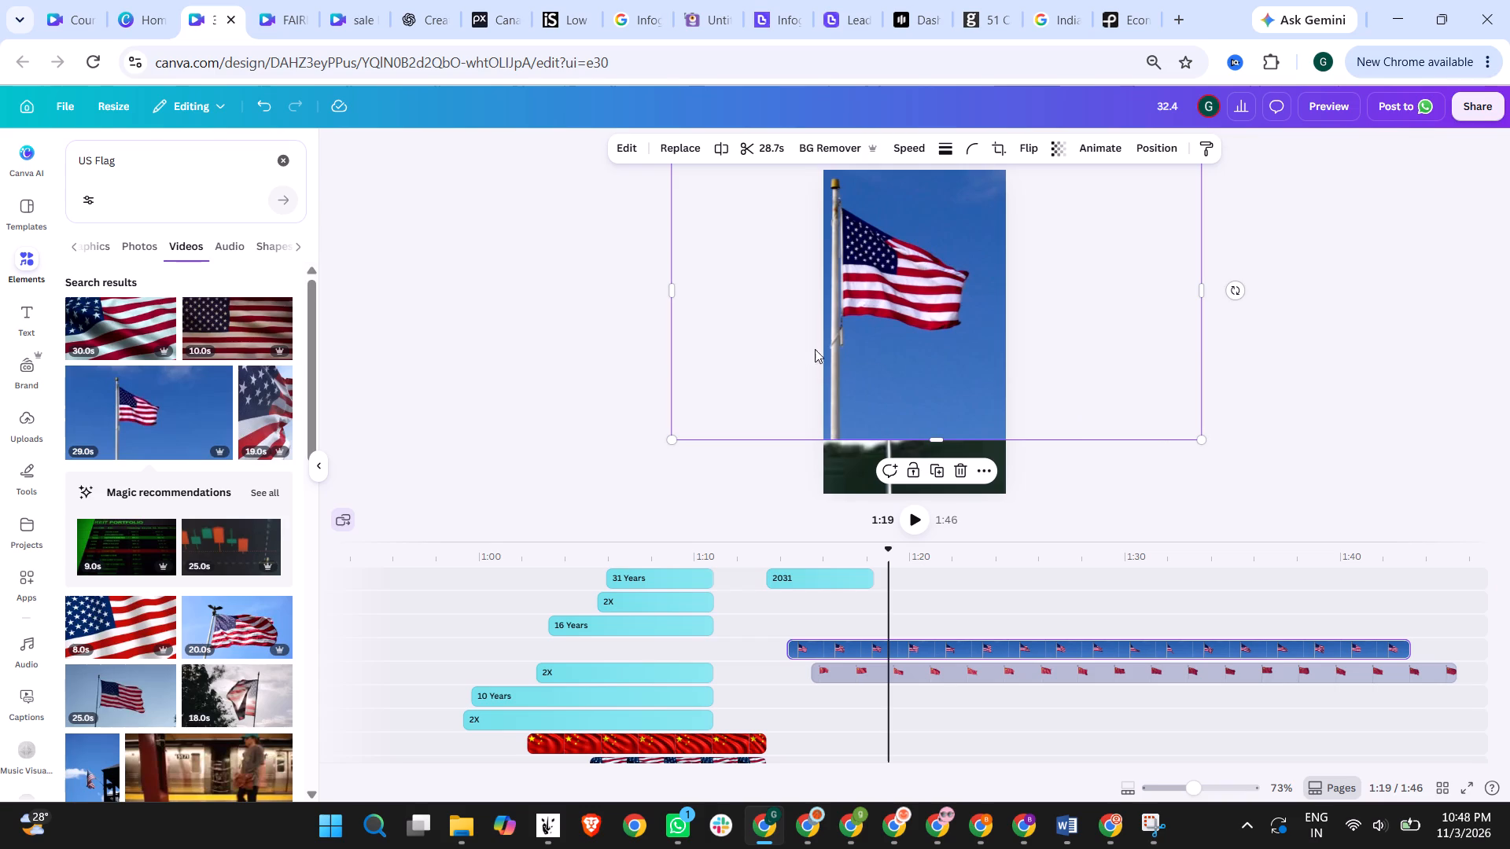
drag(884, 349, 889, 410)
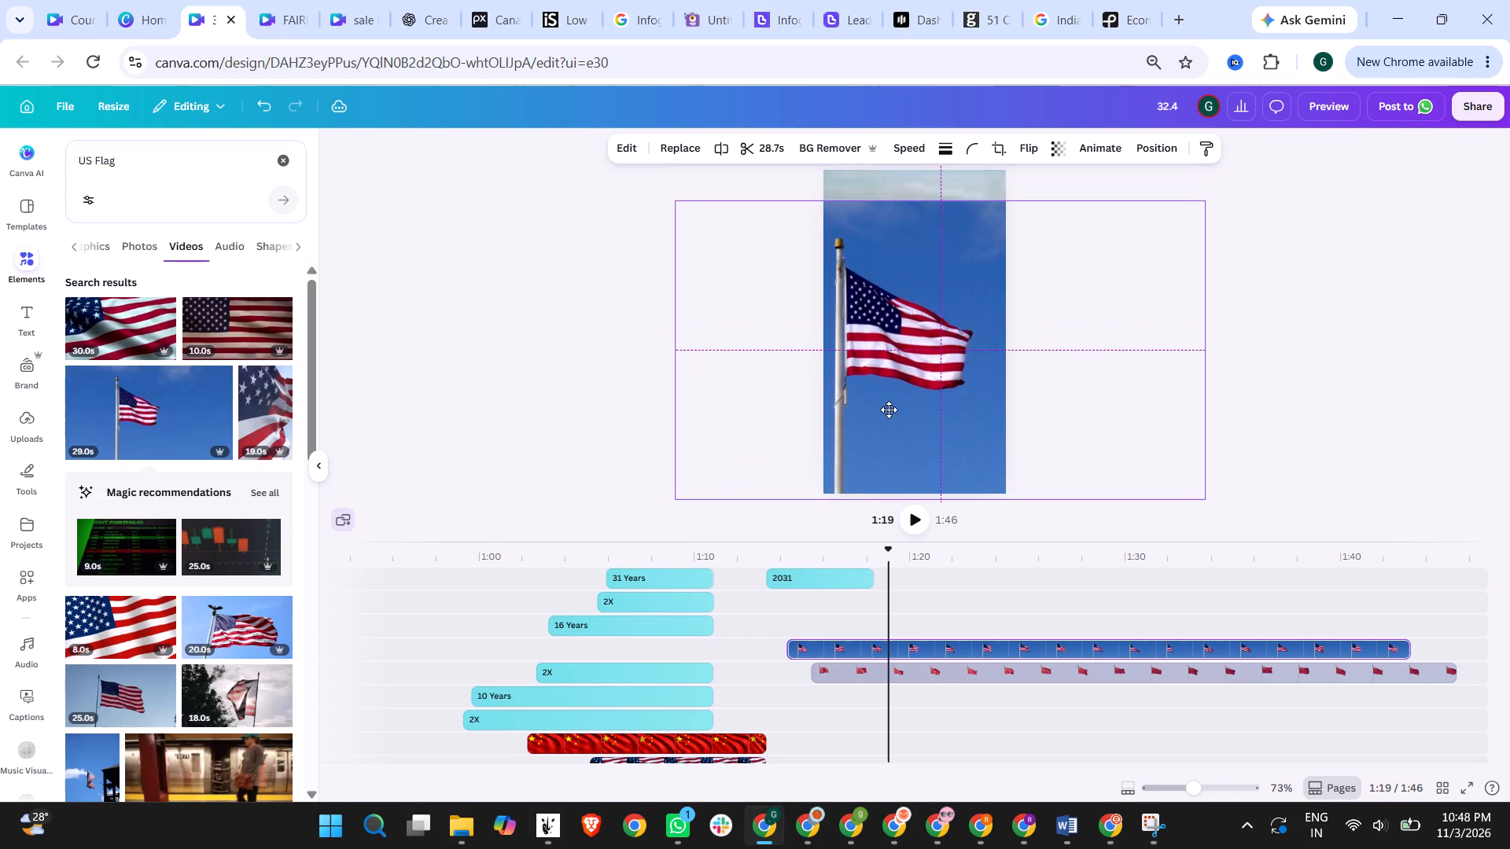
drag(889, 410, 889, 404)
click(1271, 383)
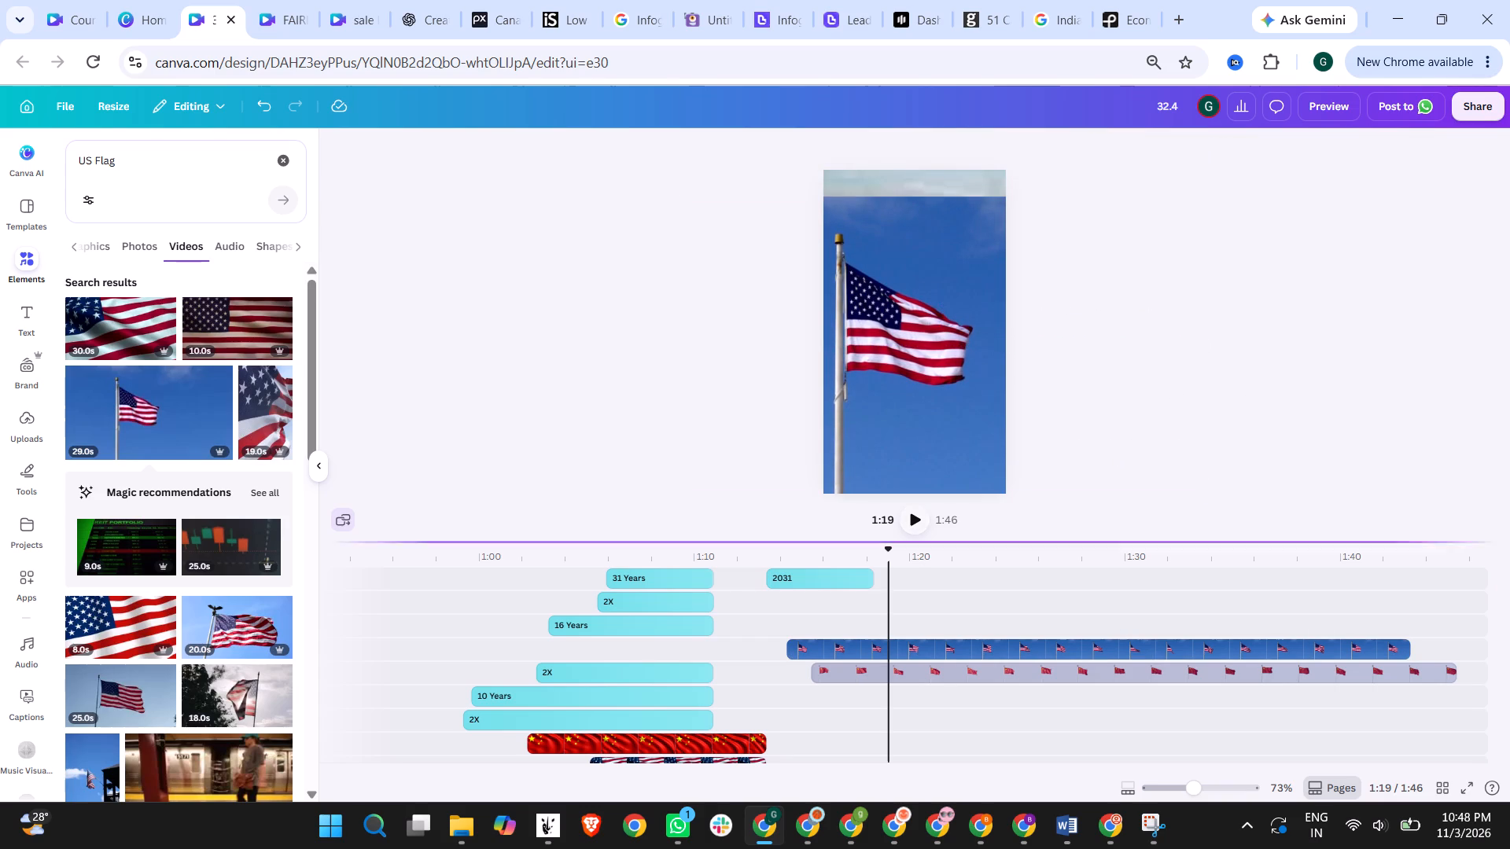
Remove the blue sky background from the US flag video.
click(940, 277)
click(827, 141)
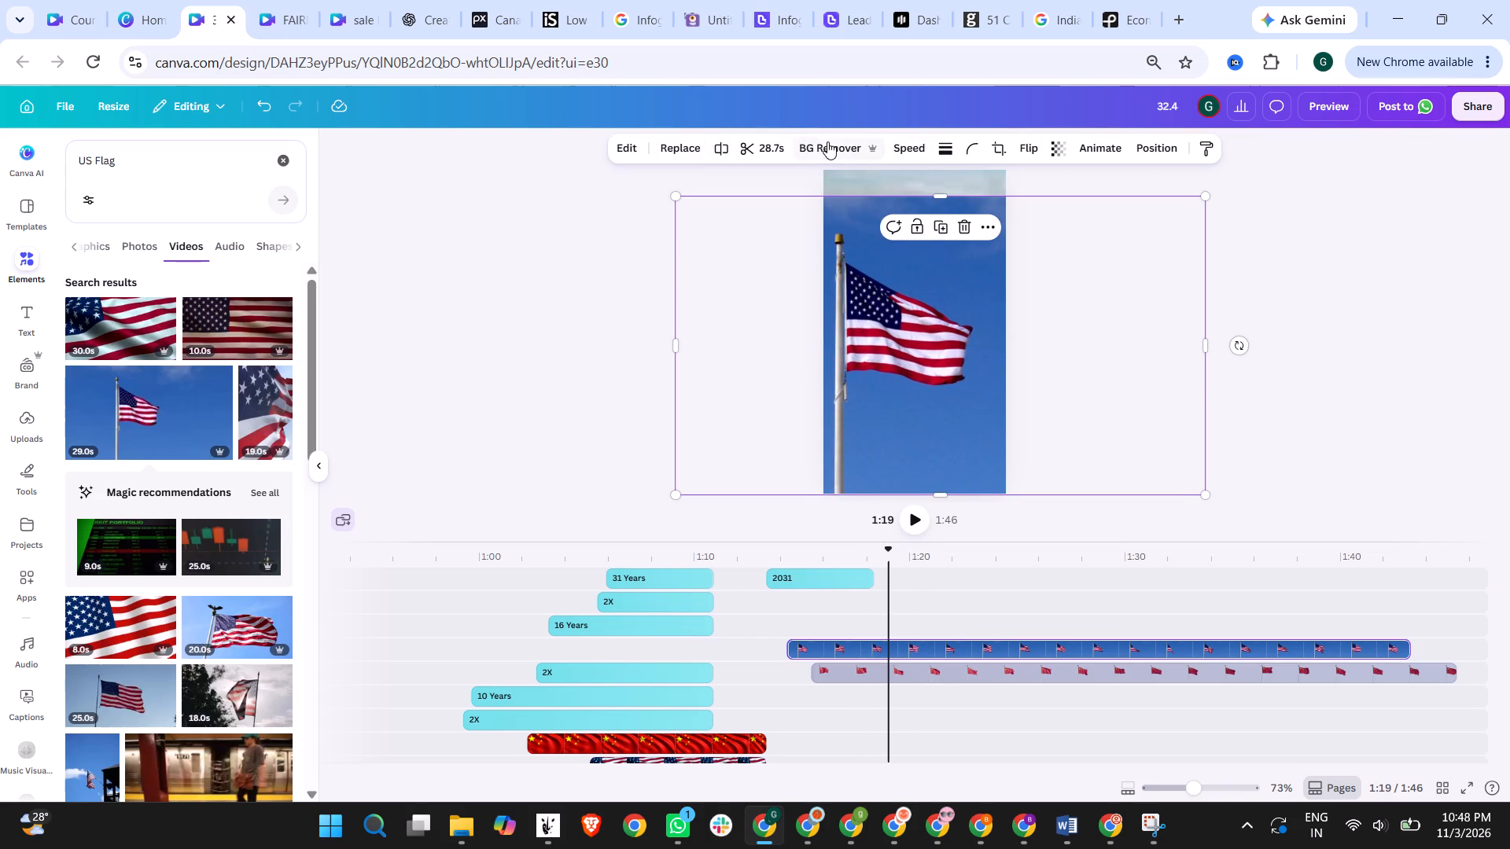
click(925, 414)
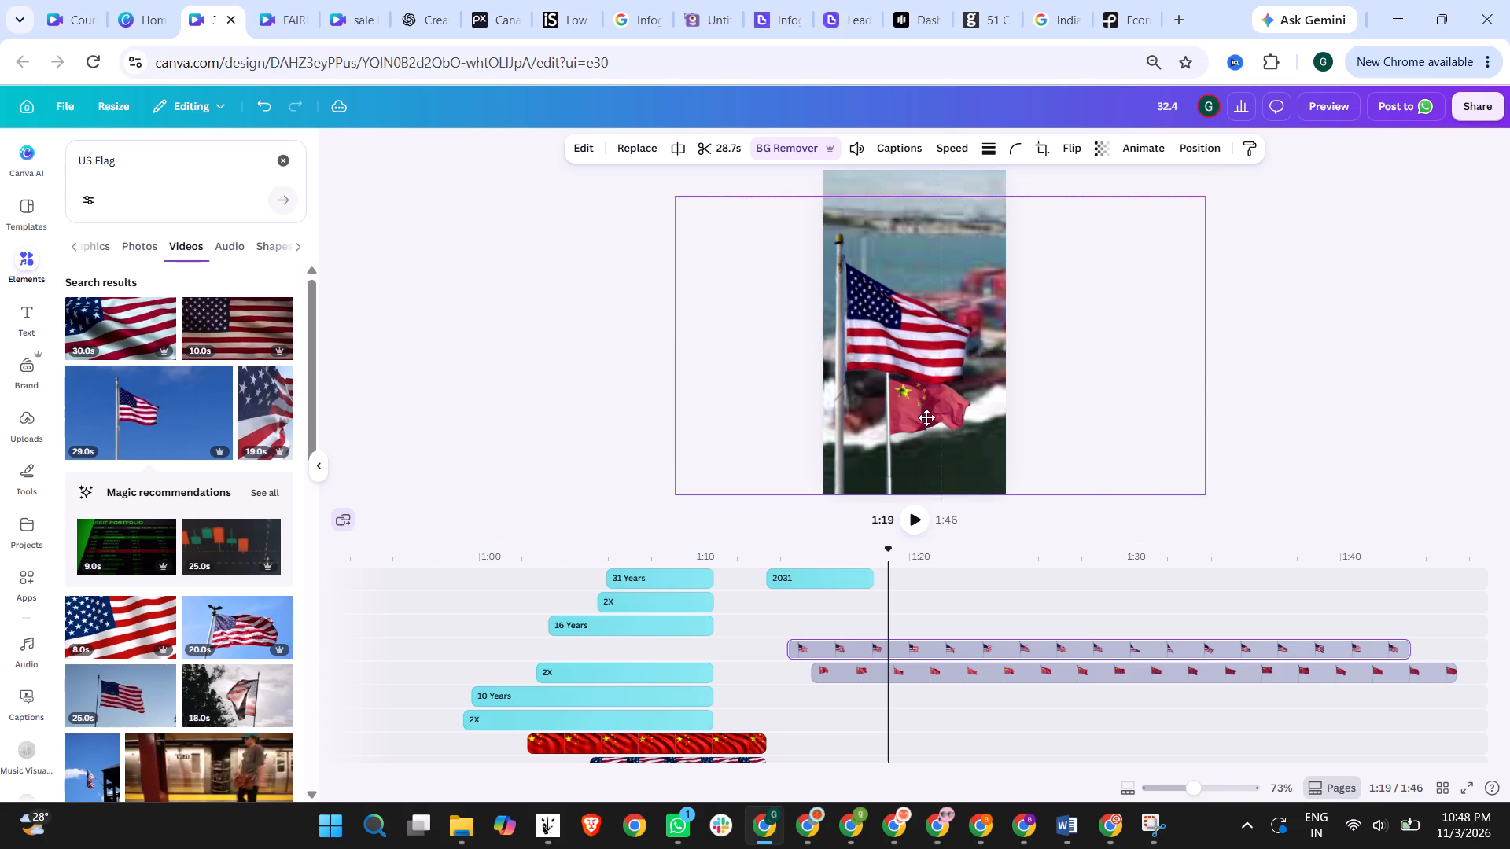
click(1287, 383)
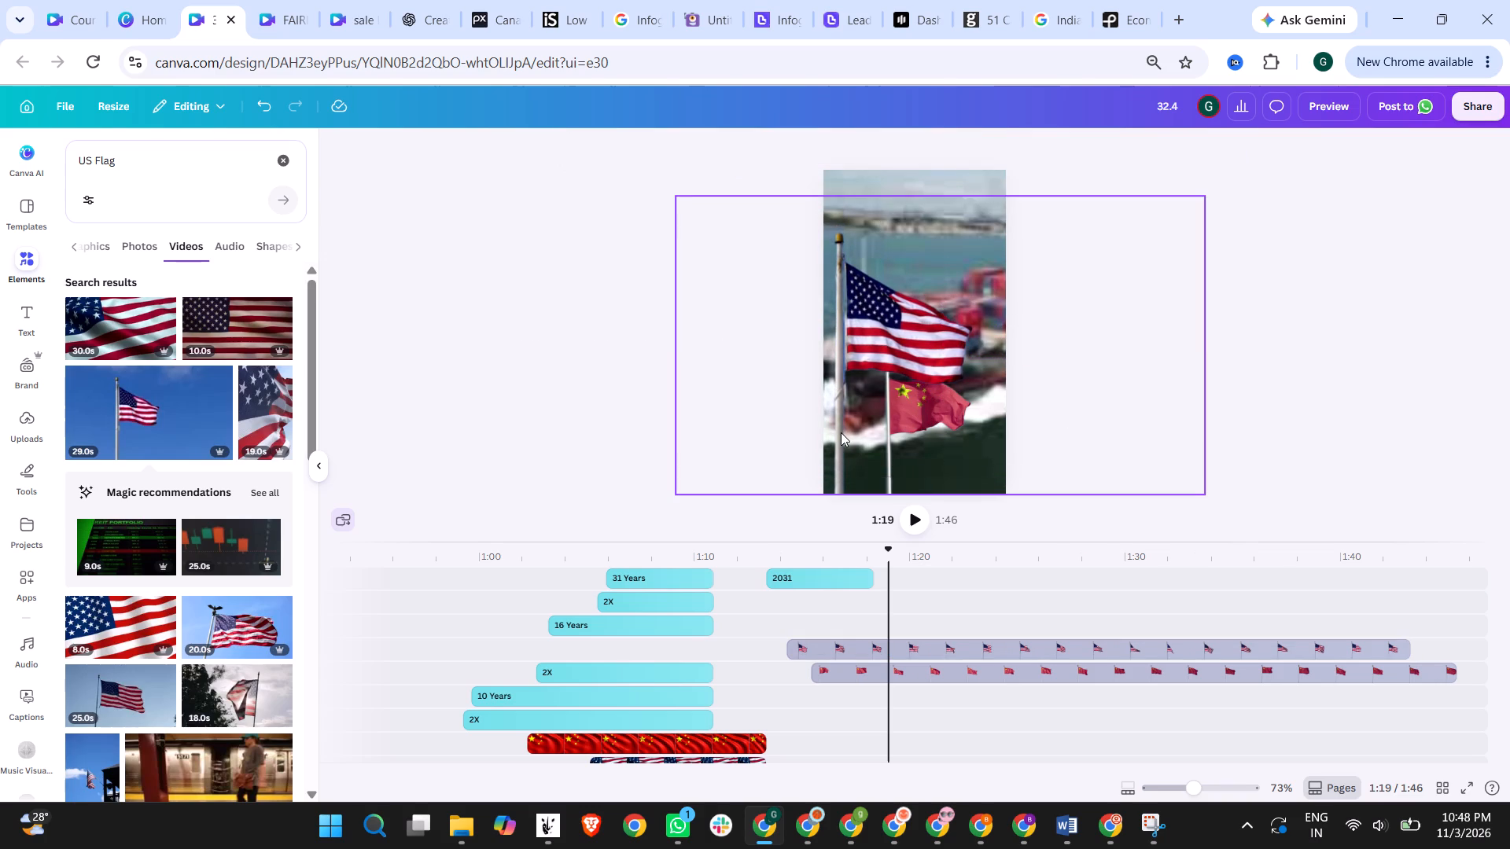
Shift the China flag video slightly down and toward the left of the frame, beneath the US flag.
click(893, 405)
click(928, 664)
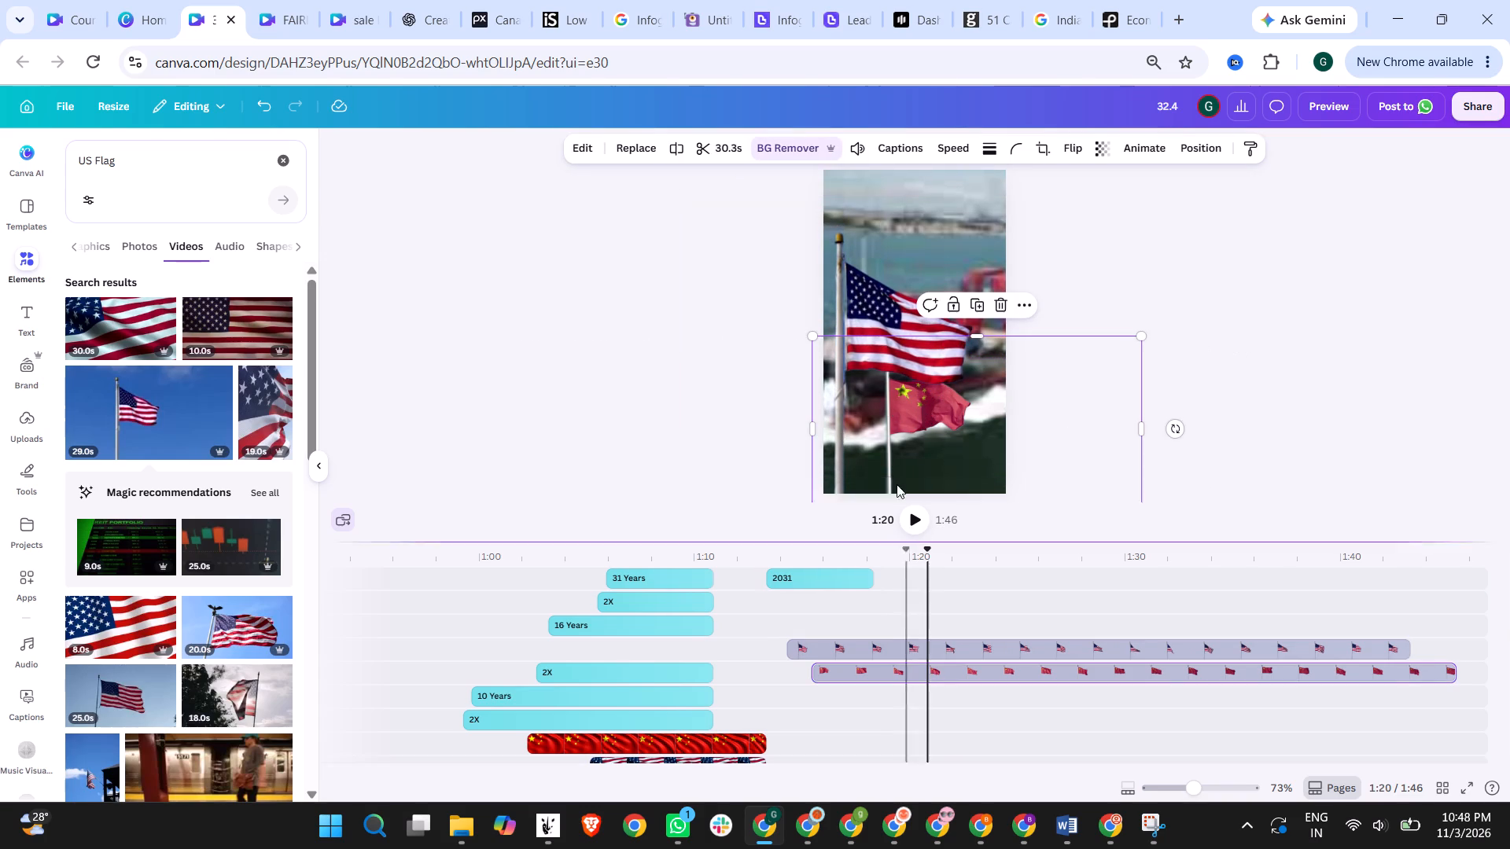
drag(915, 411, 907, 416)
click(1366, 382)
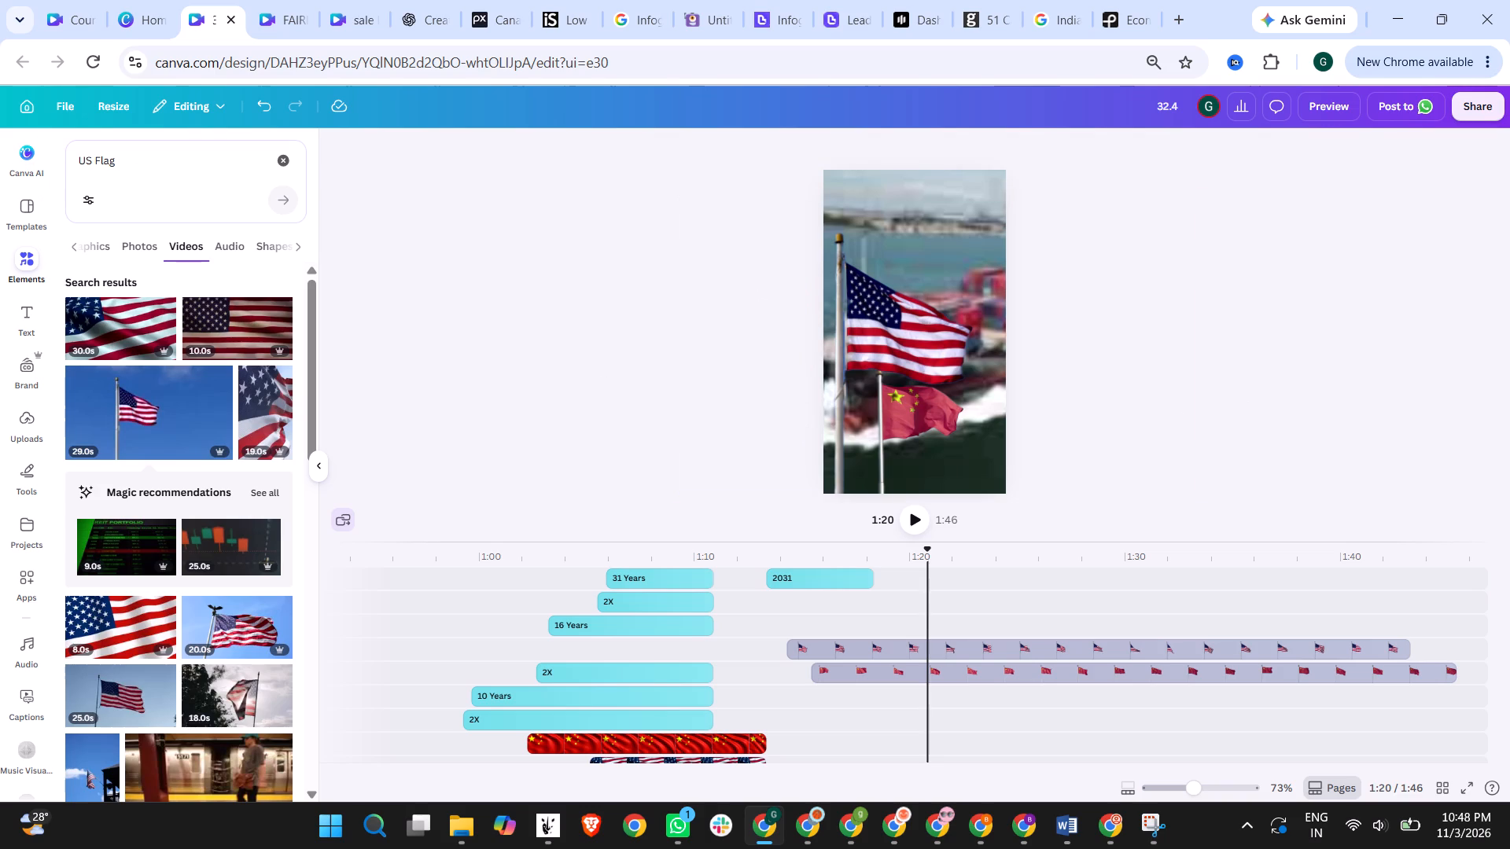
Search the videos for India Flag and look through the results for a flag on a pole.
drag(94, 157, 35, 165)
text(India)
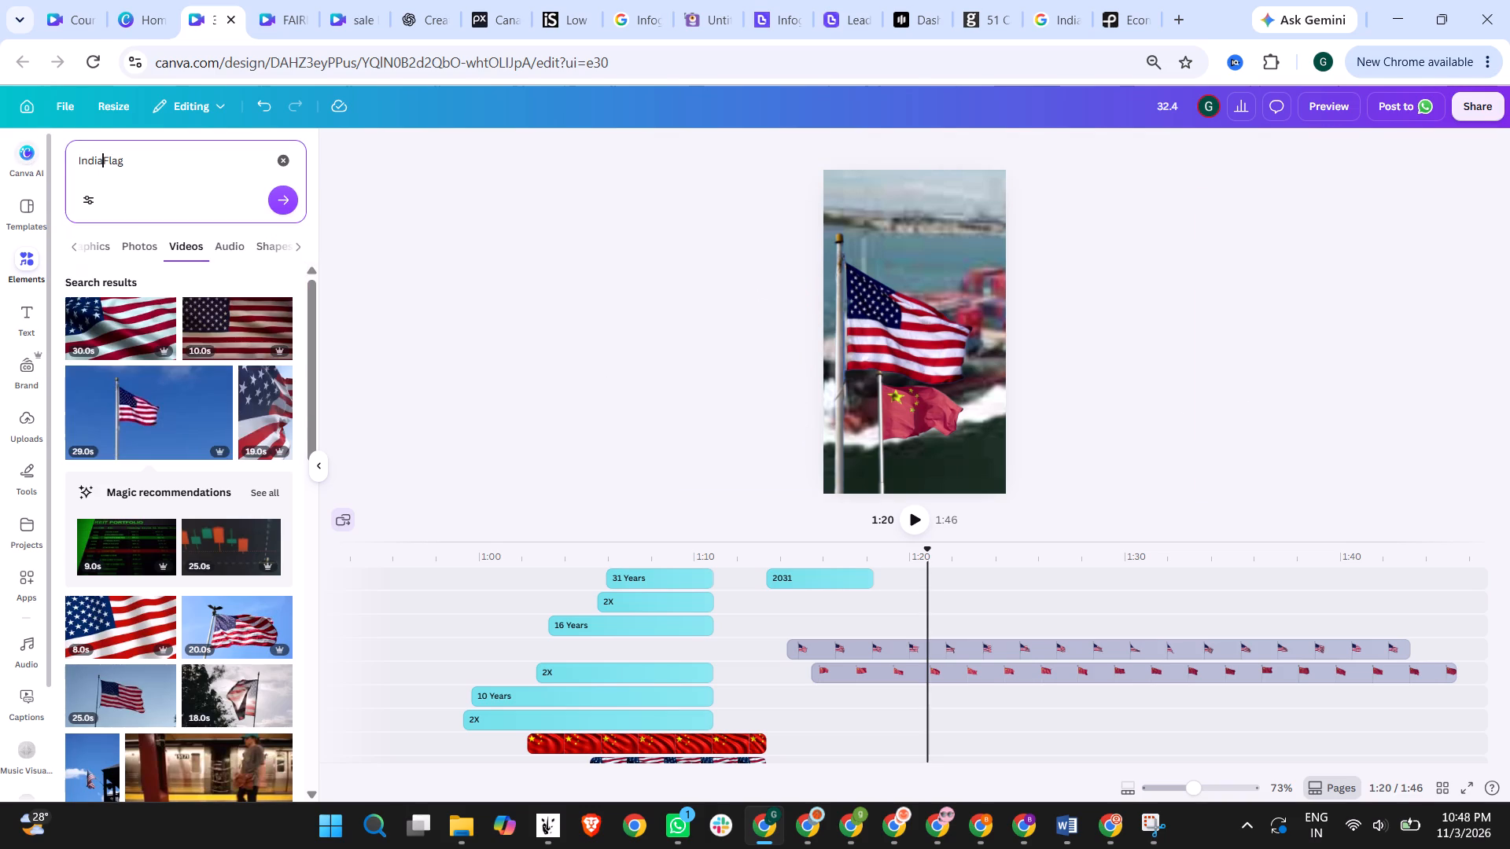
key(space)
click(281, 199)
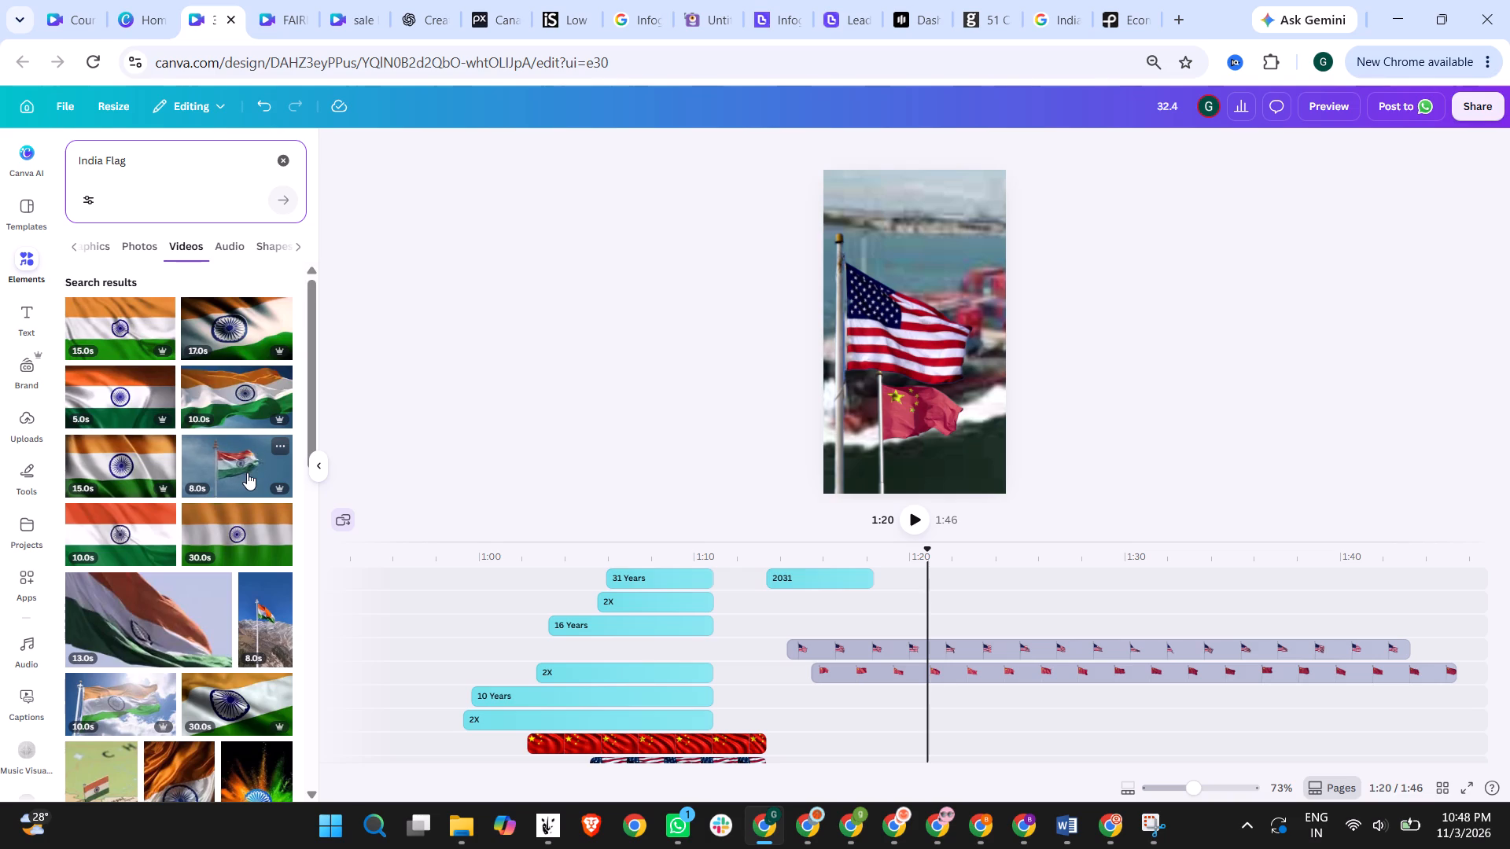
scroll(247, 472, down, 3)
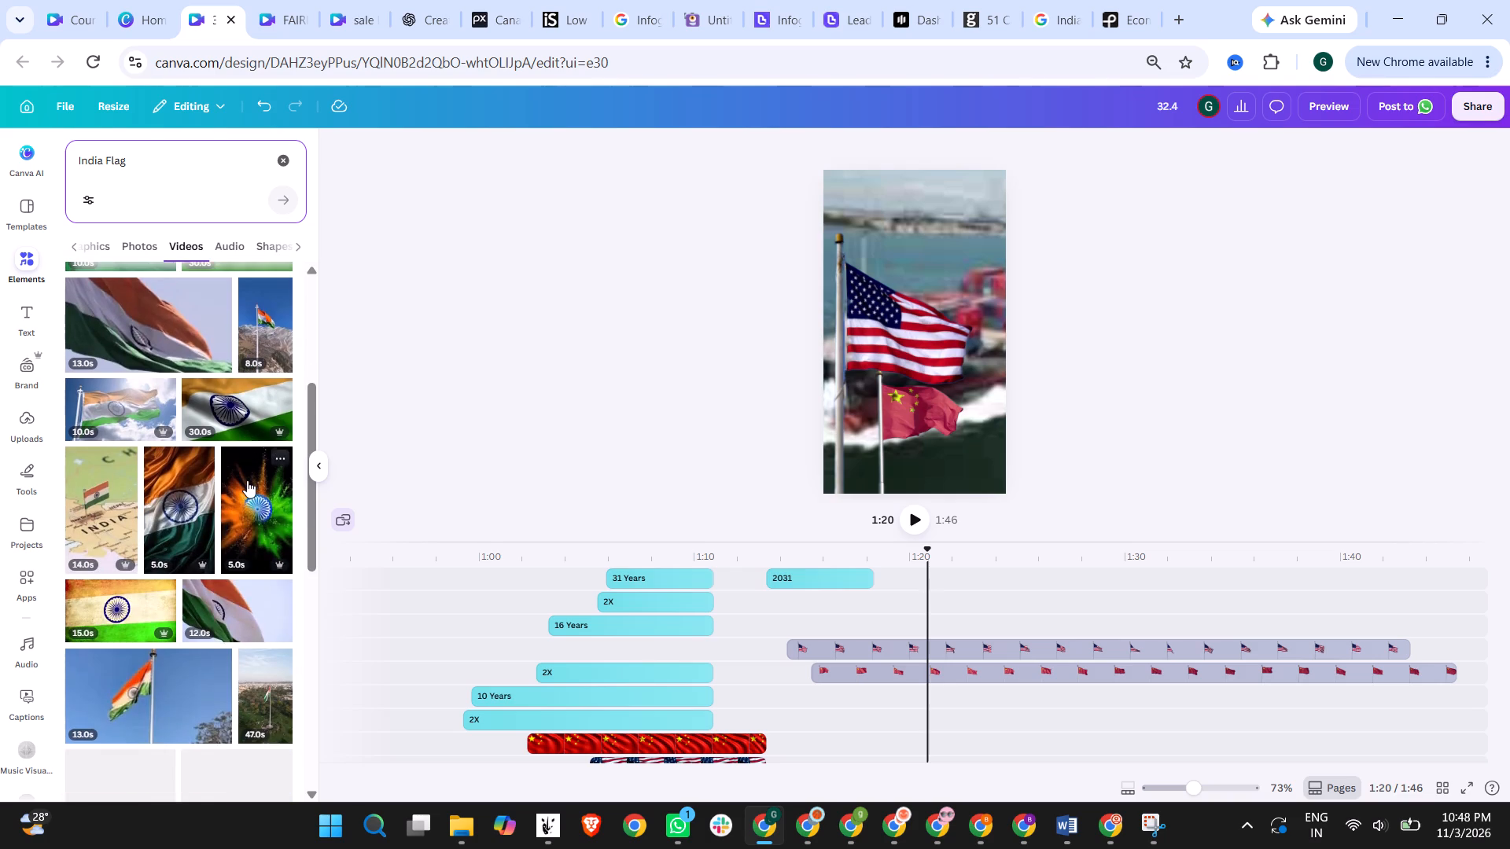
scroll(214, 609, down, 2)
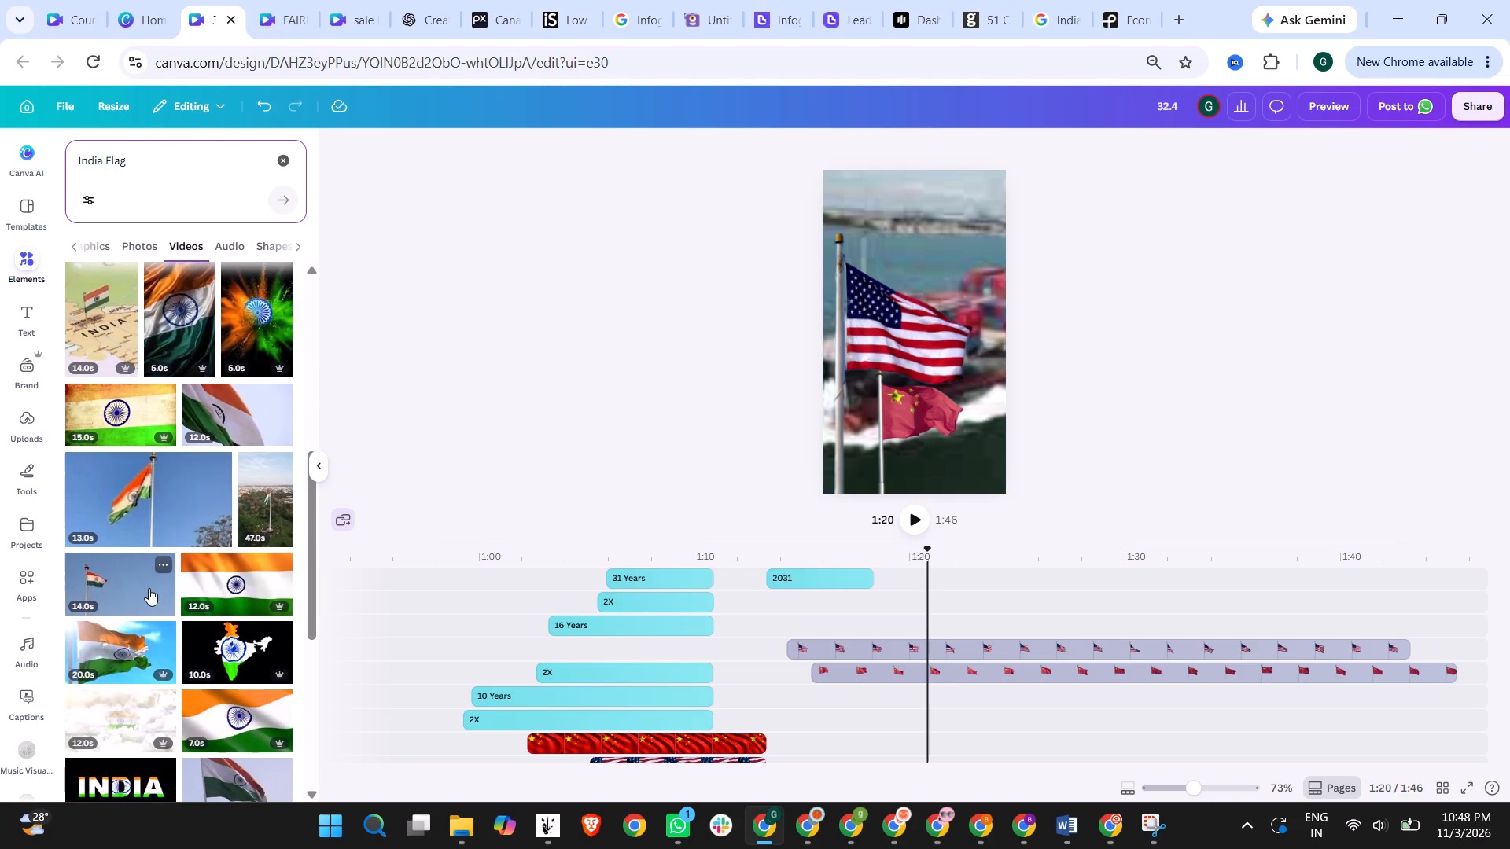
scroll(149, 588, down, 2)
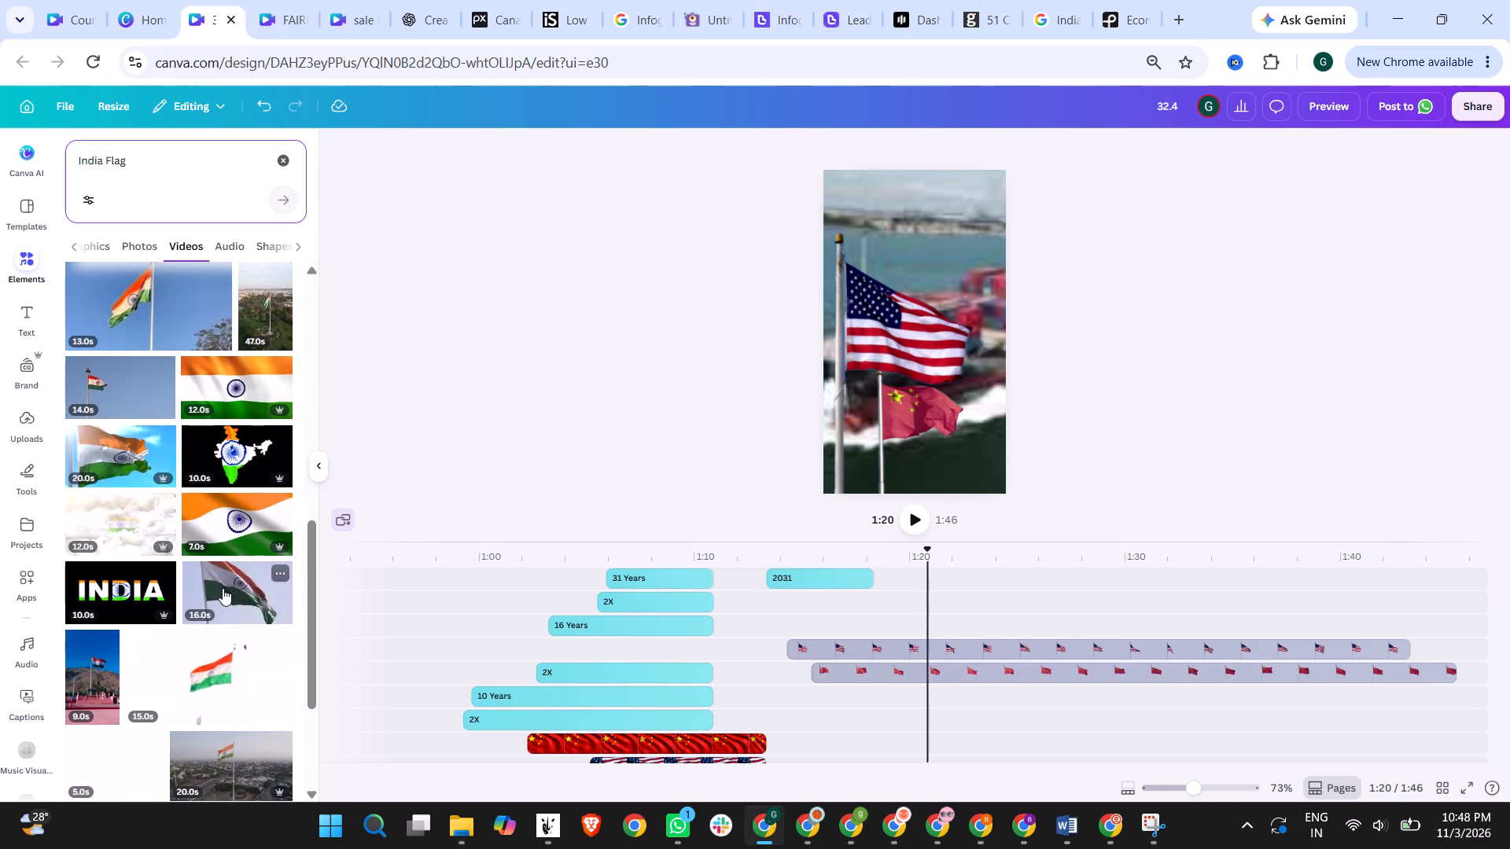
scroll(223, 588, down, 3)
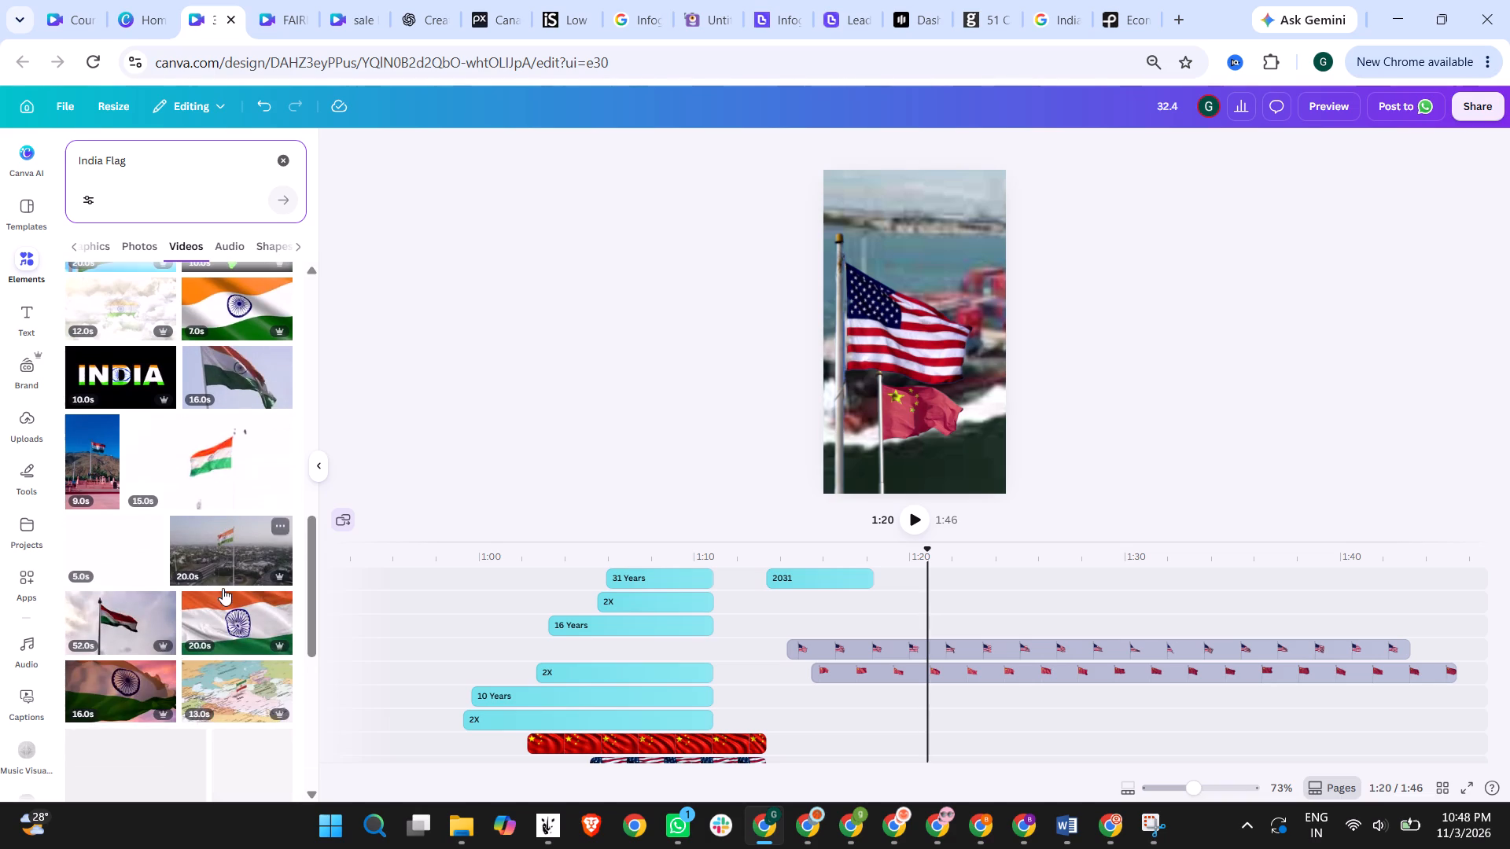
scroll(123, 617, down, 2)
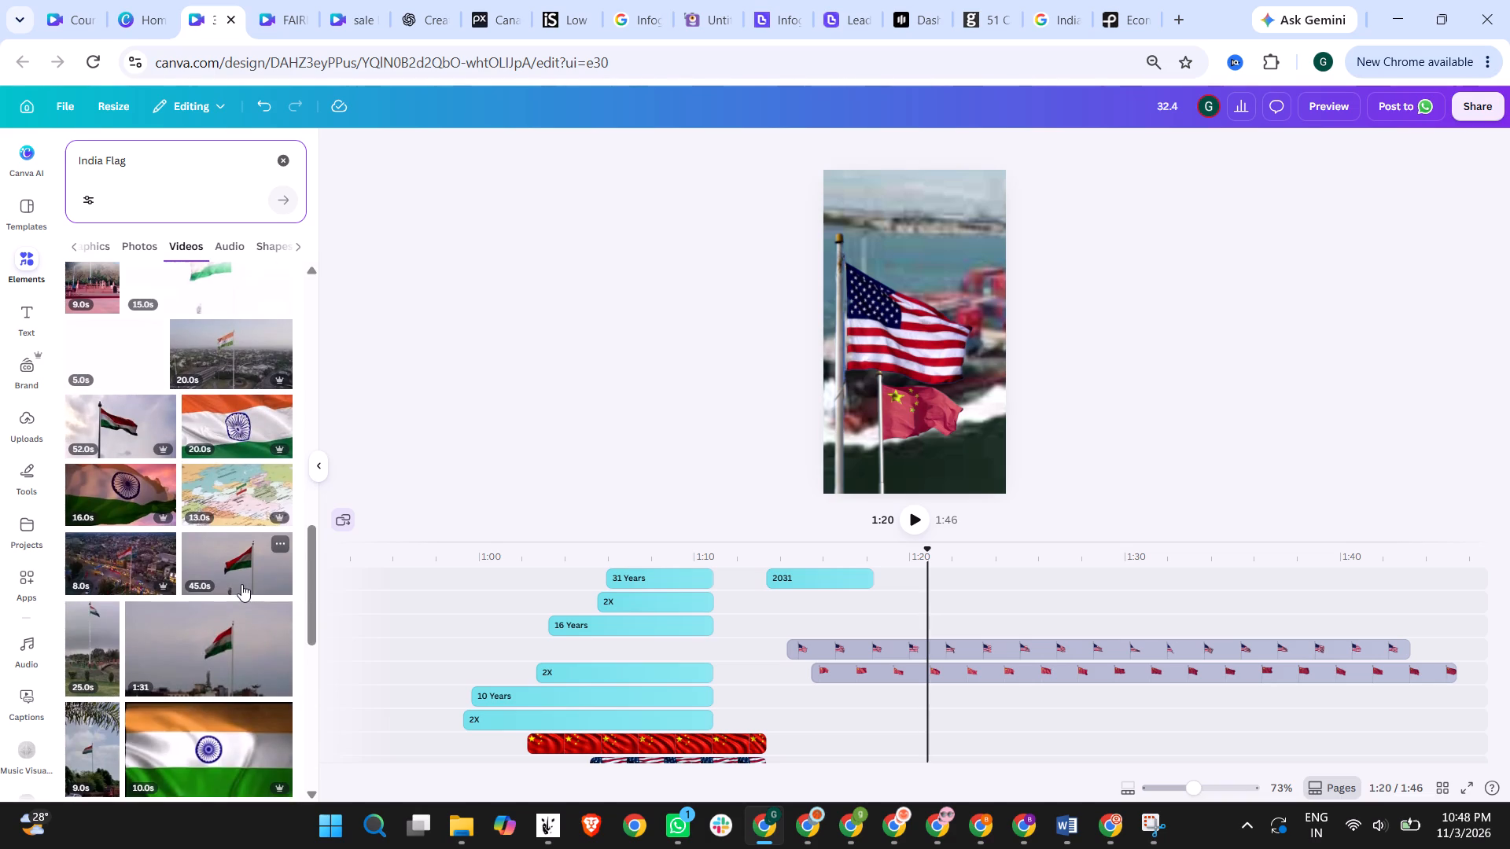
scroll(240, 585, down, 4)
scroll(142, 579, down, 3)
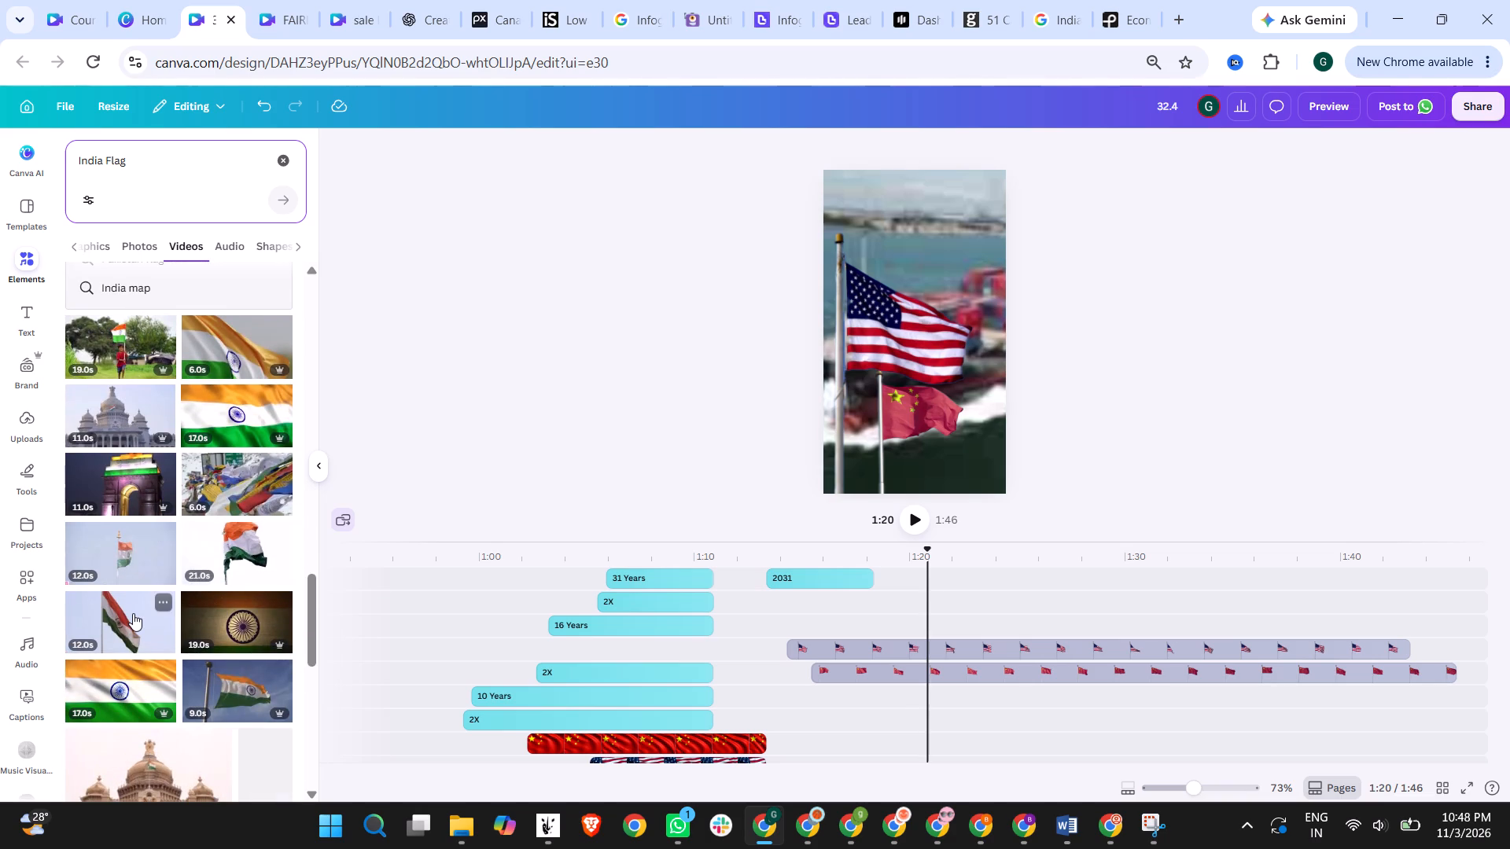
scroll(133, 613, down, 2)
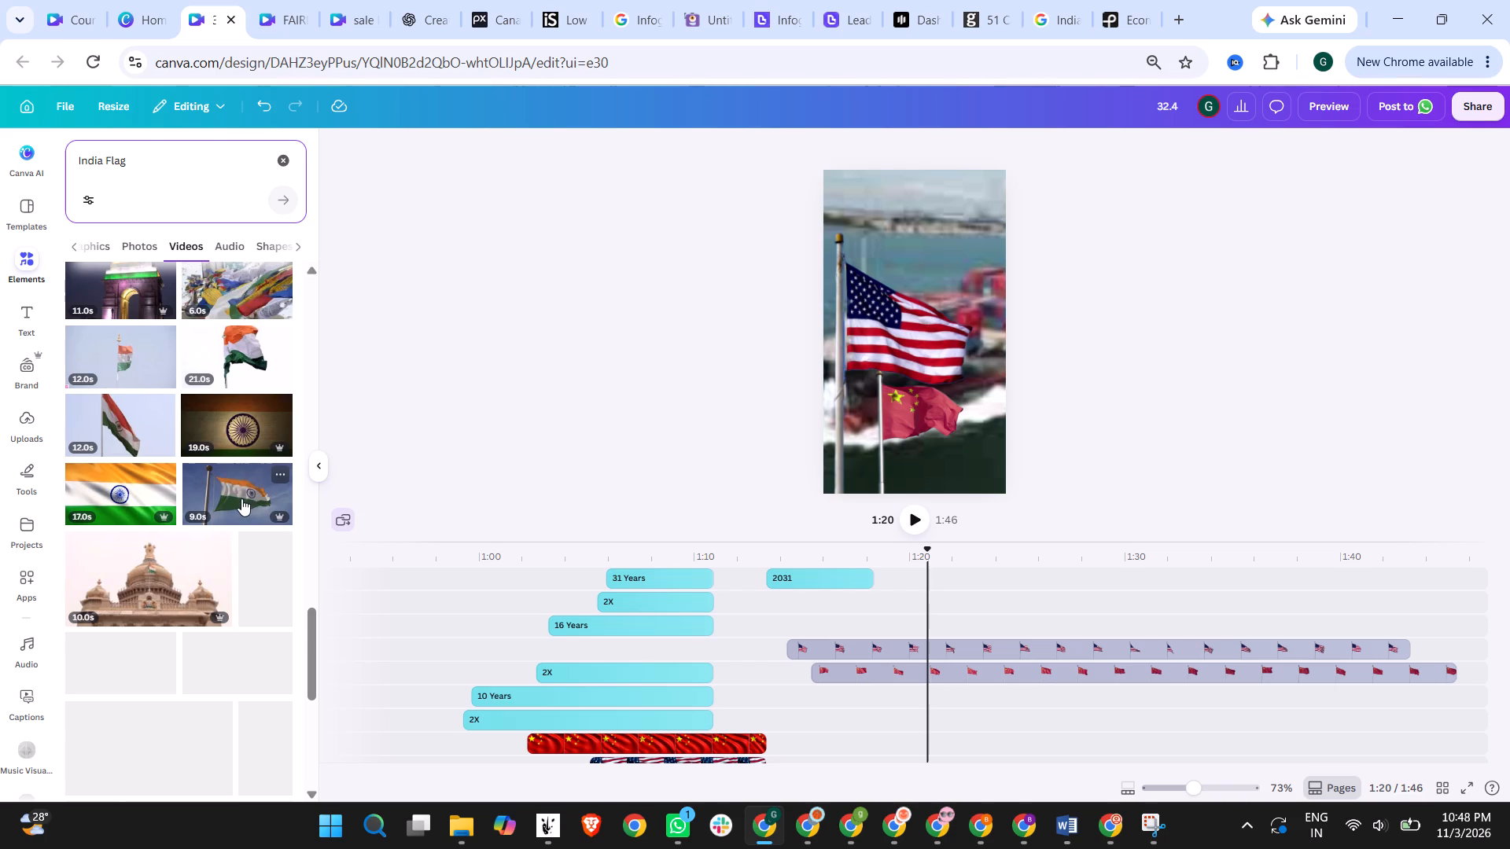
scroll(274, 513, down, 5)
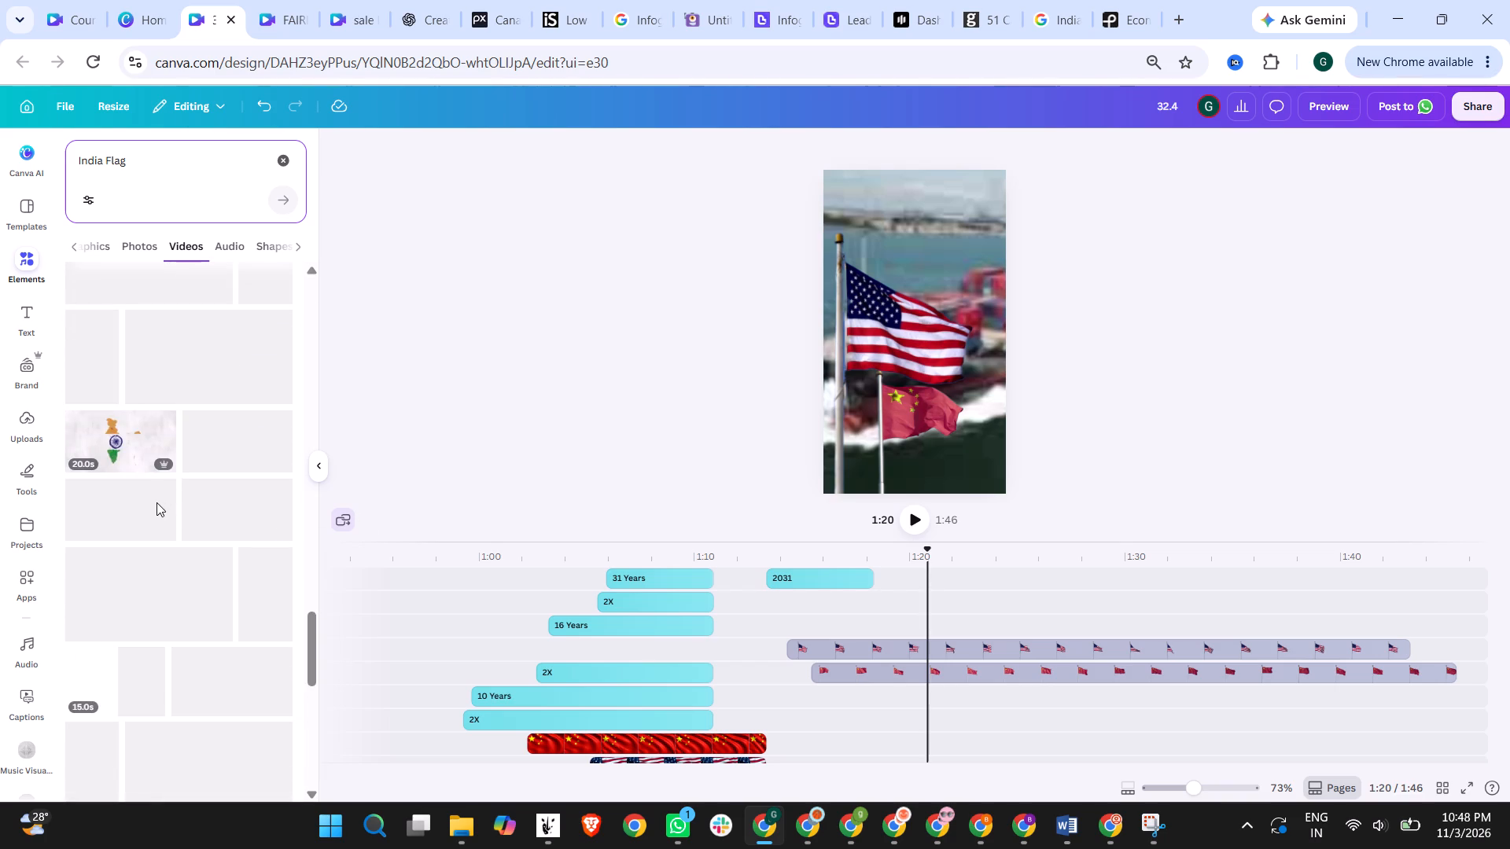
scroll(157, 502, up, 3)
Search the videos for US flag and look through the results for other flag clips.
drag(160, 170, 47, 167)
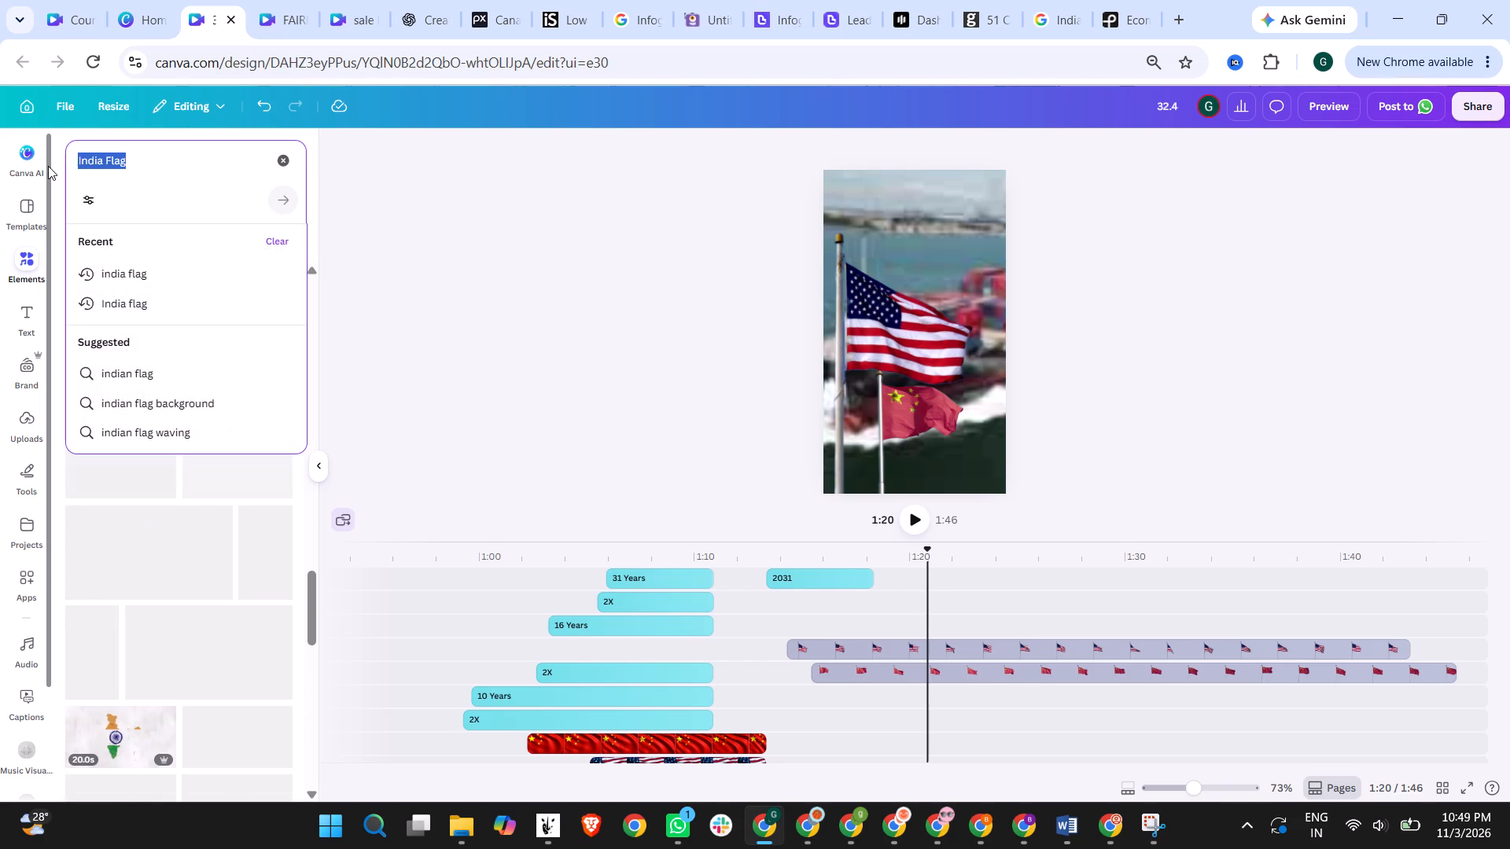
text(US flag)
key(Return)
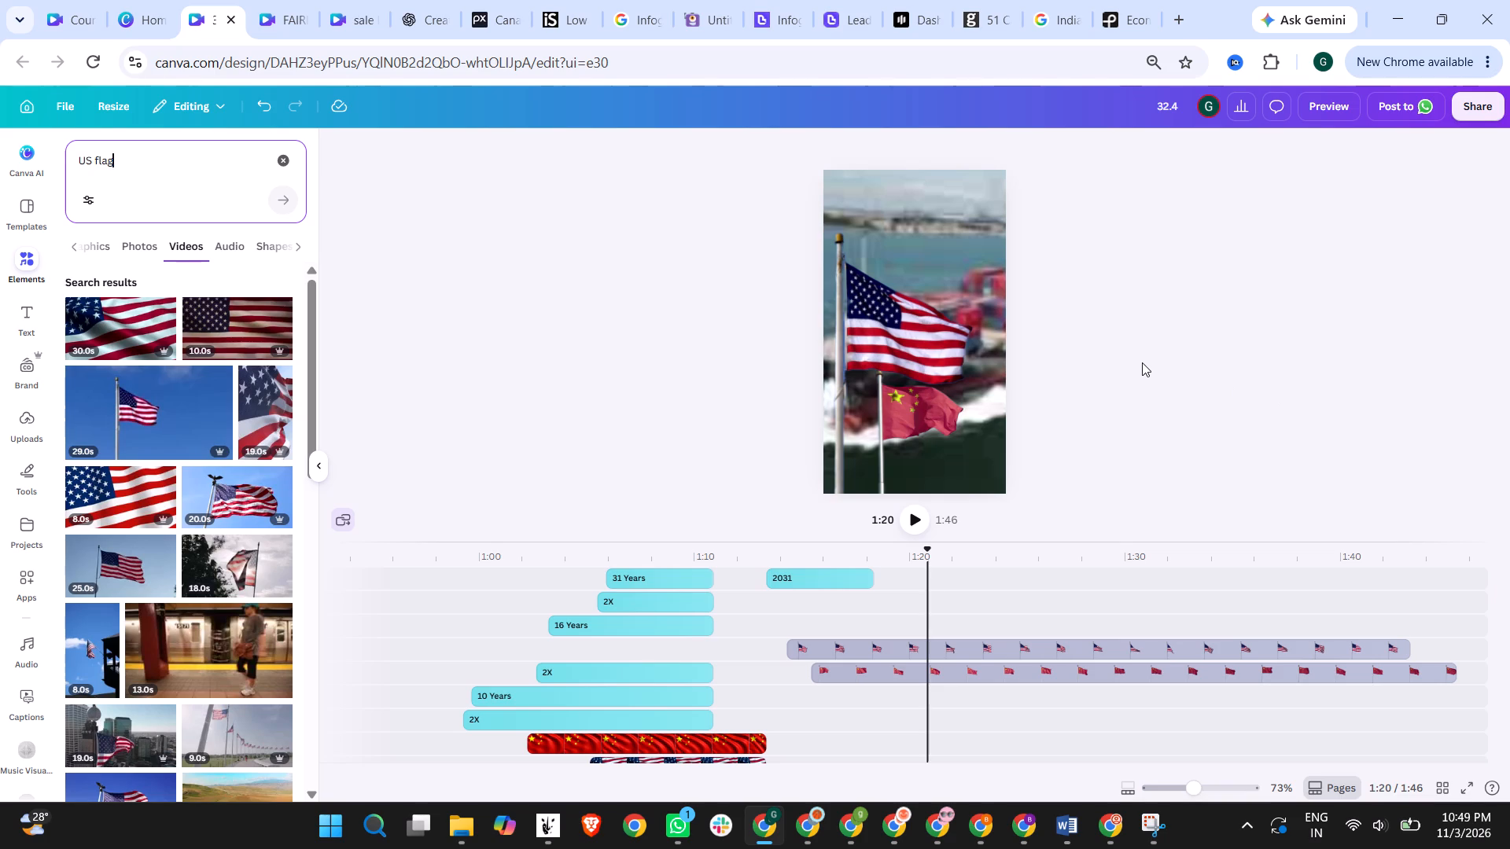
scroll(127, 577, down, 1)
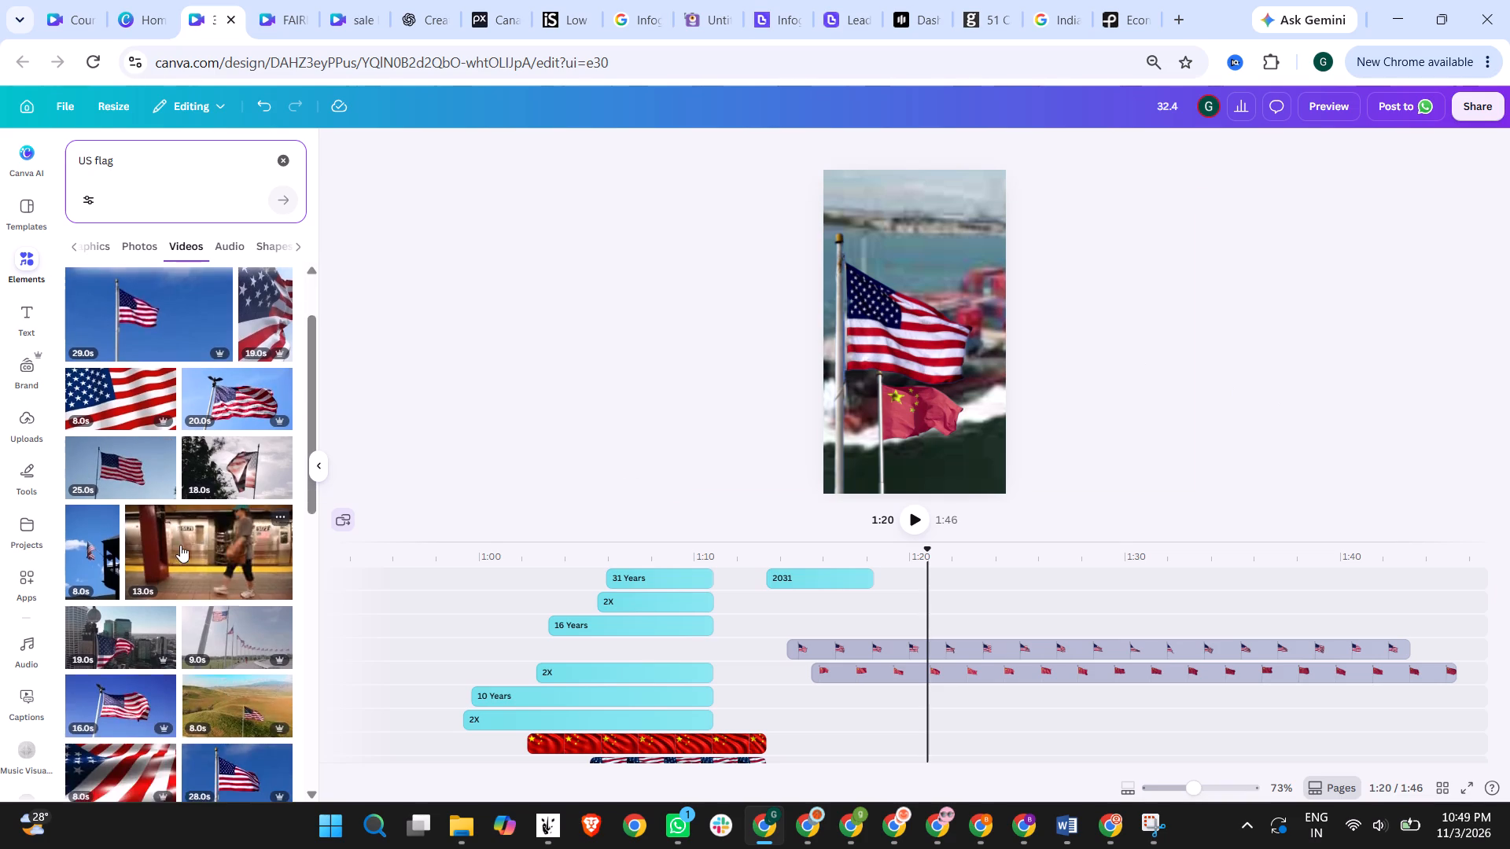
scroll(169, 544, down, 2)
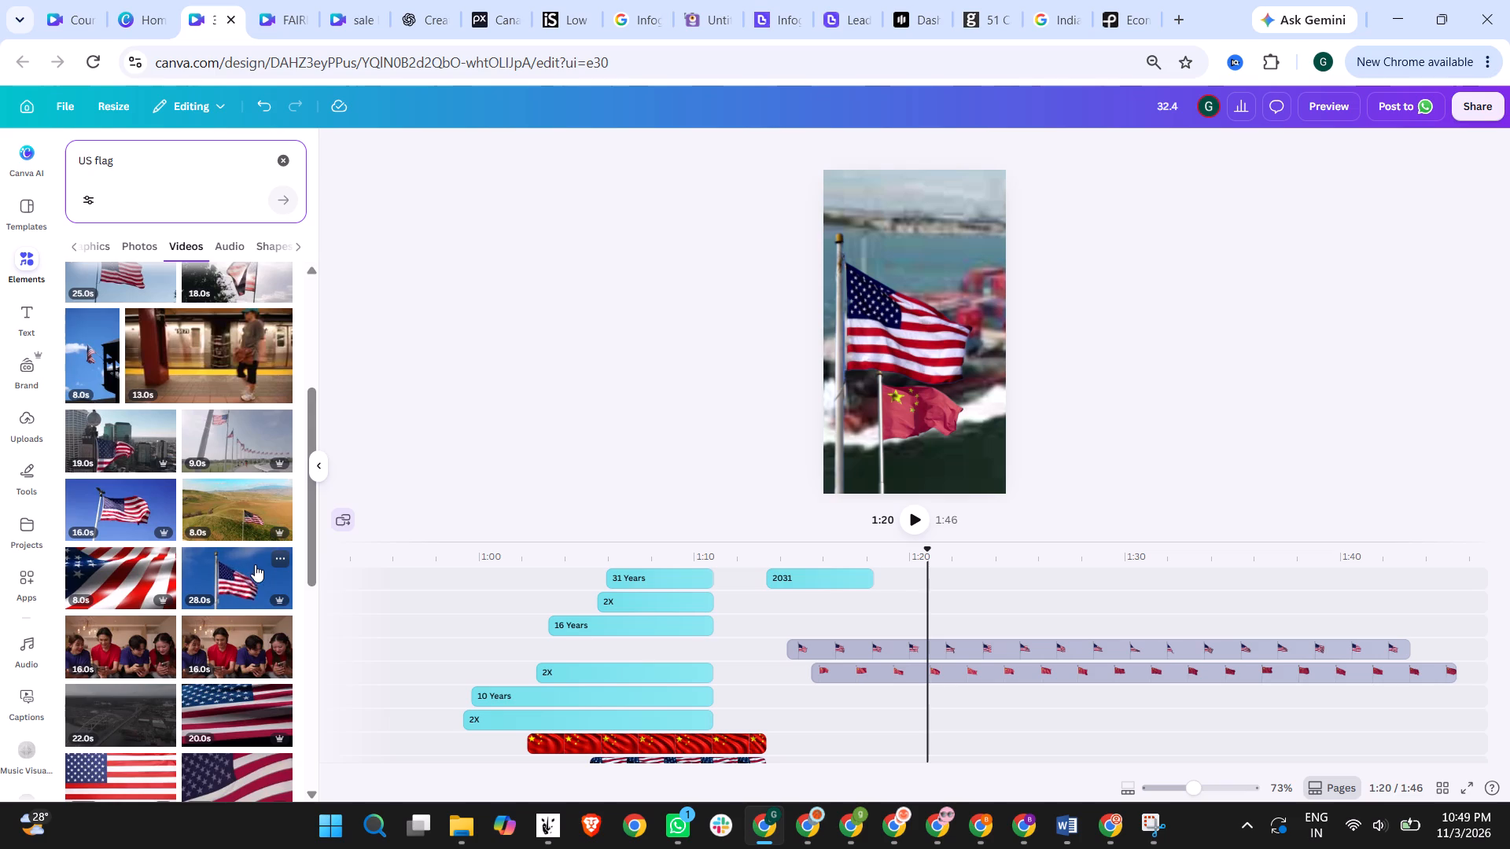
click(1055, 373)
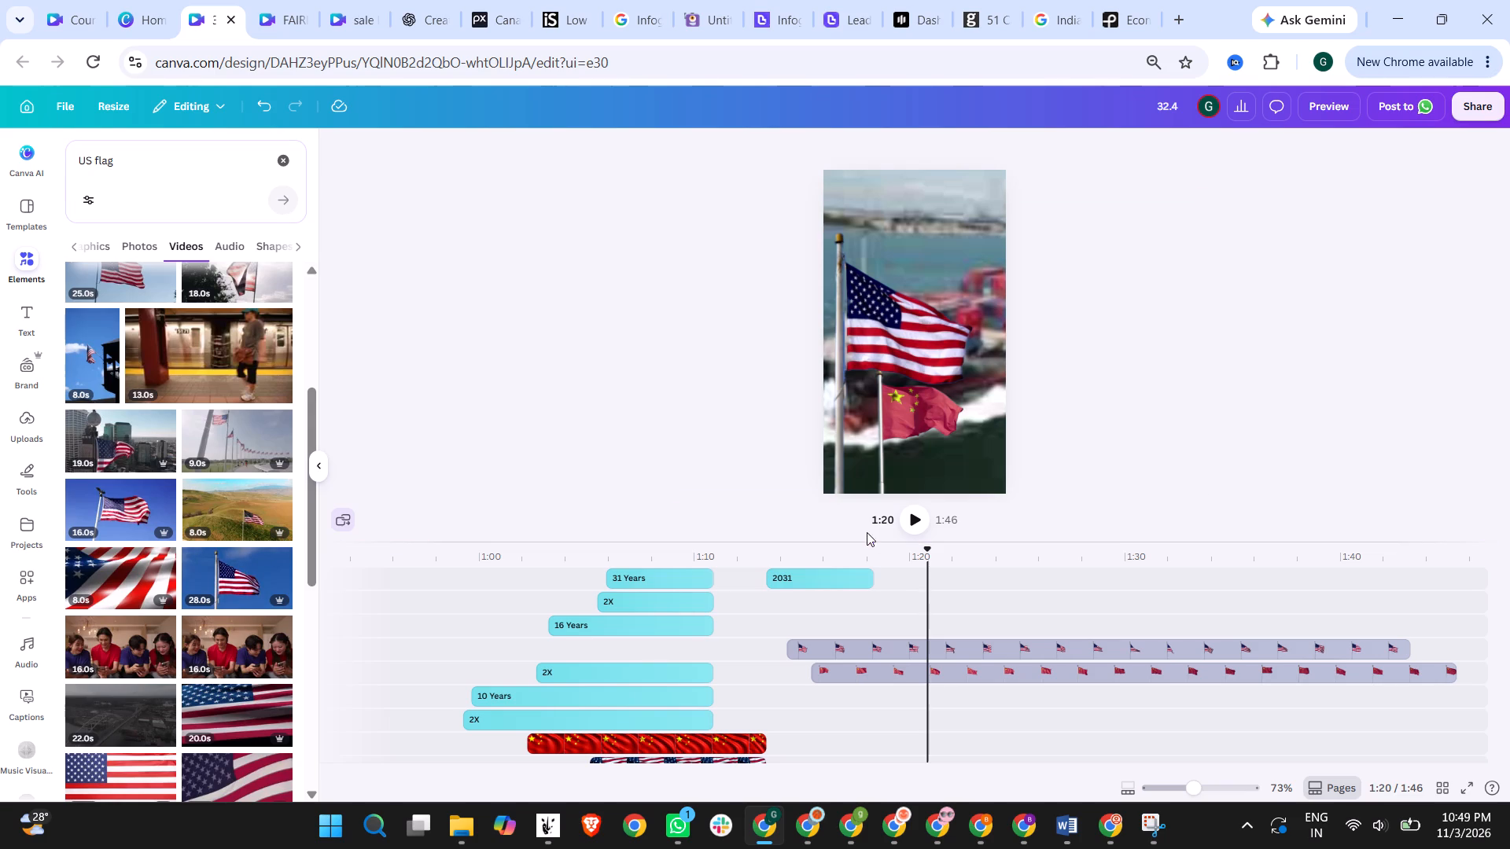
Play the video from about 1:14 to review the US and China flags over the cargo ship clip.
click(783, 554)
click(915, 516)
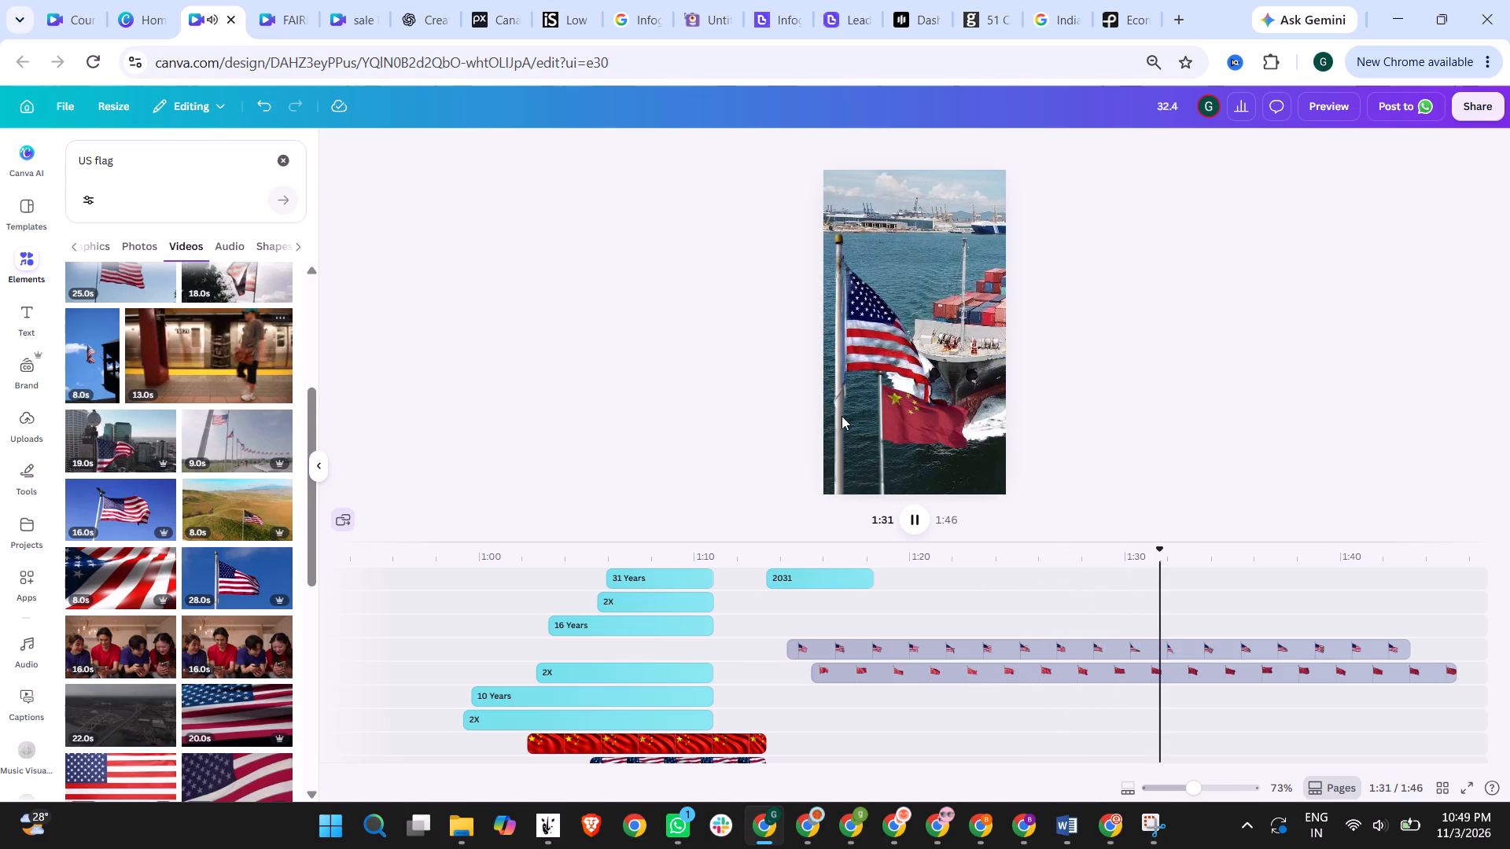
click(860, 629)
Delete the US flag and China flag videos placed over the cargo ship clip.
click(886, 648)
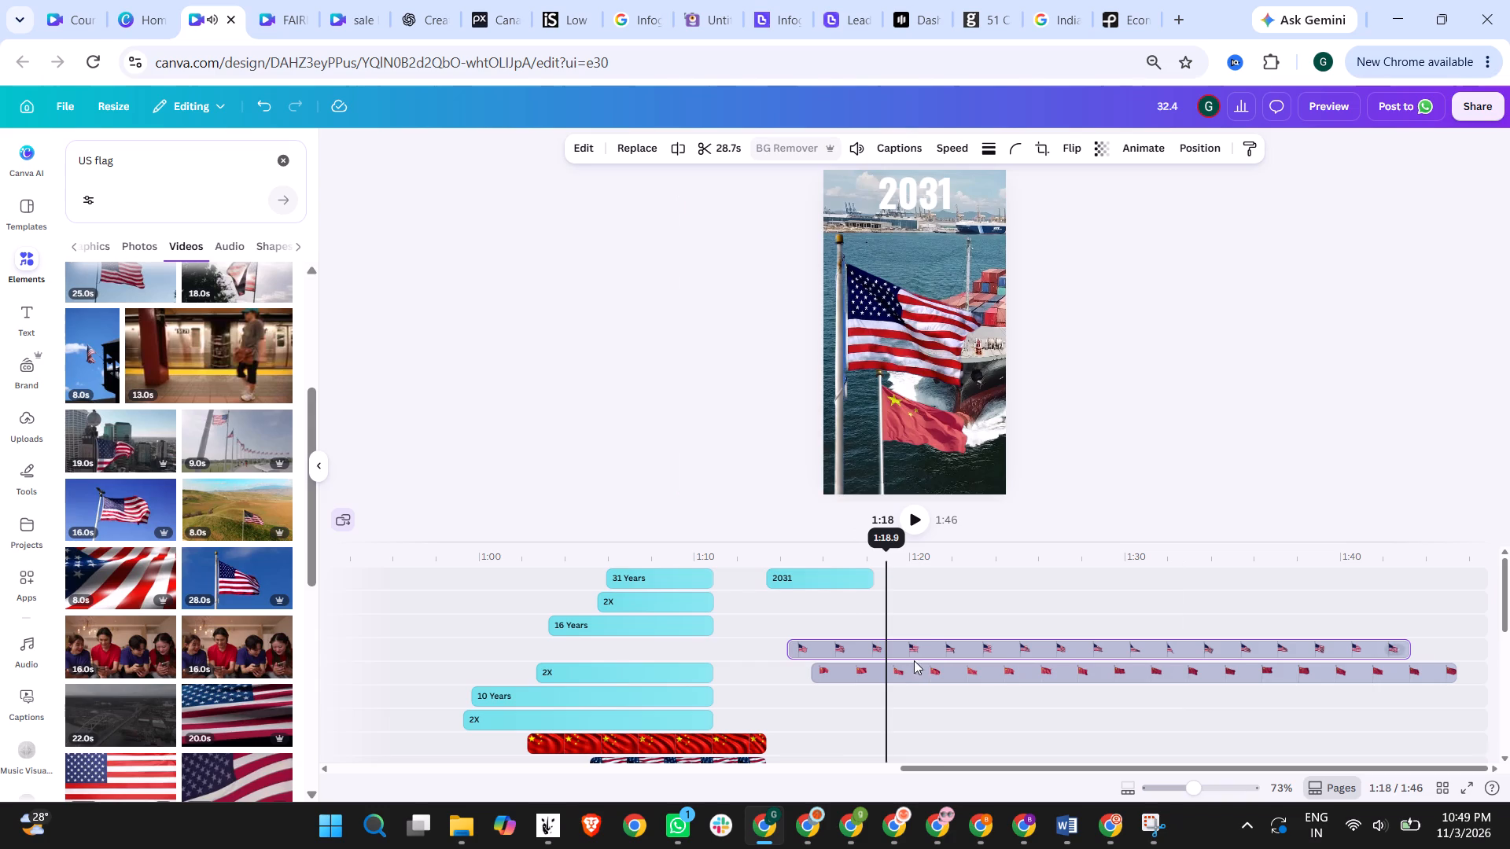
key(Delete)
click(929, 641)
key(Delete)
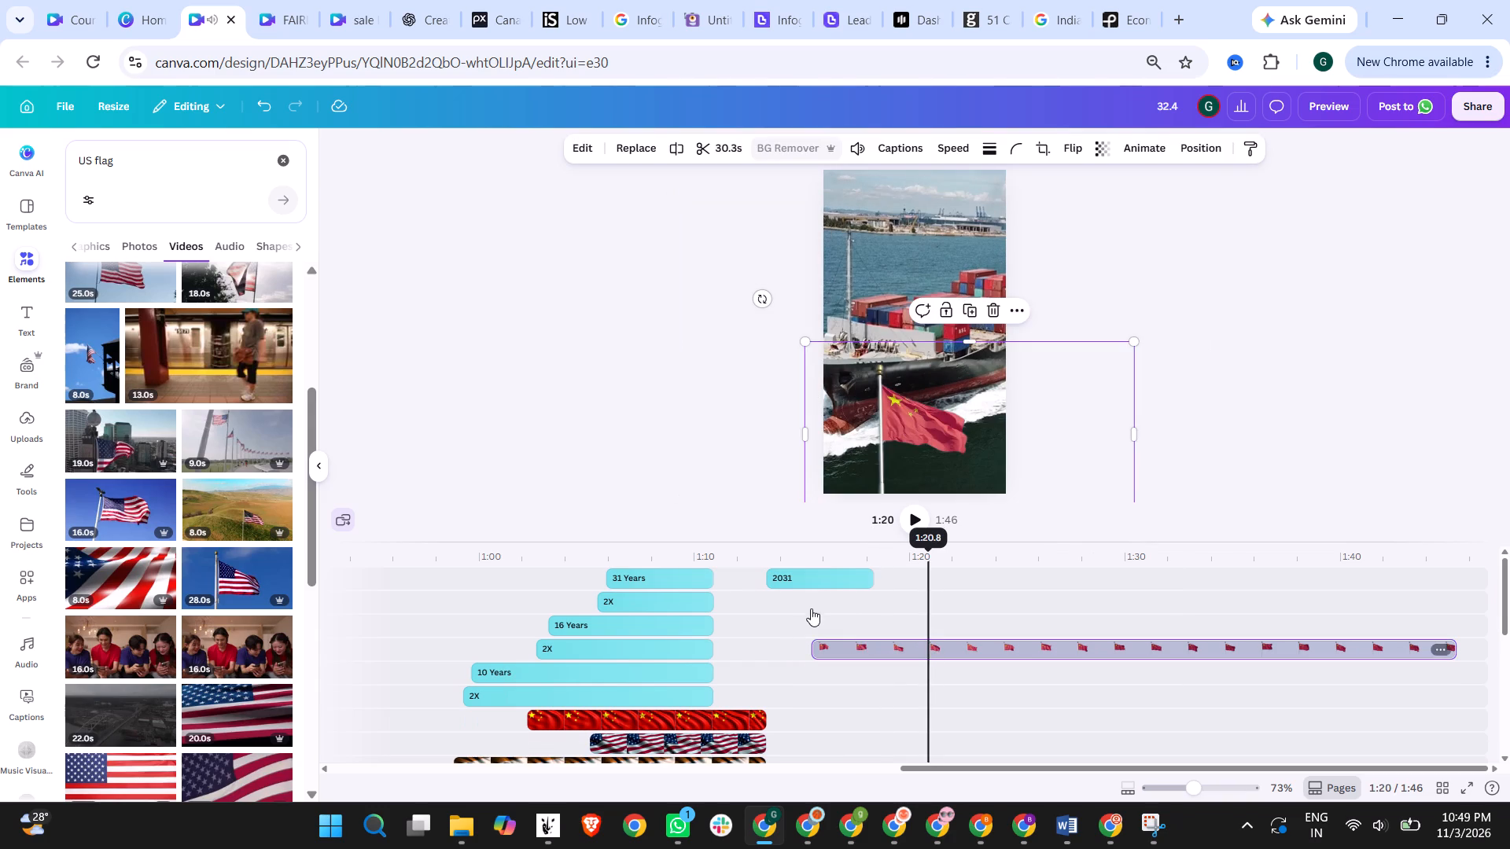
Add the 10.0s US flag video to the timeline from about 1:14 below the 2031 title and shrink it over the ship.
scroll(179, 397, up, 14)
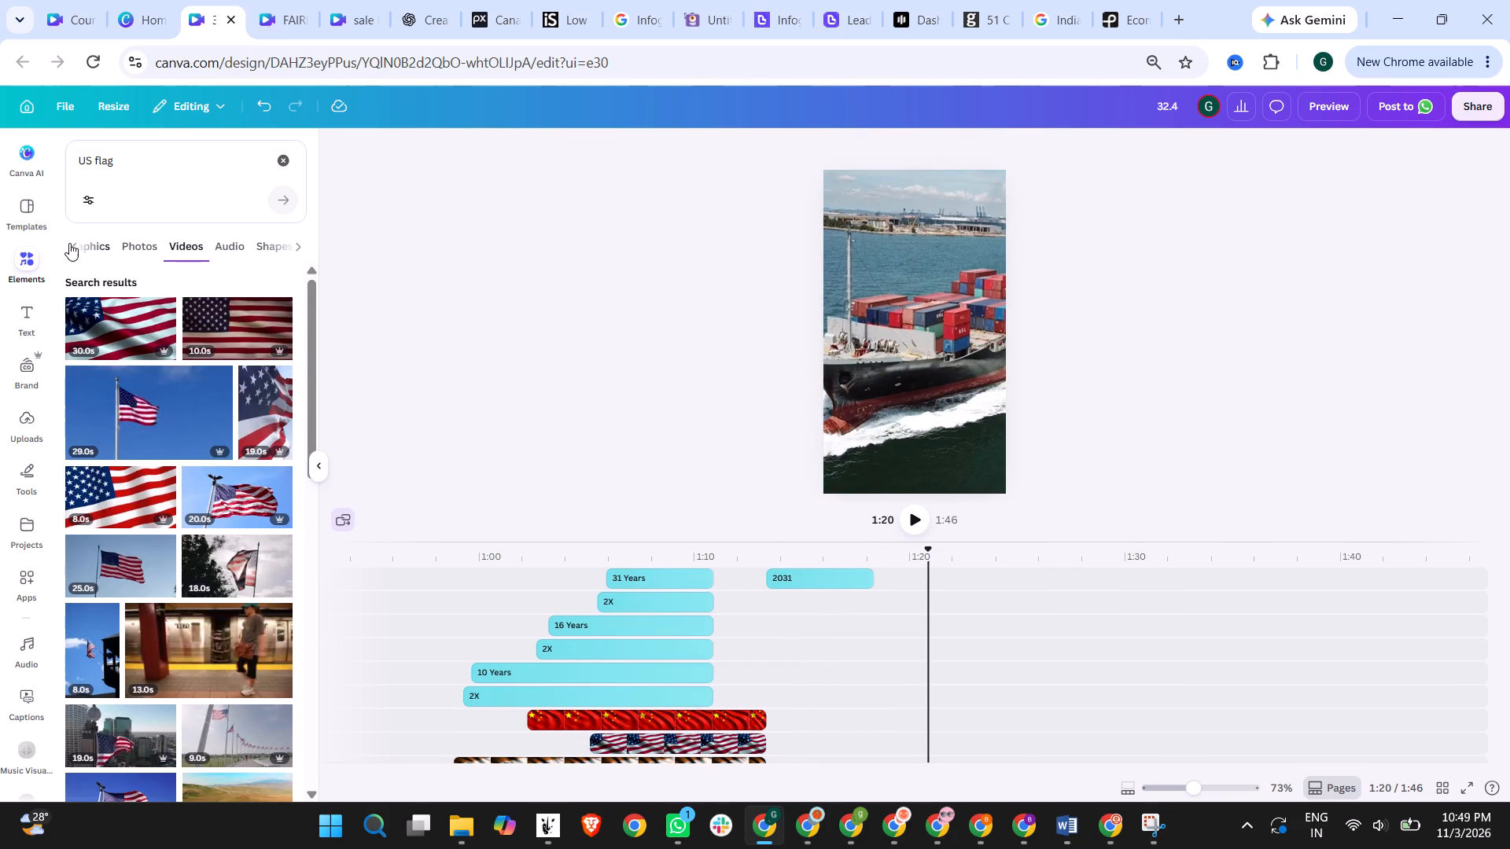
click(69, 243)
click(72, 245)
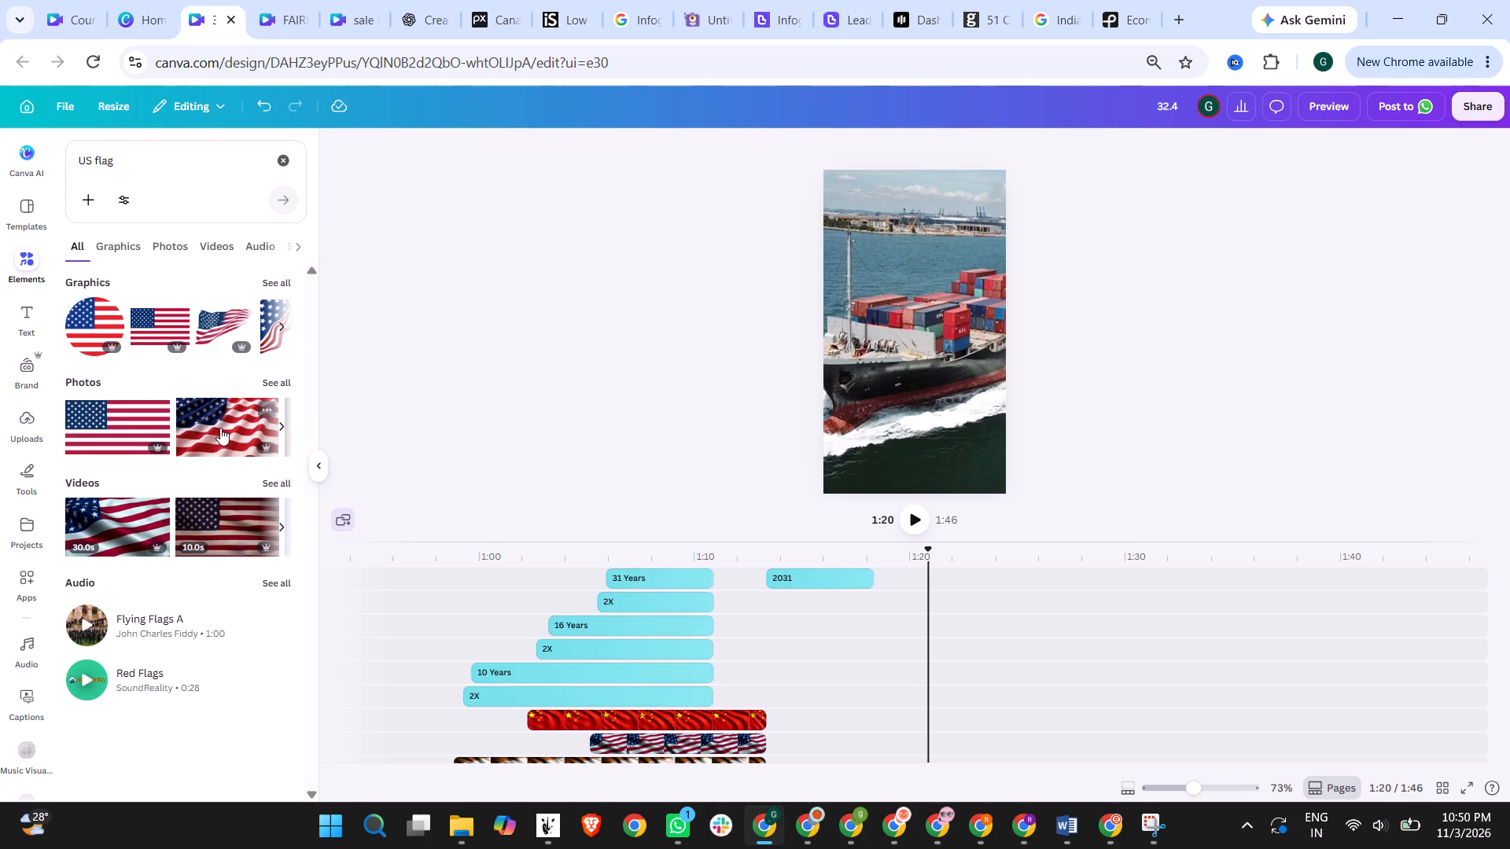
click(274, 480)
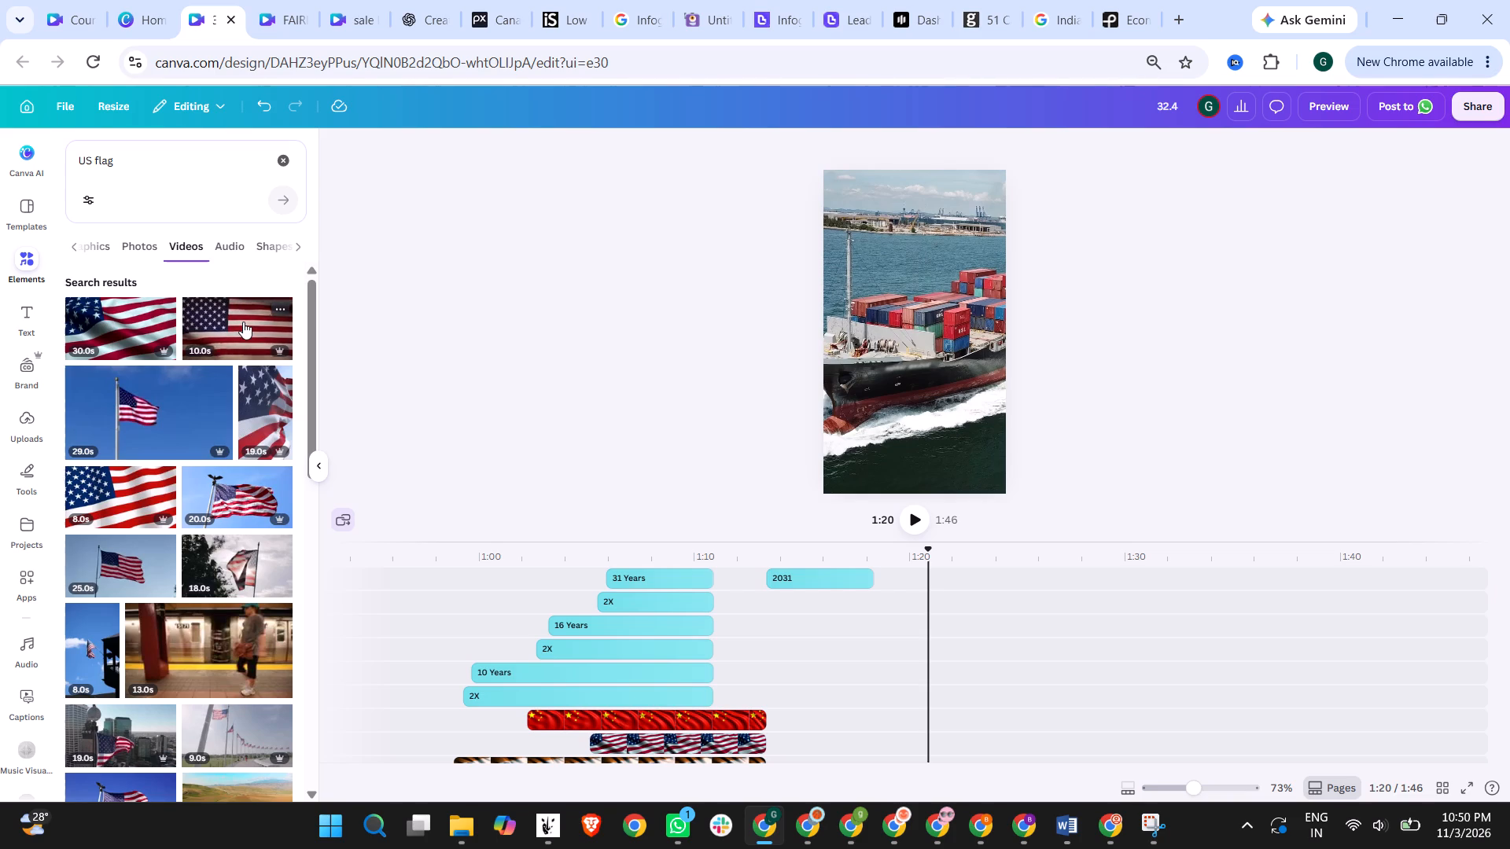
drag(243, 322, 783, 313)
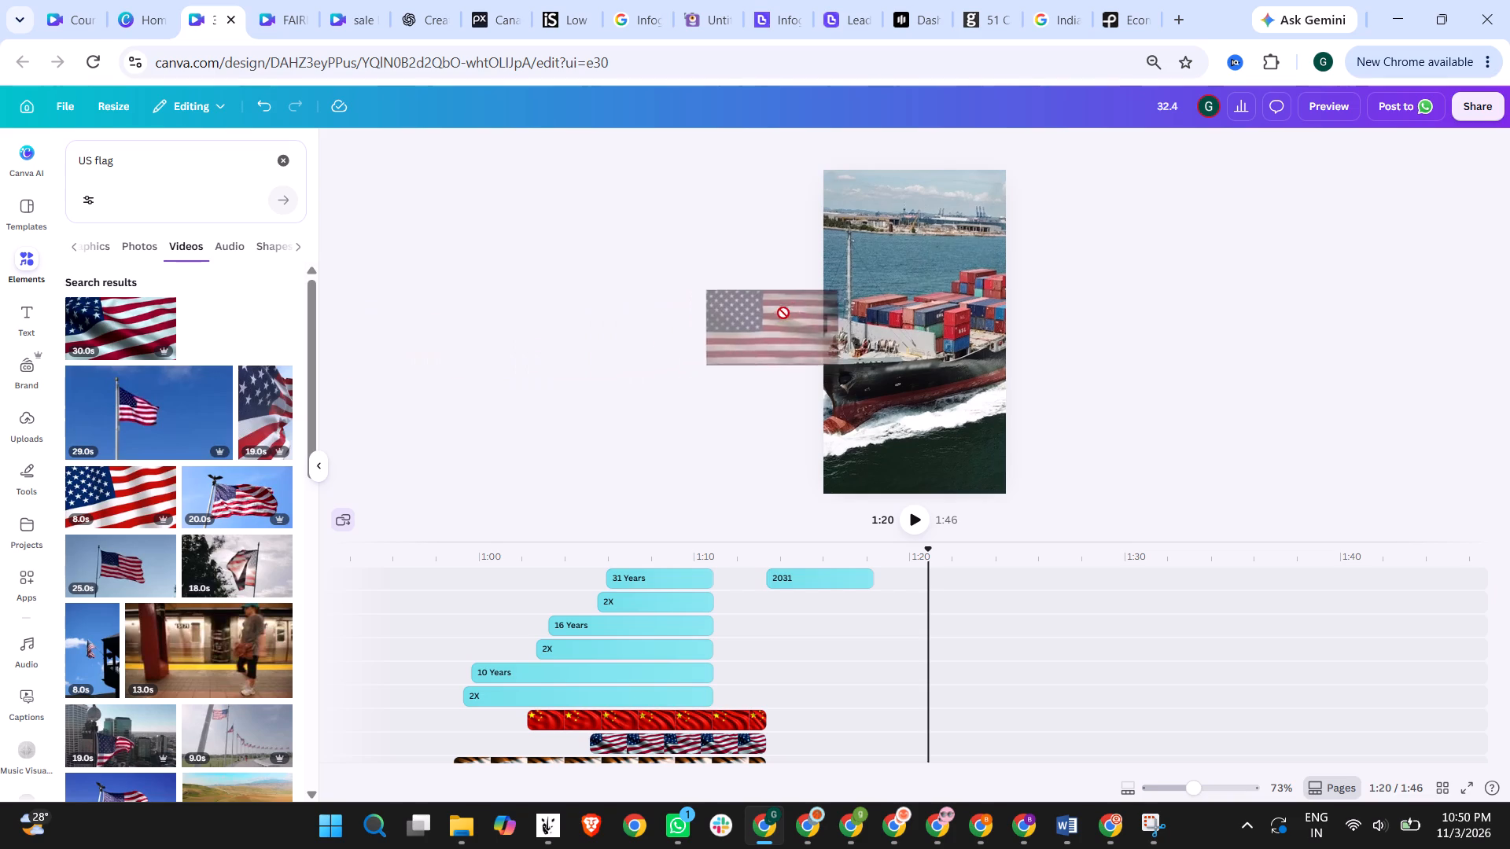
drag(783, 313, 849, 607)
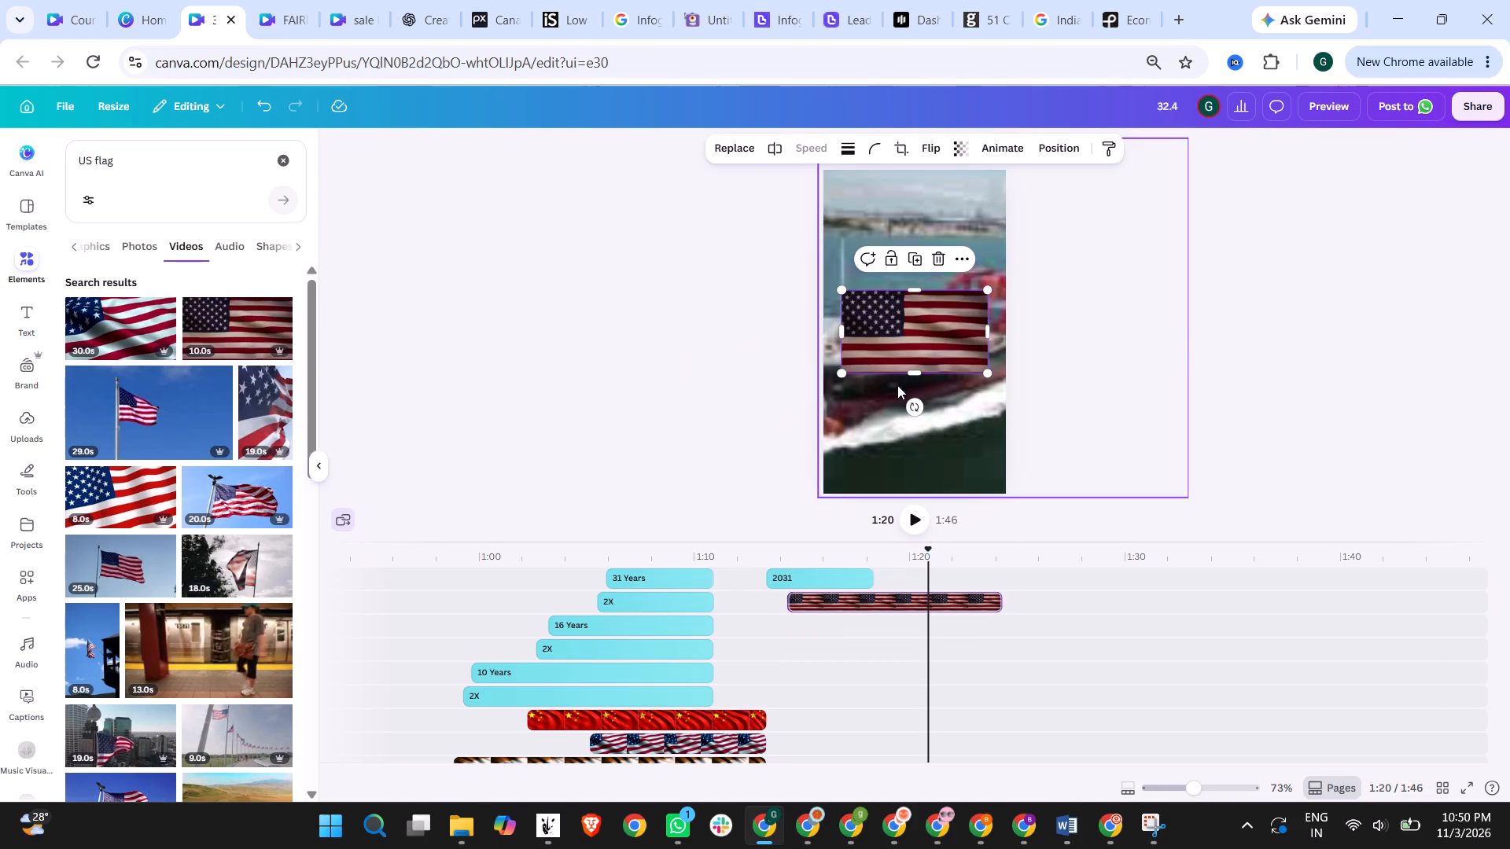
drag(988, 290, 978, 294)
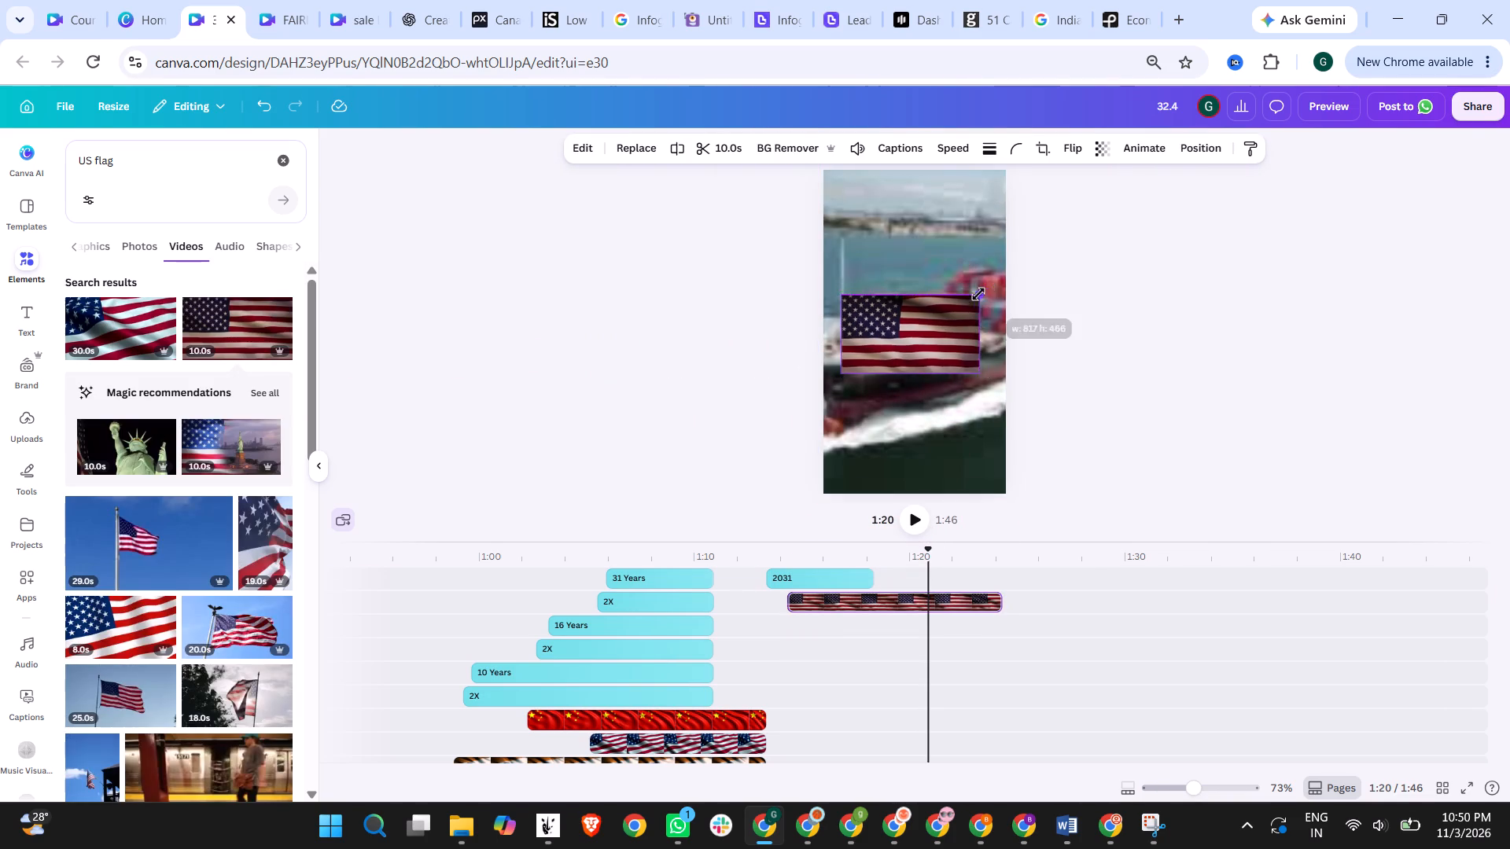
drag(978, 294, 923, 318)
drag(896, 351, 897, 303)
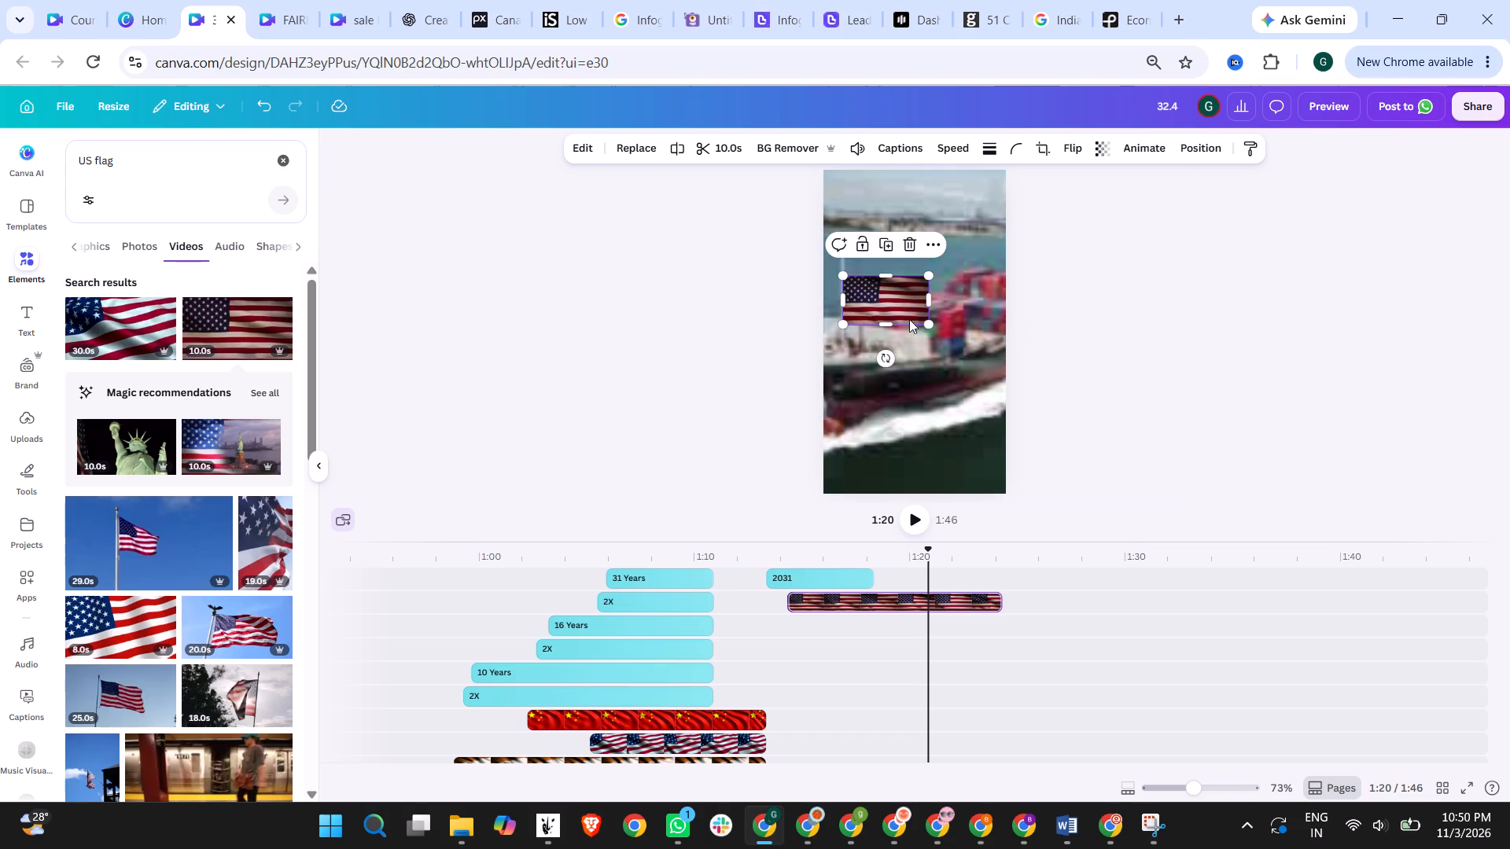
click(1094, 336)
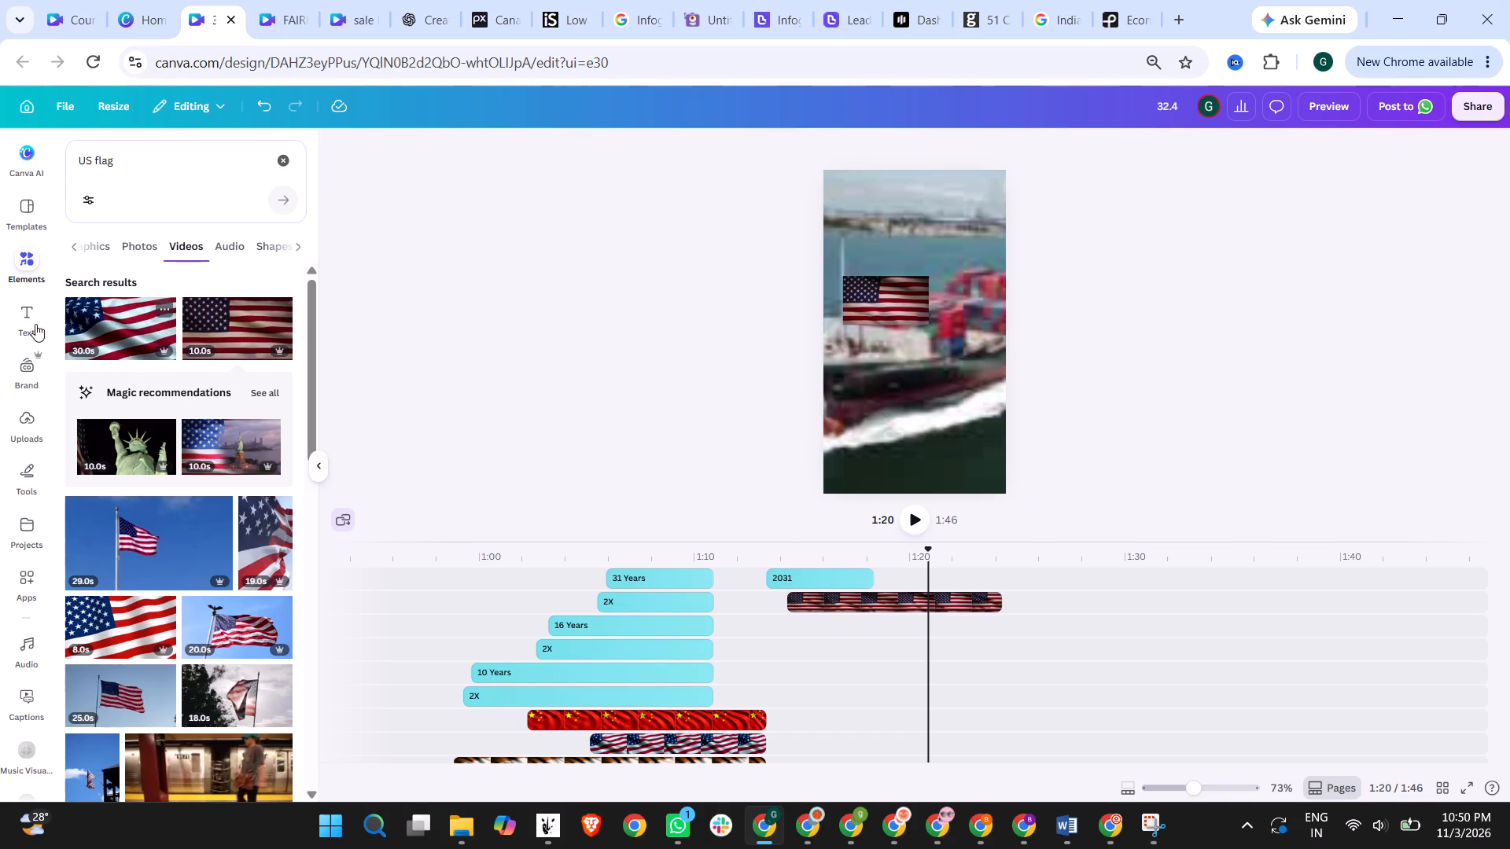
click(880, 281)
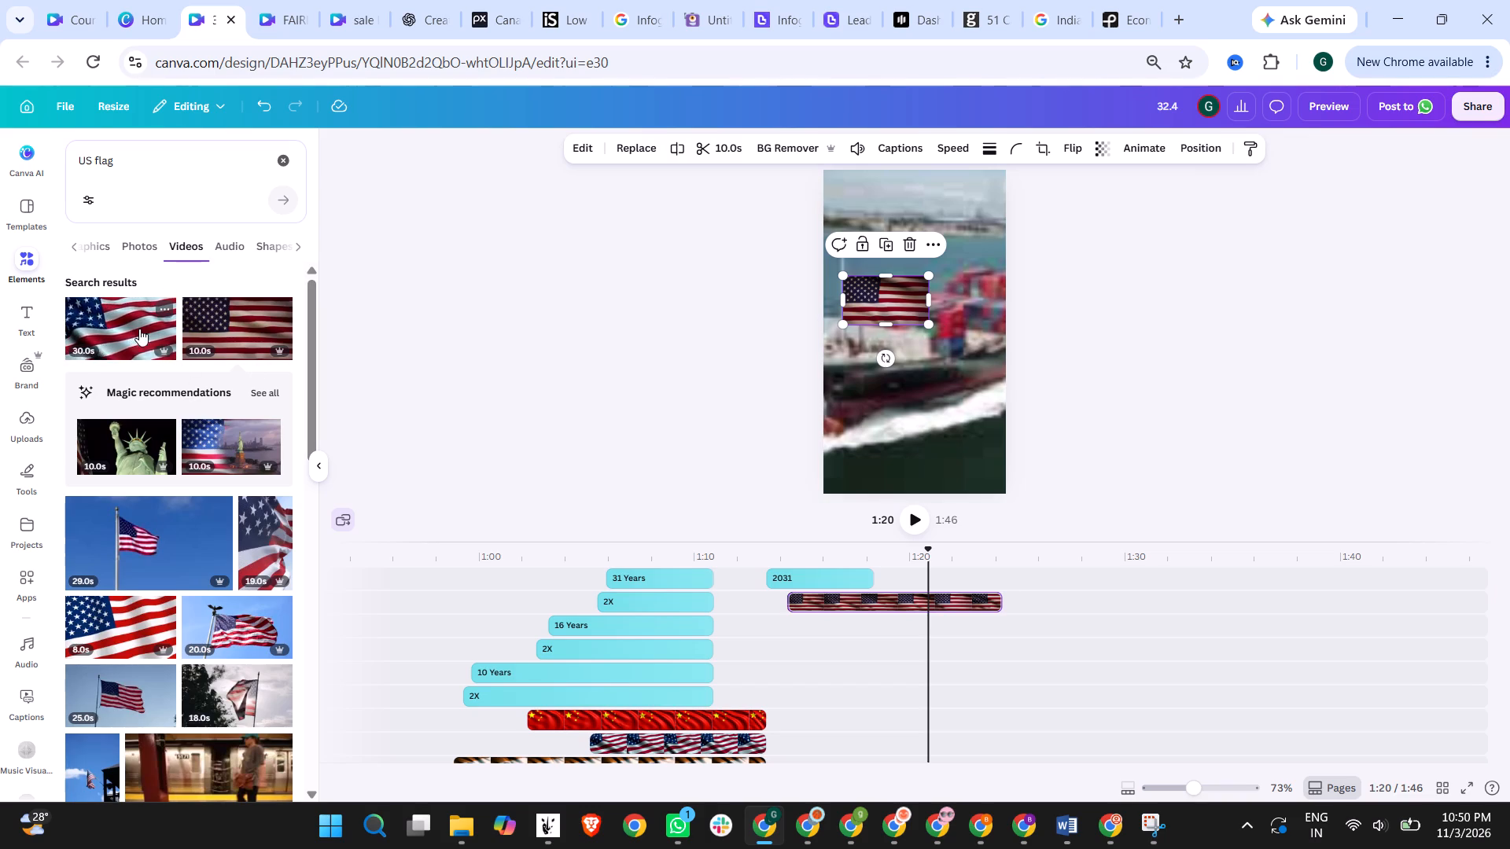
drag(901, 290, 942, 290)
click(1104, 305)
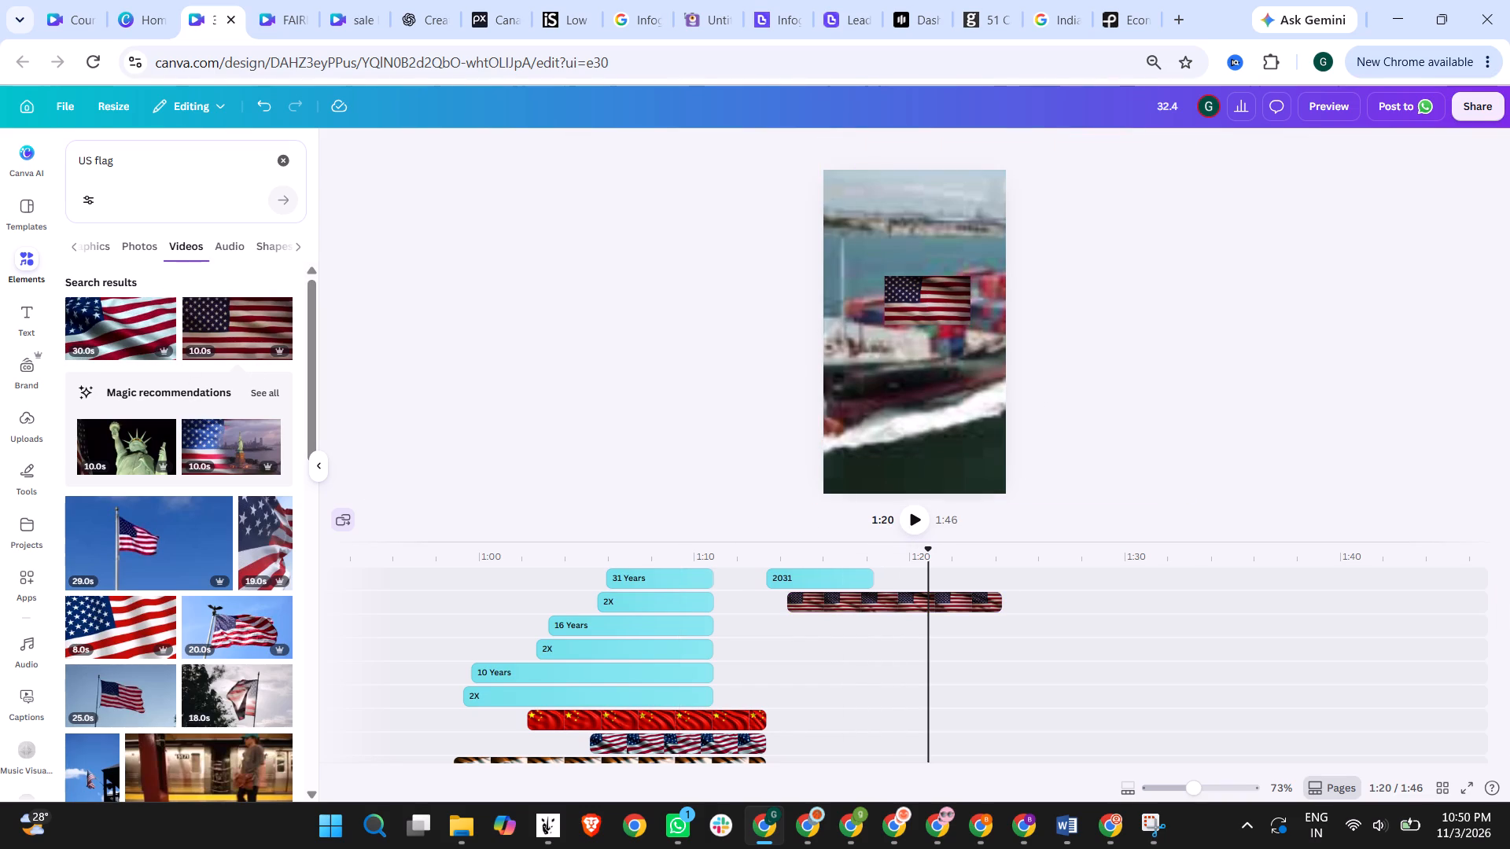
Search the videos for China flag, add the 30.0s waving flag at 1:20, and shrink it beneath the US flag.
drag(94, 159, 44, 160)
text(China)
key(space)
key(Return)
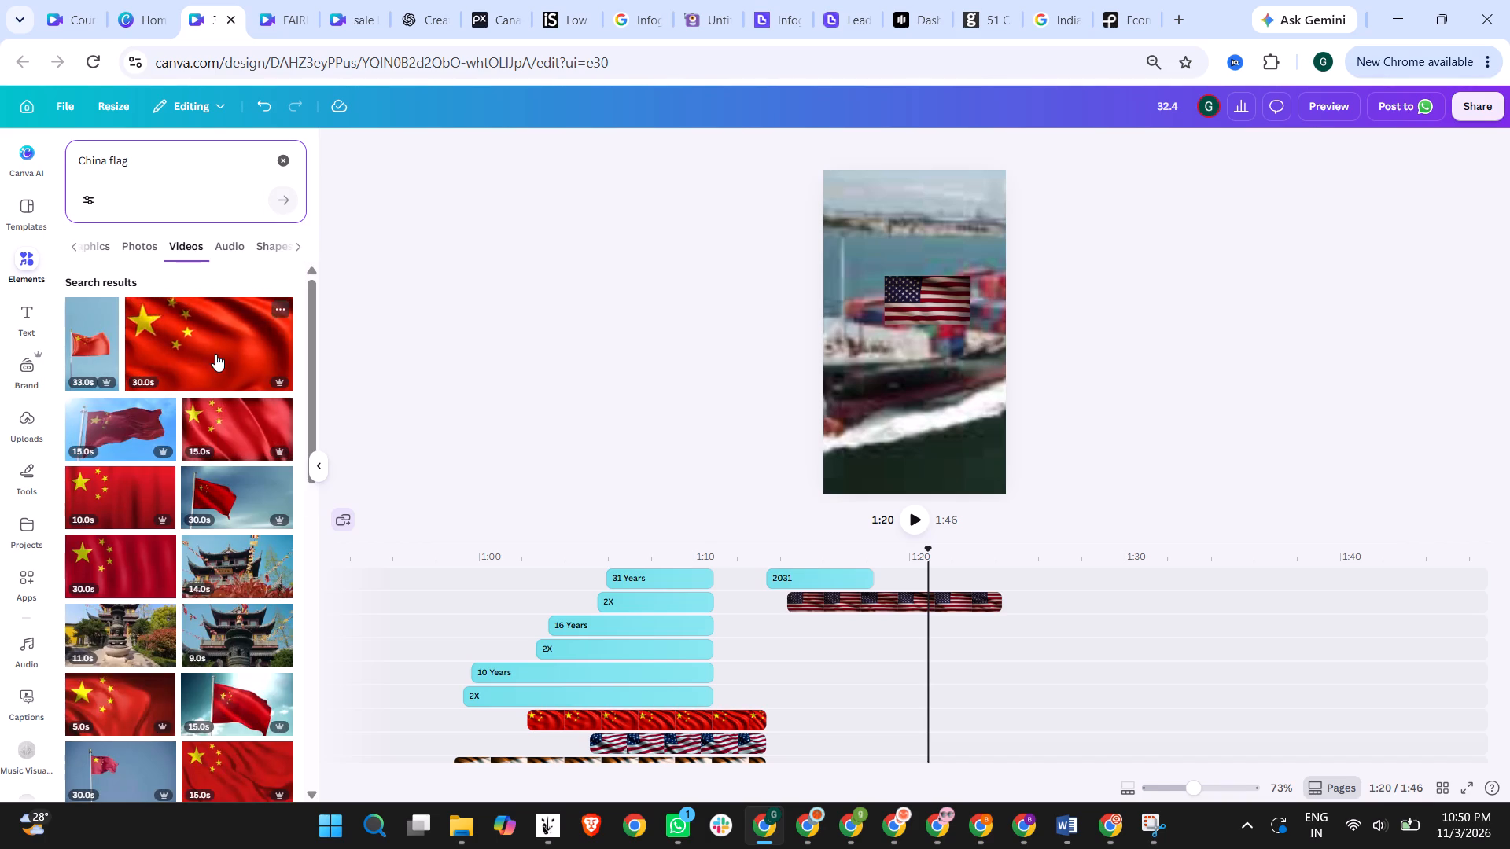
drag(215, 353, 942, 369)
drag(996, 314, 931, 370)
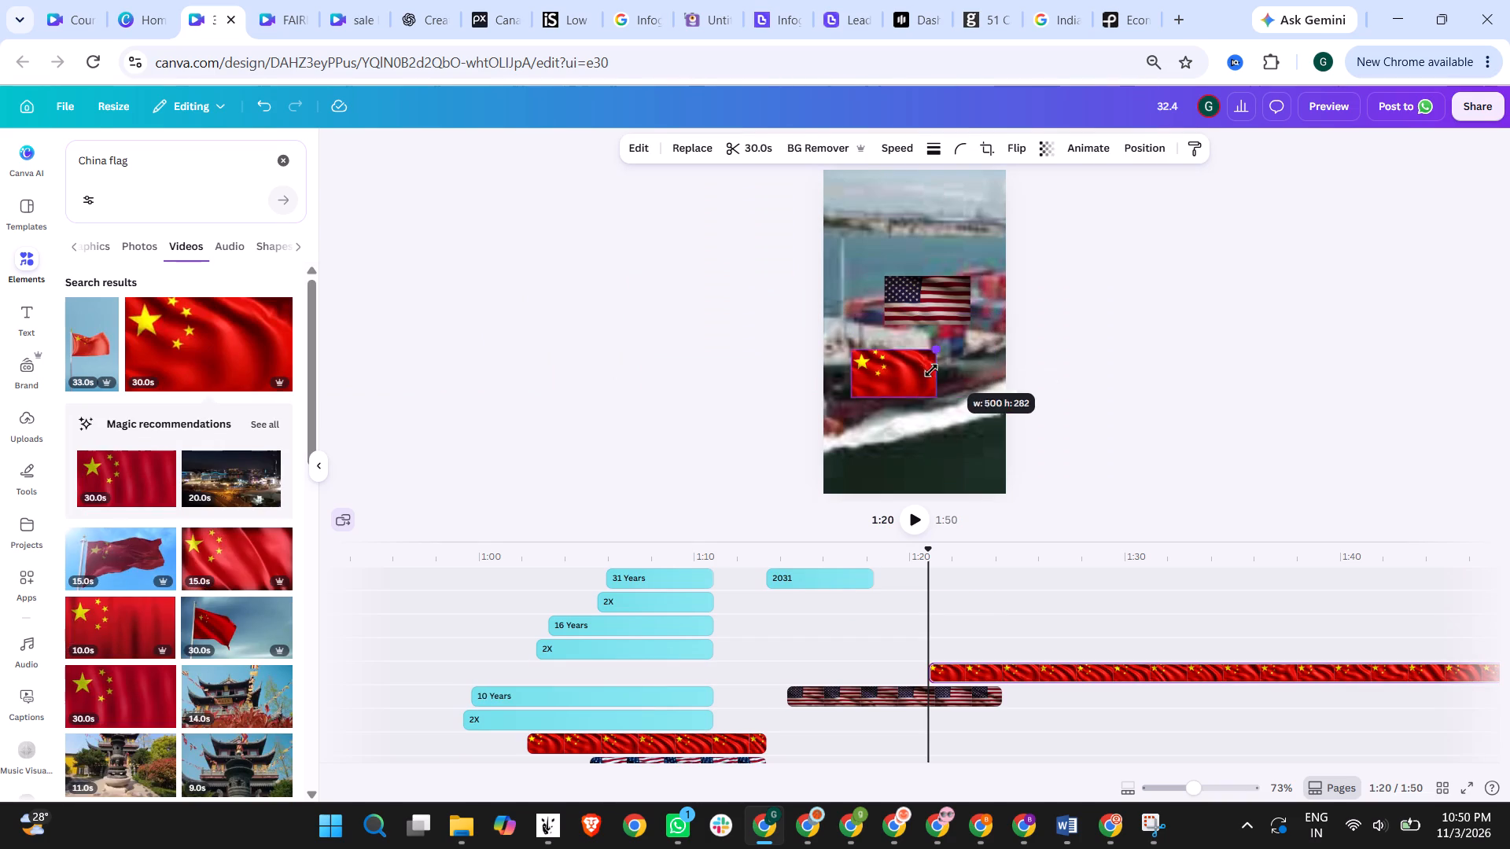
drag(931, 370, 958, 351)
drag(887, 369, 915, 366)
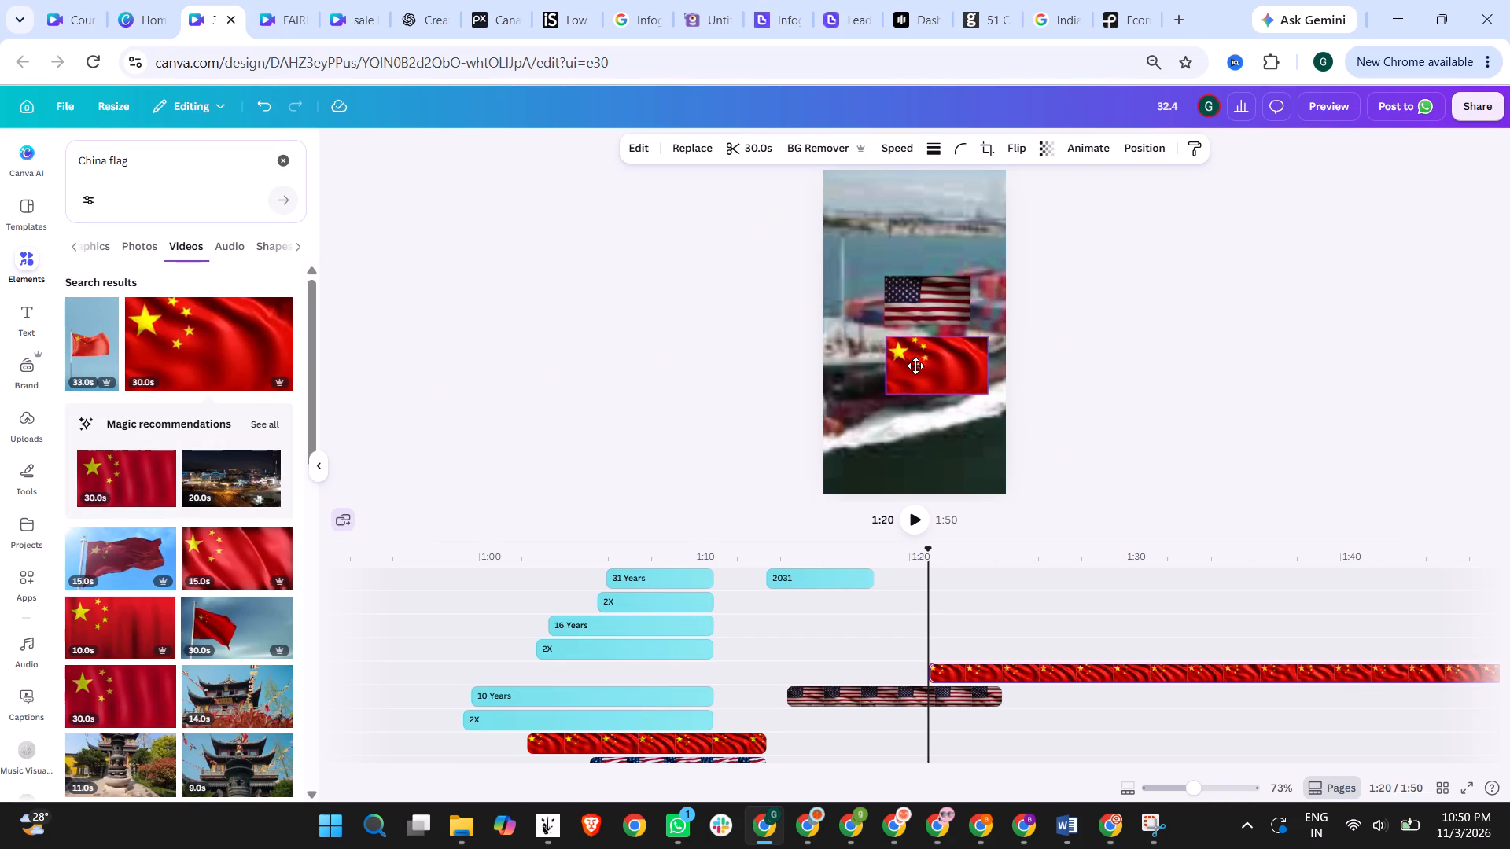
drag(915, 366, 906, 366)
Replace the US flag clip with the 30.0s waving flag from a US flag search and enlarge it above the China flag.
drag(929, 277, 885, 236)
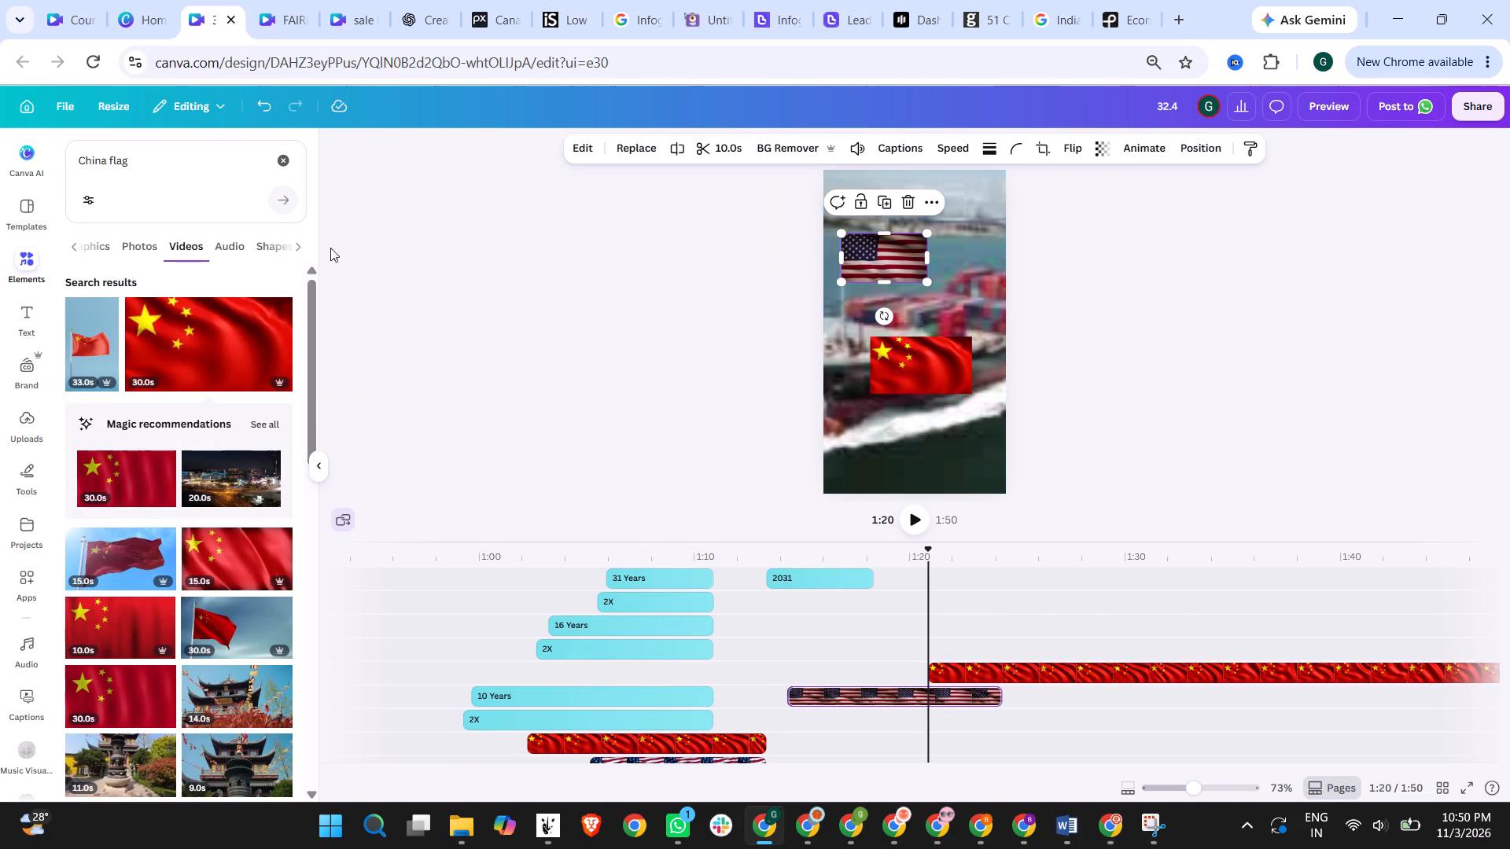
drag(105, 156, 35, 156)
text(US)
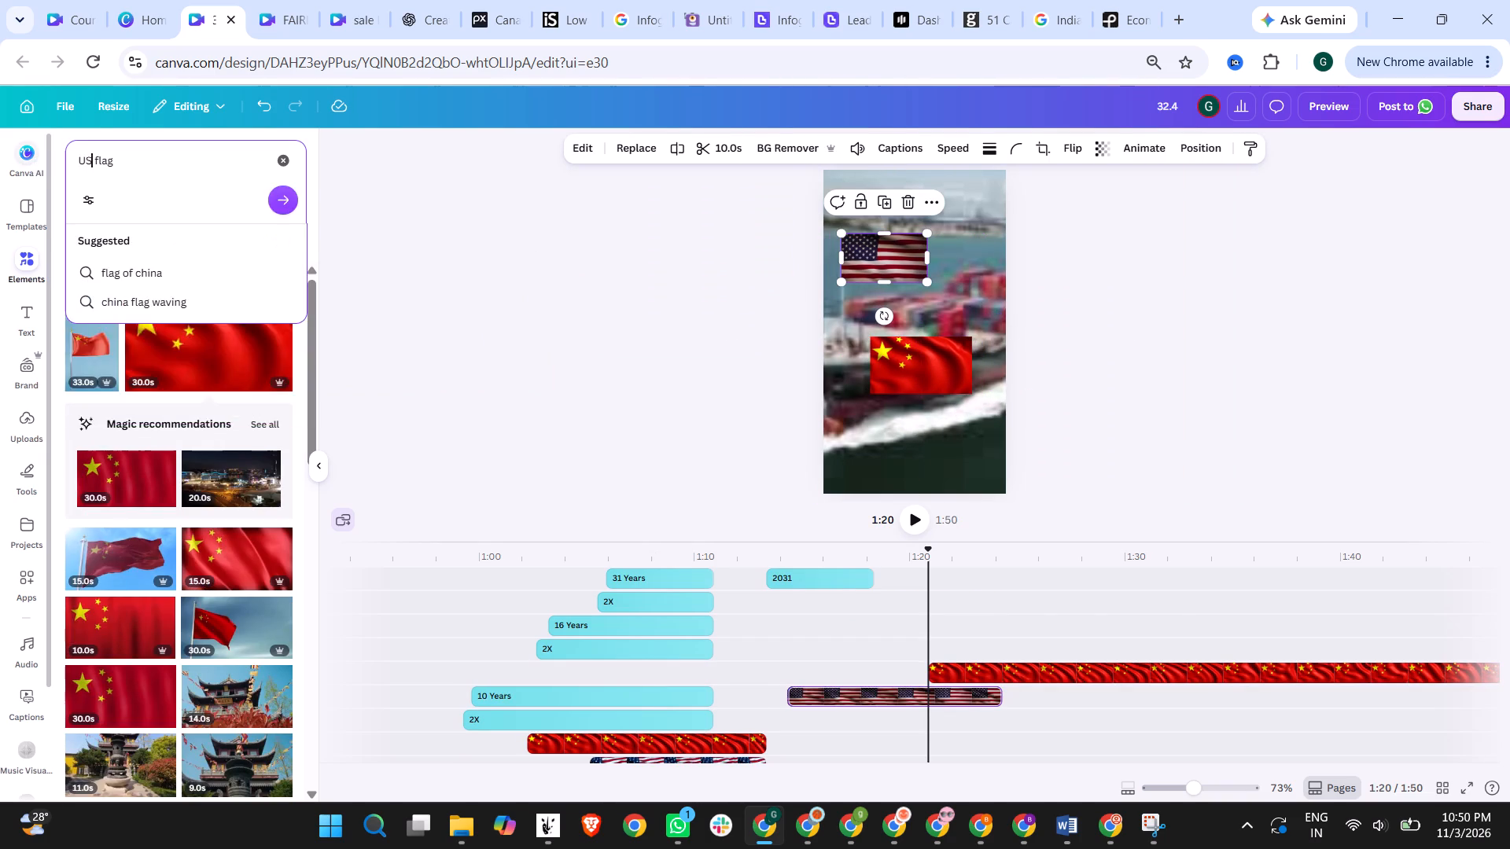
key(Return)
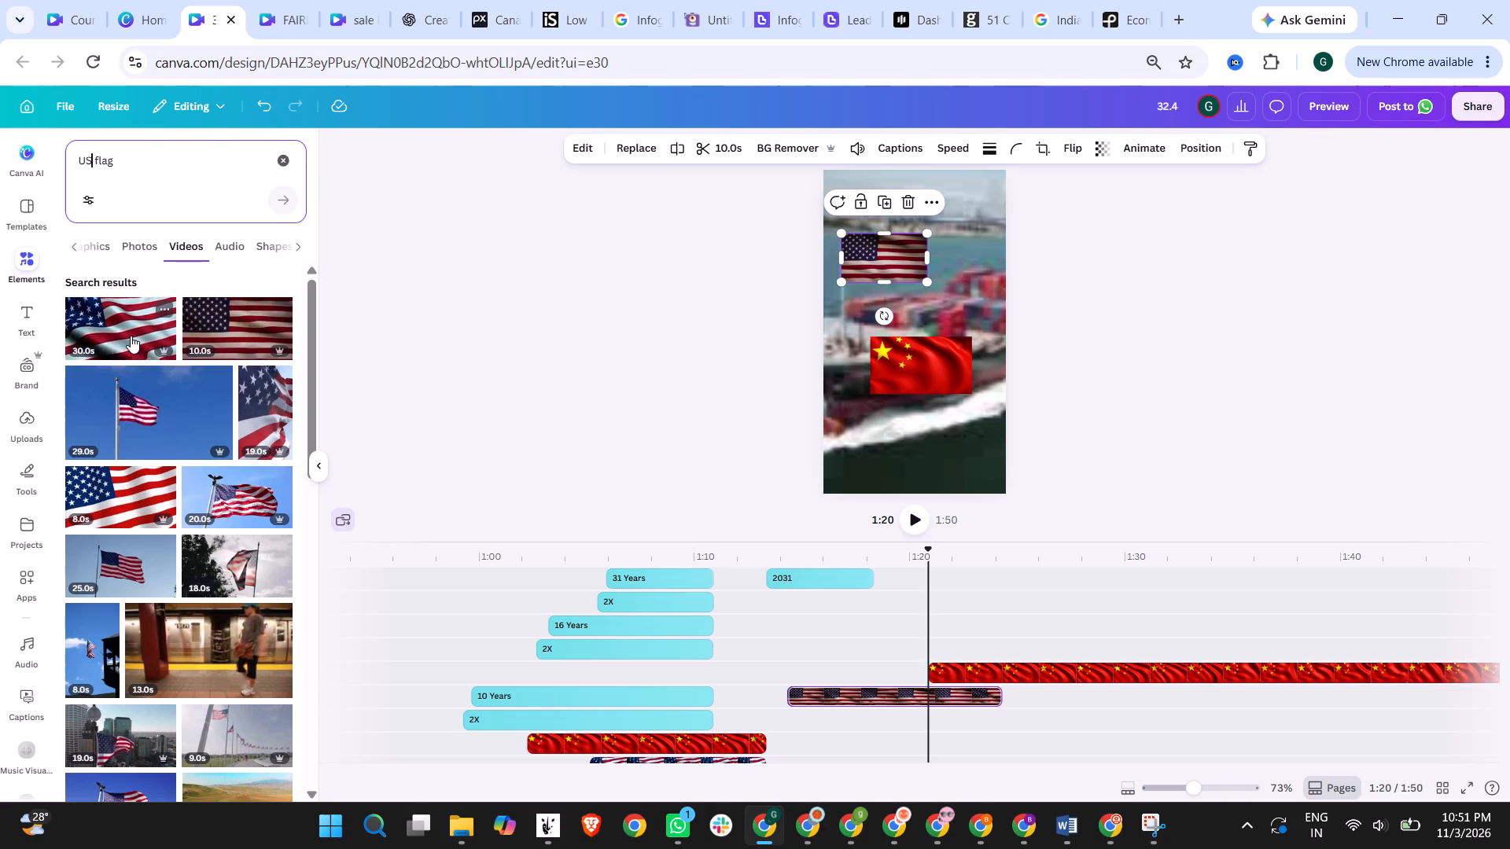
drag(131, 336, 916, 279)
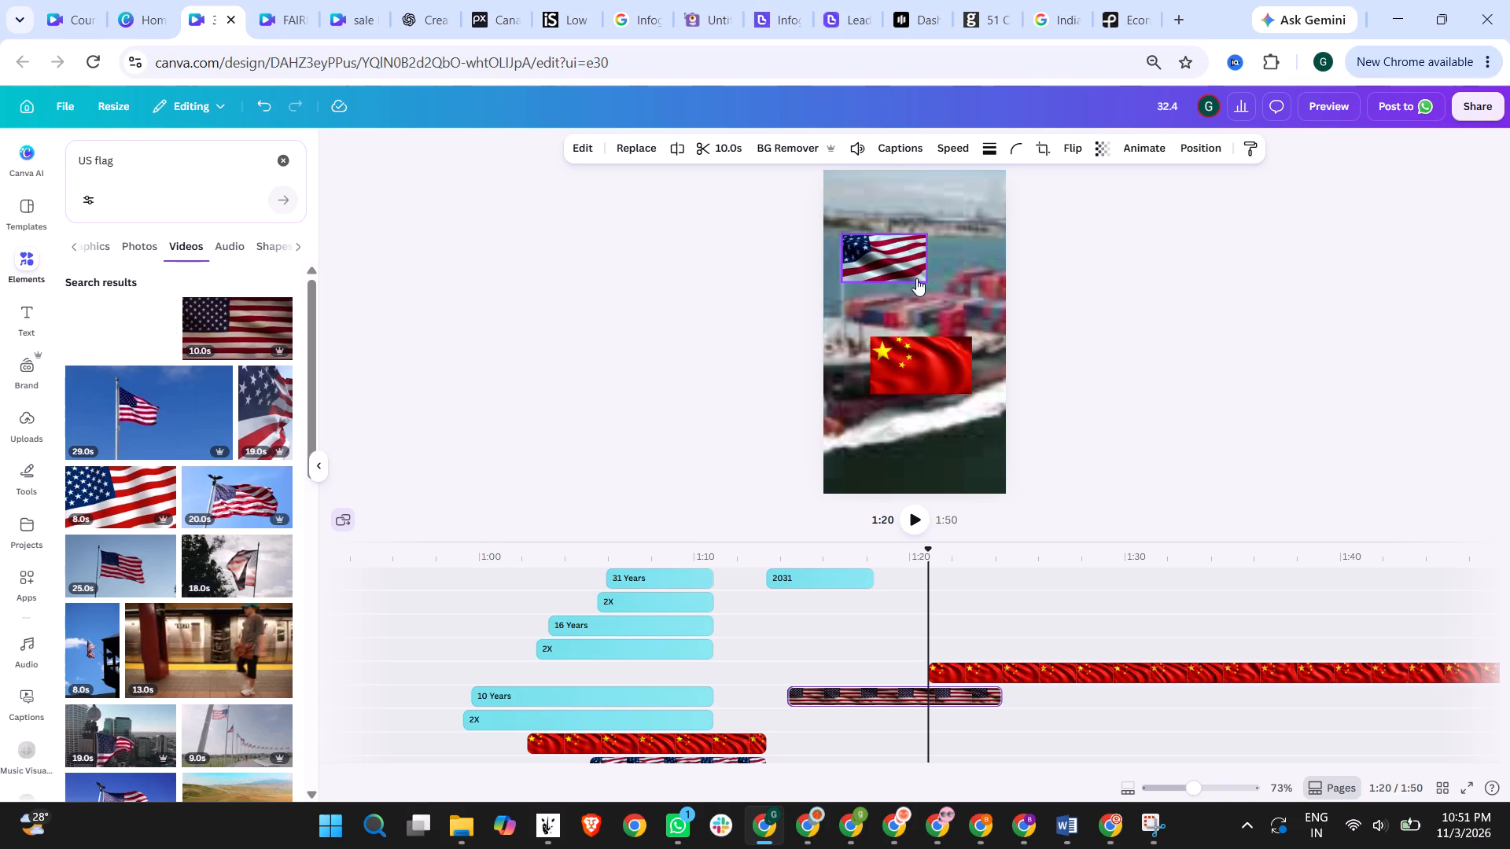
drag(894, 250, 910, 273)
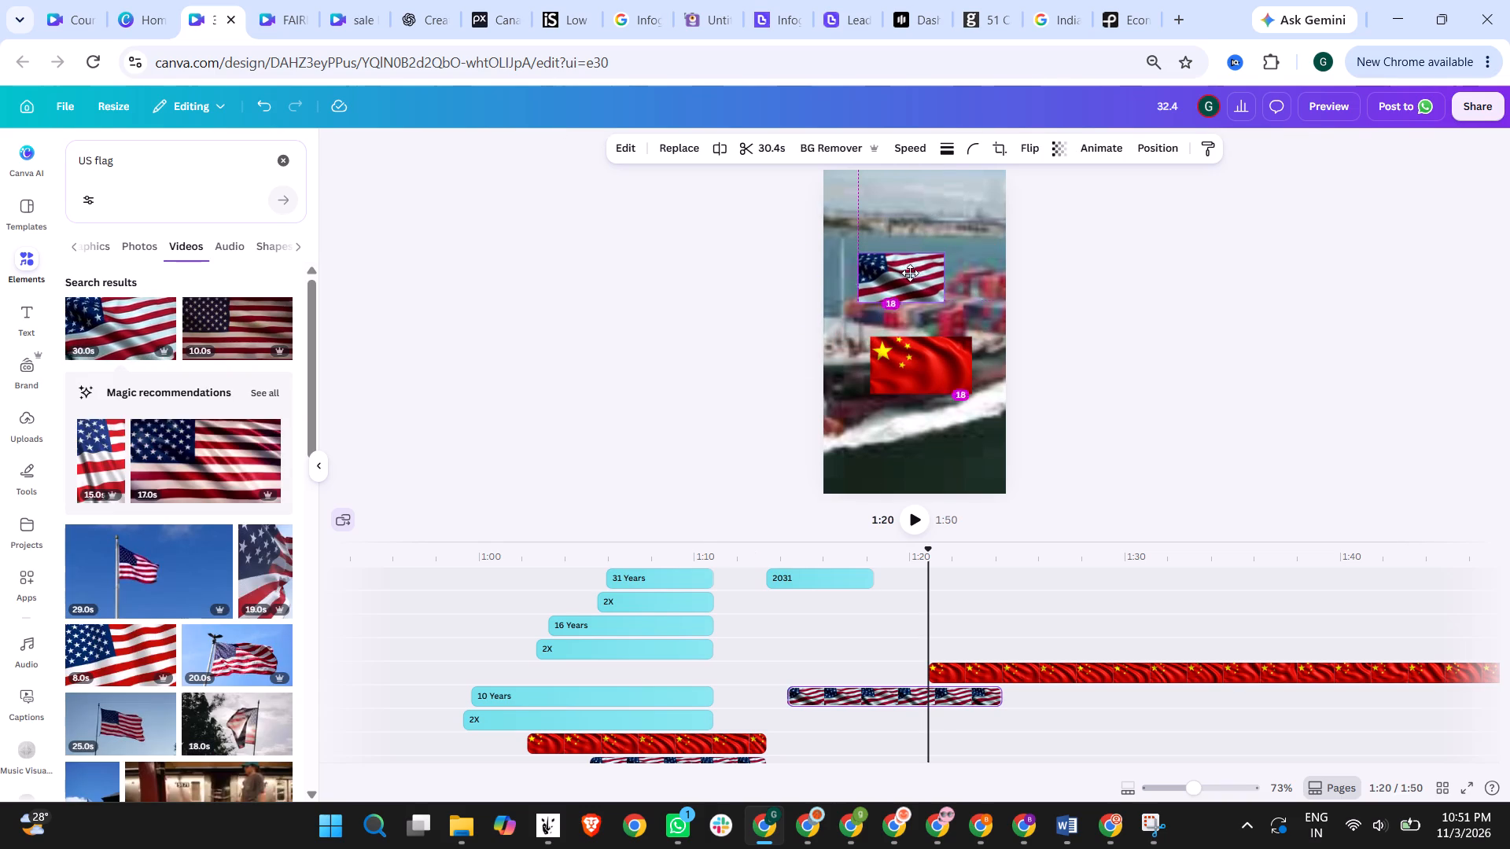
drag(910, 273, 919, 277)
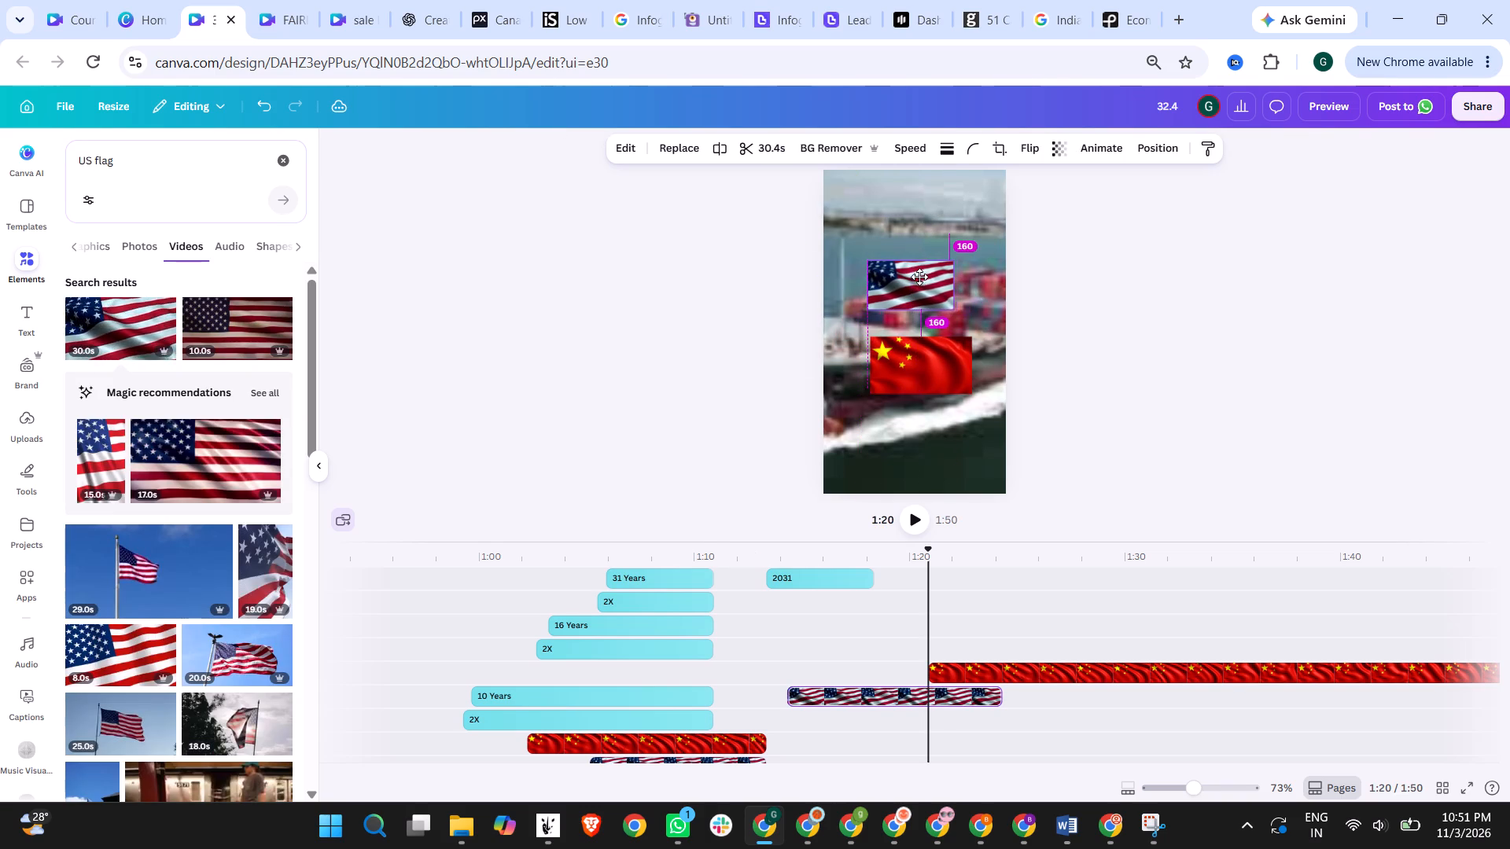
drag(919, 277, 923, 277)
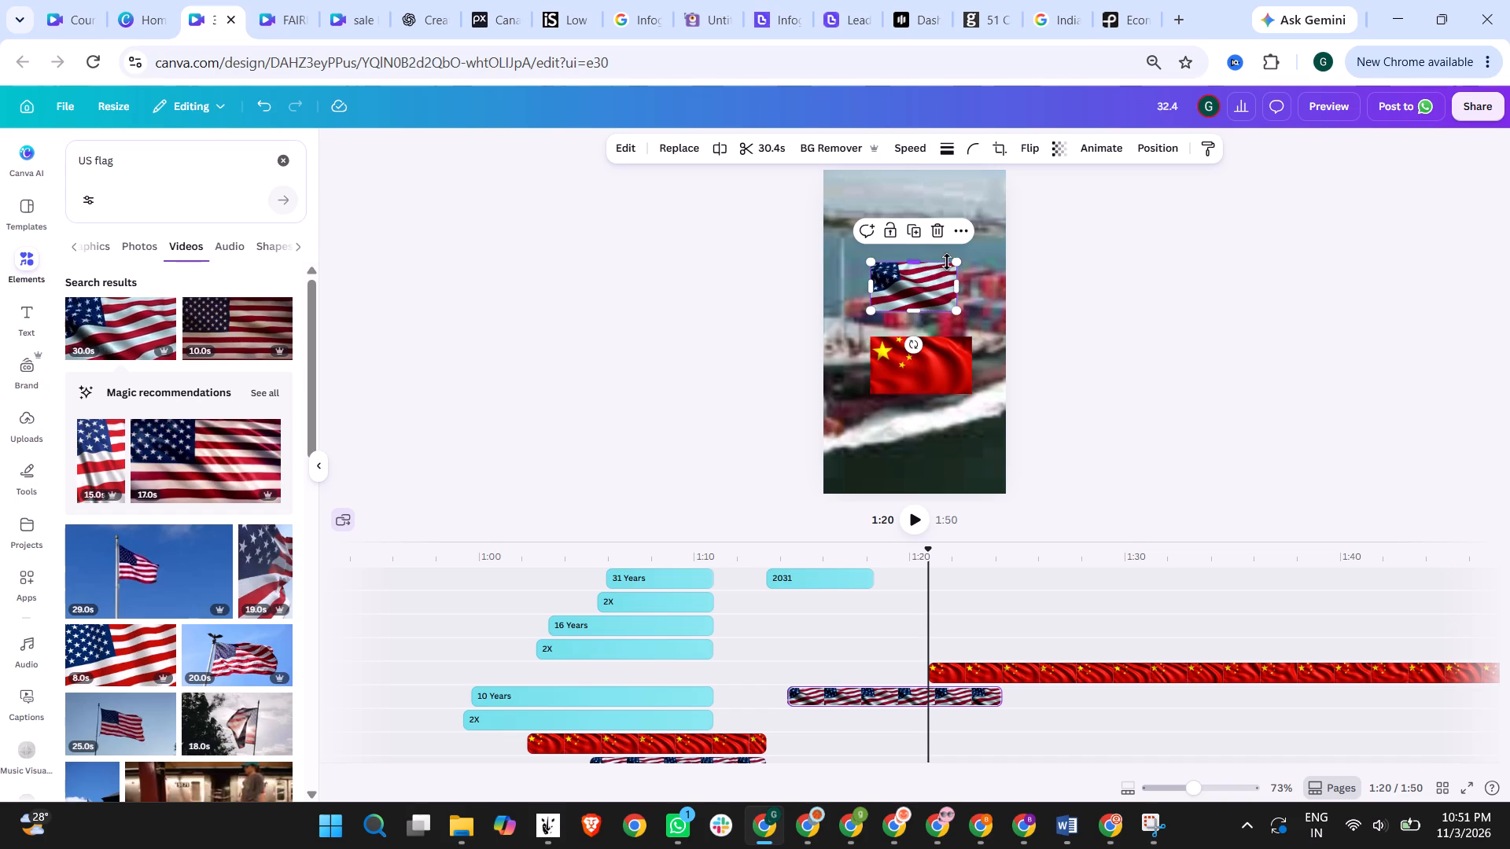
drag(958, 261, 986, 236)
drag(941, 283, 927, 281)
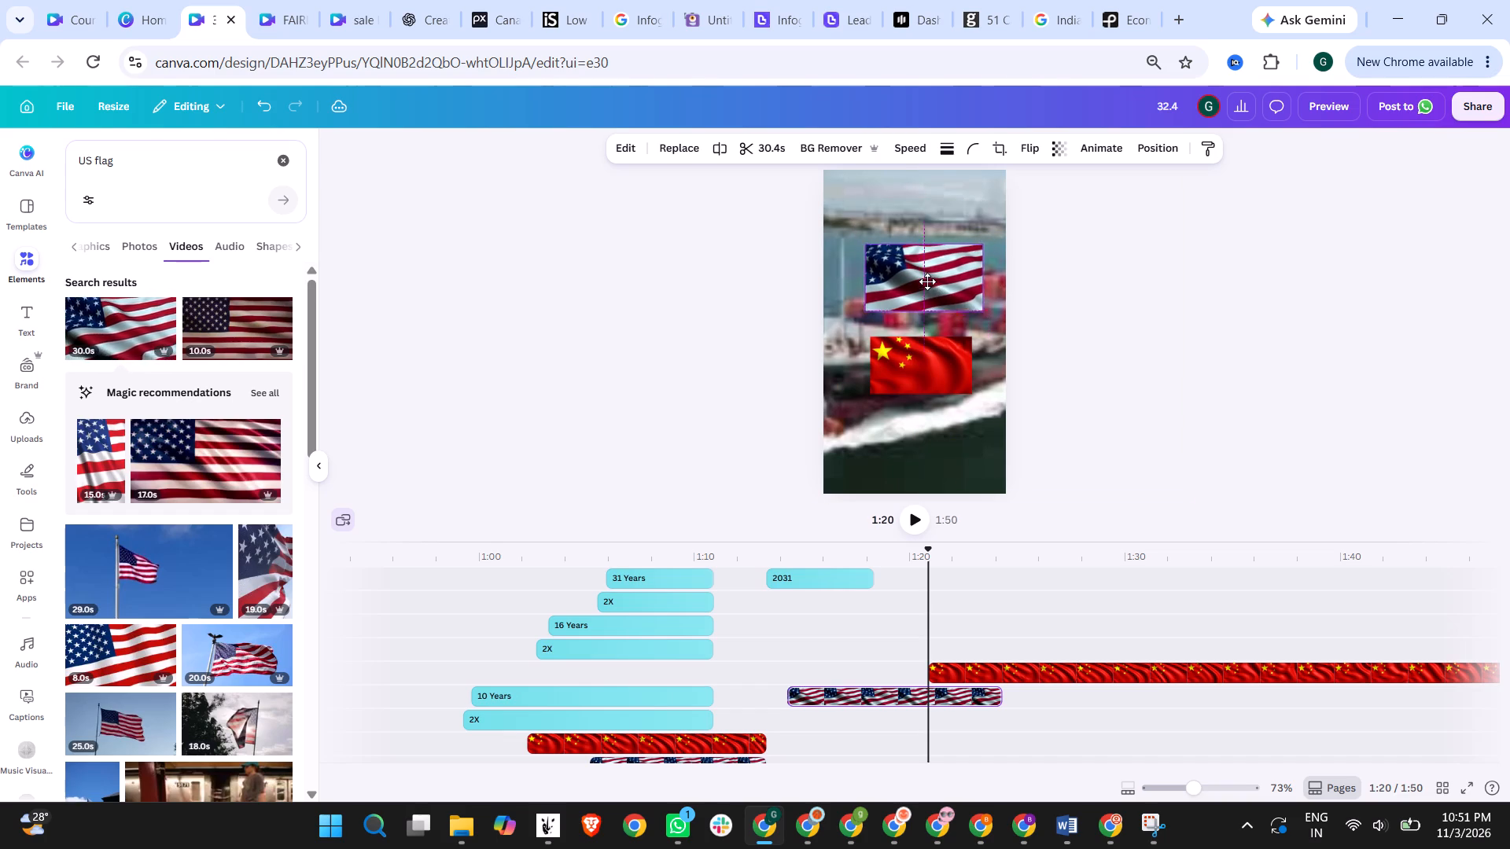
drag(927, 281, 920, 277)
drag(974, 239, 991, 226)
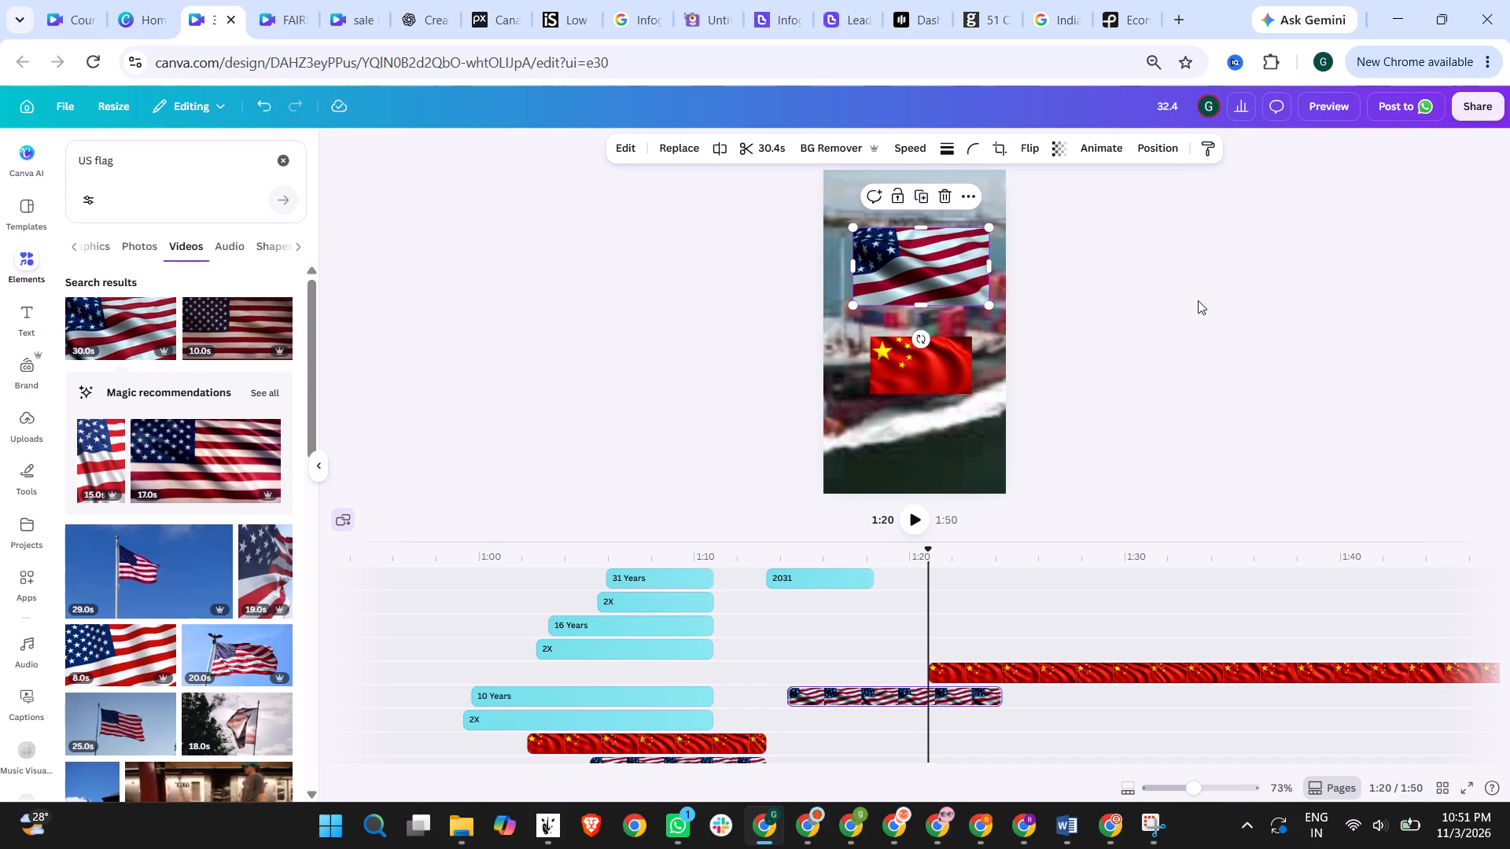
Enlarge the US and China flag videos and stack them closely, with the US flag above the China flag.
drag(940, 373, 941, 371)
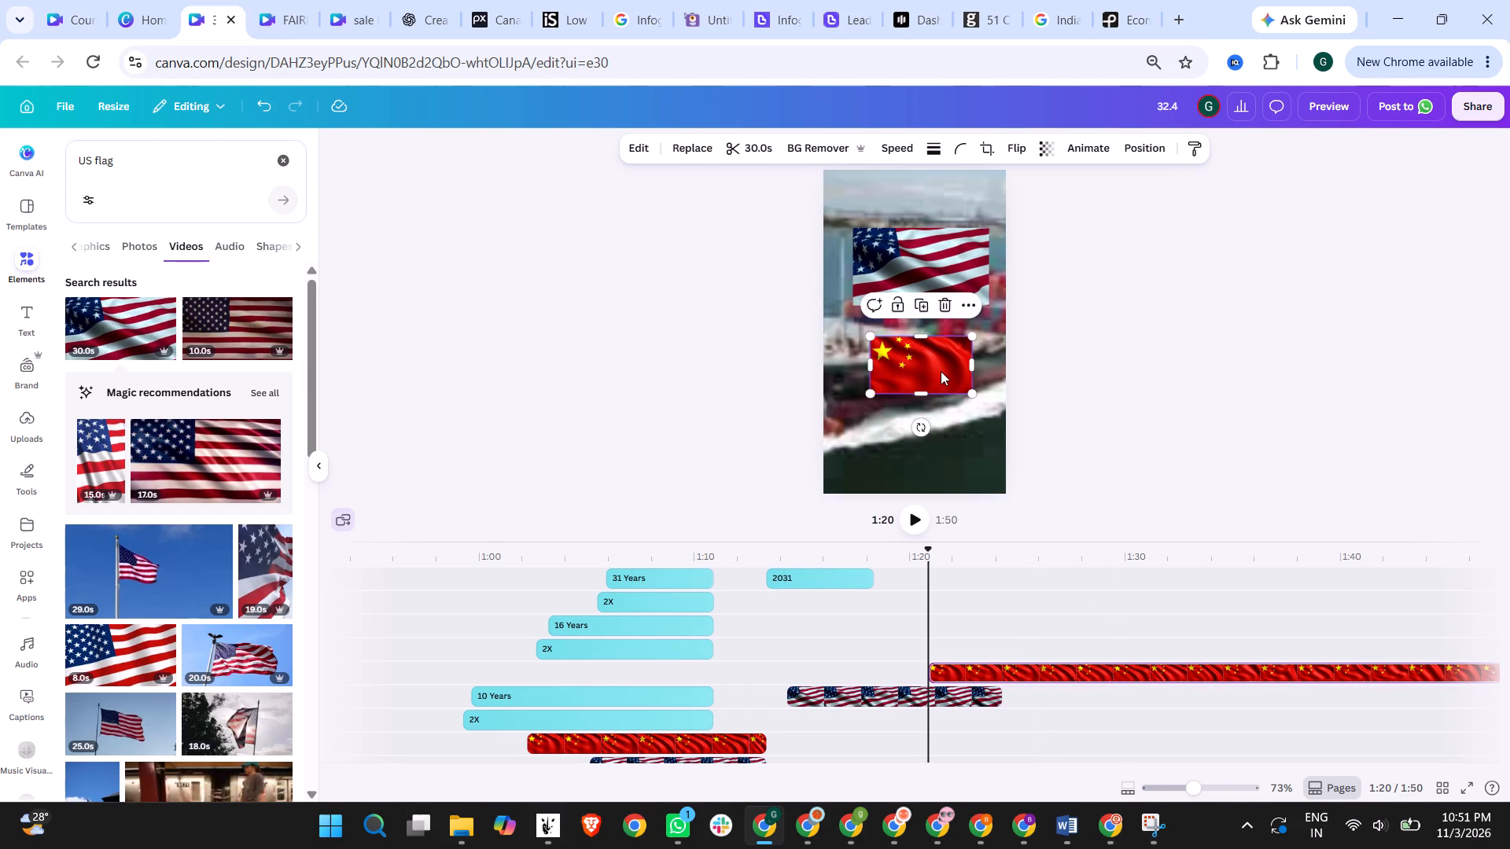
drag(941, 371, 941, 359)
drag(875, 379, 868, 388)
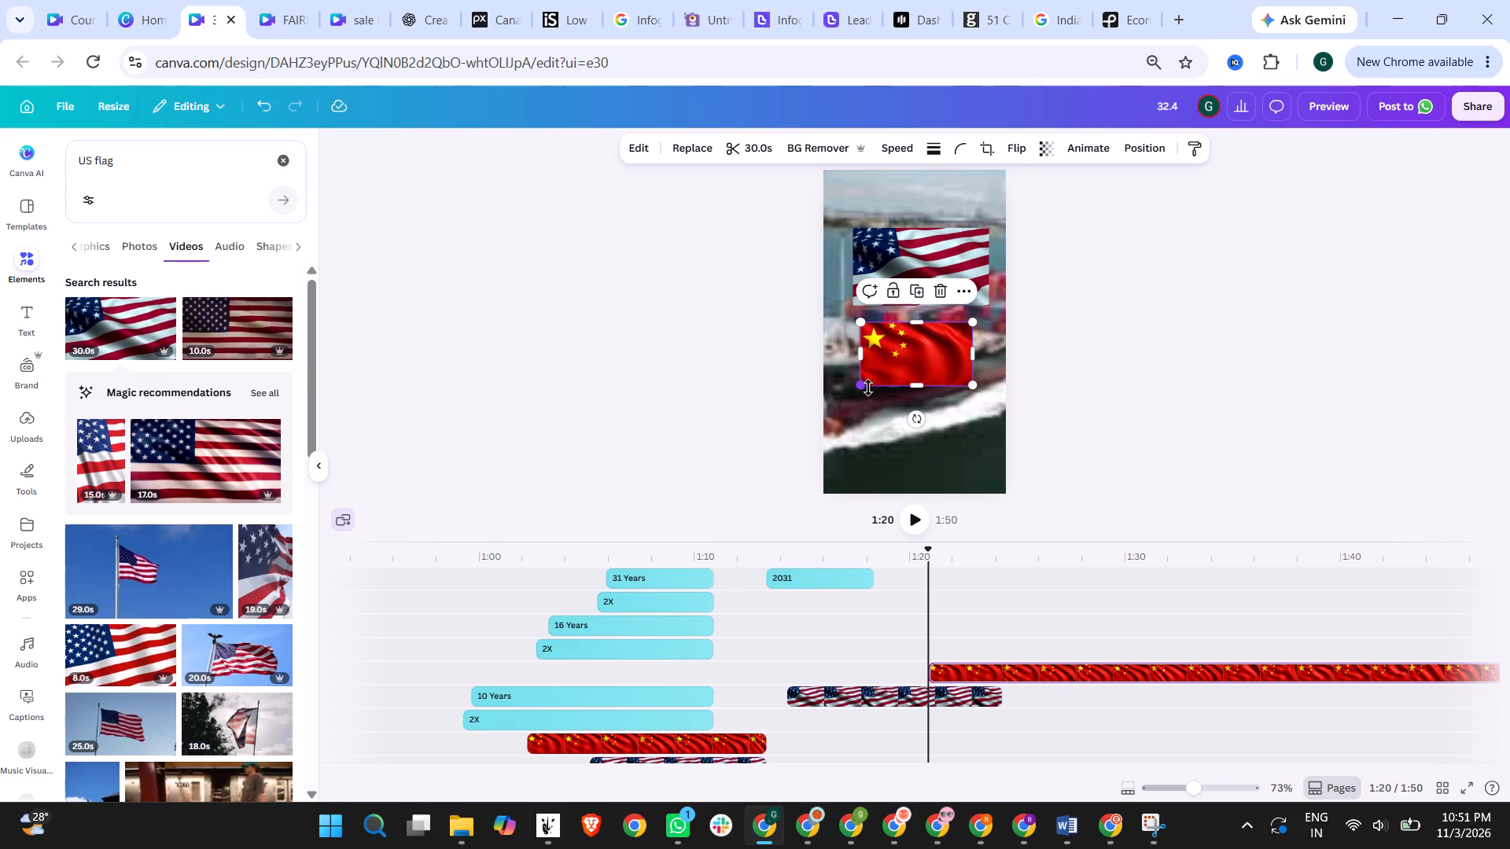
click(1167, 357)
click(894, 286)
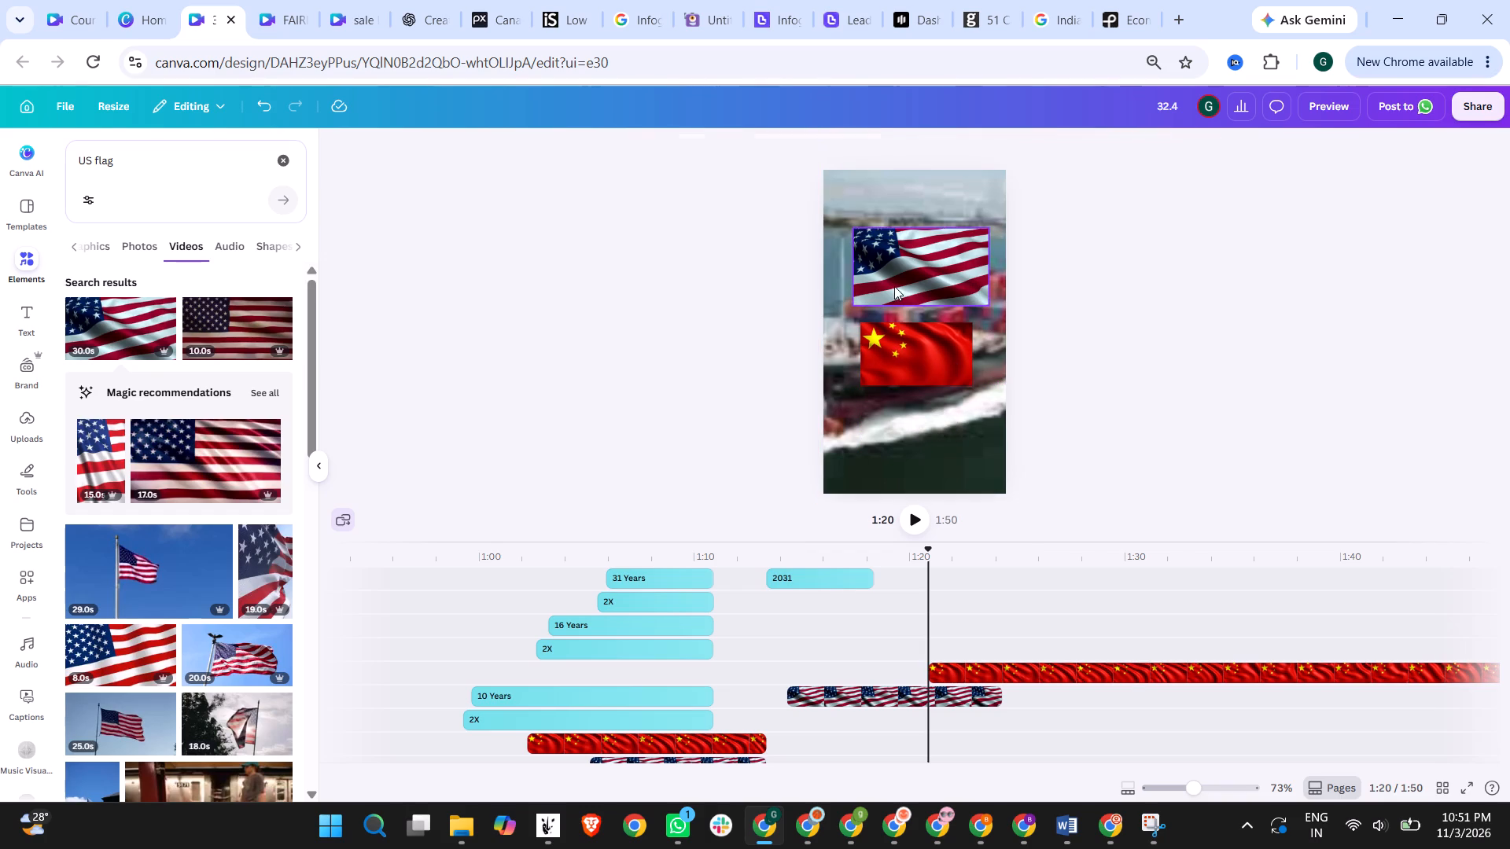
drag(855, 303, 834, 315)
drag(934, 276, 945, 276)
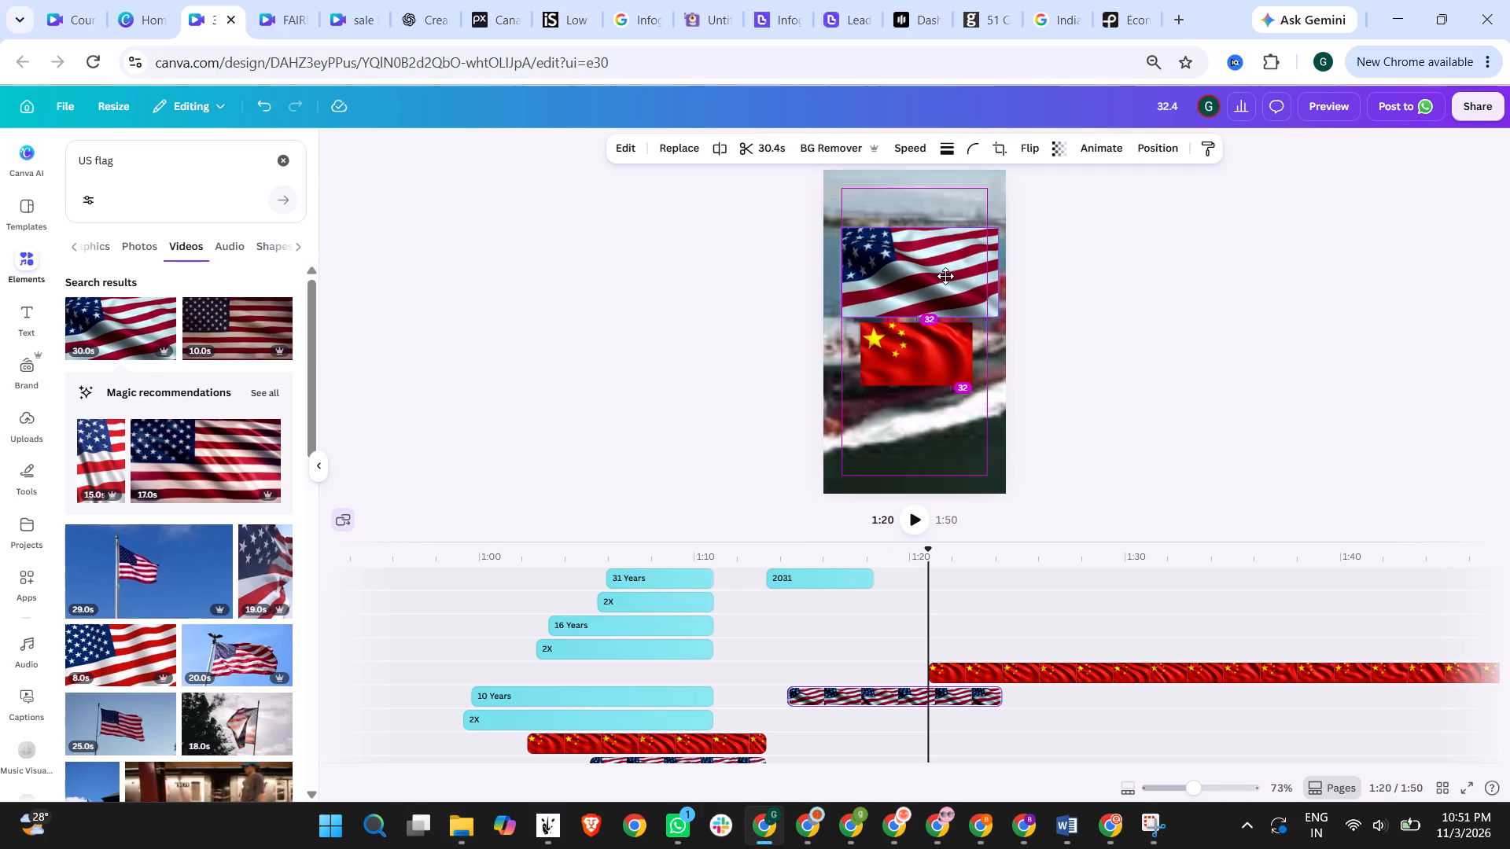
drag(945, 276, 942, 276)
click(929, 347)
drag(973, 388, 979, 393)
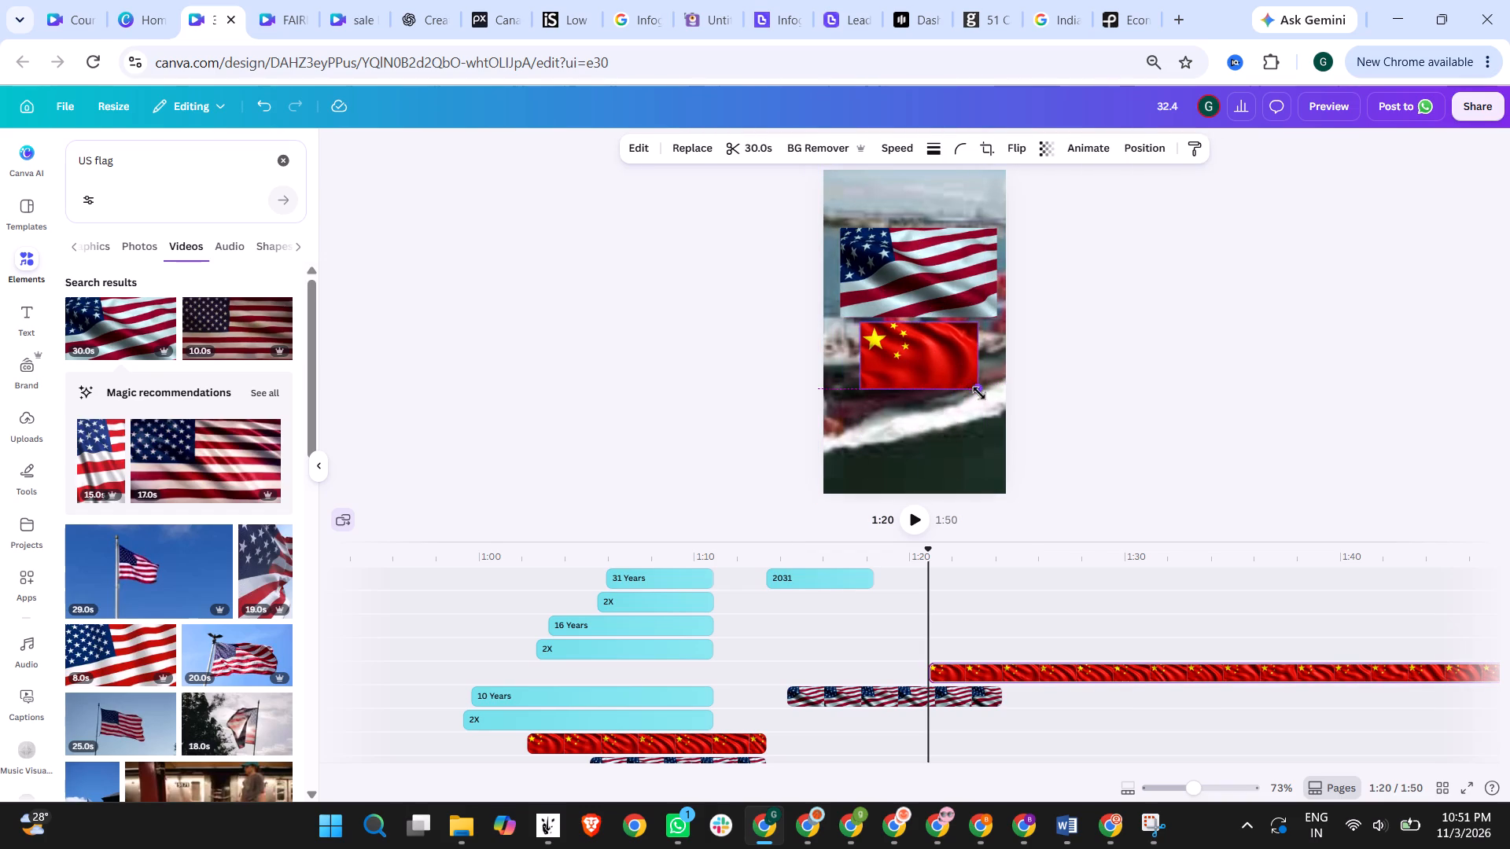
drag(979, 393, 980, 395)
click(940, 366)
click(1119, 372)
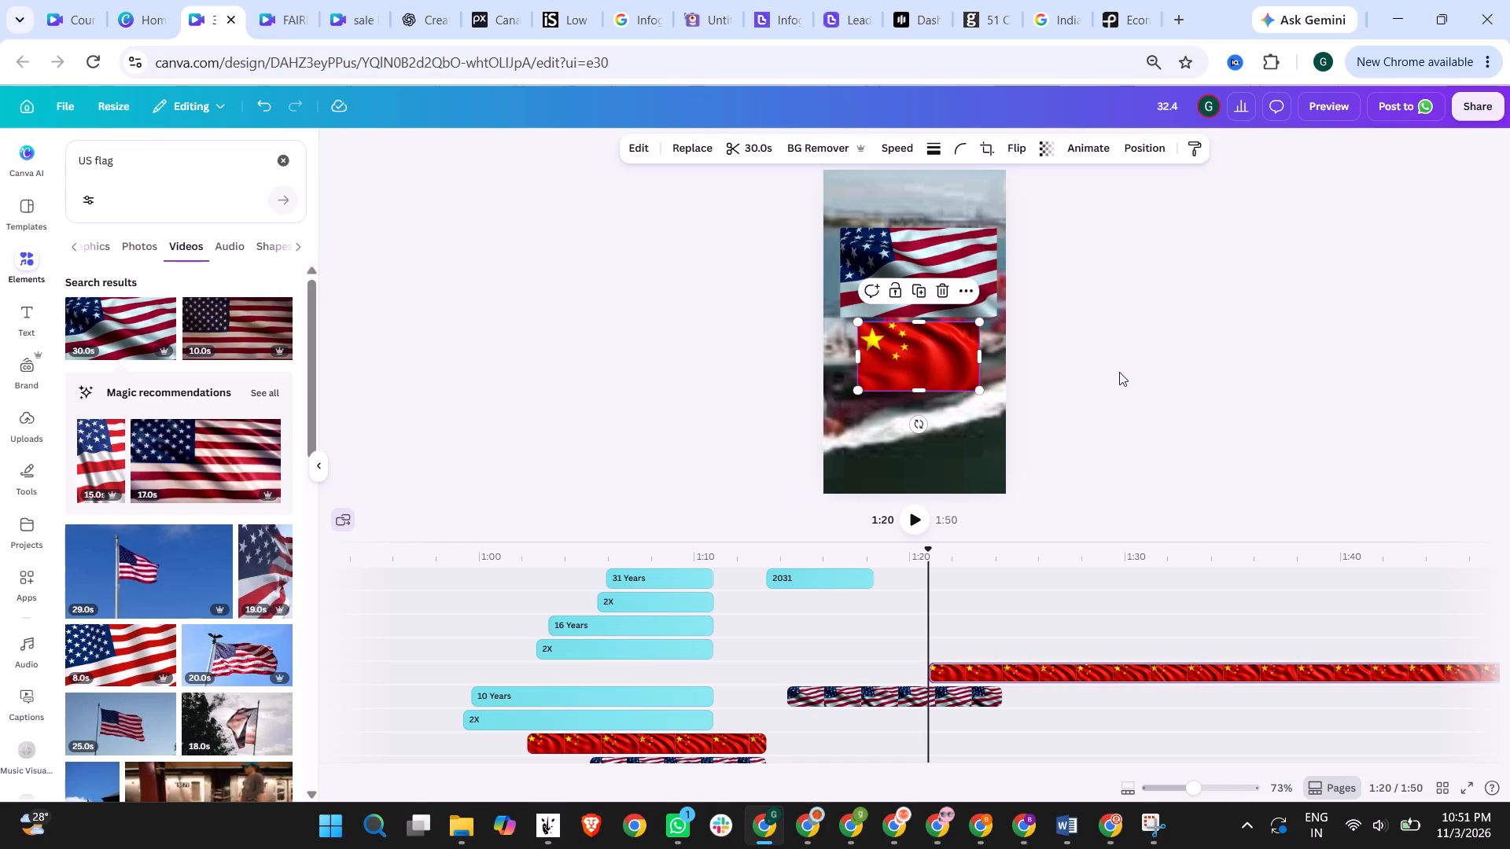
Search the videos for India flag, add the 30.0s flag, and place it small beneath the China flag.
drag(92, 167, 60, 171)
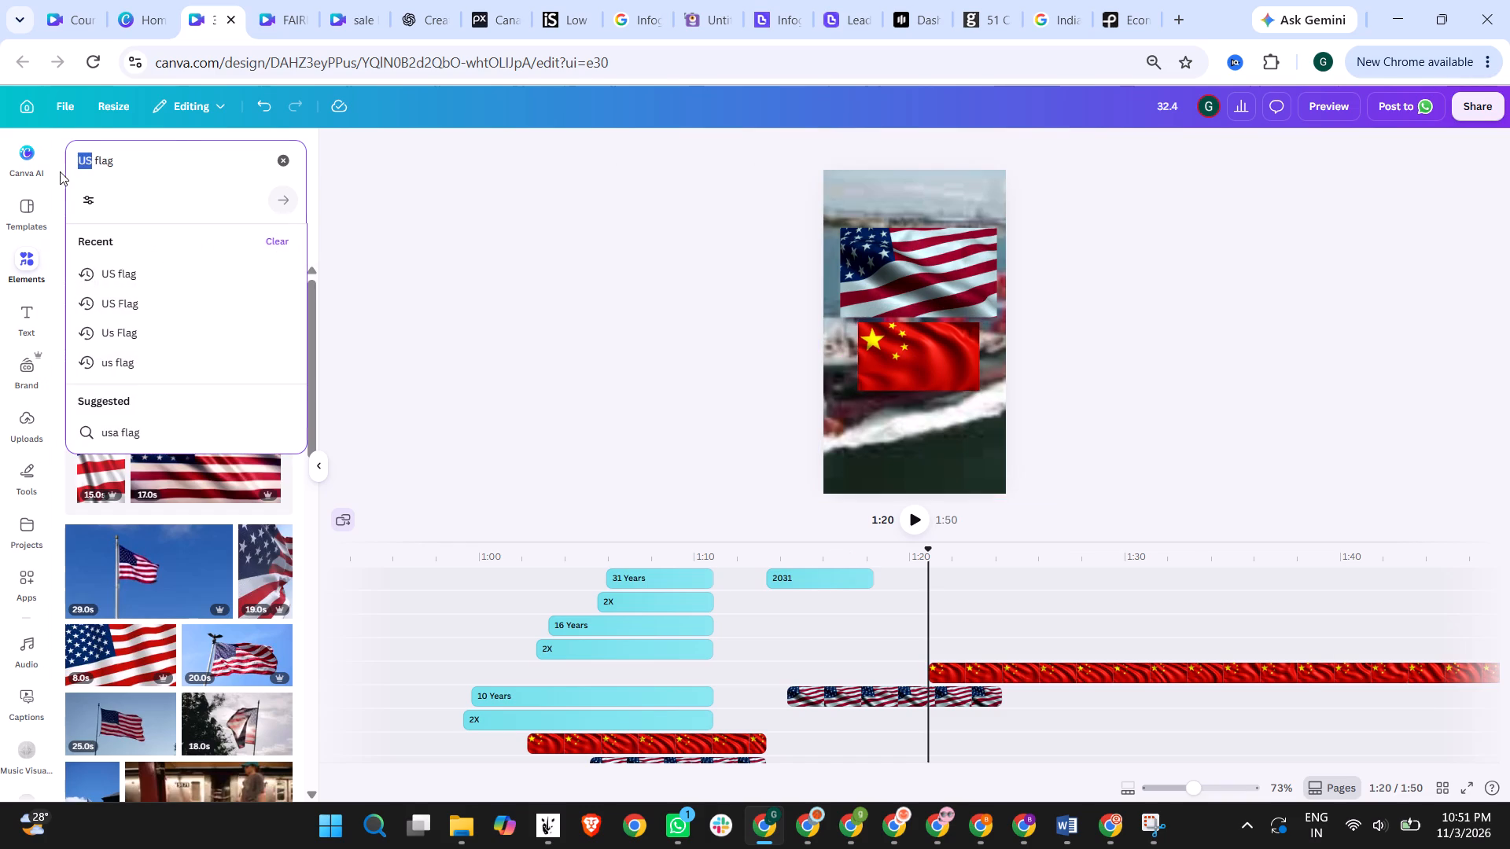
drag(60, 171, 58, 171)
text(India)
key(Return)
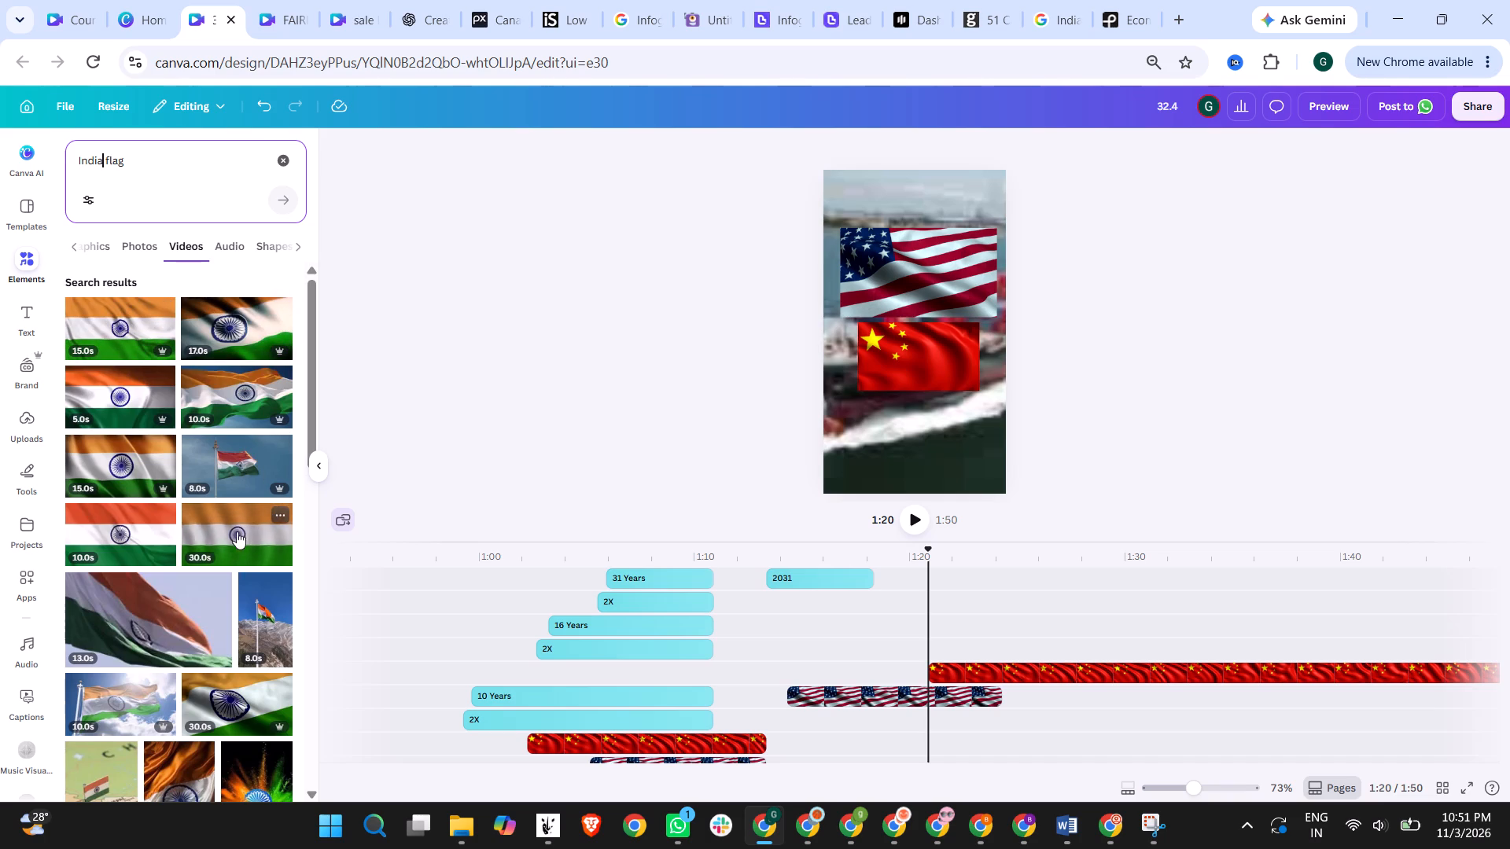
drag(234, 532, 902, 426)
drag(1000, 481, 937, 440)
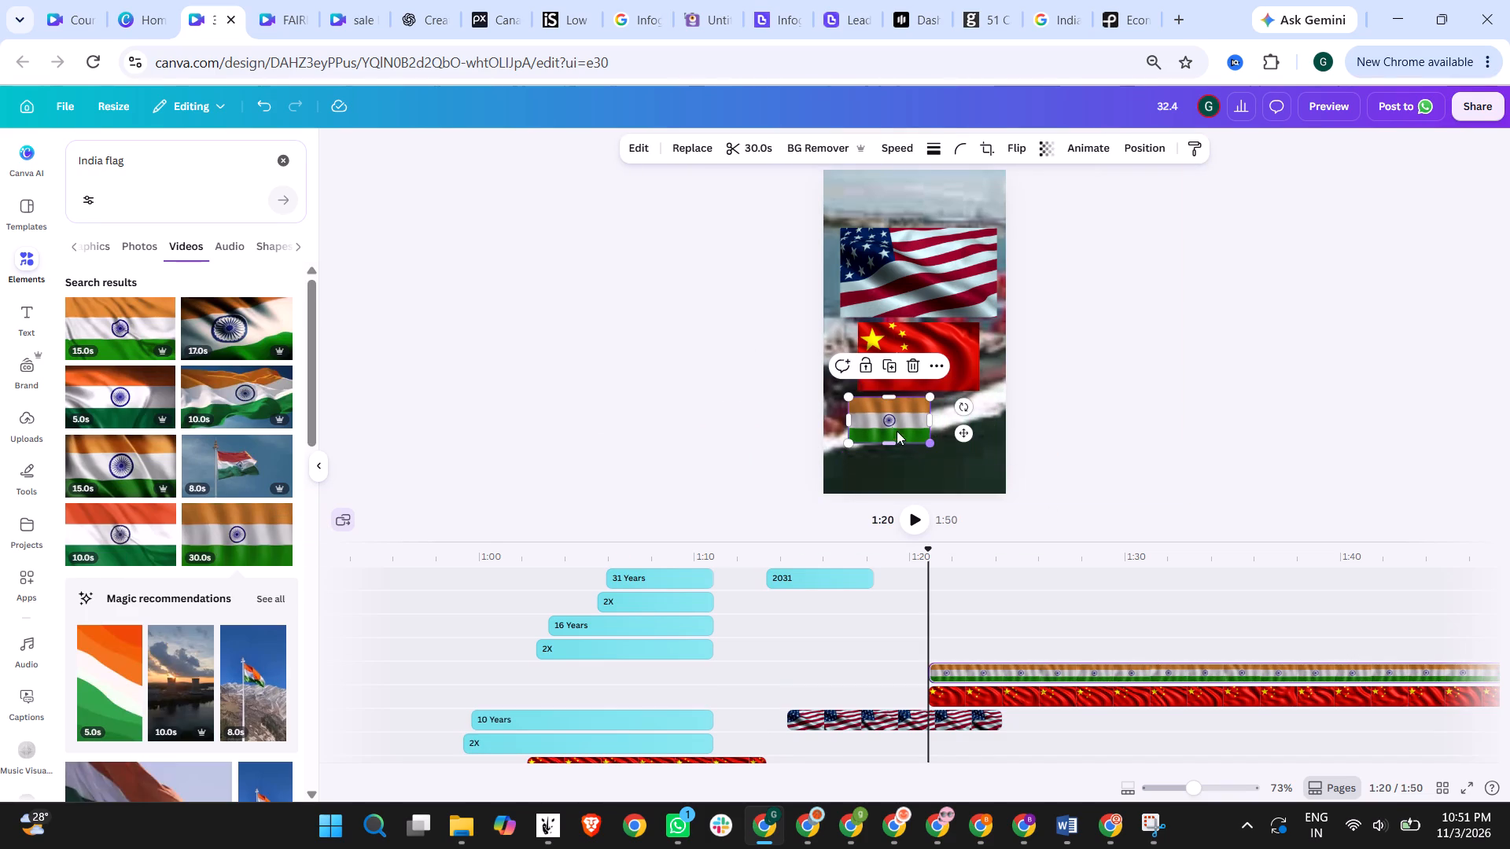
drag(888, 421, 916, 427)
Shrink the US and China flag videos, the China flag smaller, and stack them centred close together over the ship.
click(926, 254)
drag(992, 314, 952, 288)
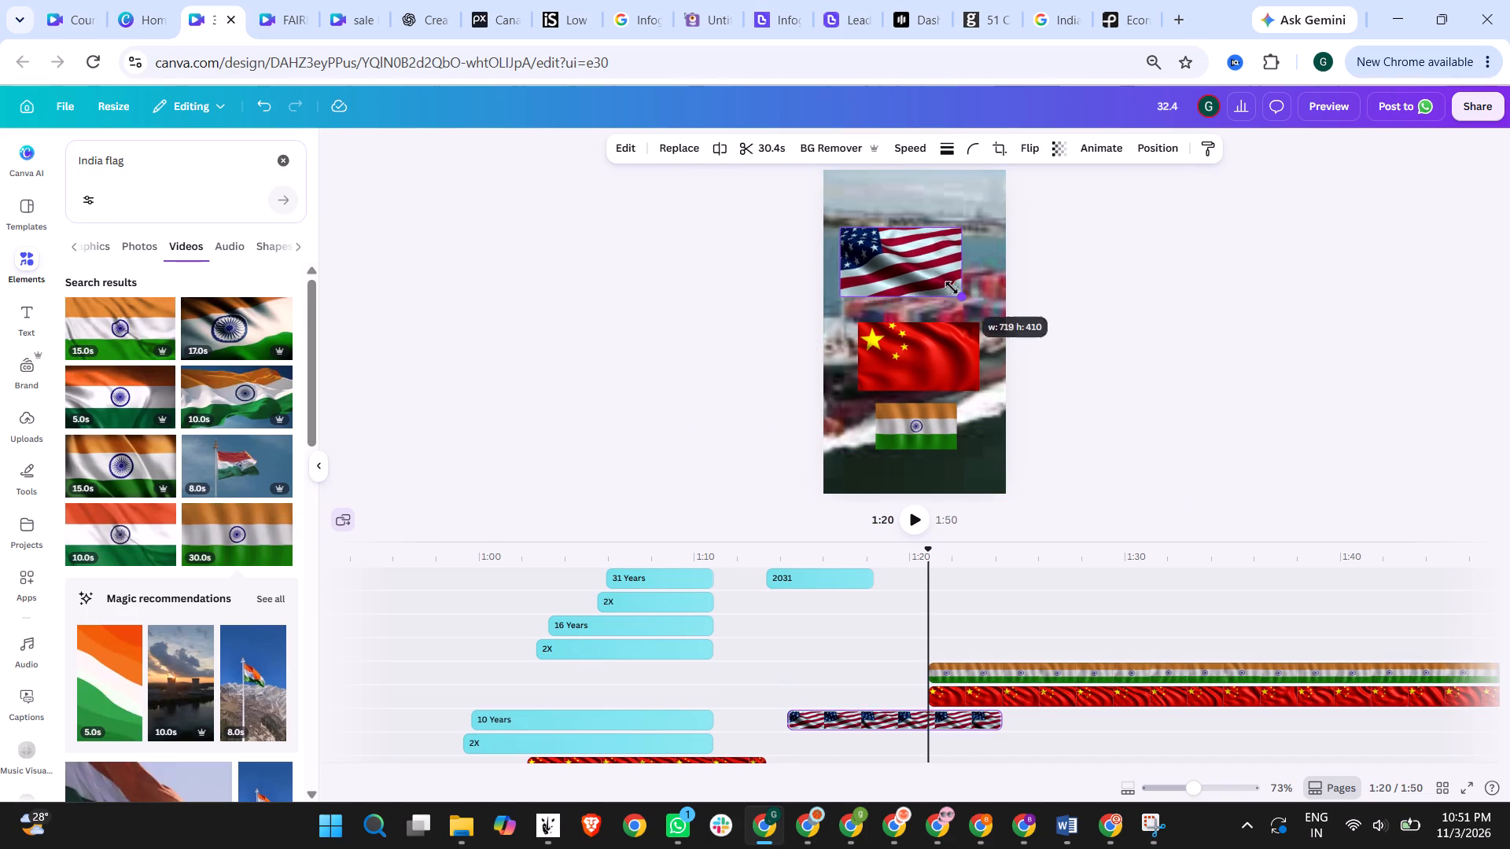
drag(952, 288, 947, 286)
drag(907, 265, 926, 263)
click(931, 353)
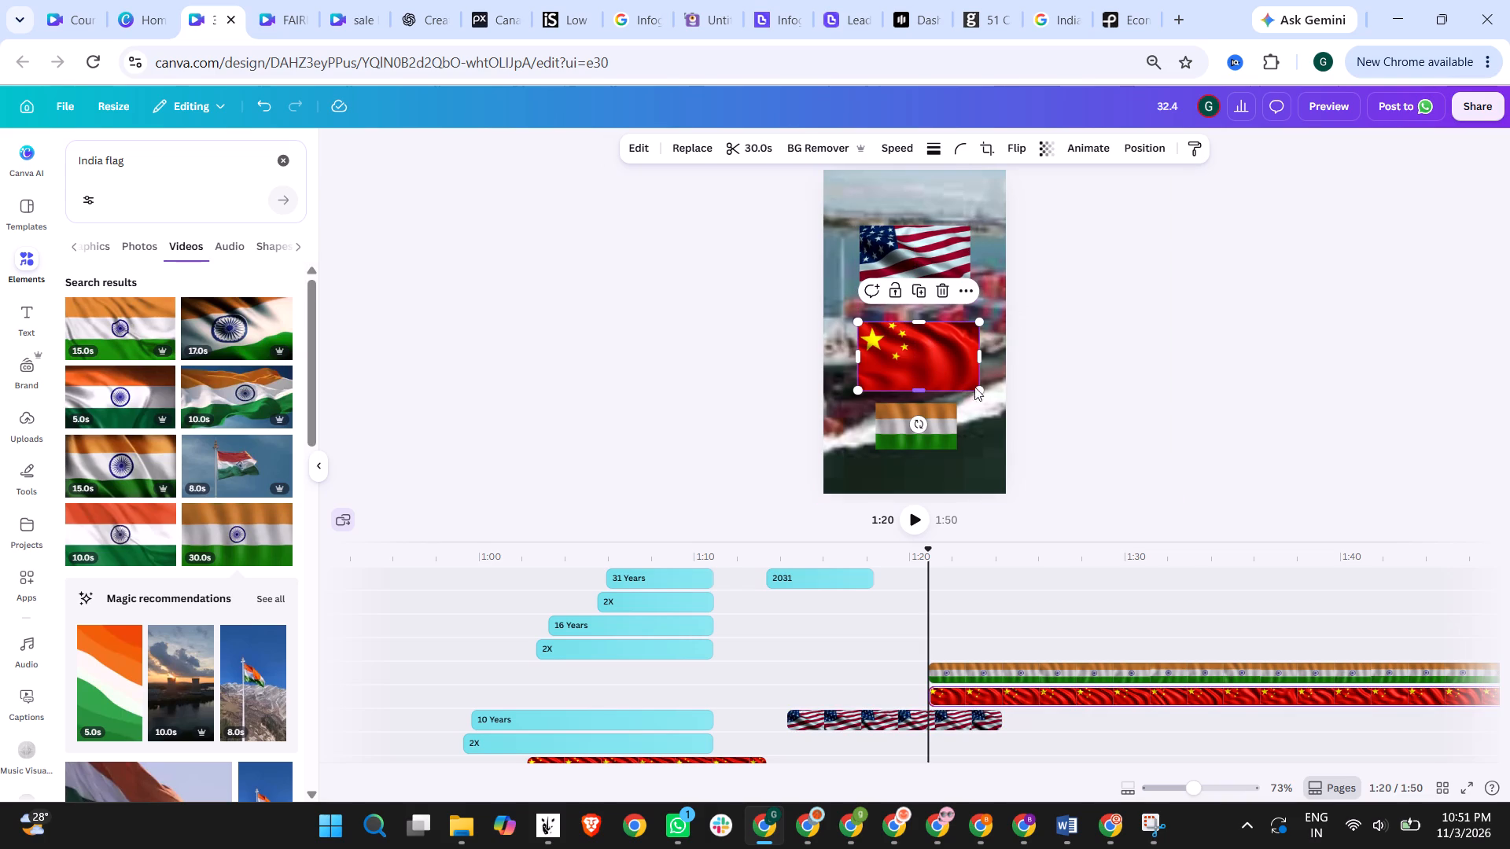
drag(981, 387, 923, 369)
drag(908, 350, 931, 327)
drag(949, 336, 969, 357)
drag(942, 331, 930, 329)
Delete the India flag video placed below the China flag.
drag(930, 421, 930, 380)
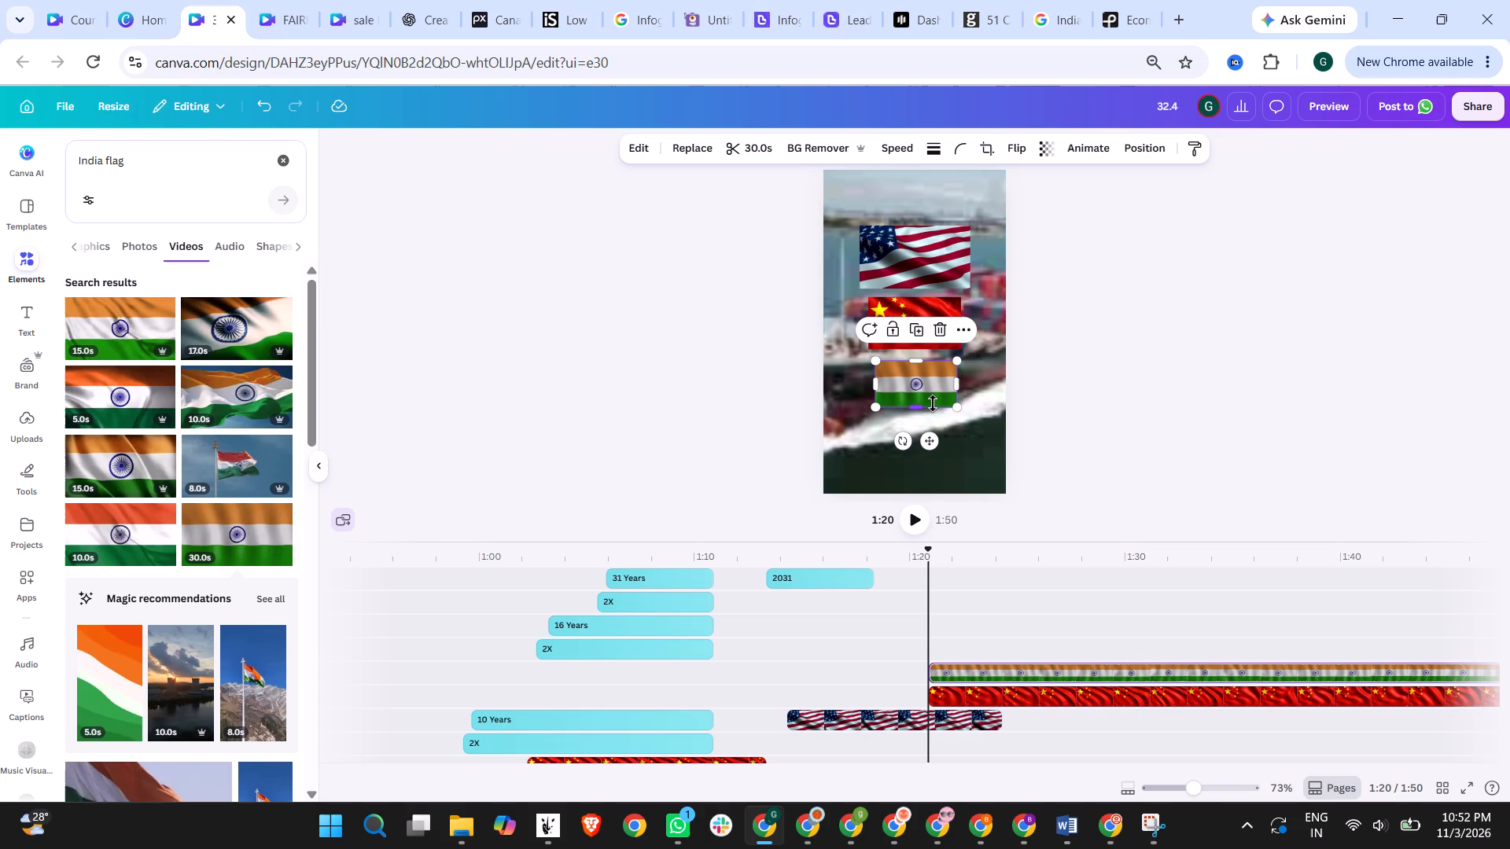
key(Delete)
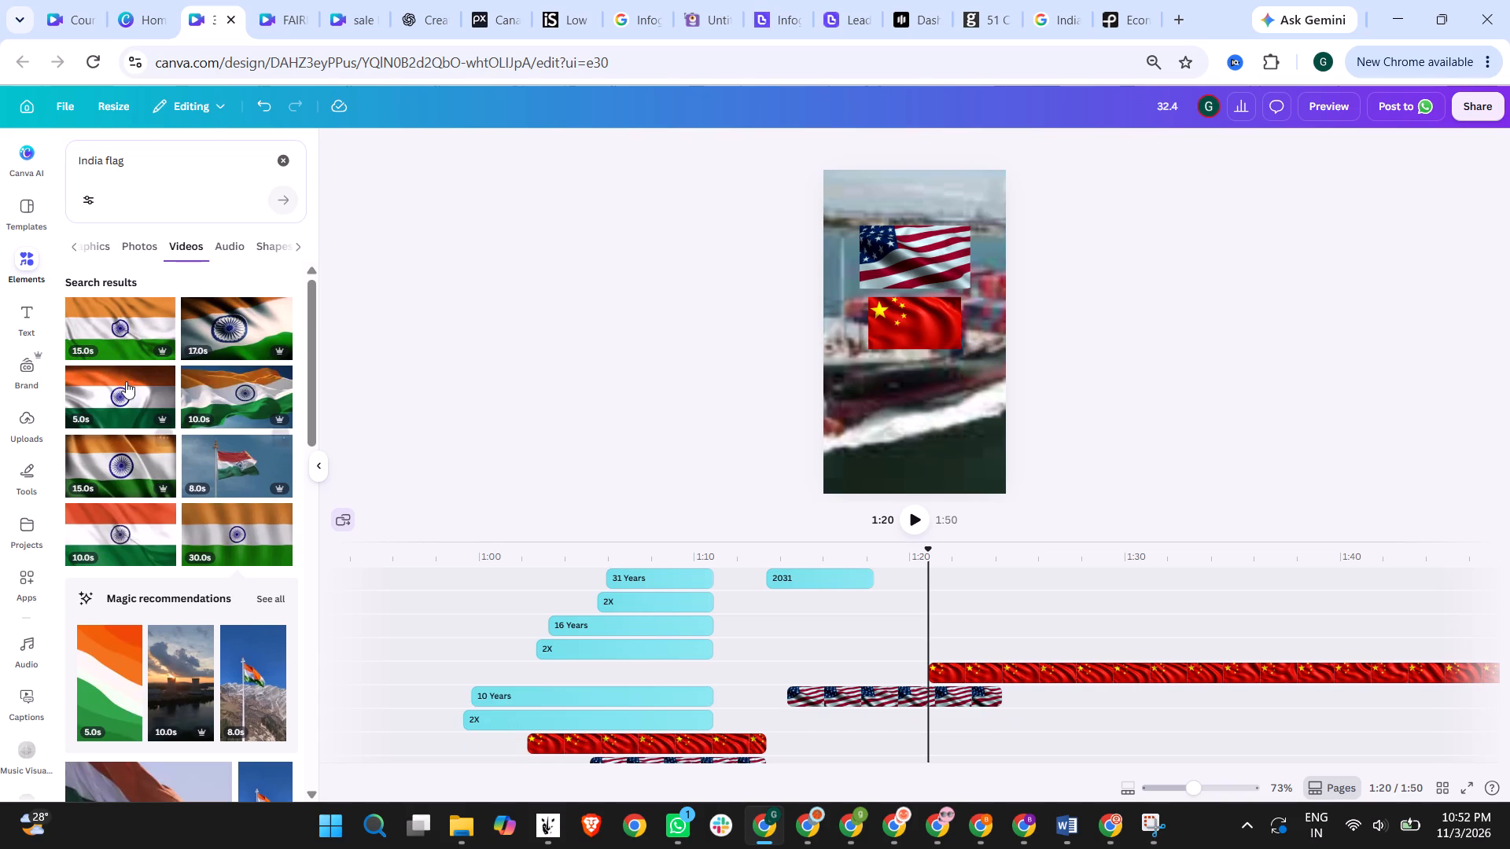
Add the 15.0s India flag video, shrink it smaller than the China flag, and centre it beneath the China flag.
drag(120, 464, 941, 398)
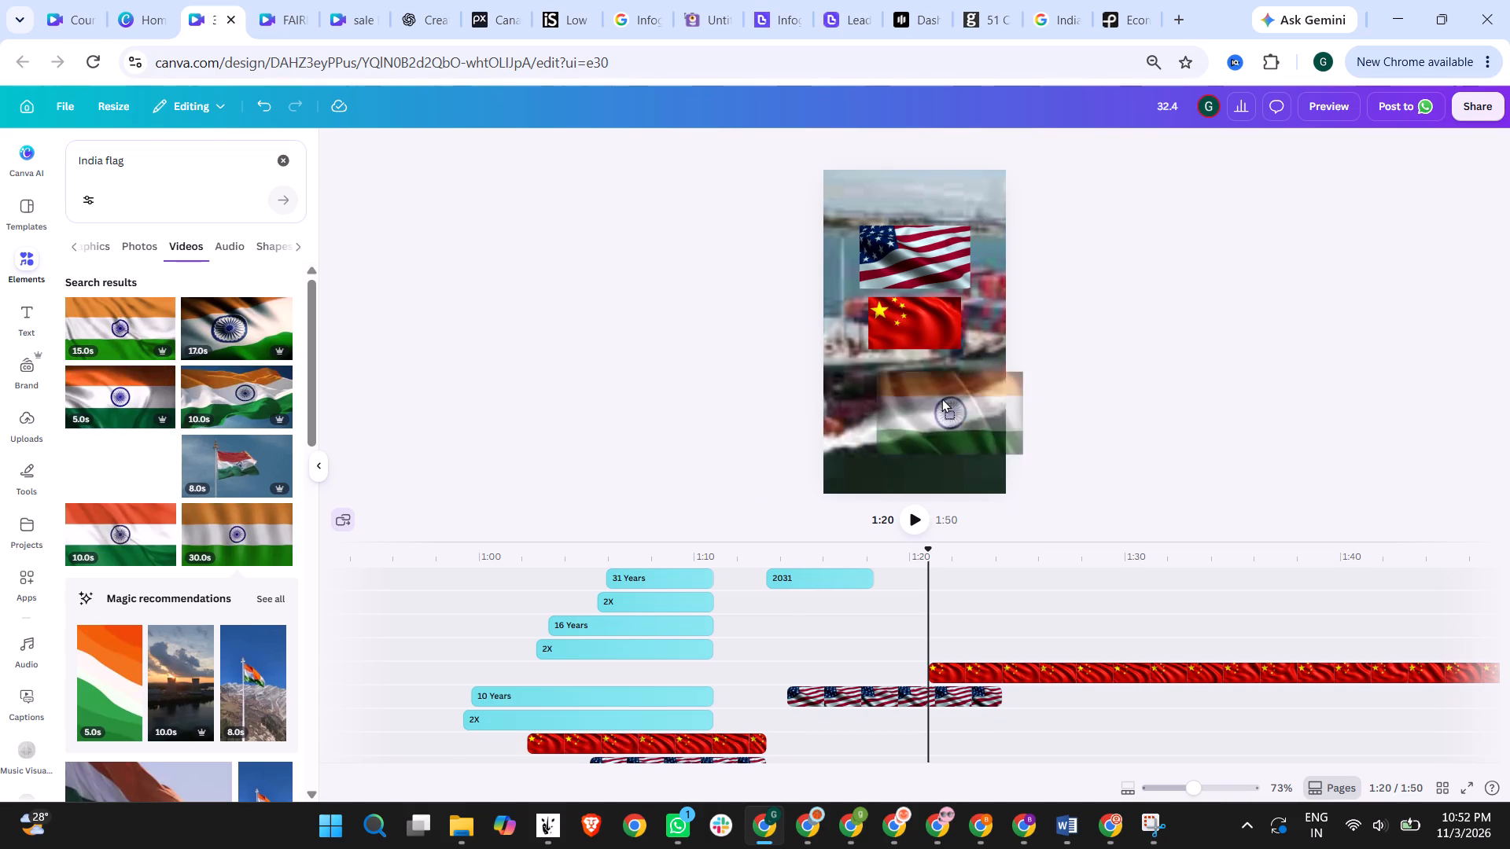
drag(941, 398, 910, 395)
drag(998, 448, 972, 432)
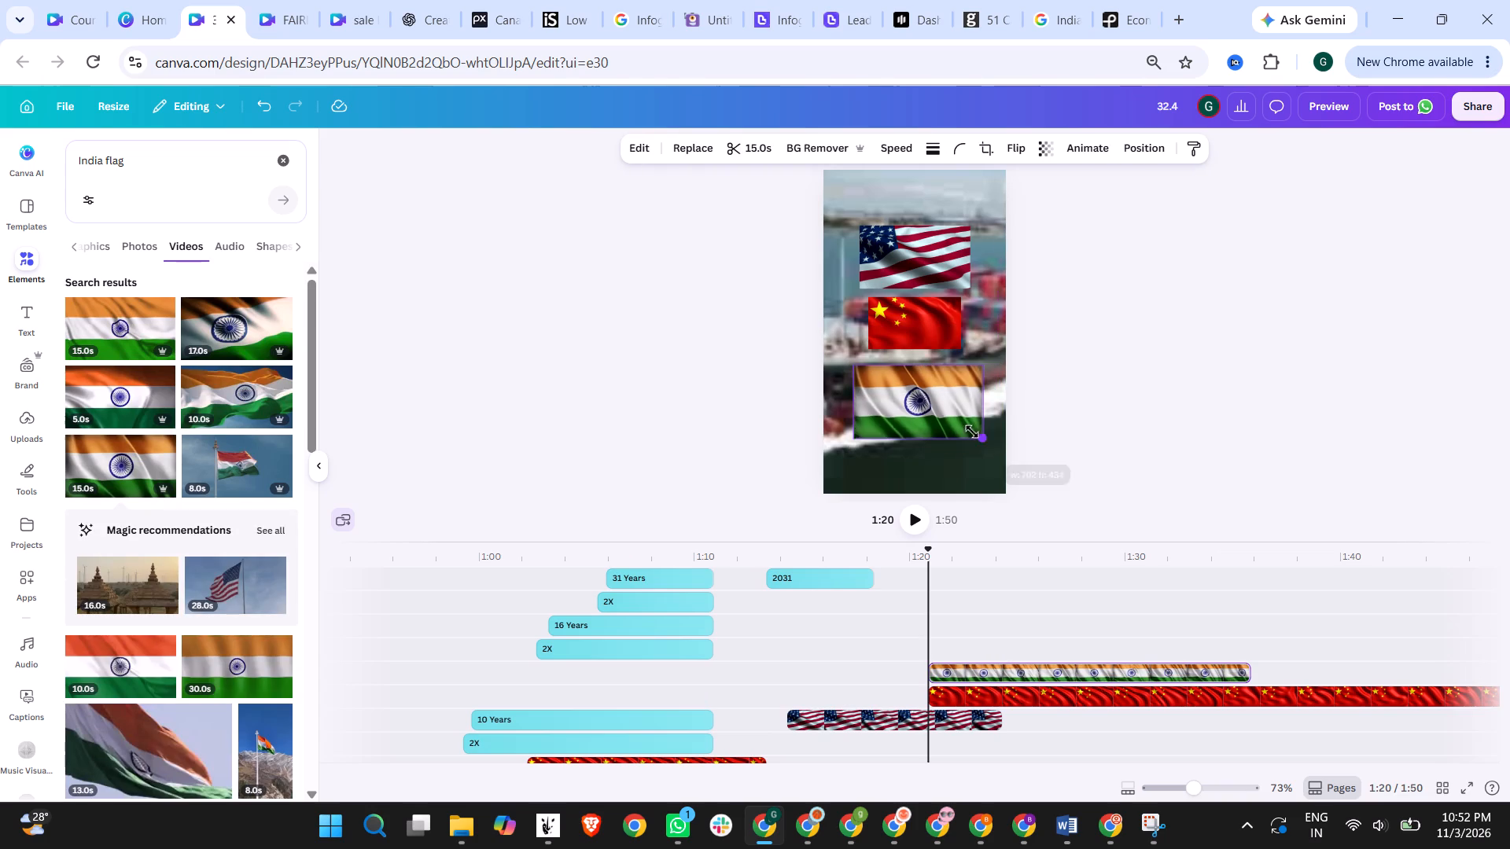
drag(972, 432, 913, 405)
drag(889, 381, 910, 382)
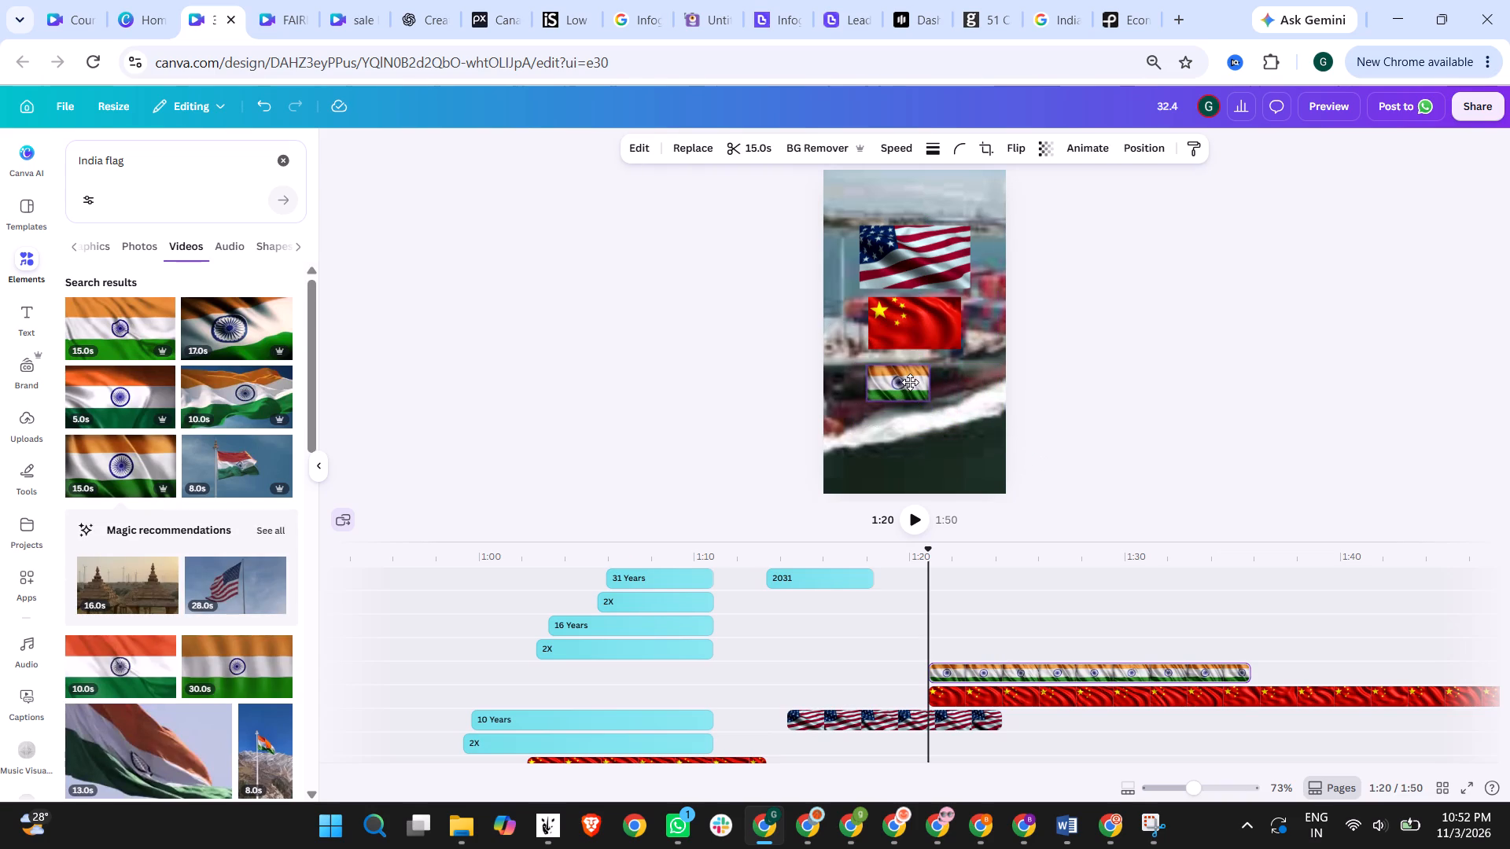
drag(910, 382, 919, 380)
click(1112, 344)
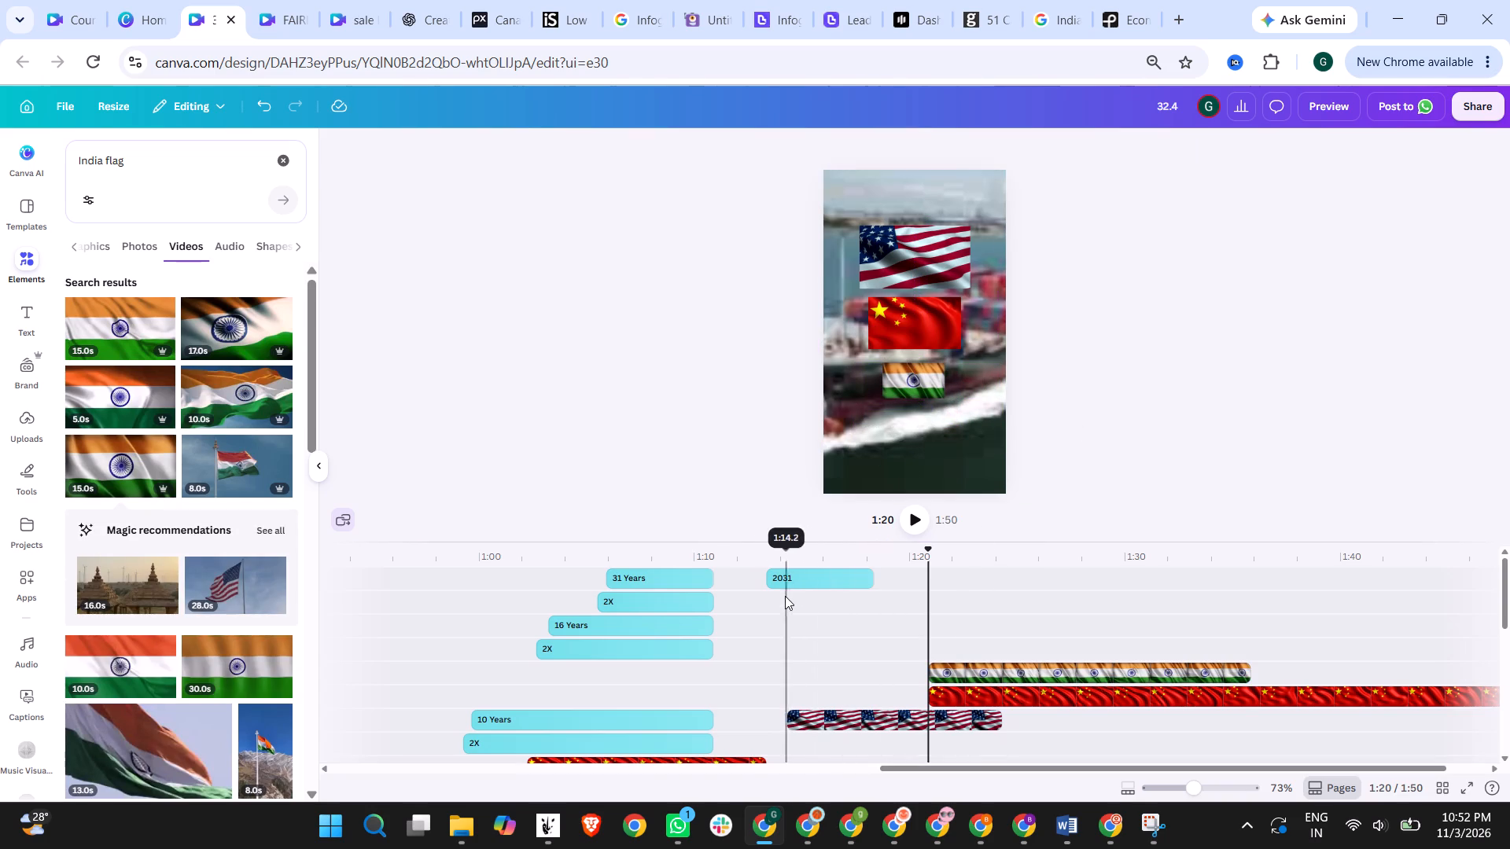
Extend the 2031 title's duration to 19.2s on the timeline.
click(759, 553)
click(833, 565)
click(846, 575)
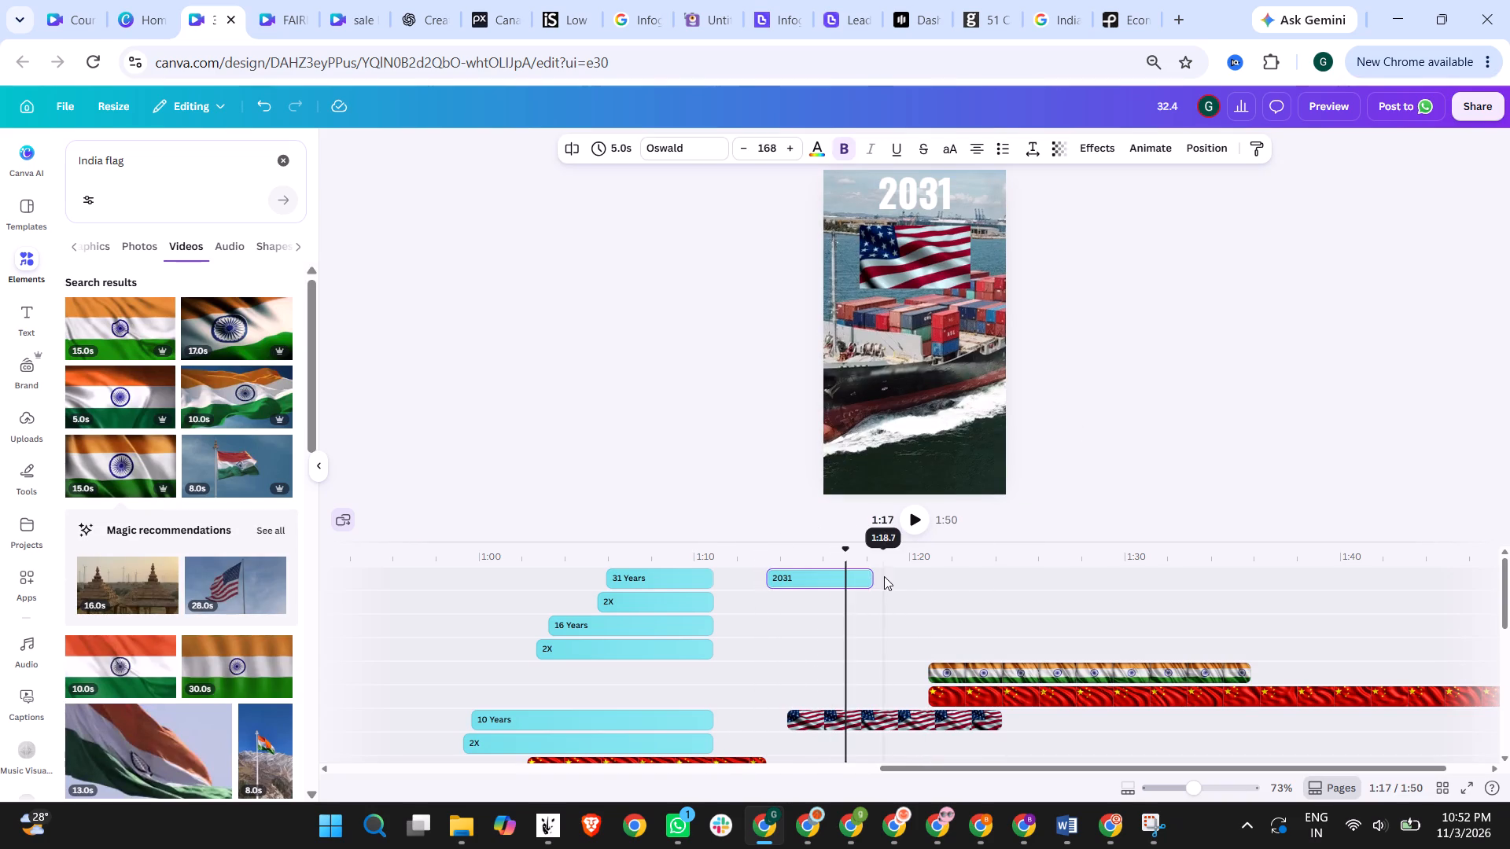
drag(871, 575, 1236, 567)
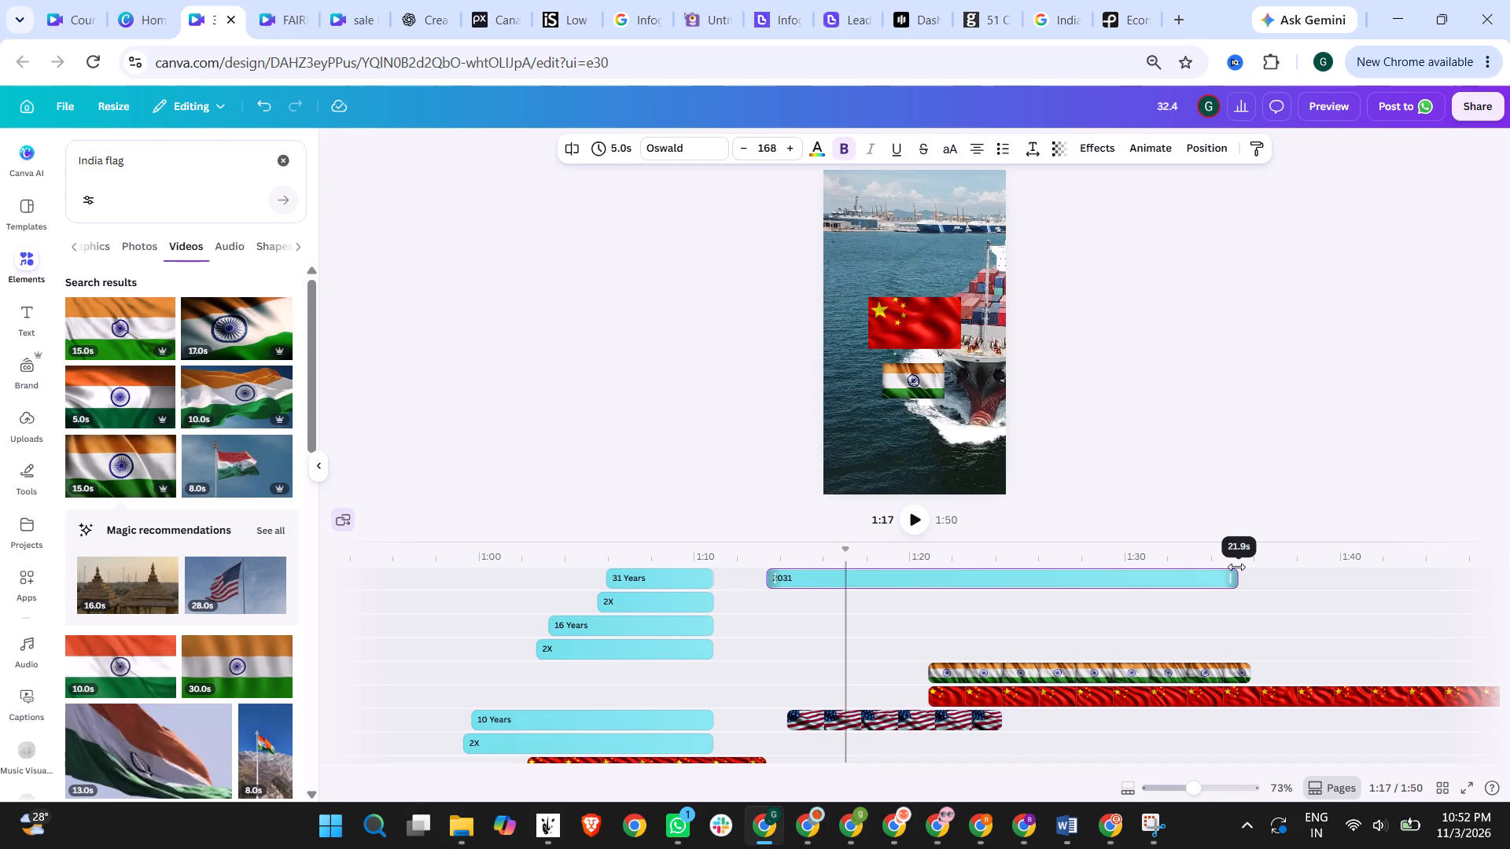
drag(1236, 567, 1177, 575)
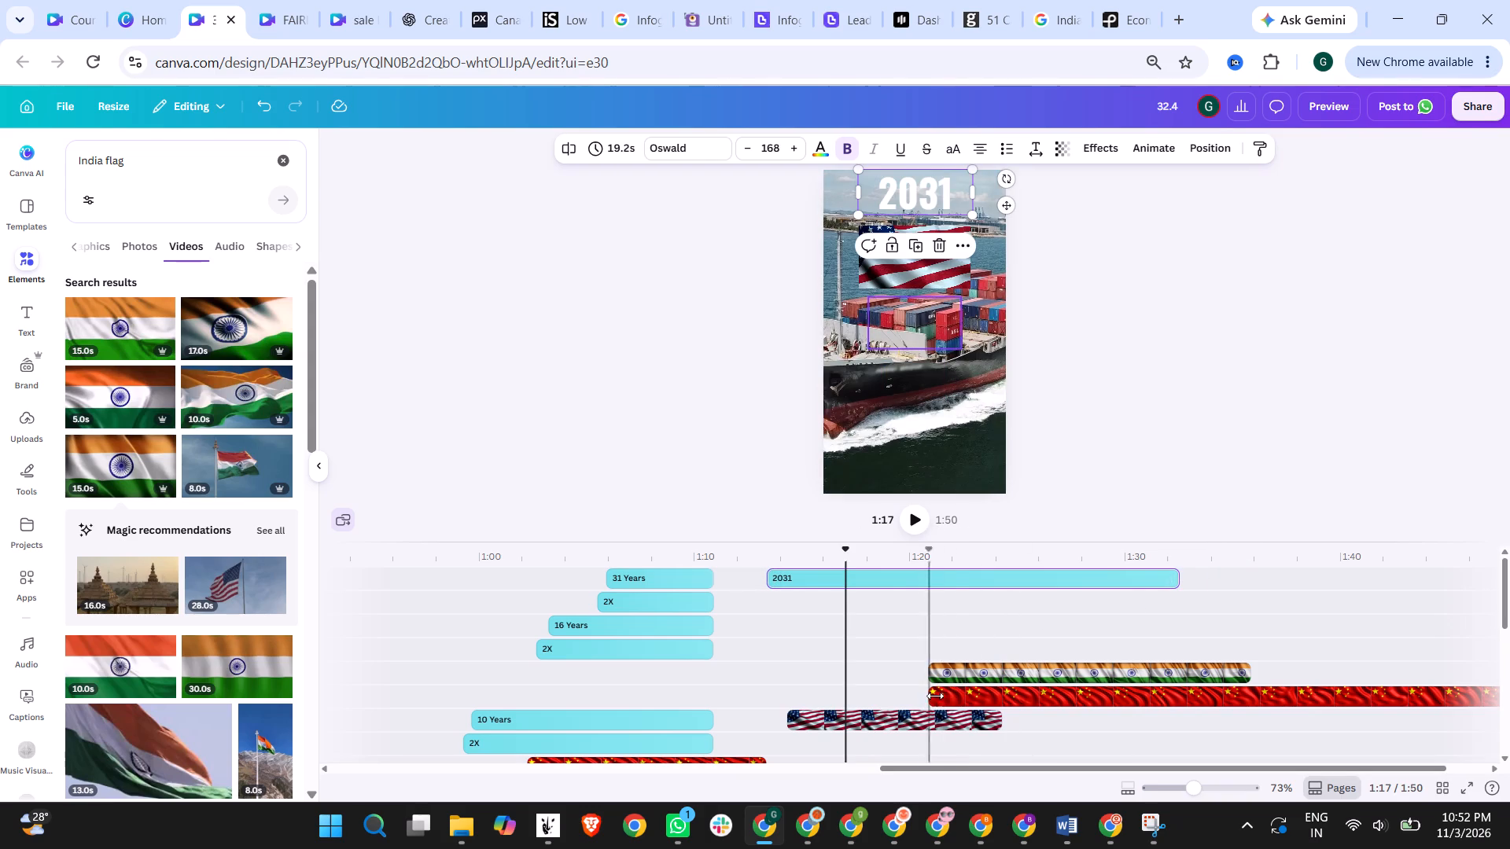
Shift the China and India flag clips earlier so they start staggered after the US flag, at about 1:15 and 1:17.
drag(953, 694, 842, 694)
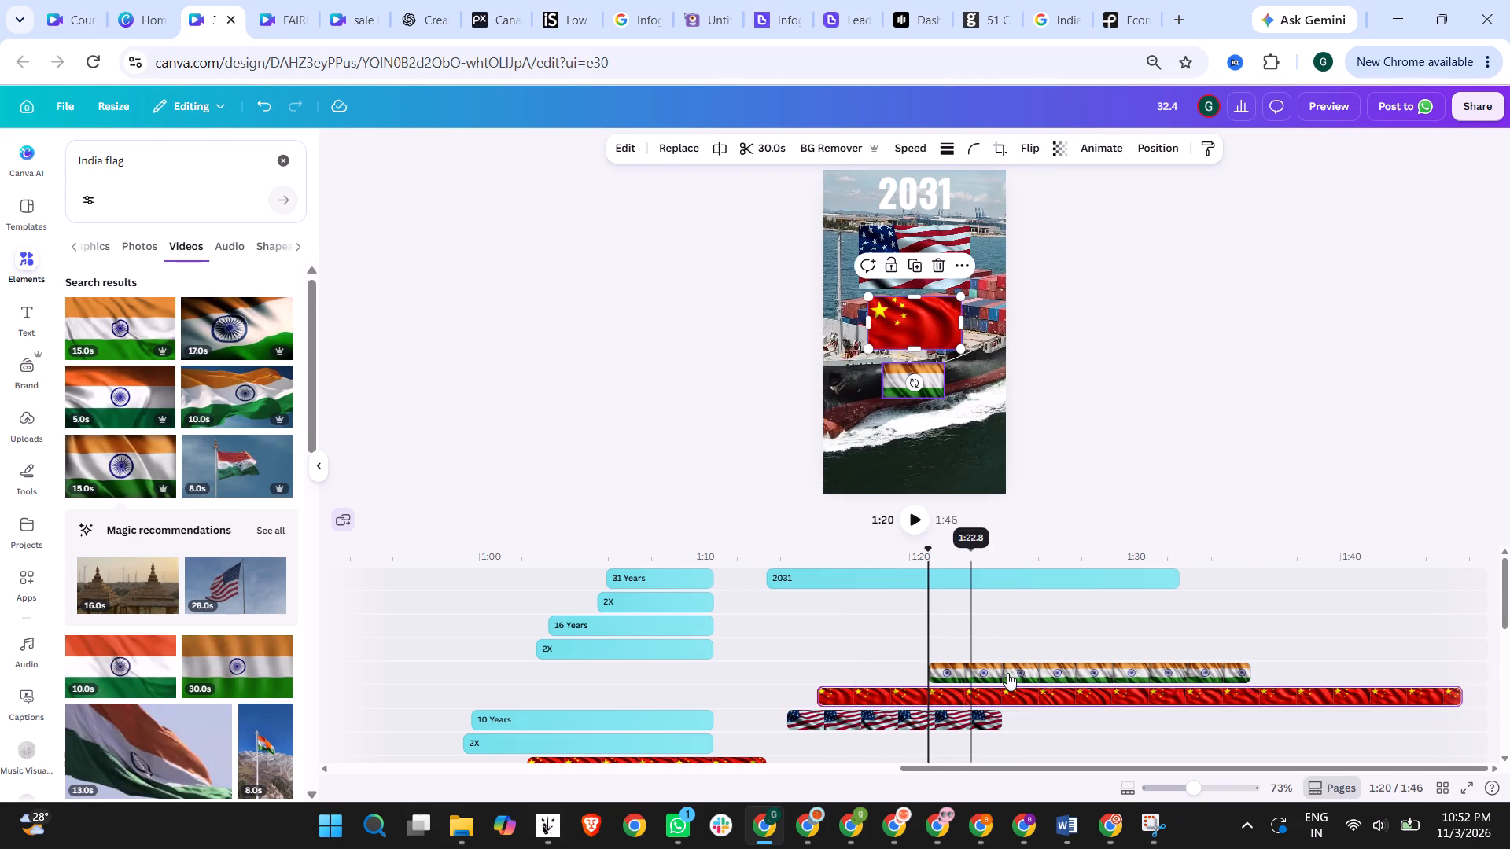
drag(1021, 665, 957, 663)
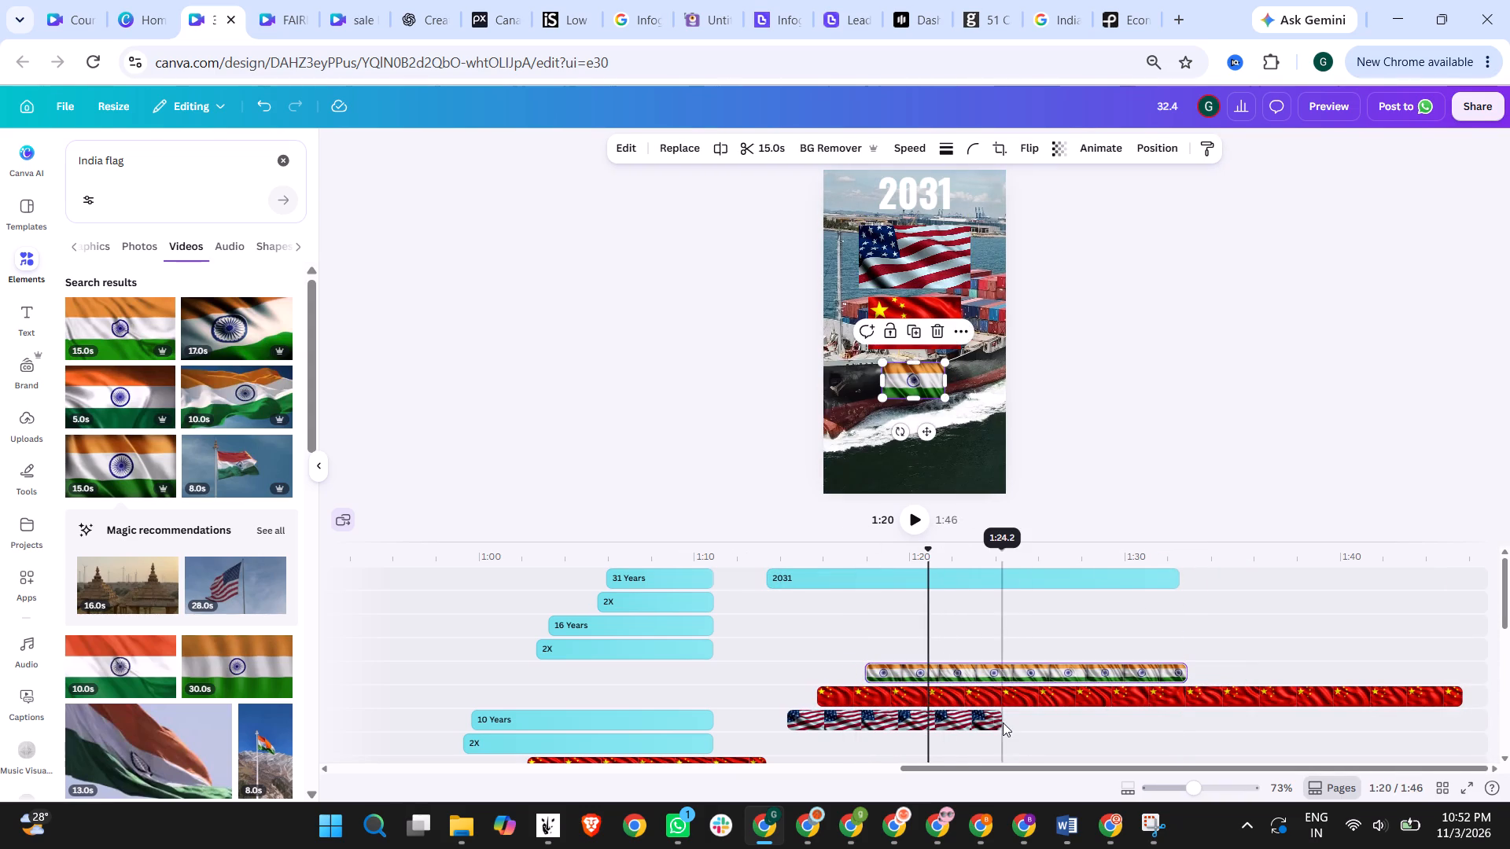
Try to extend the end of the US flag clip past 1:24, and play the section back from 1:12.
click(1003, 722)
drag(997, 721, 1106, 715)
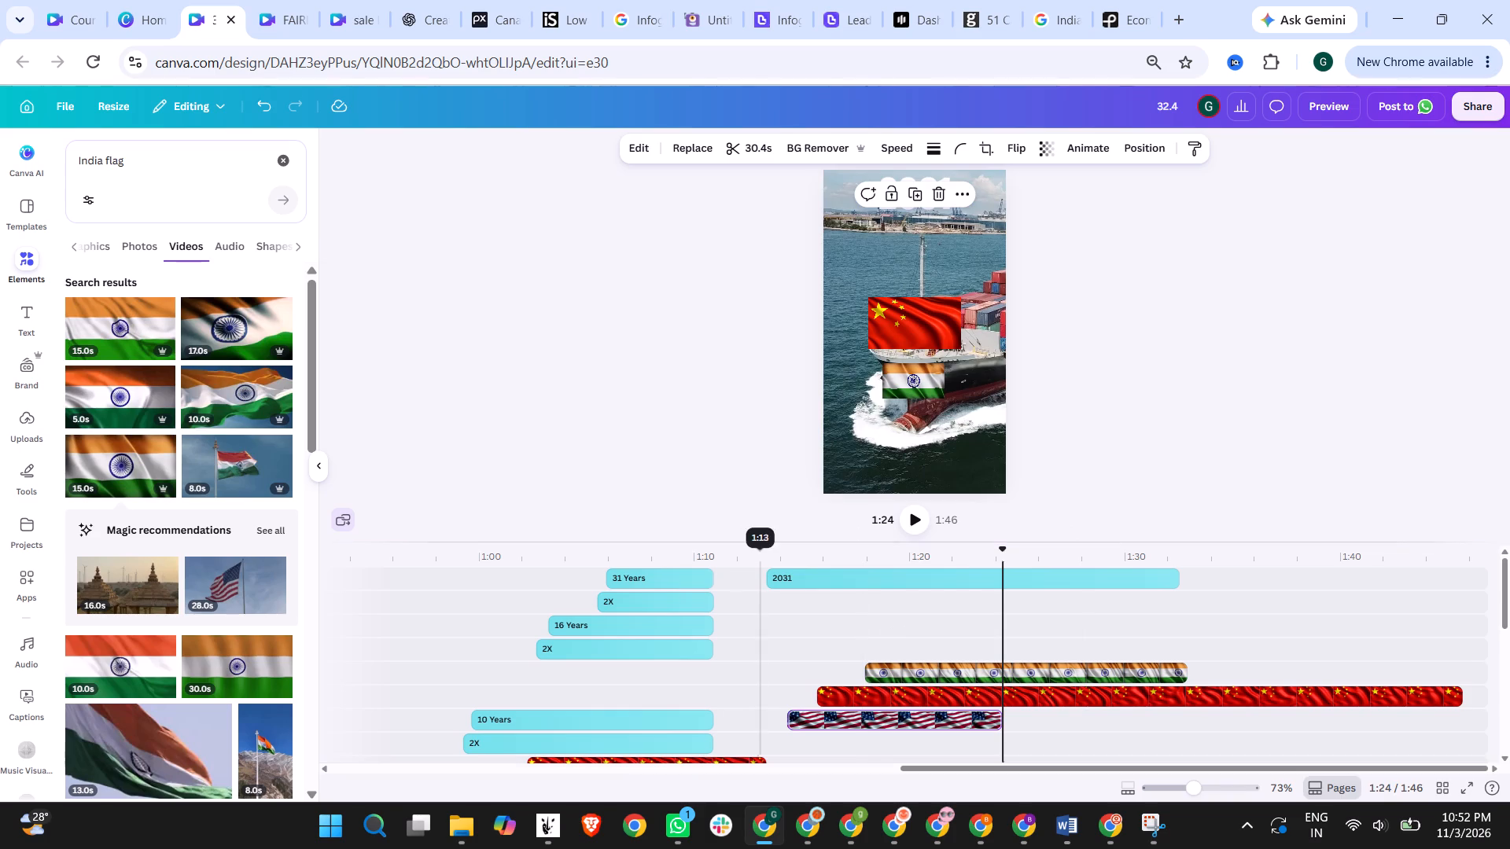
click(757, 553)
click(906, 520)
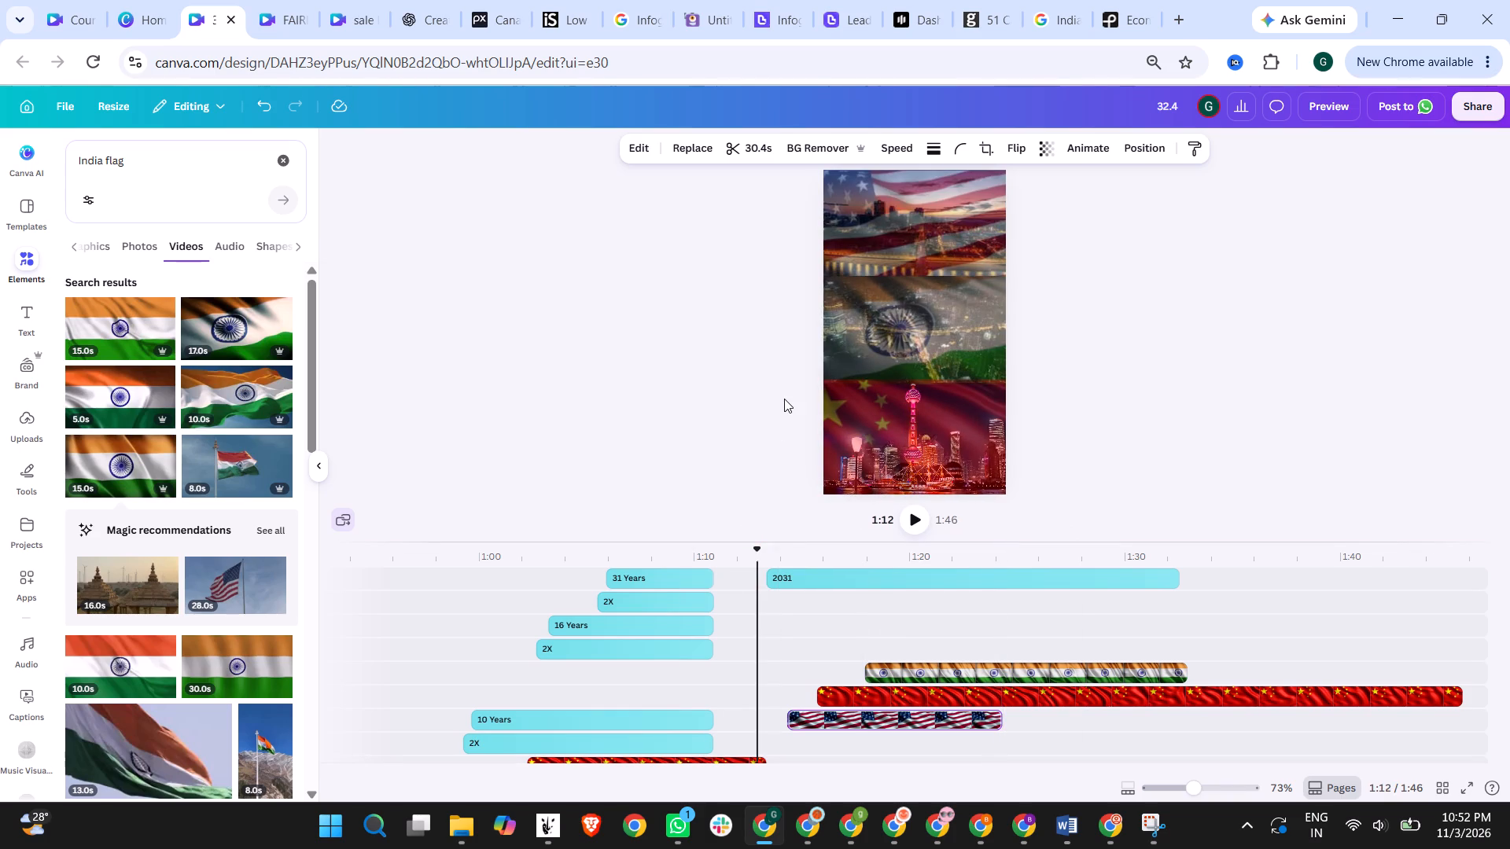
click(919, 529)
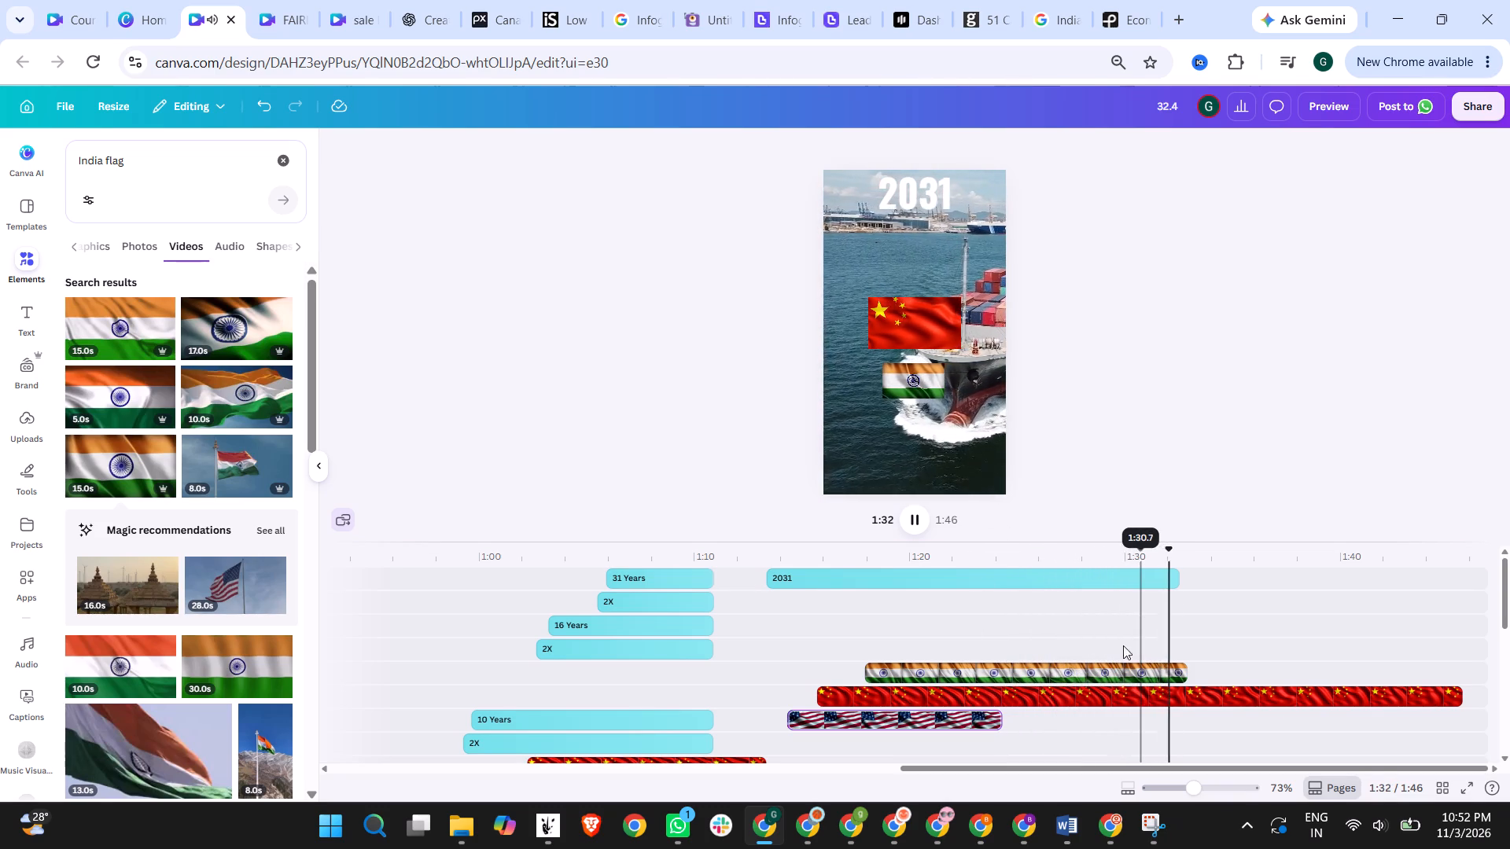
Duplicate the US flag clip, place the copy directly after the original on the same track, and play from 1:14.
click(967, 726)
right_click(958, 717)
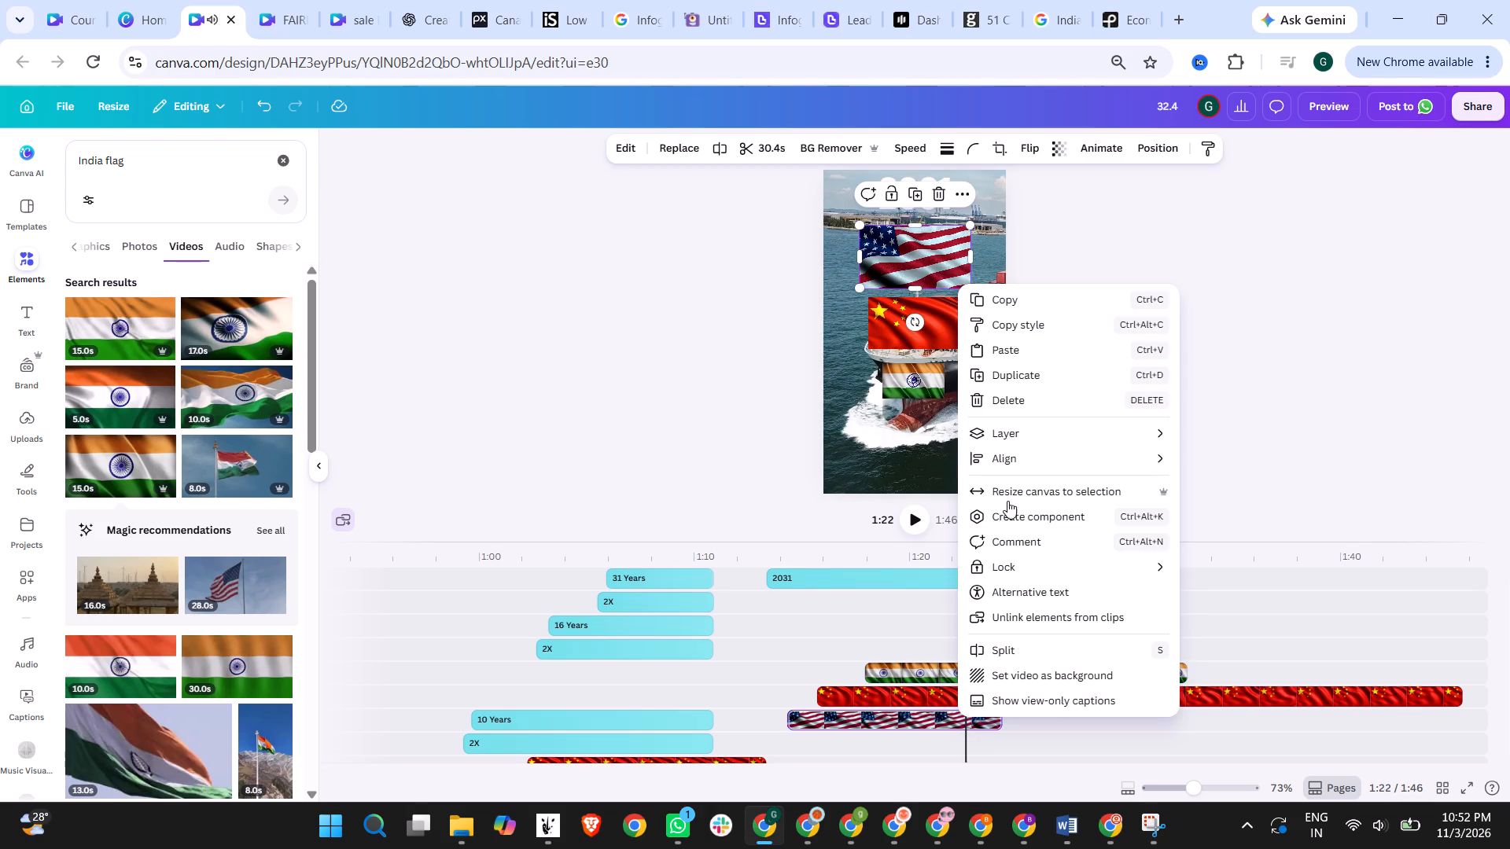
click(1044, 374)
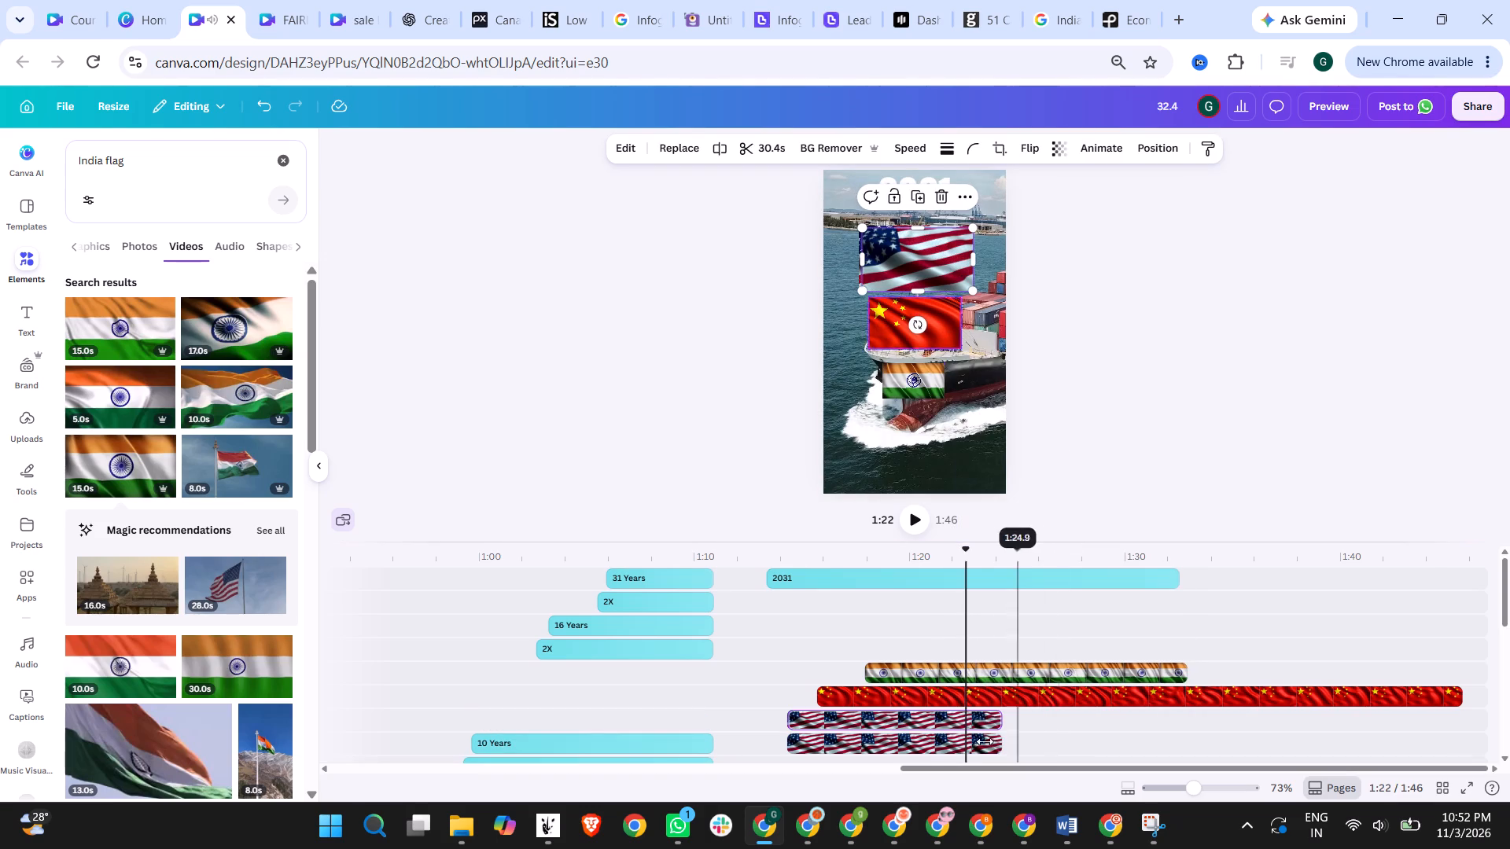
drag(912, 749, 1128, 713)
click(794, 548)
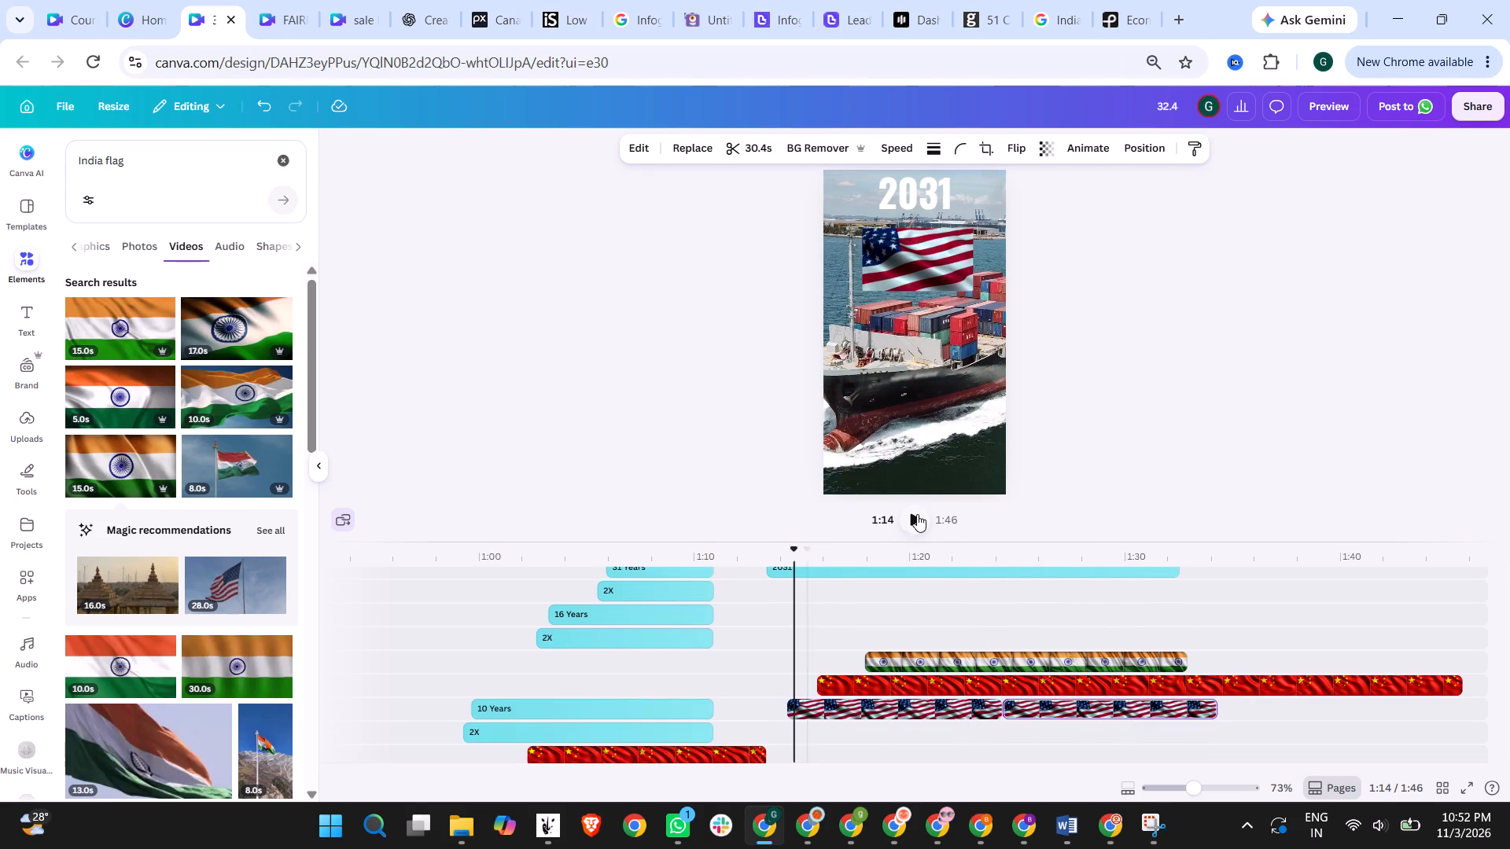
click(917, 514)
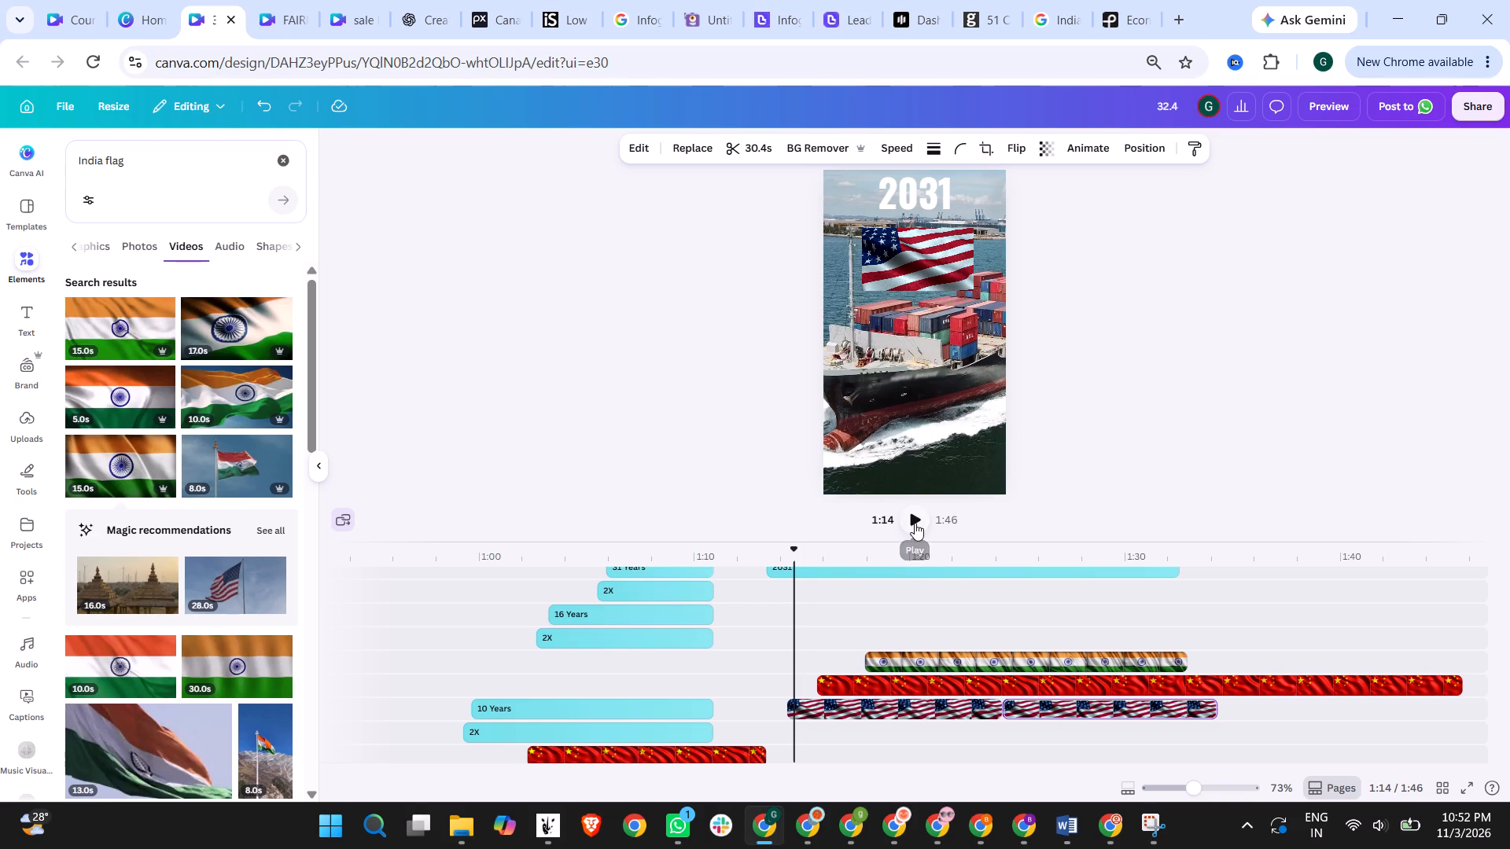
click(915, 523)
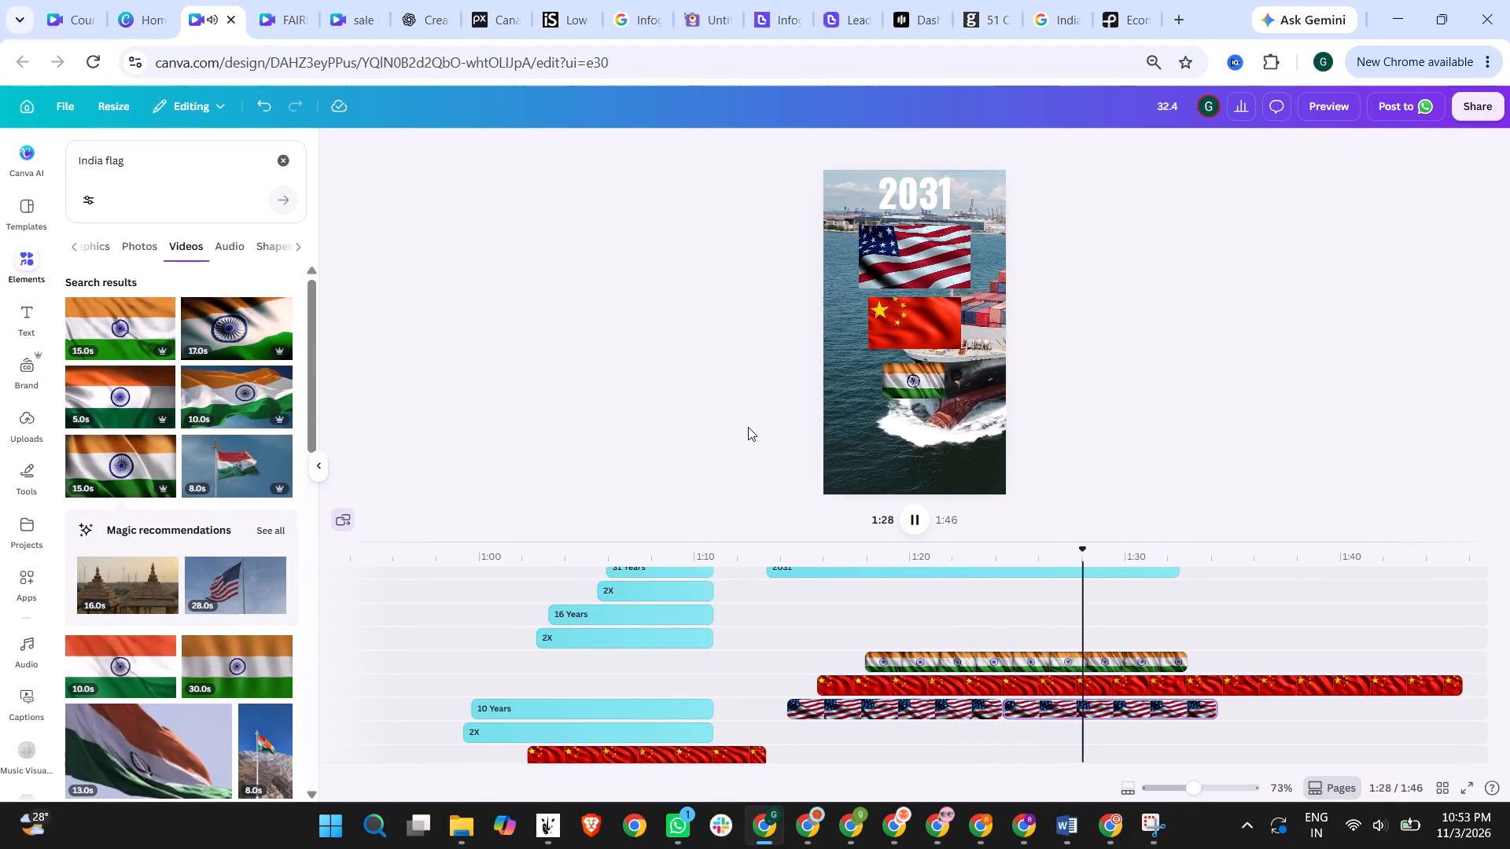
click(917, 520)
Enlarge the India flag video slightly and move it closer beneath the China flag, keeping it roughly centred.
click(922, 383)
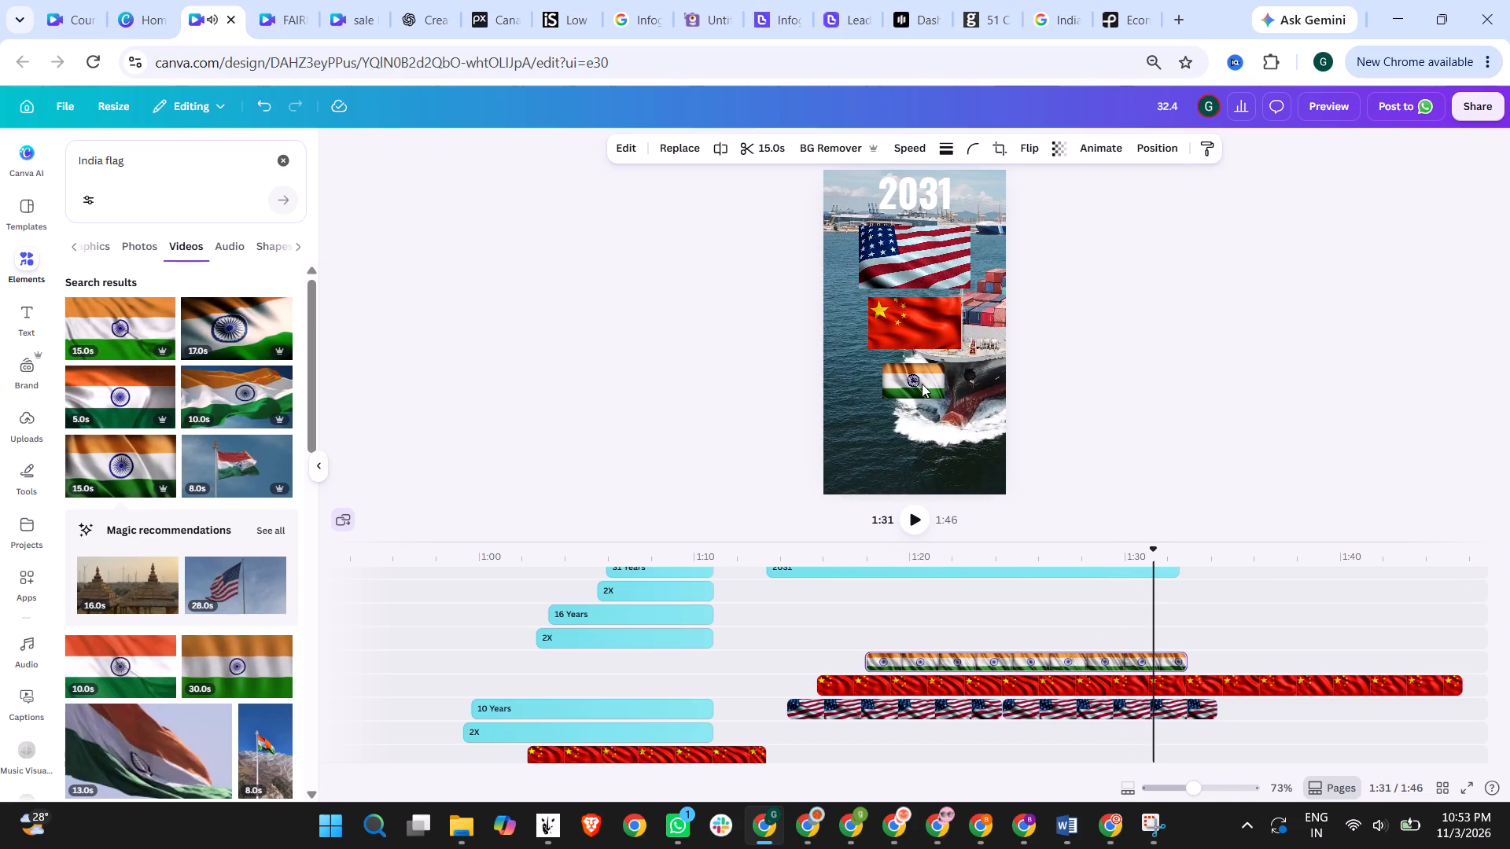
drag(907, 380, 909, 373)
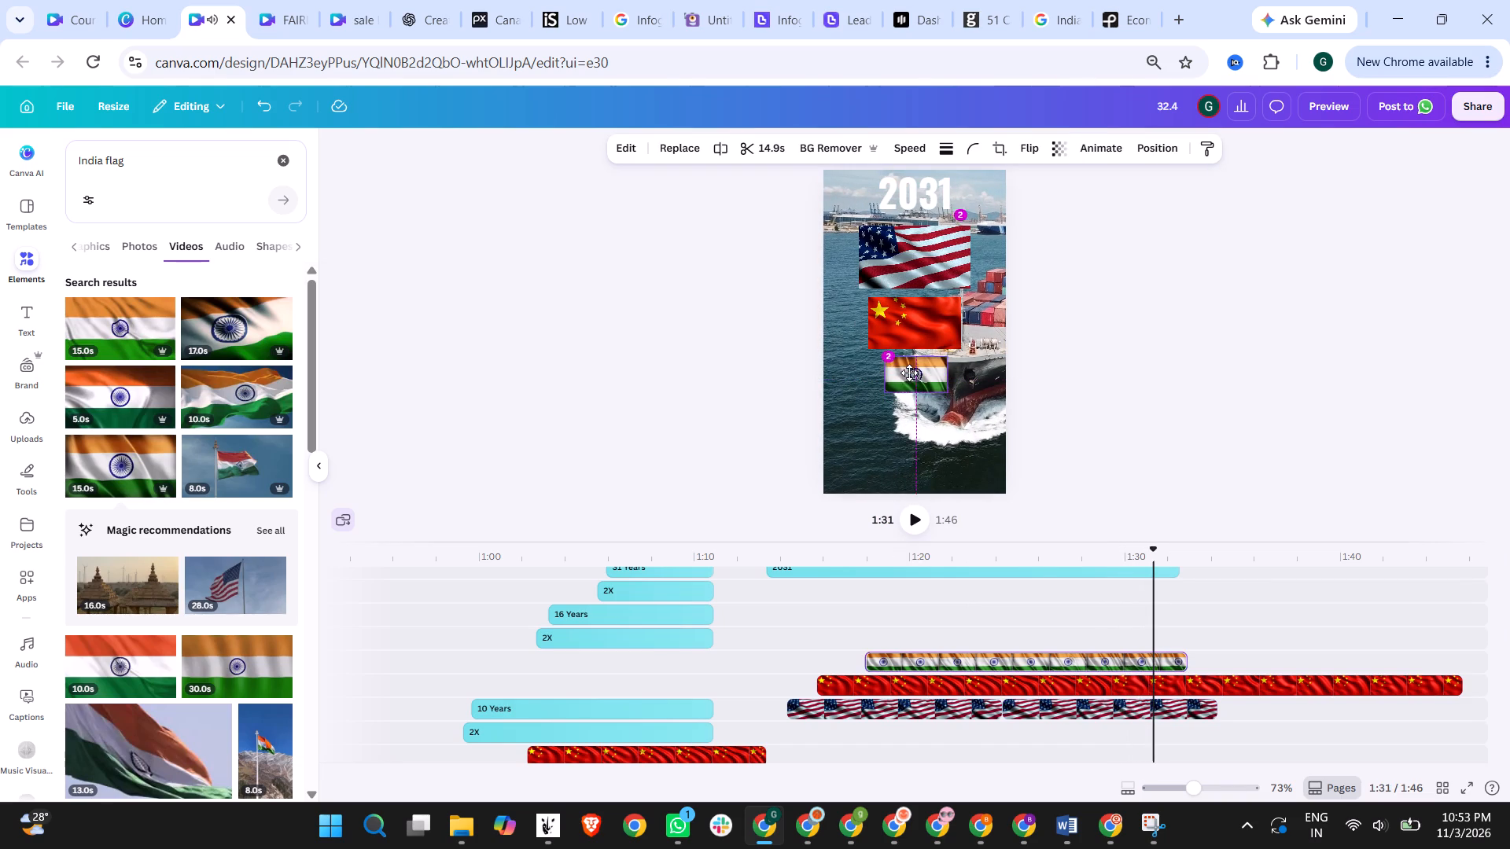
drag(909, 373, 906, 372)
drag(884, 391, 879, 401)
drag(912, 379, 922, 379)
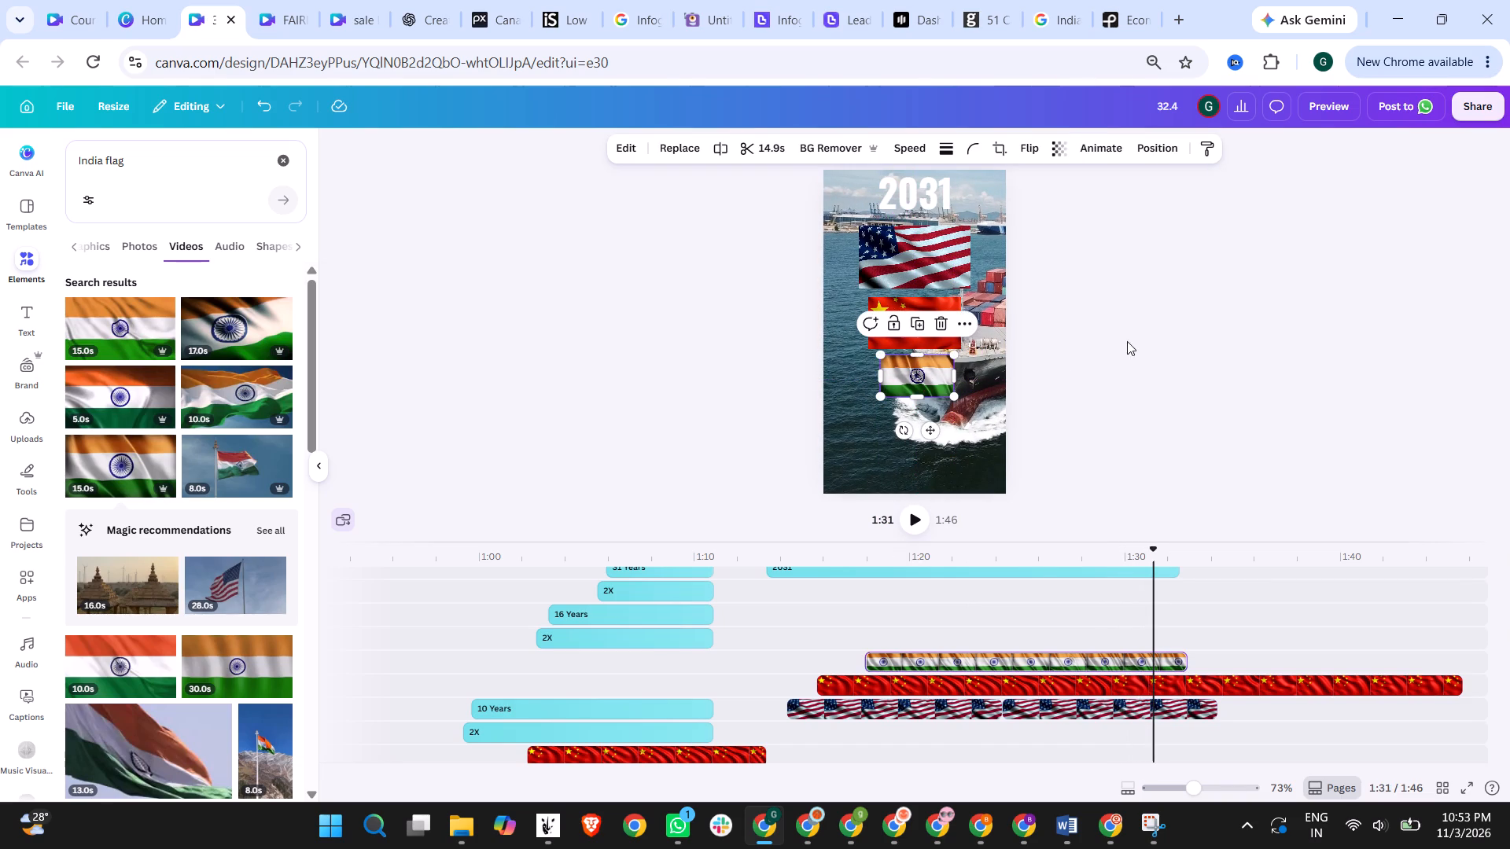
click(1127, 341)
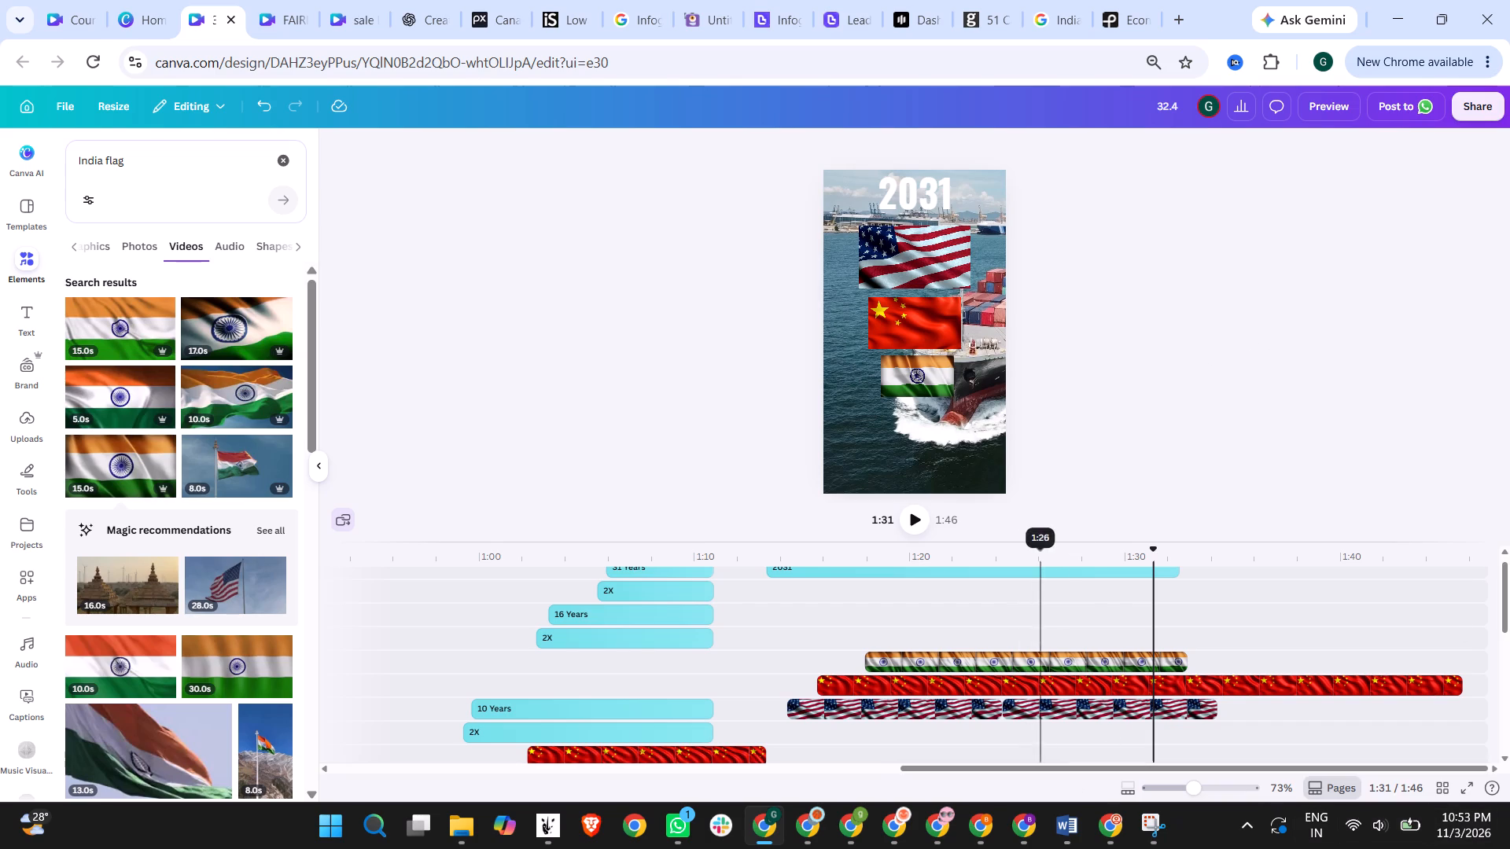
Trim the 2031 title and the India, China and second US flag clips so they all end together at 1:29.
click(1124, 554)
drag(1177, 572, 1168, 573)
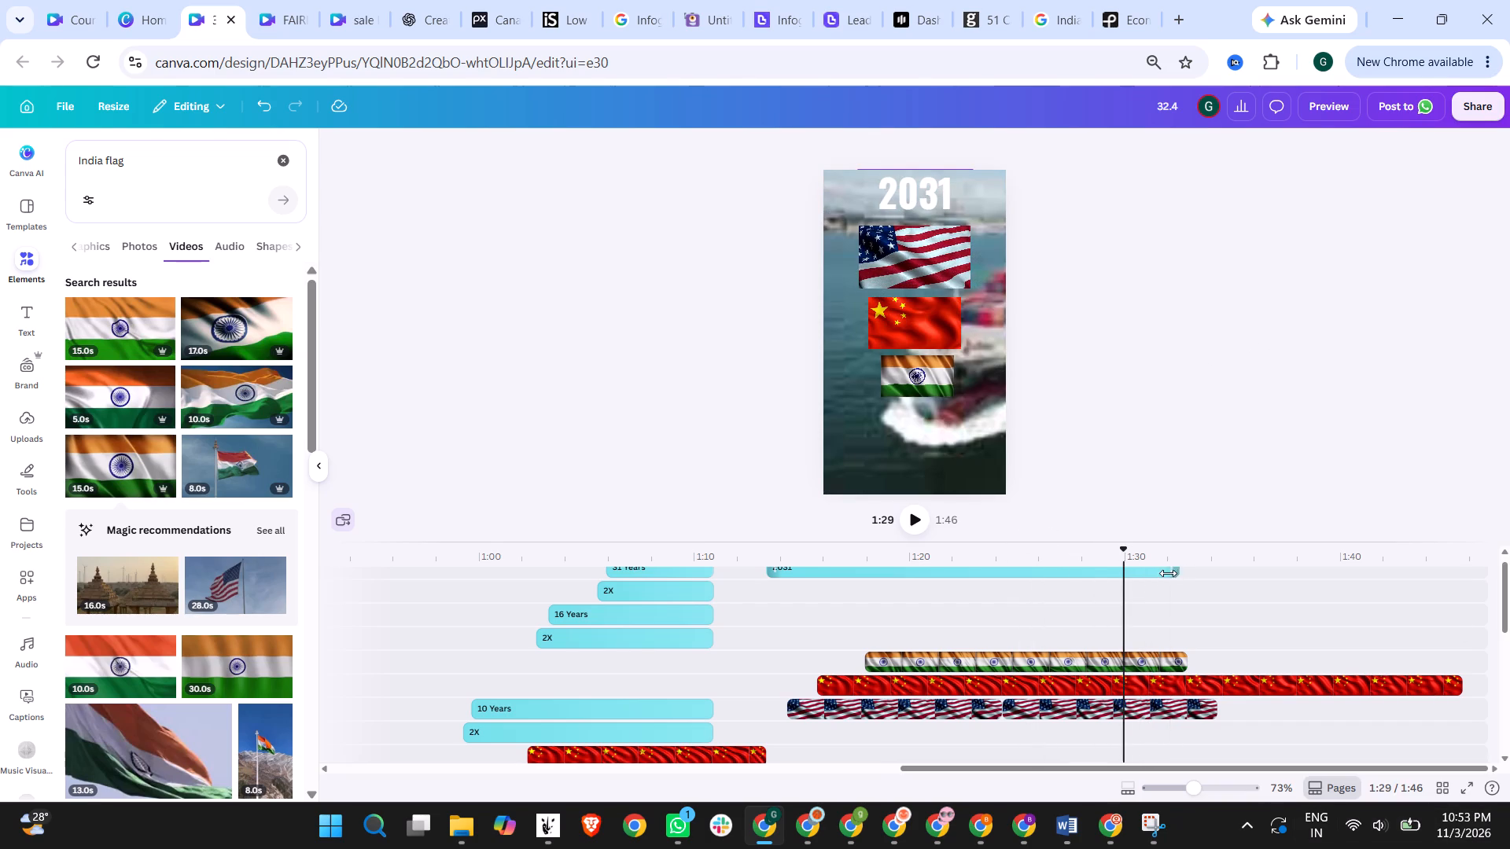
drag(1168, 573, 1118, 573)
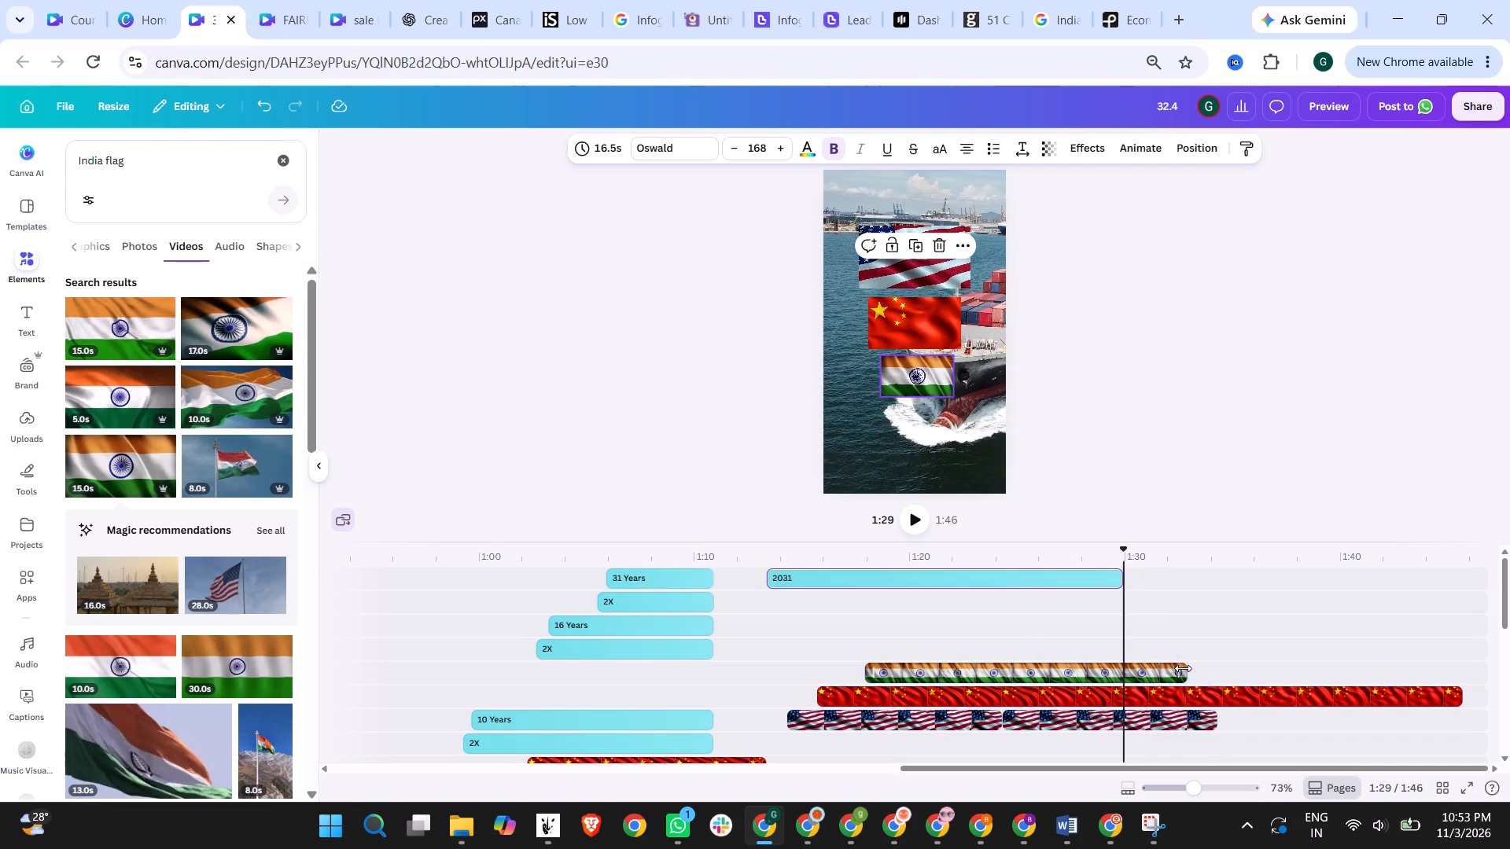
drag(1183, 668, 1124, 669)
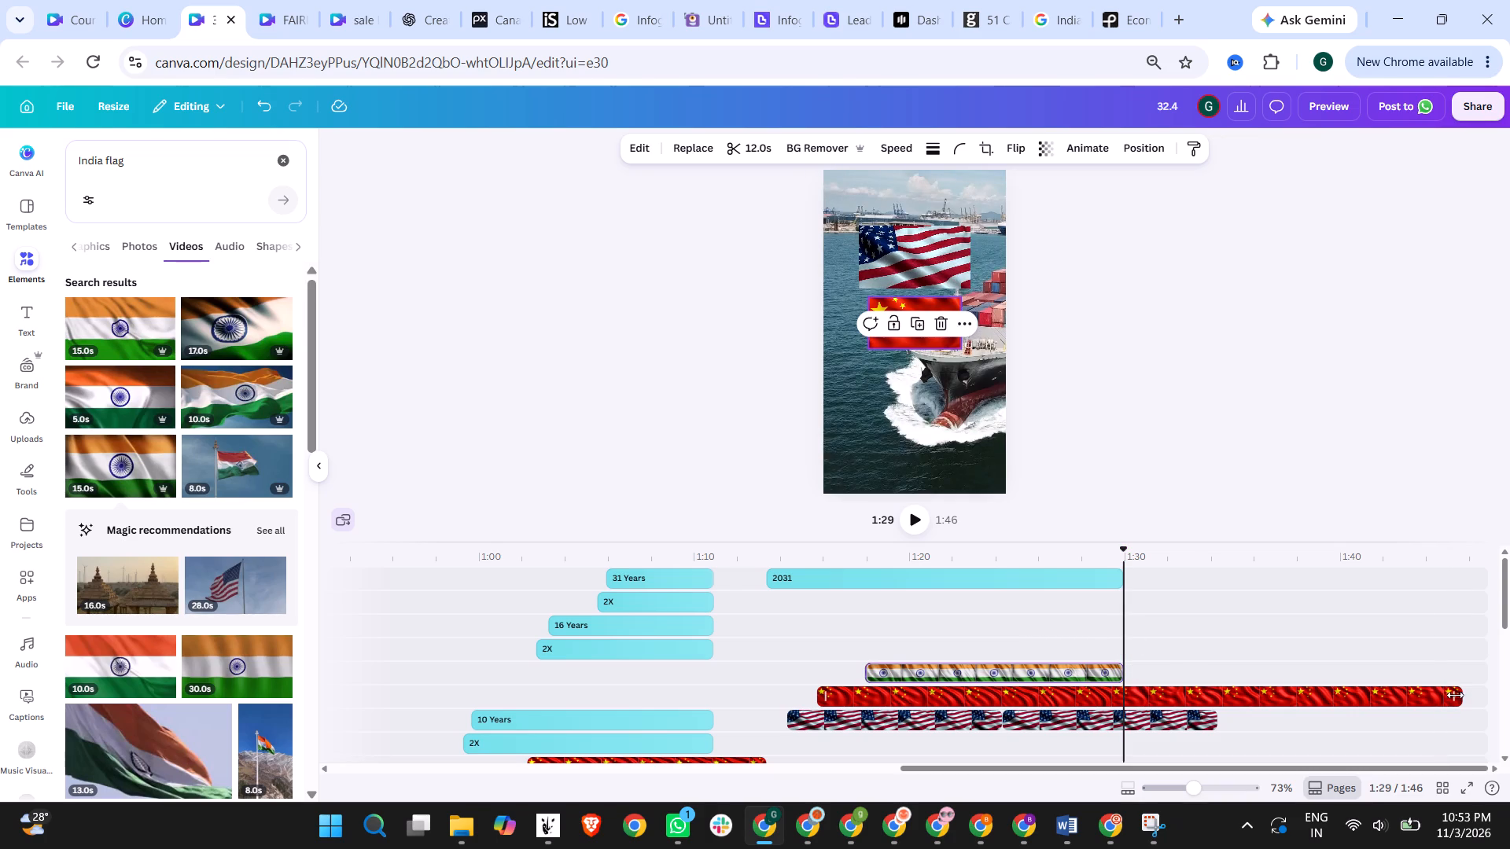
drag(1457, 695, 1120, 696)
drag(1215, 714, 1124, 715)
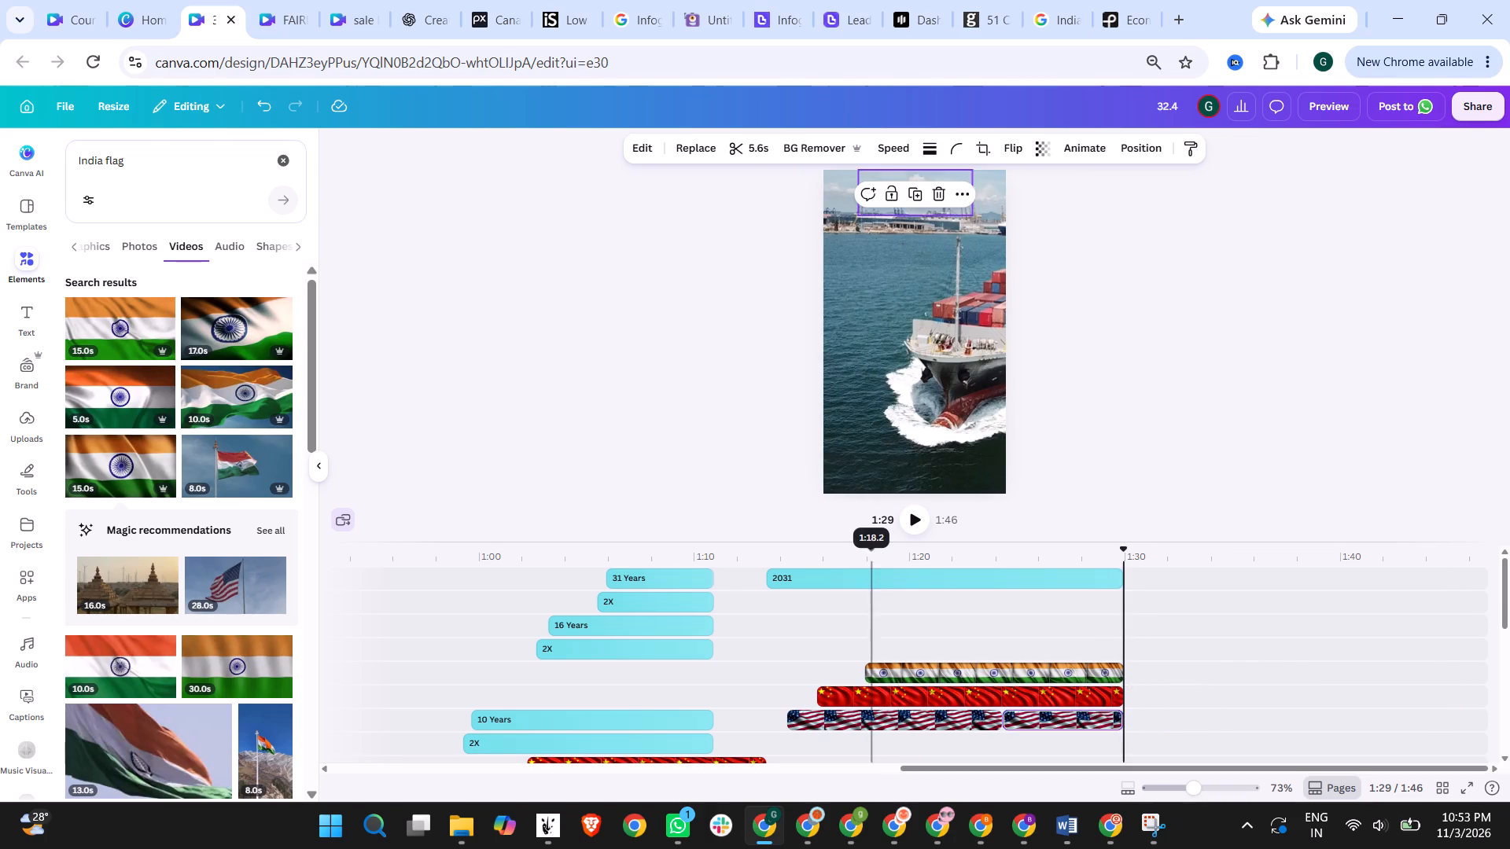
Play the section from about 1:14 and trim the start of the India flag clip, shortening it to 7.6s.
click(792, 579)
click(918, 511)
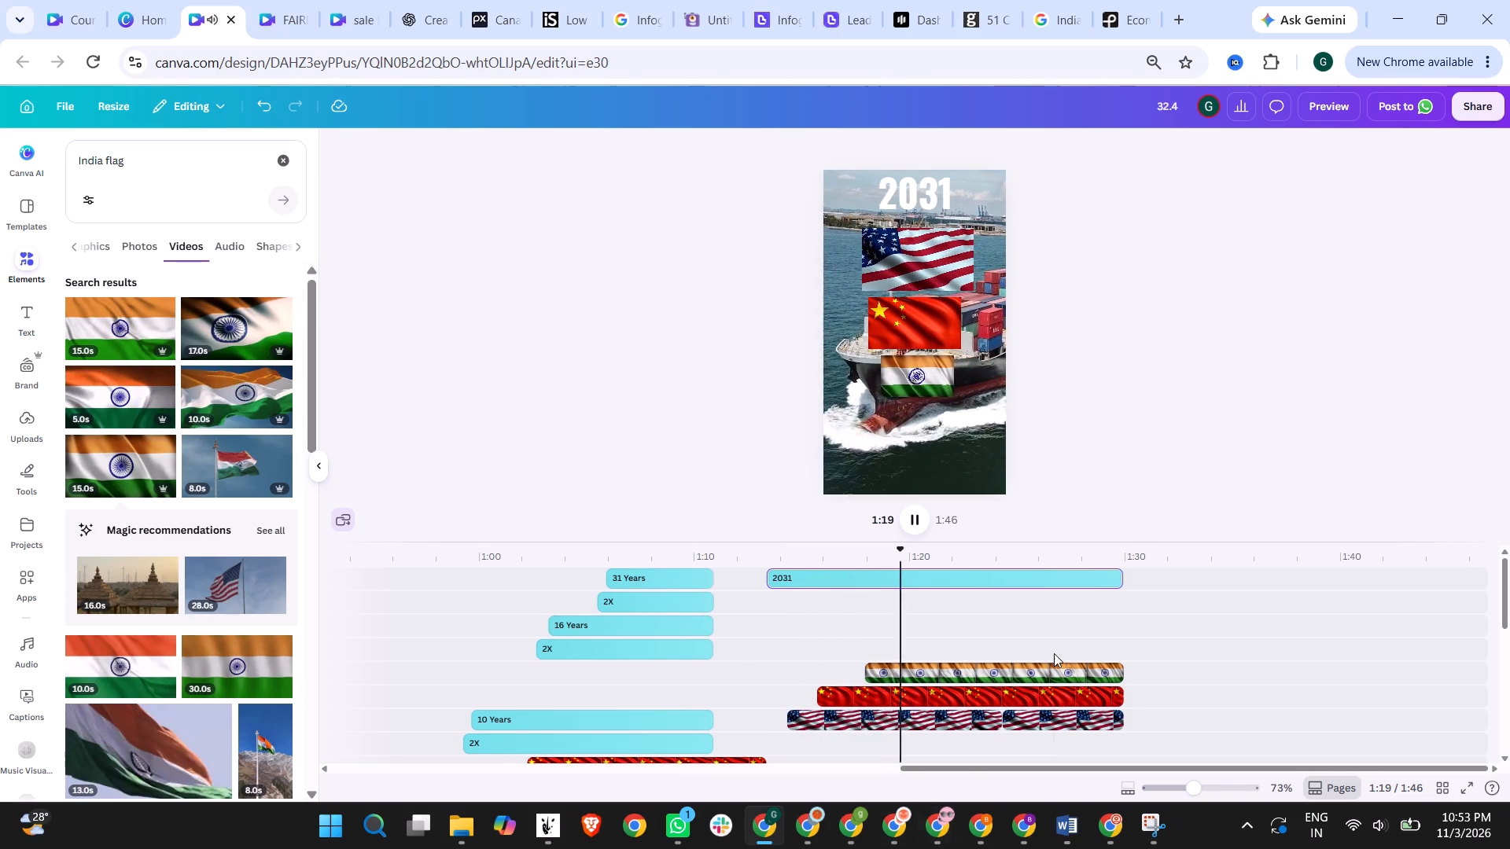
drag(865, 665, 877, 665)
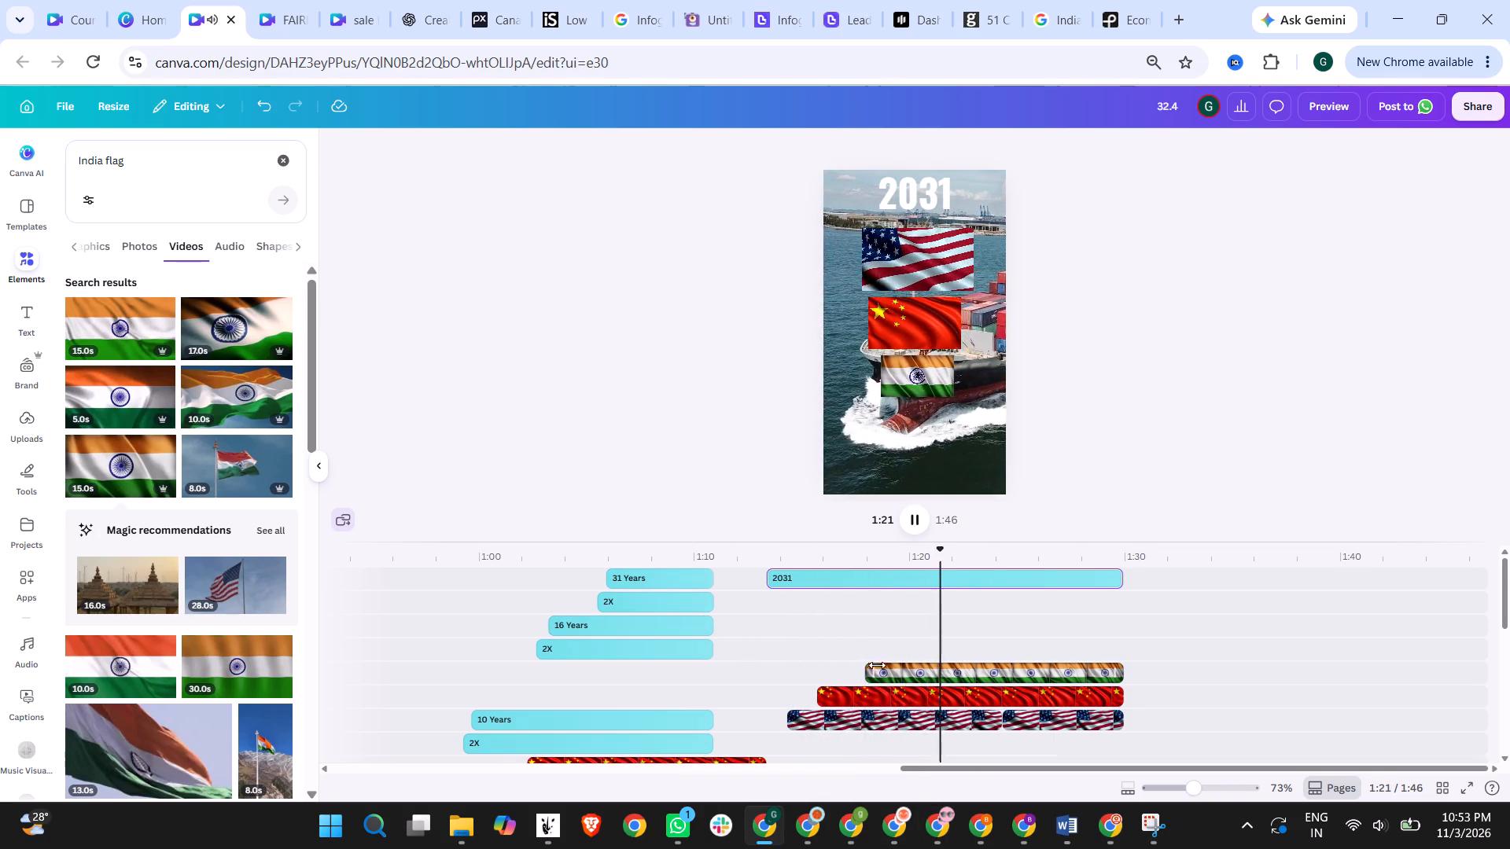
drag(877, 665, 960, 665)
Play back the 2031 section from 1:14 to check when each flag appears.
click(915, 509)
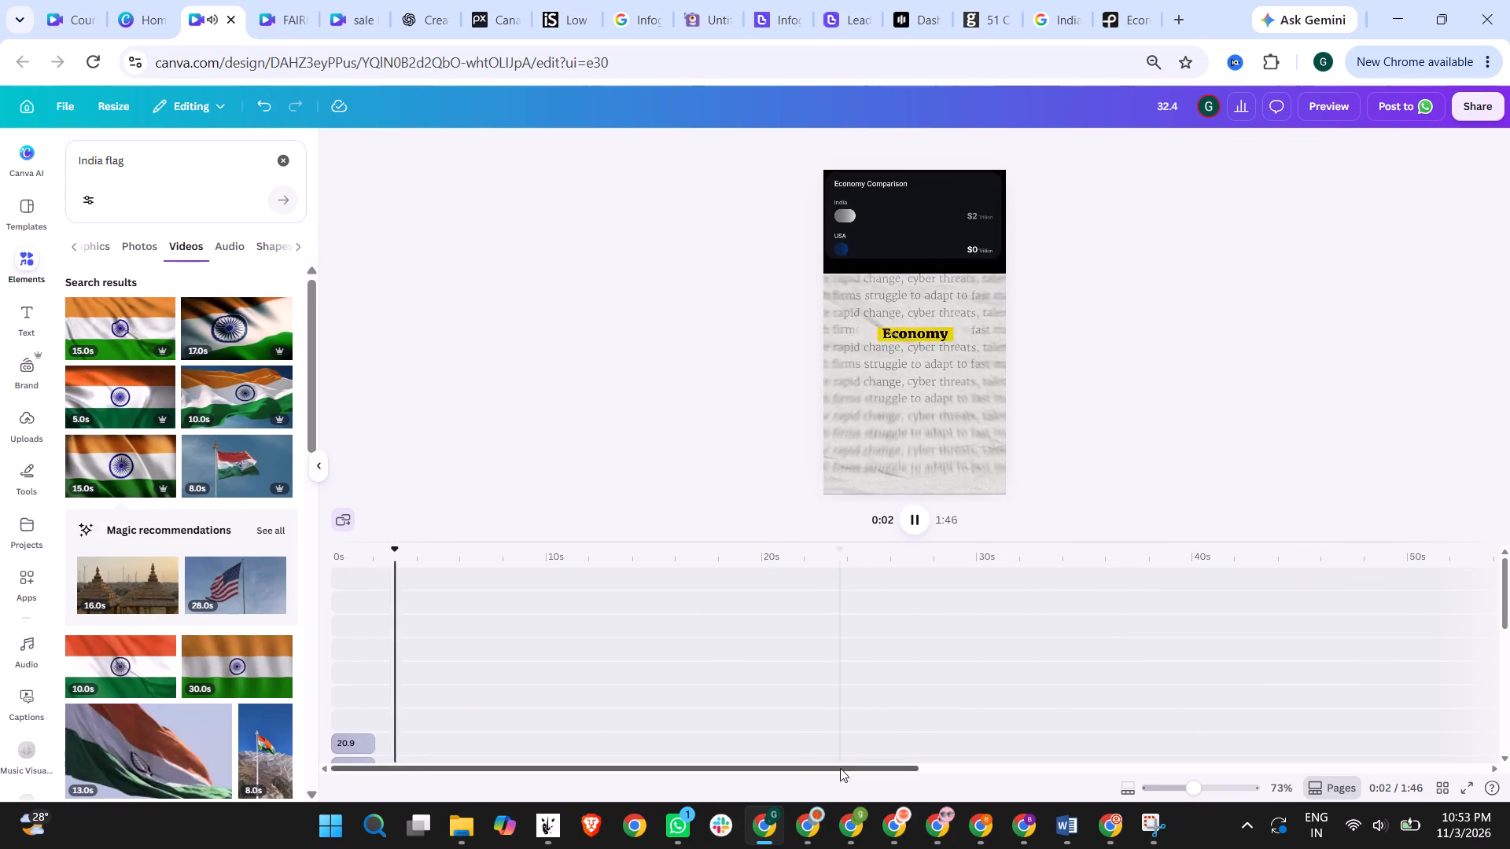
drag(840, 768, 1261, 758)
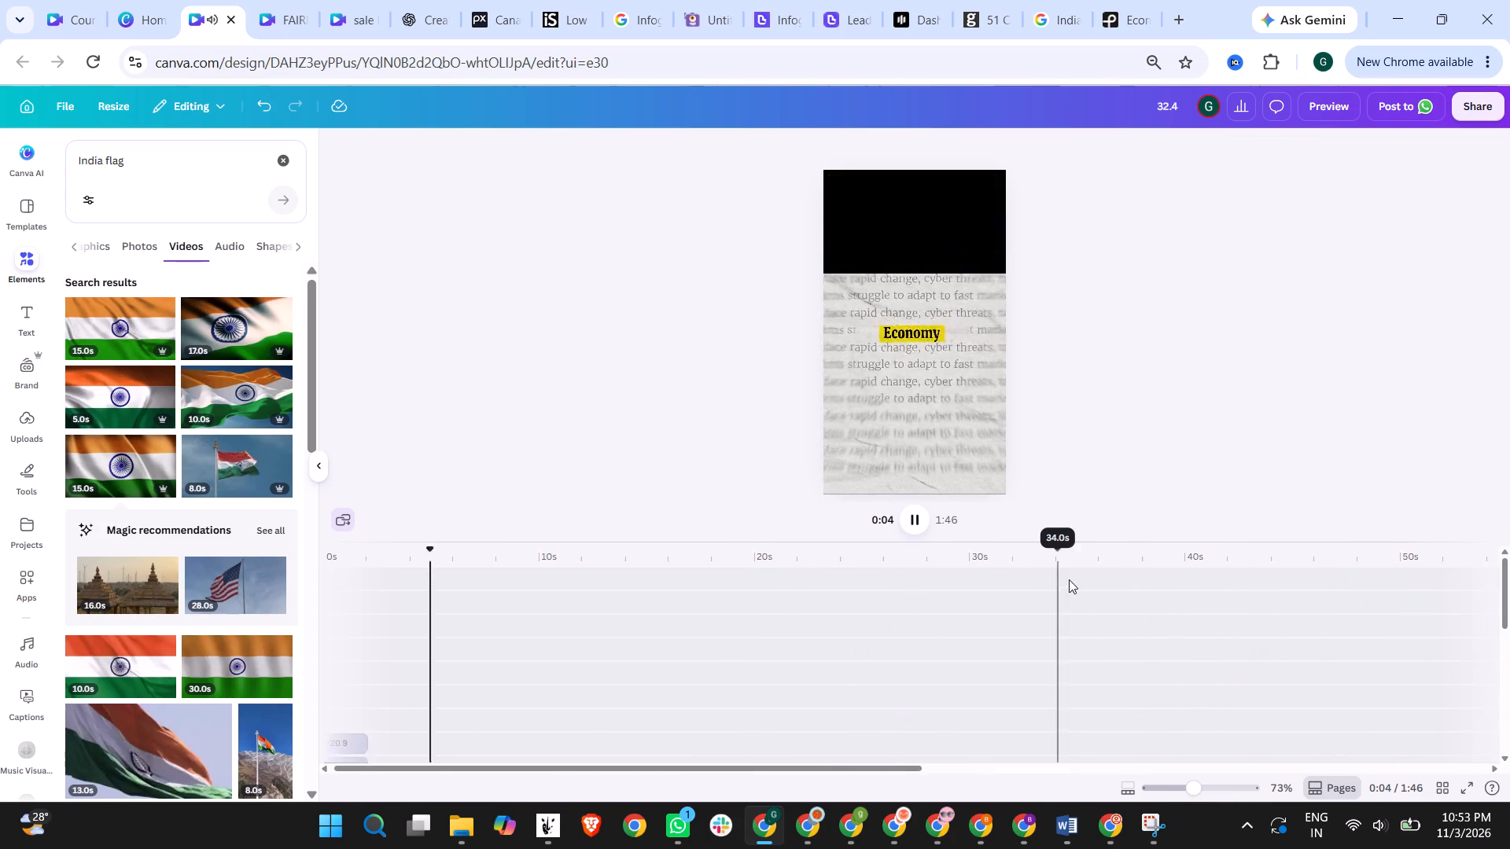
click(1156, 553)
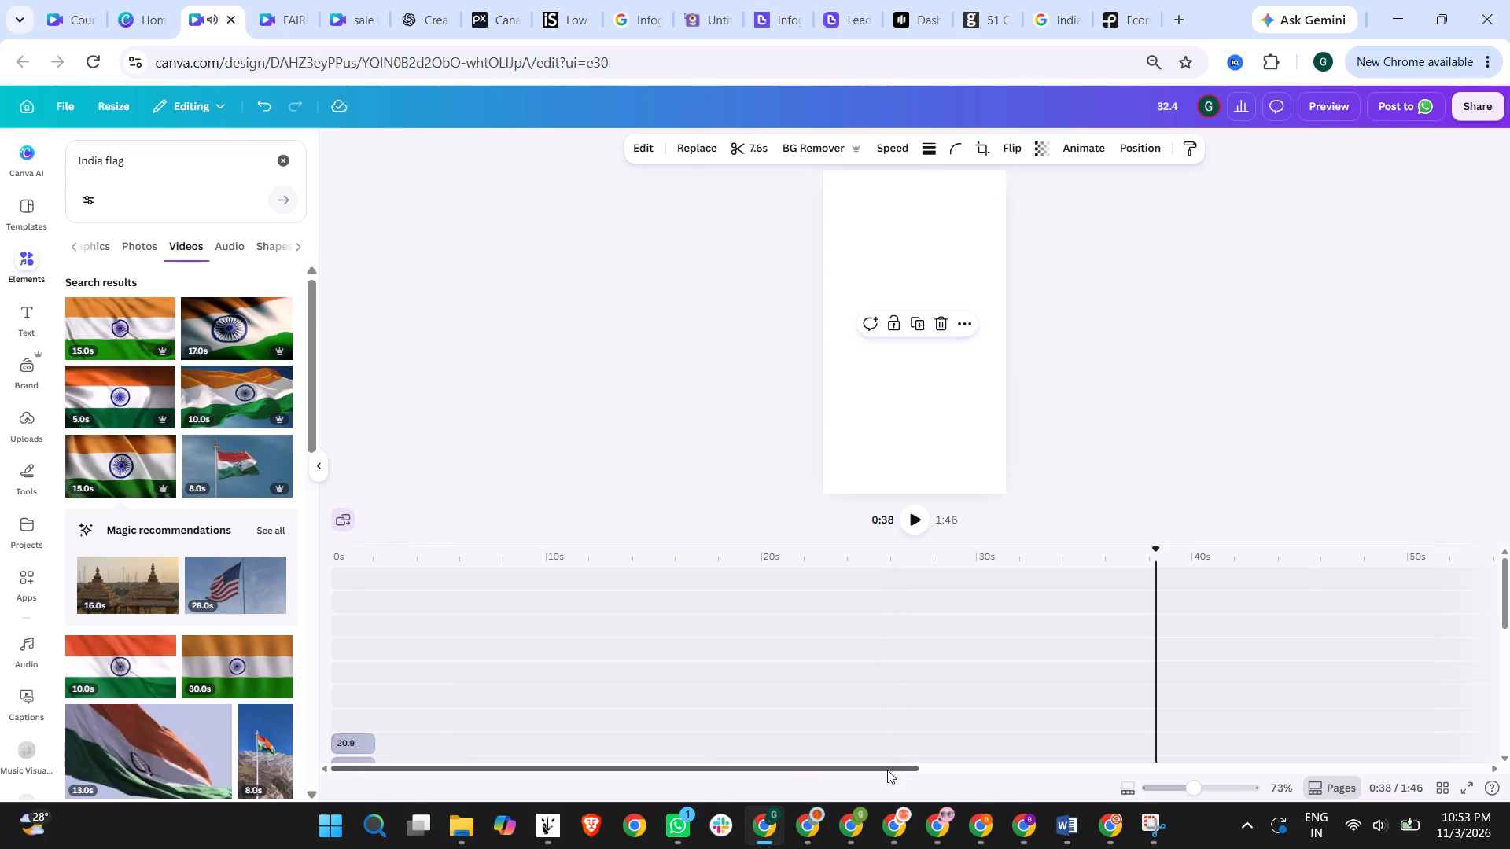
drag(887, 768, 1445, 747)
click(821, 560)
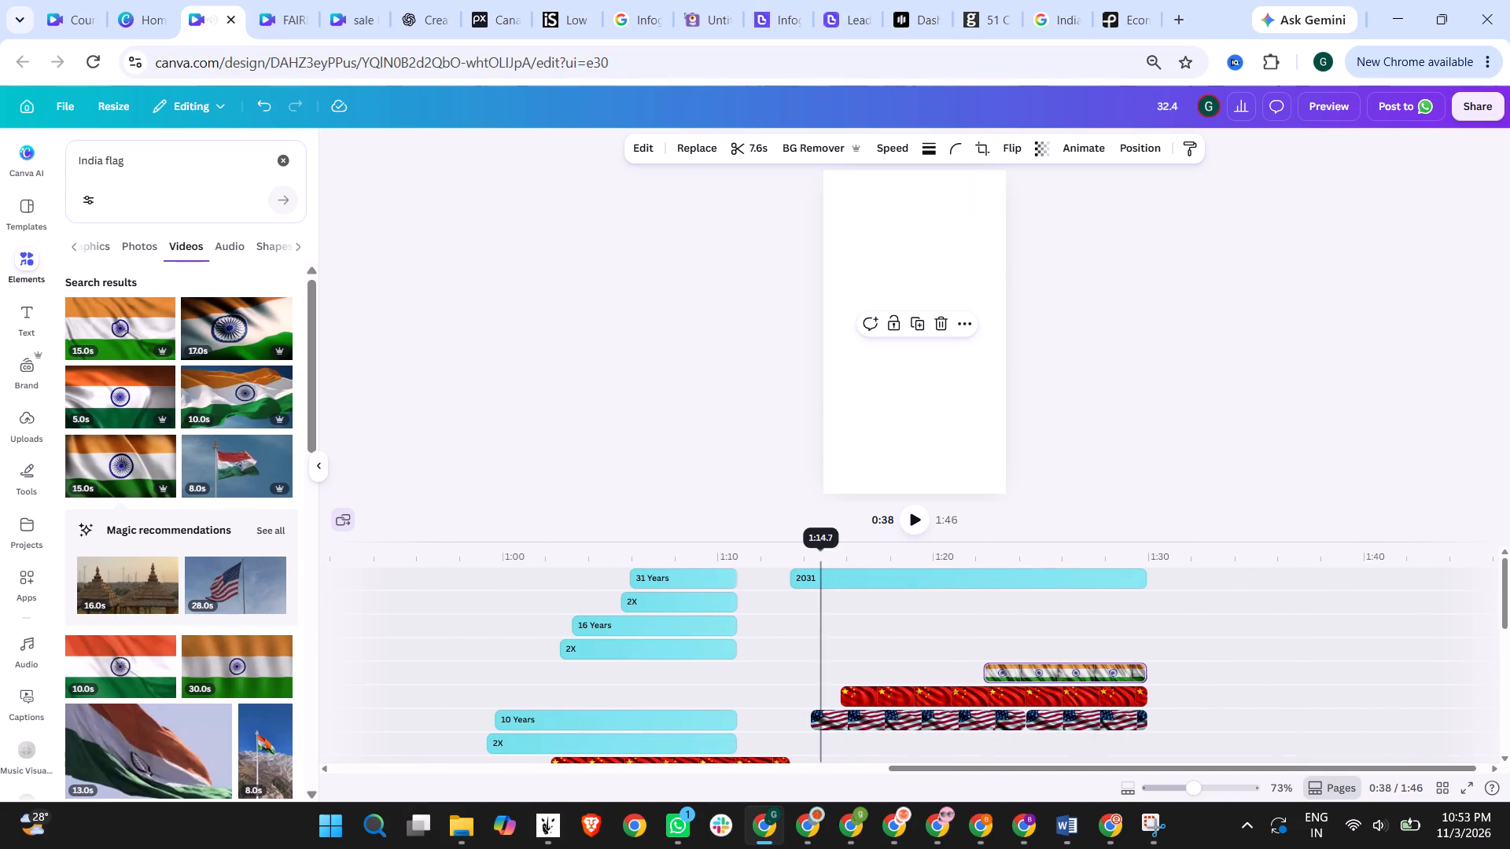
click(914, 519)
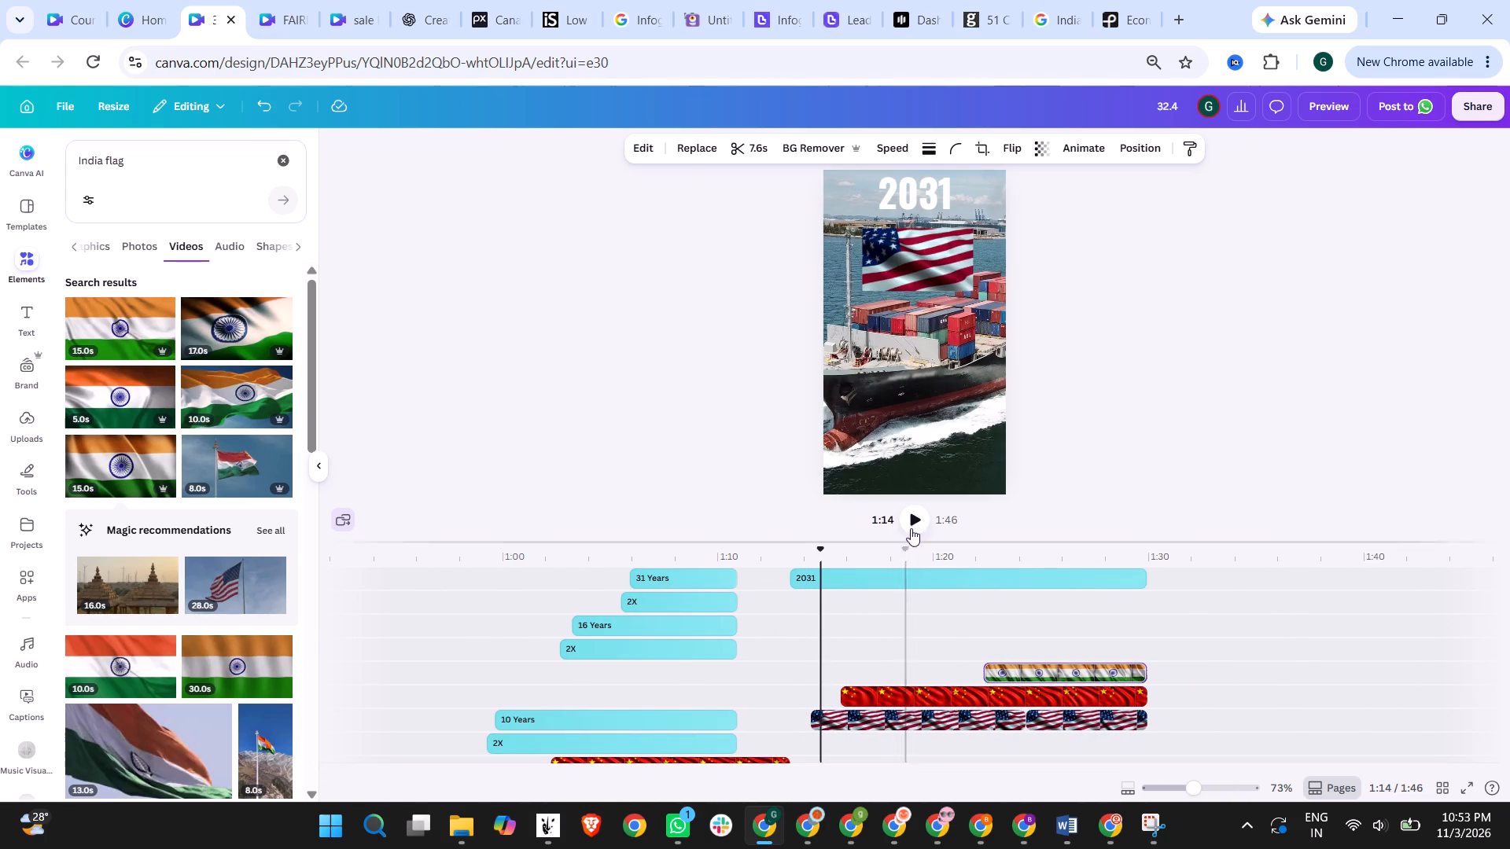
click(916, 516)
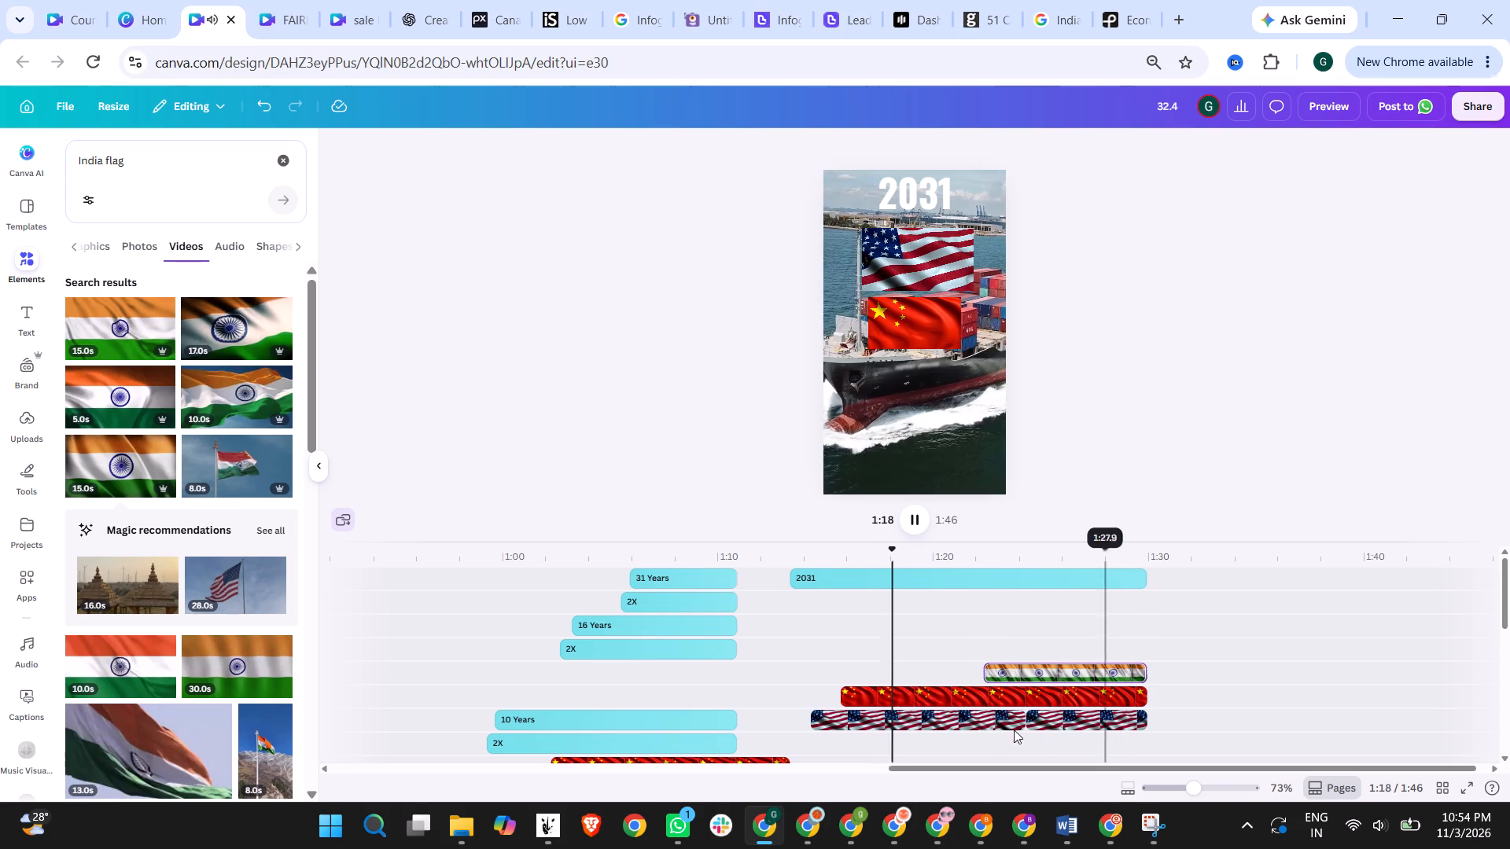
Apply the Wipe animation to the 2031 section's China flag clip, and the Pan animation to its US and India flag clips.
click(937, 693)
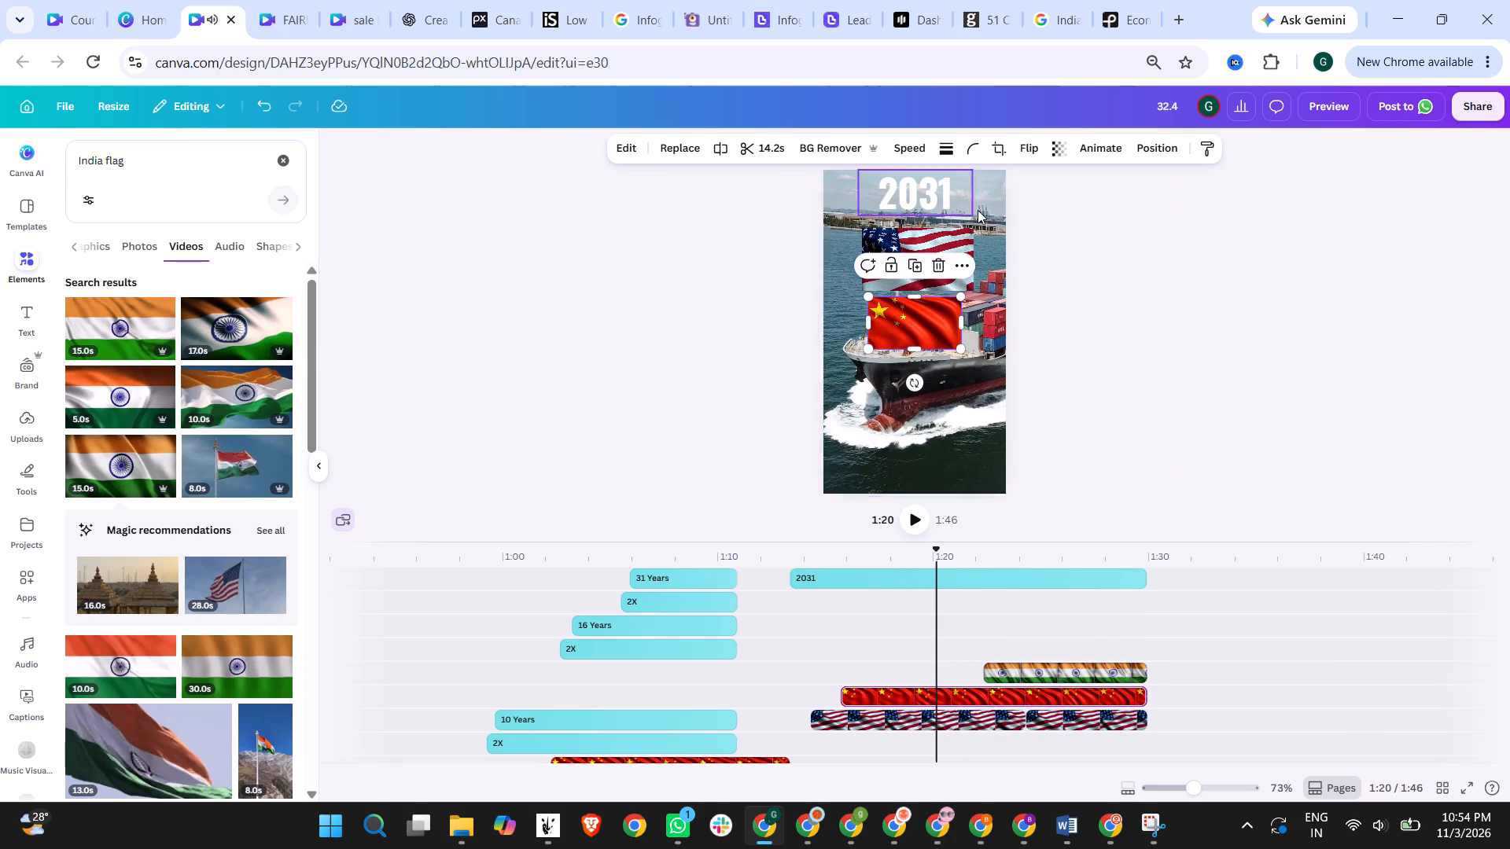
click(1100, 146)
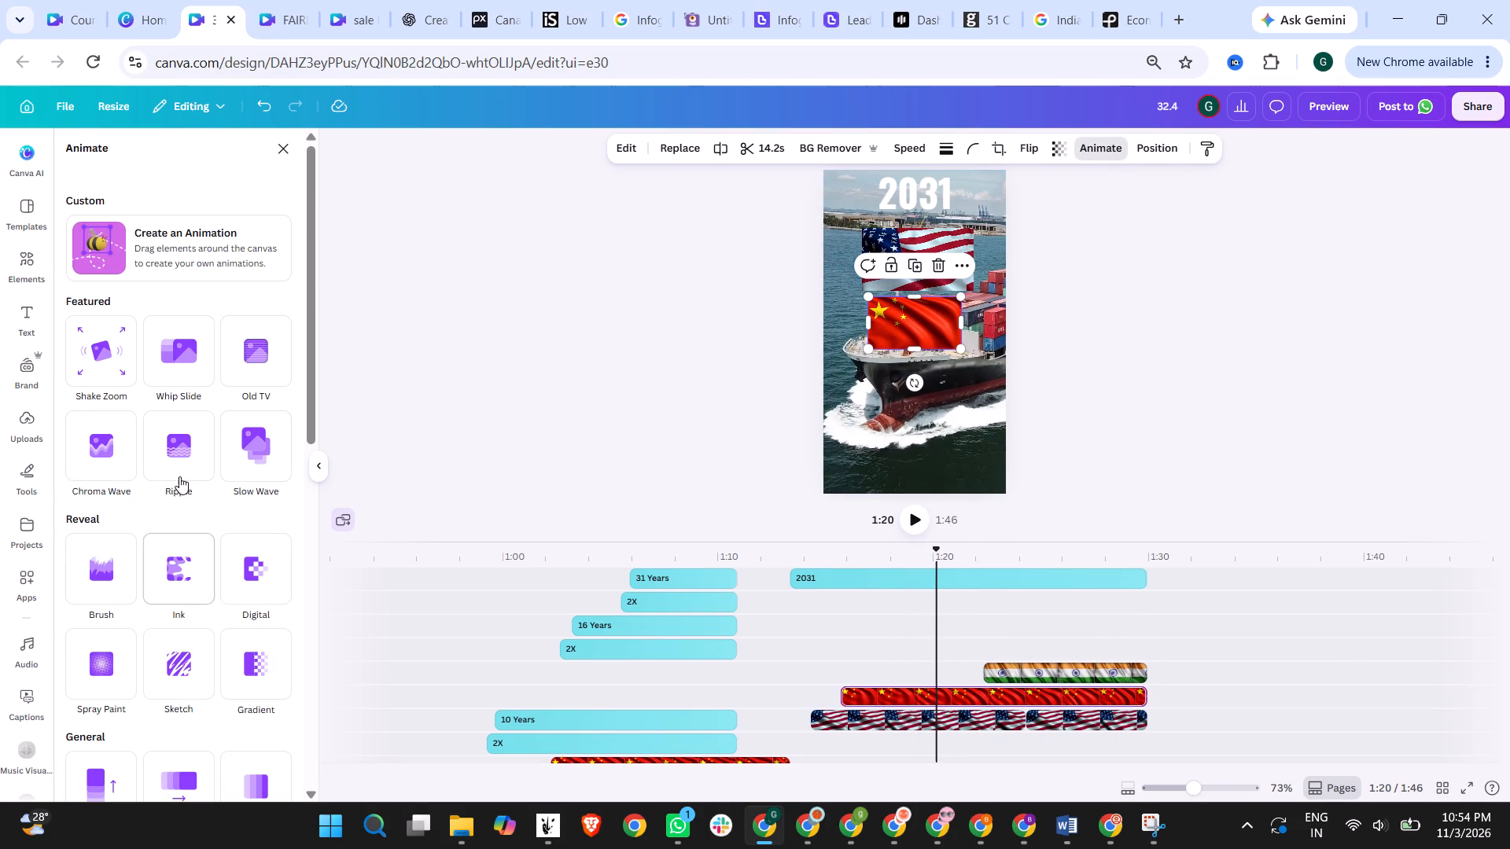
scroll(150, 535, down, 2)
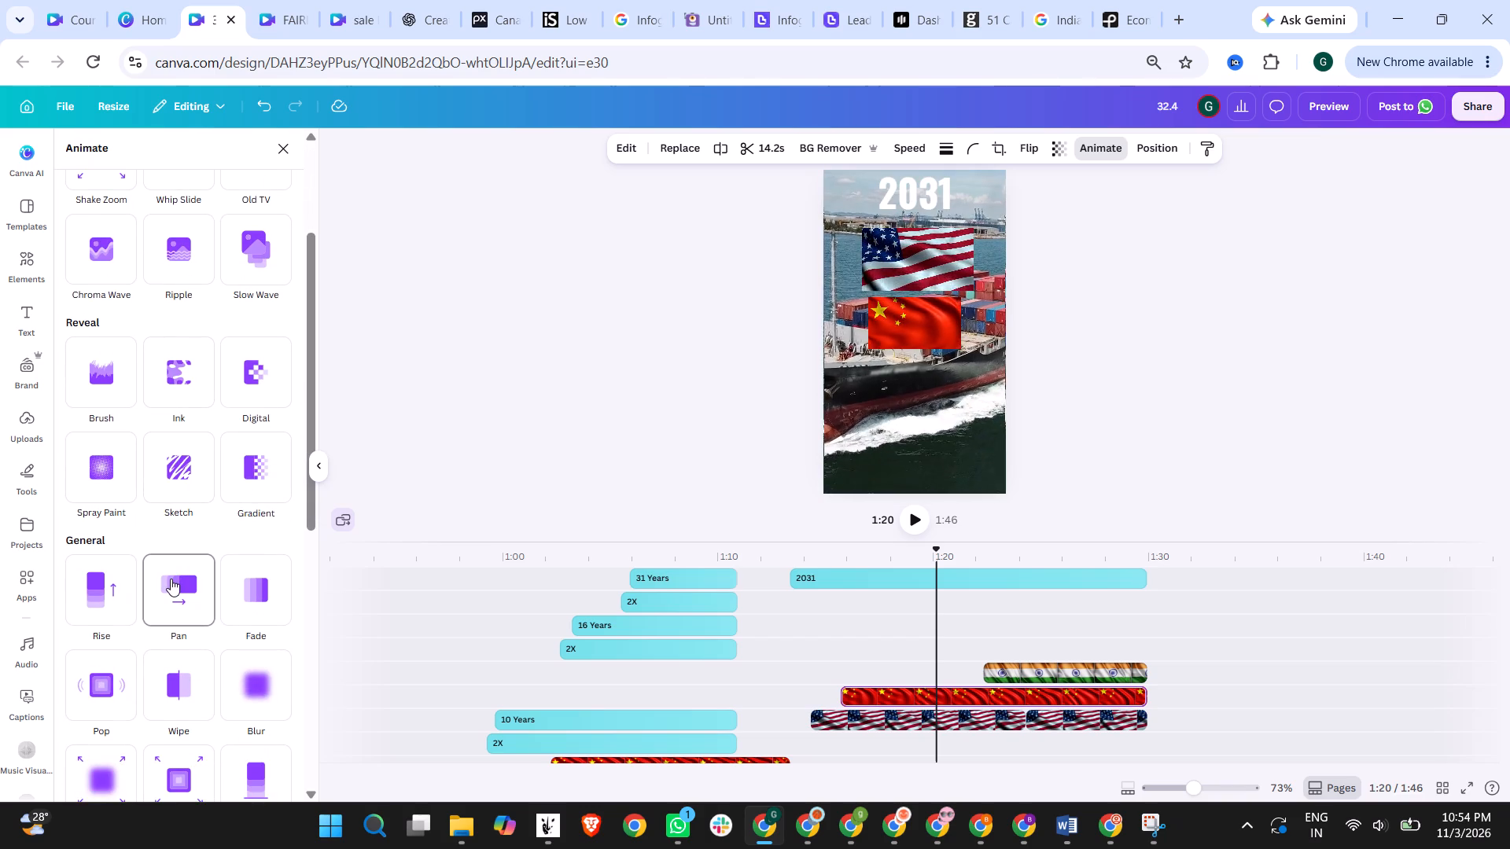
click(167, 696)
click(860, 717)
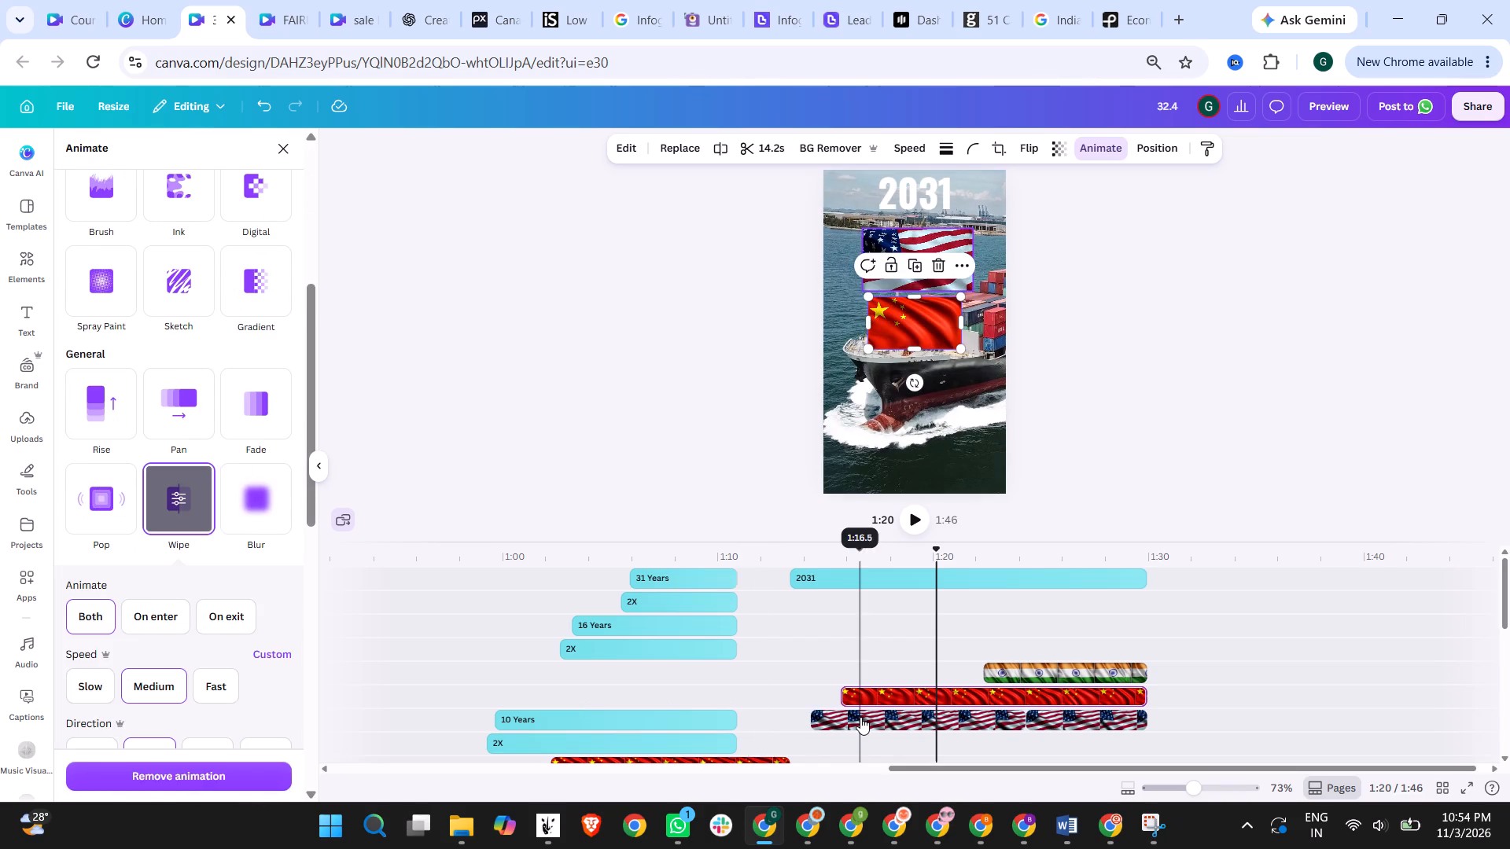
click(171, 425)
click(1058, 664)
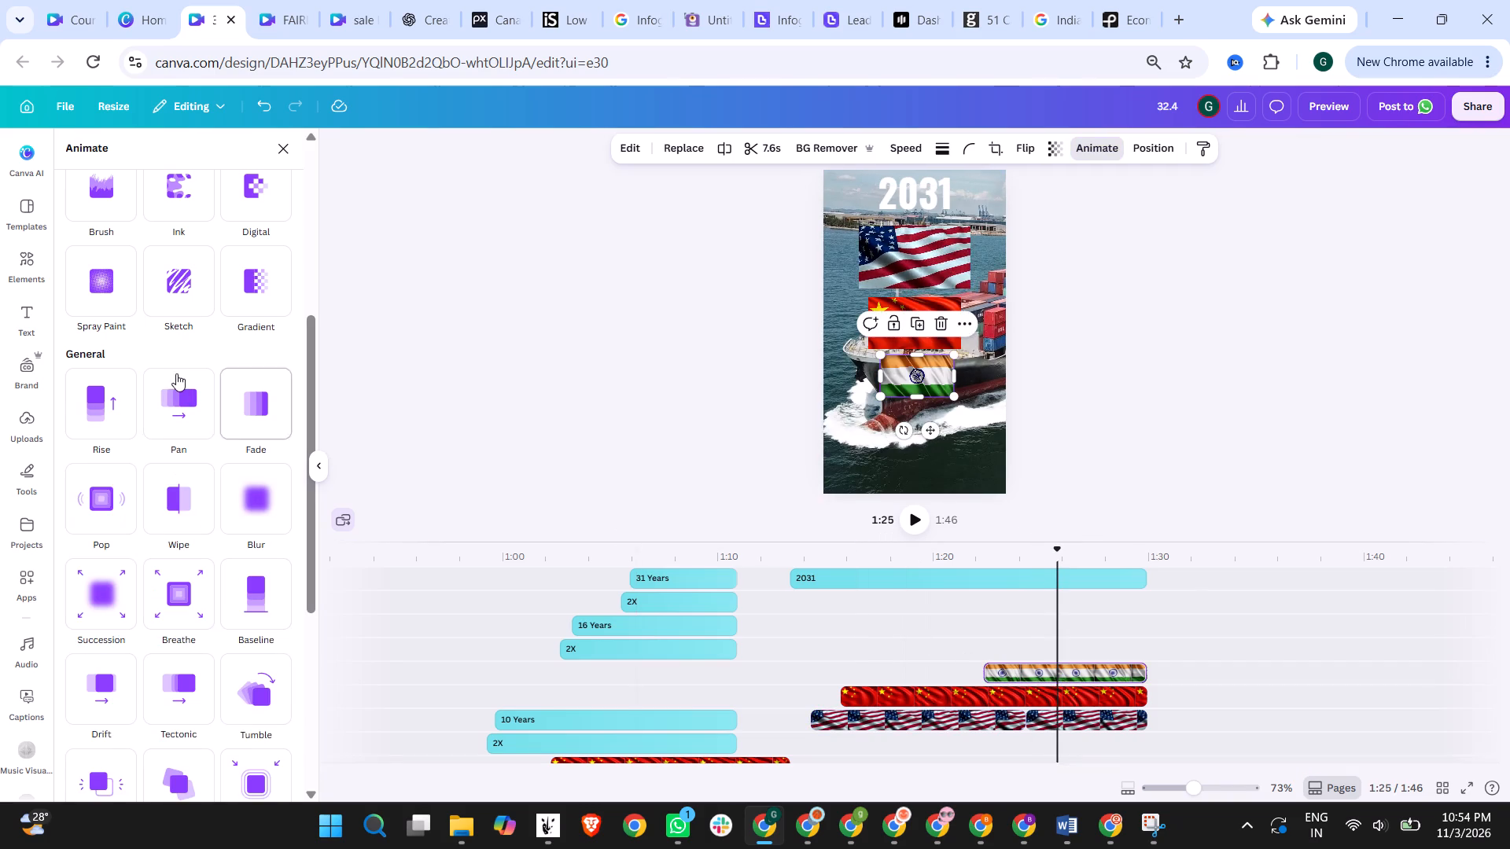
click(184, 406)
click(1229, 395)
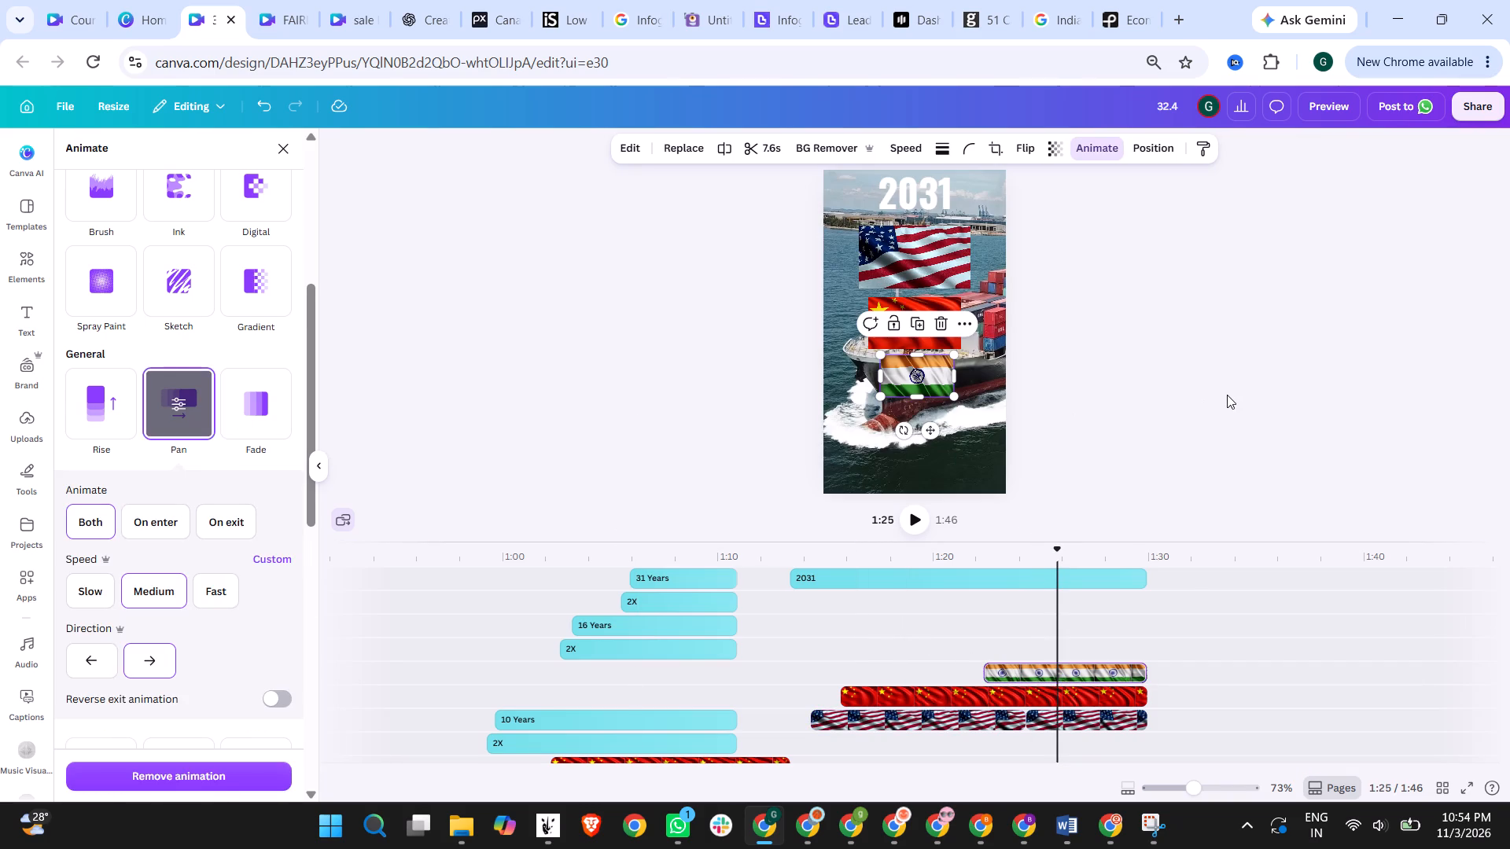
Play the video from 1:25 onward to check the end of the 2031 section and what follows it.
click(908, 517)
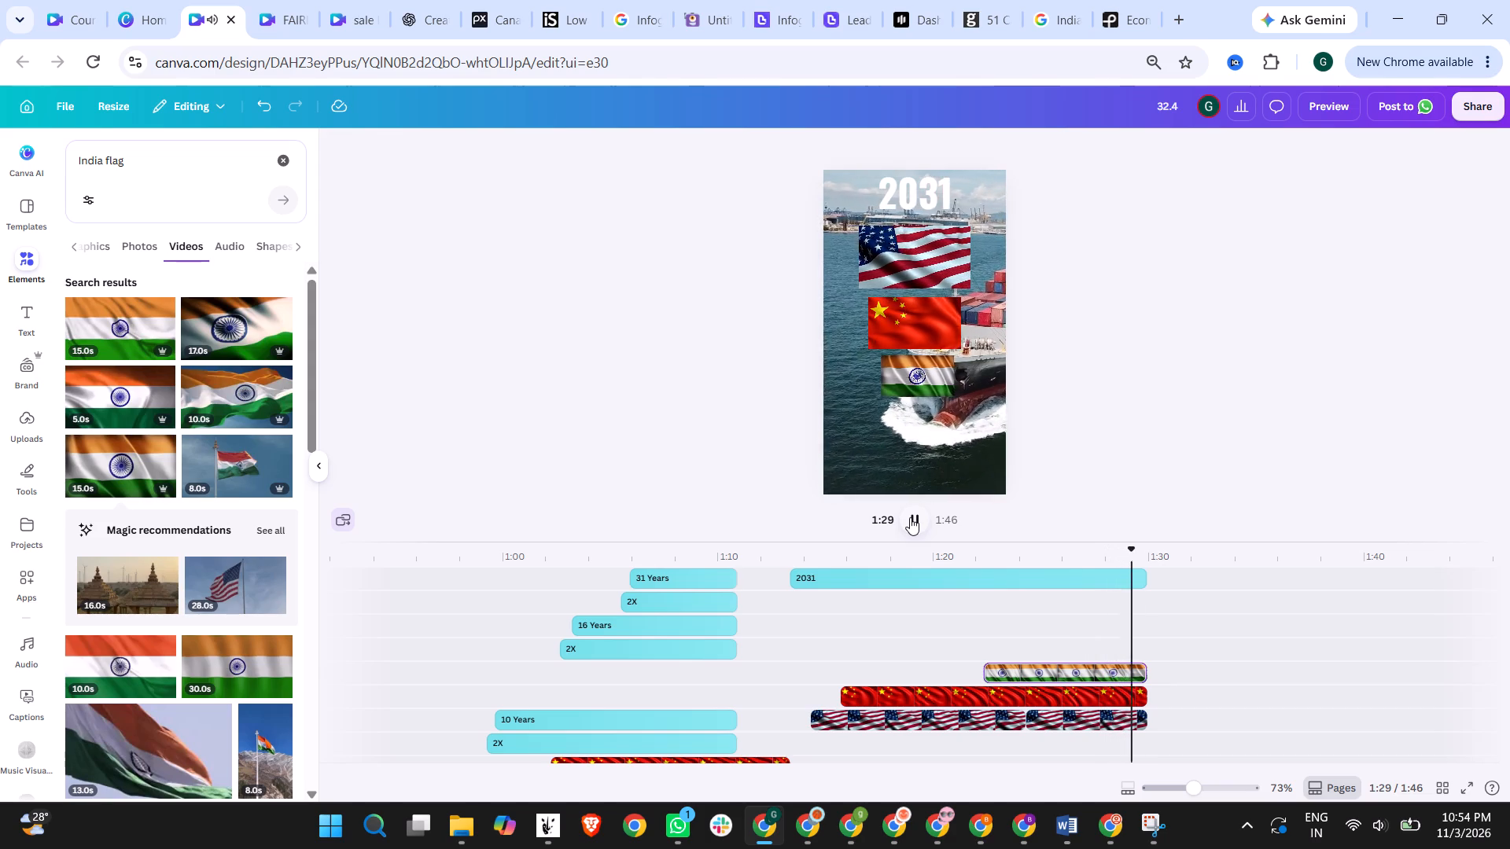
click(910, 517)
click(910, 517)
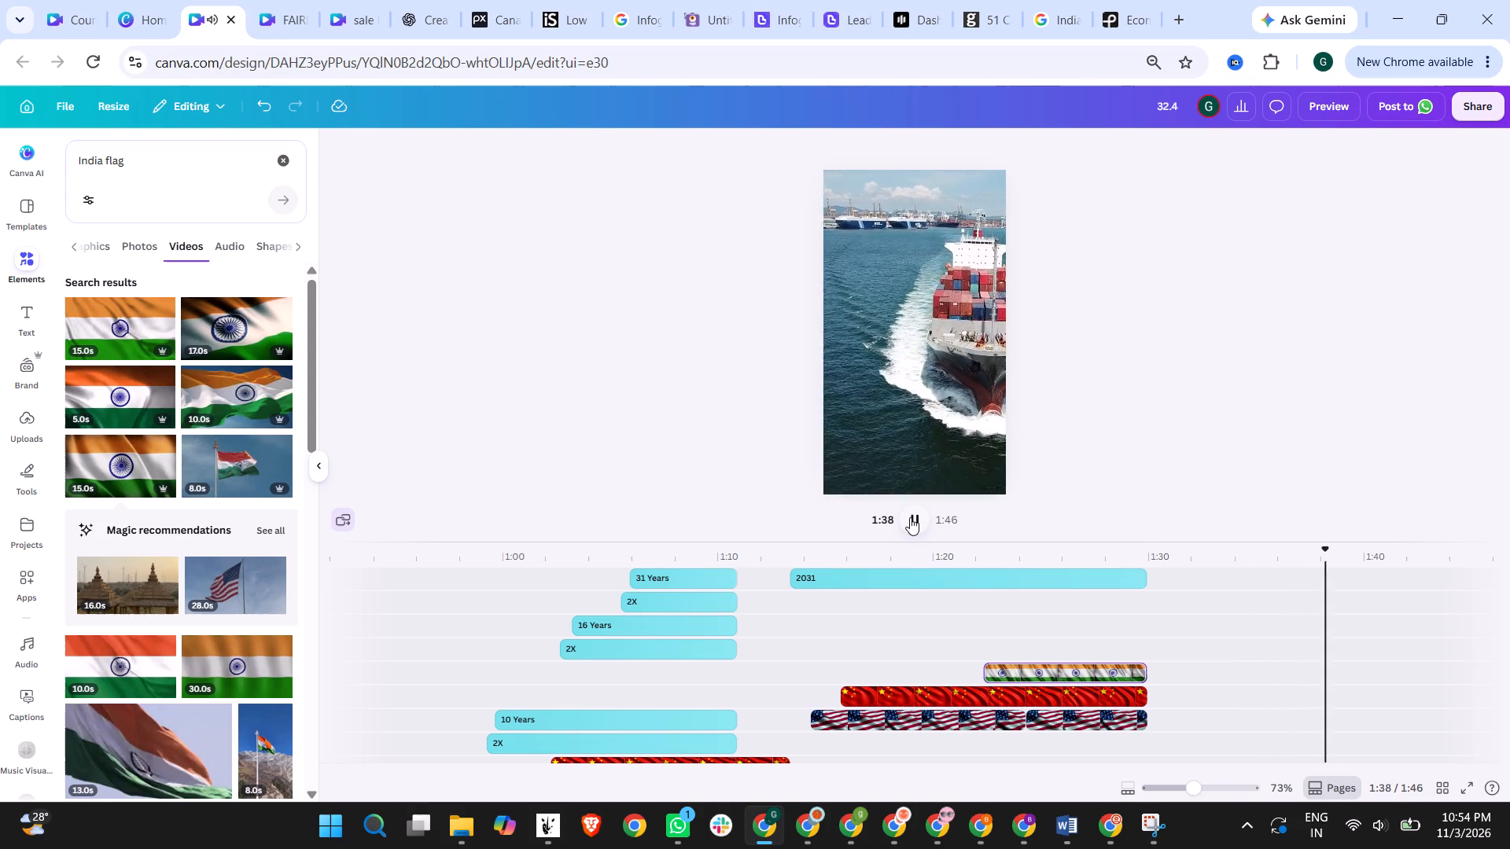
Trim the end of the cargo ship background clip to 16.5s so it ends together with the 2031 title and flags.
scroll(1156, 436, down, 3)
scroll(1274, 645, down, 3)
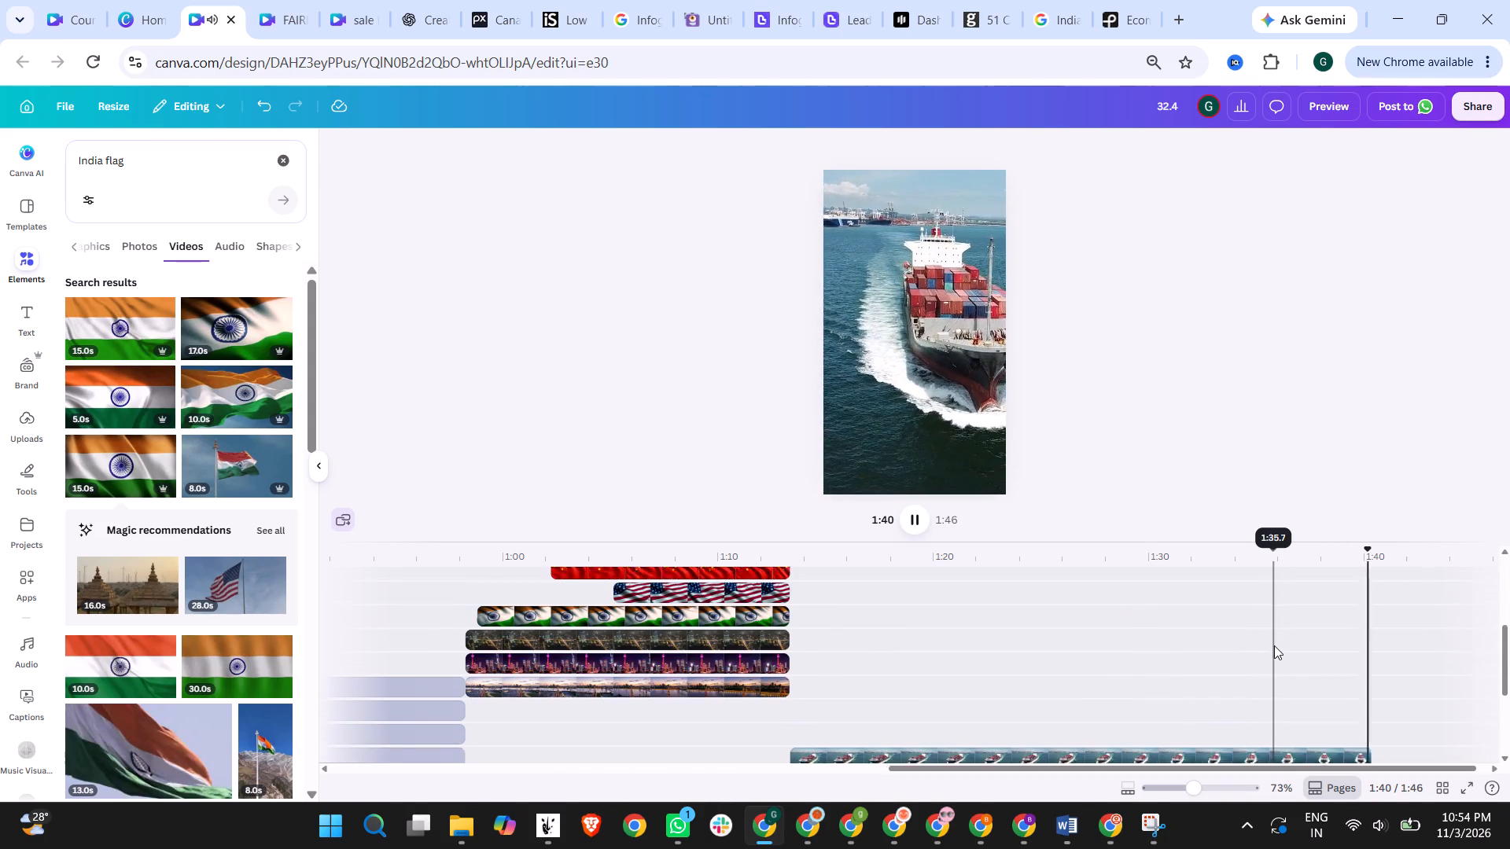
scroll(1274, 645, down, 1)
scroll(1274, 645, up, 3)
scroll(1274, 645, down, 2)
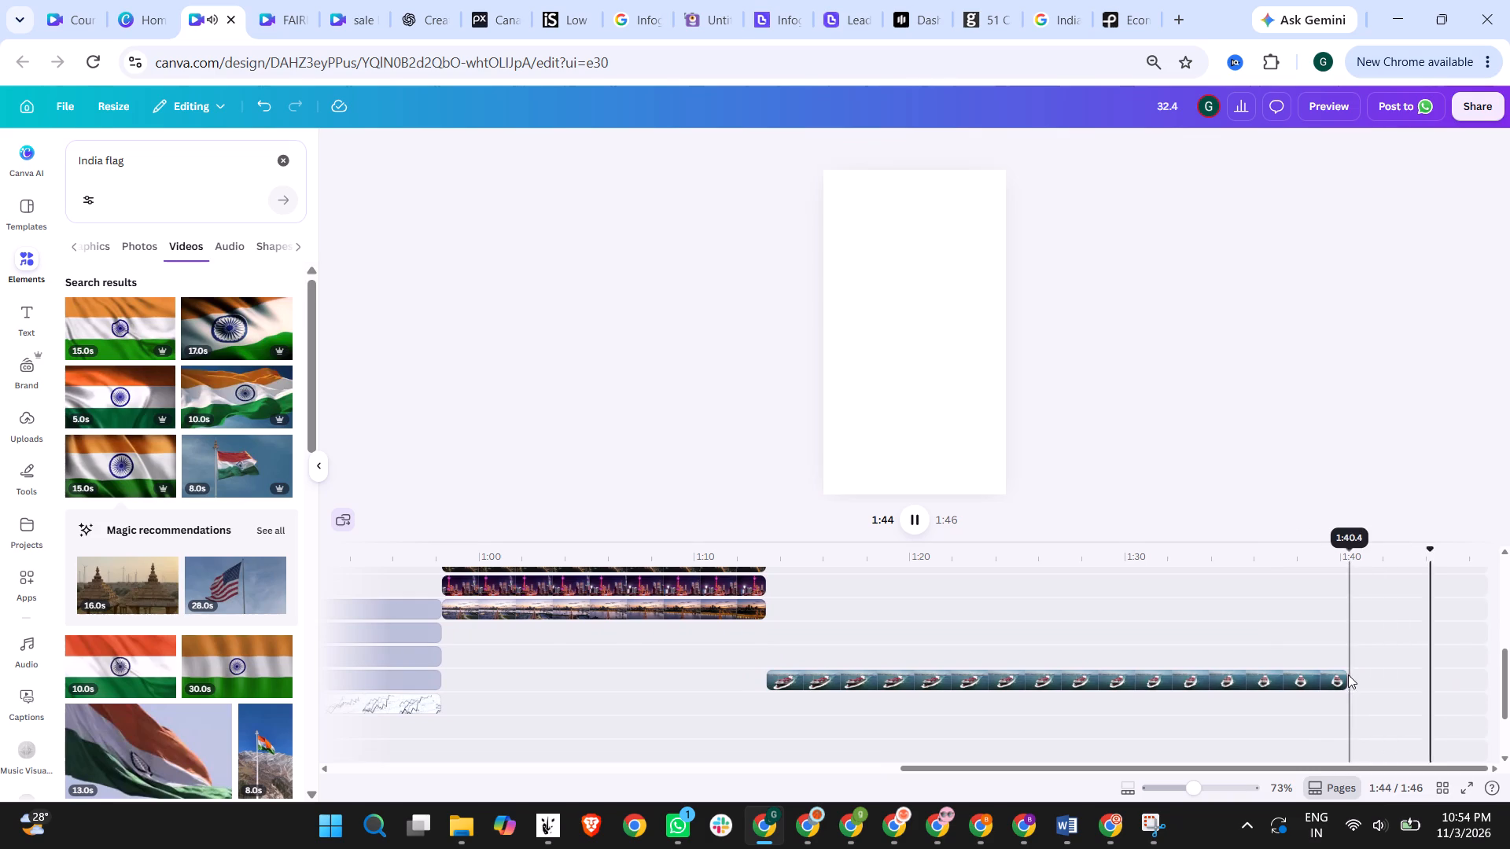
scroll(1305, 668, up, 2)
scroll(1305, 668, down, 1)
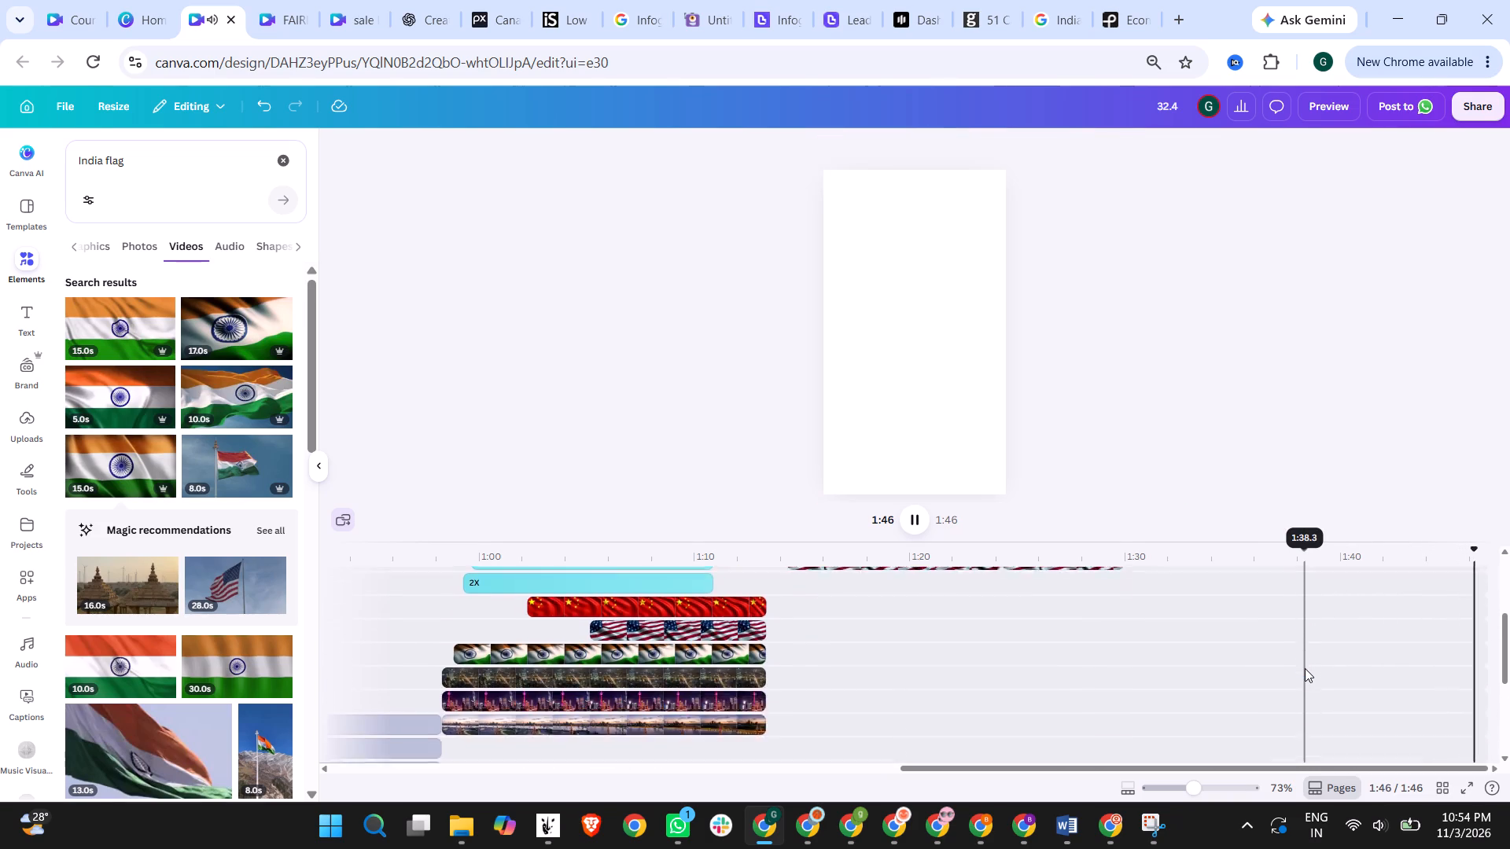
scroll(1305, 668, down, 2)
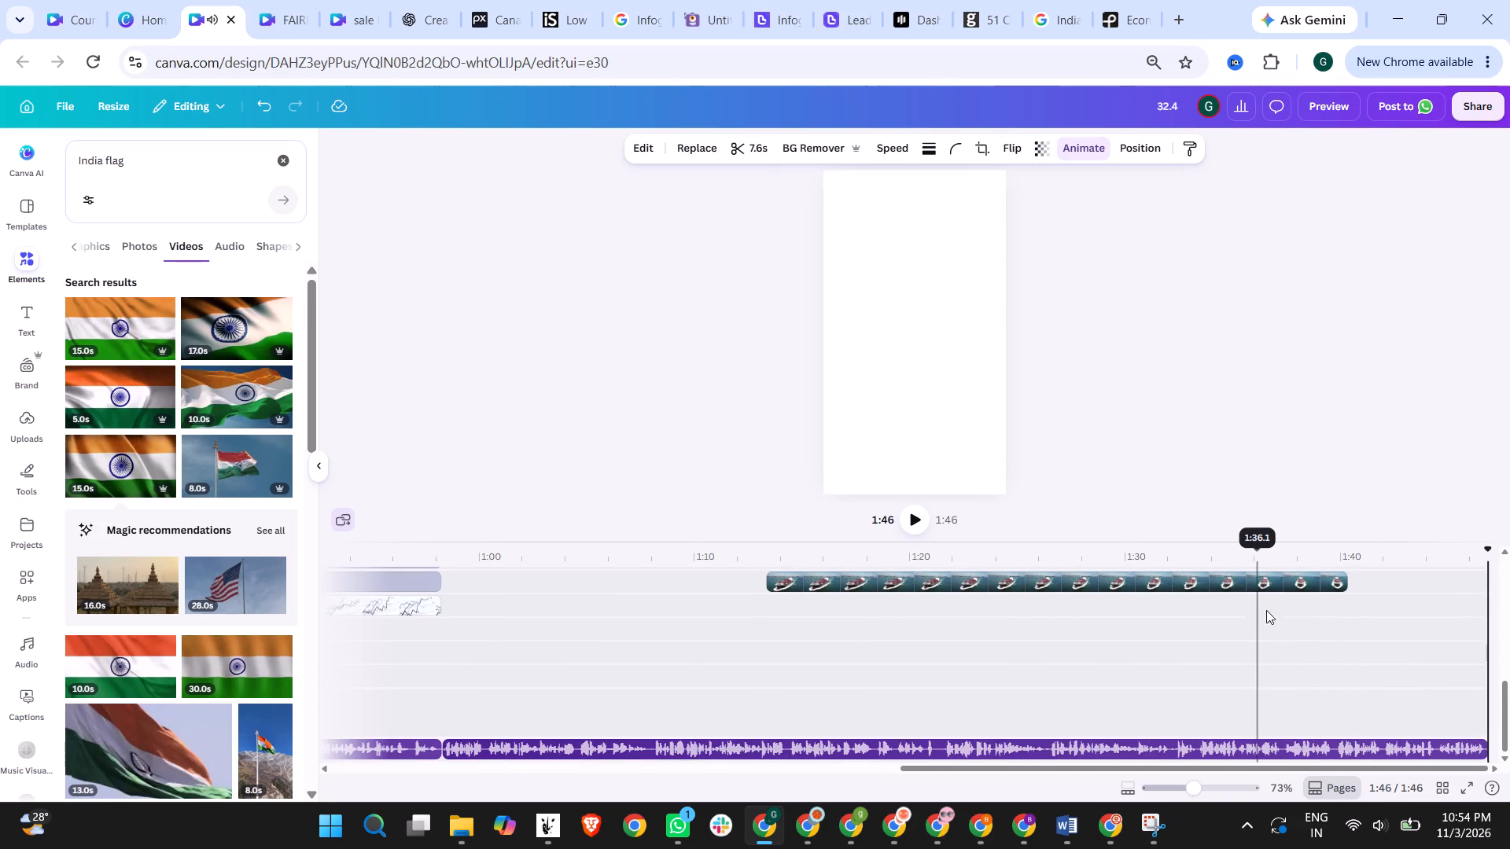
scroll(1284, 614, up, 1)
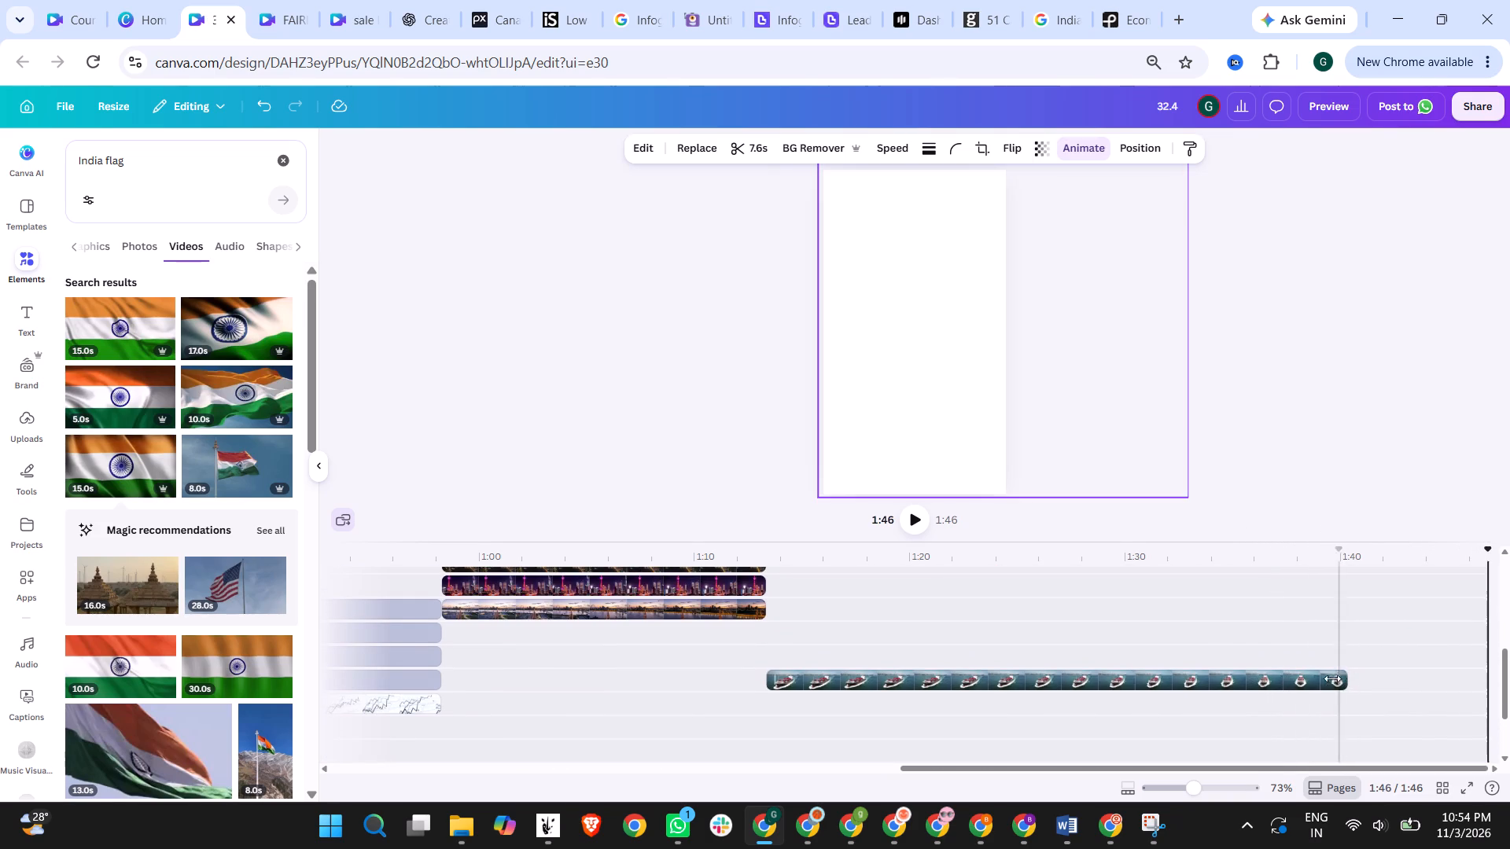
drag(1346, 676, 1087, 677)
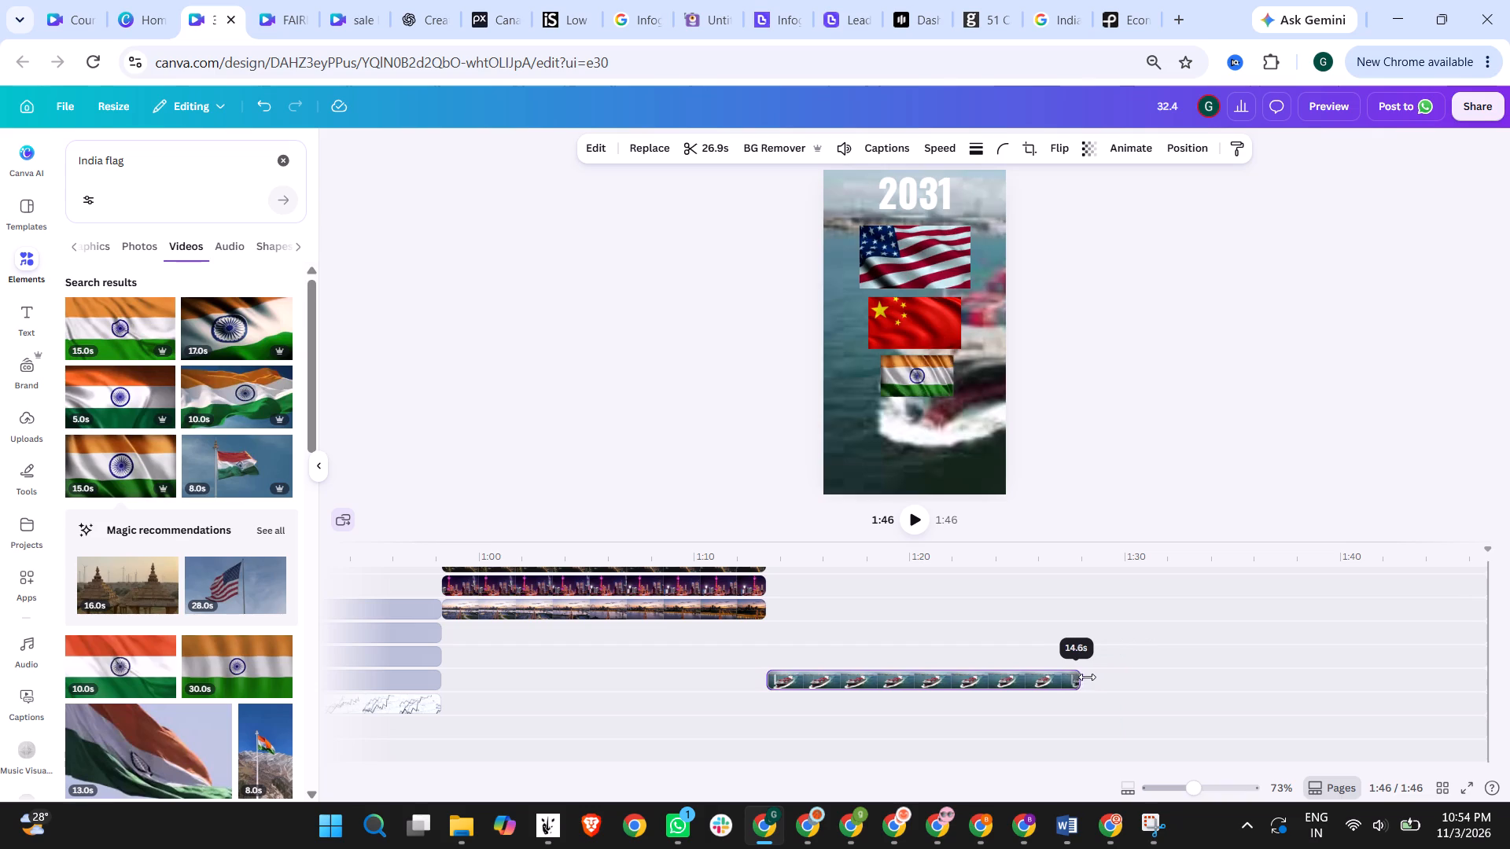
drag(1087, 677, 1120, 677)
Search the video elements for Economy.
scroll(1200, 637, up, 6)
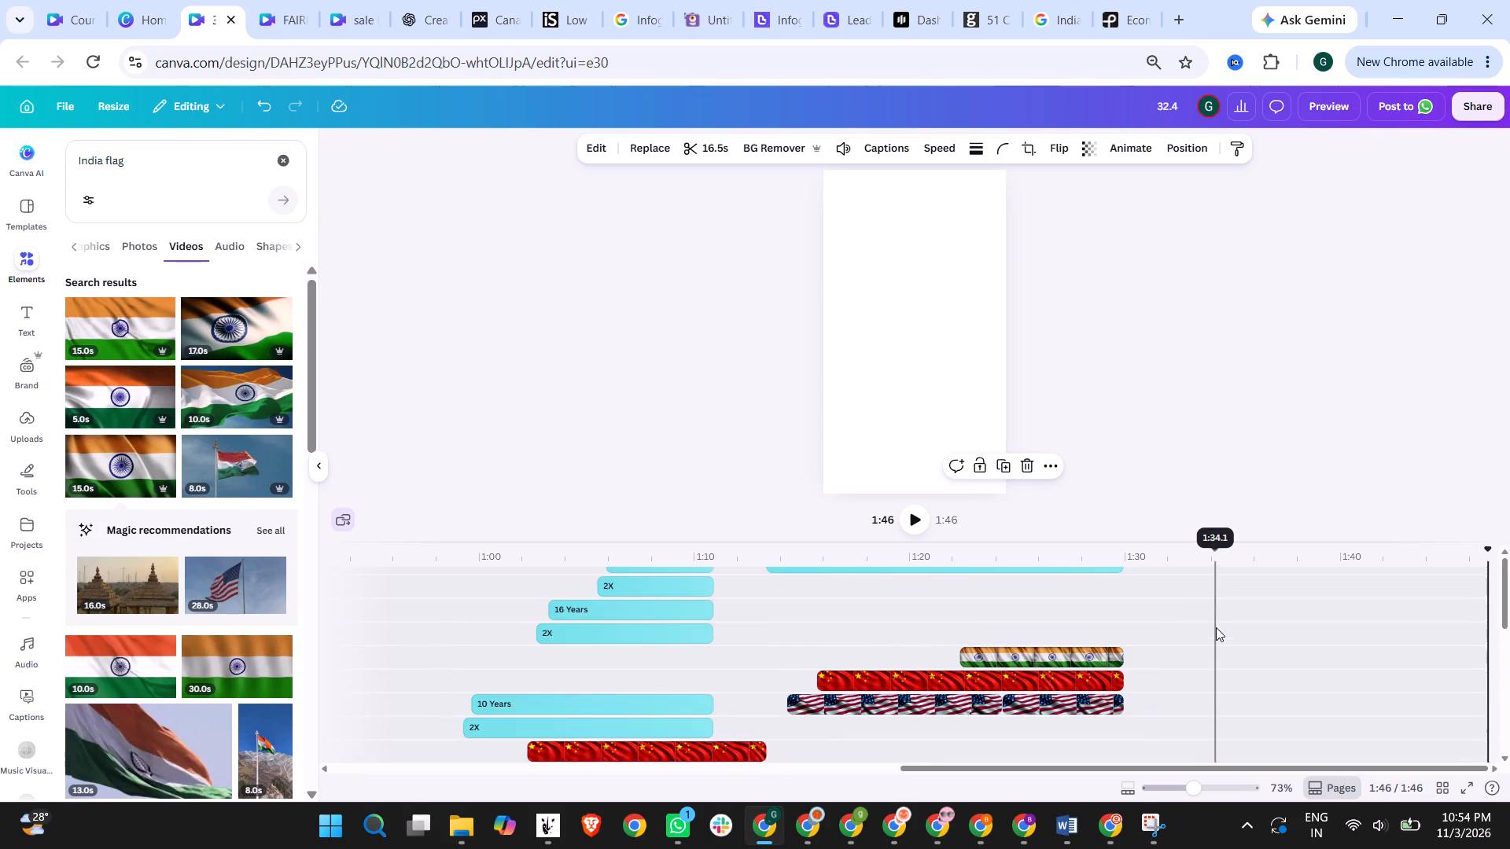
drag(131, 163, 65, 167)
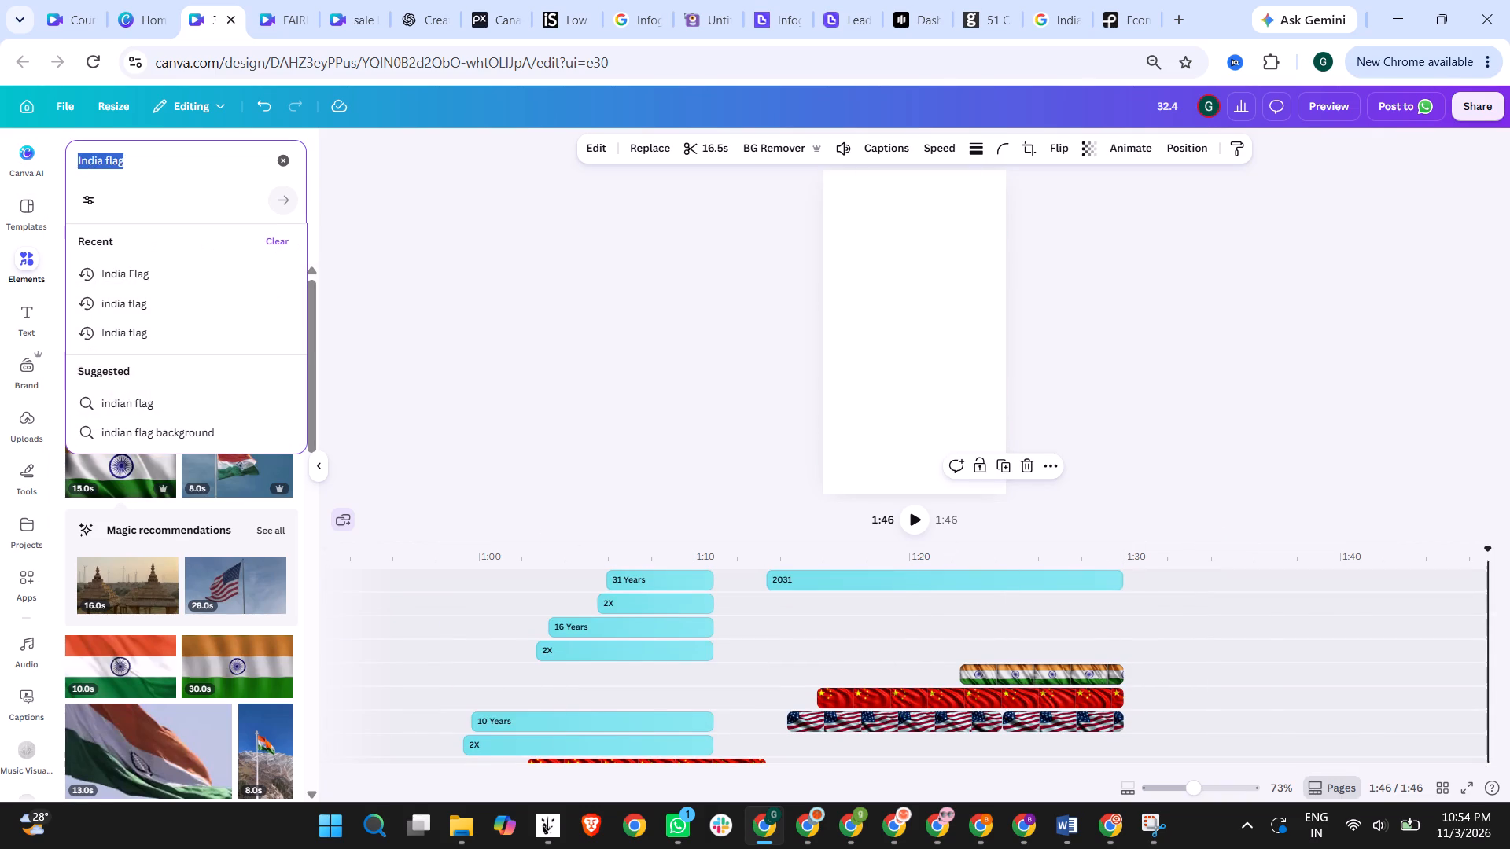
text(Economy)
key(Return)
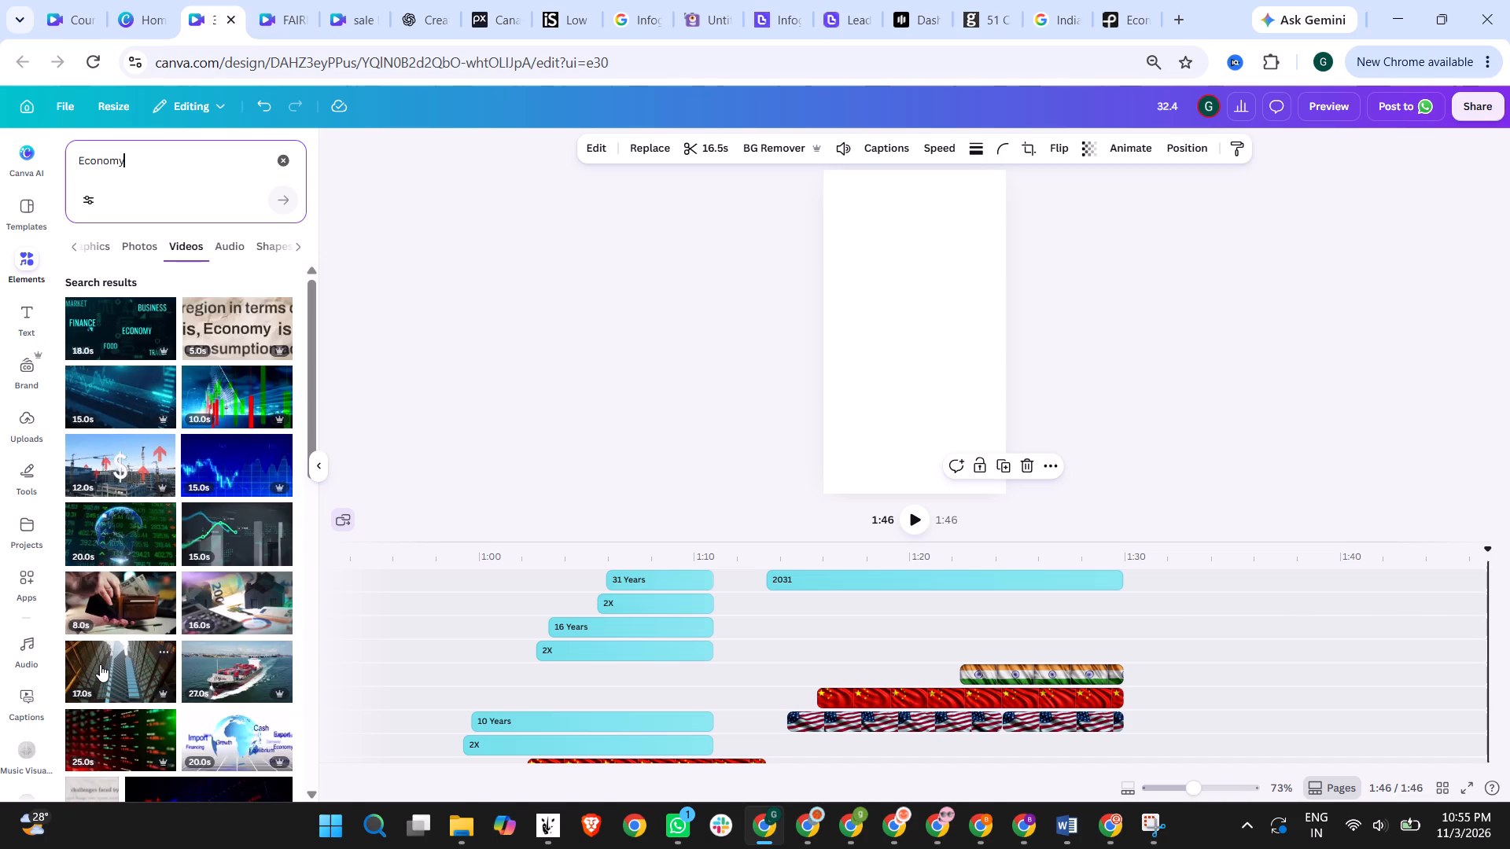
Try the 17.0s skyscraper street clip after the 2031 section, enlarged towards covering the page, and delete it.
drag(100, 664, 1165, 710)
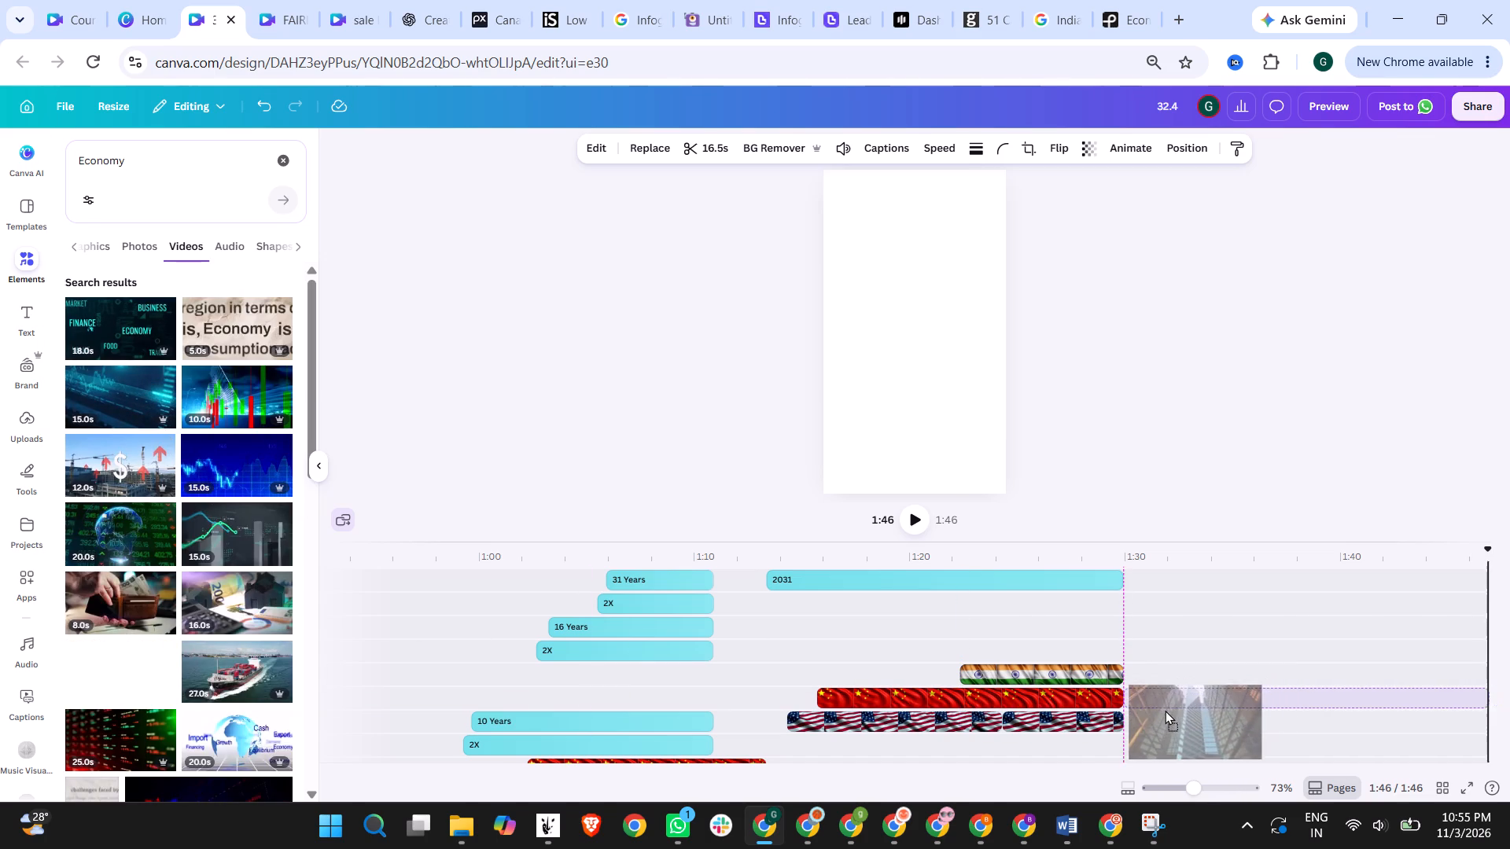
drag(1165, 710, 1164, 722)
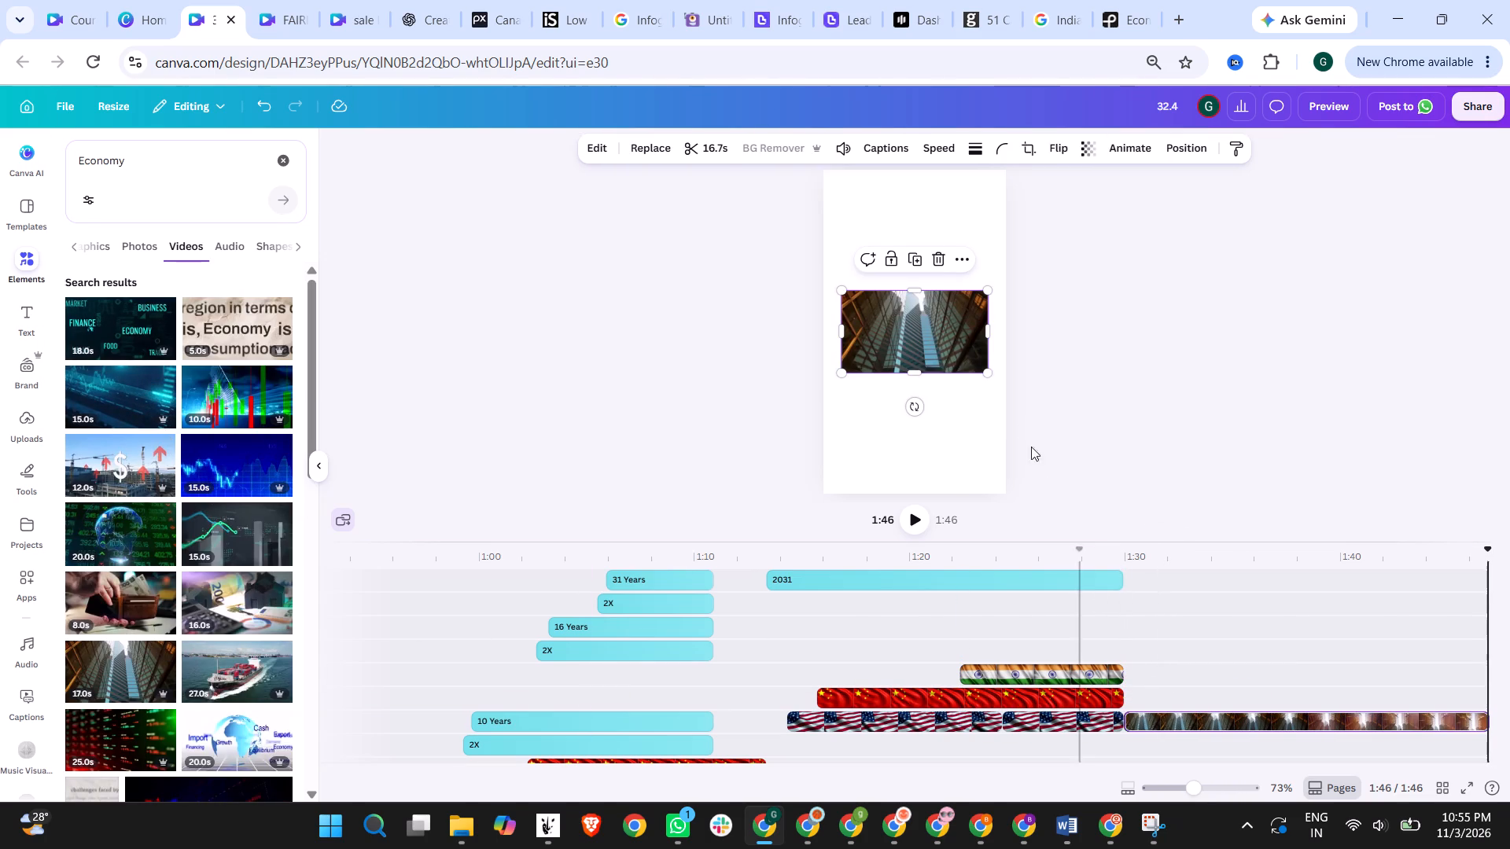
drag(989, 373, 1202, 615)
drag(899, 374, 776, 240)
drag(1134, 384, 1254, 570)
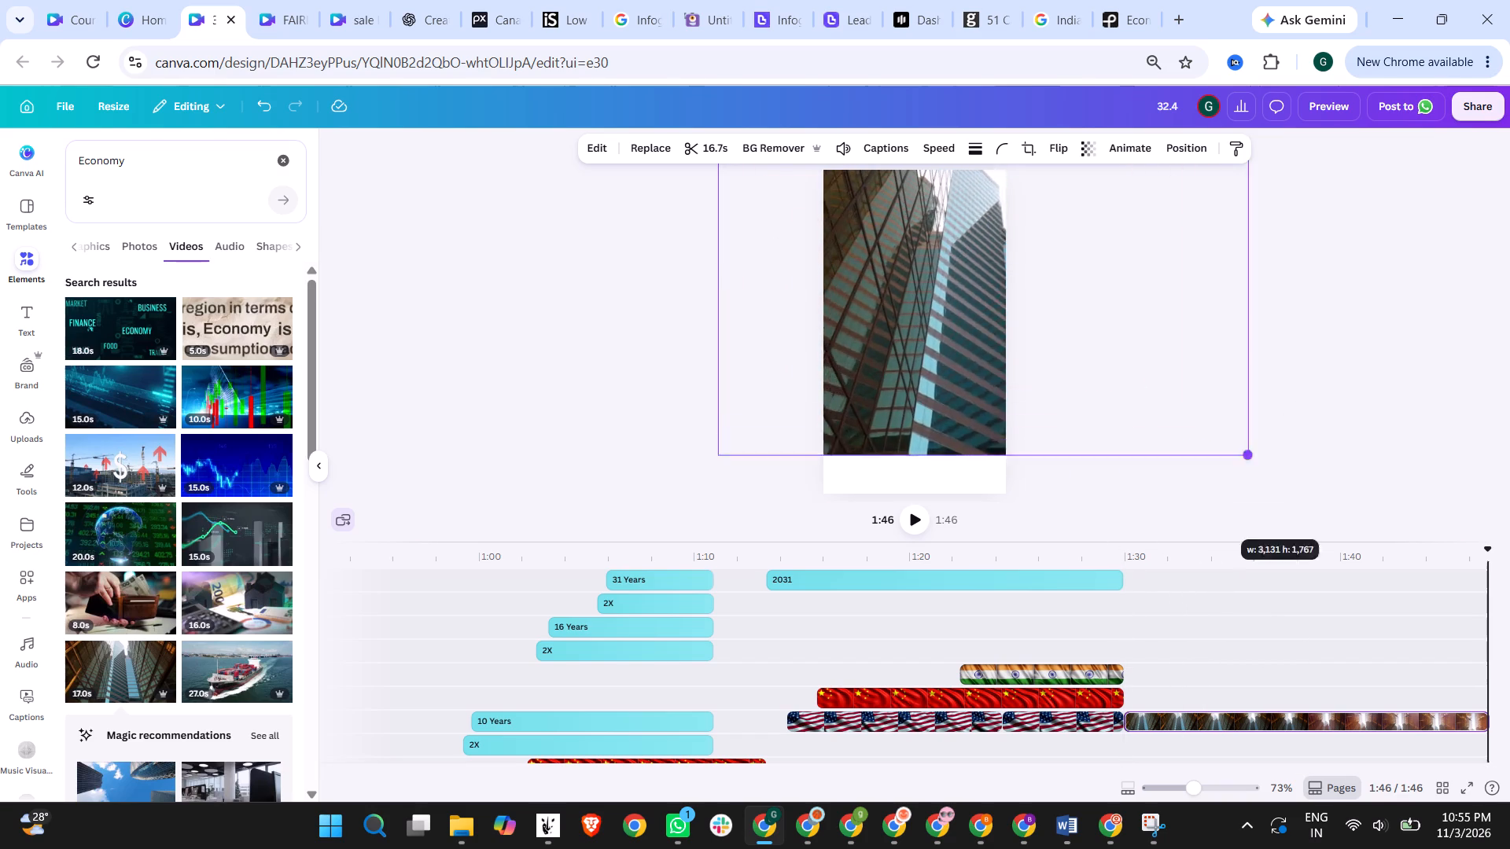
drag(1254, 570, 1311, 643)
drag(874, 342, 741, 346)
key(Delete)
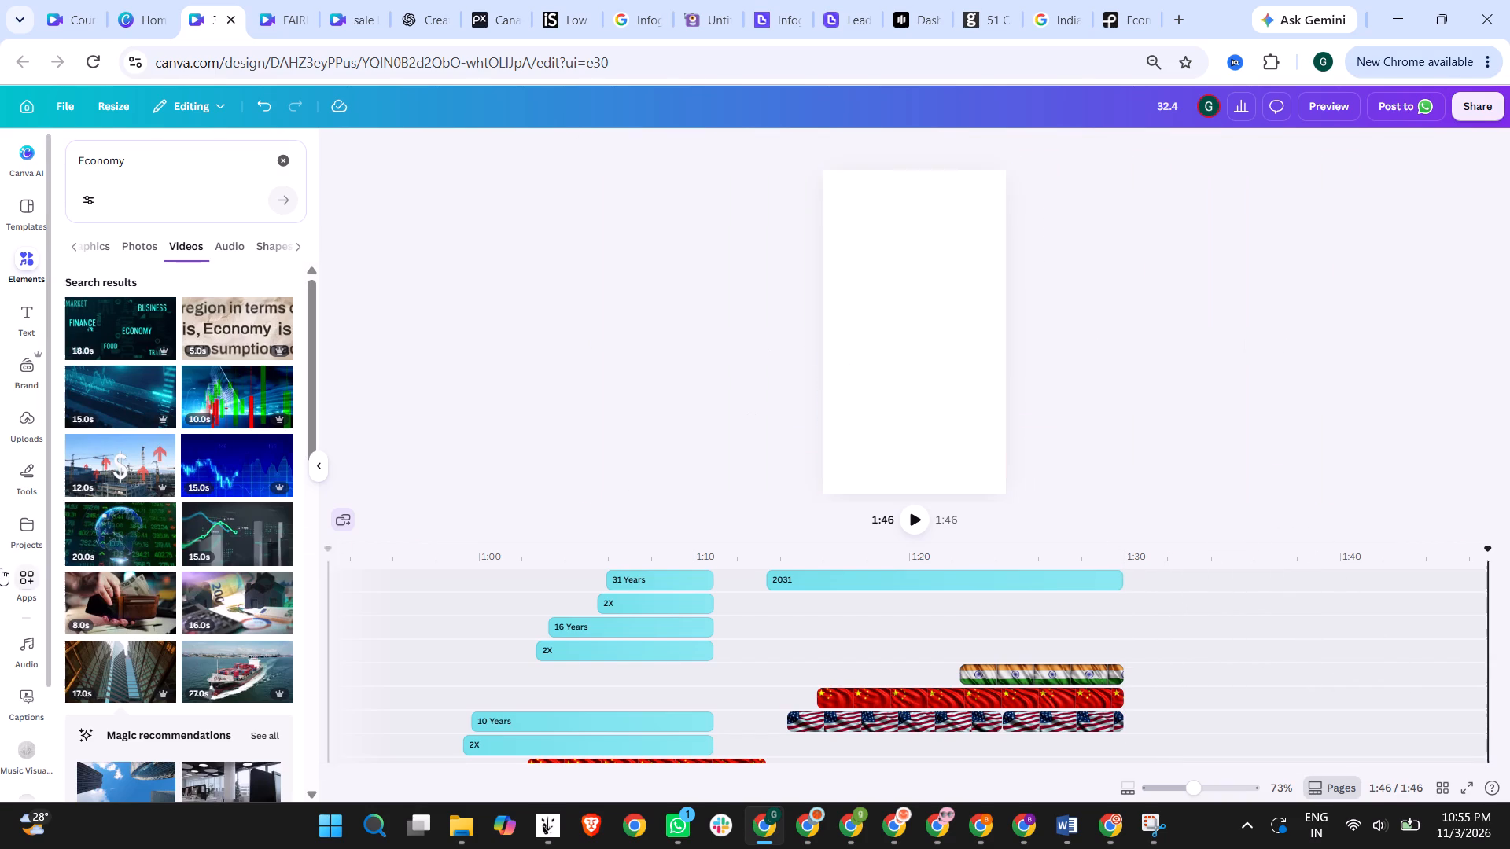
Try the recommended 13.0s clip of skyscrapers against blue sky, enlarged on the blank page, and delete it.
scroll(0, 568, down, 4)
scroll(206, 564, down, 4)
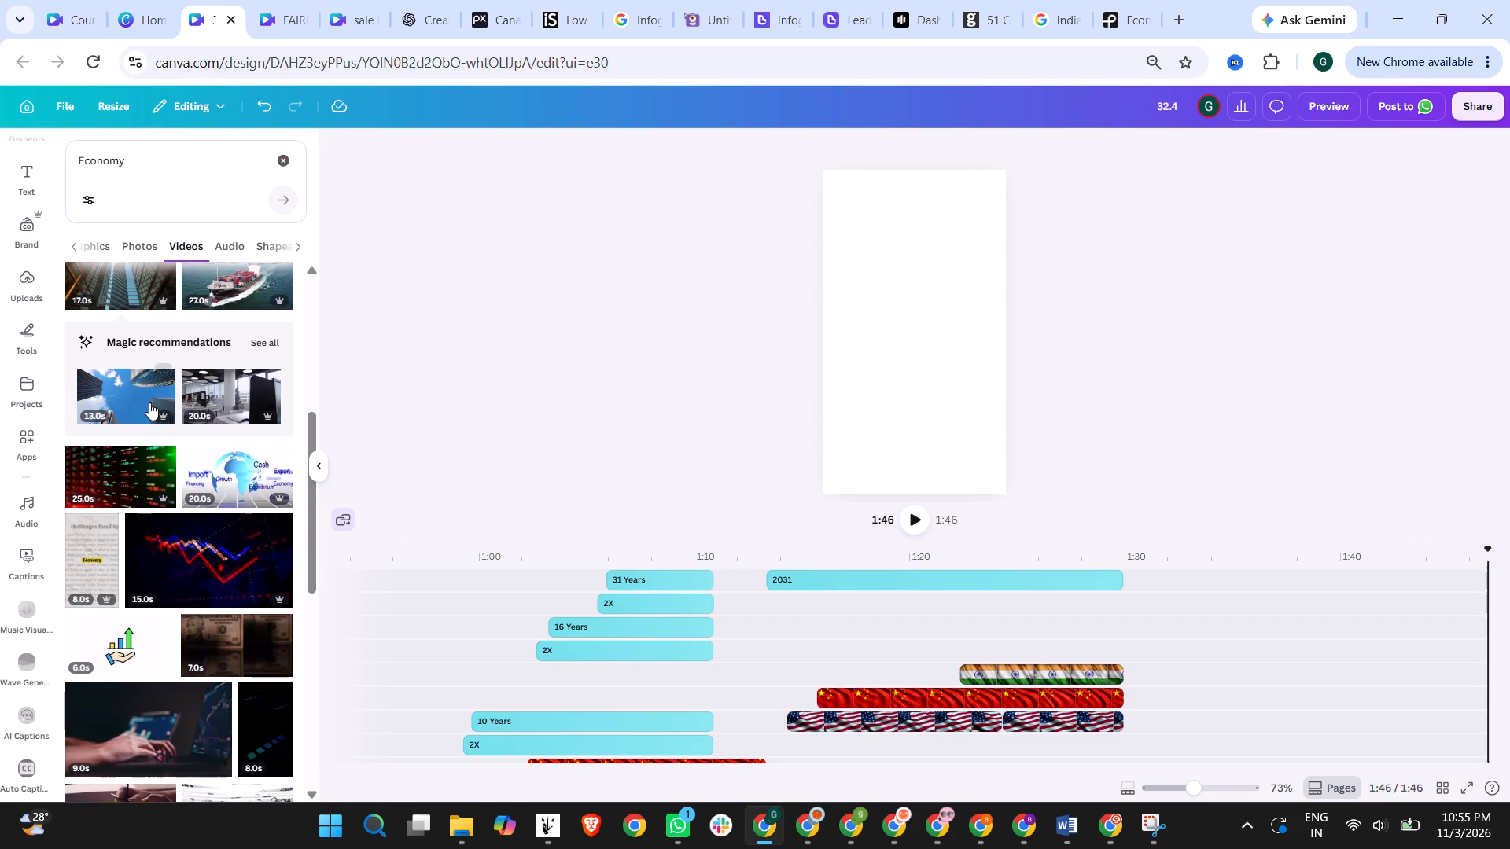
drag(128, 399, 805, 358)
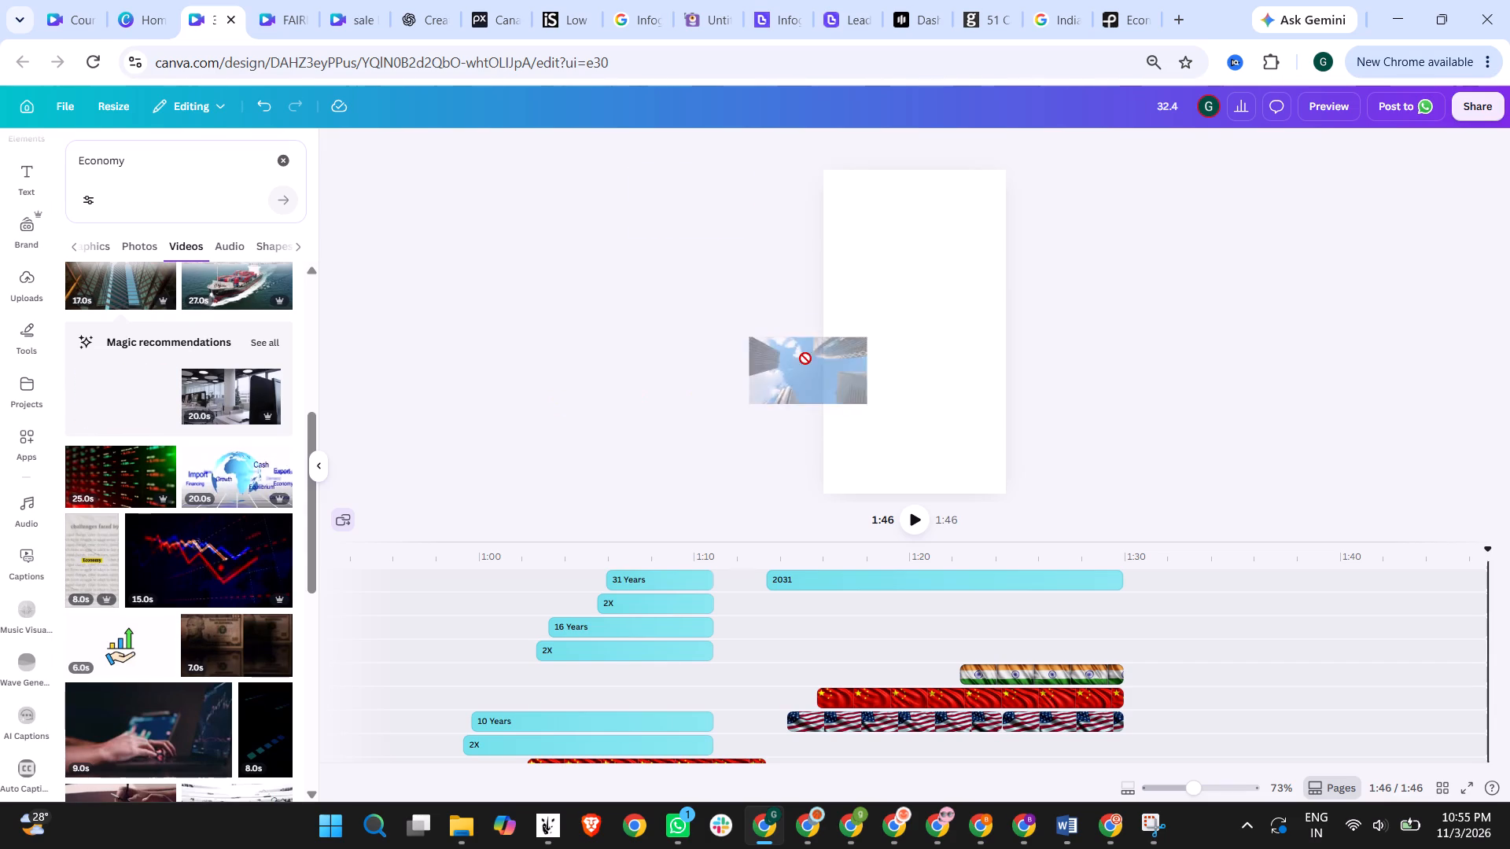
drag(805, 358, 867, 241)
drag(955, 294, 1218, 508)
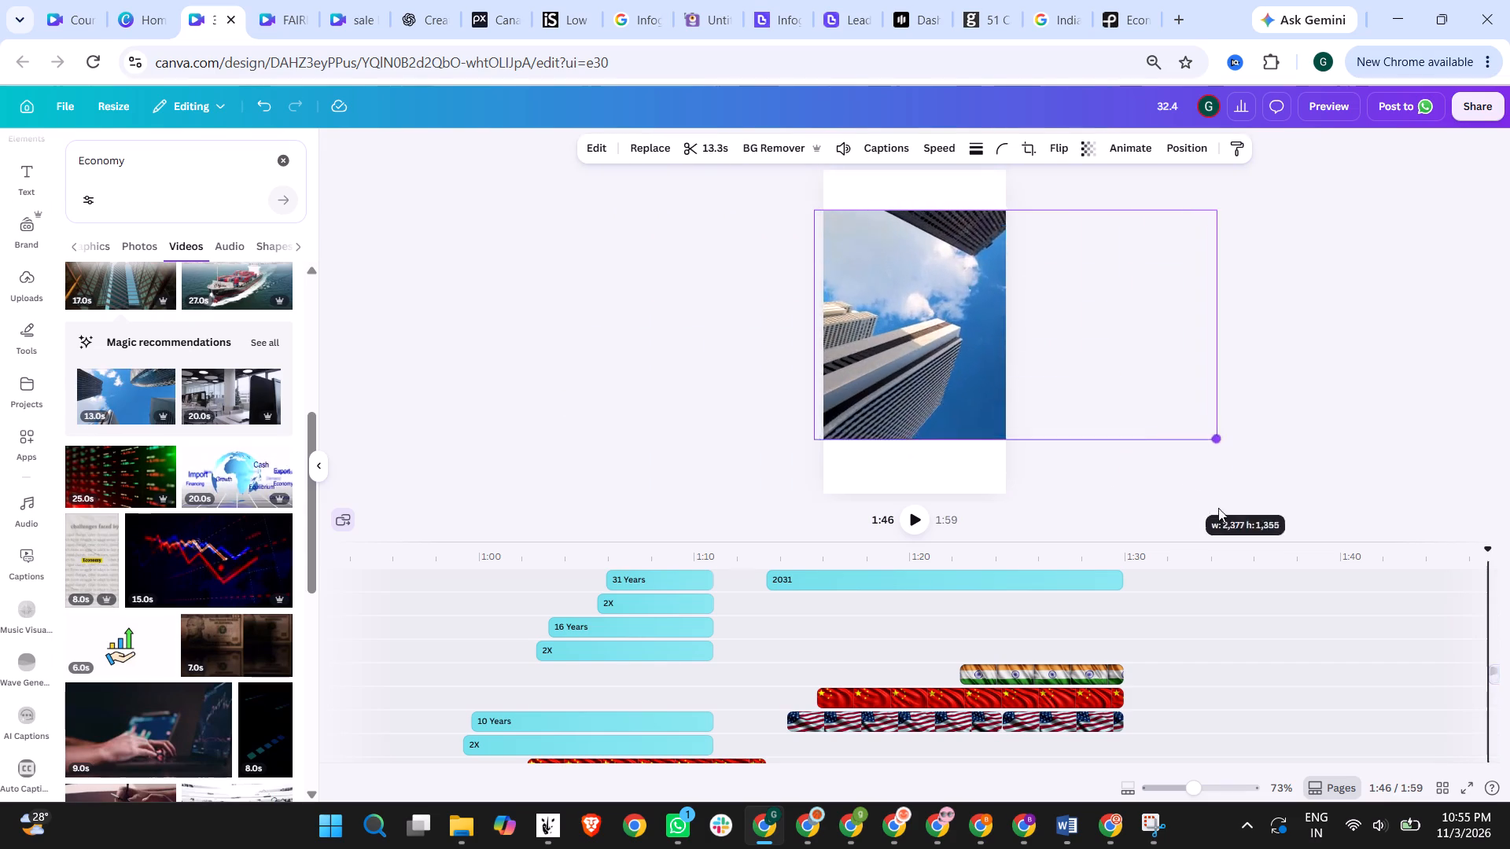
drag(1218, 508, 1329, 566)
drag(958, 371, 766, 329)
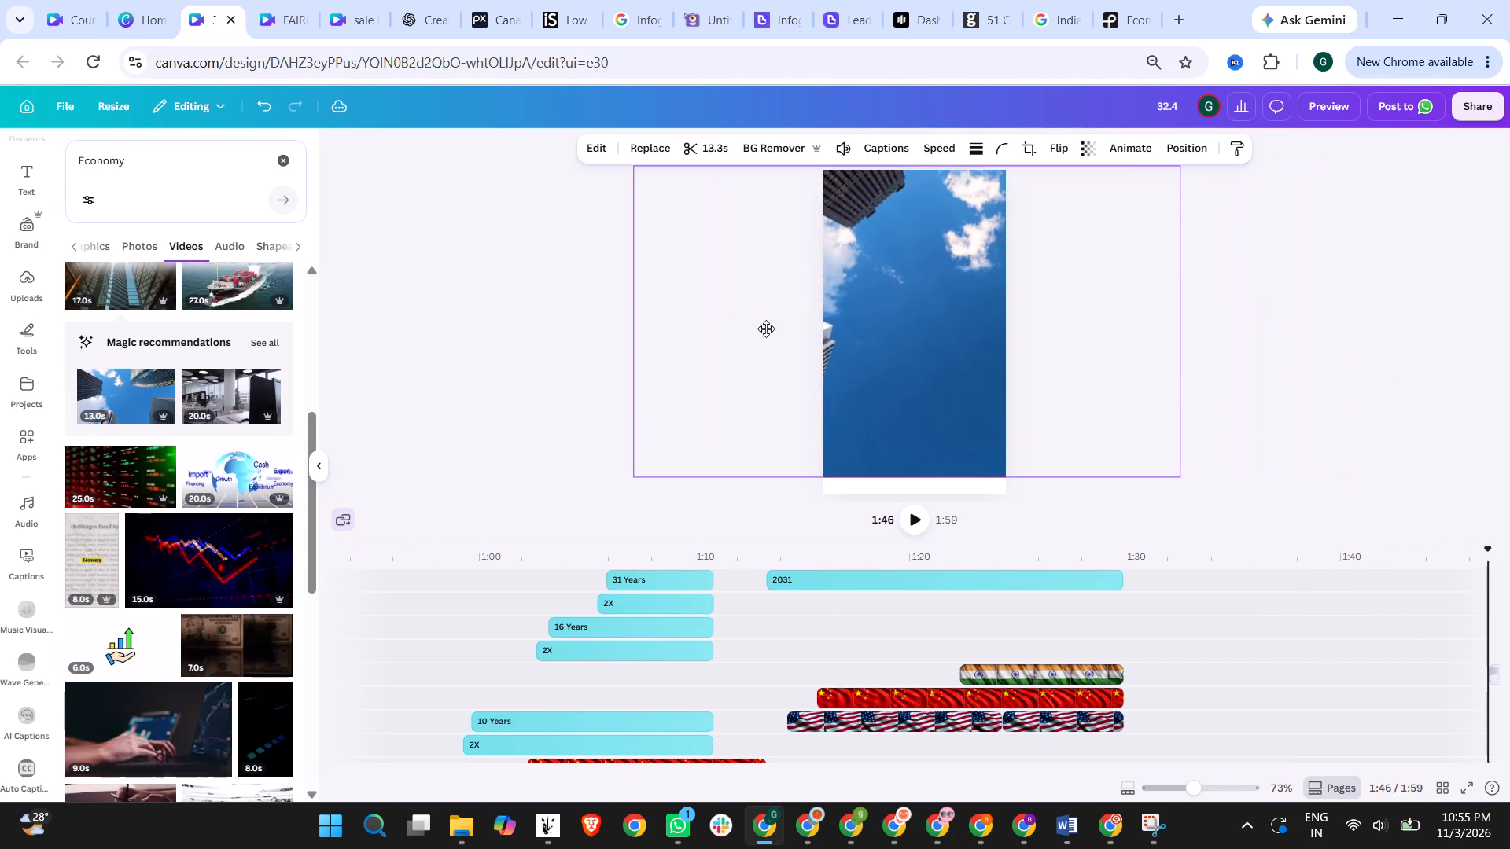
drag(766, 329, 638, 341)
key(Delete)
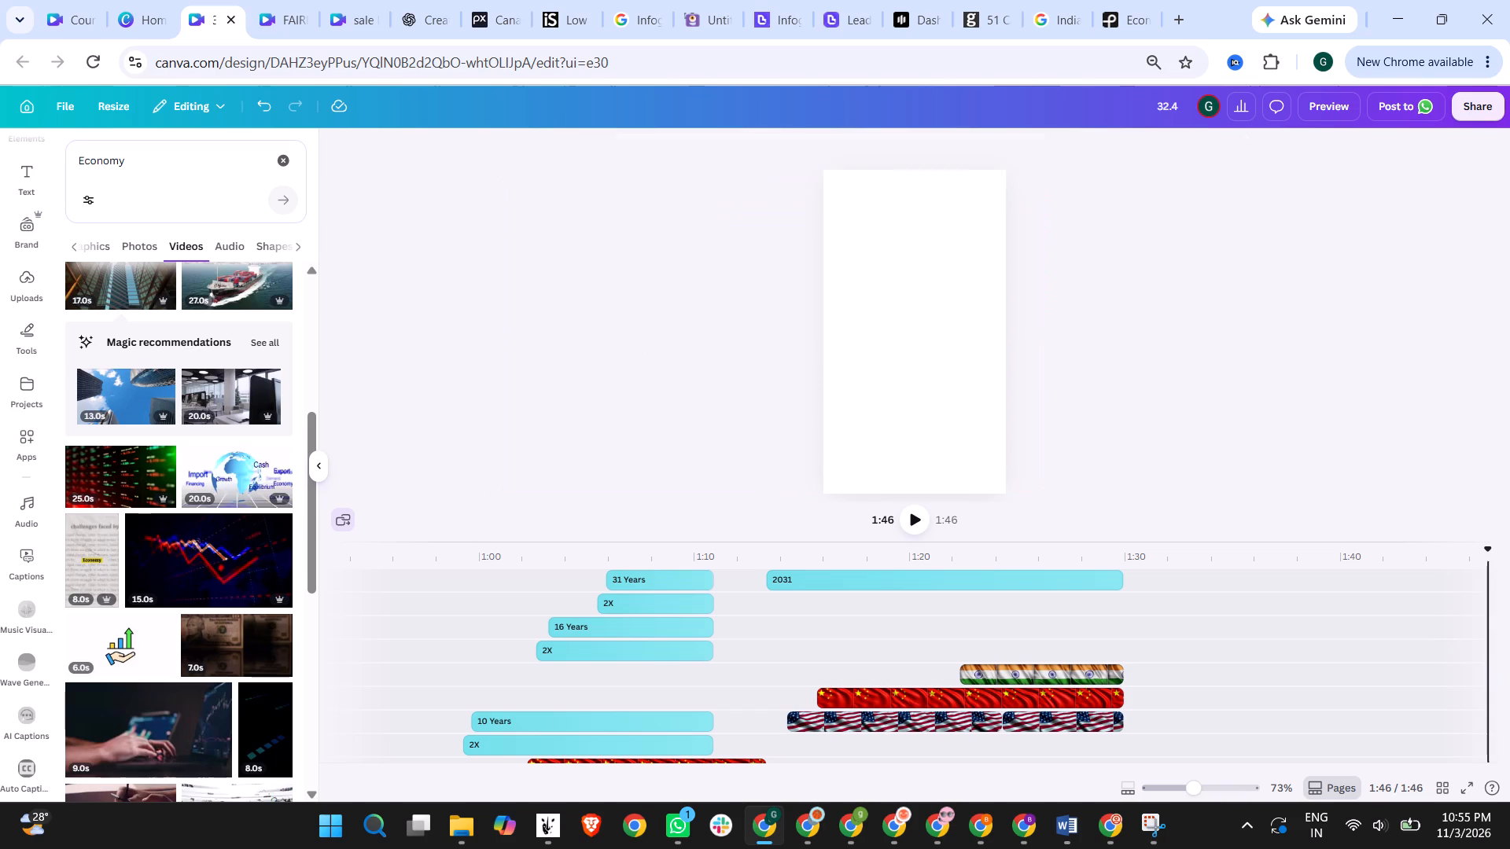
Place the 10.0s glowing city skyline clip directly after the India flag clip and enlarge it to cover the whole page.
scroll(0, 595, down, 4)
scroll(152, 554, down, 5)
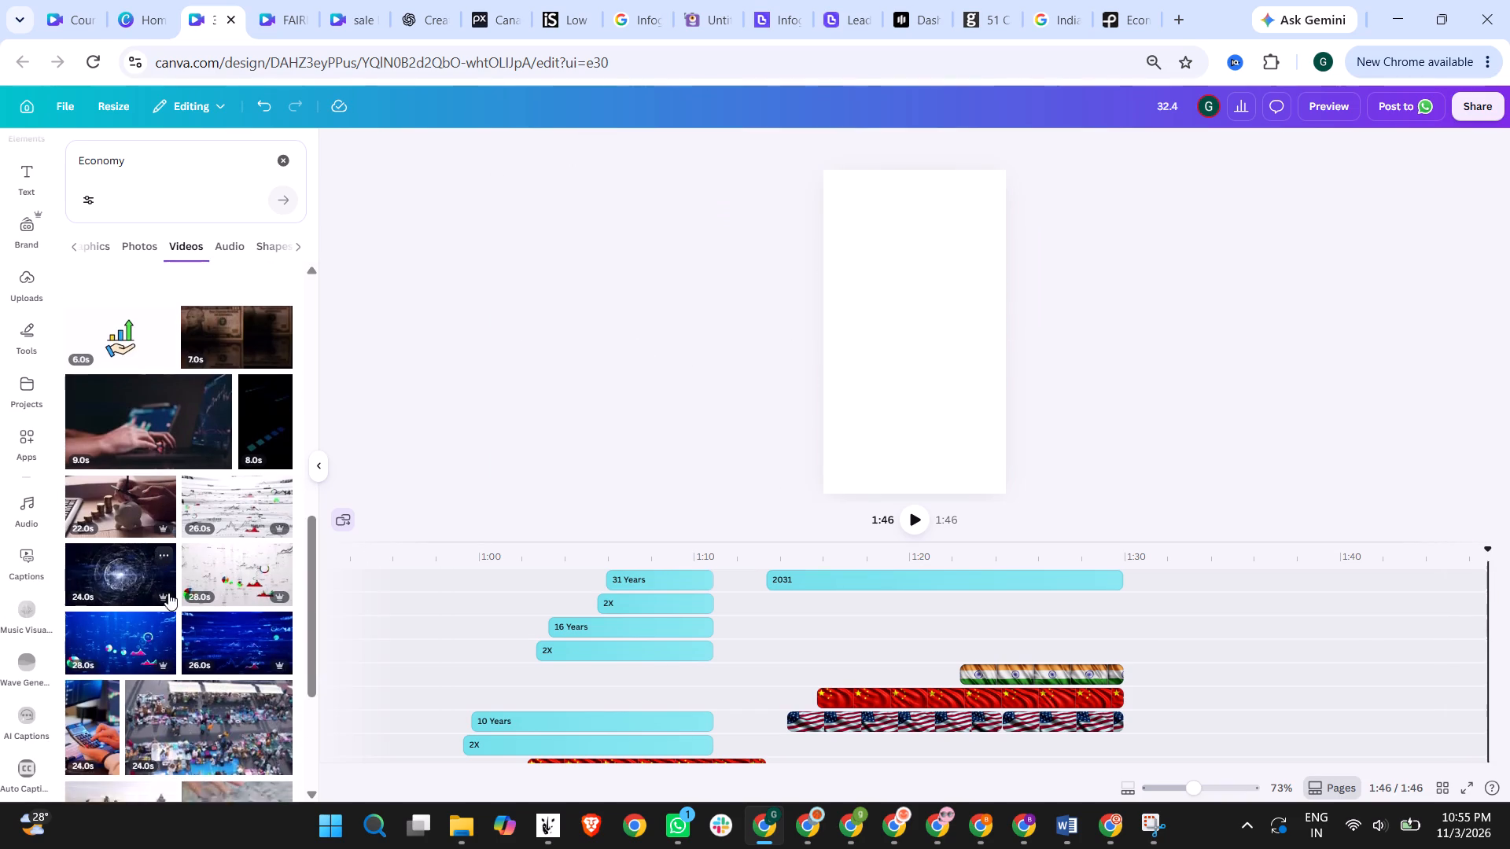
scroll(168, 593, down, 1)
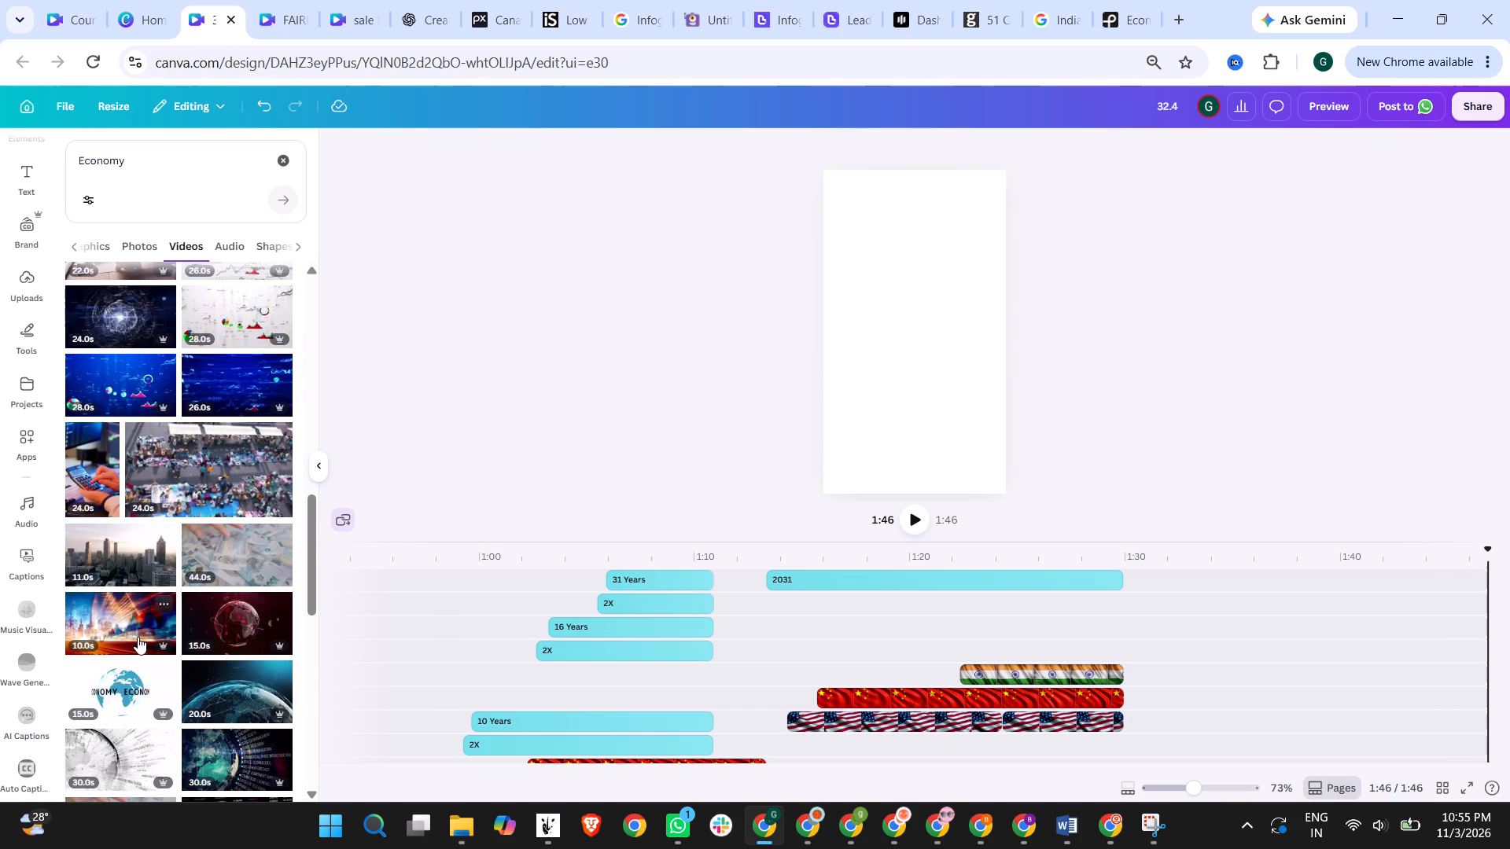
drag(135, 637, 1214, 674)
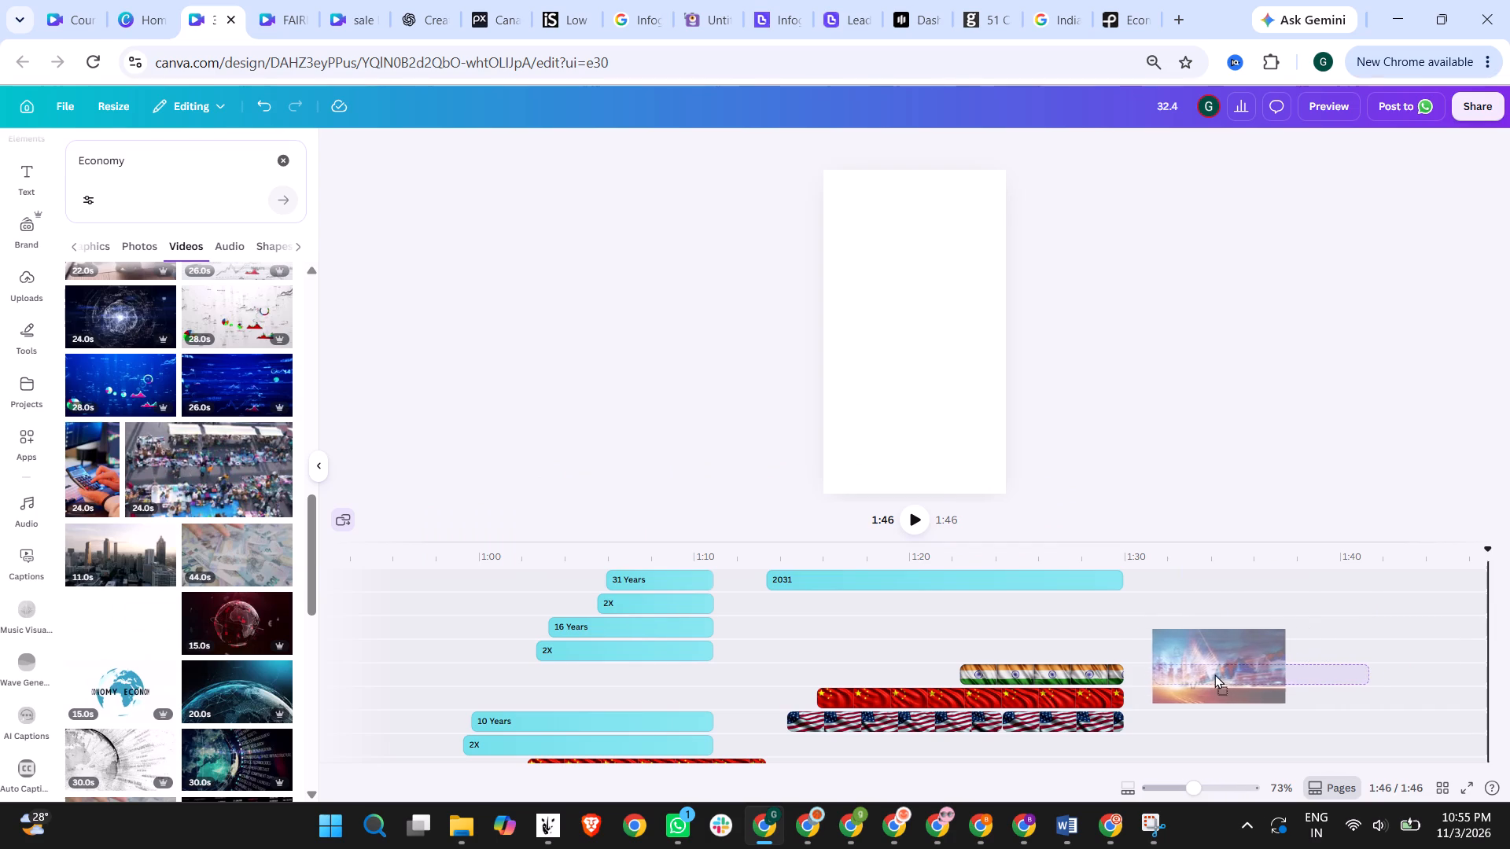
drag(1214, 674, 1195, 674)
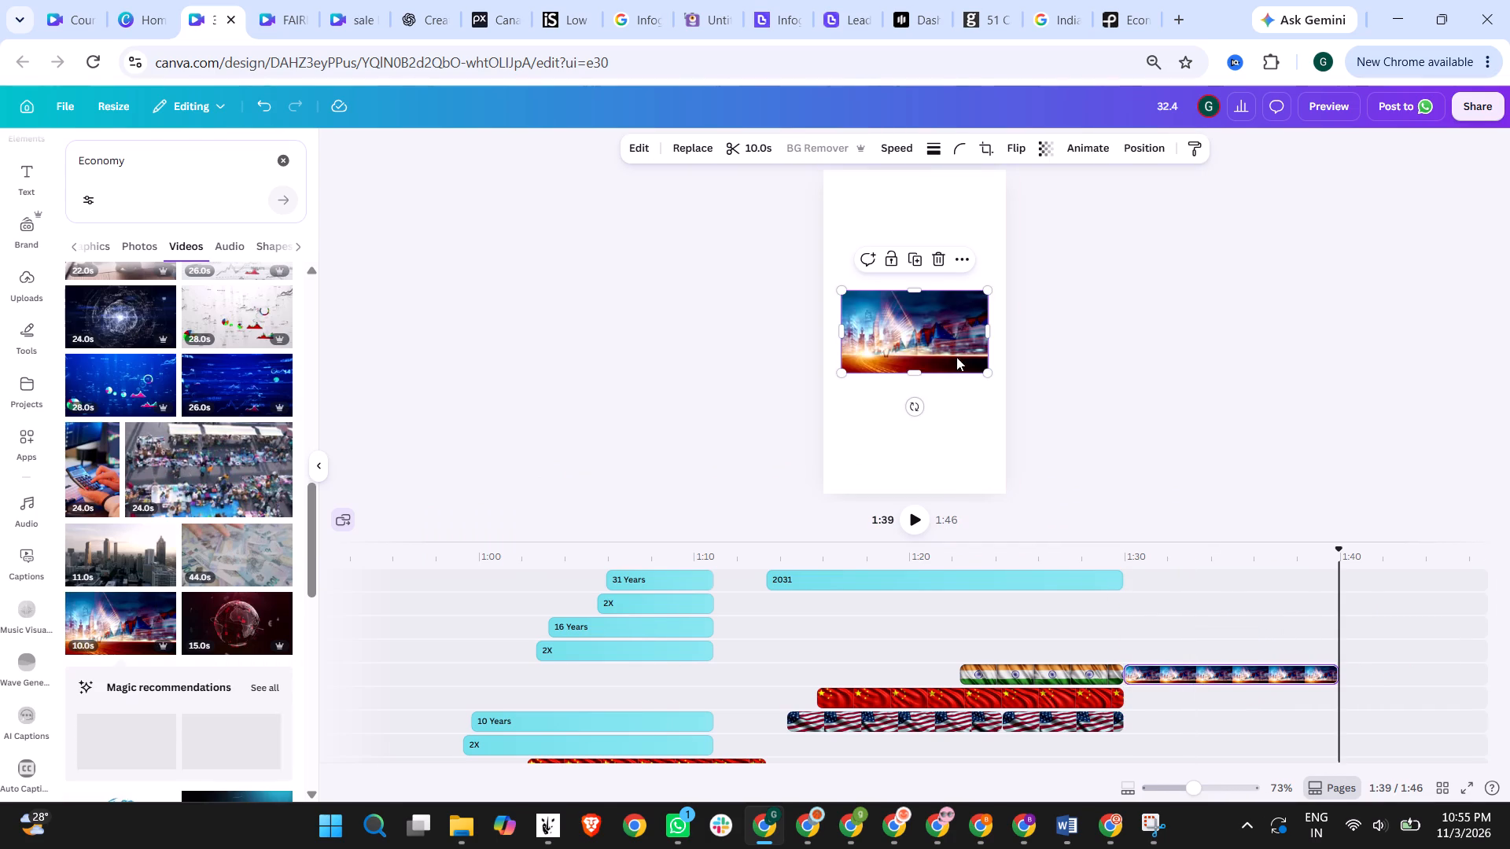
drag(981, 369, 1268, 623)
drag(941, 421, 892, 289)
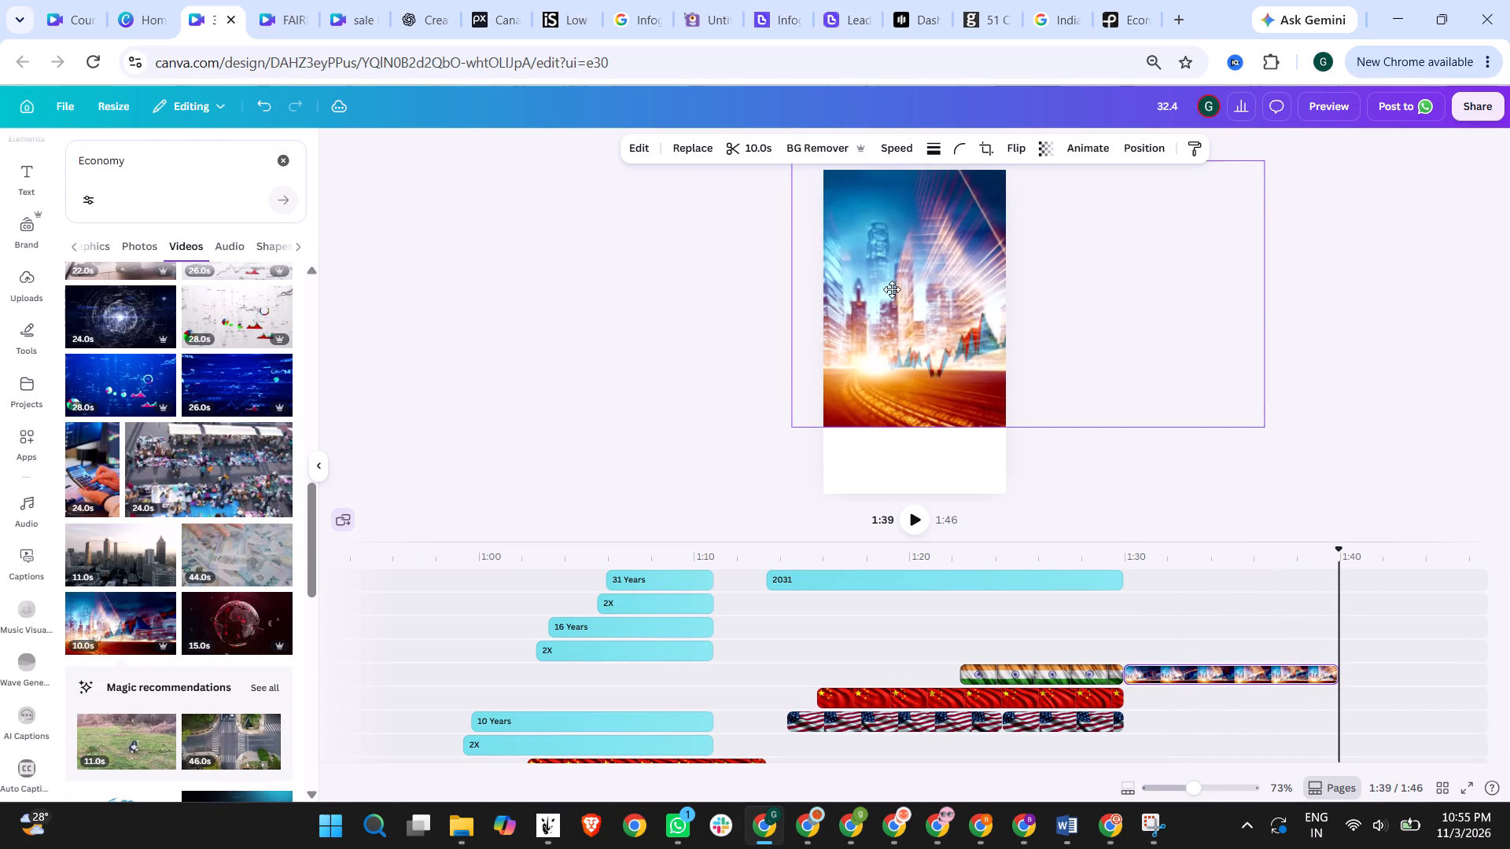
drag(892, 289, 893, 285)
drag(1261, 421, 1376, 503)
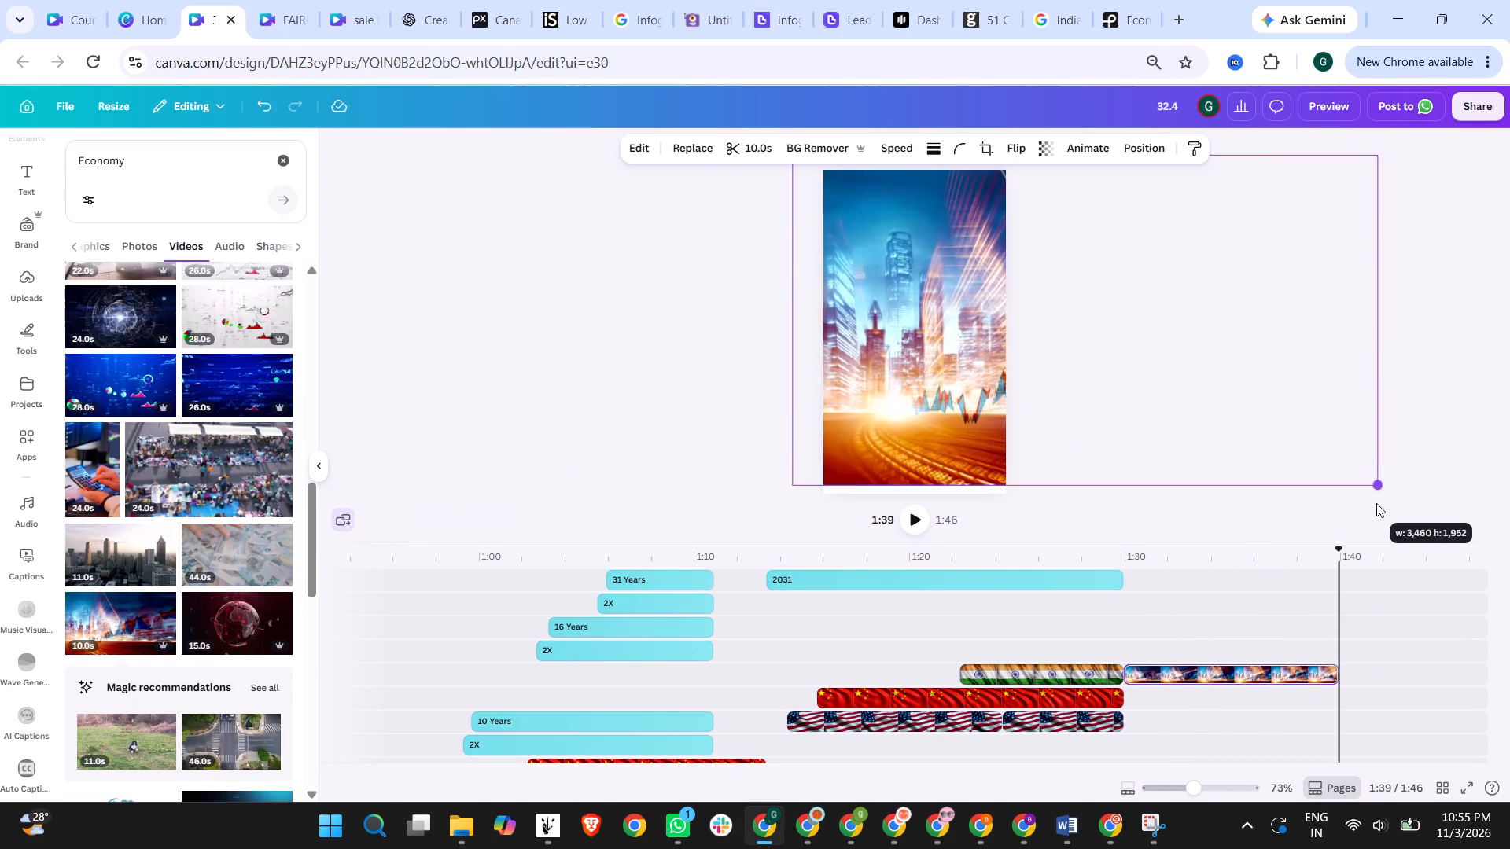
drag(1376, 503, 1384, 509)
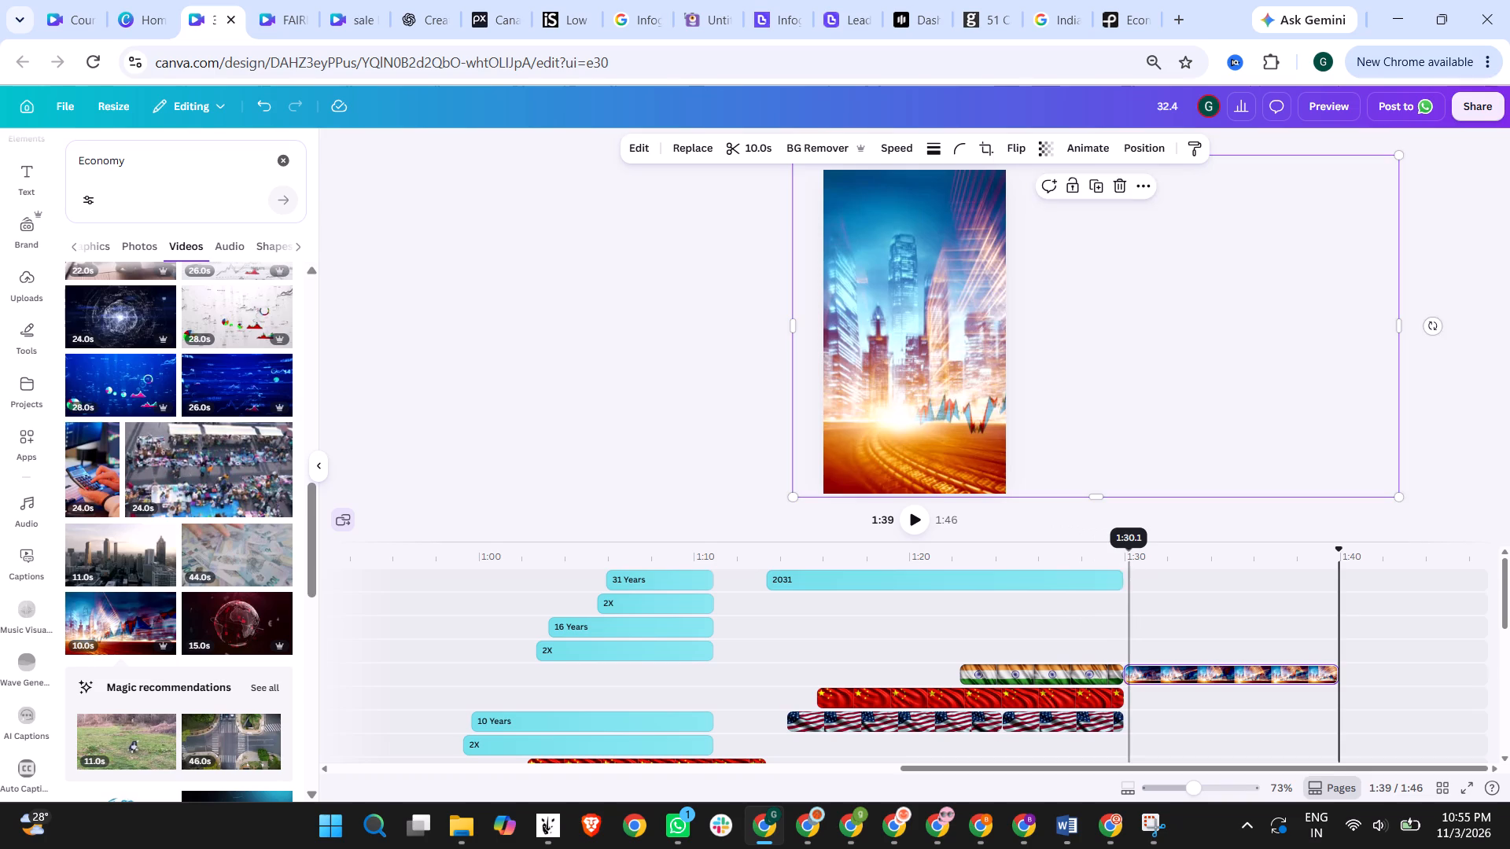
Play back the section change, and shorten the 2031 title and the India, China and US flag clips to end at about 1:28.
click(1129, 563)
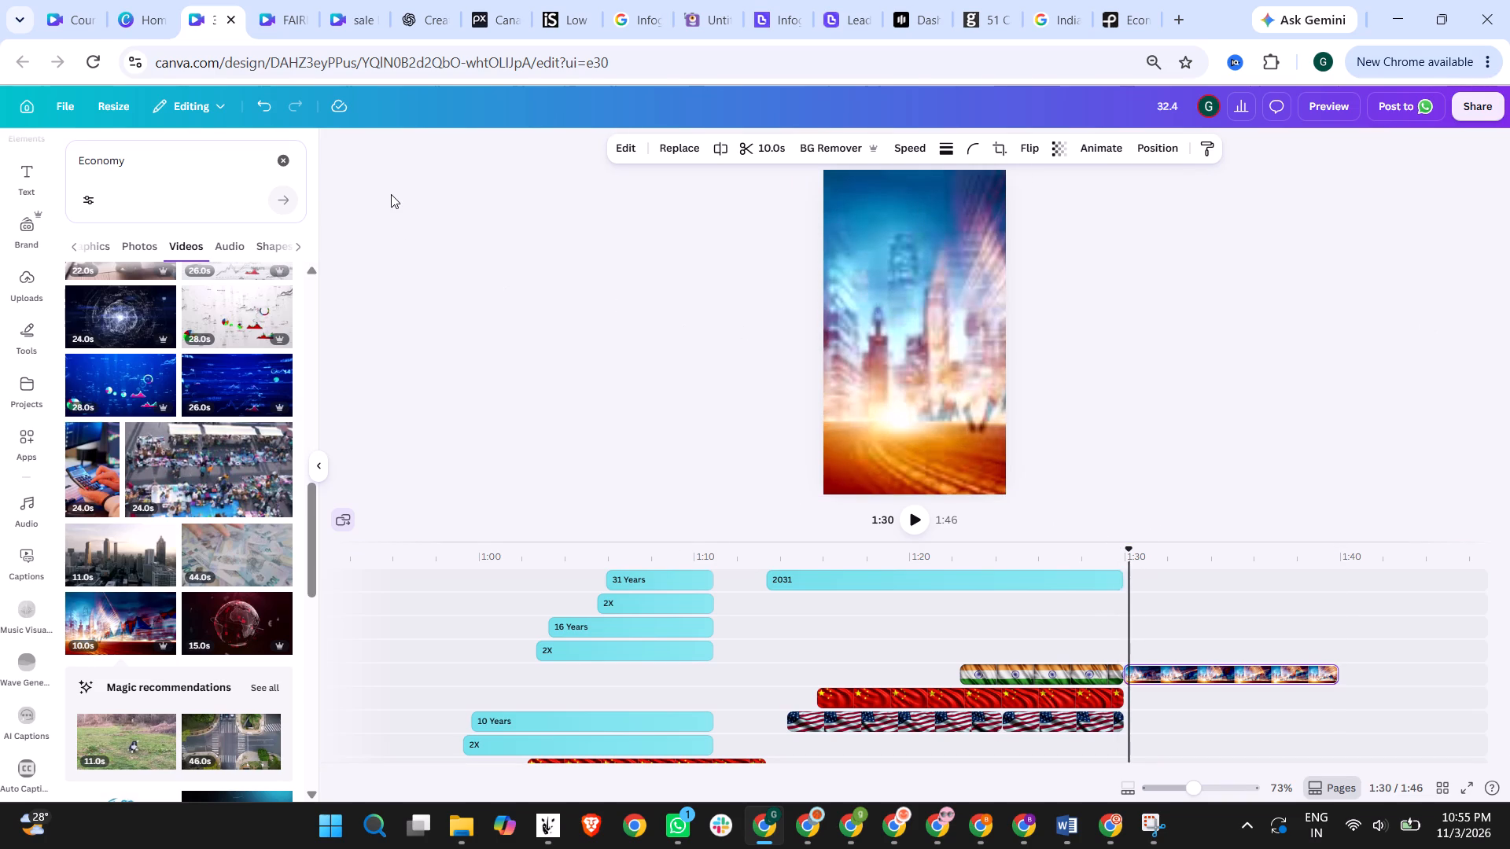
click(921, 513)
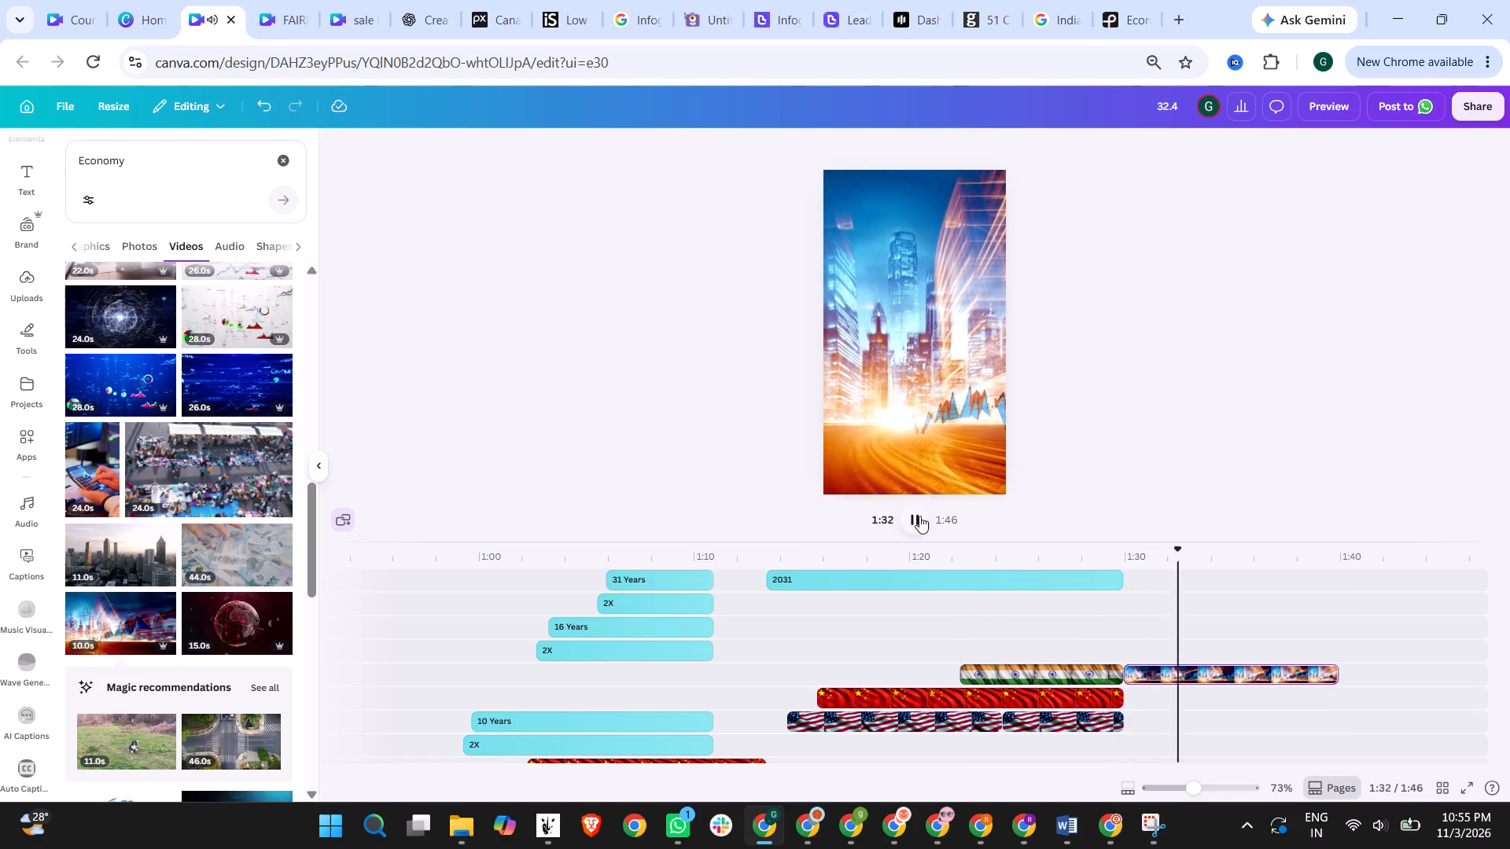
click(919, 516)
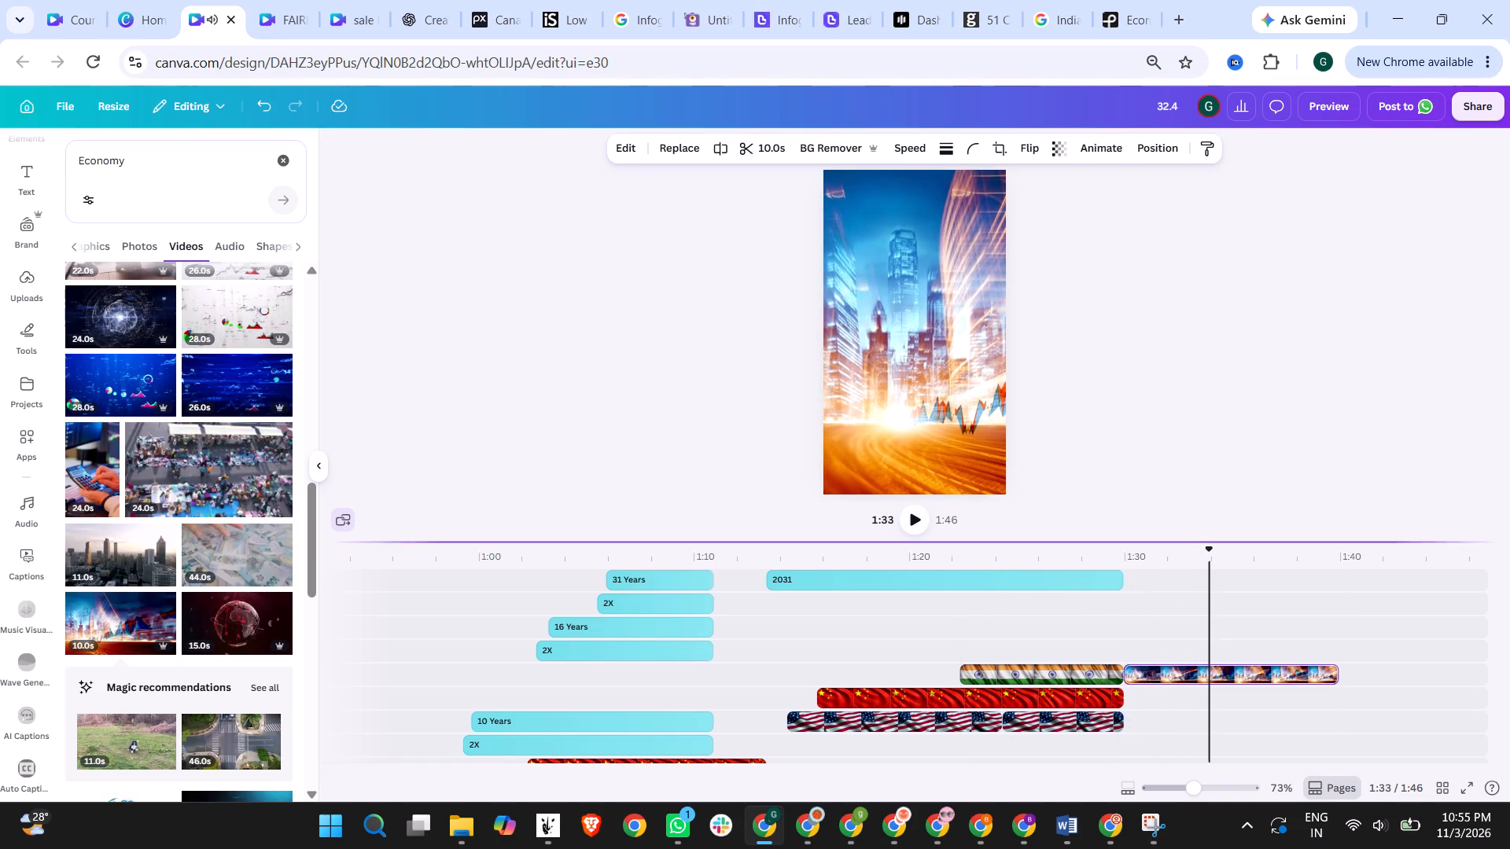
click(1047, 562)
click(909, 520)
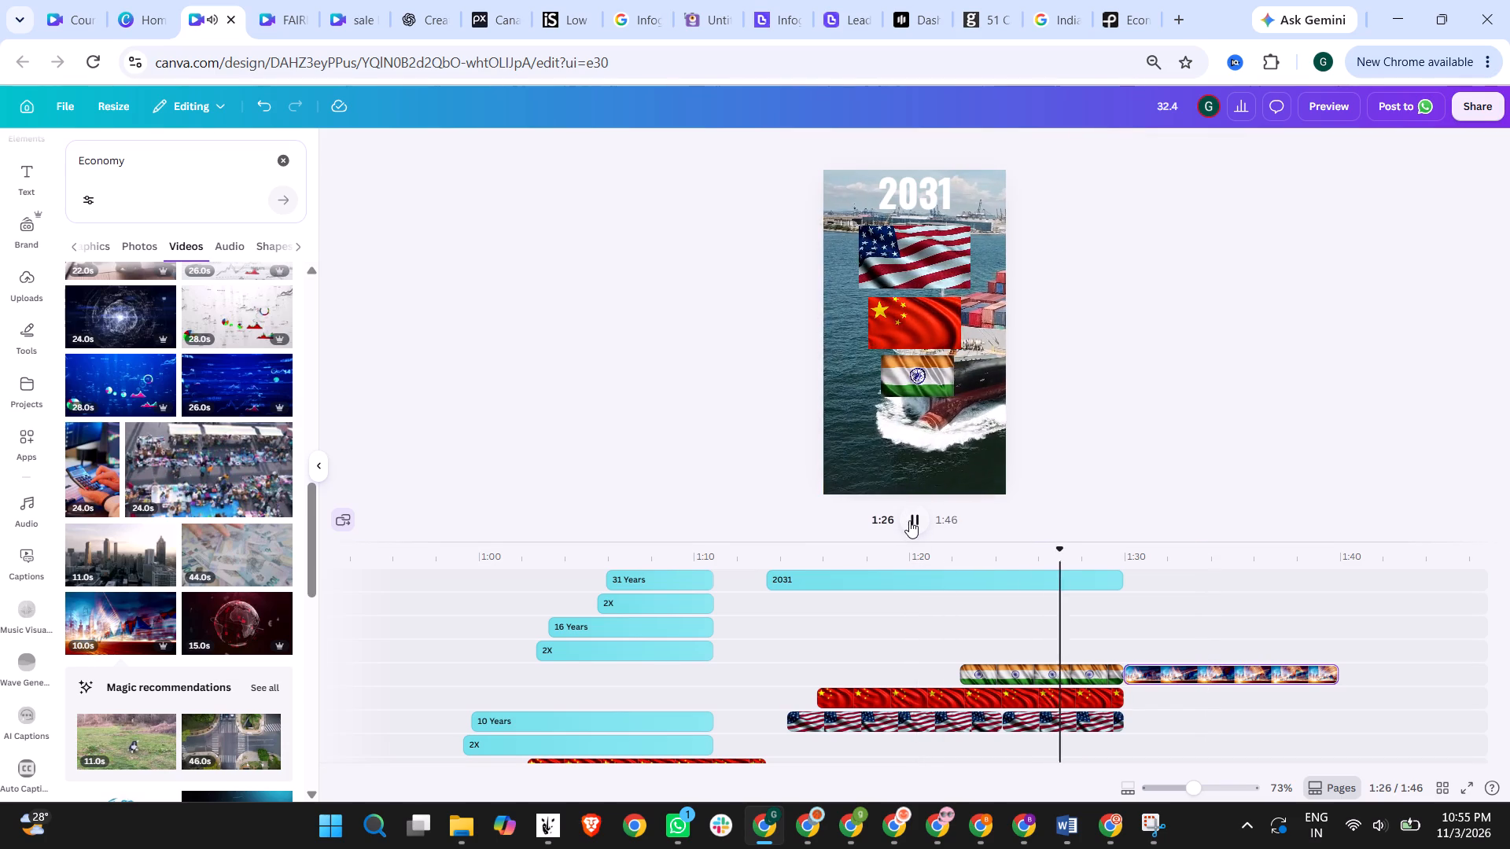
click(909, 520)
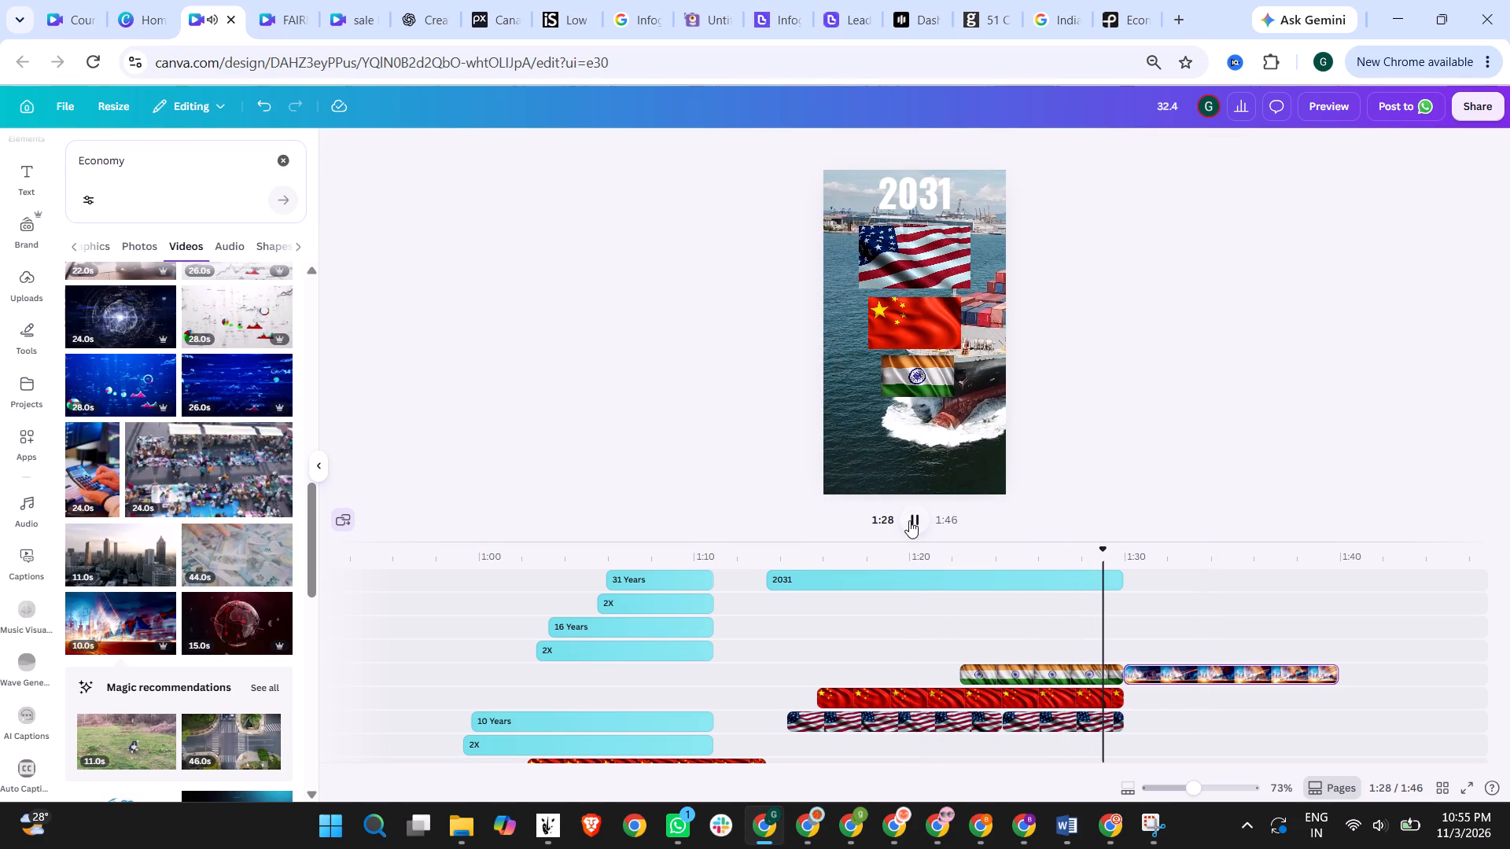
drag(1116, 581, 1083, 582)
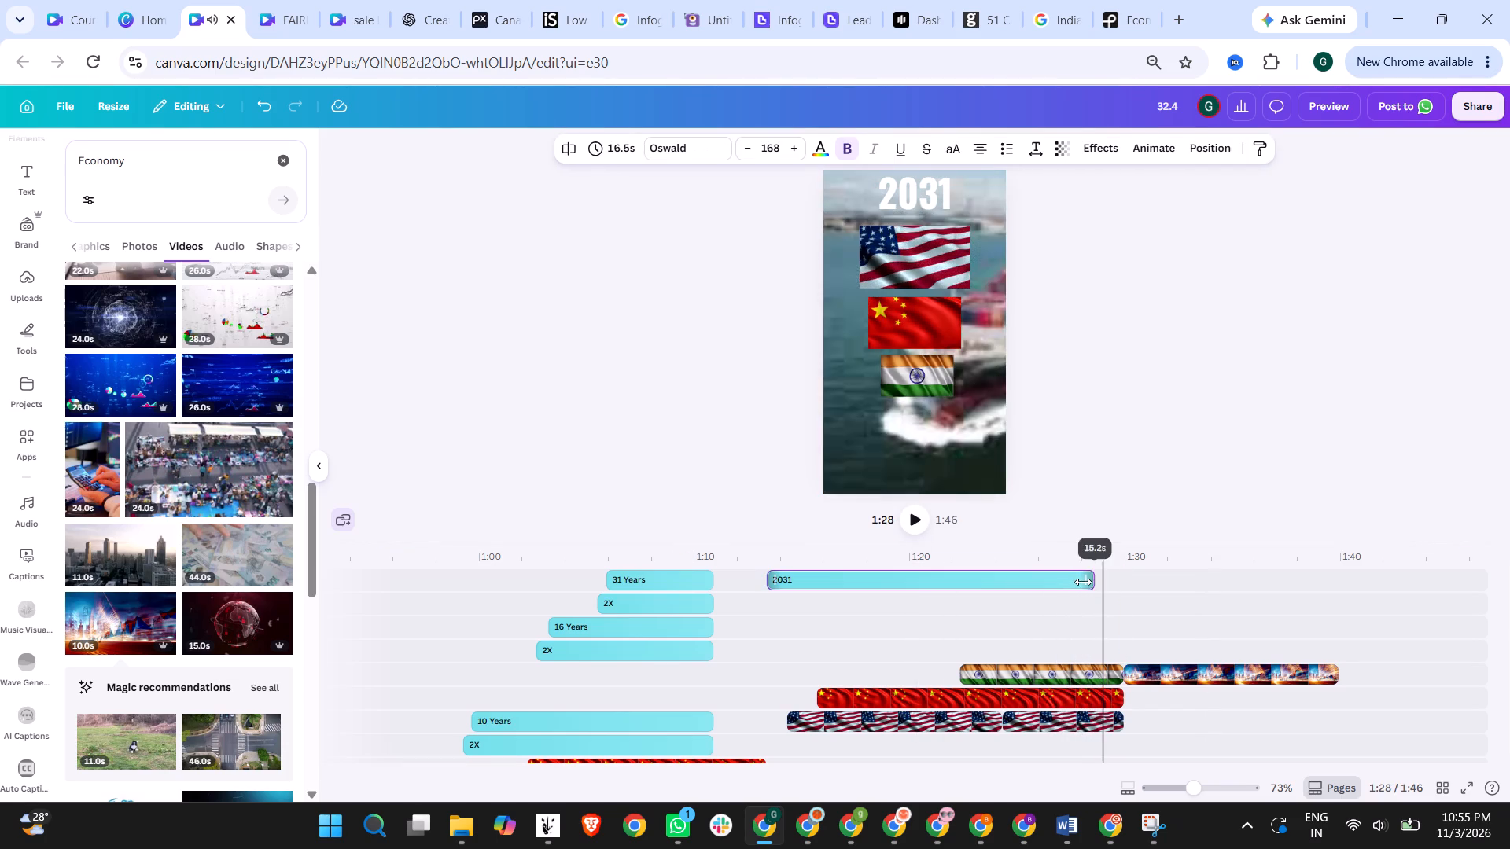
drag(1083, 582, 1077, 582)
drag(1119, 678, 1093, 678)
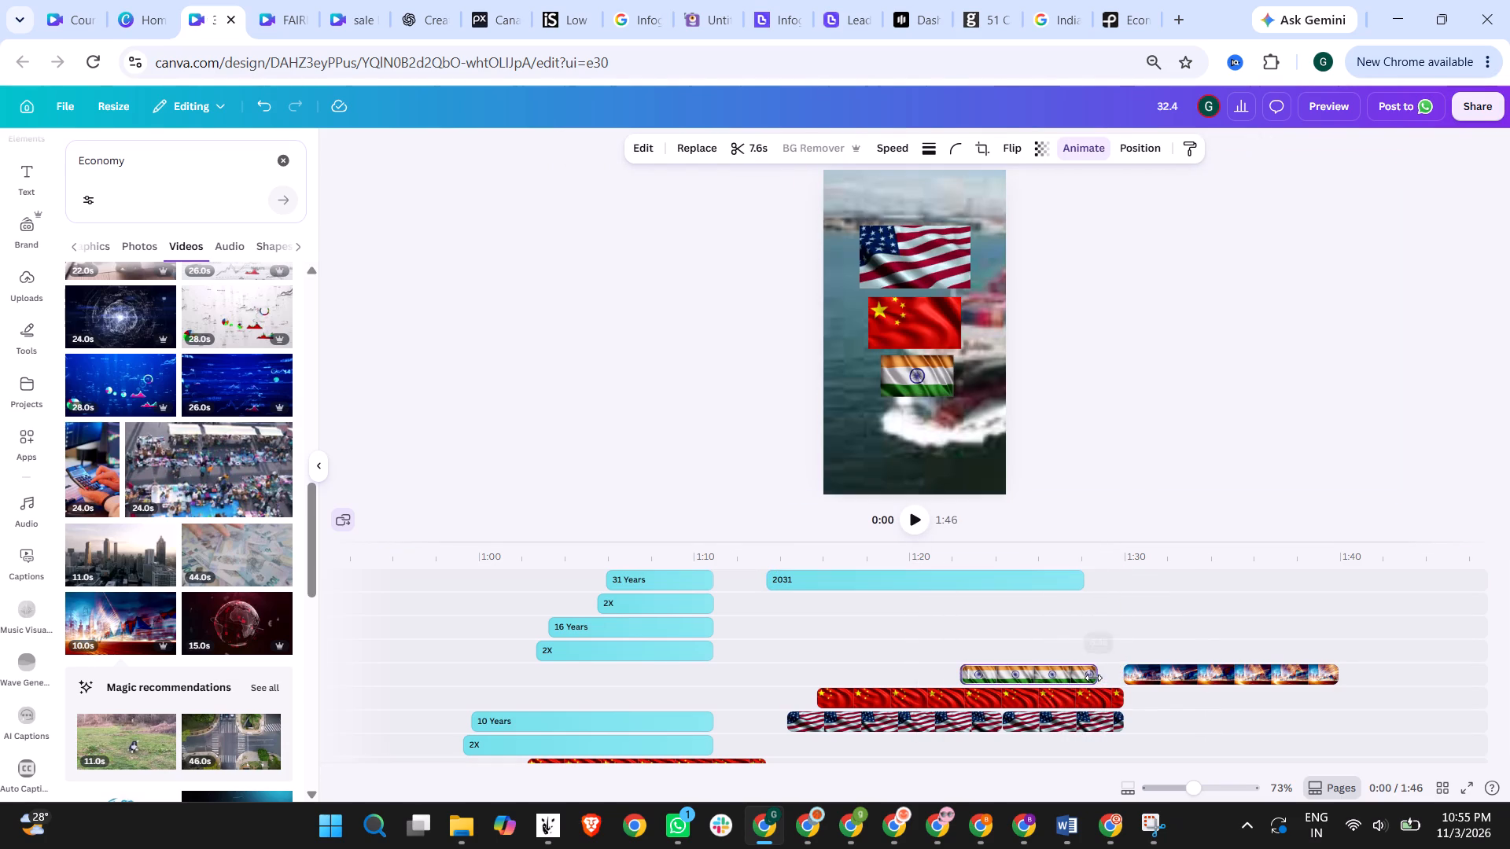
drag(1093, 678, 1079, 678)
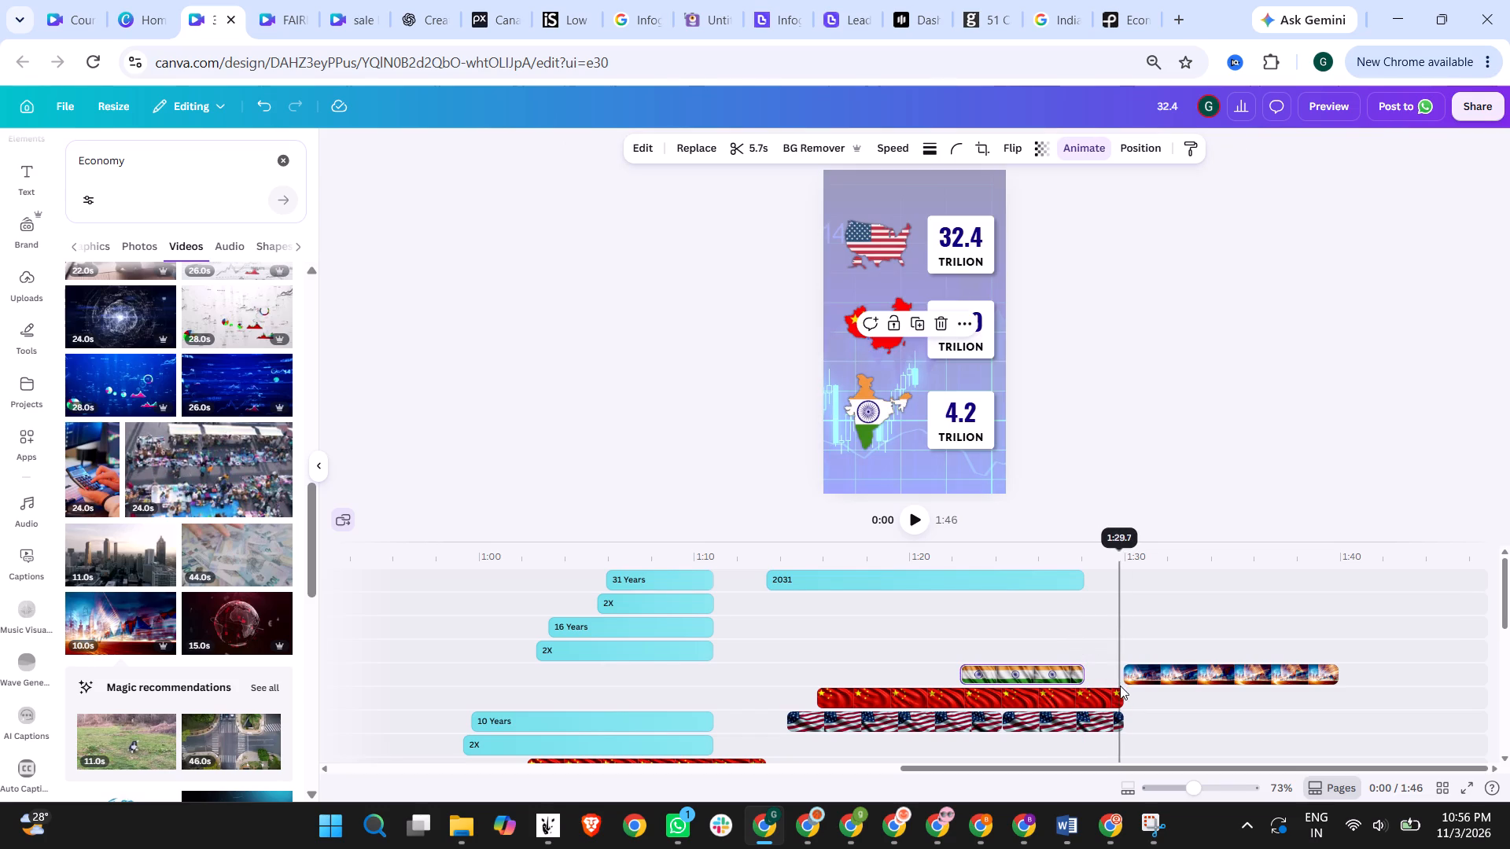
drag(1121, 691, 1080, 693)
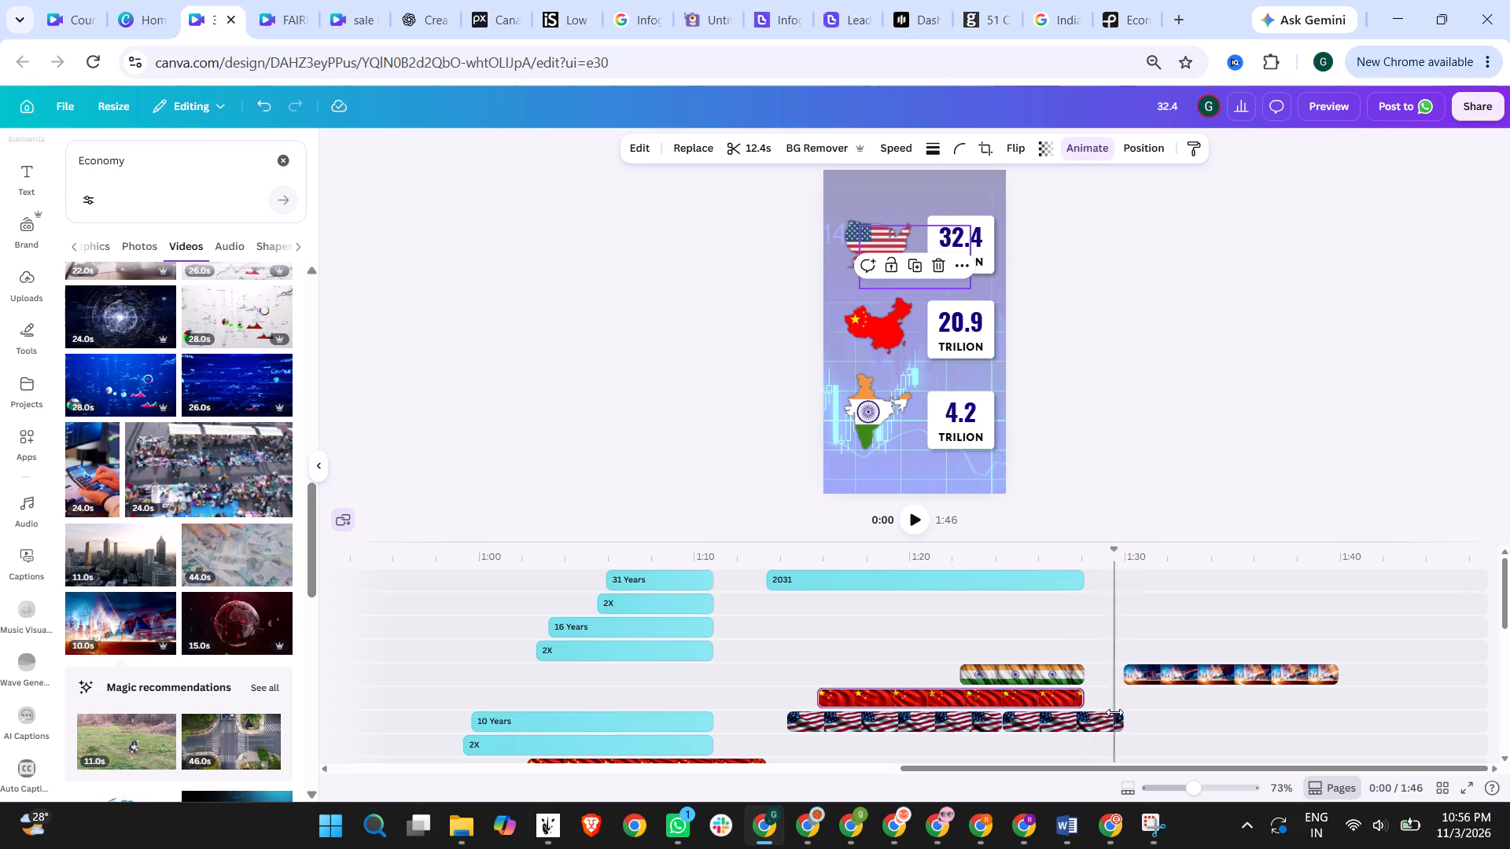
drag(1118, 712, 1085, 713)
Move the city skyline clip earlier so it starts directly after the shortened India flag clip.
drag(1169, 667, 1146, 668)
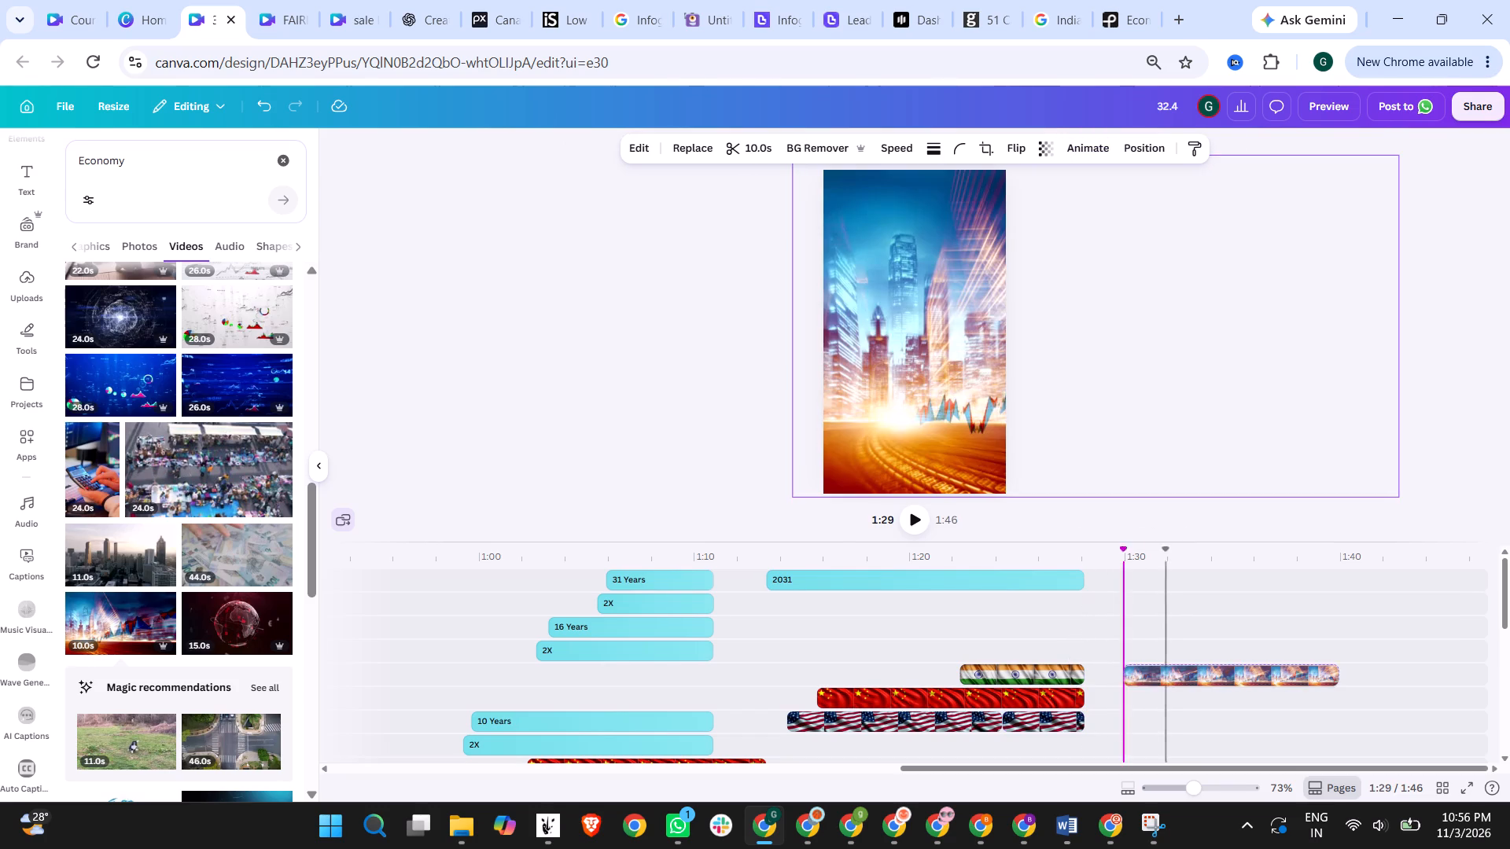
drag(1146, 668, 1136, 668)
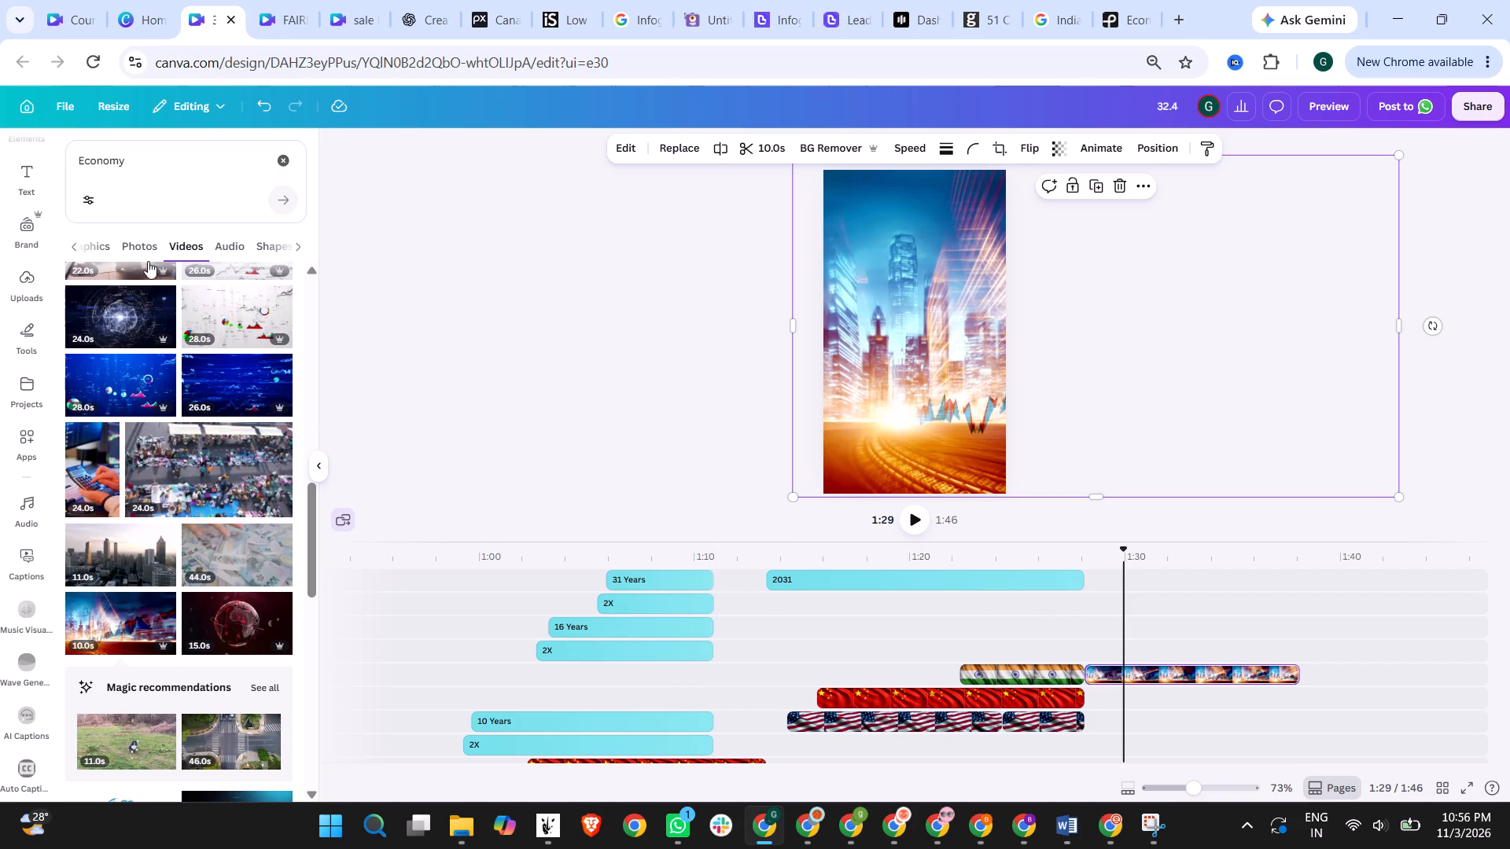
Add the recently used 1,286 text combination to the upper half of the city skyline scene.
click(20, 180)
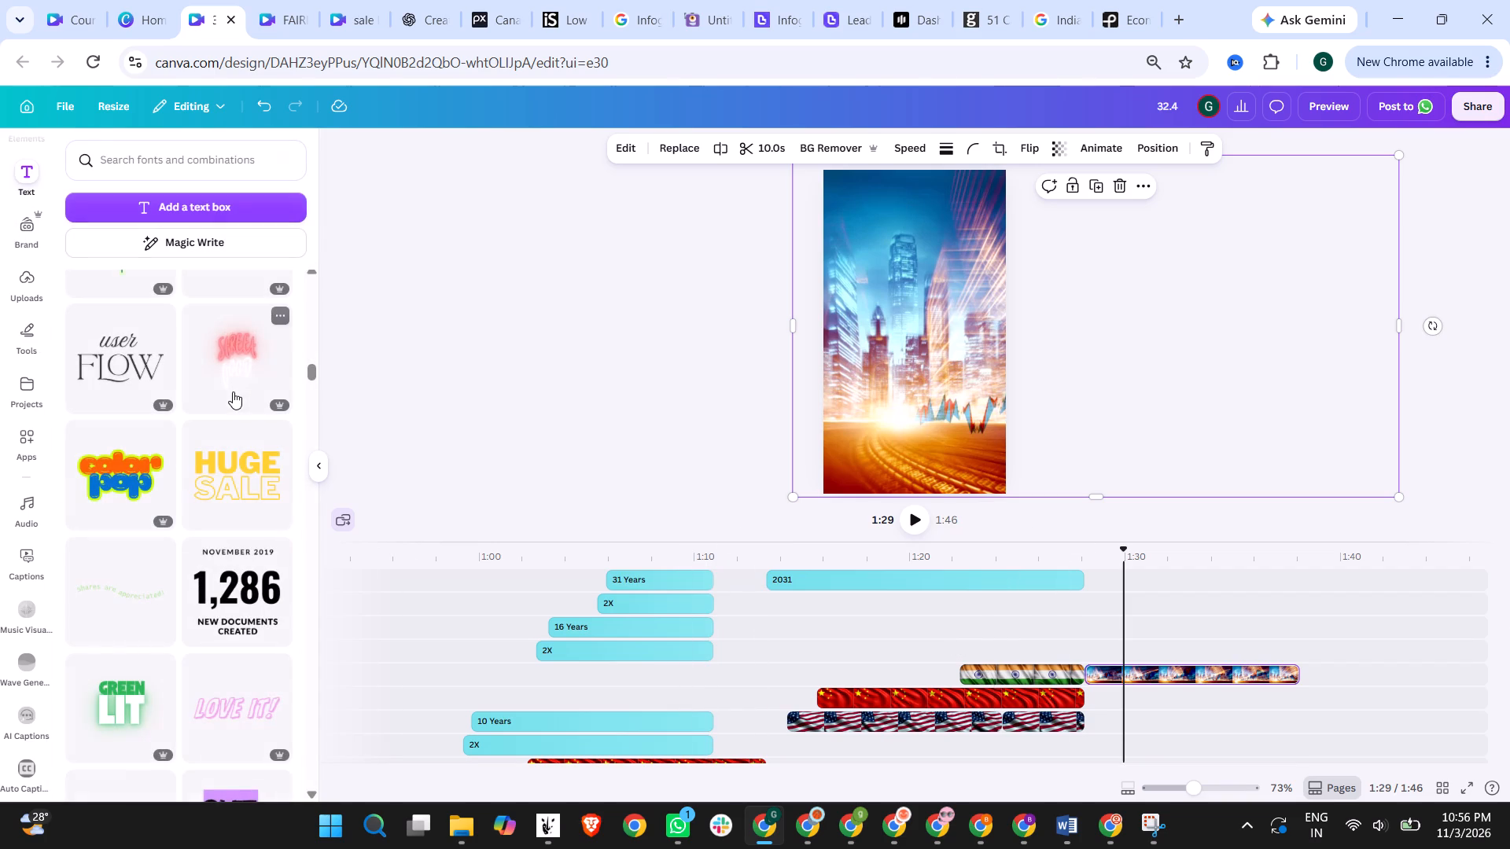
scroll(190, 491, down, 5)
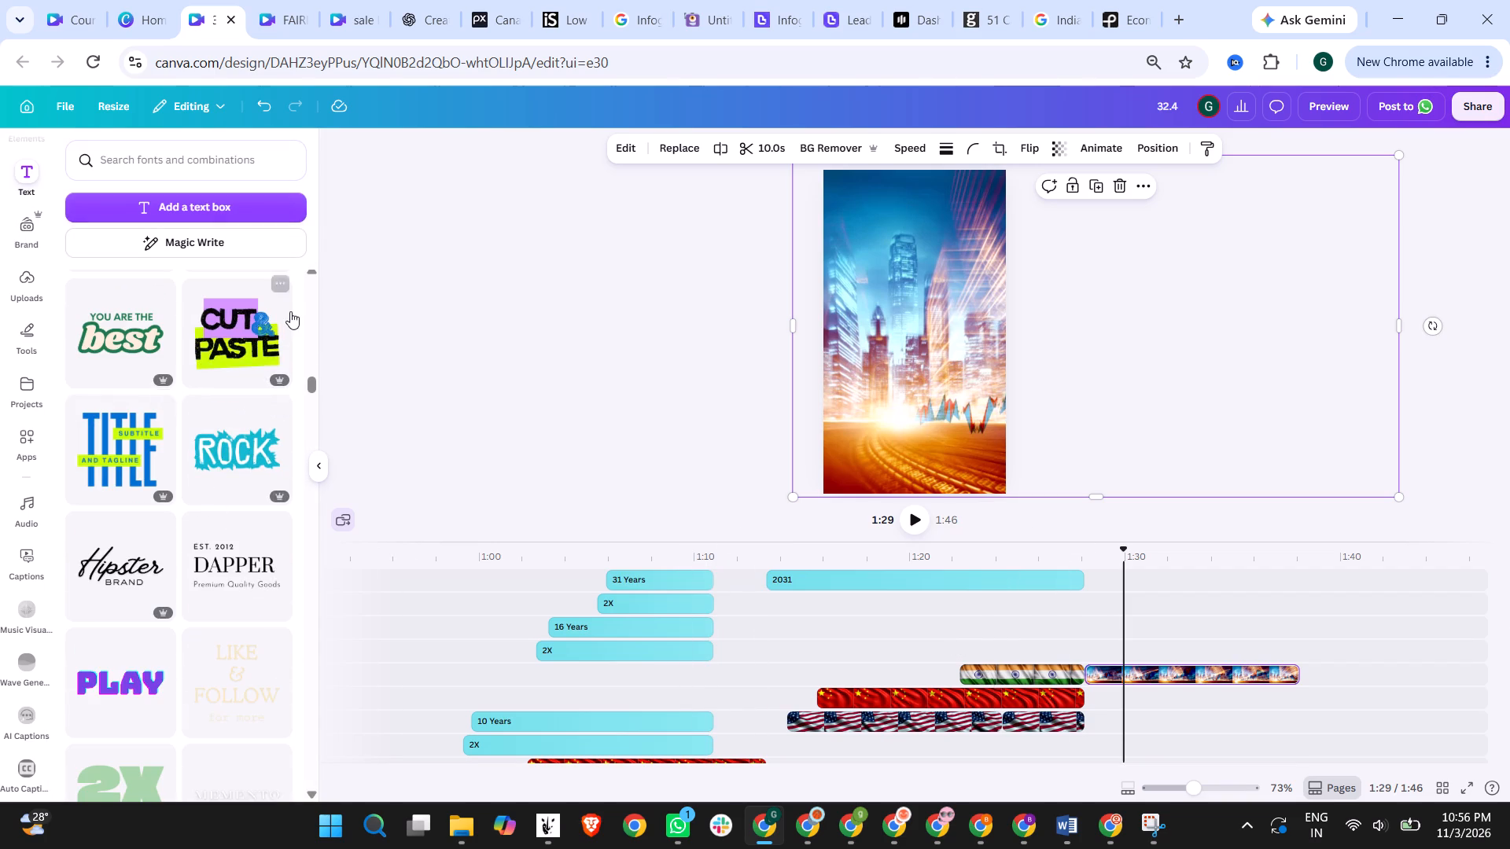
scroll(129, 432, down, 6)
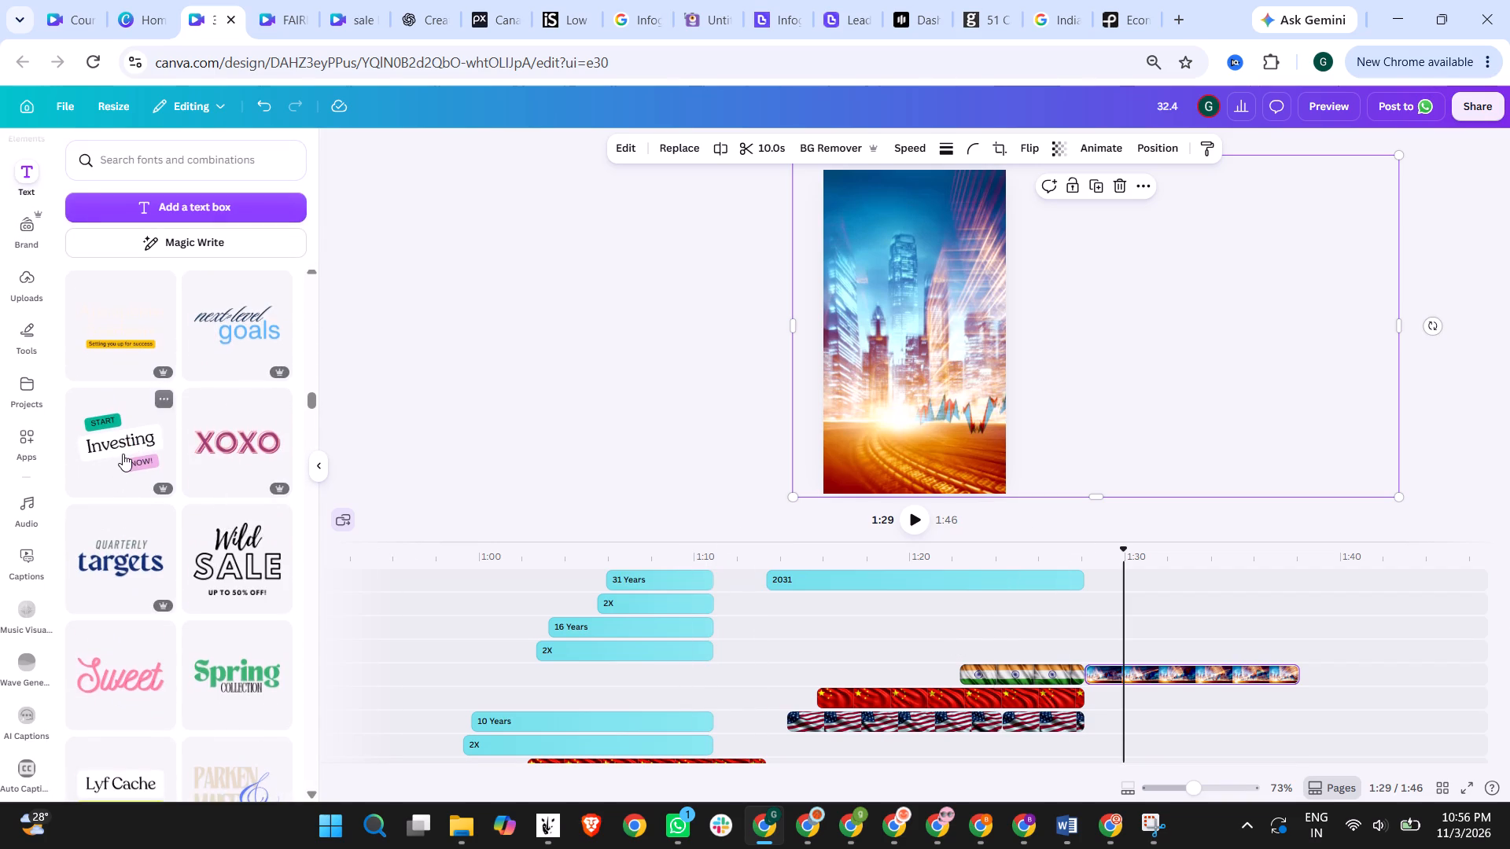
scroll(123, 454, up, 20)
scroll(123, 454, up, 14)
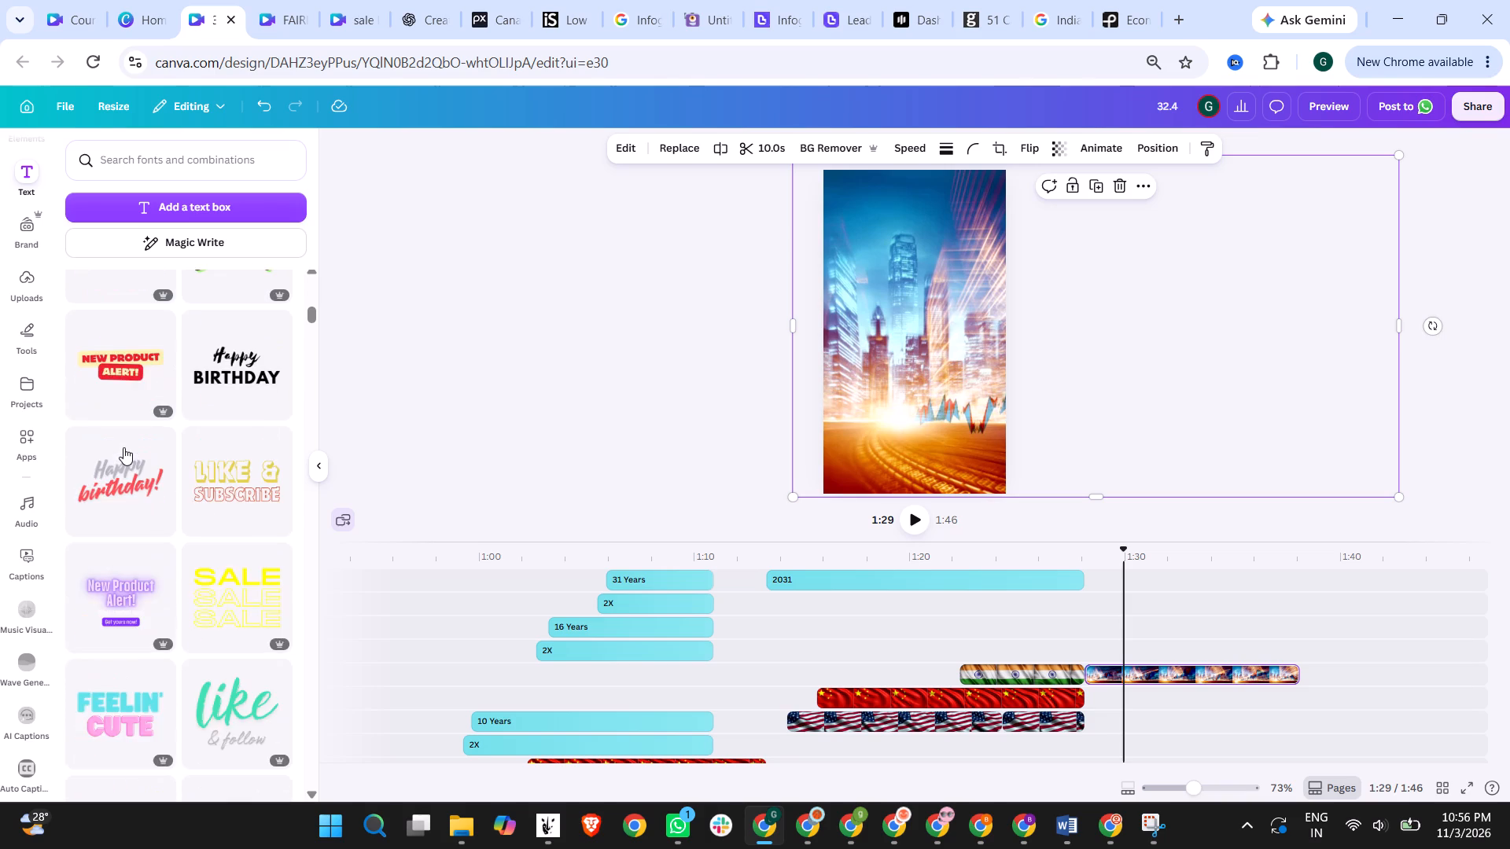
scroll(123, 447, up, 10)
scroll(176, 518, down, 4)
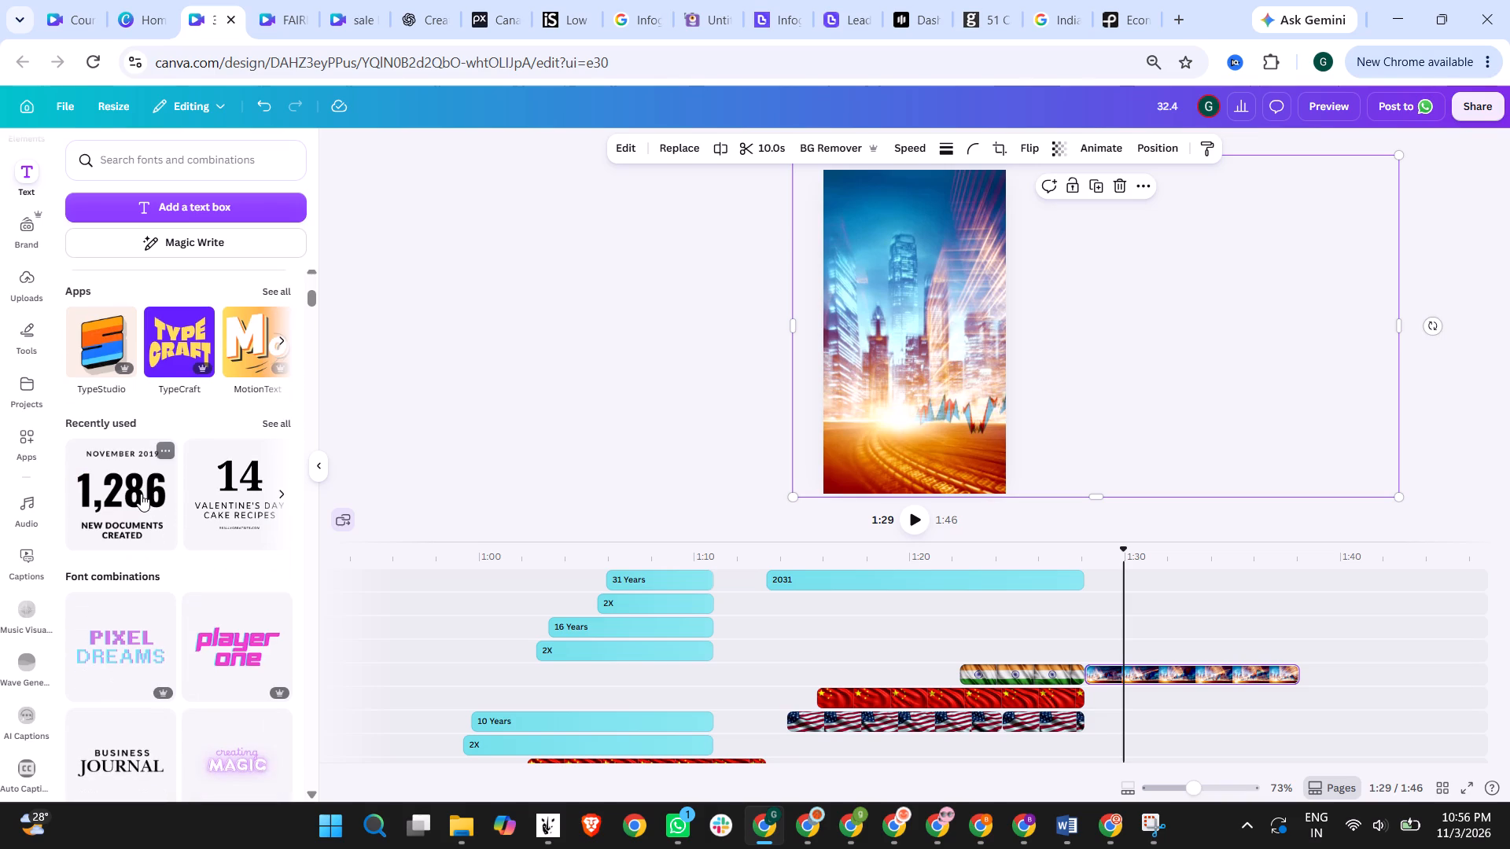
drag(141, 494, 878, 313)
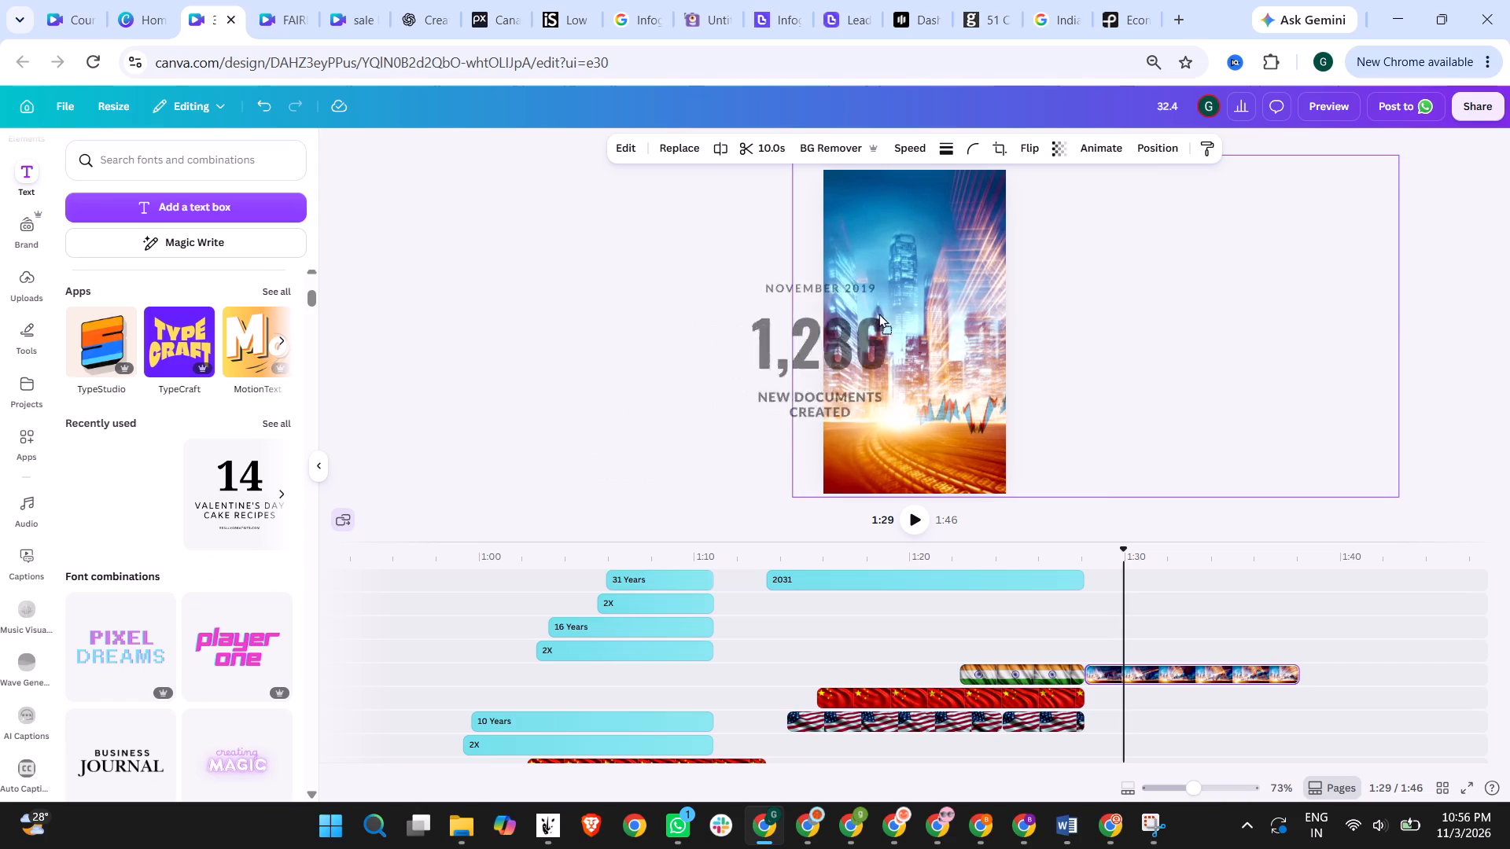
drag(878, 313, 916, 281)
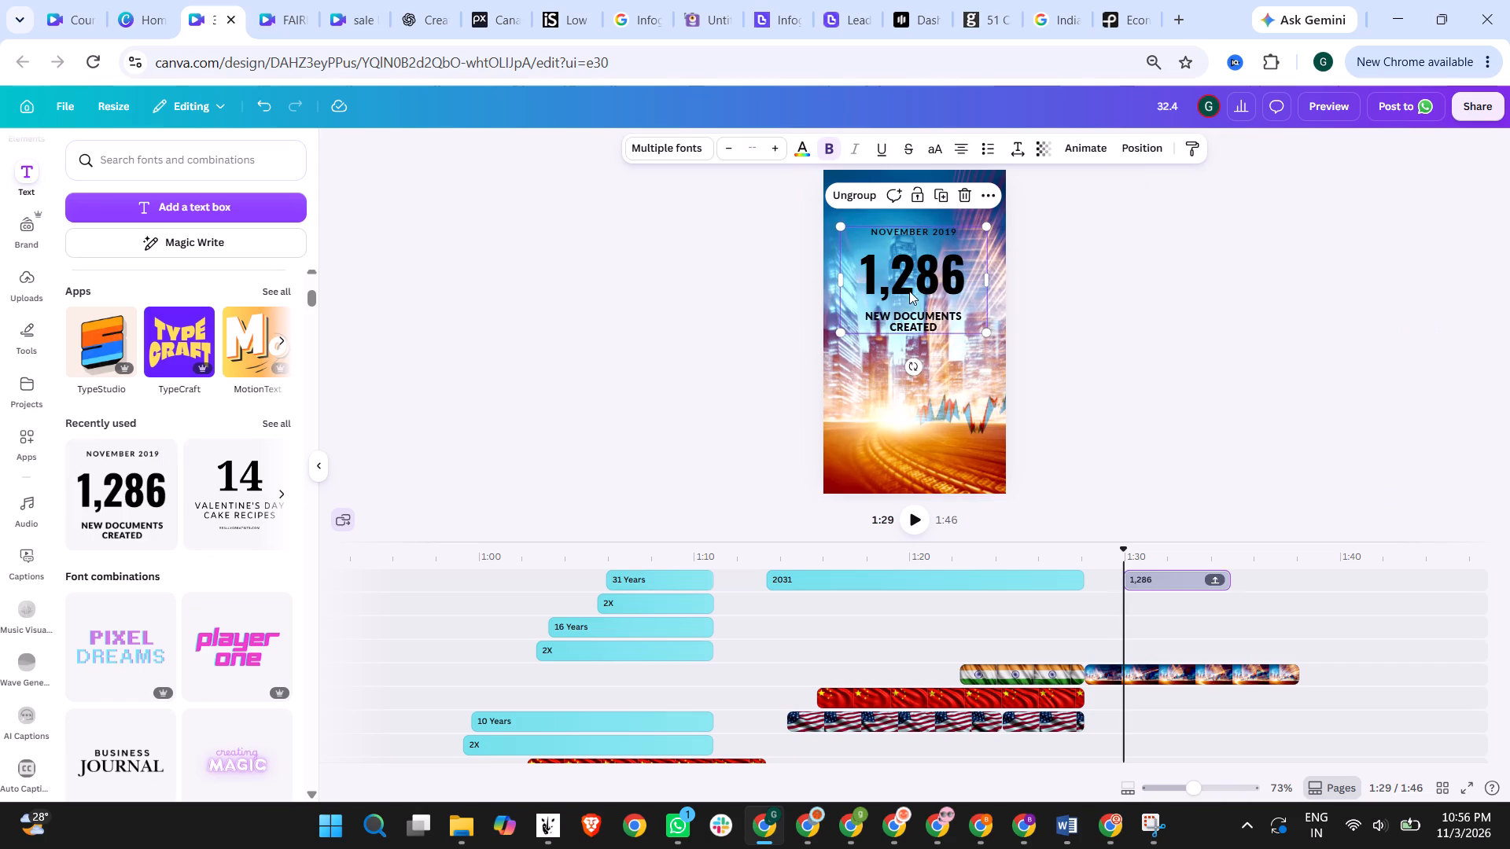
Change the large number to 2100? and the line above it to IN THE YEAR, and delete the NEW DOCUMENTS CREATED line.
double_click(909, 273)
text(2100?)
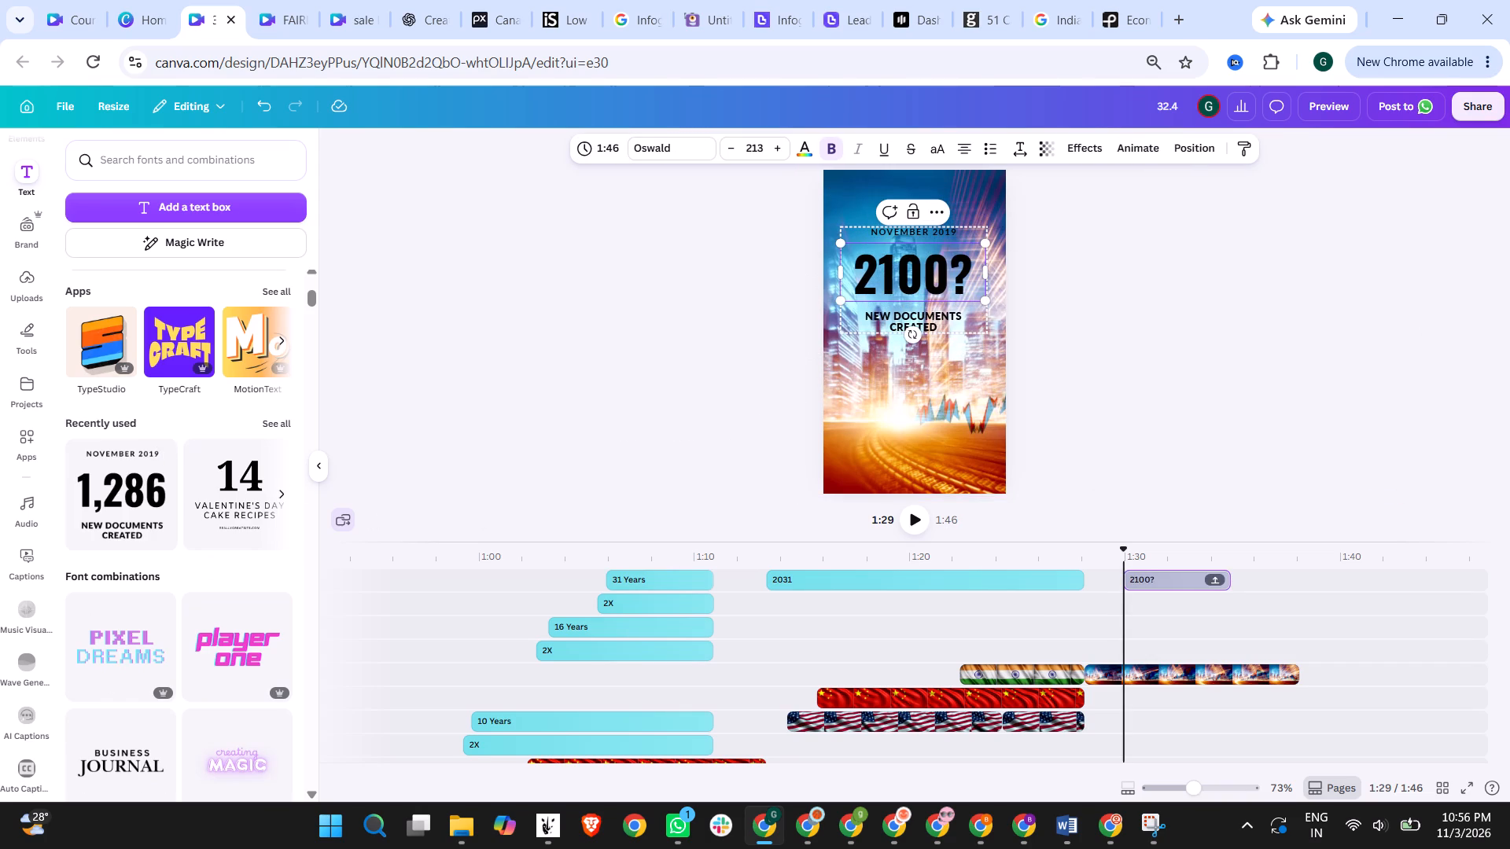
double_click(919, 233)
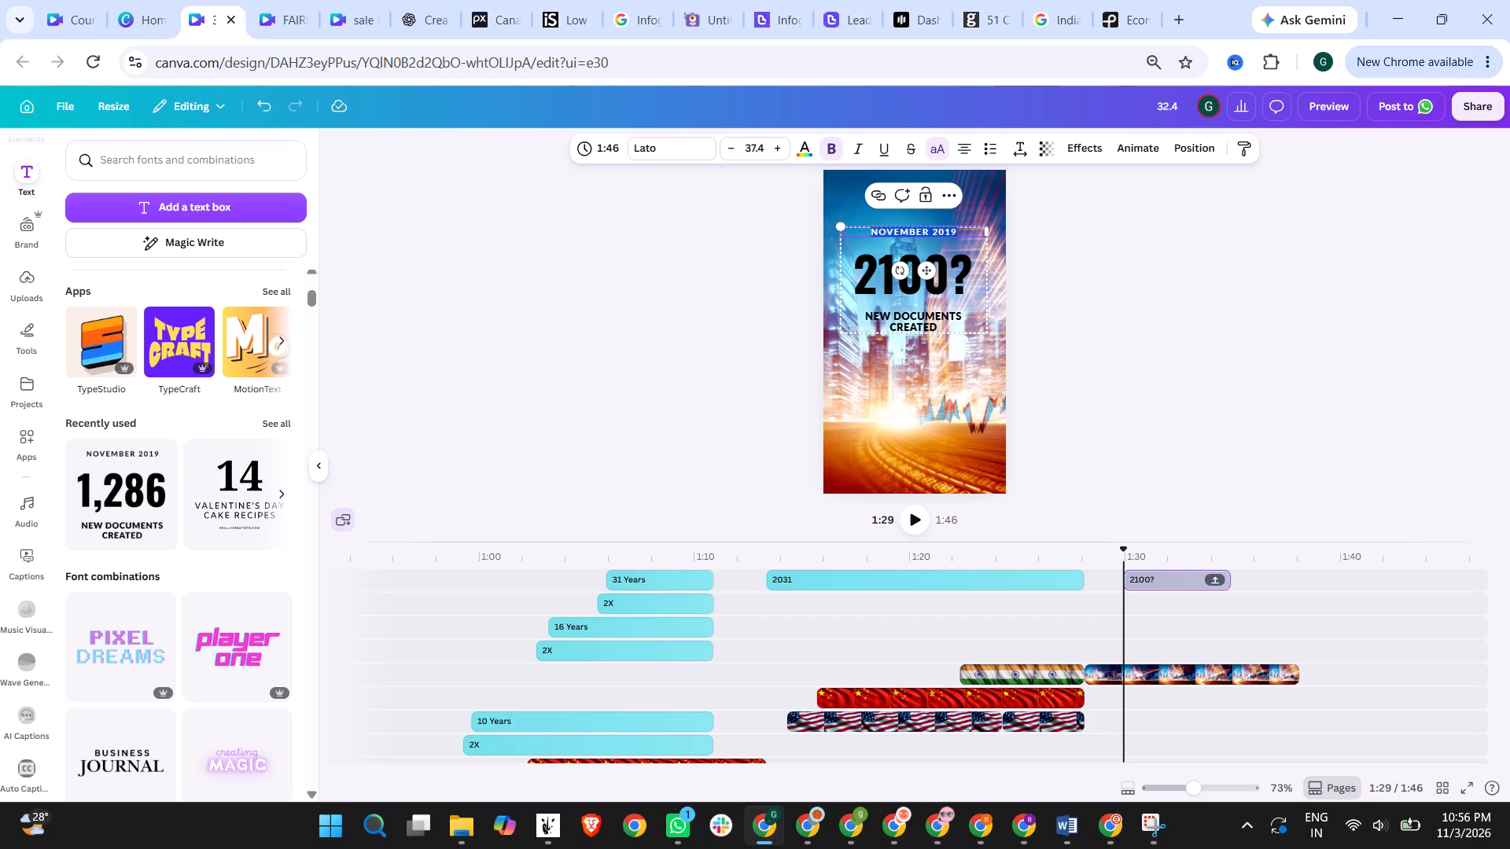
text(IN THE YEAR)
key(space)
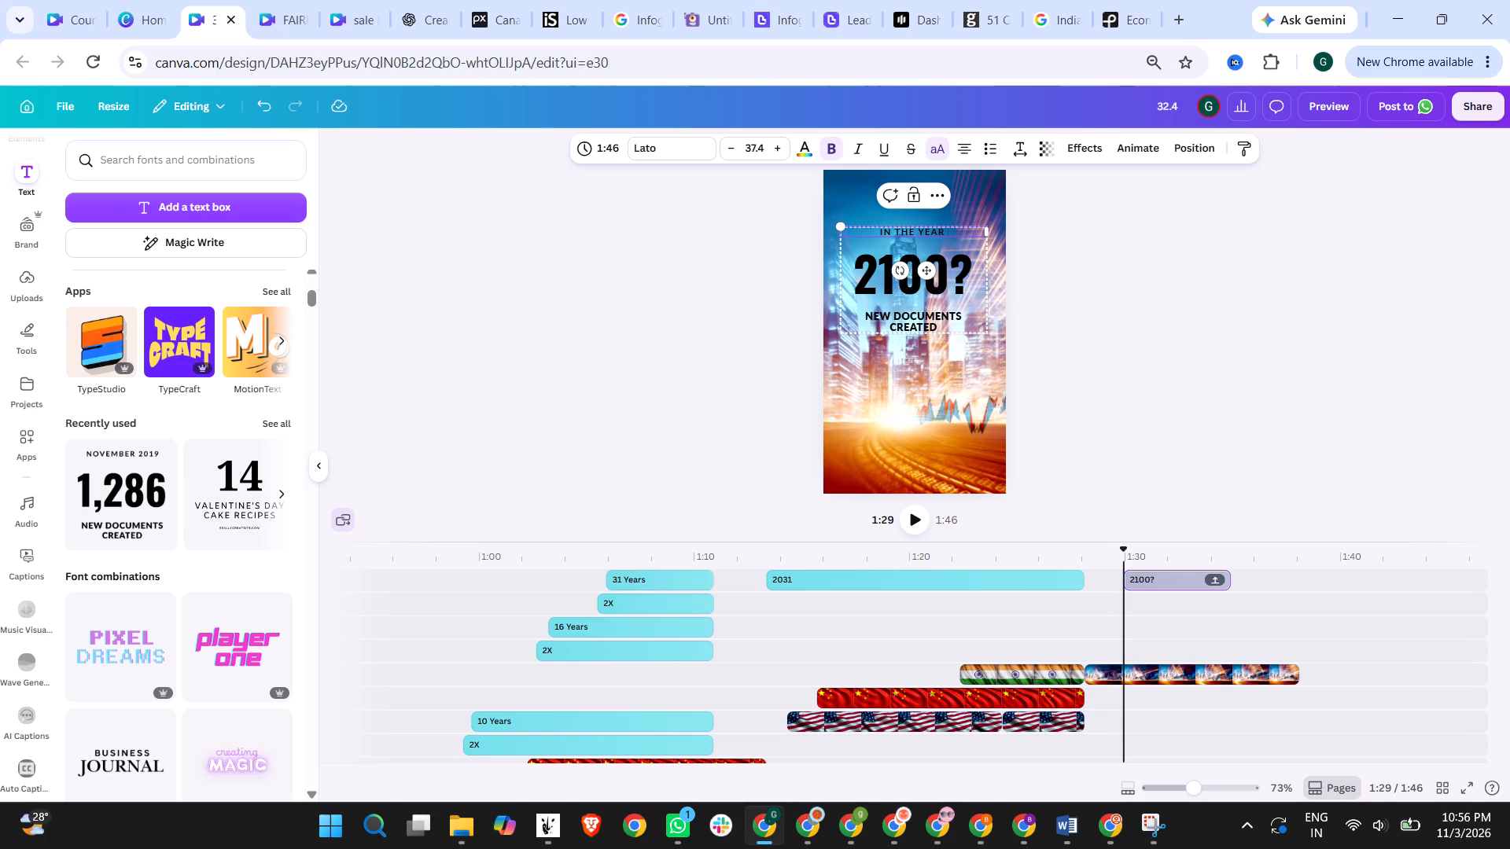
click(914, 322)
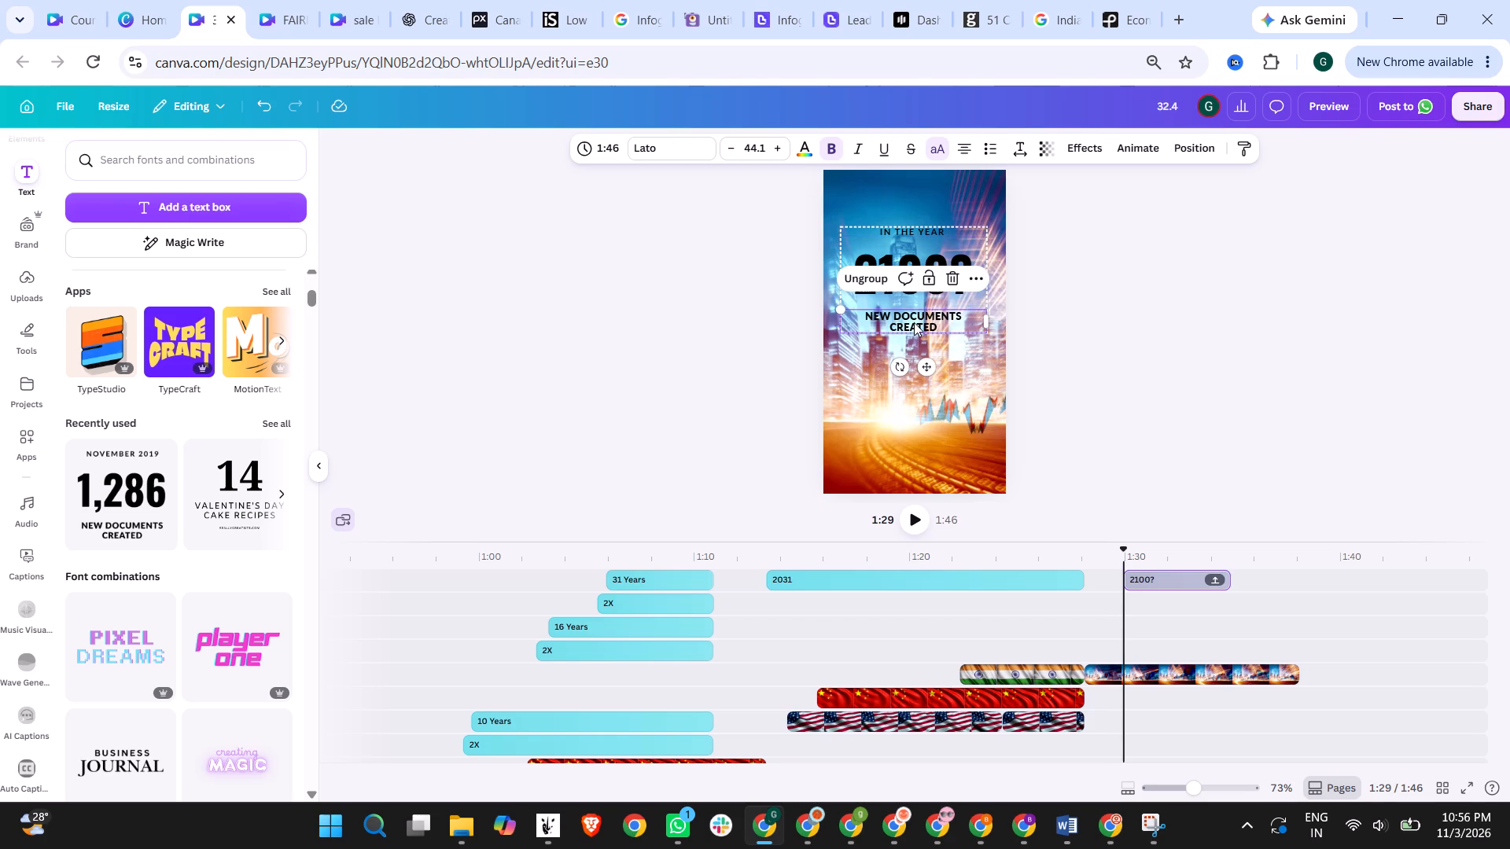
key(Delete)
click(1077, 290)
Enlarge IN THE YEAR to size 77.4 and 2100? to size 263, widening the text box so 2100? fits on one line.
click(915, 233)
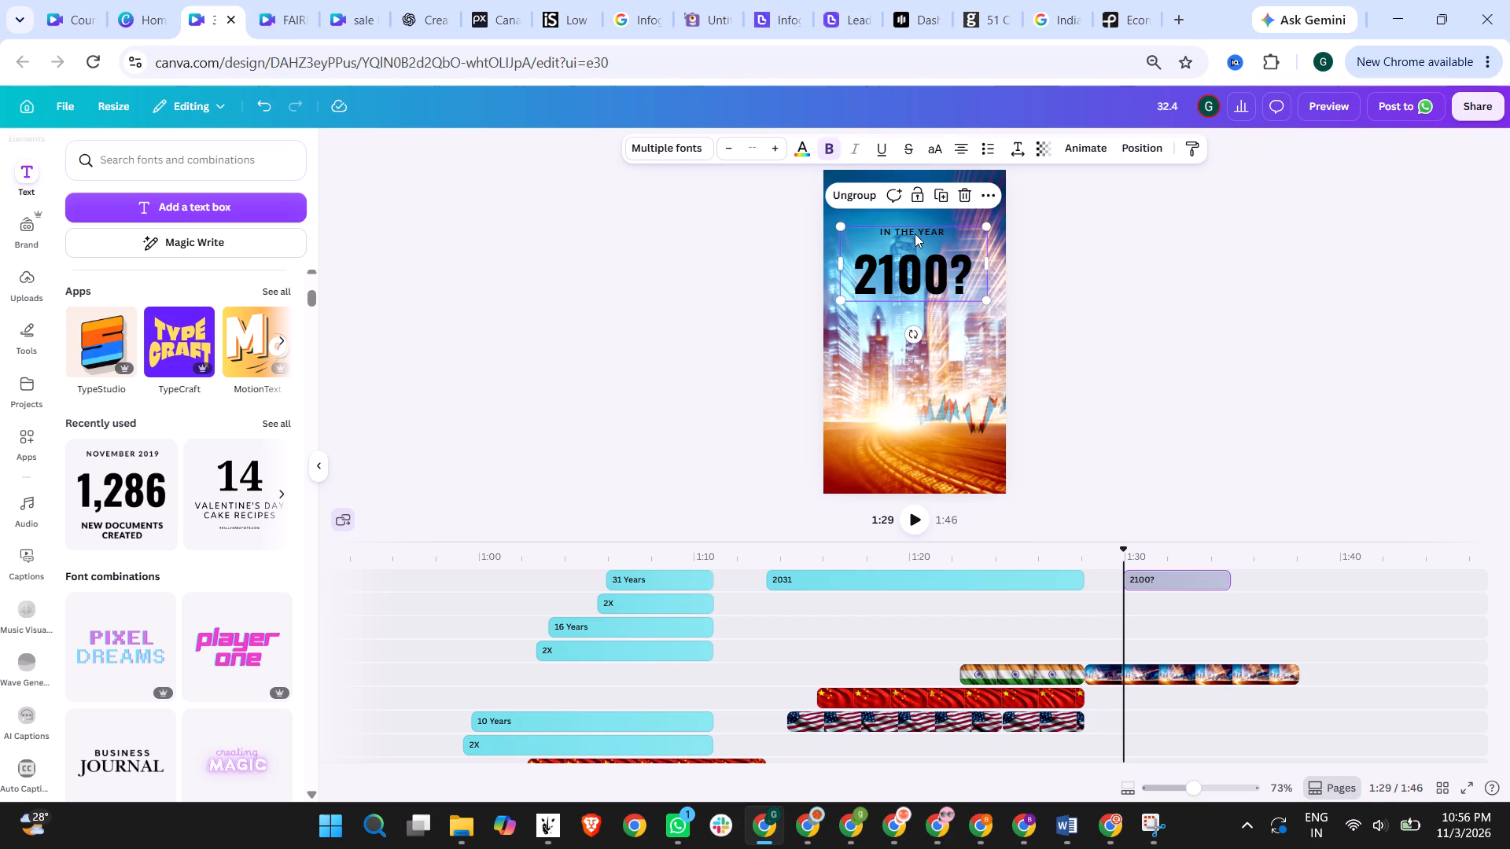
click(915, 233)
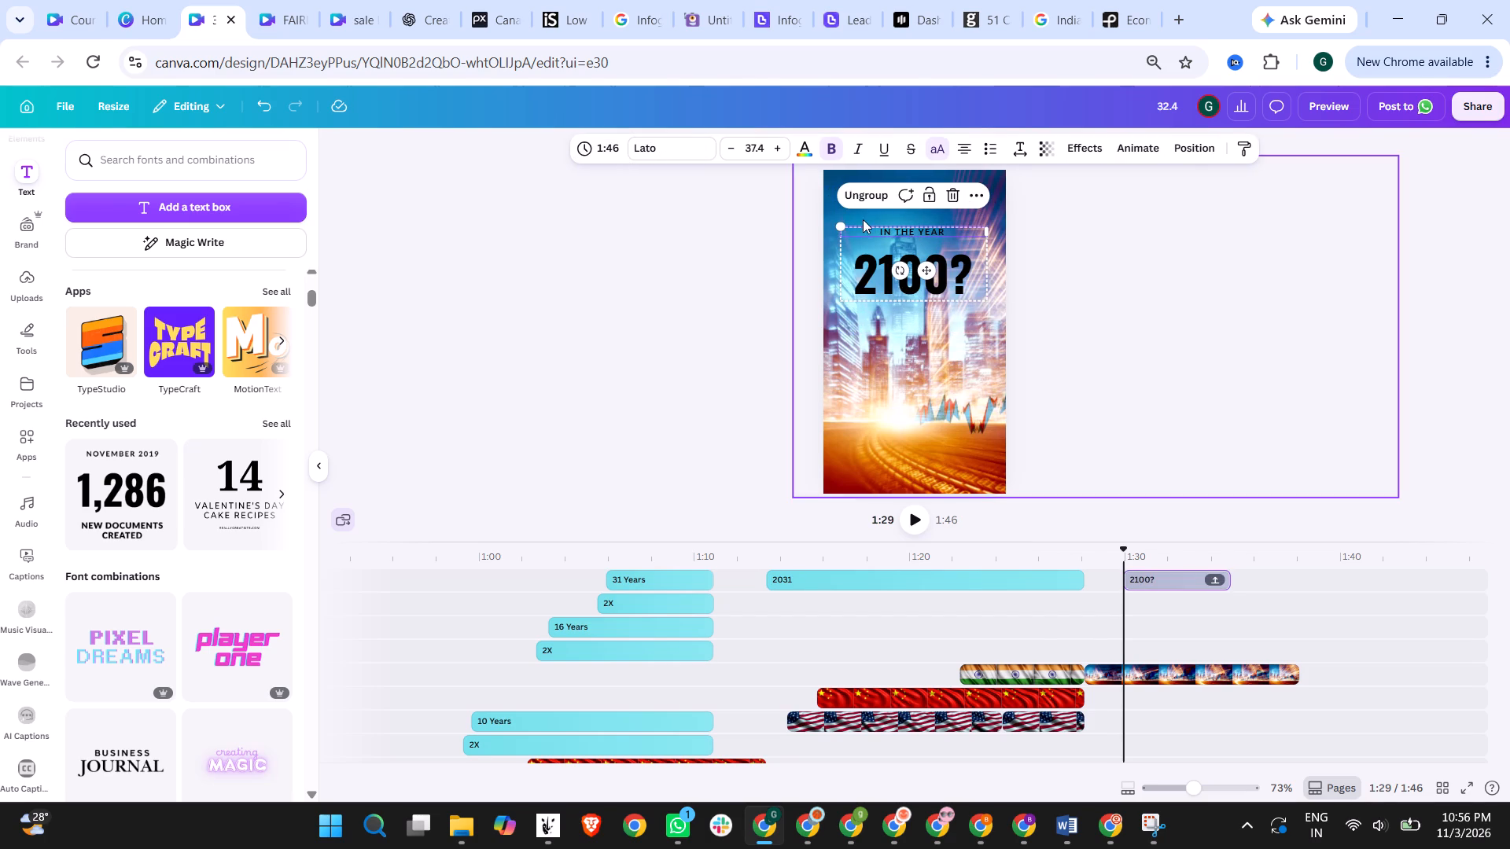
click(775, 146)
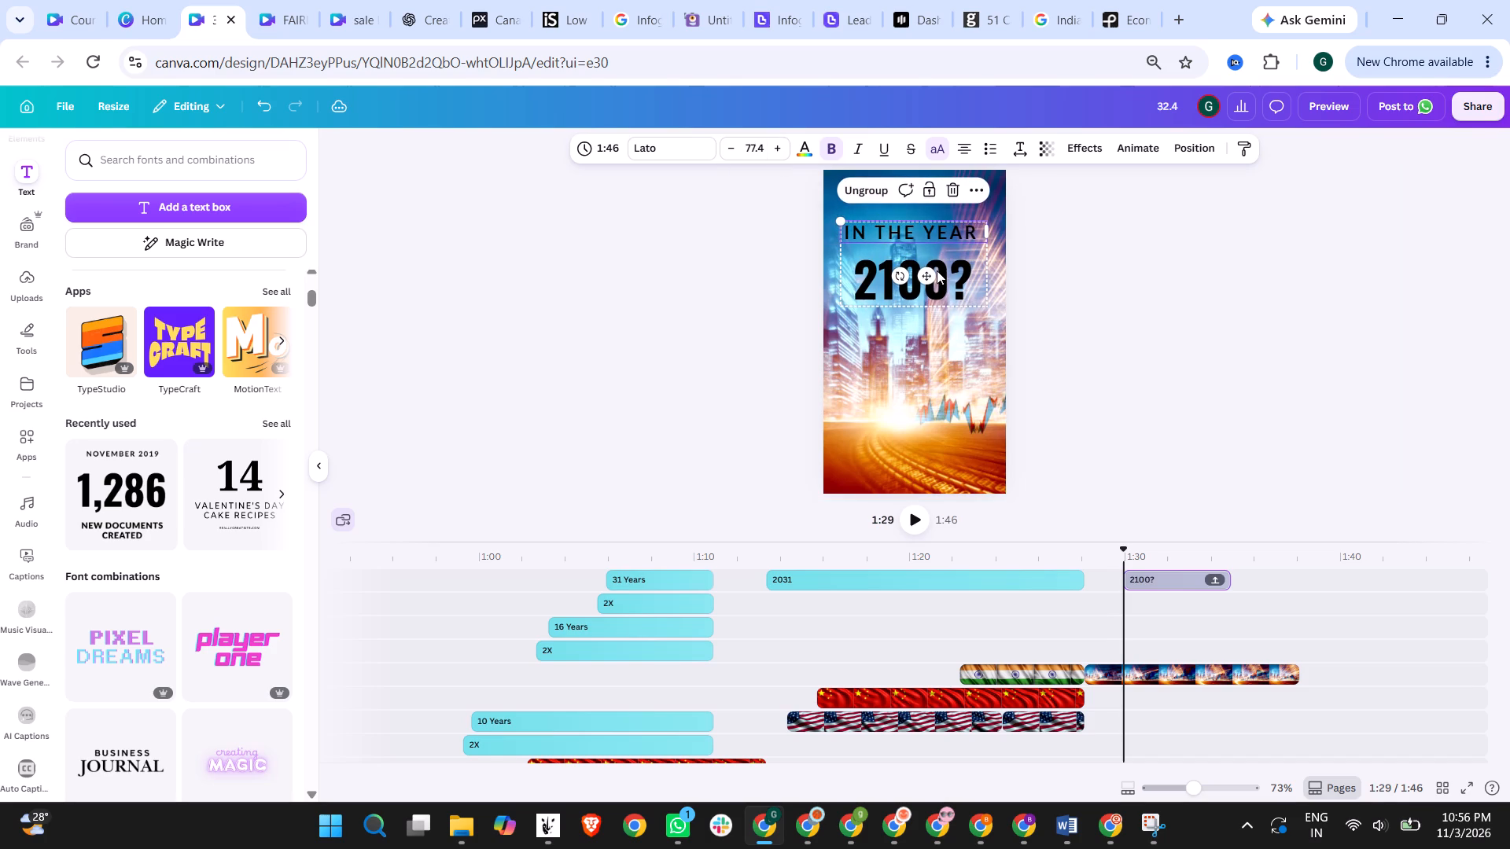
click(937, 270)
click(781, 149)
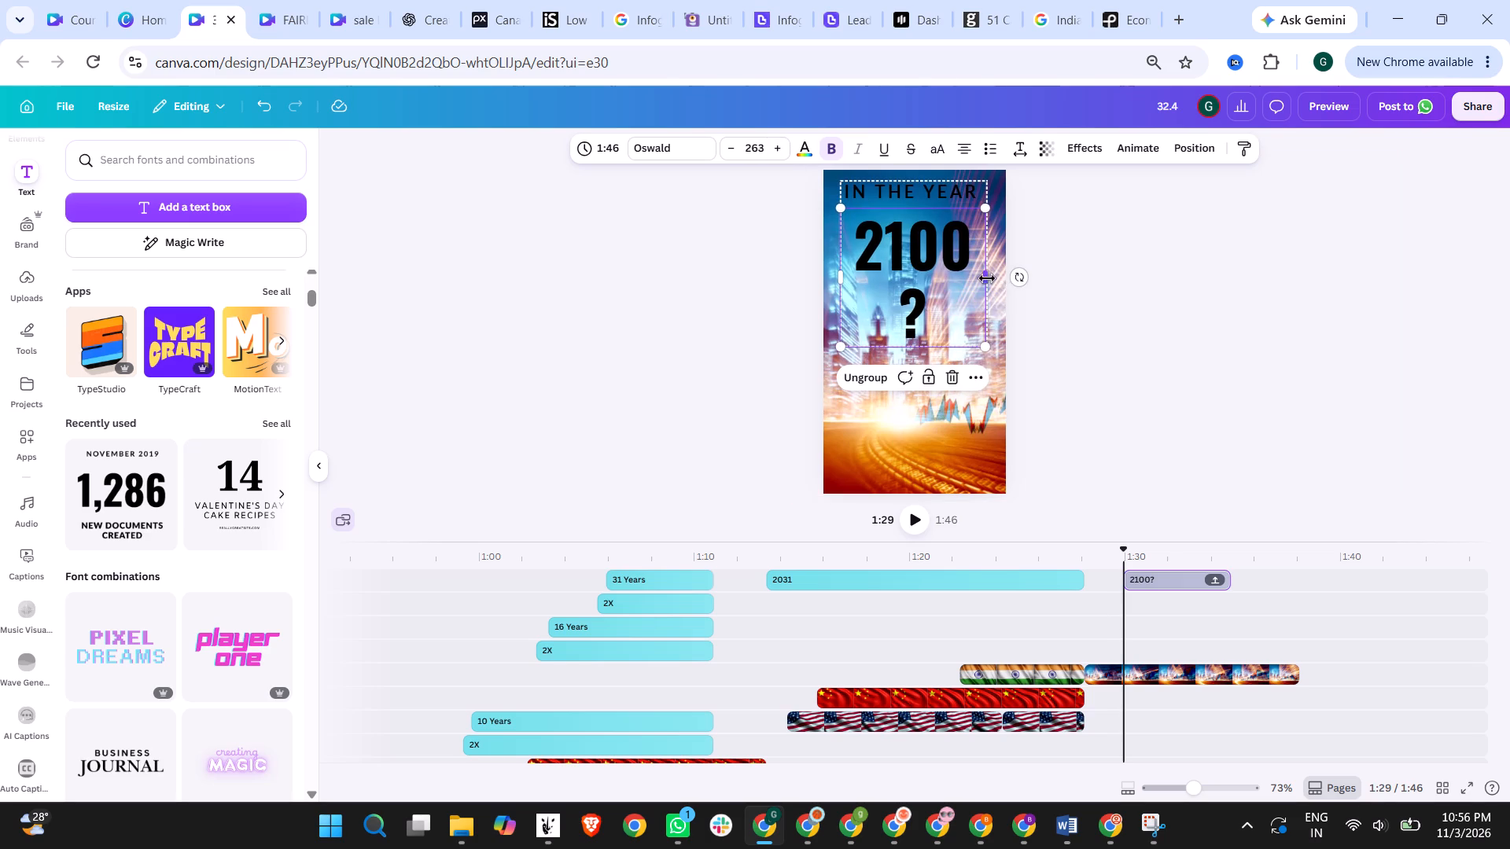
drag(987, 278, 1000, 278)
drag(838, 277, 836, 277)
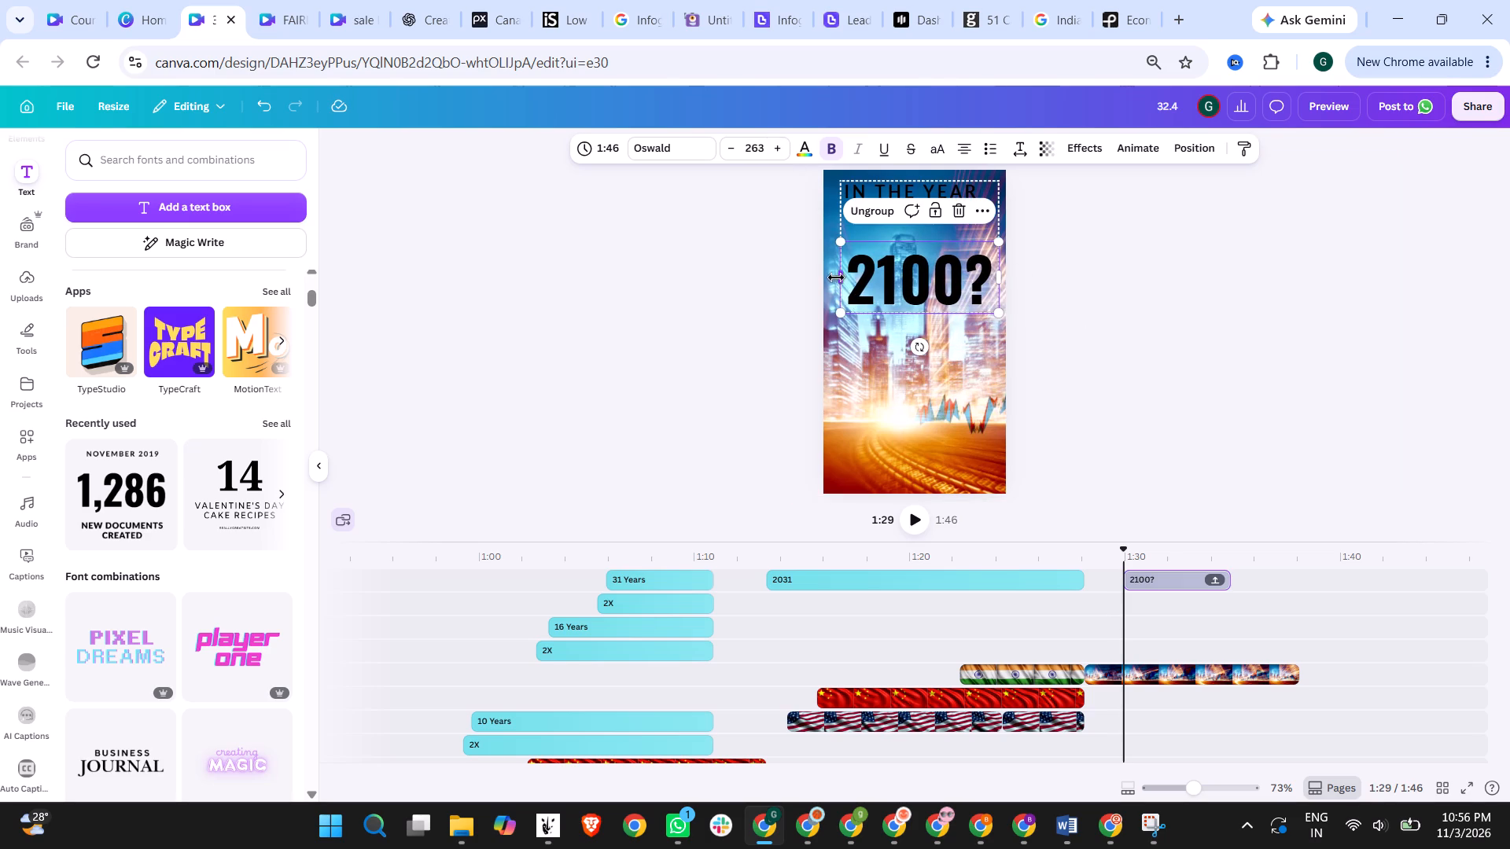
drag(836, 277, 827, 277)
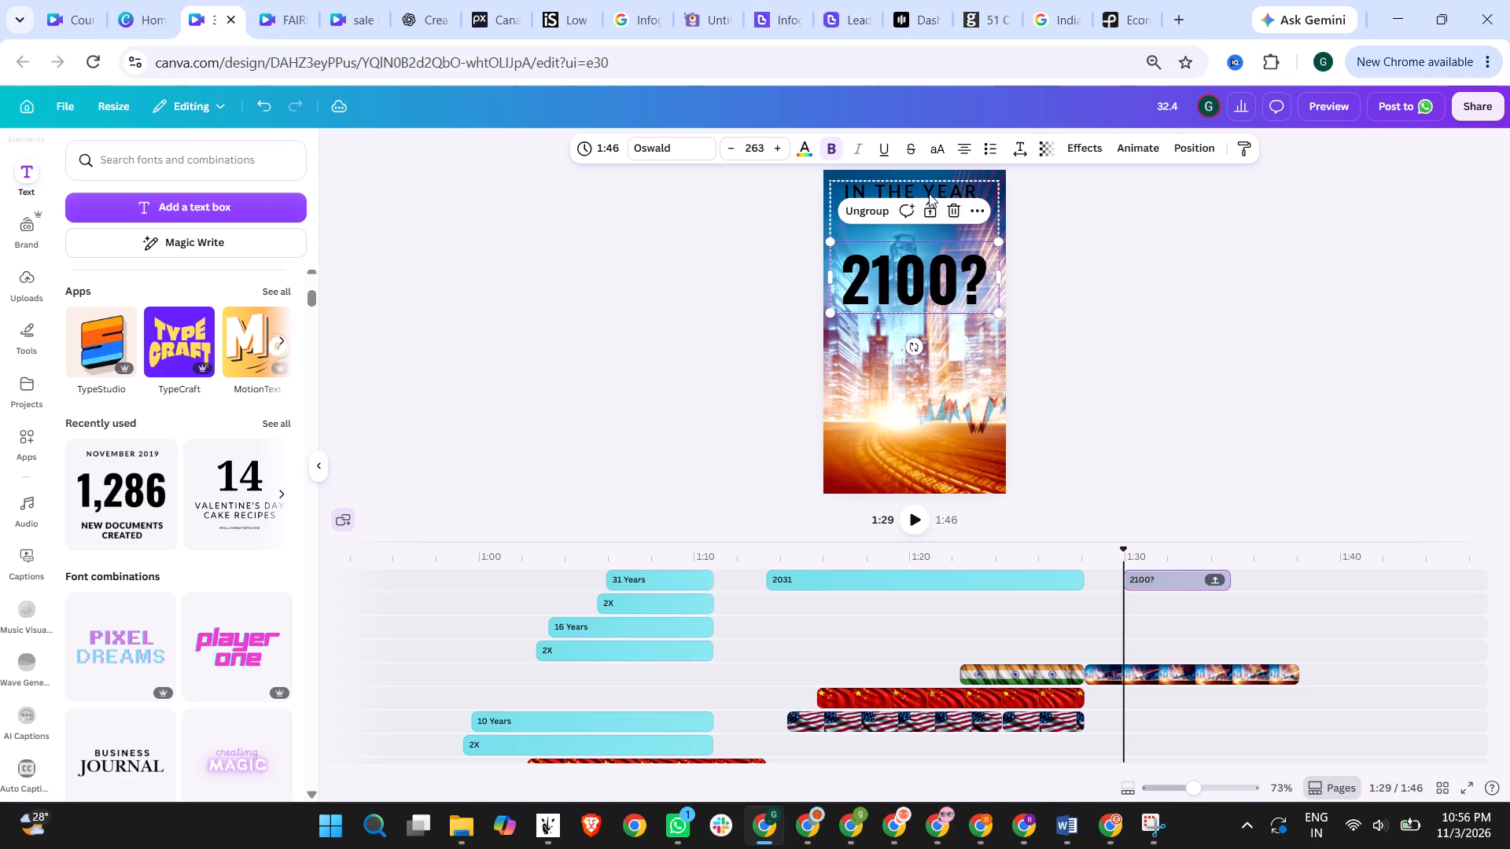
Move IN THE YEAR down to sit just above 2100?, and shift the whole text group up near the top of the page.
click(928, 193)
drag(932, 191, 932, 235)
click(1175, 227)
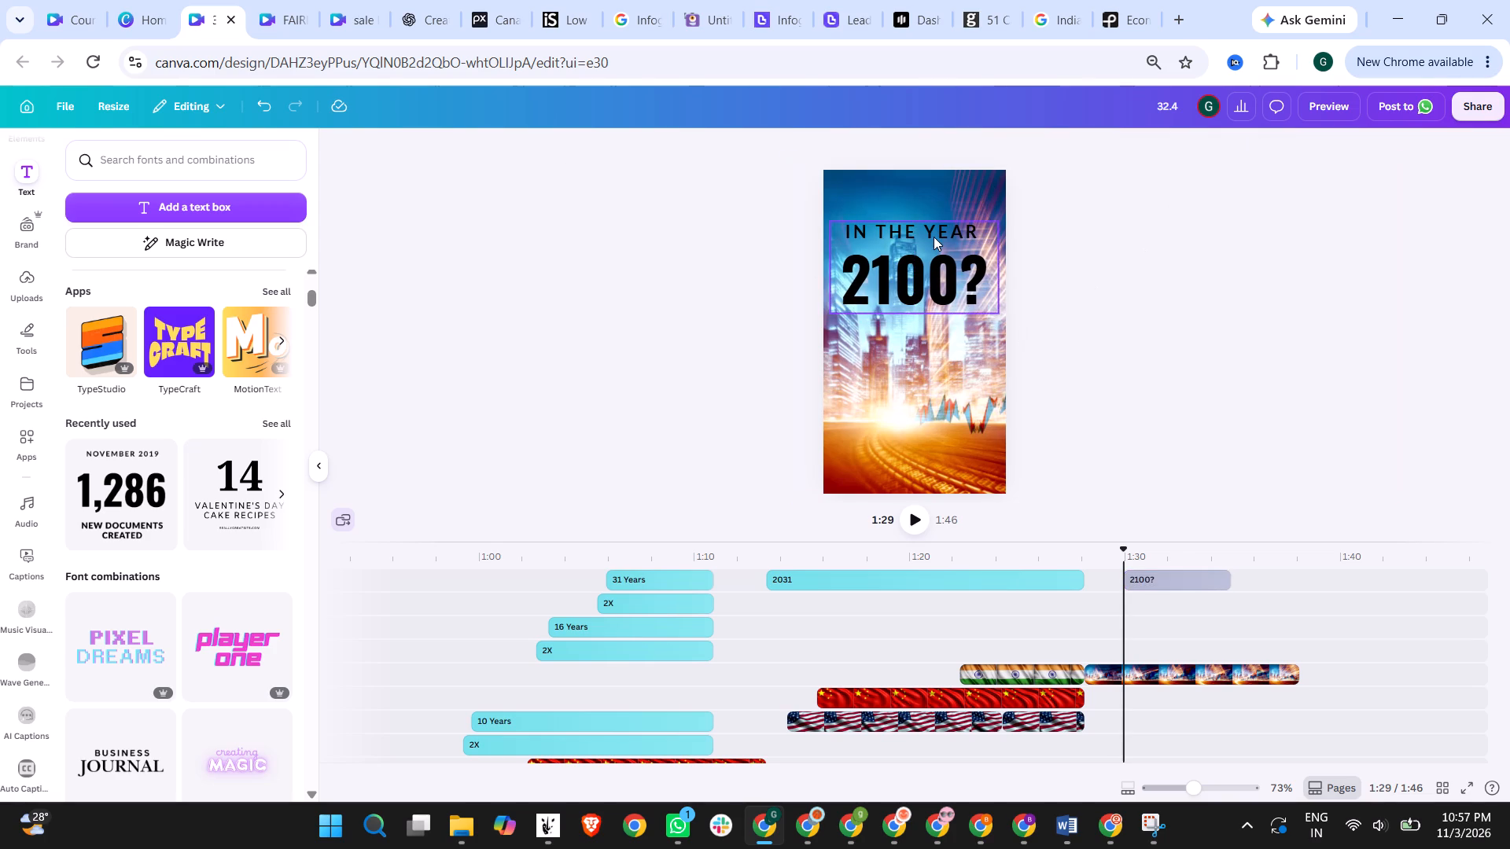
drag(934, 237, 935, 208)
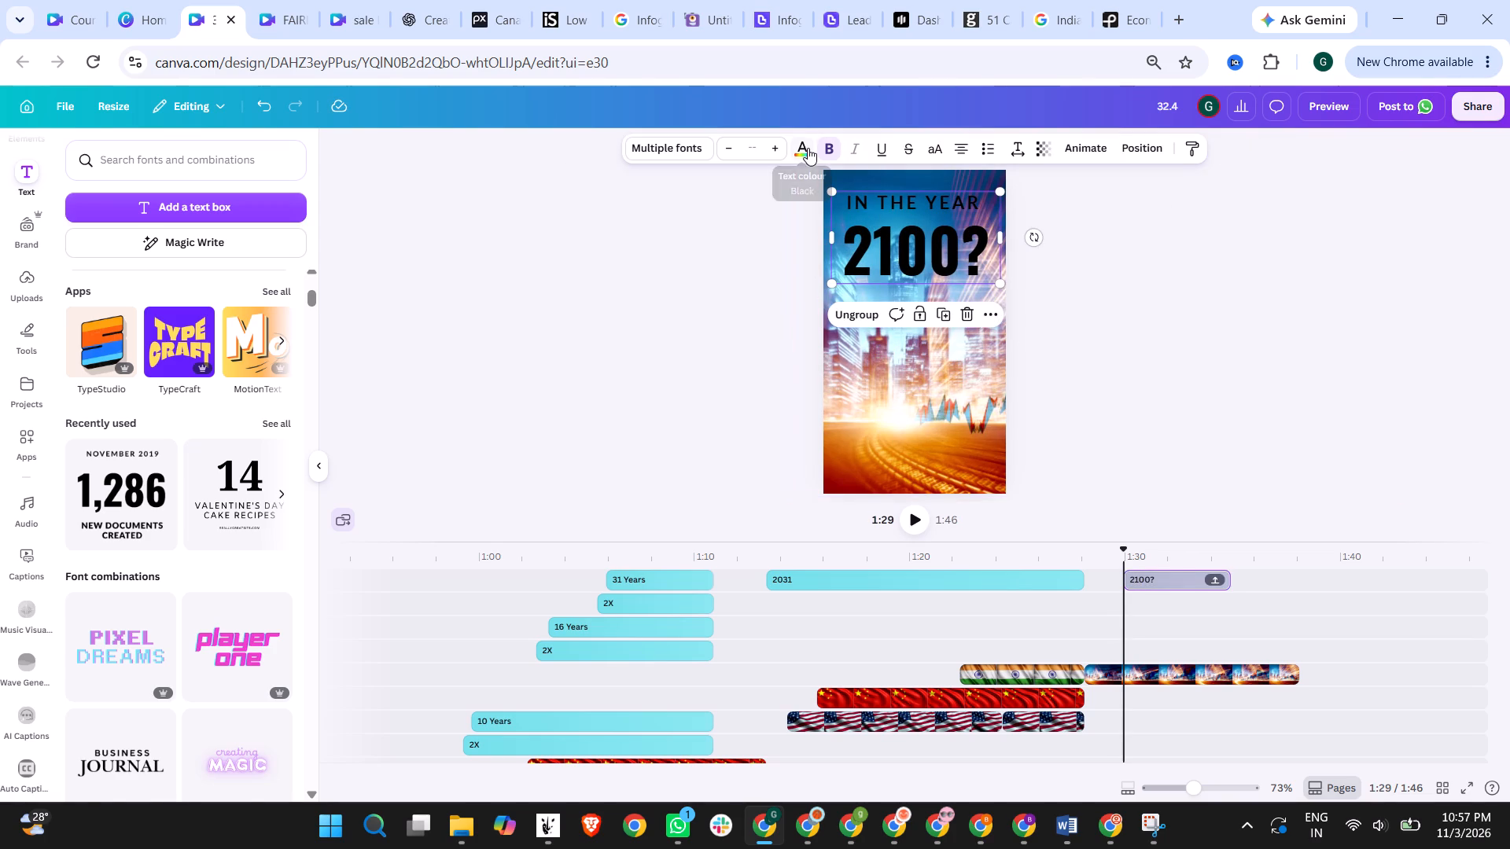
Change the colour of the IN THE YEAR 2100? text group to white.
click(808, 148)
click(170, 252)
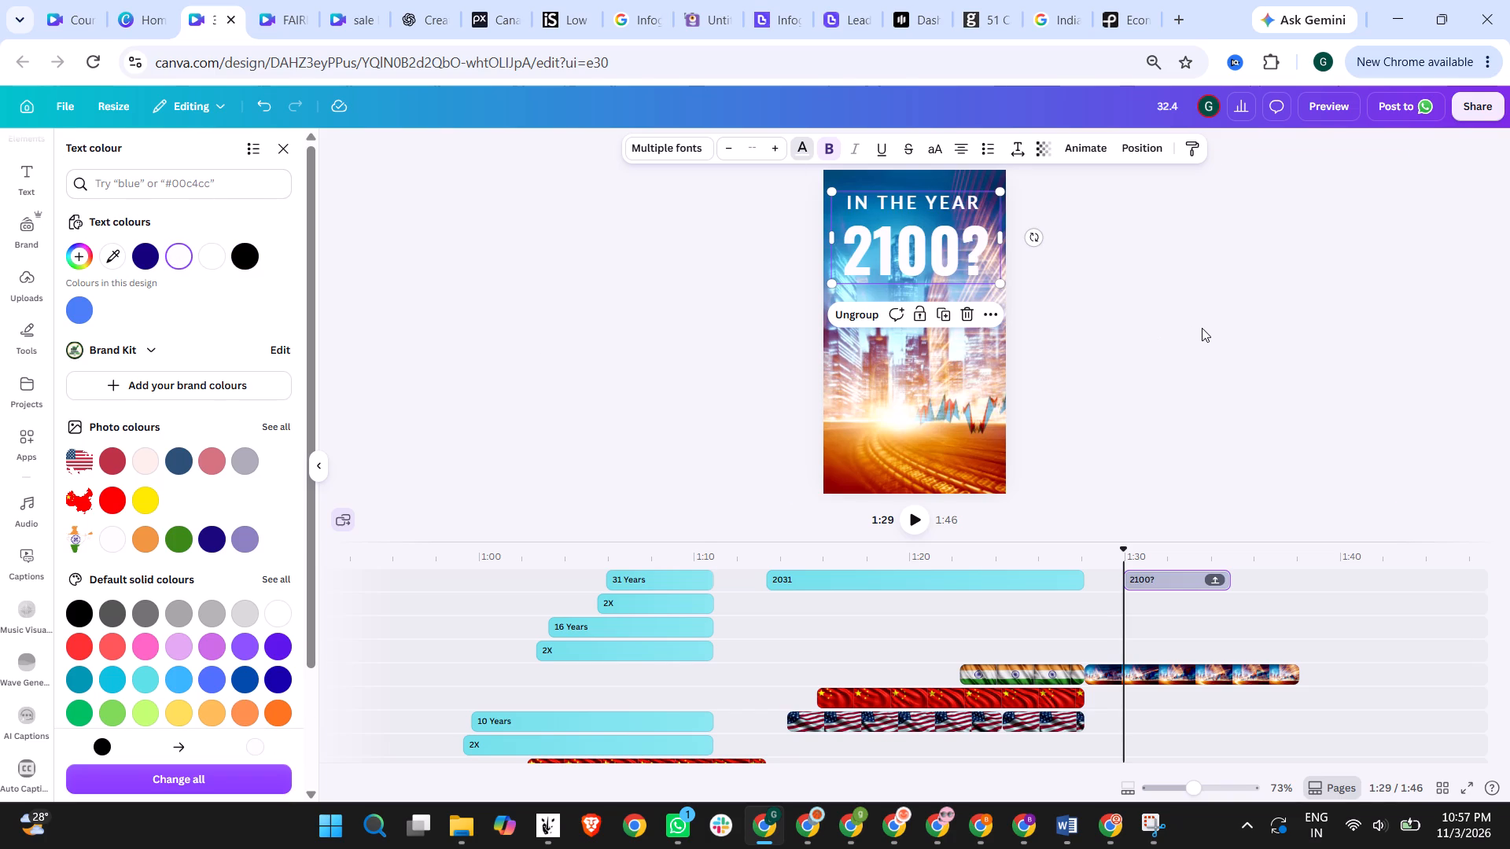
click(1202, 328)
click(1198, 425)
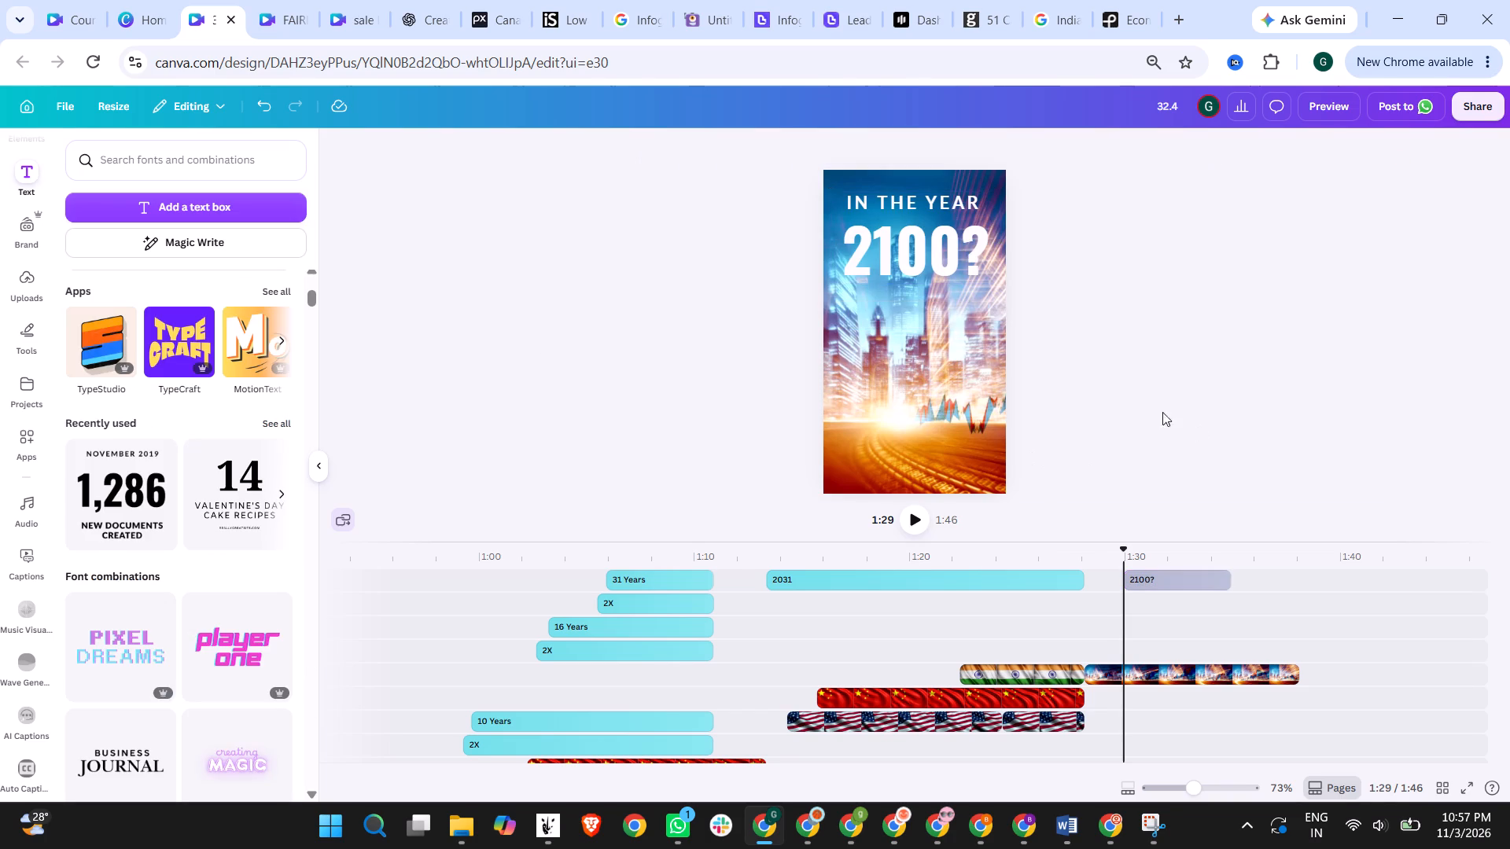
Apply the Stomp animation to the IN THE YEAR 2100? text group.
click(918, 241)
click(1092, 144)
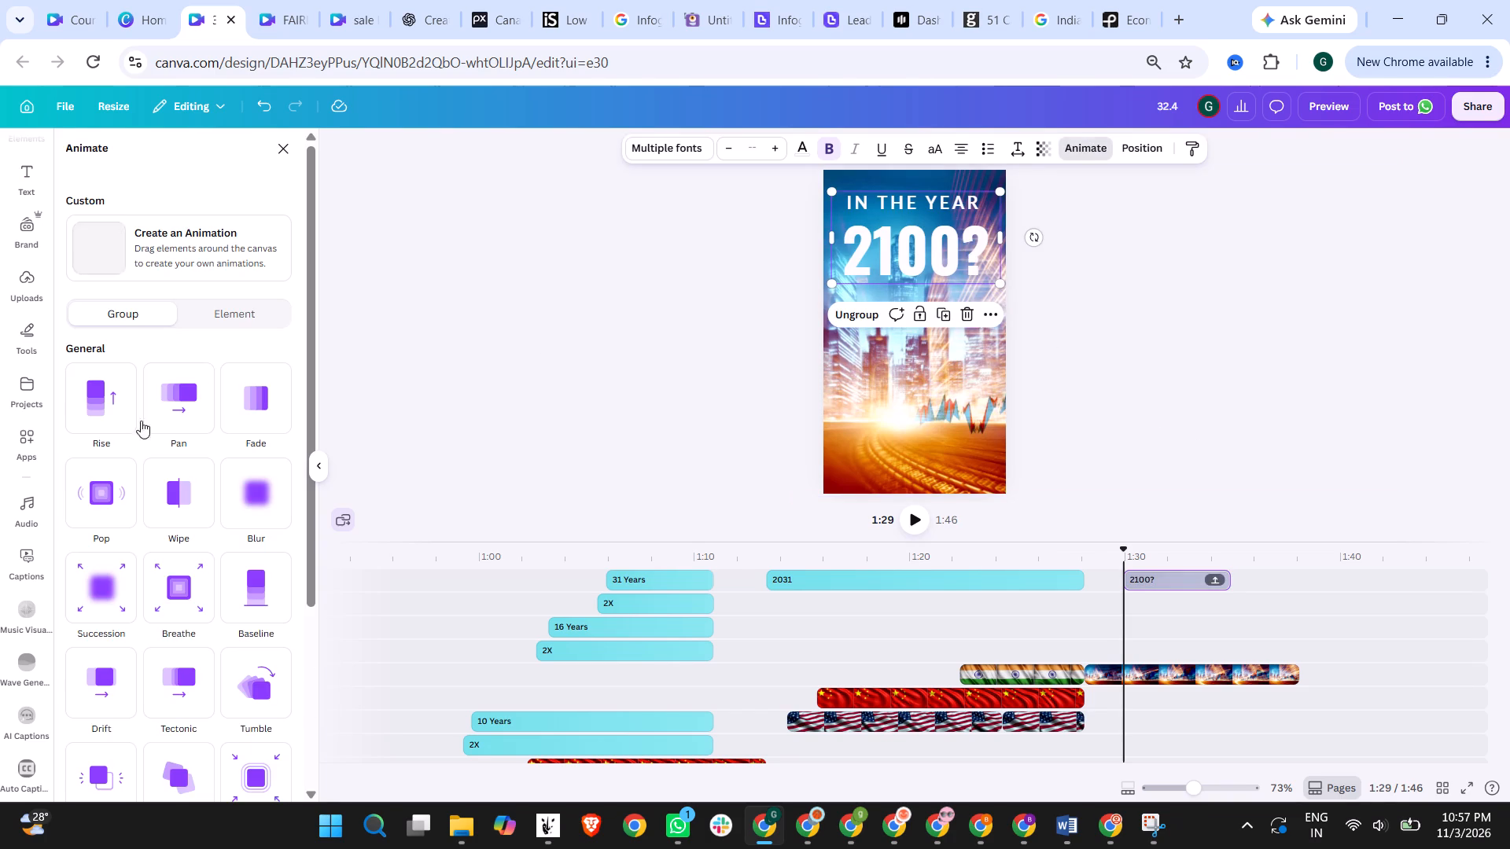
scroll(183, 544, down, 3)
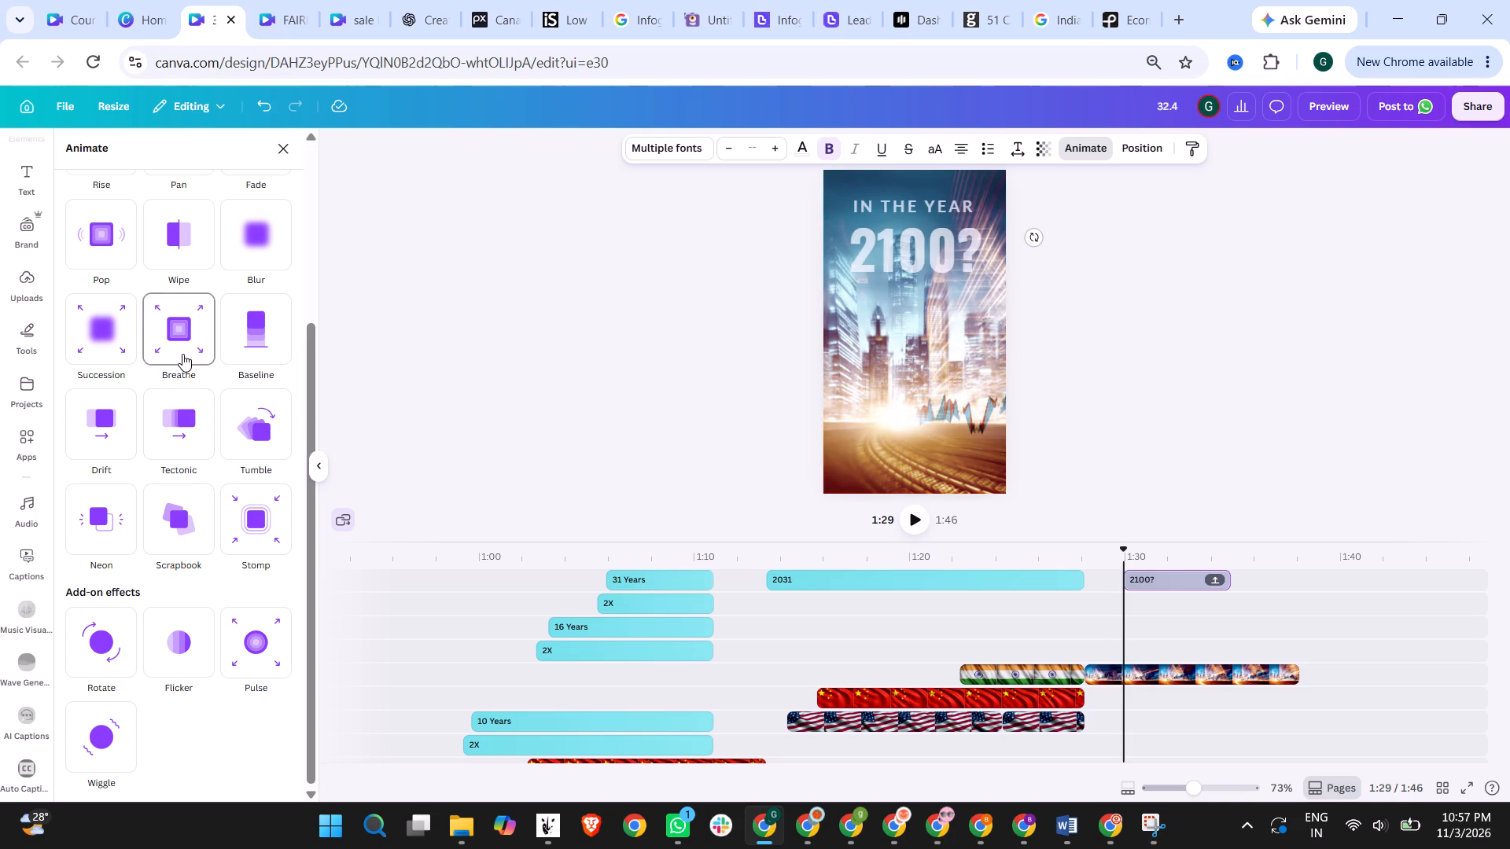
click(238, 523)
Extend the beginning of the 2100? text back to the start of the city skyline clip, at about 1:28.
drag(1138, 583, 1098, 583)
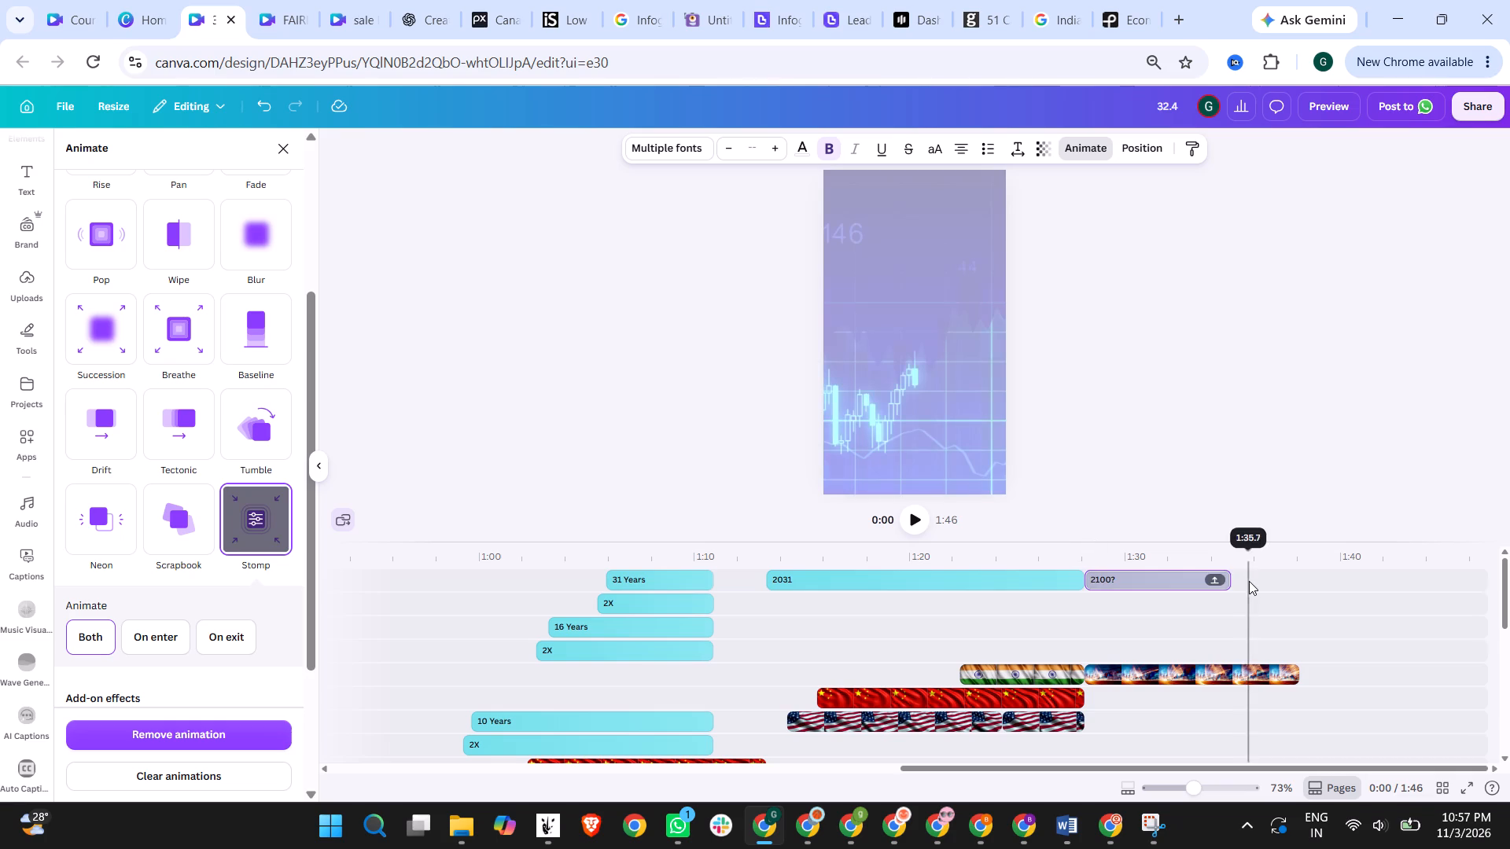
Extend the end of the 2100? text to the end of the city skyline clip, at about 1:38.
drag(1226, 575, 1298, 579)
Play back the video from about 1:24 to its end to check the 2031 to 2100? transition and the remaining gap.
scroll(1322, 667, down, 3)
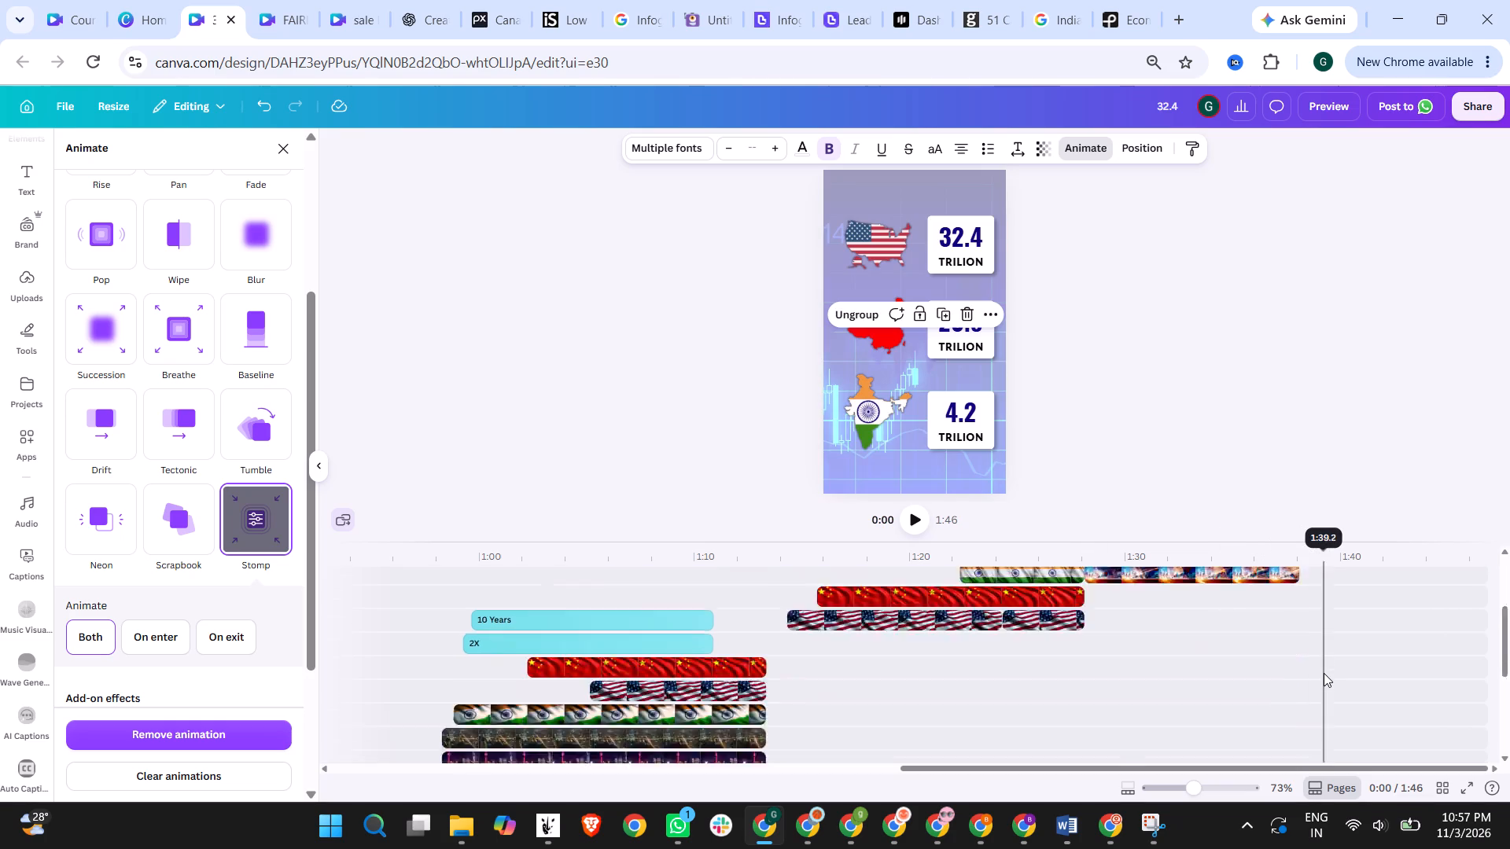
scroll(1324, 673, down, 4)
scroll(1324, 673, up, 4)
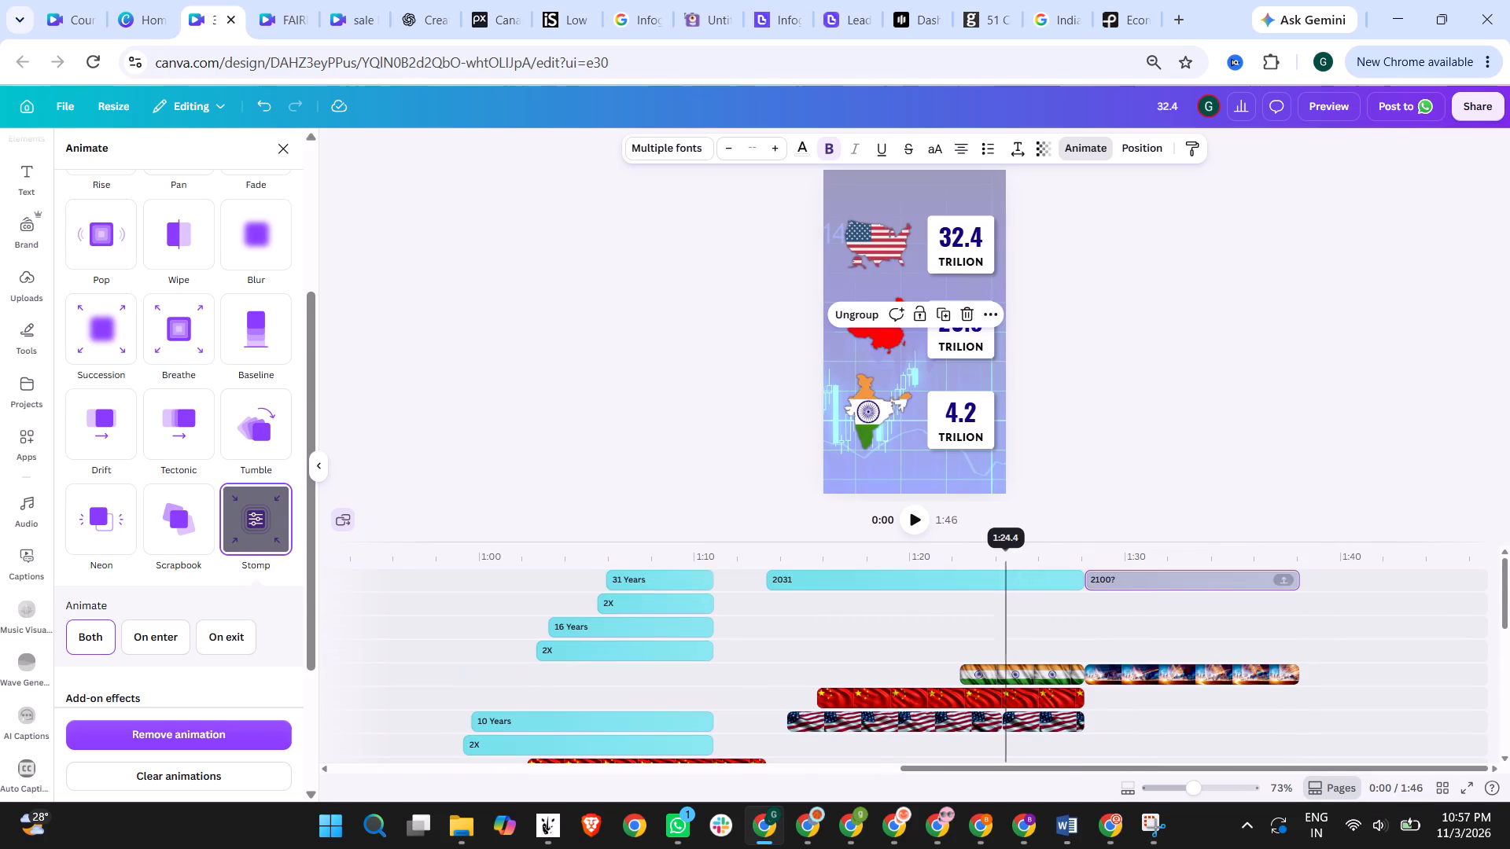
click(999, 549)
click(921, 515)
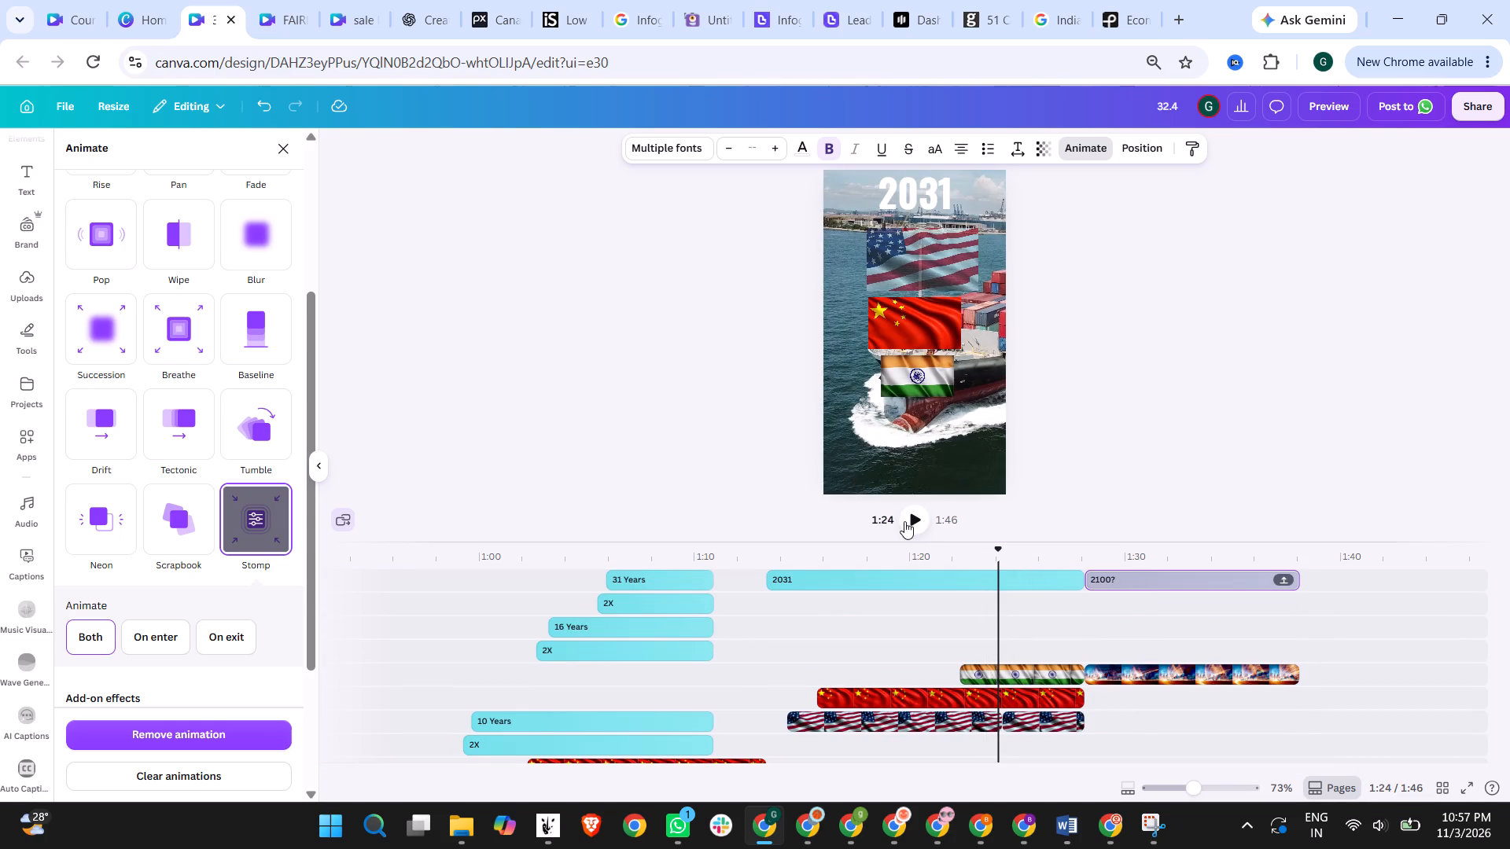
click(906, 521)
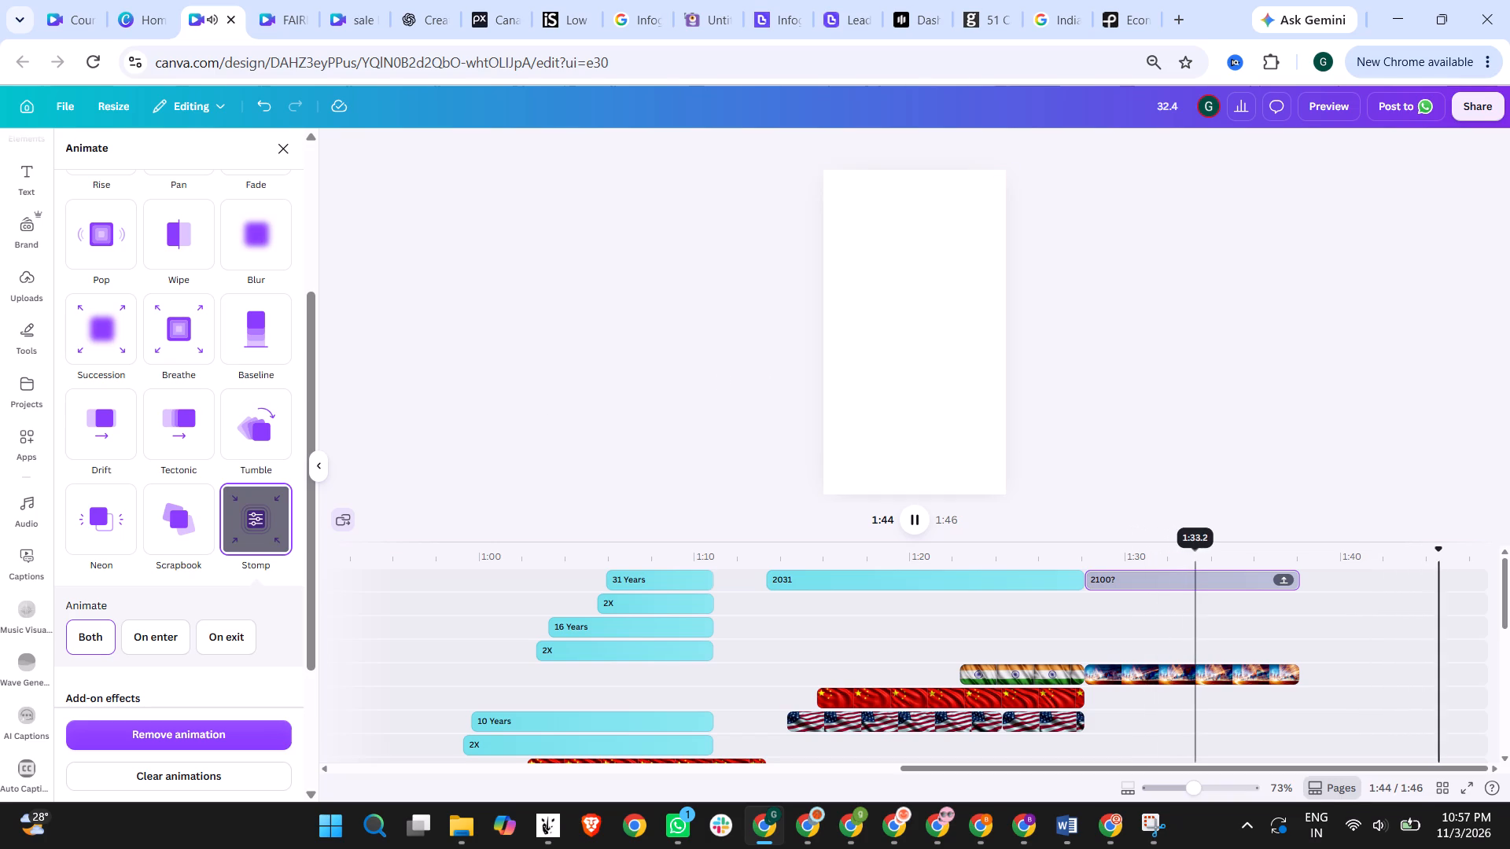
scroll(1387, 601, down, 3)
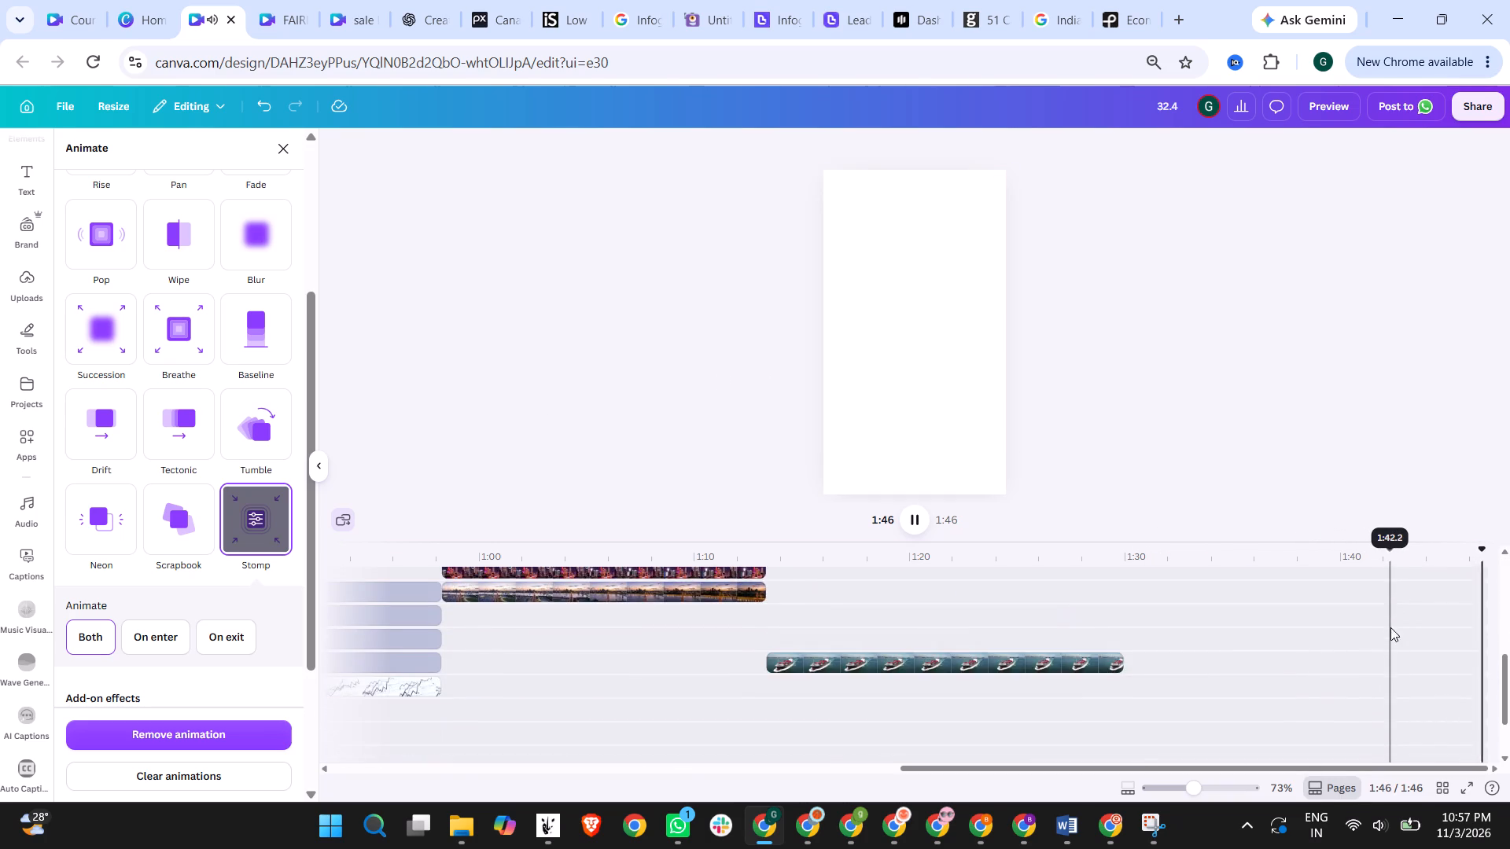
scroll(1387, 680, down, 2)
scroll(1390, 679, up, 5)
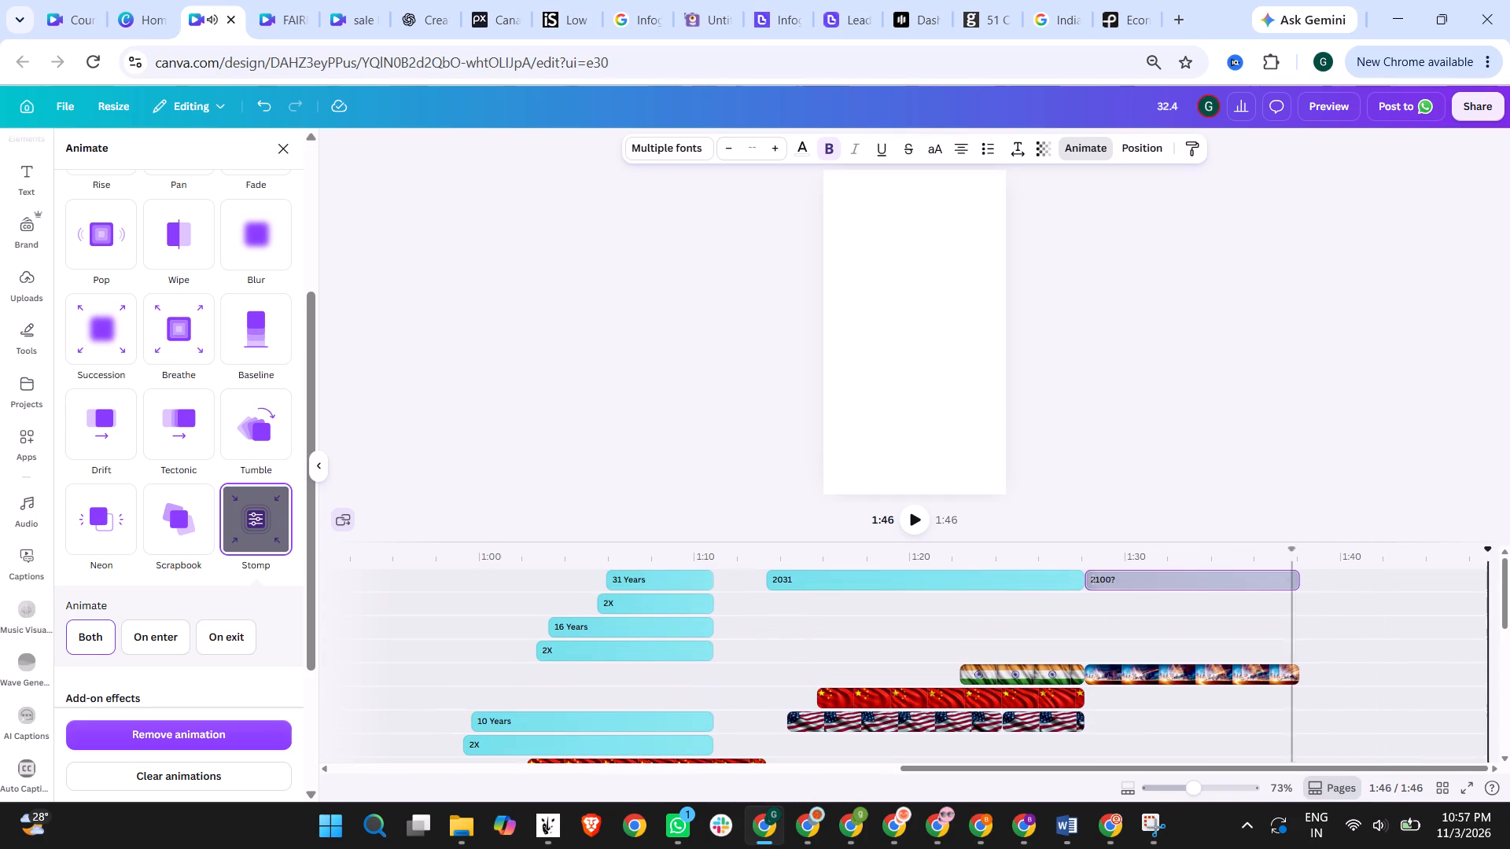
click(1289, 556)
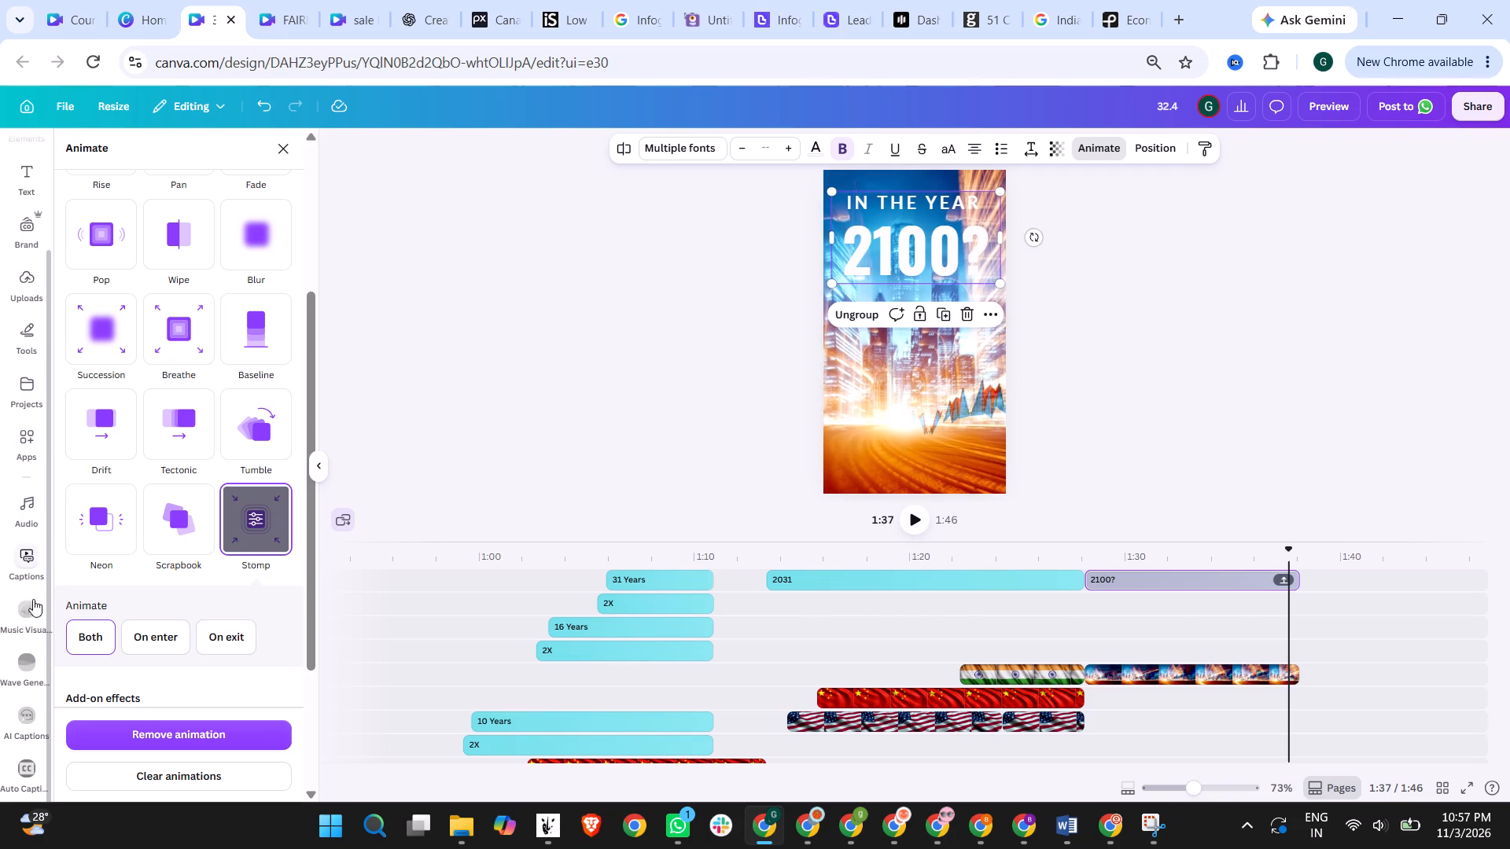
click(920, 519)
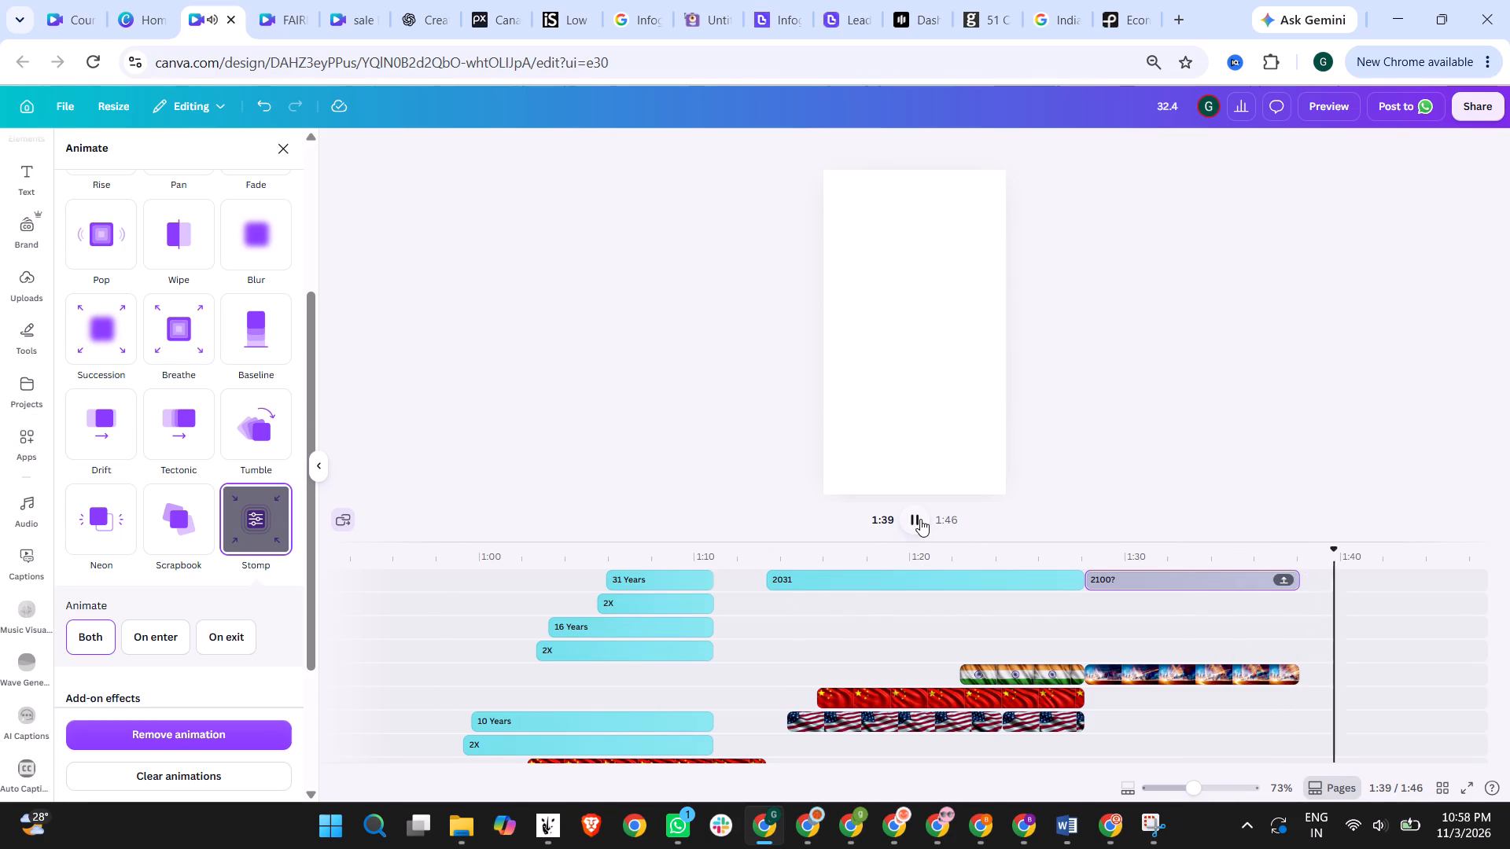
click(920, 519)
Slow down the city skyline clip so that it runs until about 1:41.
click(1272, 674)
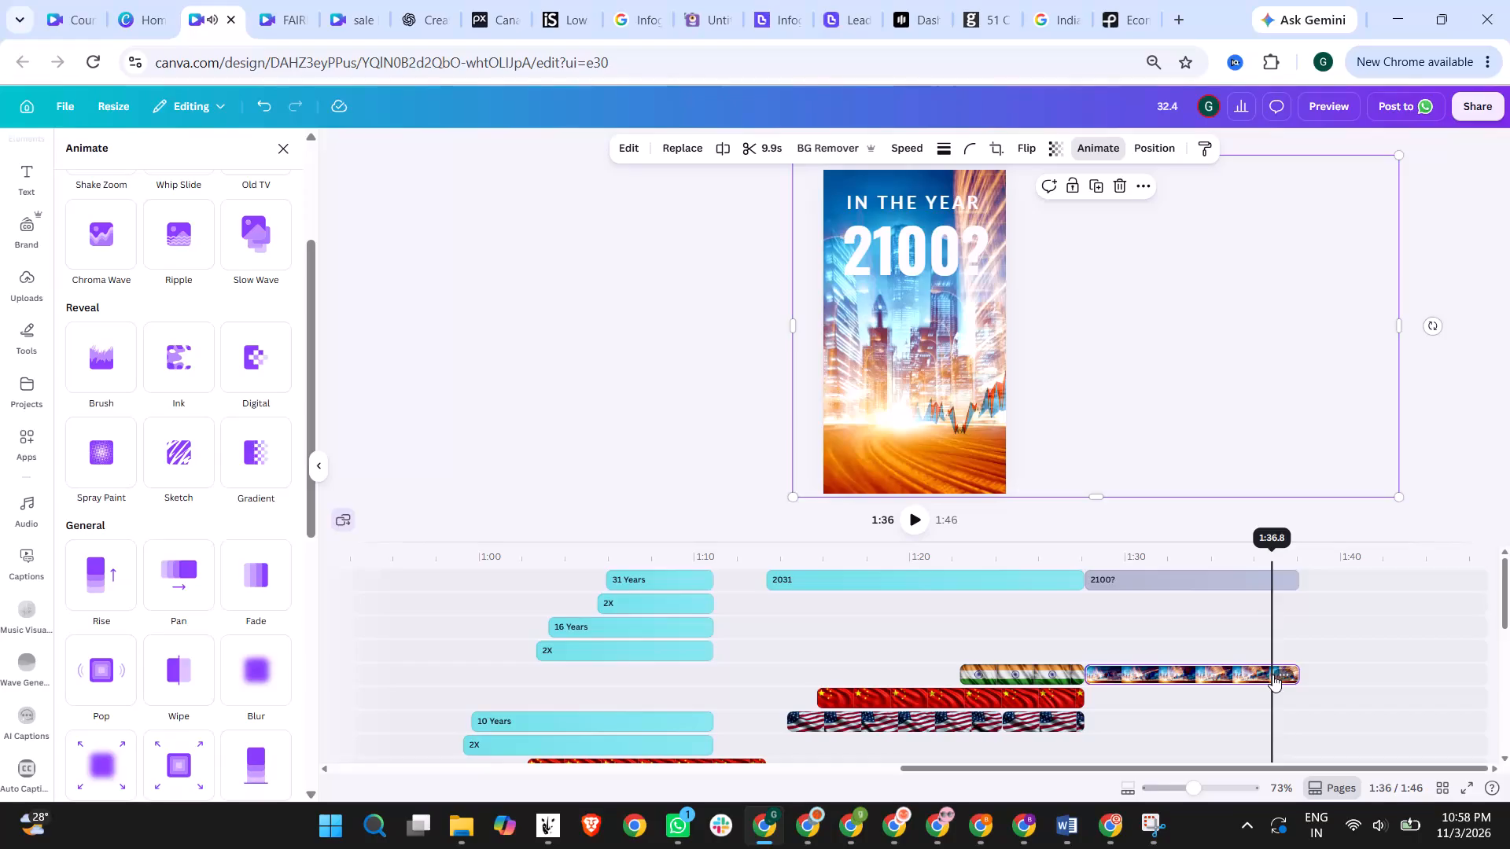
click(900, 149)
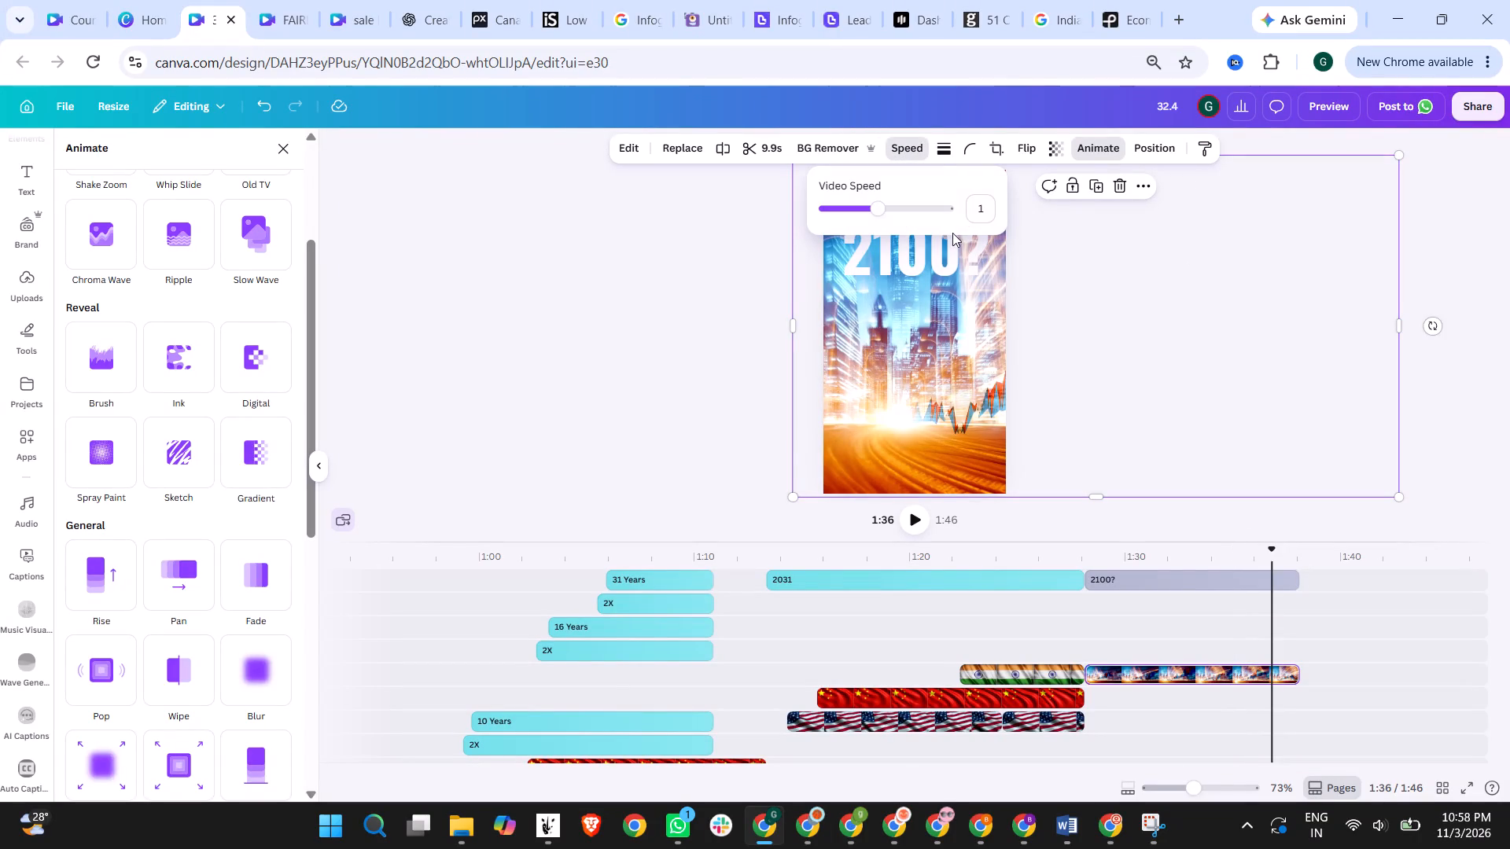
drag(882, 208, 863, 208)
Extend the end of the 2100? text to the end of the slowed skyline clip, at about 1:41.
drag(1294, 573, 1349, 579)
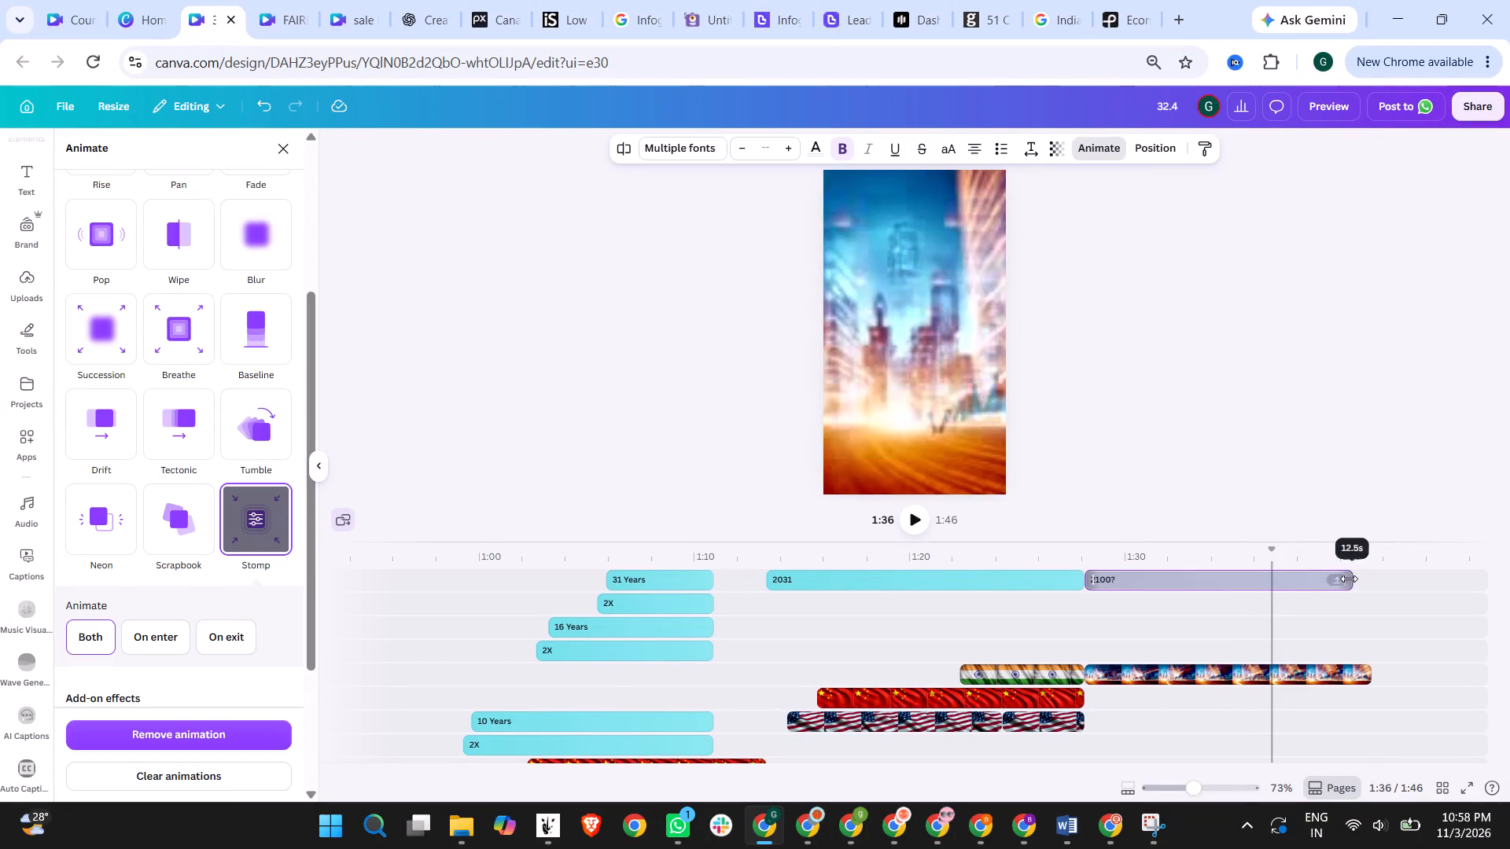
drag(1349, 579, 1361, 579)
Play back the 2100? section from about 1:28 to the end and look over the timeline tracks down to the audio.
click(915, 515)
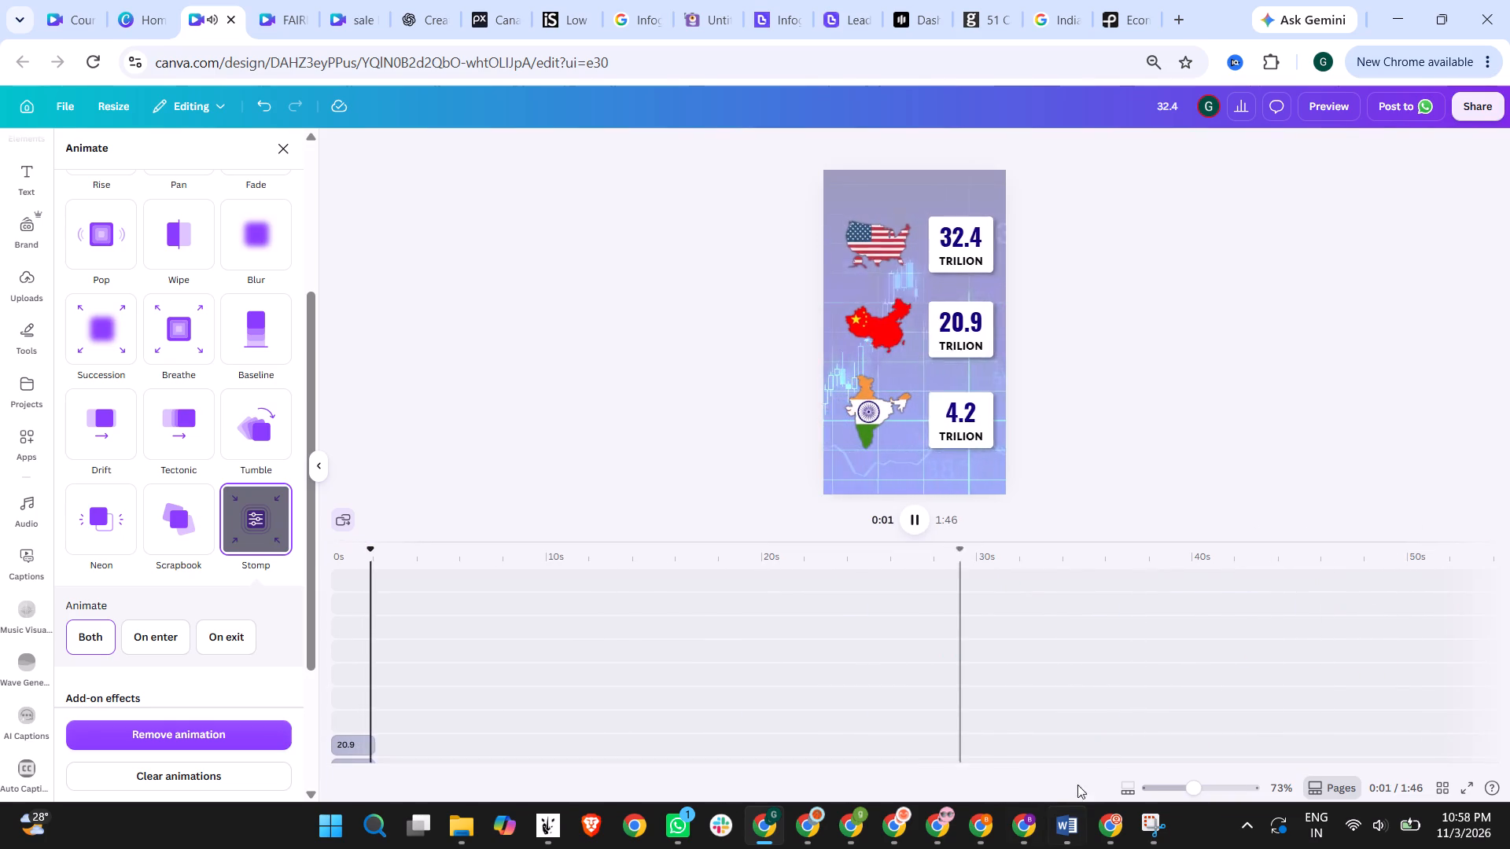
click(921, 509)
drag(863, 763, 1308, 792)
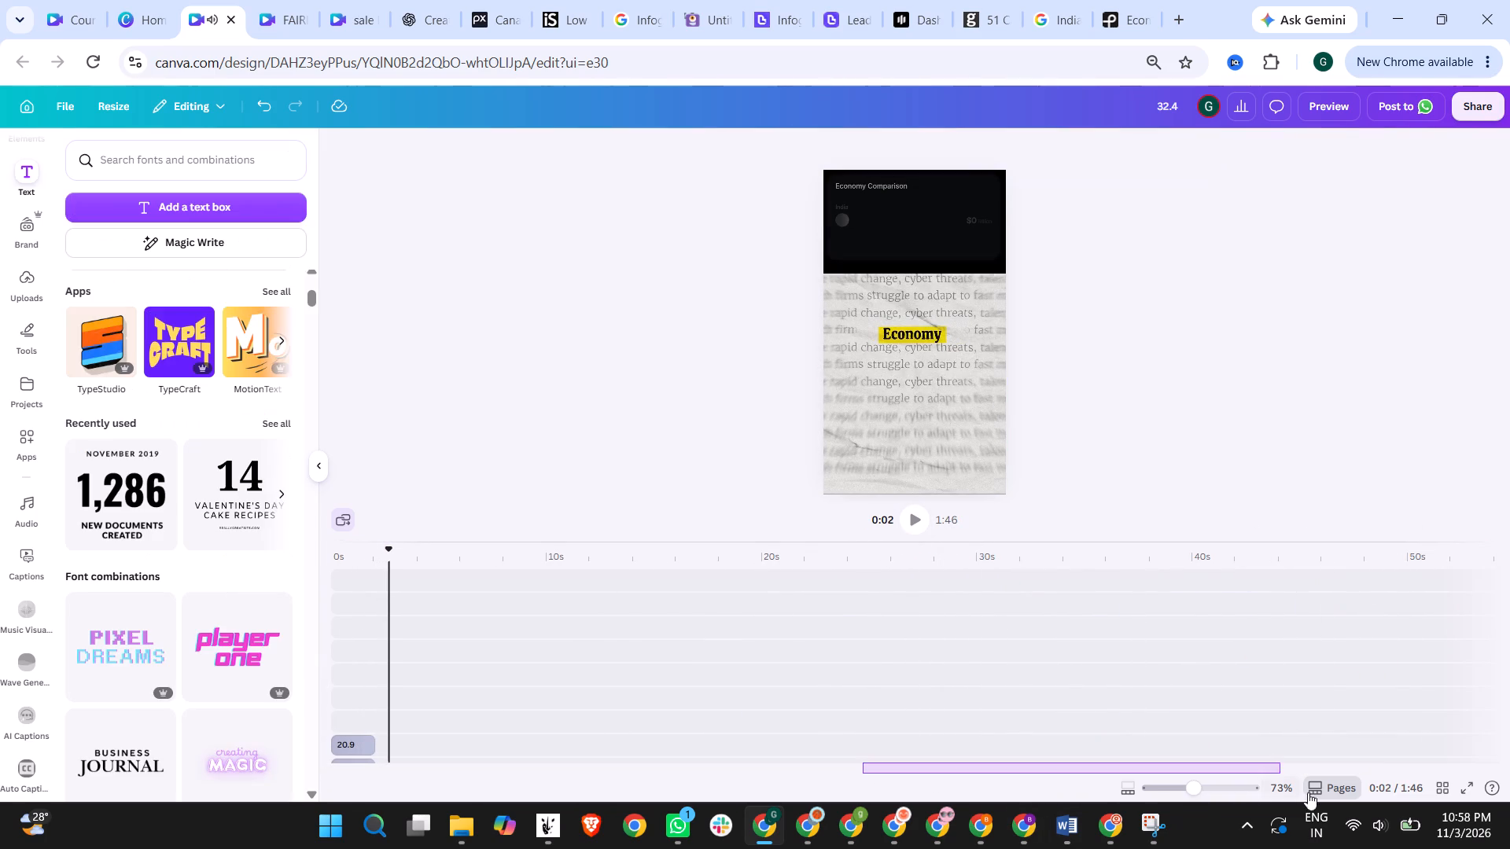
drag(1308, 792, 967, 724)
click(799, 762)
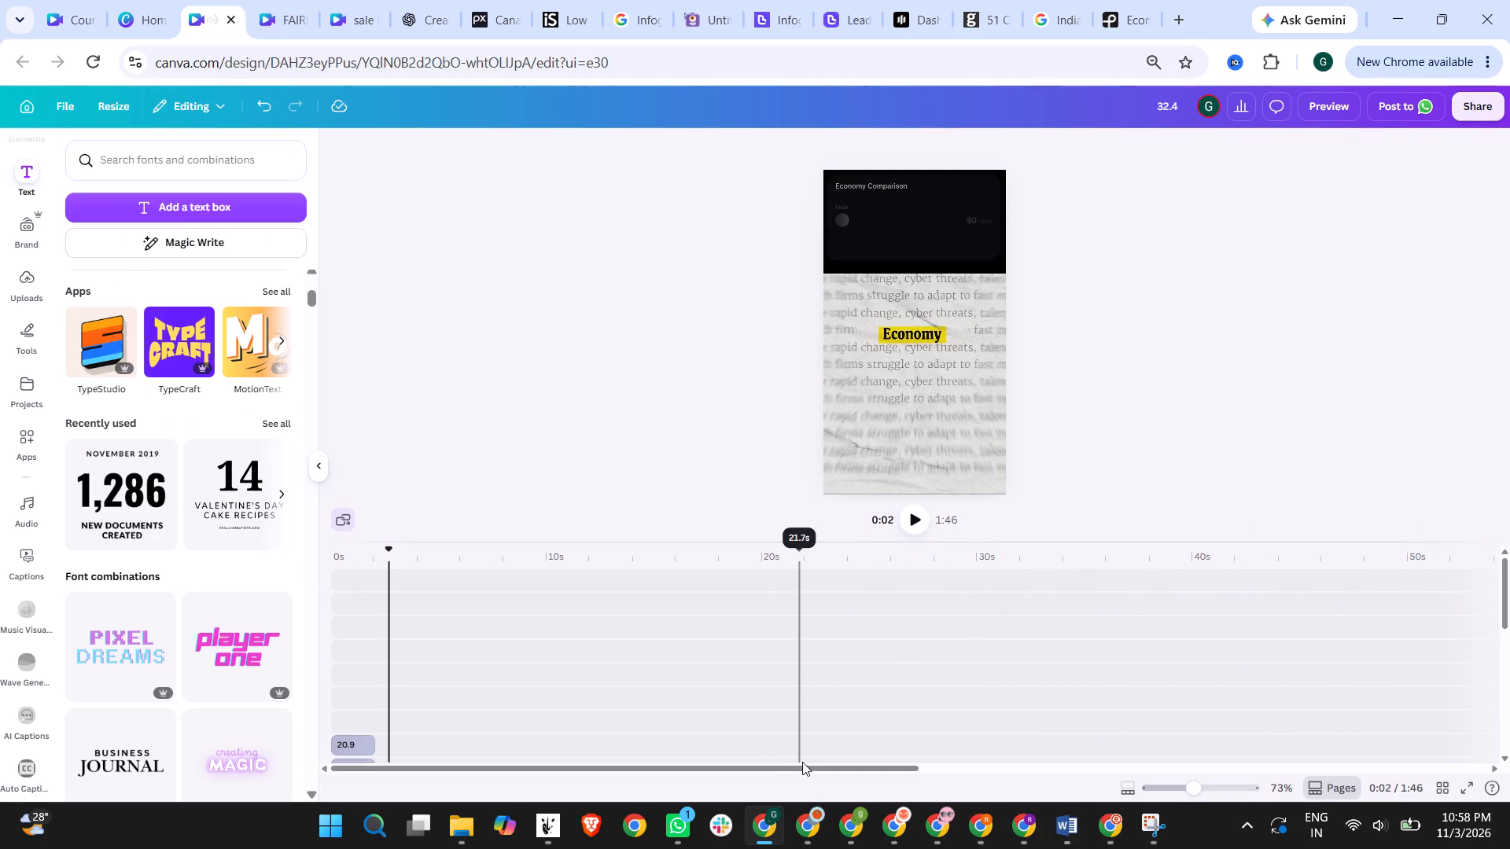
drag(803, 772, 1417, 768)
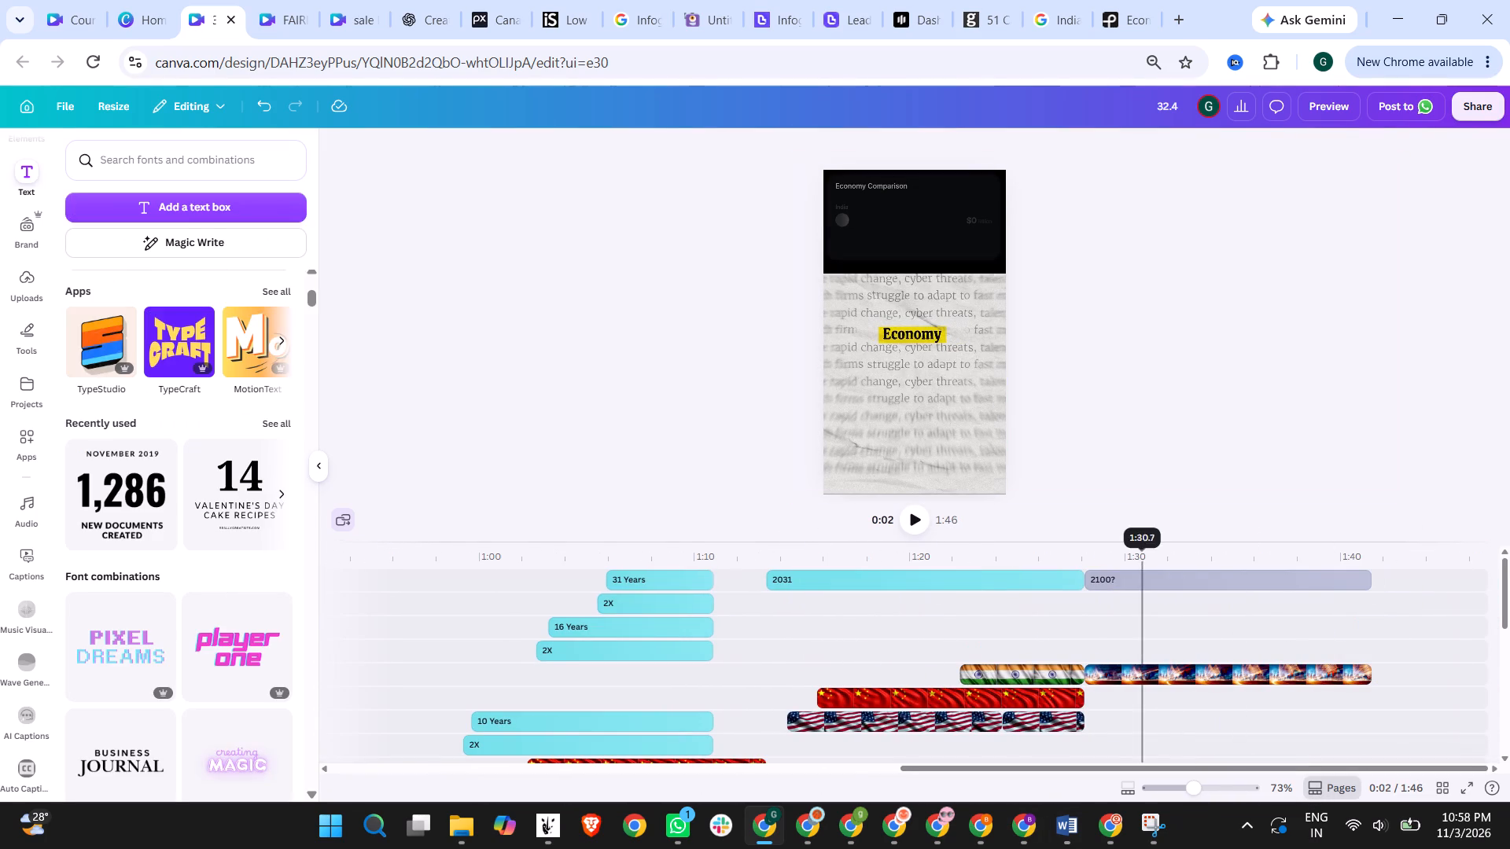
click(1125, 545)
click(1102, 557)
click(919, 523)
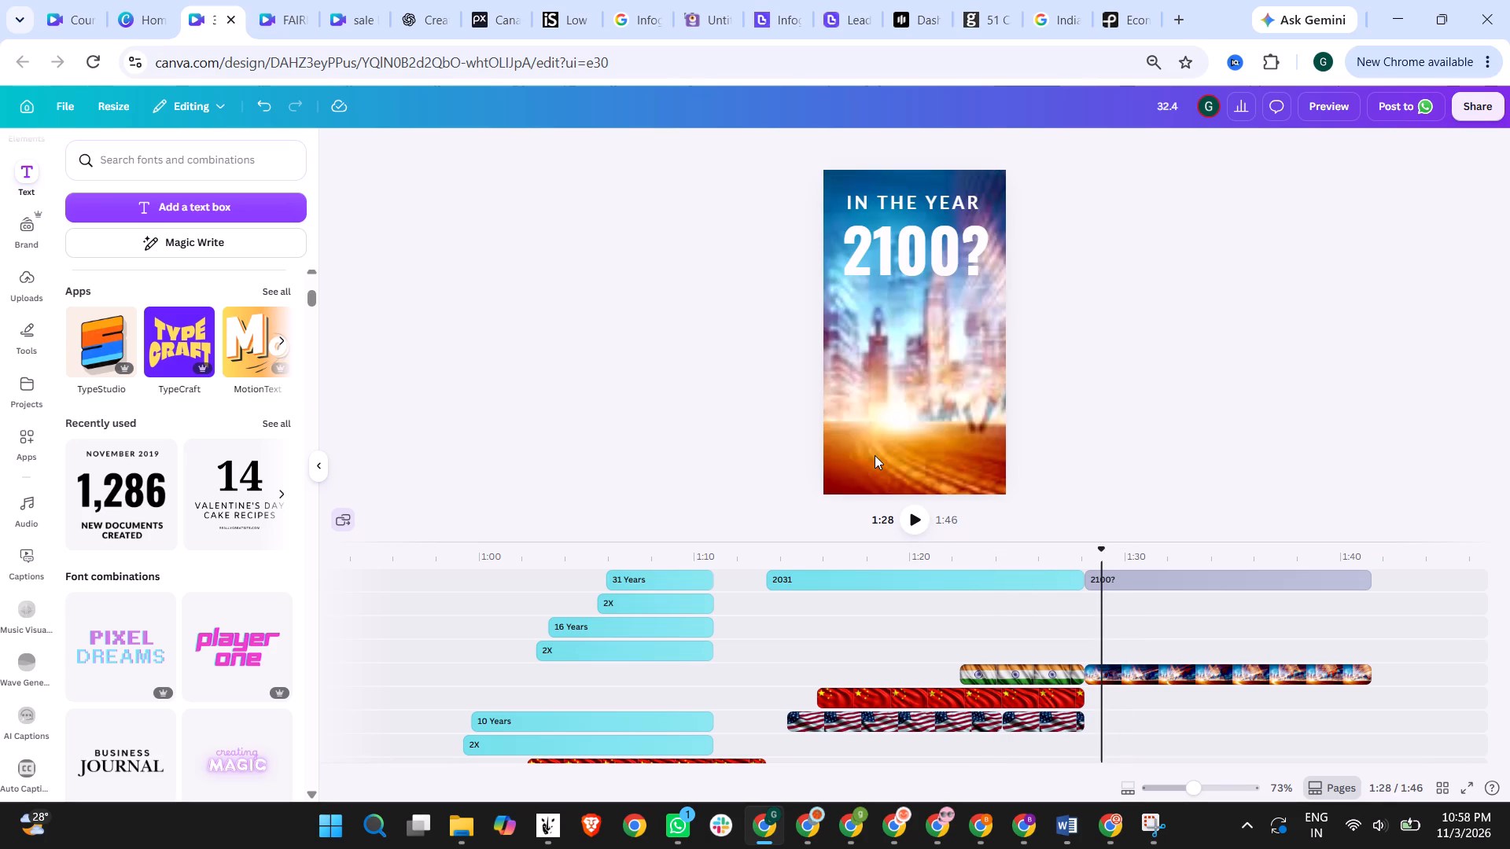
click(921, 520)
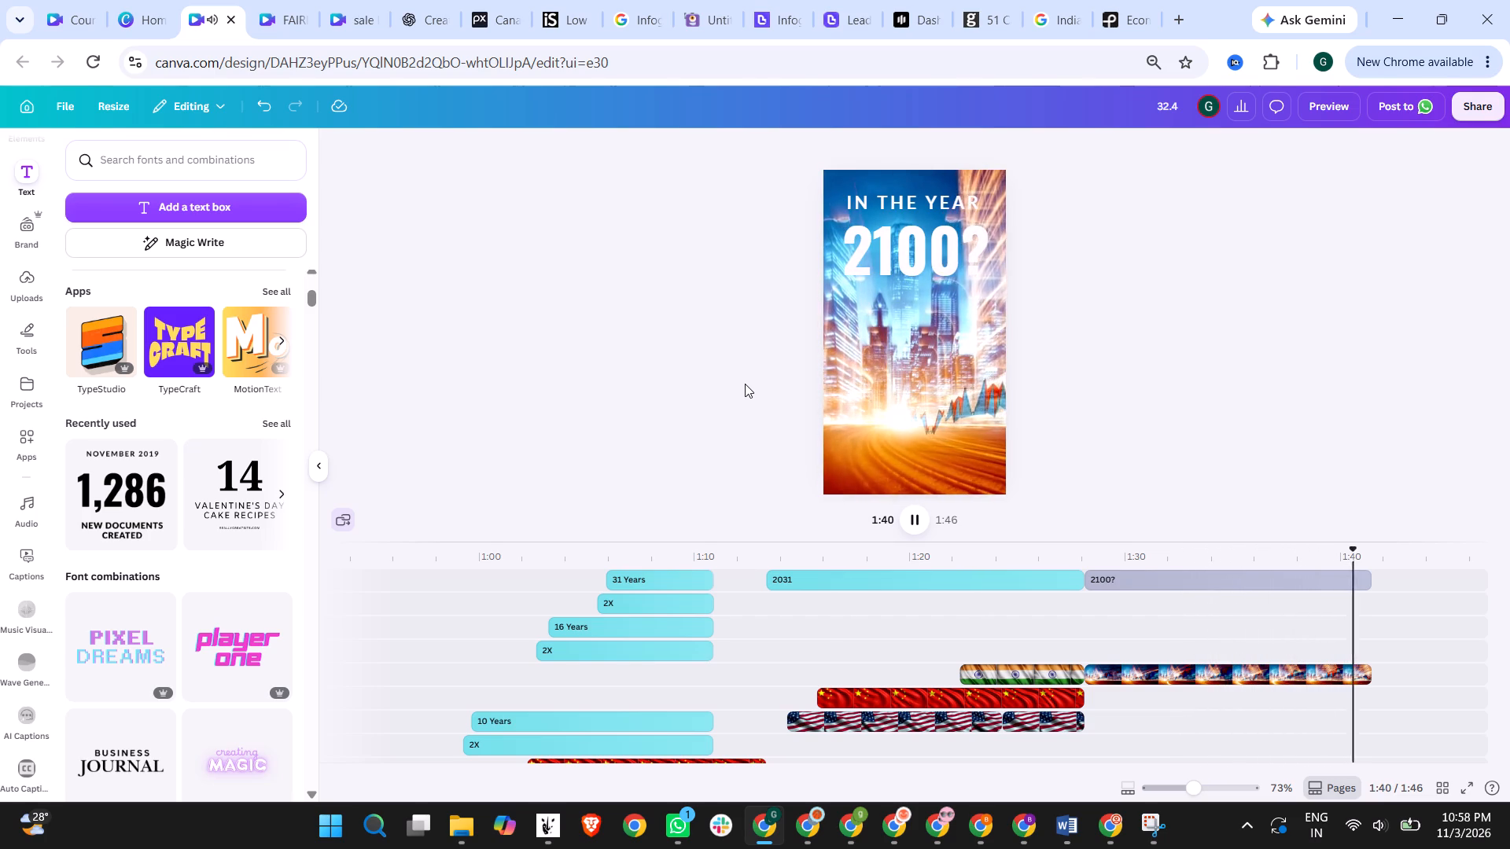
scroll(1255, 652, down, 3)
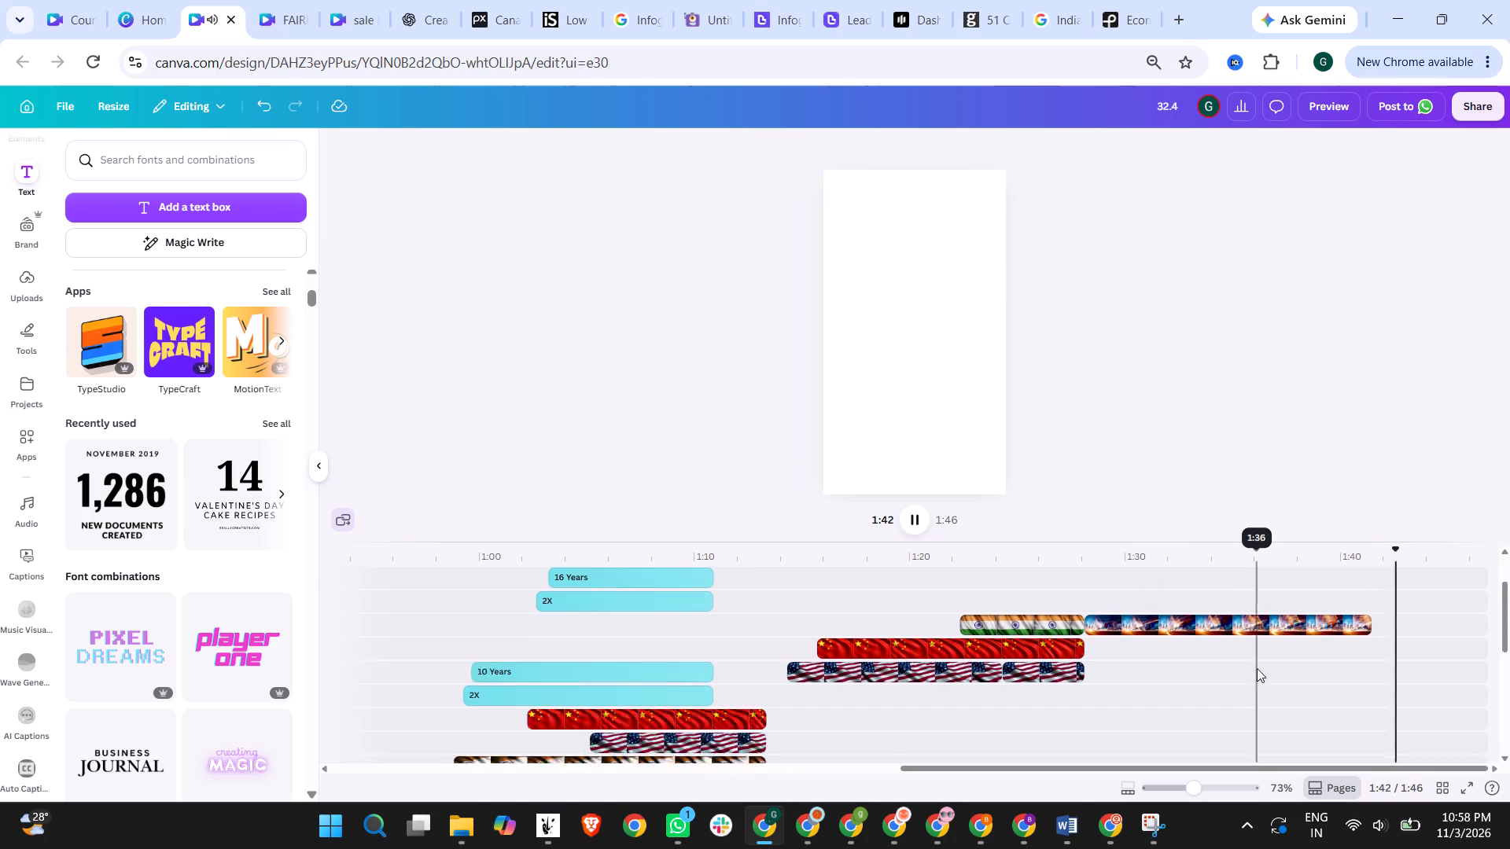
scroll(1257, 668, down, 1)
scroll(1305, 697, up, 1)
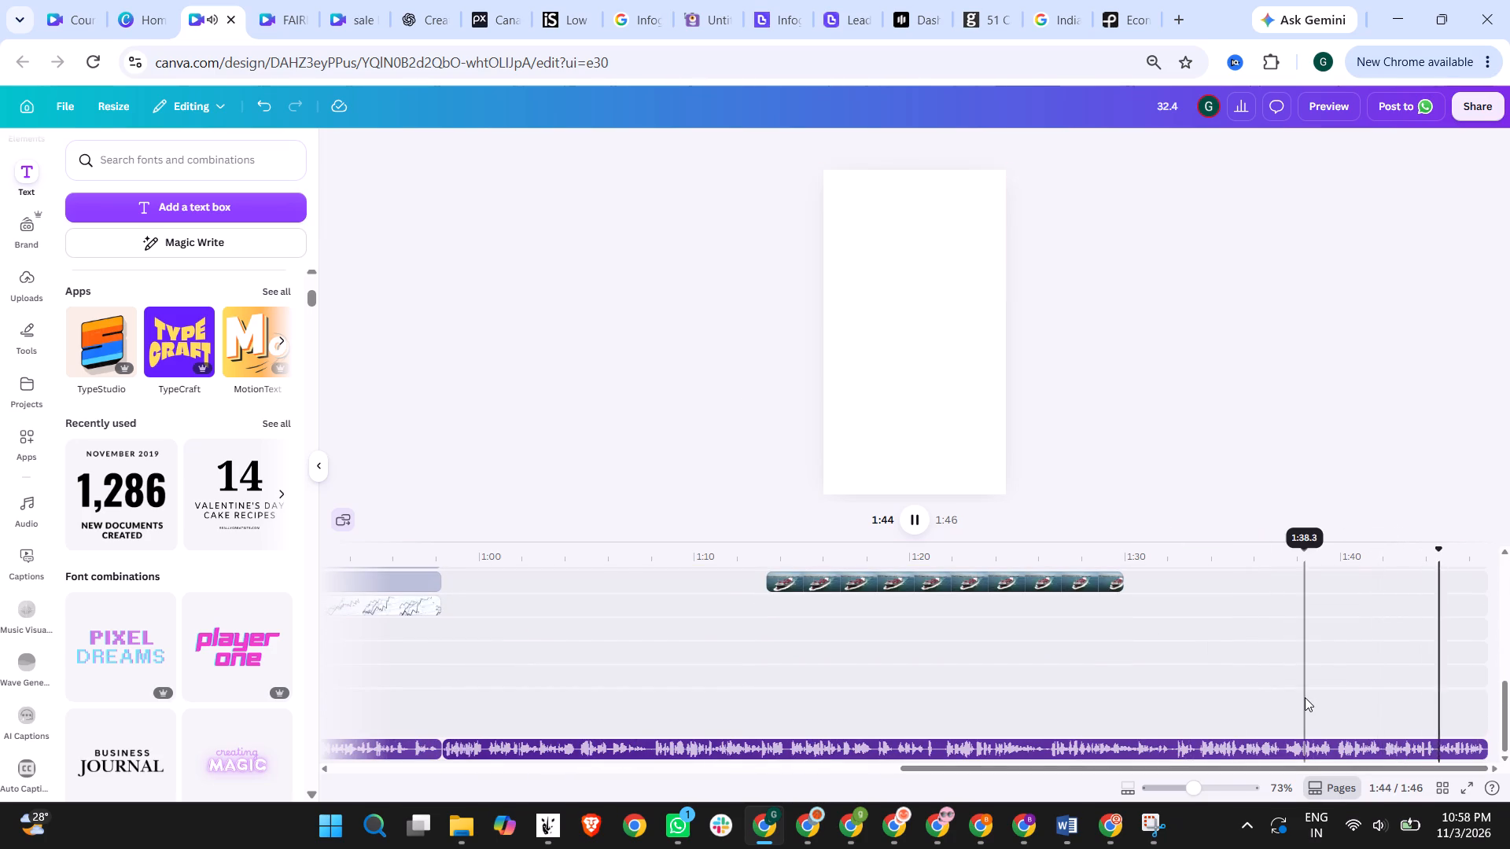
scroll(1305, 697, up, 4)
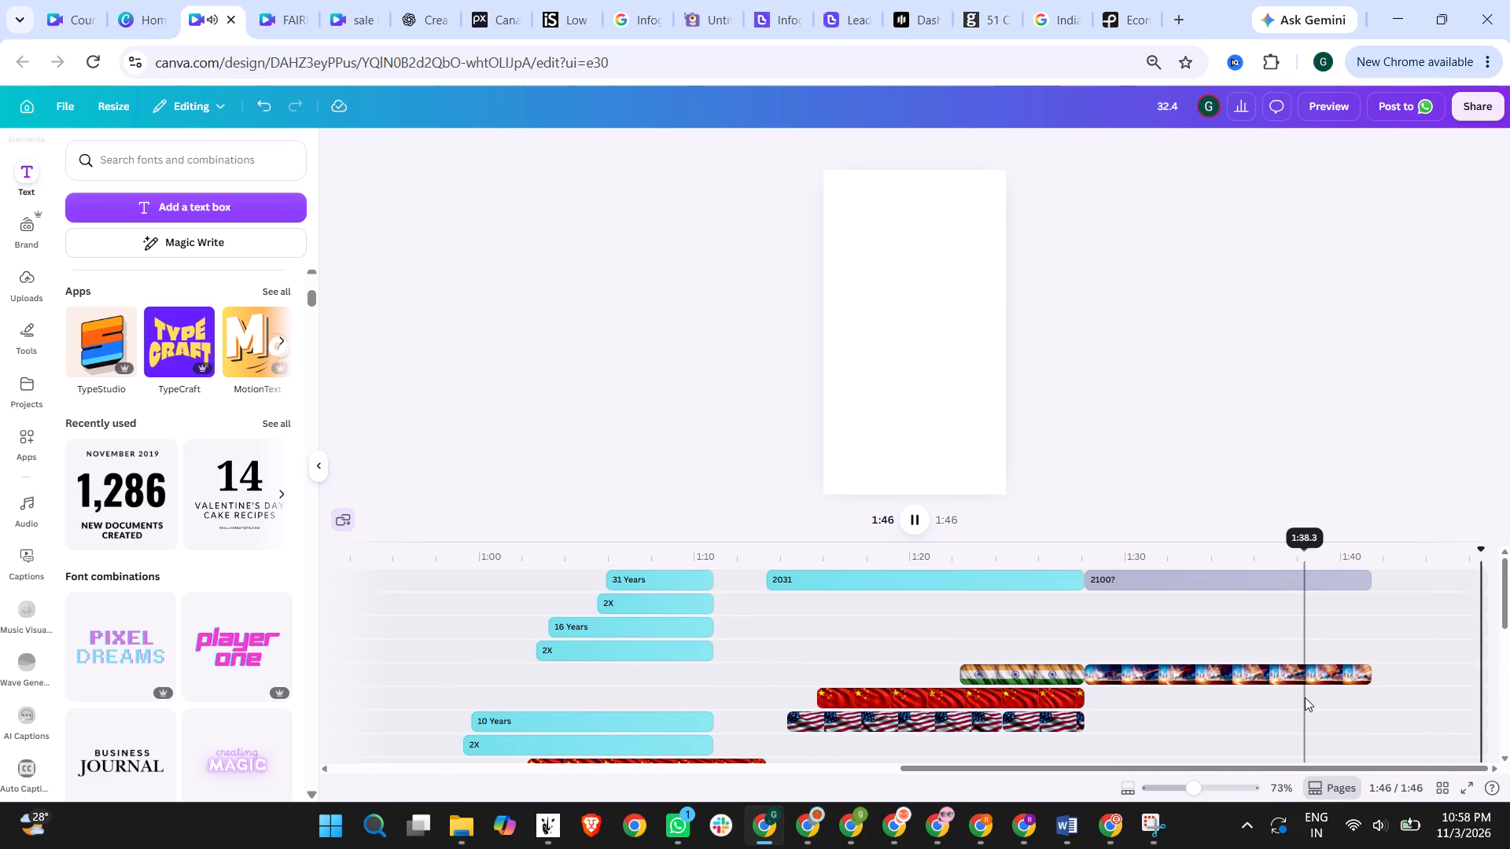
Search the text fonts and combinations for "Comment subscribe".
click(197, 155)
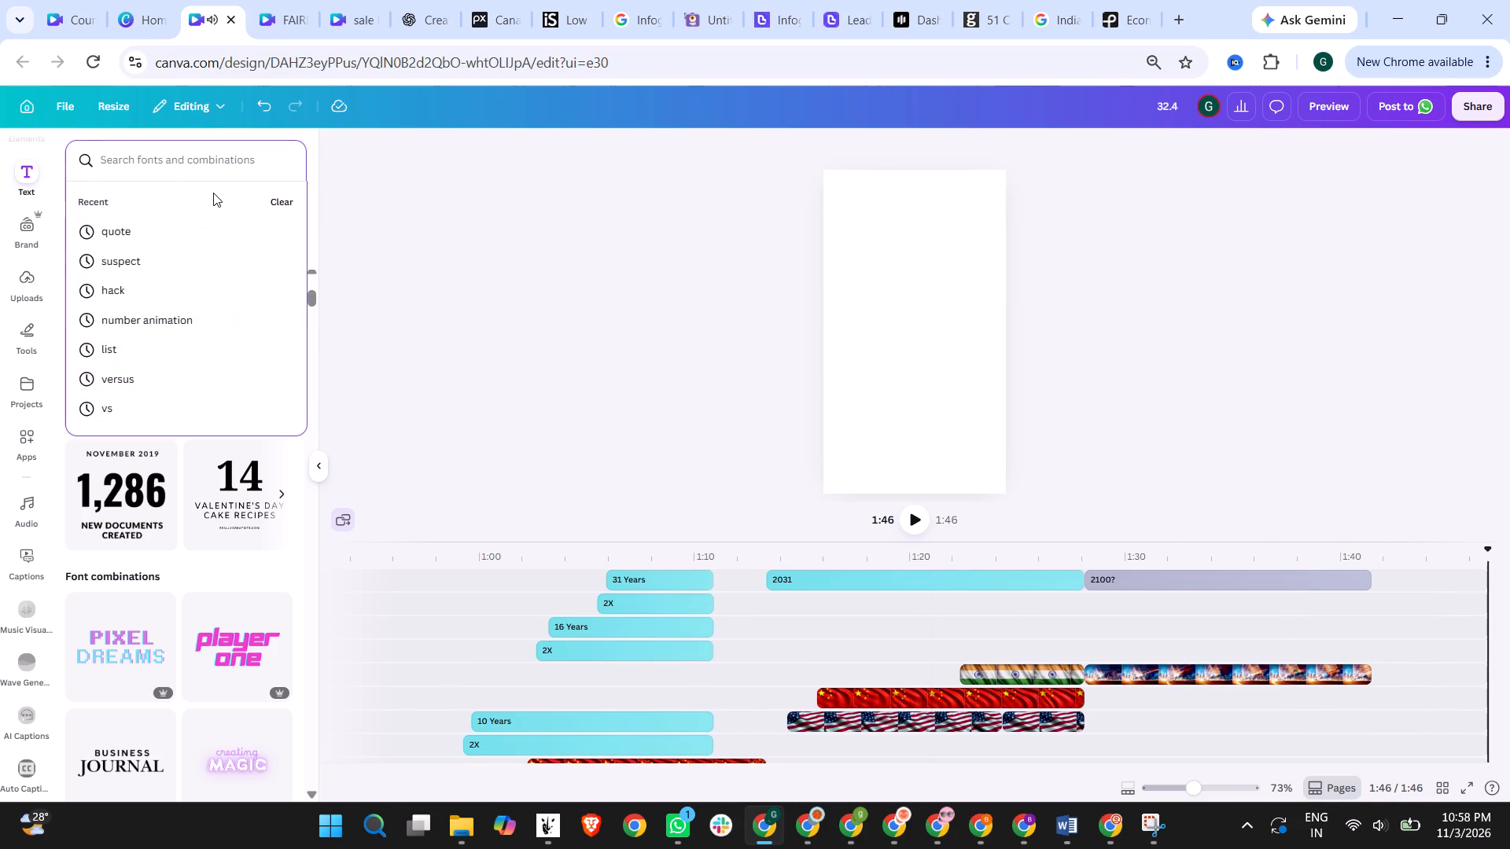
text(Comment subscribe)
key(Return)
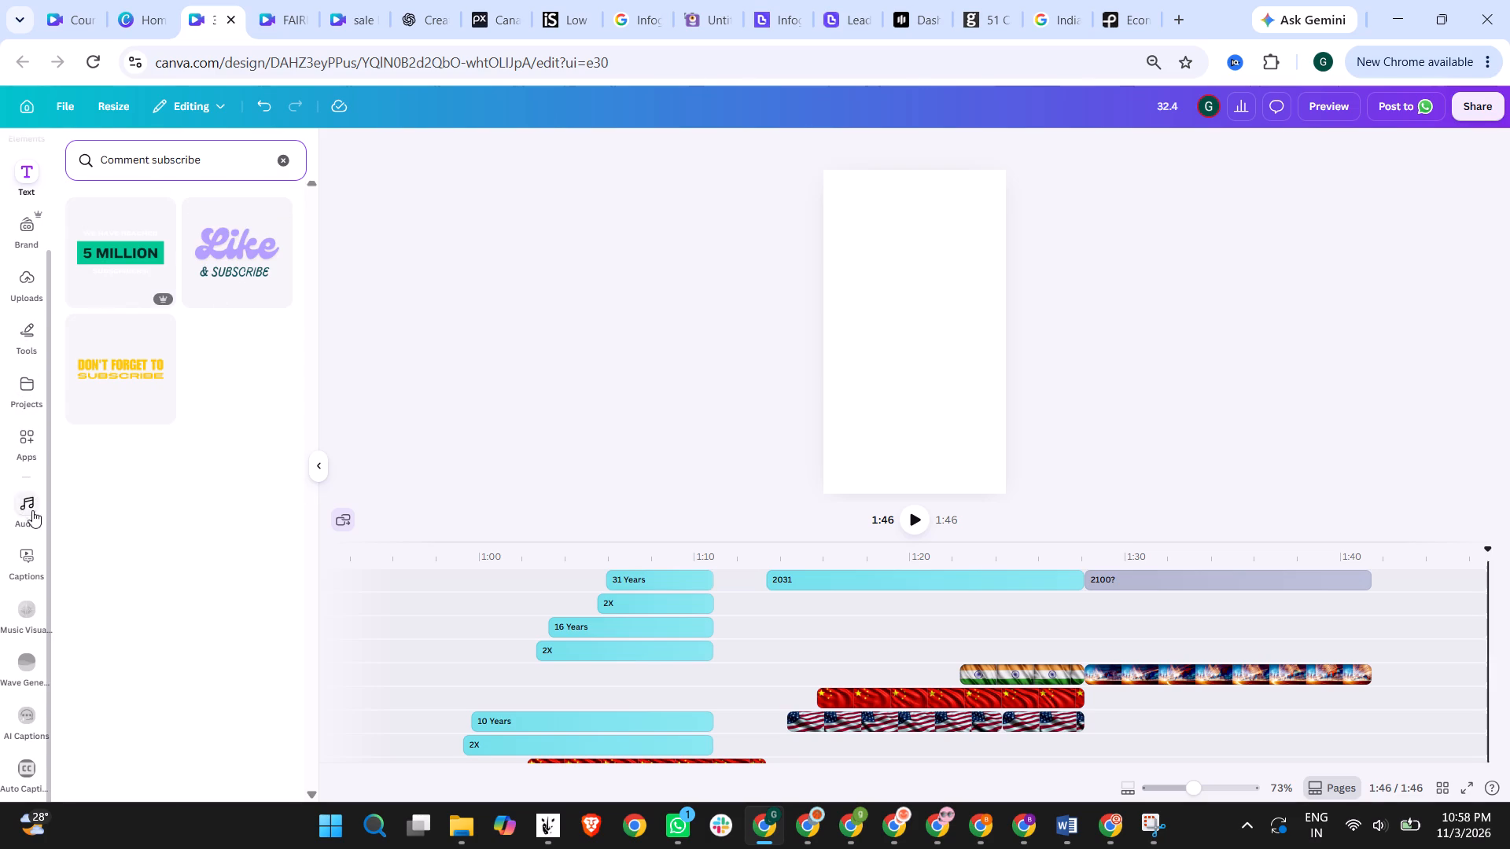
Search the video elements for "comment and subscribe" and add the neon LIKE SUBSCRIBE SHARE clip directly after the city skyline clip.
scroll(33, 513, up, 4)
click(33, 270)
click(151, 160)
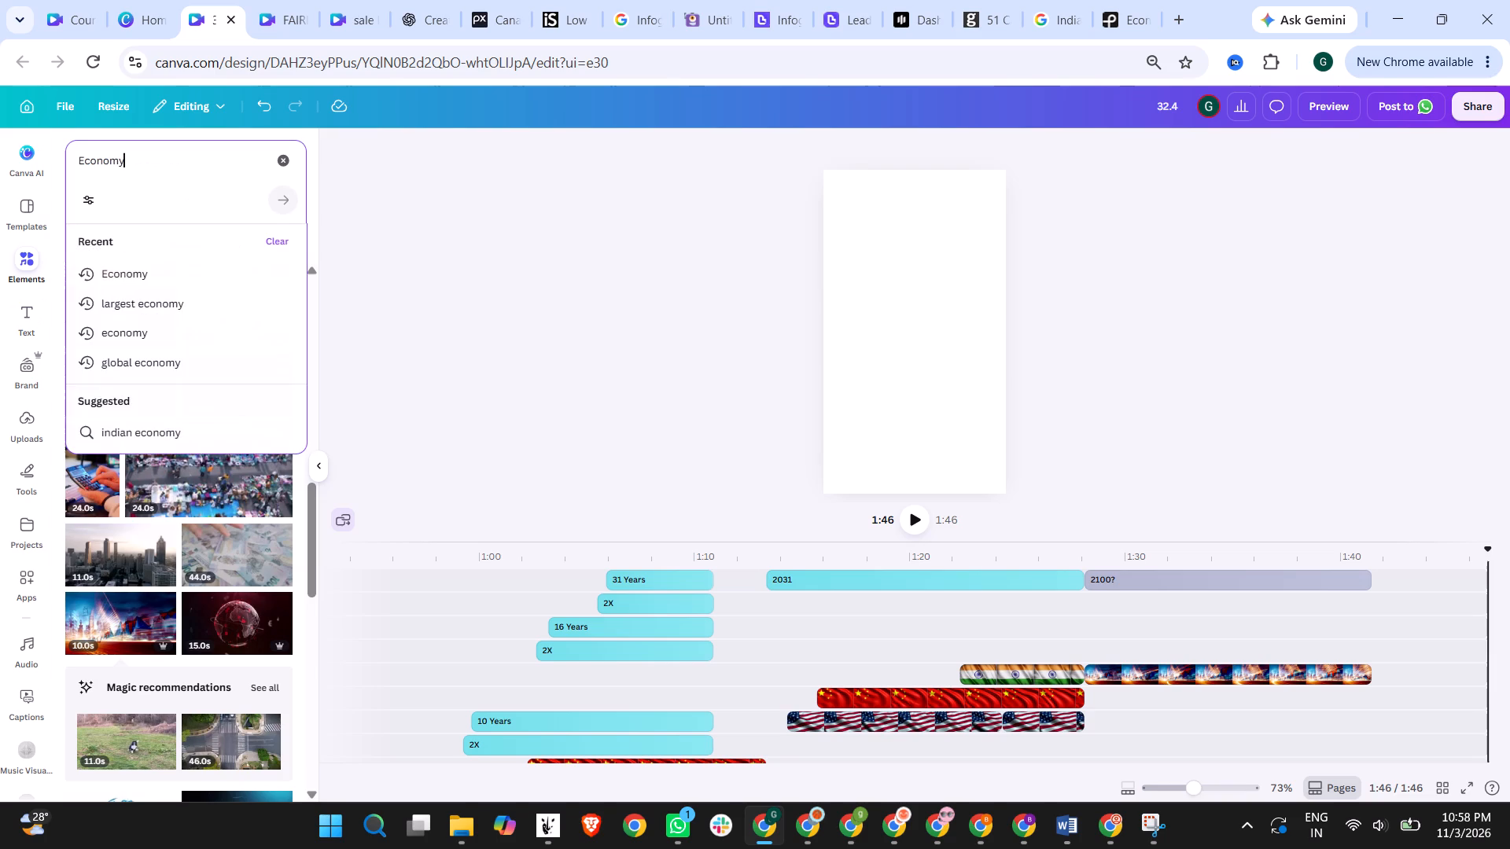
key(BackSpace)
key(BackSpace)
key(BackSpace)
key(BackSpace)
key(BackSpace)
key(BackSpace)
key(BackSpace)
key(BackSpace)
key(BackSpace)
key(BackSpace)
key(BackSpace)
key(BackSpace)
key(BackSpace)
key(BackSpace)
key(BackSpace)
text(come)
key(BackSpace)
text(ment and subscribe)
key(Return)
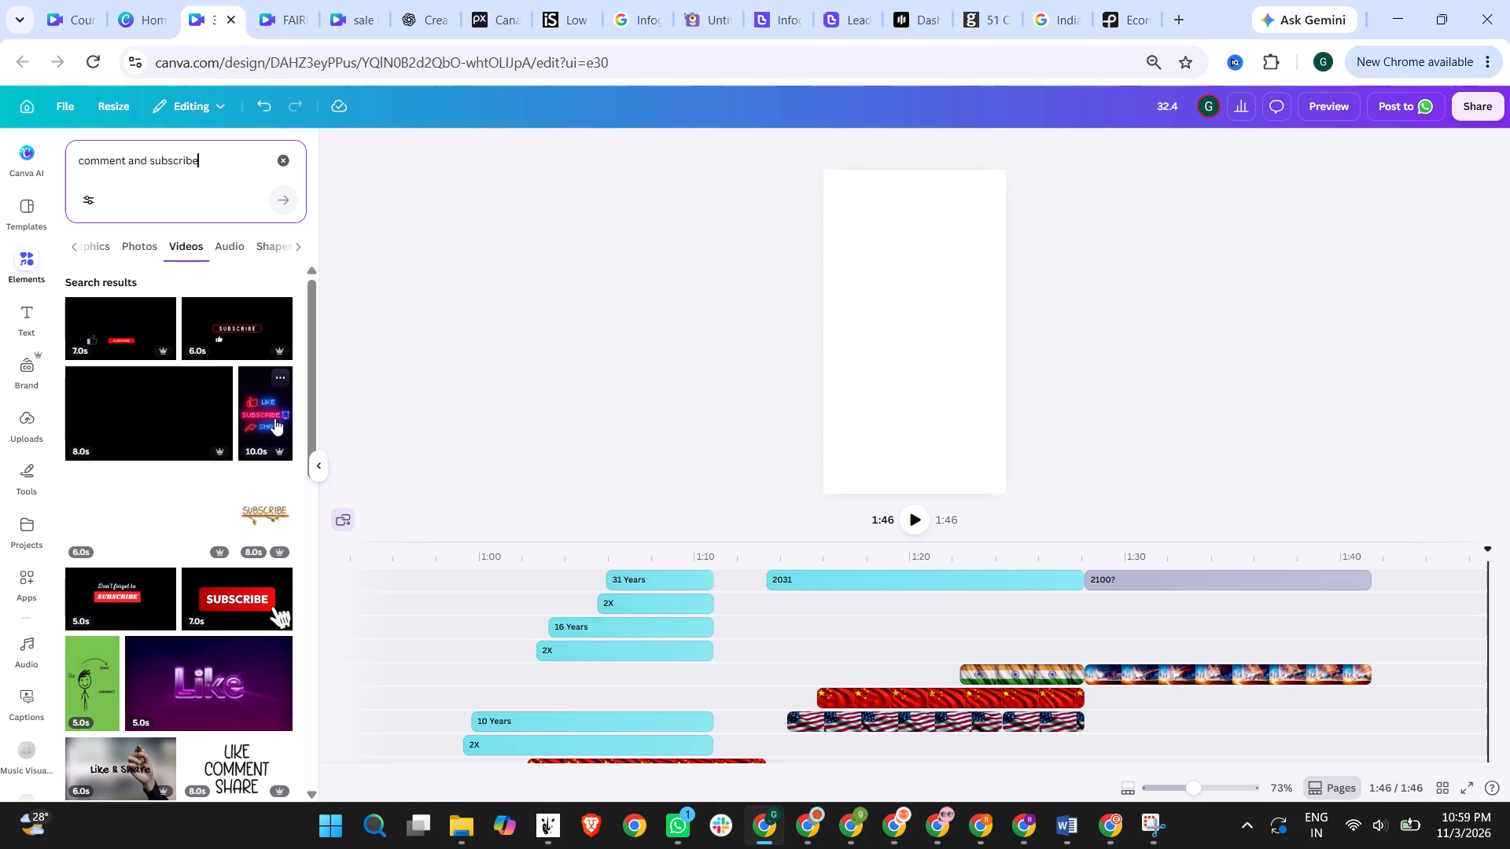
drag(274, 418, 1401, 579)
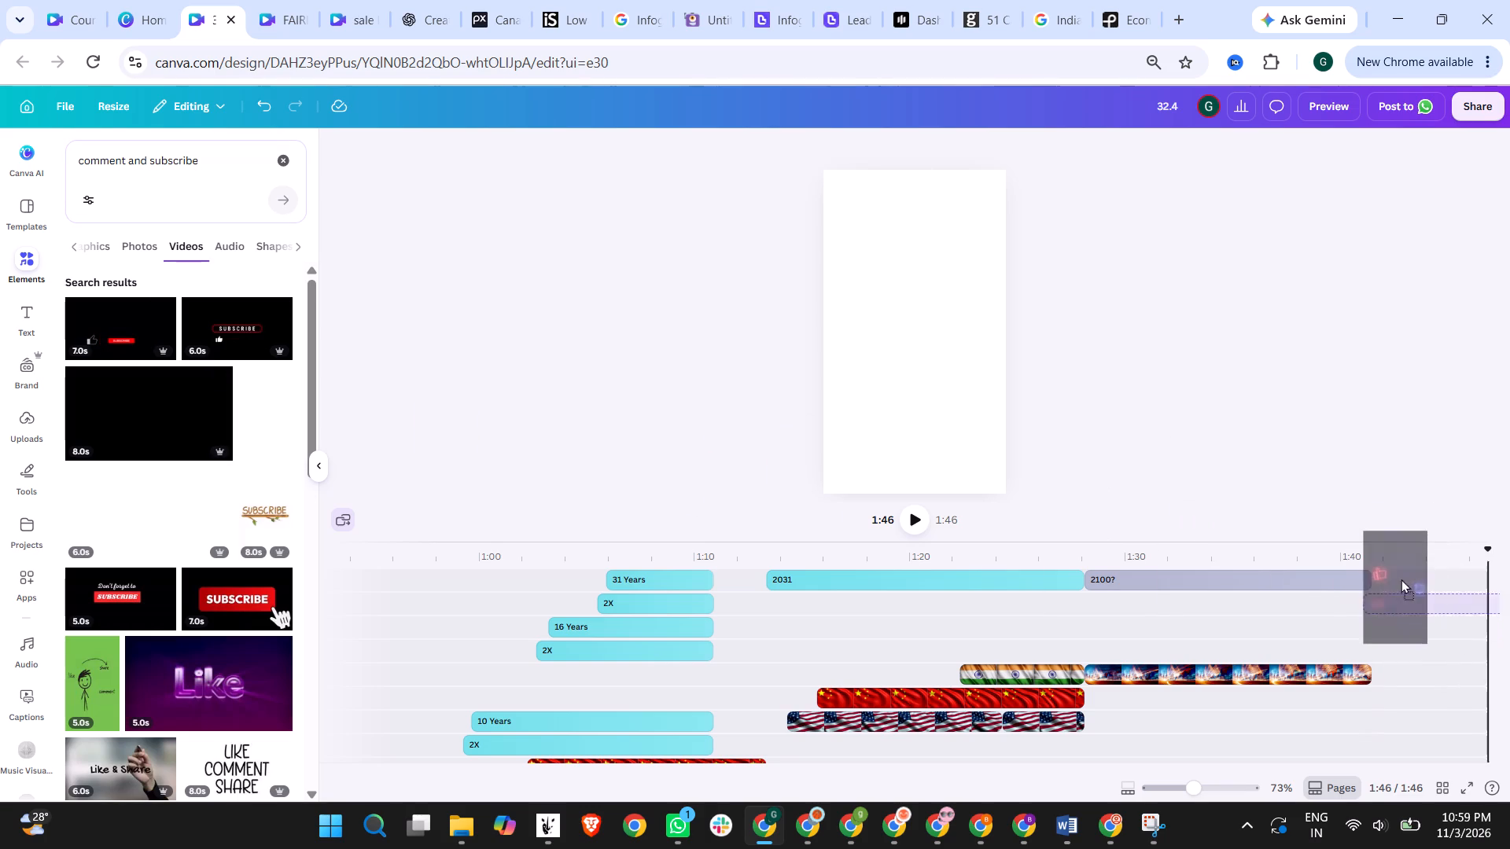
drag(1401, 579, 1408, 669)
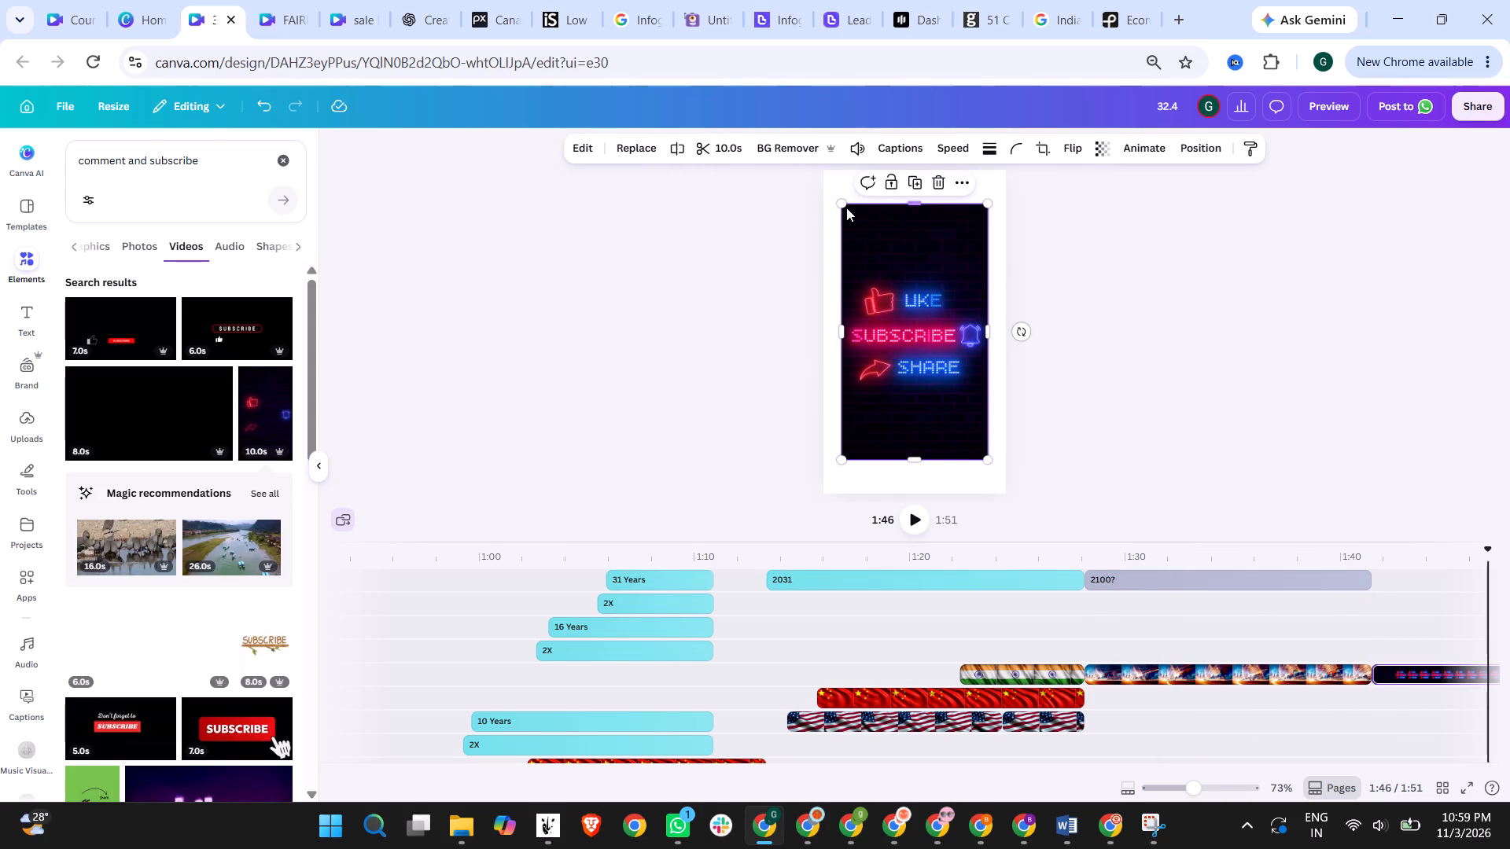
Enlarge and reposition the neon LIKE SUBSCRIBE SHARE clip so that it fills the whole page.
drag(843, 207, 813, 158)
drag(988, 458, 1025, 520)
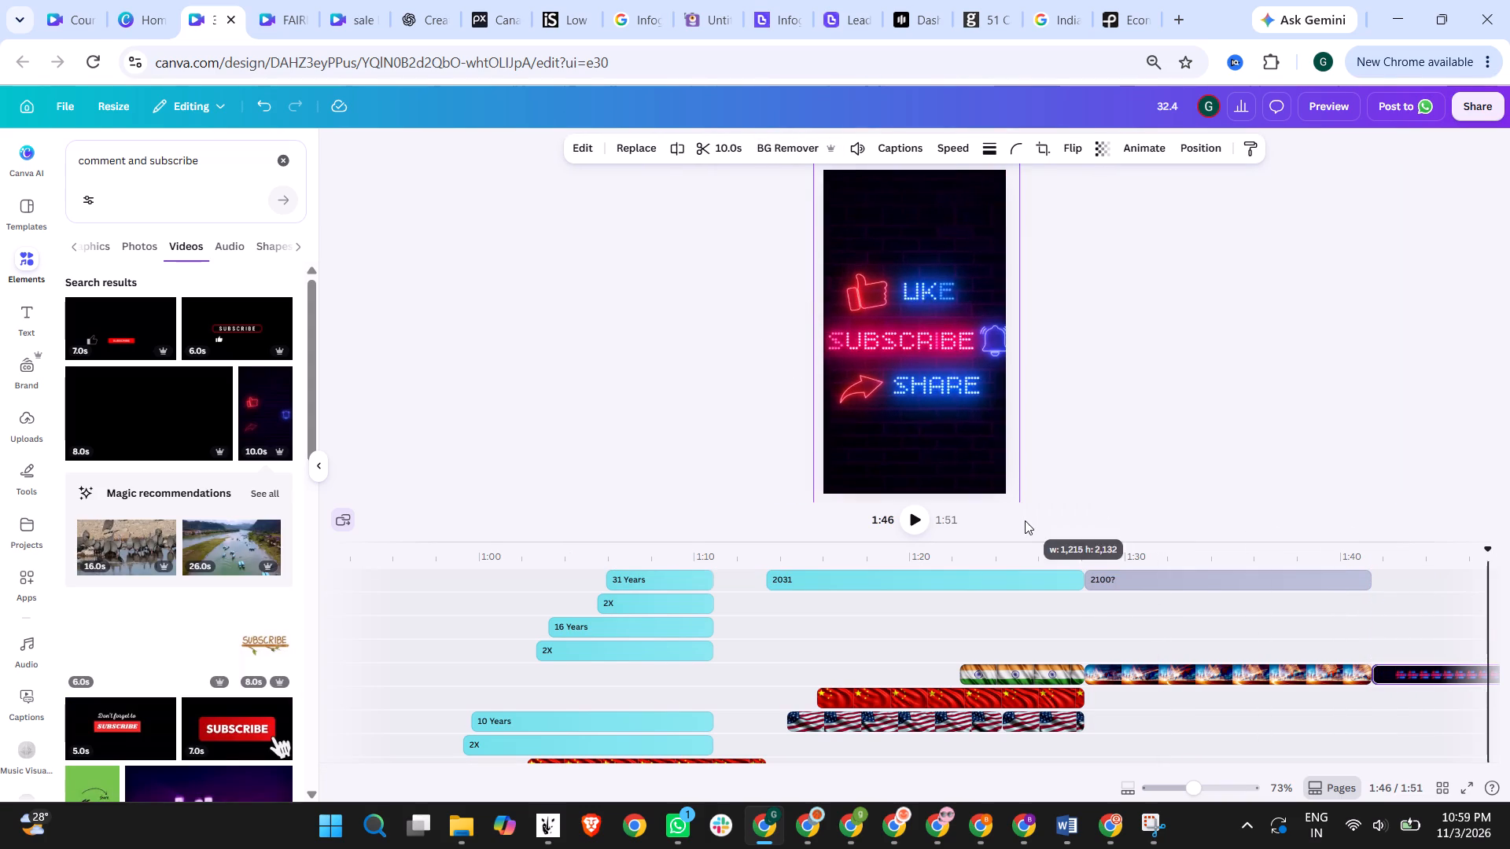
drag(1025, 520, 981, 474)
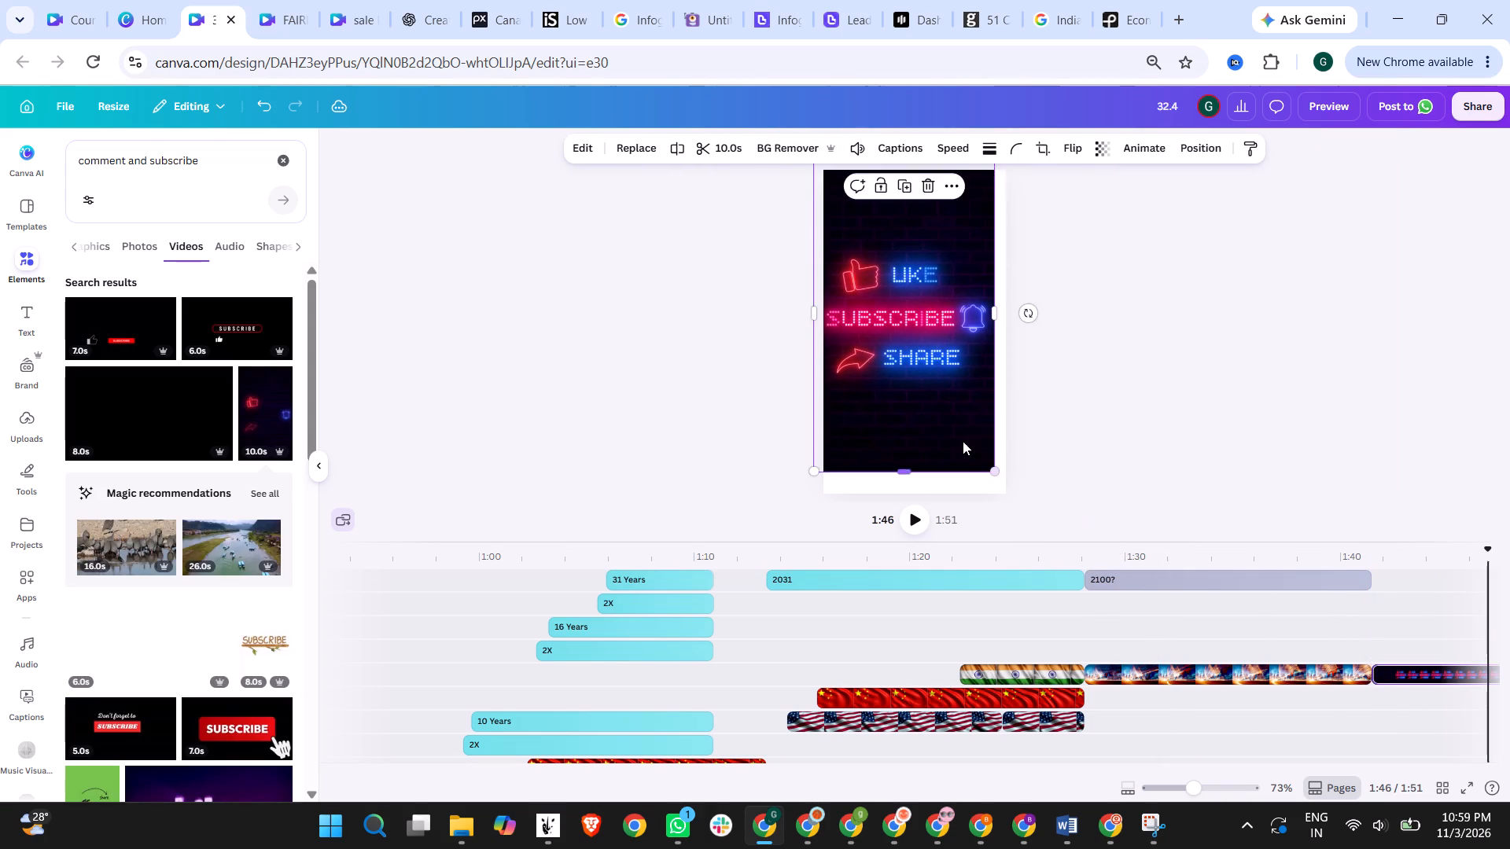
drag(962, 436, 977, 445)
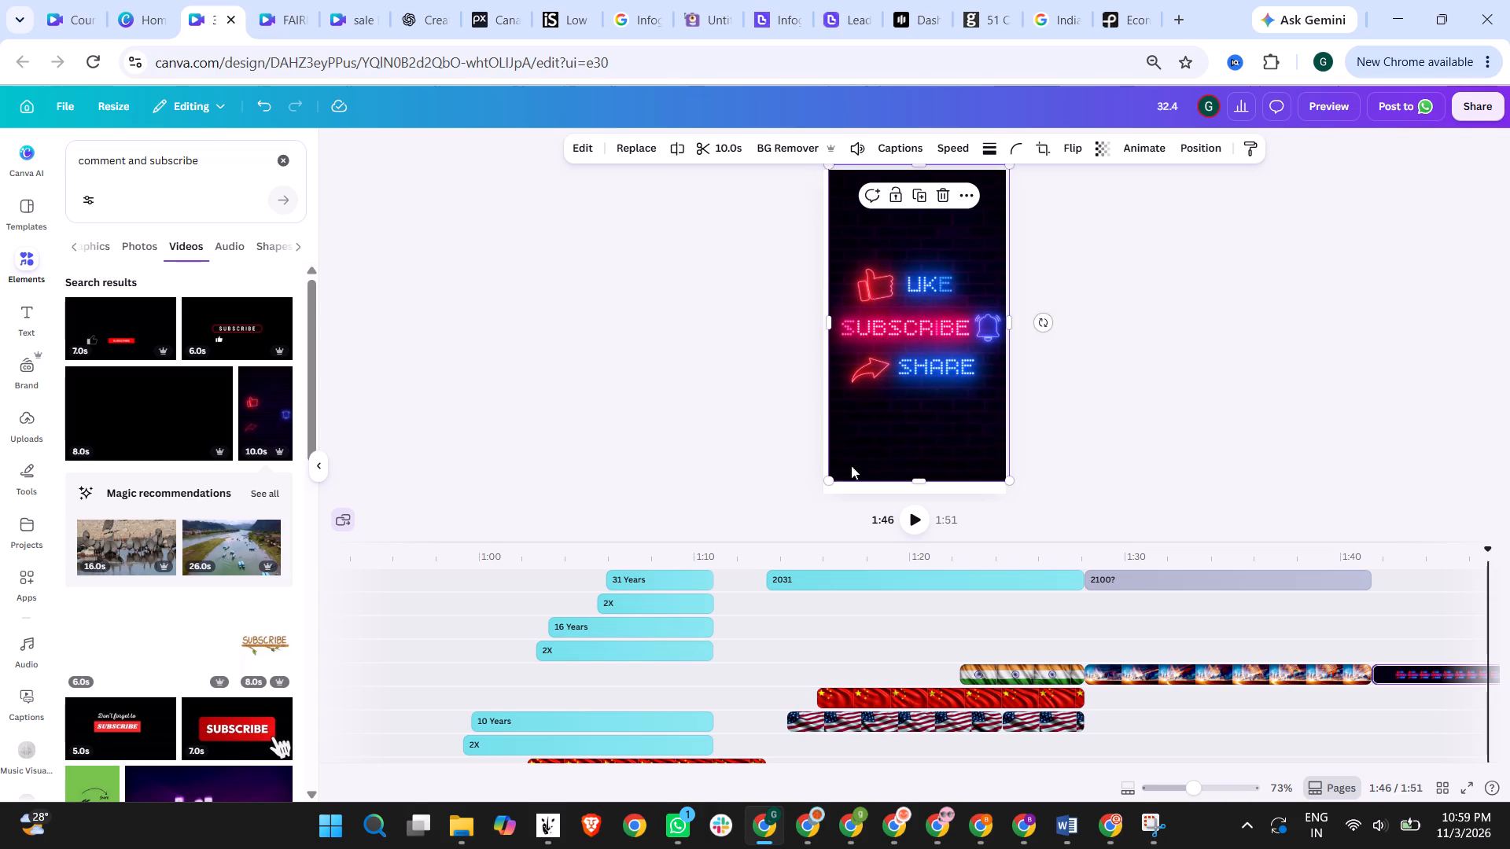
drag(827, 480, 816, 500)
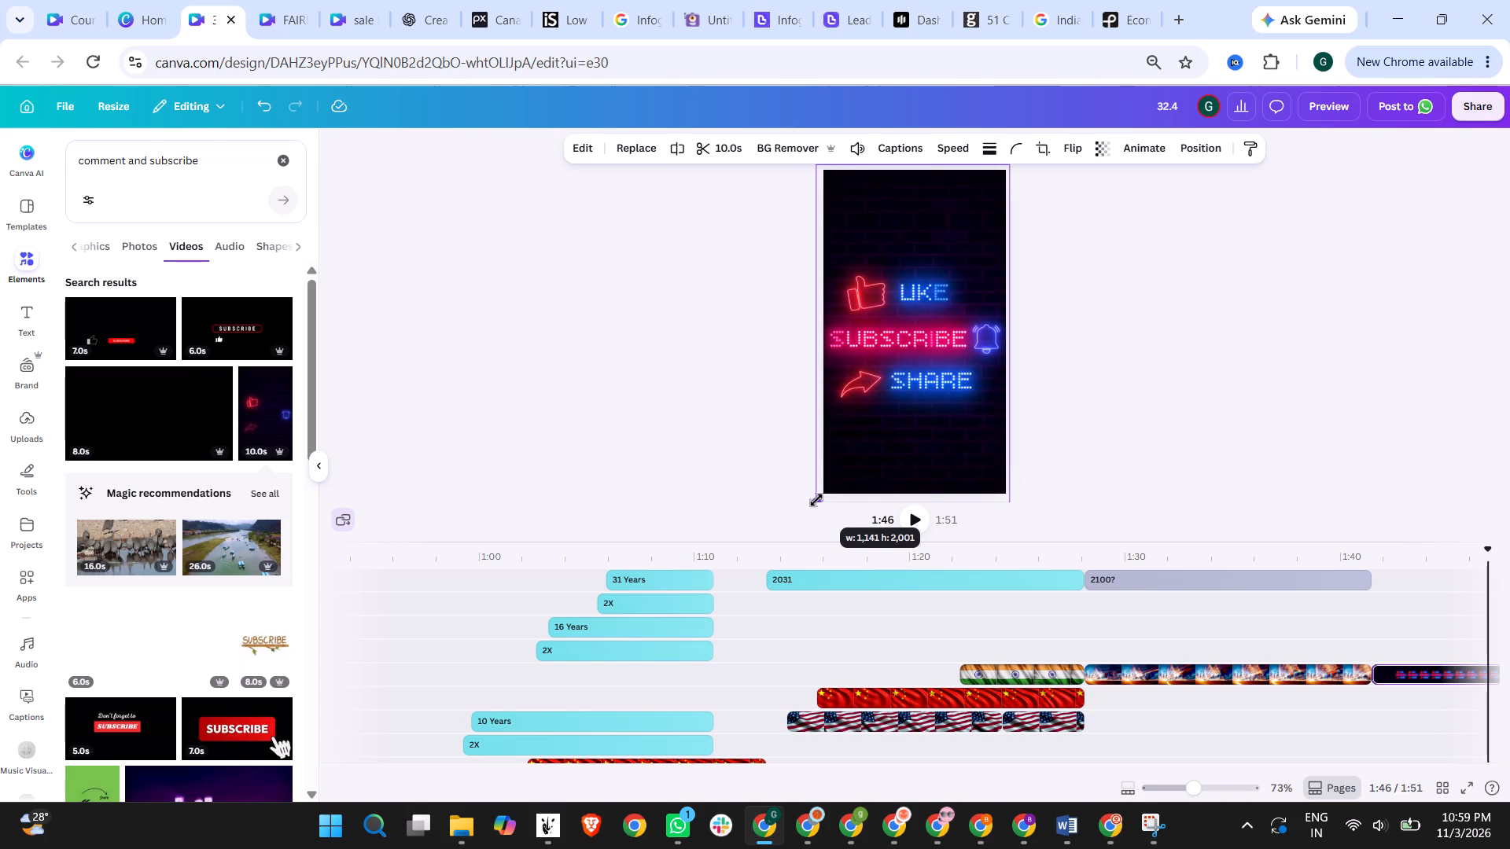
drag(816, 500, 820, 498)
click(1182, 402)
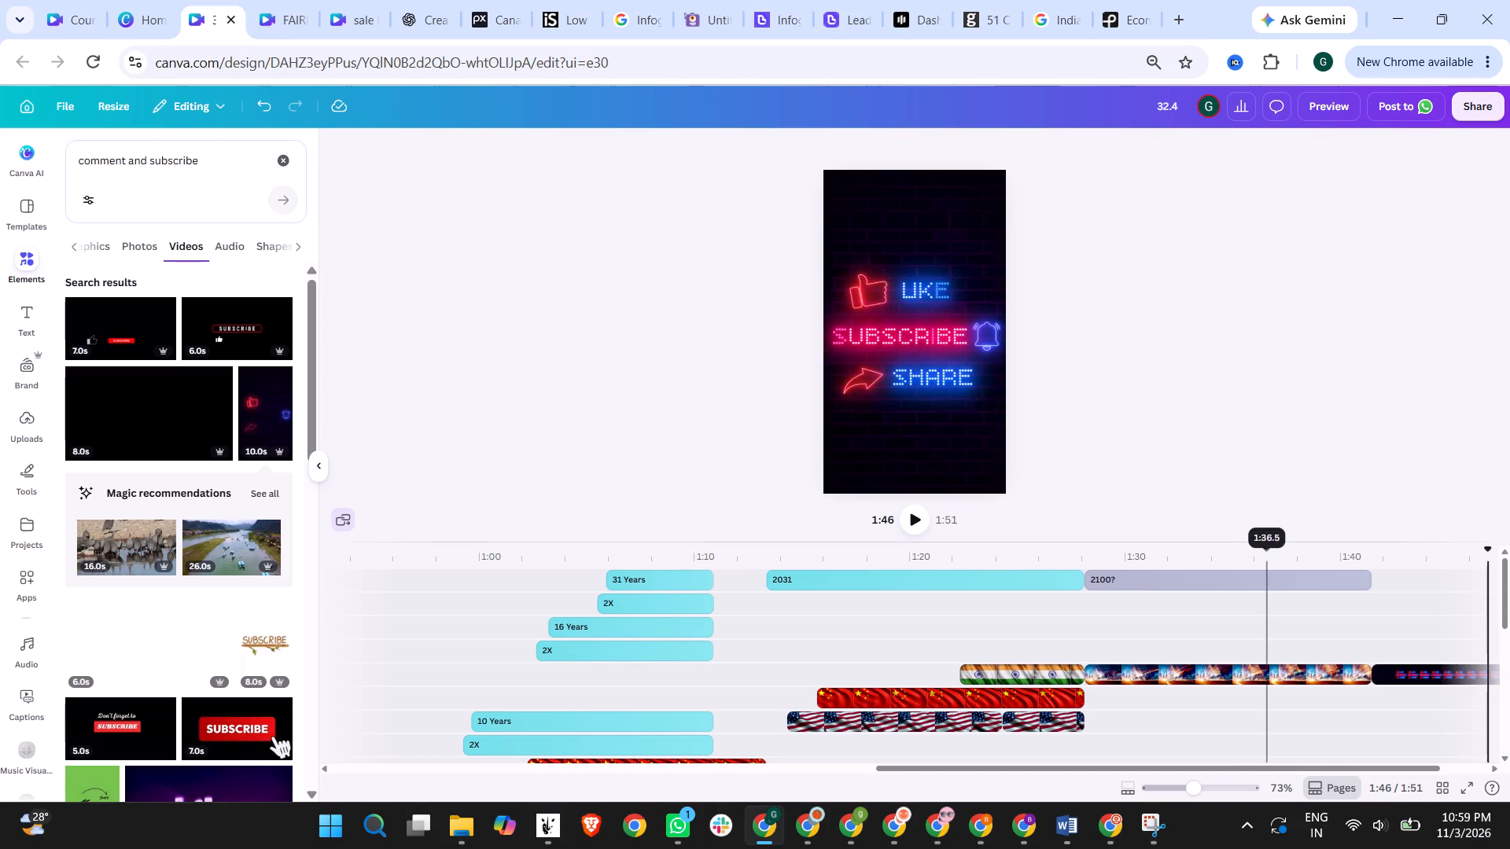
Play back the video from about 1:35 to check the change from the 2100? section to the neon subscribe clip.
click(1250, 554)
click(904, 514)
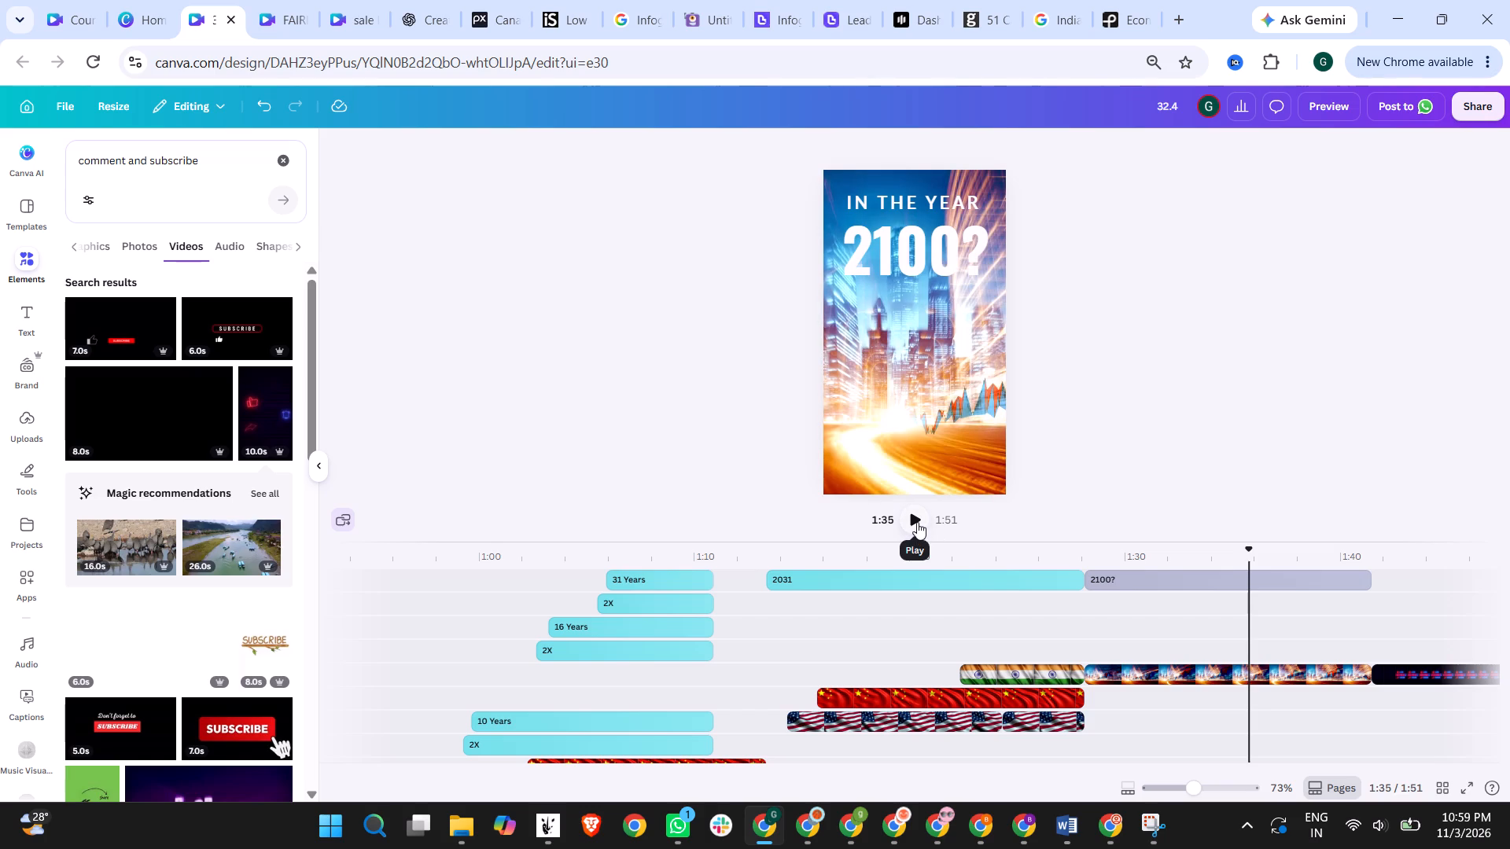
click(917, 522)
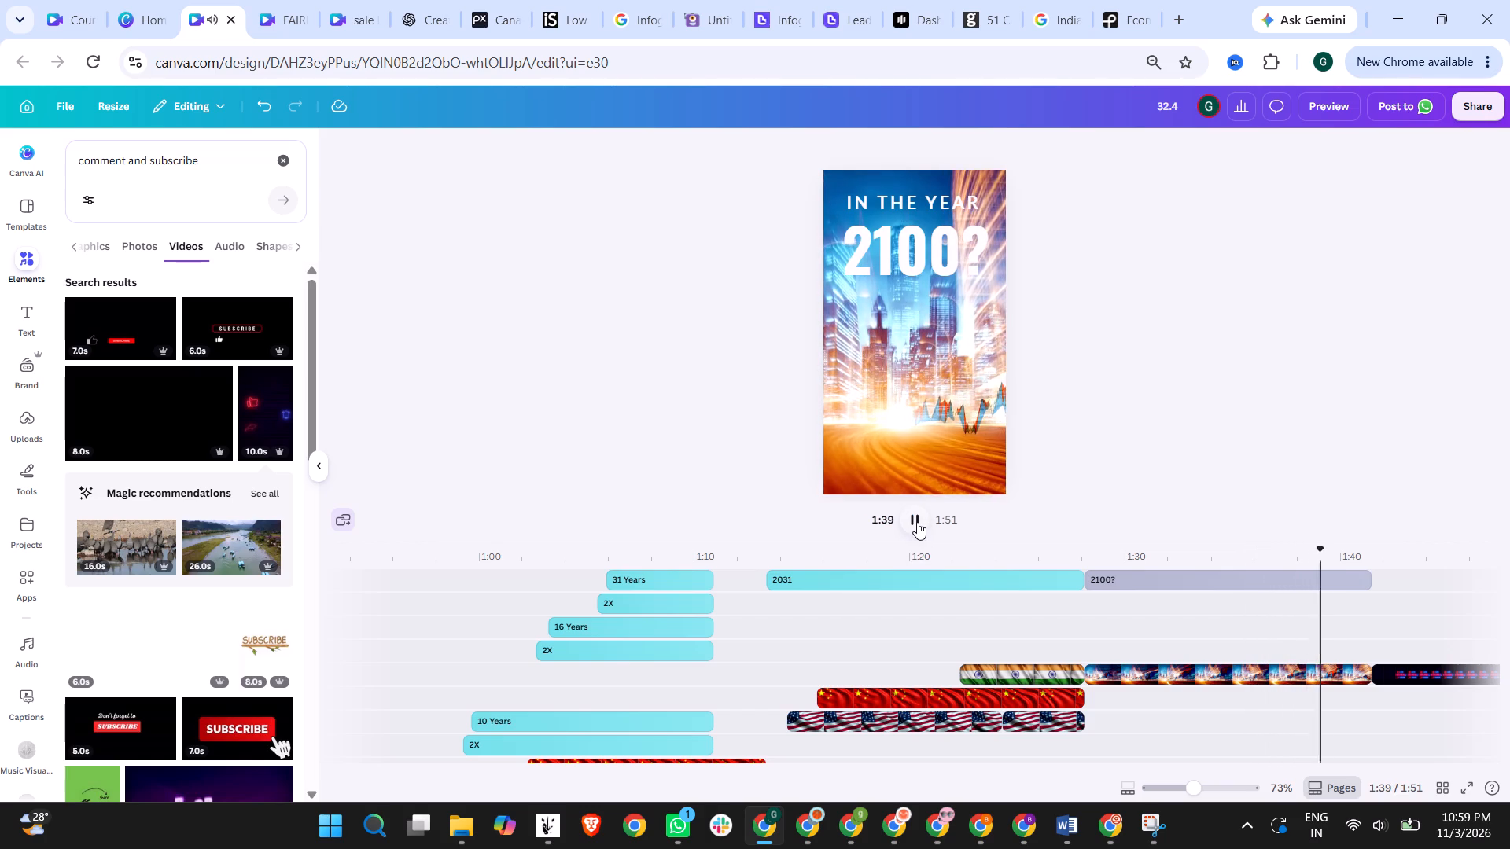
drag(1034, 766, 1043, 767)
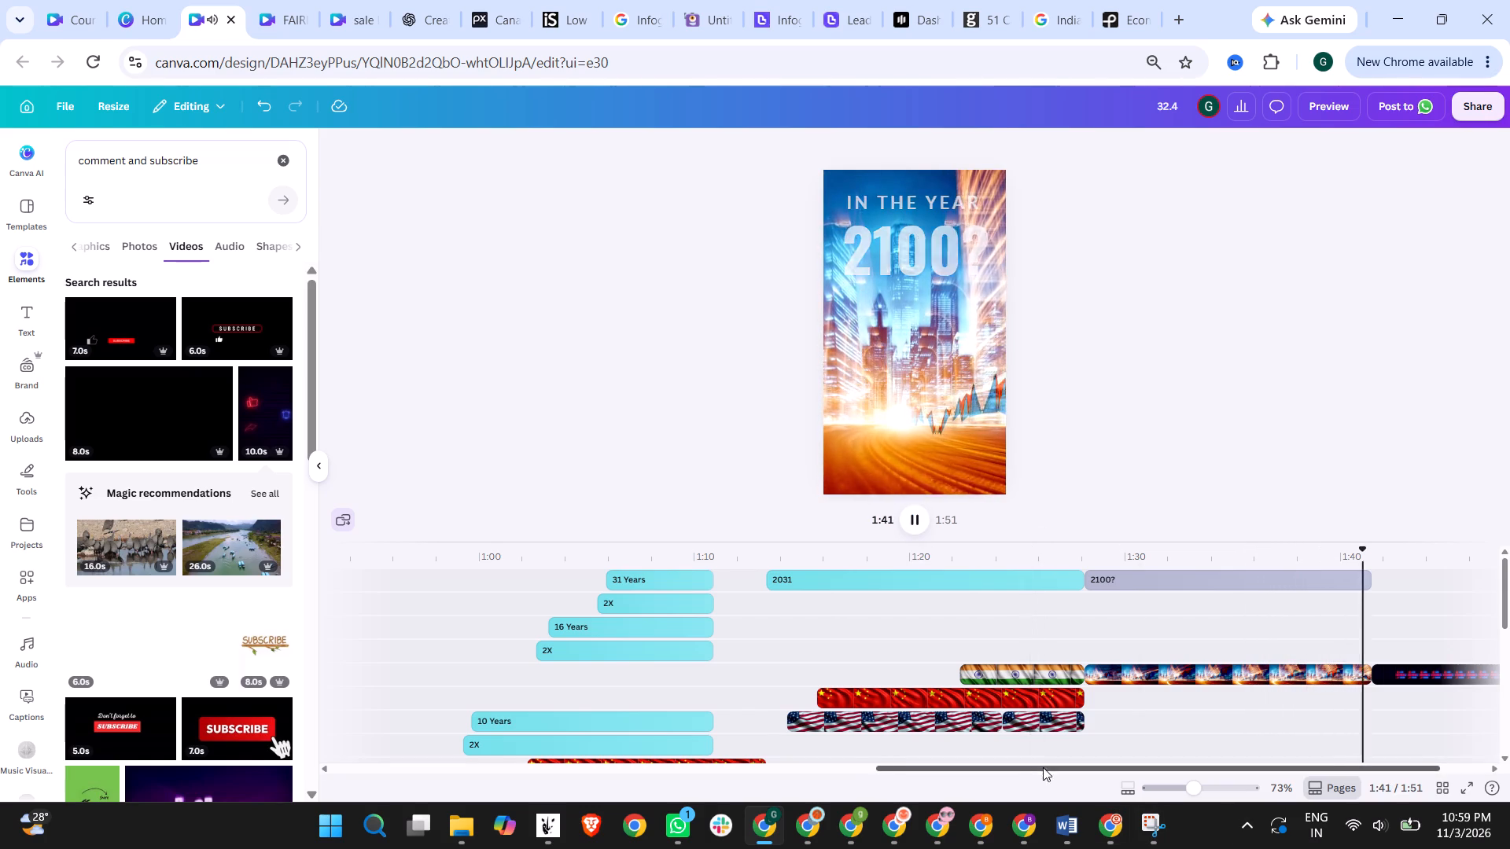
drag(1043, 767, 1187, 767)
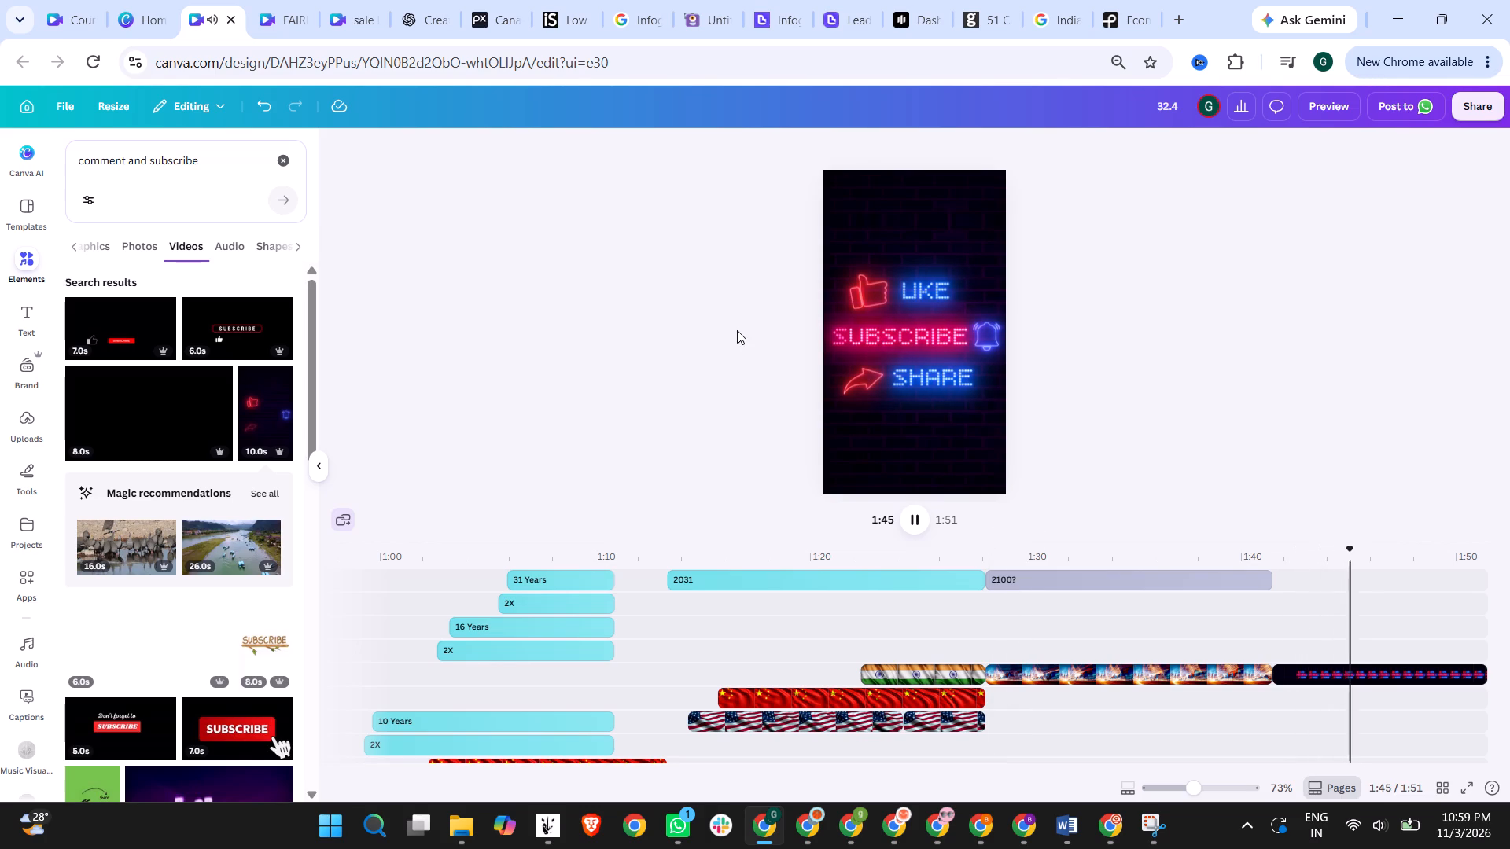
Trim the end of the neon LIKE SUBSCRIBE SHARE clip so that it lasts 3.6 seconds.
scroll(1361, 628, down, 3)
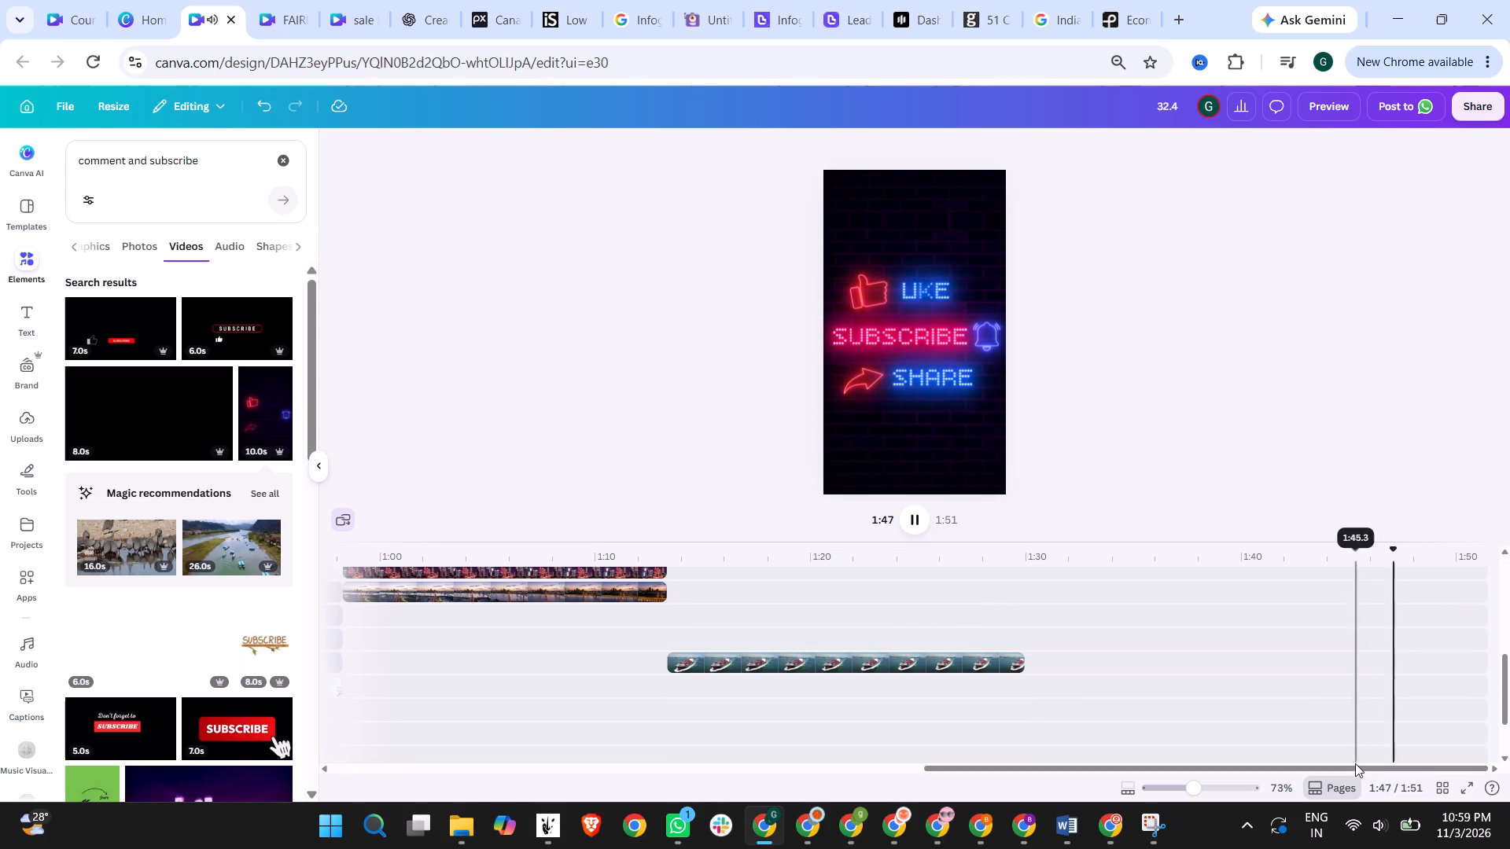
drag(1356, 770, 1403, 767)
scroll(1379, 663, up, 2)
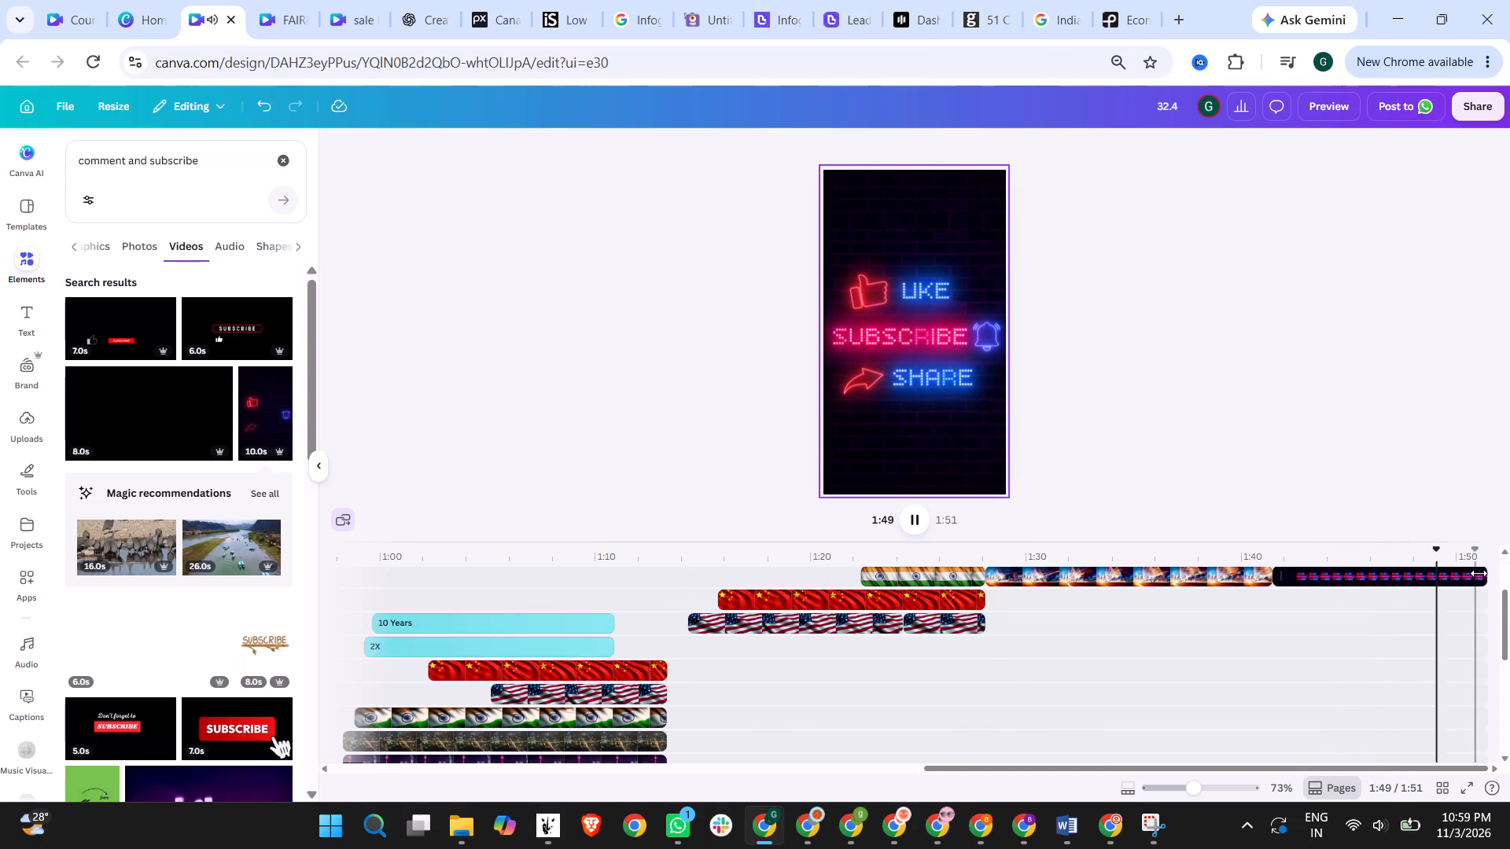
drag(1482, 574, 1362, 575)
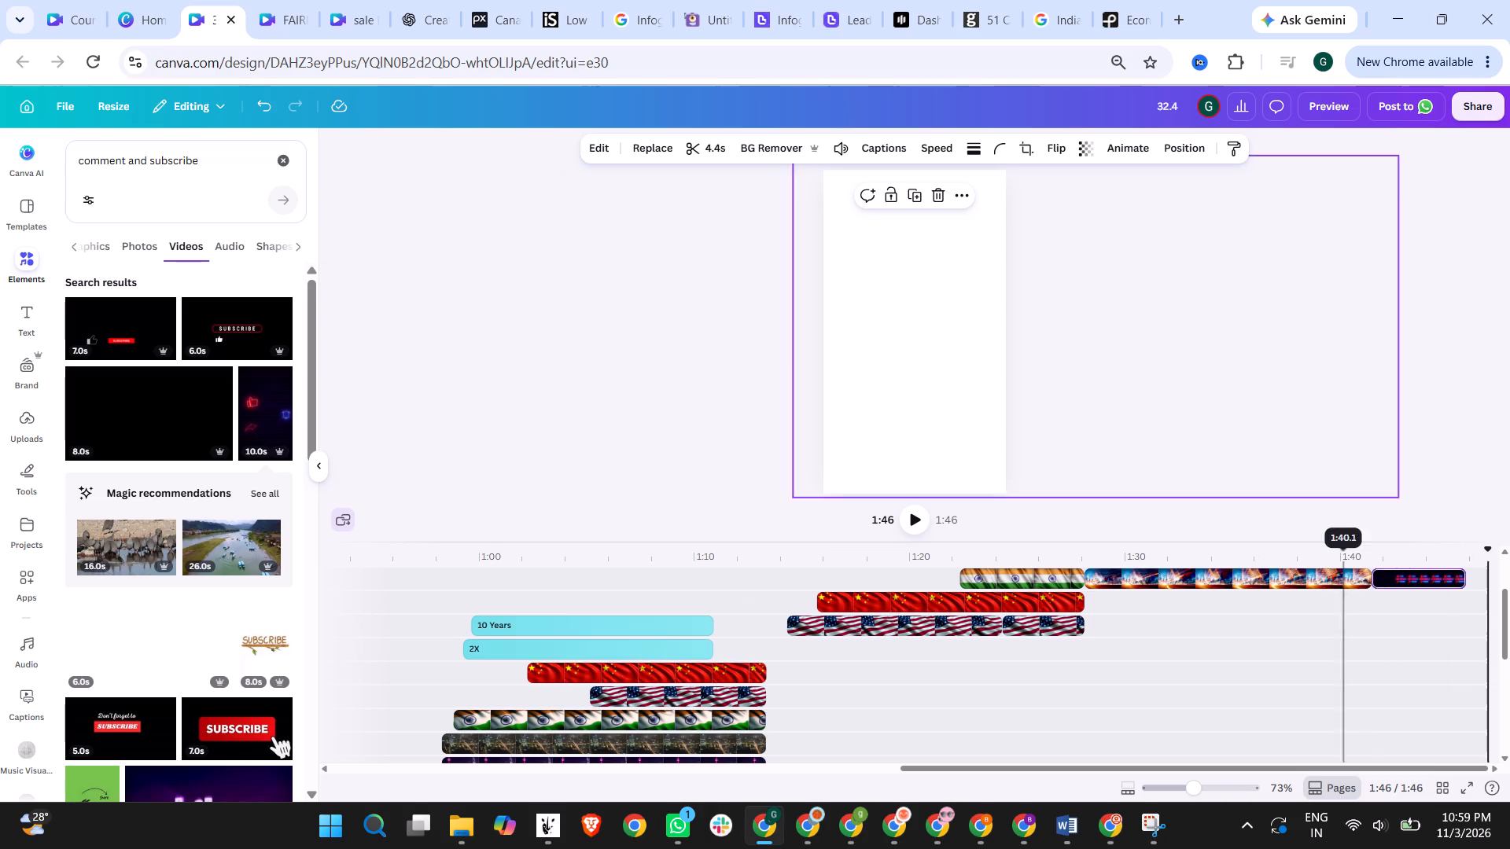
click(1394, 563)
click(914, 522)
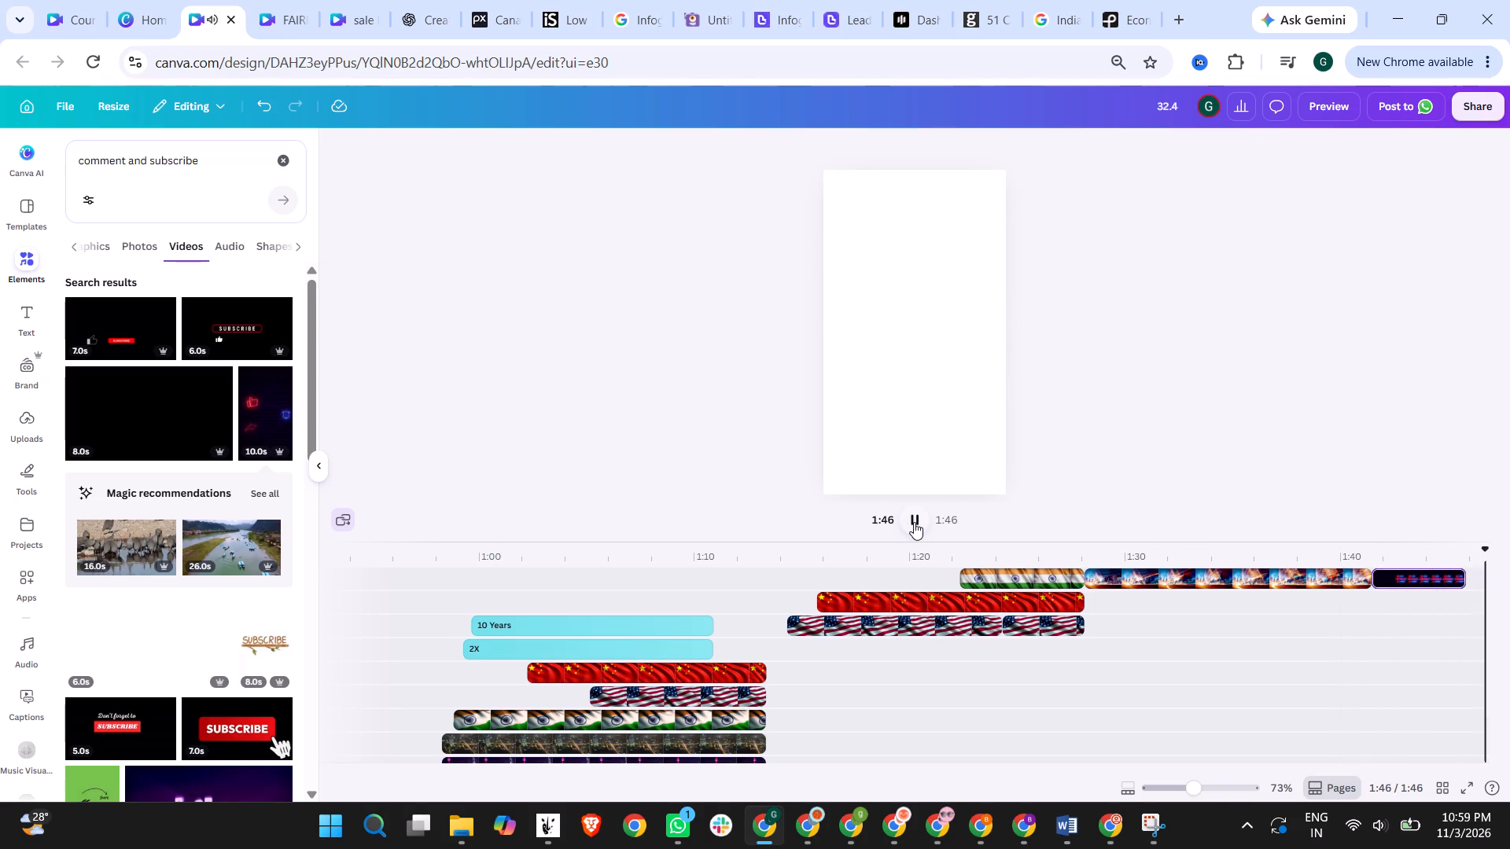
click(914, 522)
drag(1465, 577, 1449, 577)
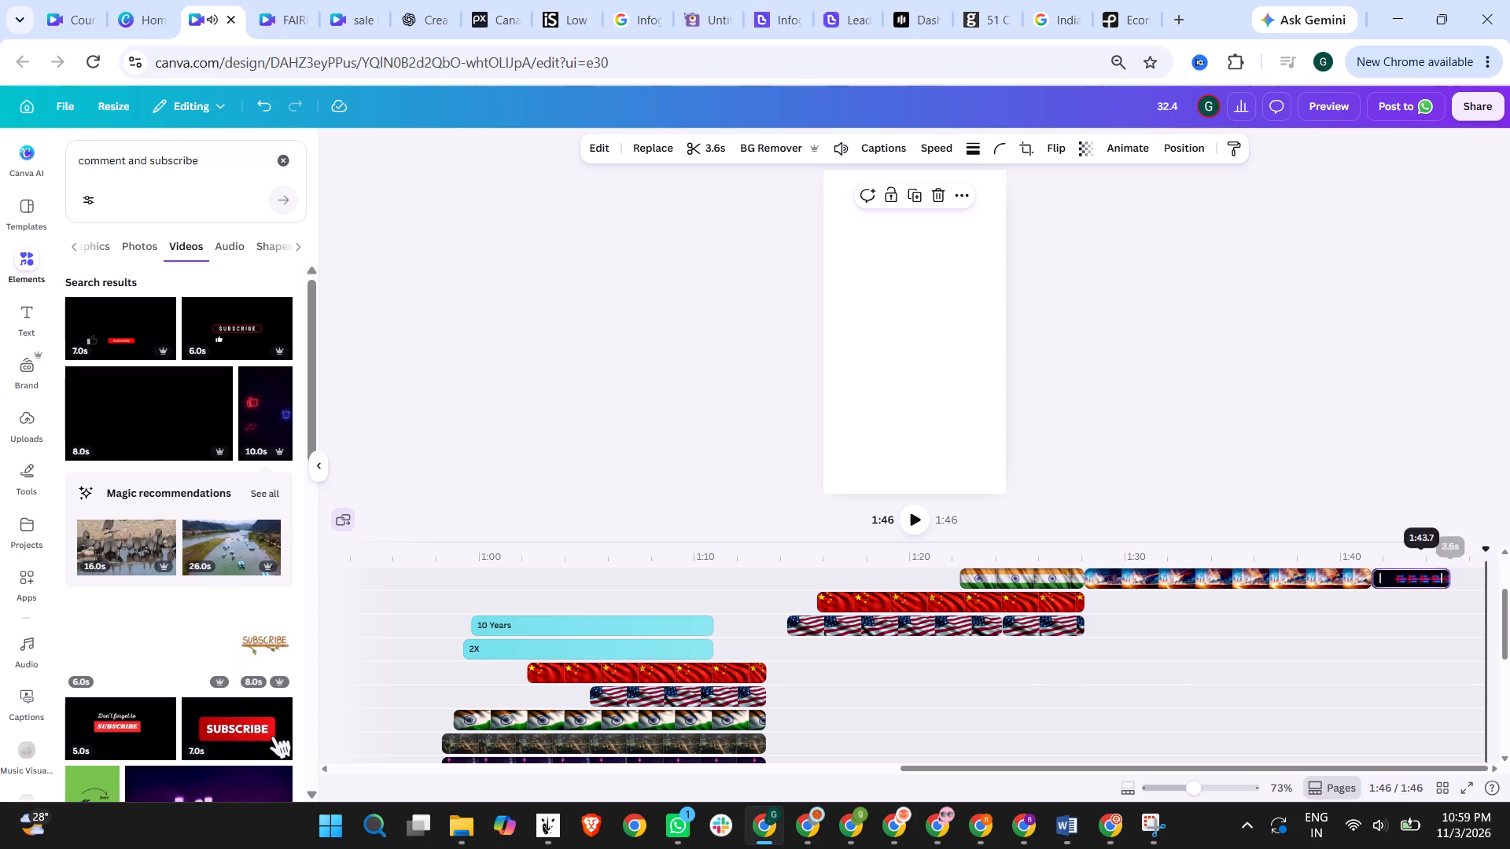
Copy the two WSW Who Said What end-card layers from the FAIRFIELD, CALIFORNIA design and paste them directly after the neon subscribe clip.
click(299, 0)
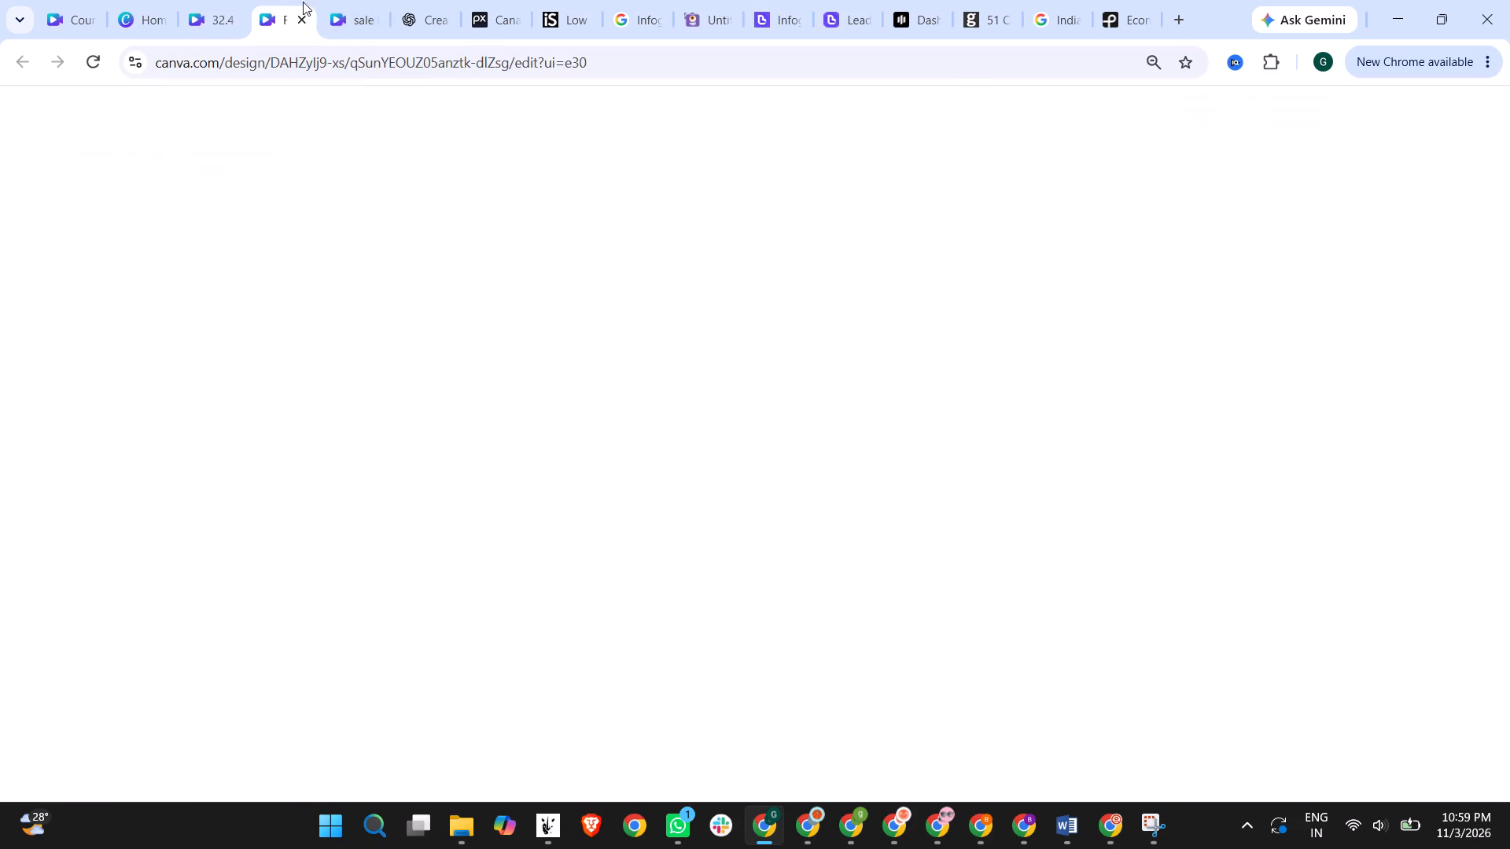
click(758, 615)
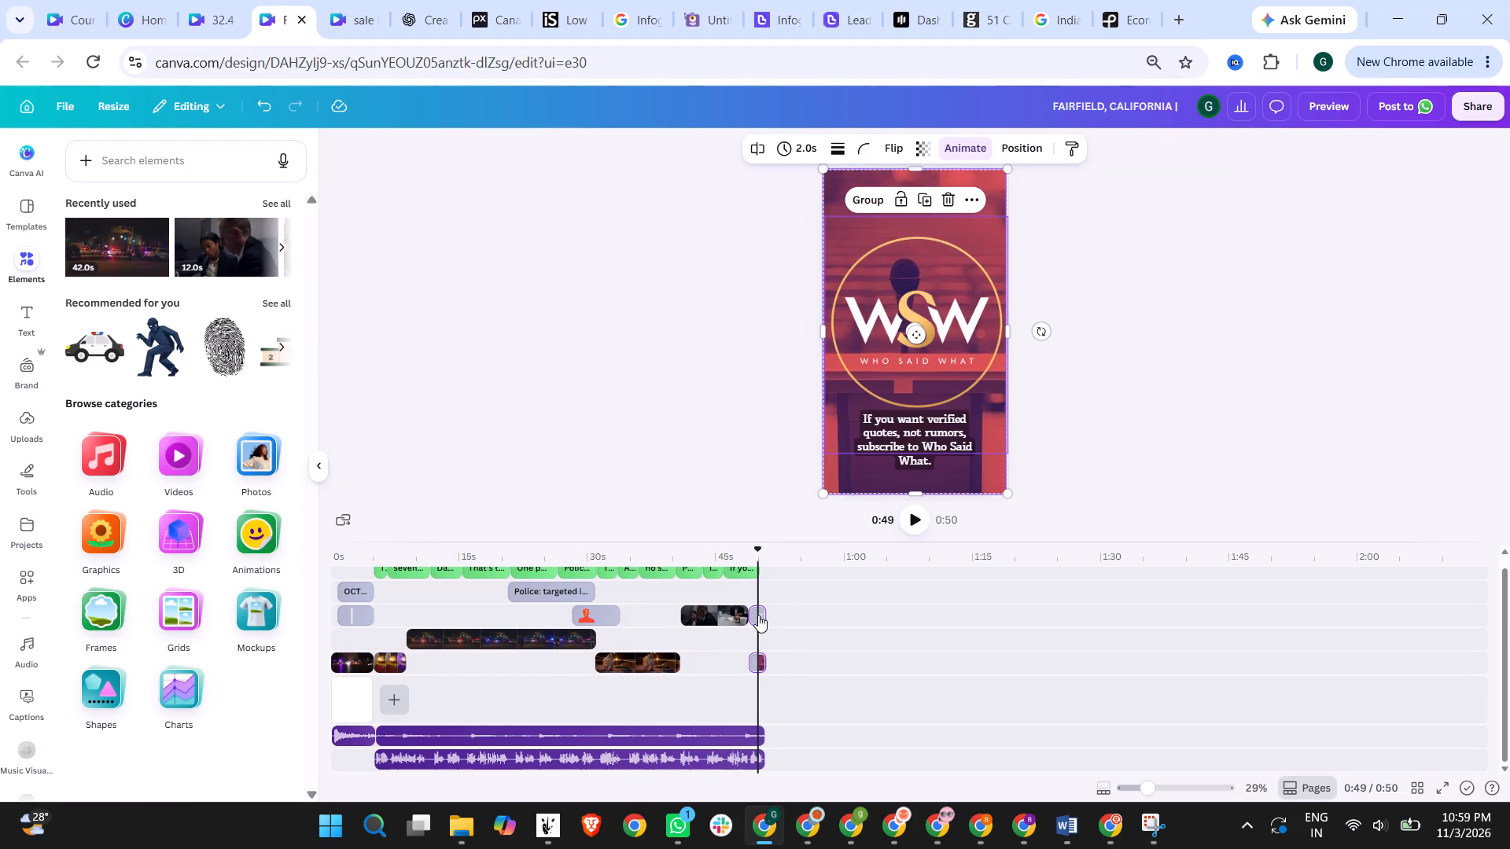
ctrl+click(761, 659)
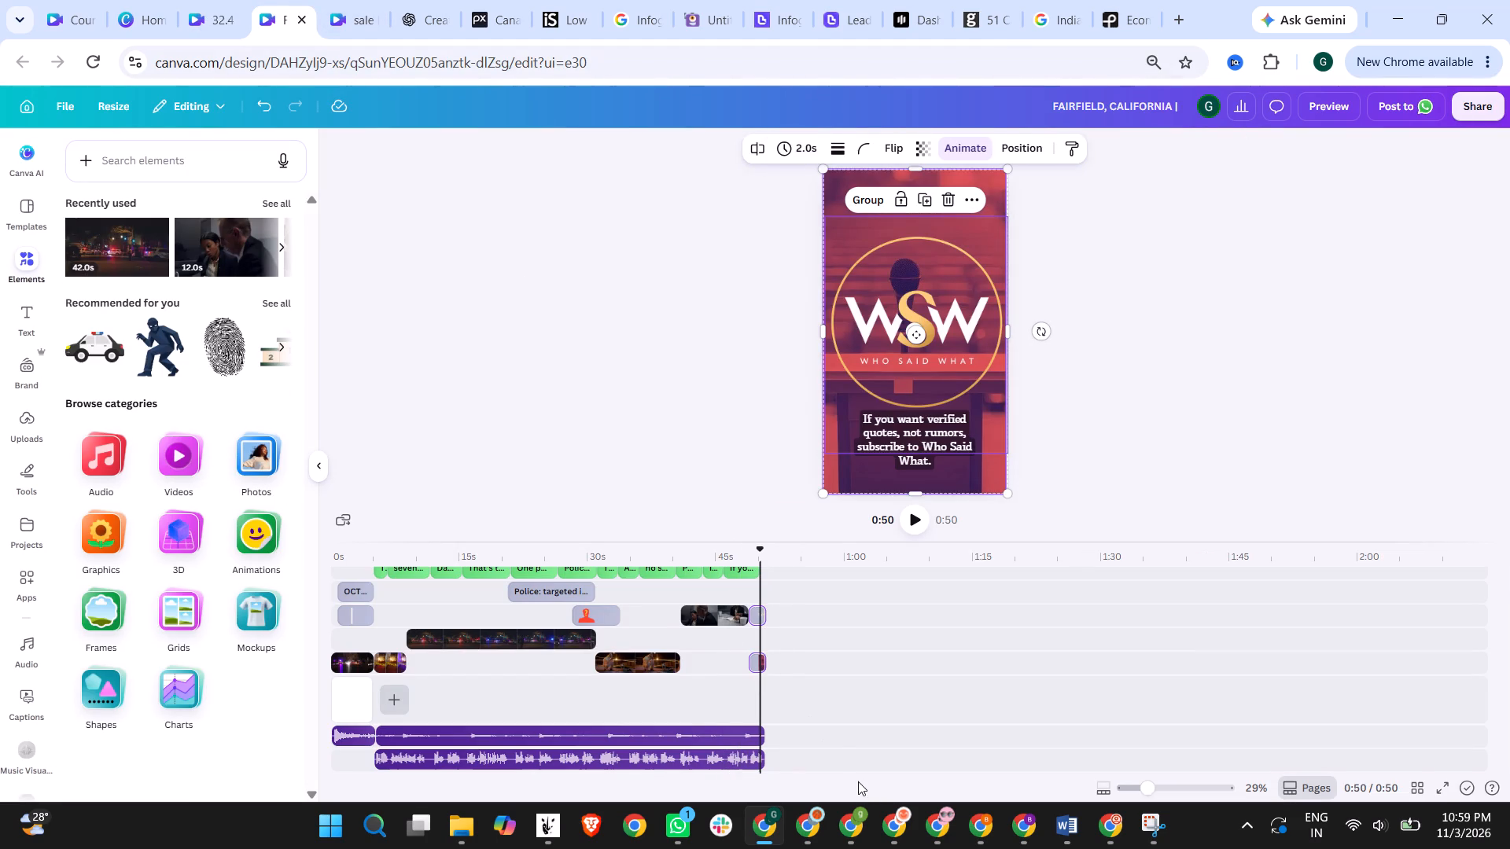
key(ctrl+c)
click(219, 1)
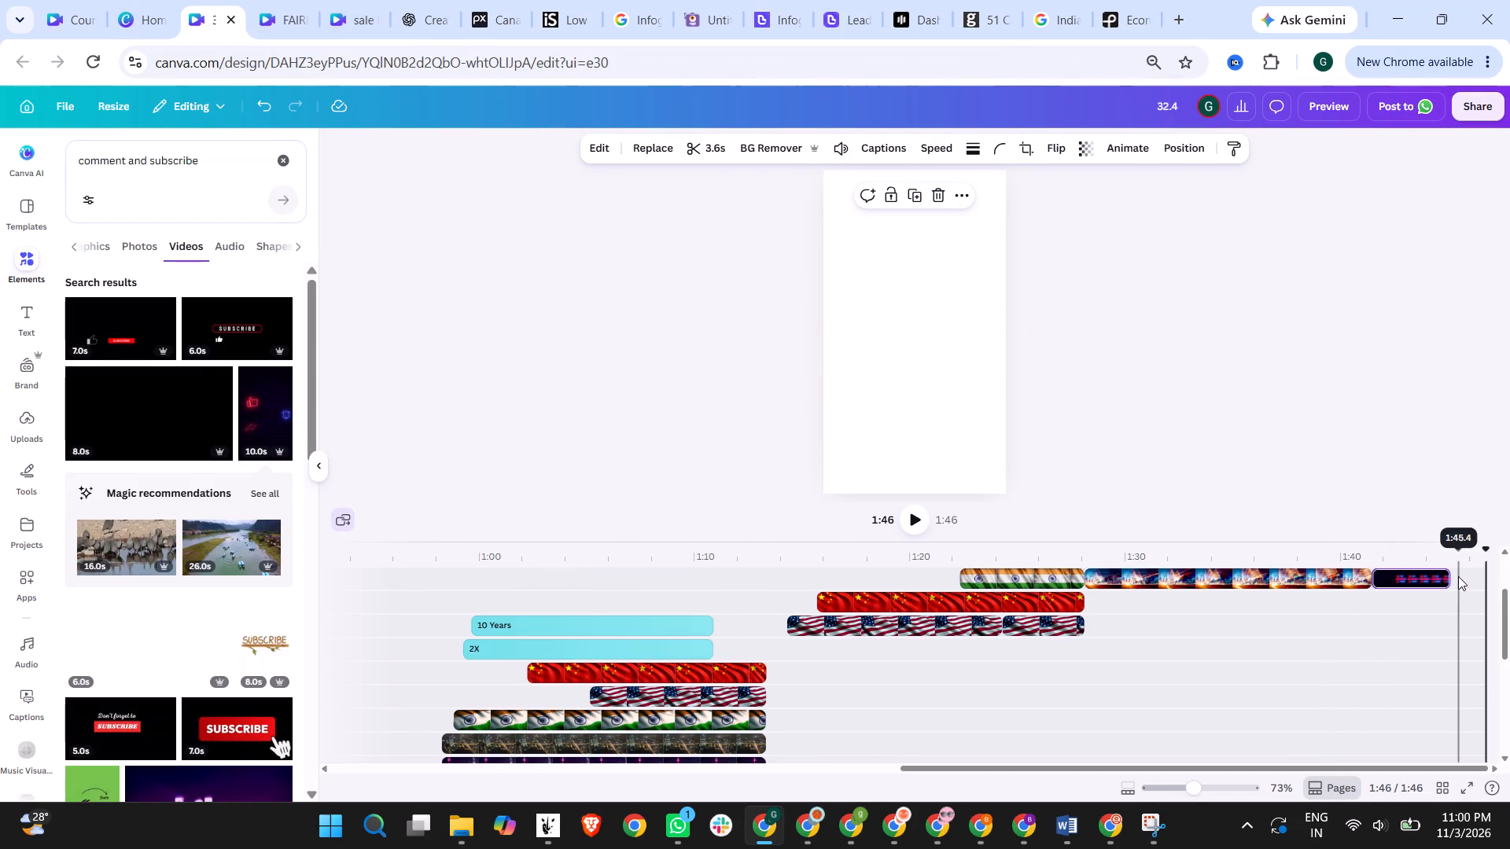
click(1458, 576)
key(ctrl+v)
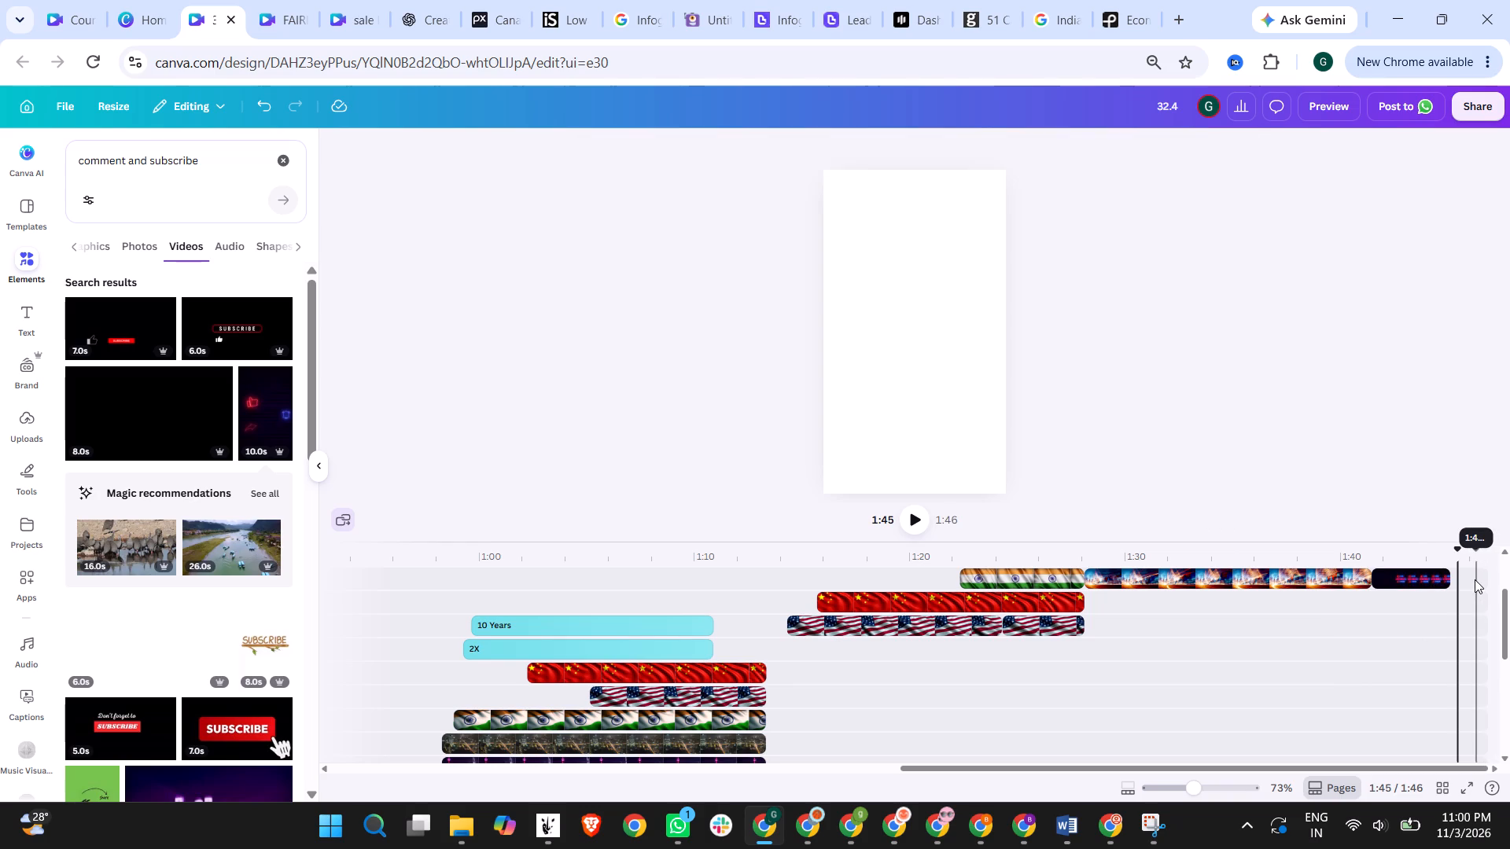
scroll(1459, 643, up, 5)
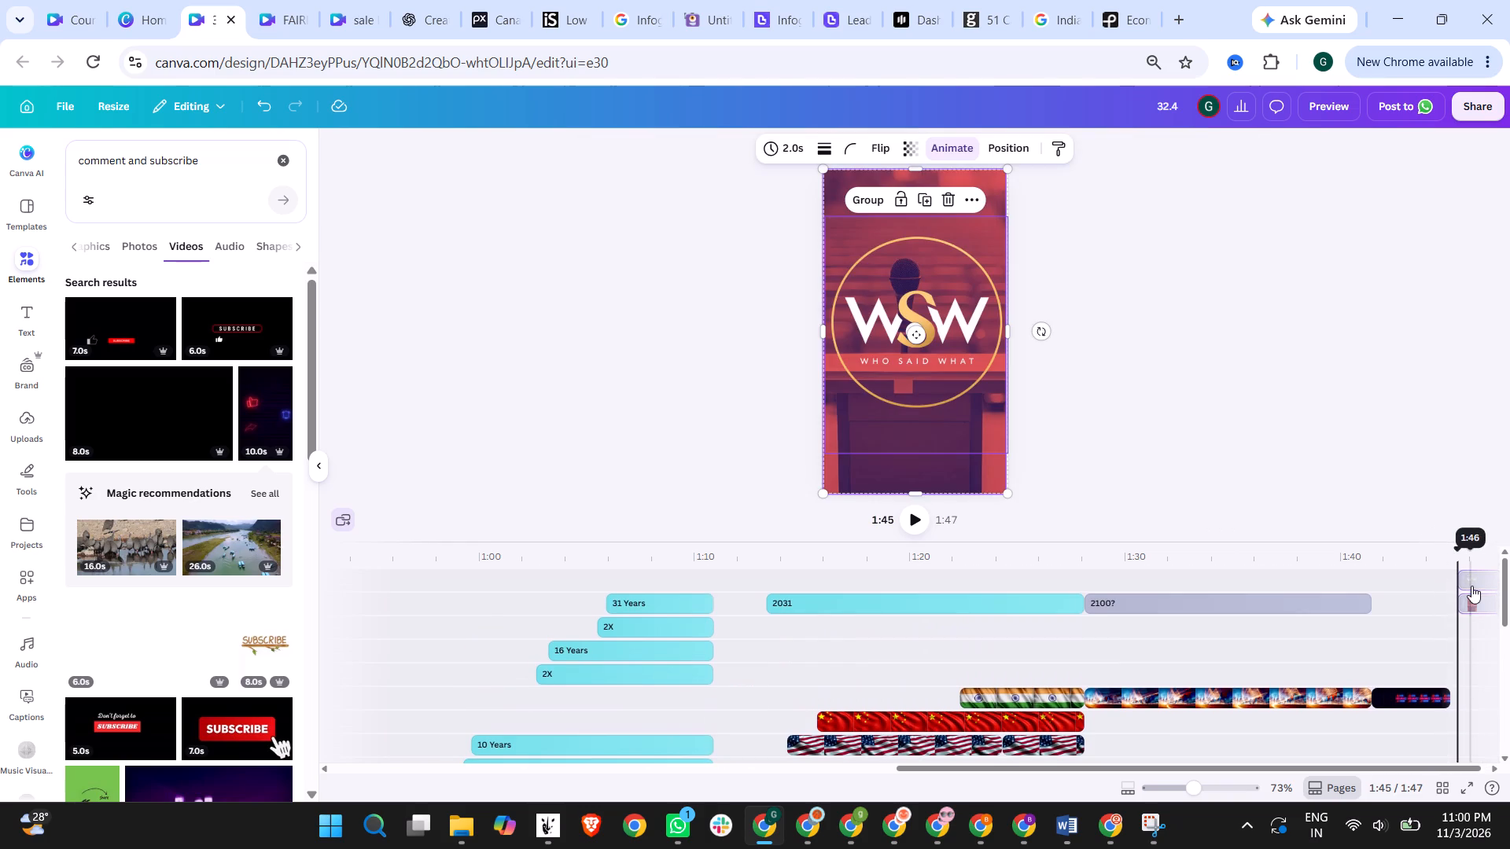
drag(1471, 586, 1449, 586)
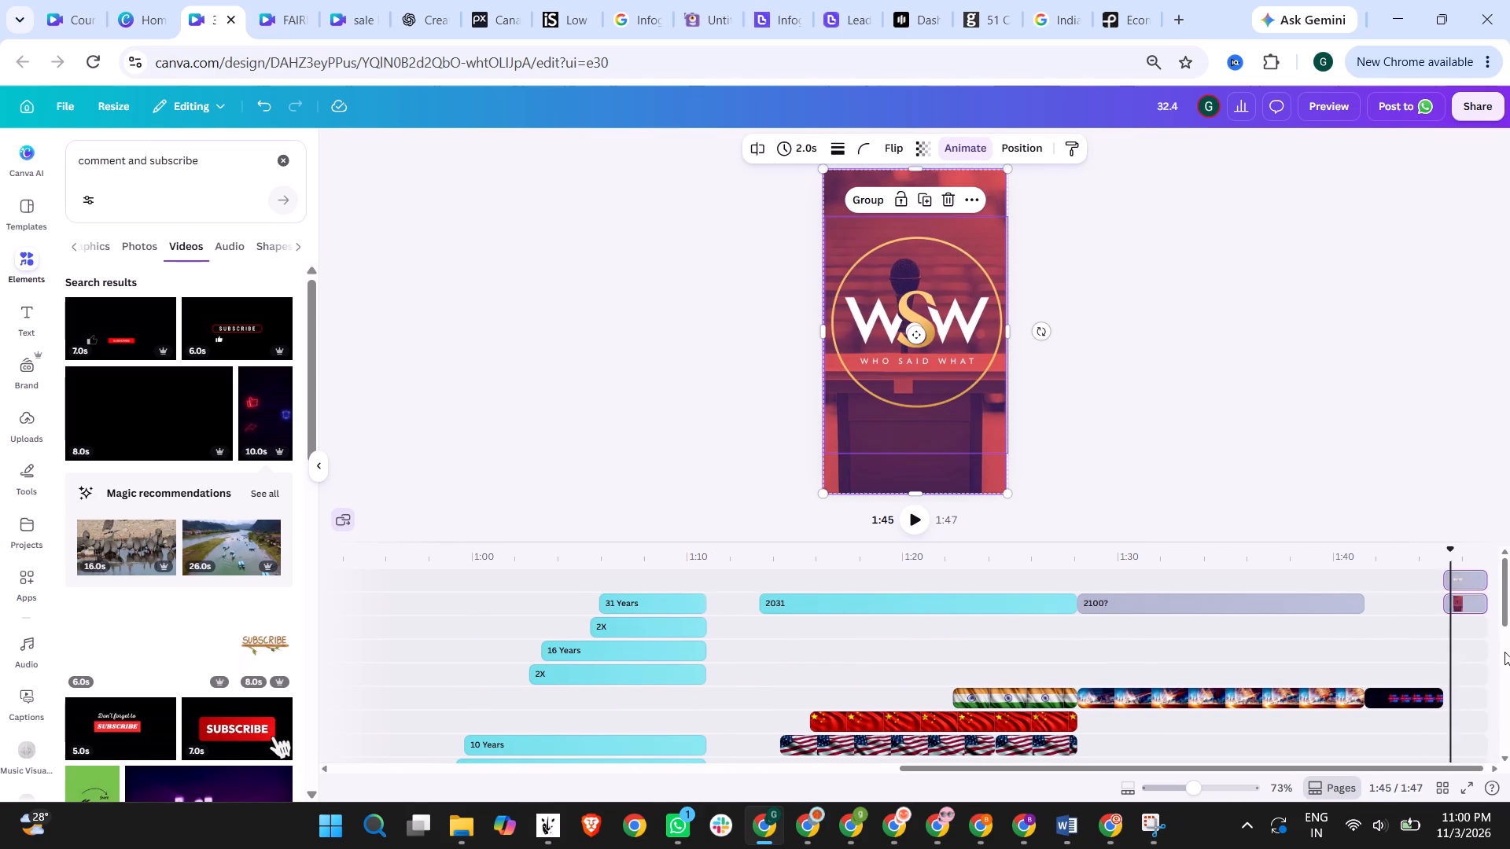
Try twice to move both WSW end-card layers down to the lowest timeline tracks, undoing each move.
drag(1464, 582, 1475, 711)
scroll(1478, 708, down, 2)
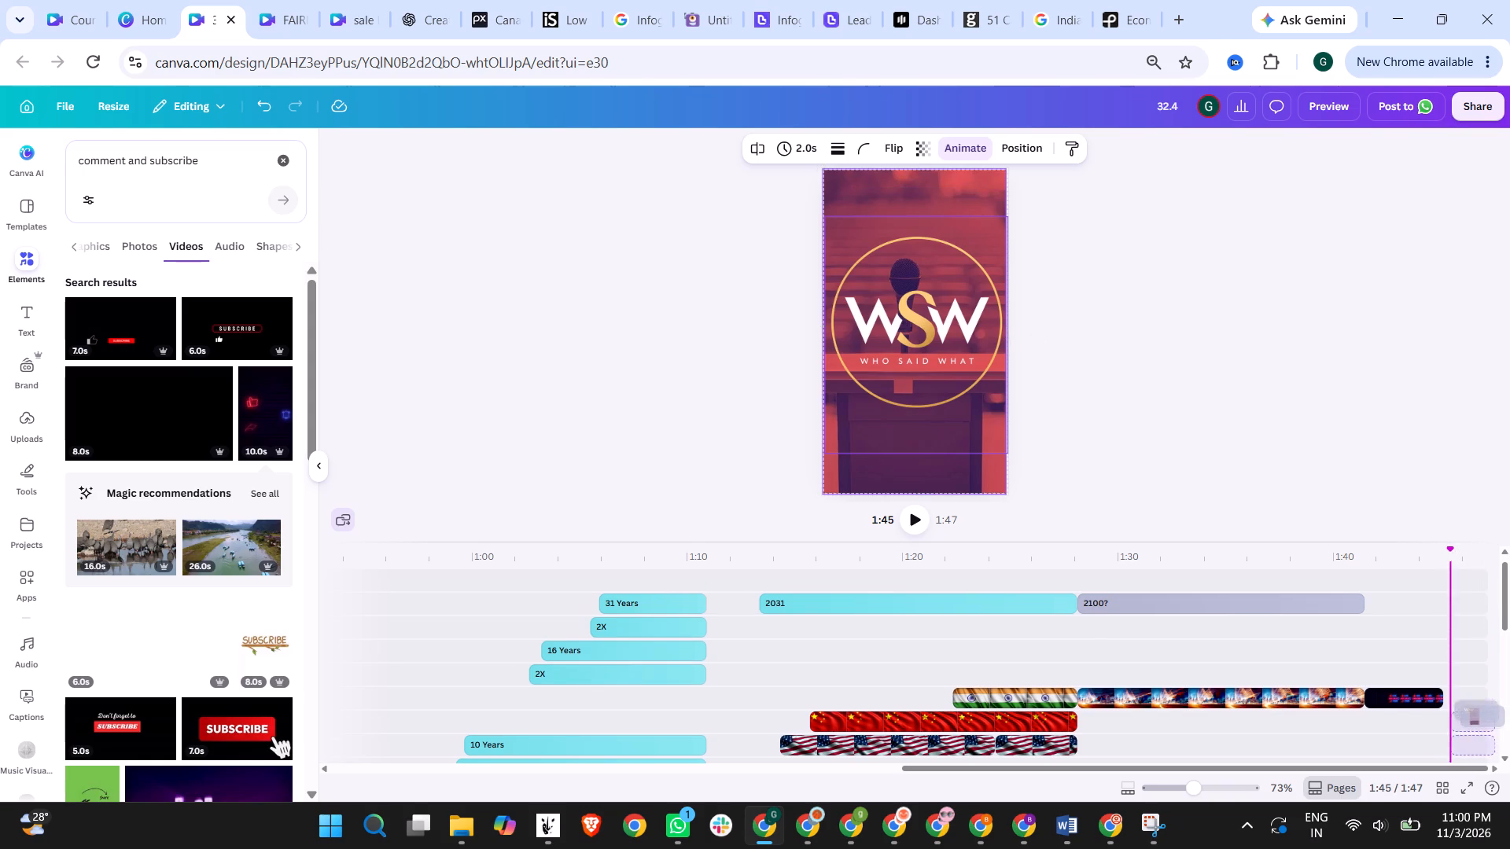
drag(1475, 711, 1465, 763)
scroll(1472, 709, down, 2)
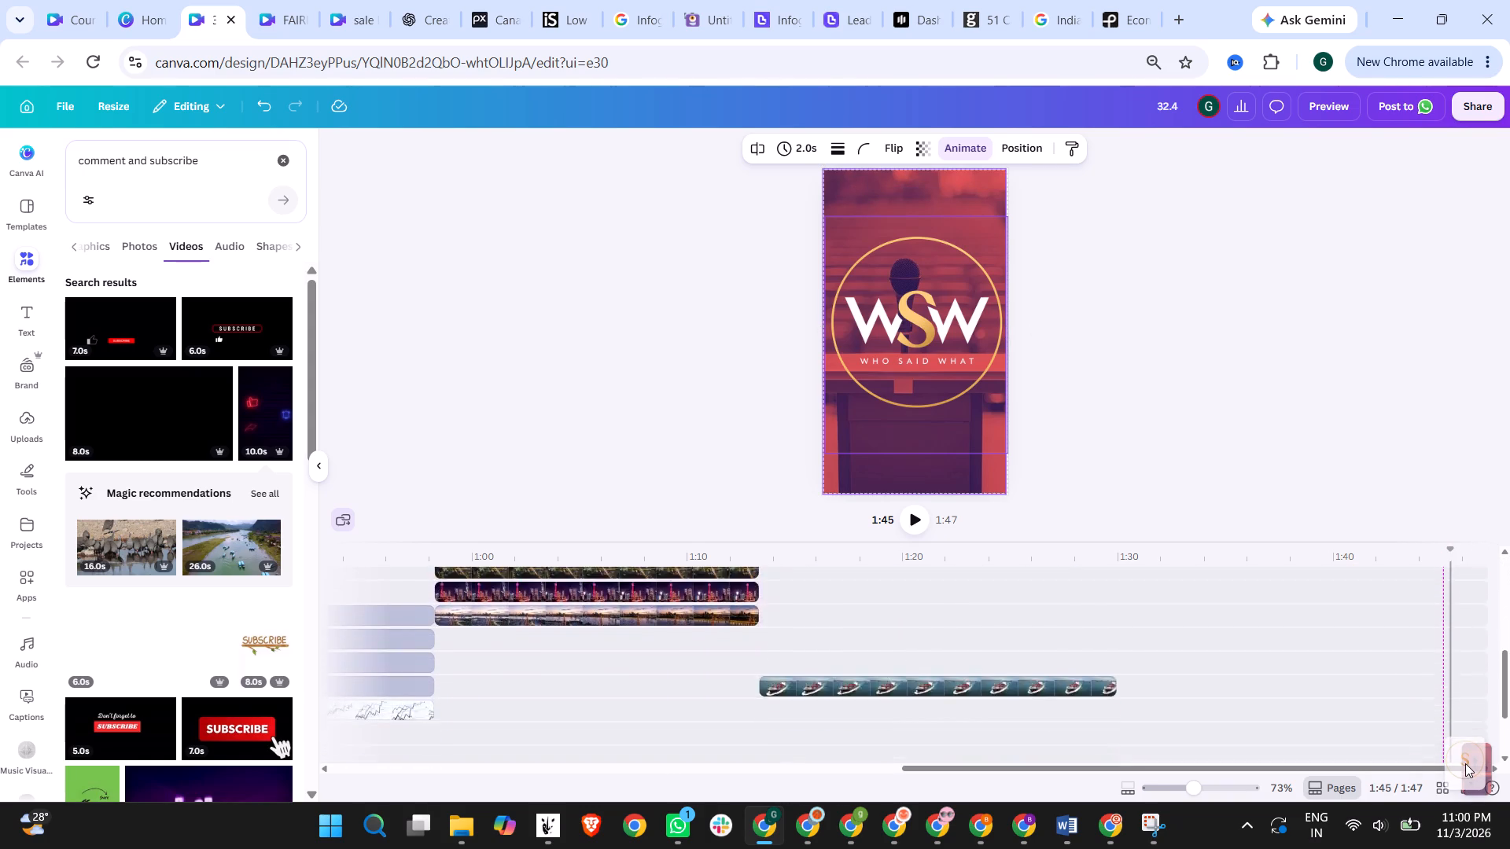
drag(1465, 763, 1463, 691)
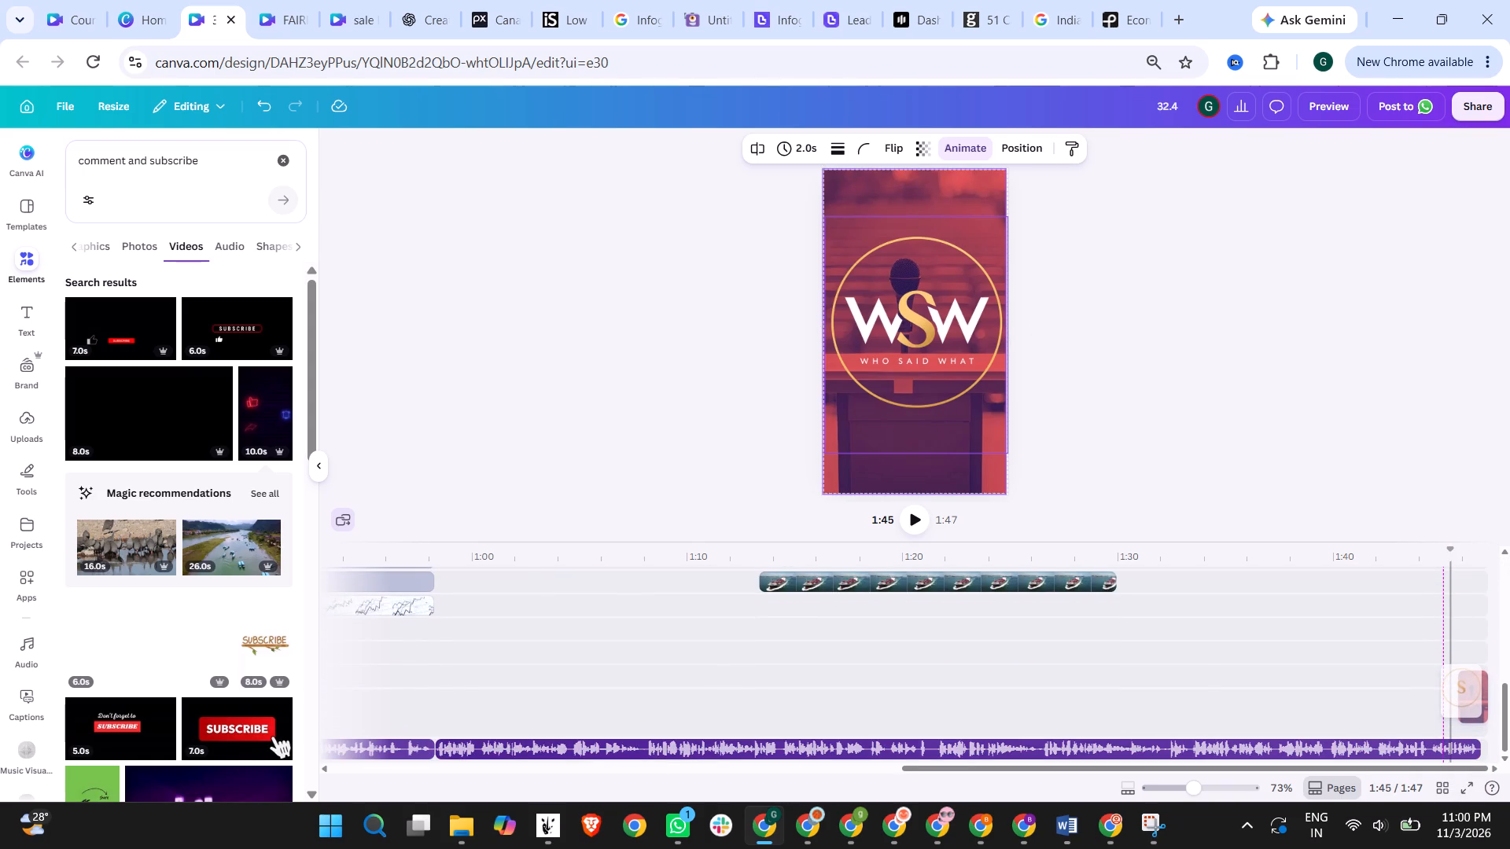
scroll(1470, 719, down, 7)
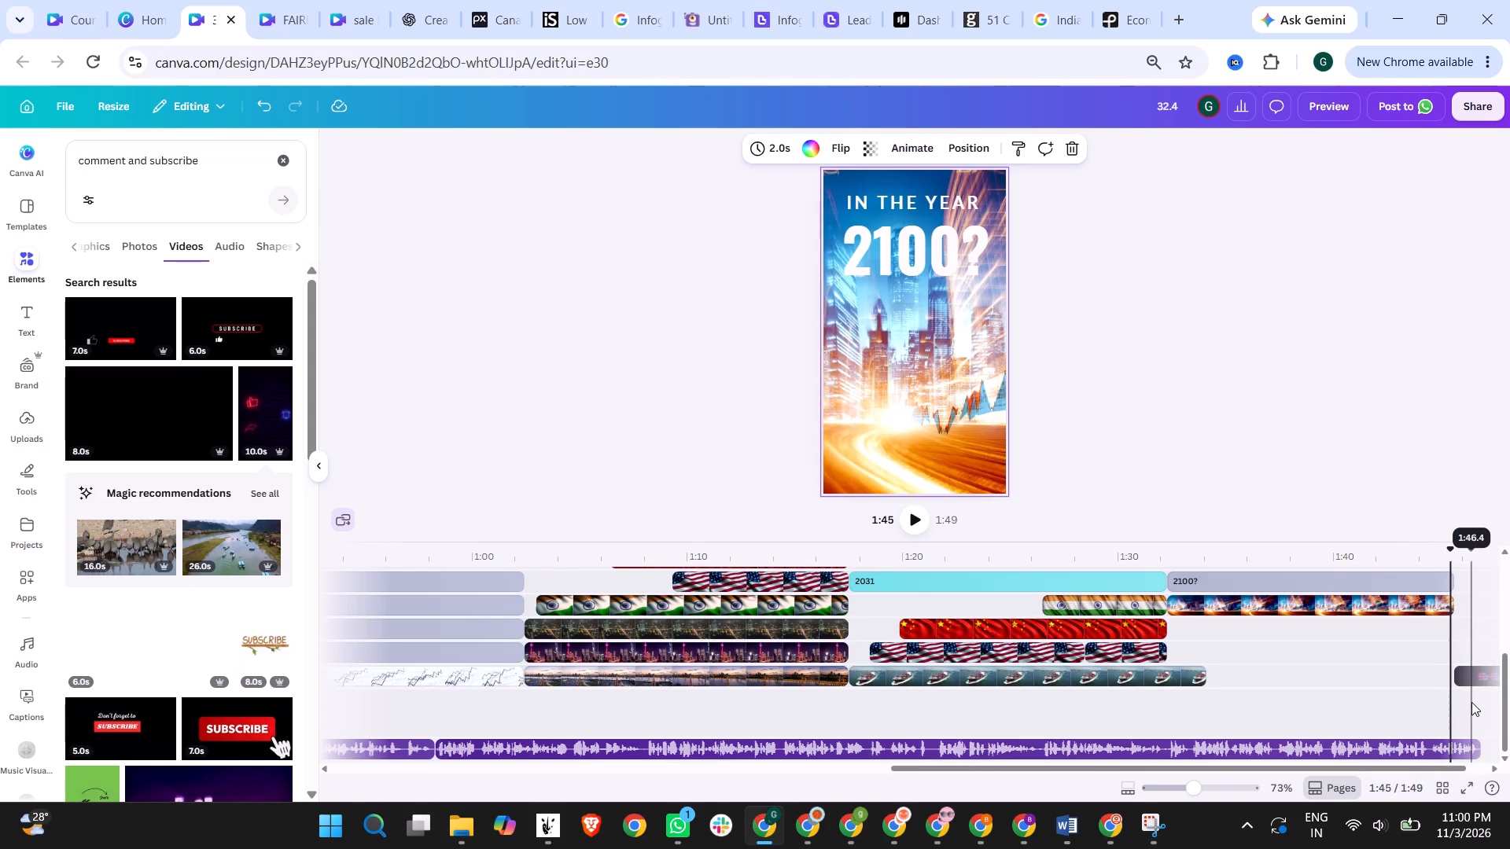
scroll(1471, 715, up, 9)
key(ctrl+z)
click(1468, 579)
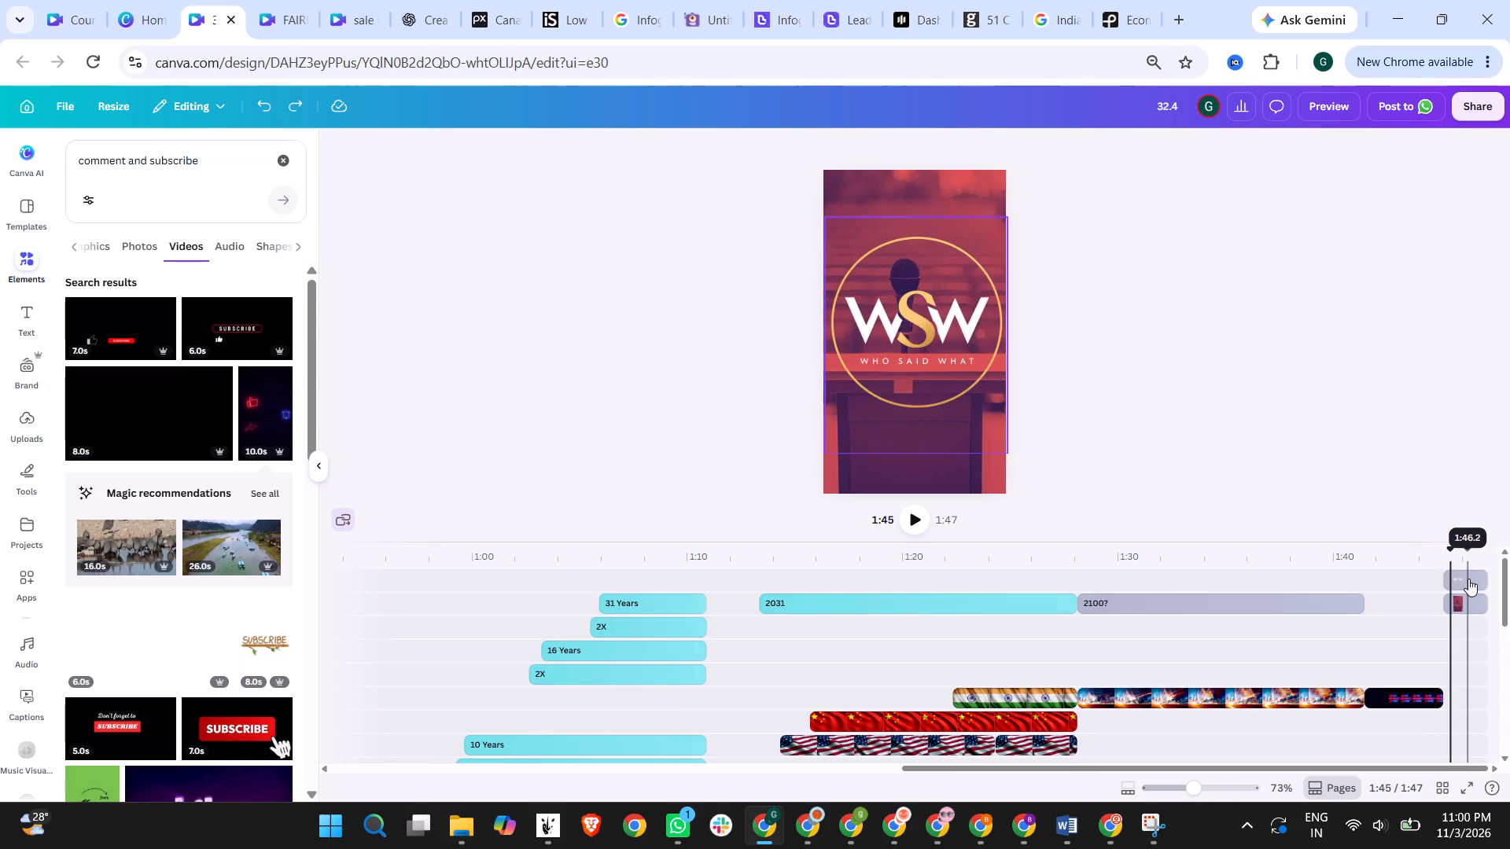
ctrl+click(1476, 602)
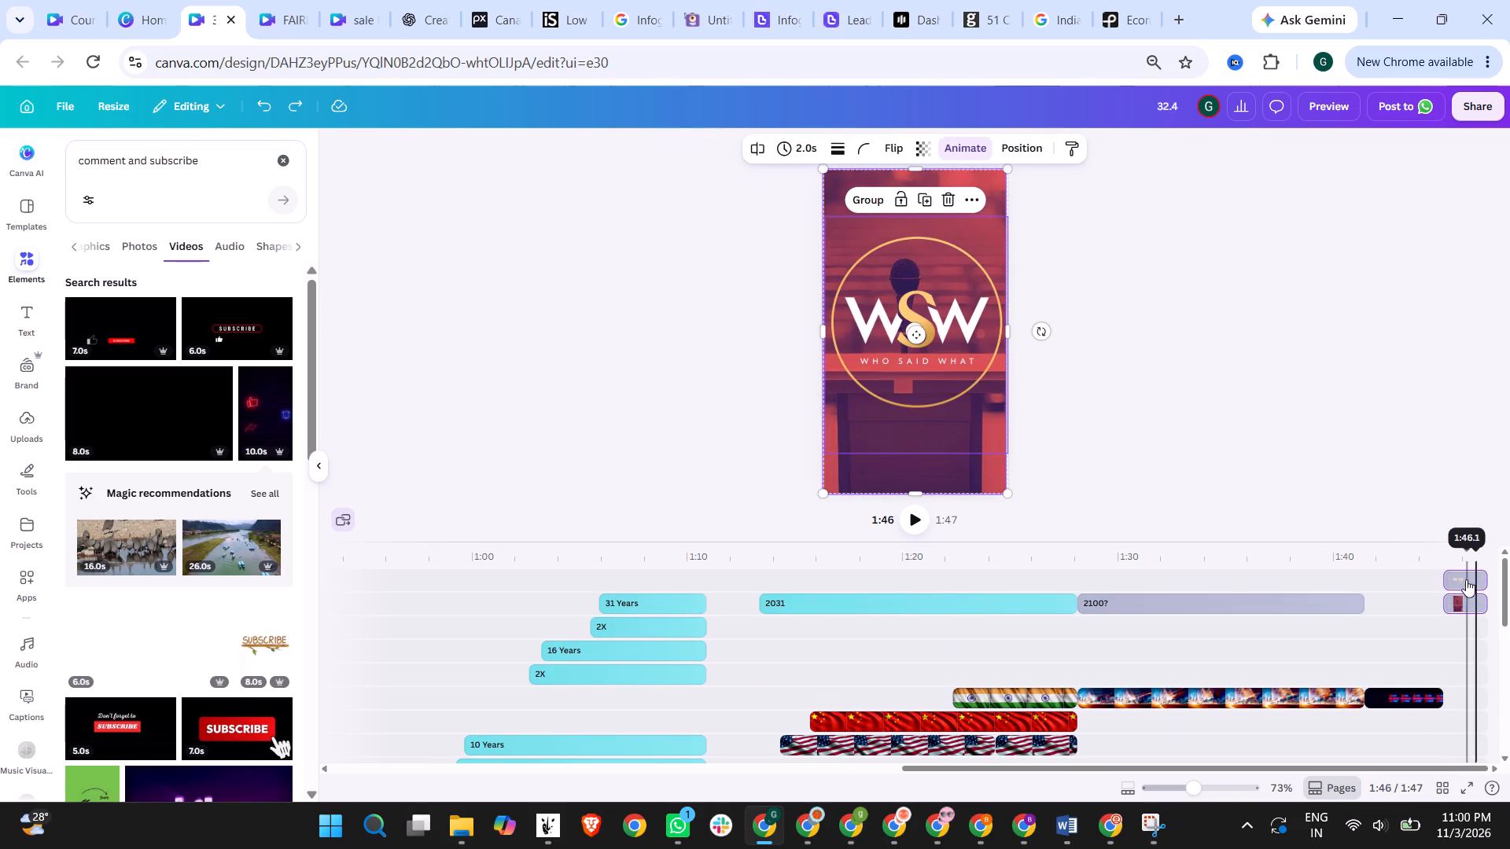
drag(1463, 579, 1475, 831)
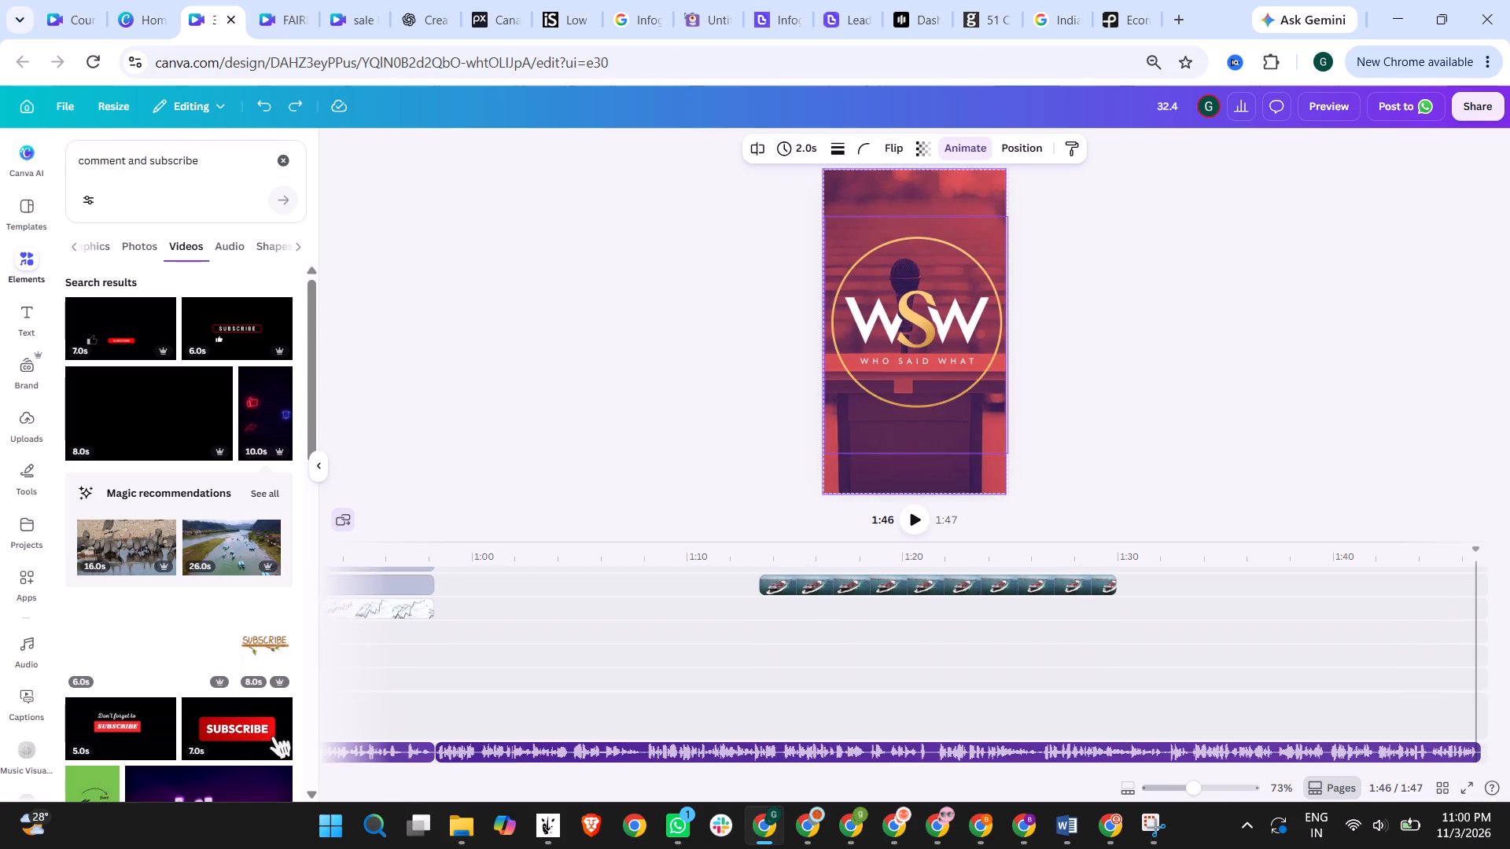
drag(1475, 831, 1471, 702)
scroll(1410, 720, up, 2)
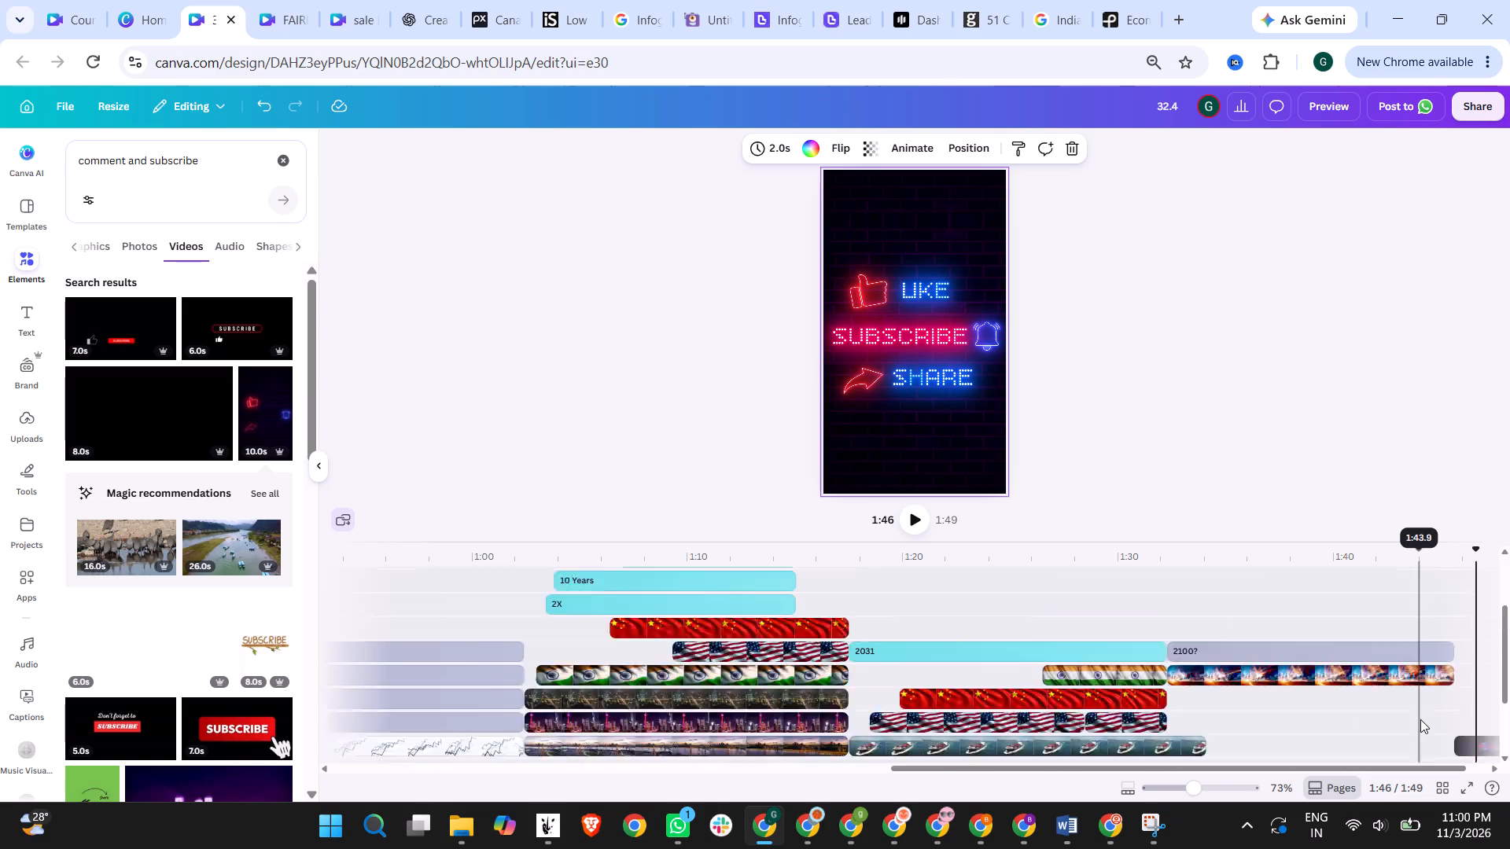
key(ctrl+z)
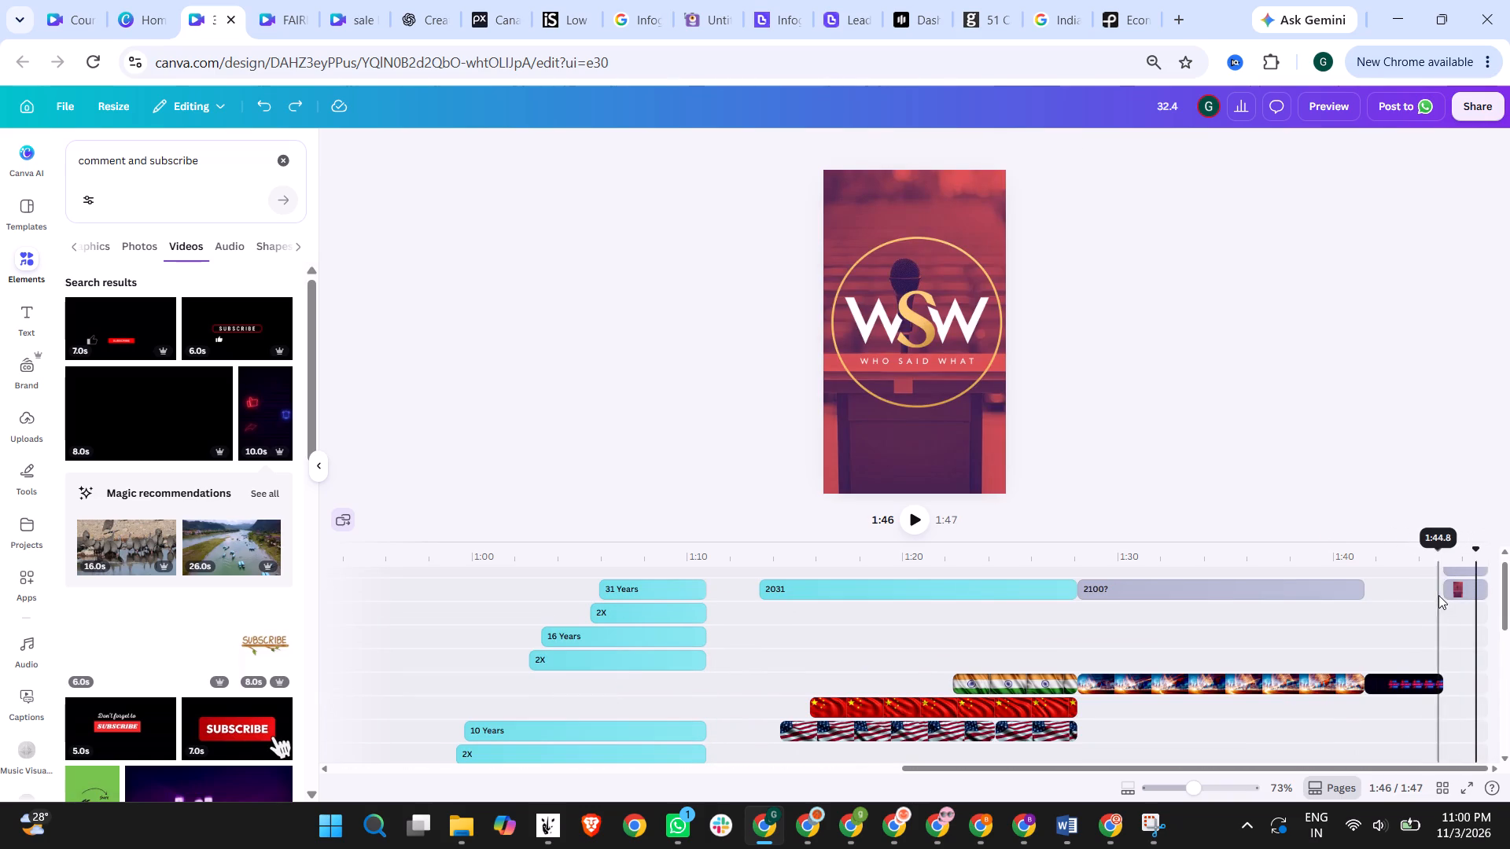
Play back the end of the video to check the change from the neon subscribe clip to the WSW end card.
click(919, 520)
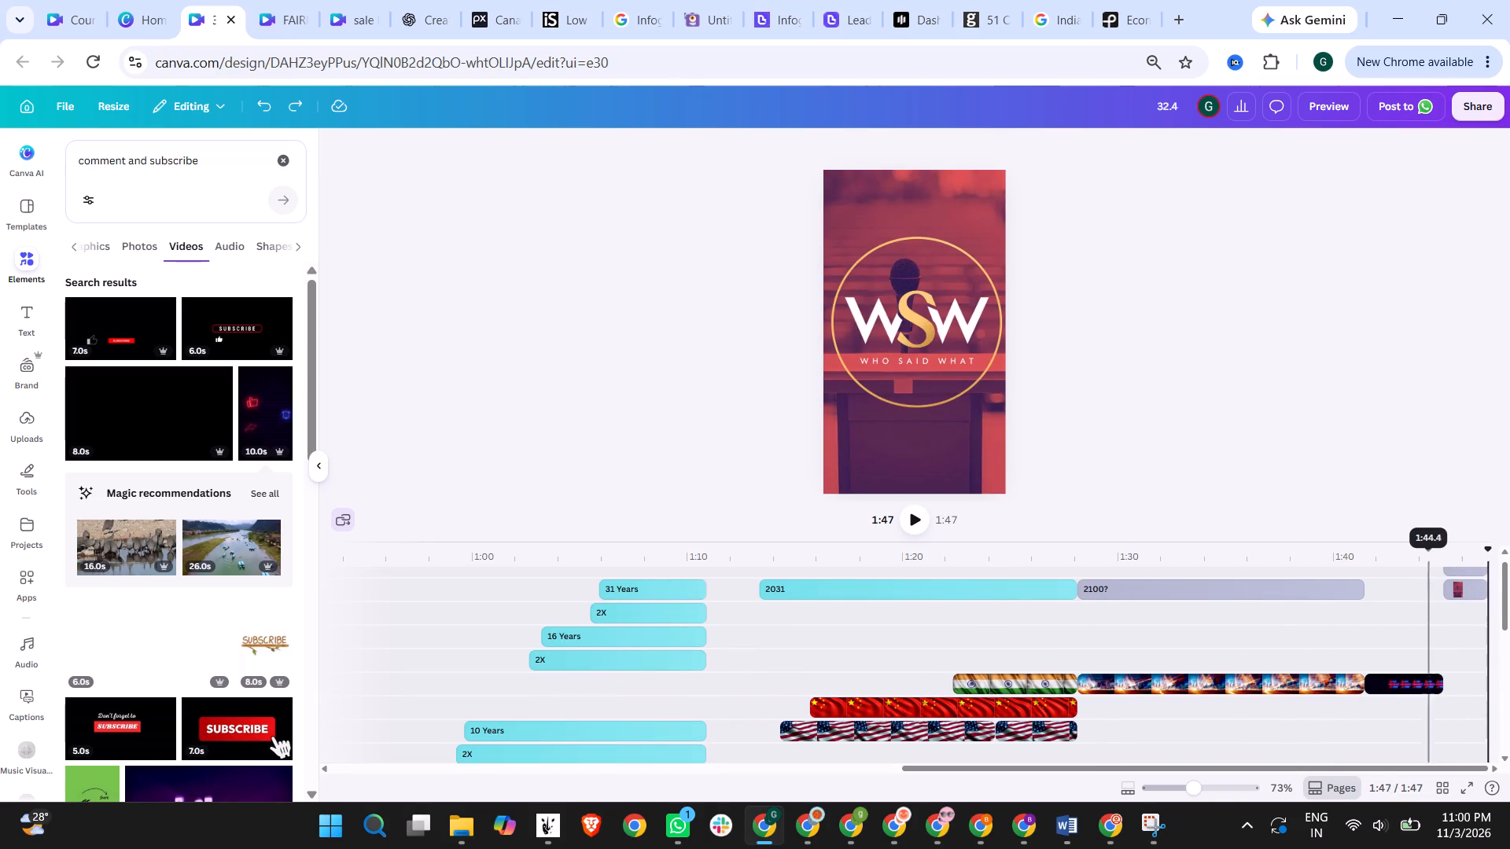
click(1401, 549)
click(920, 513)
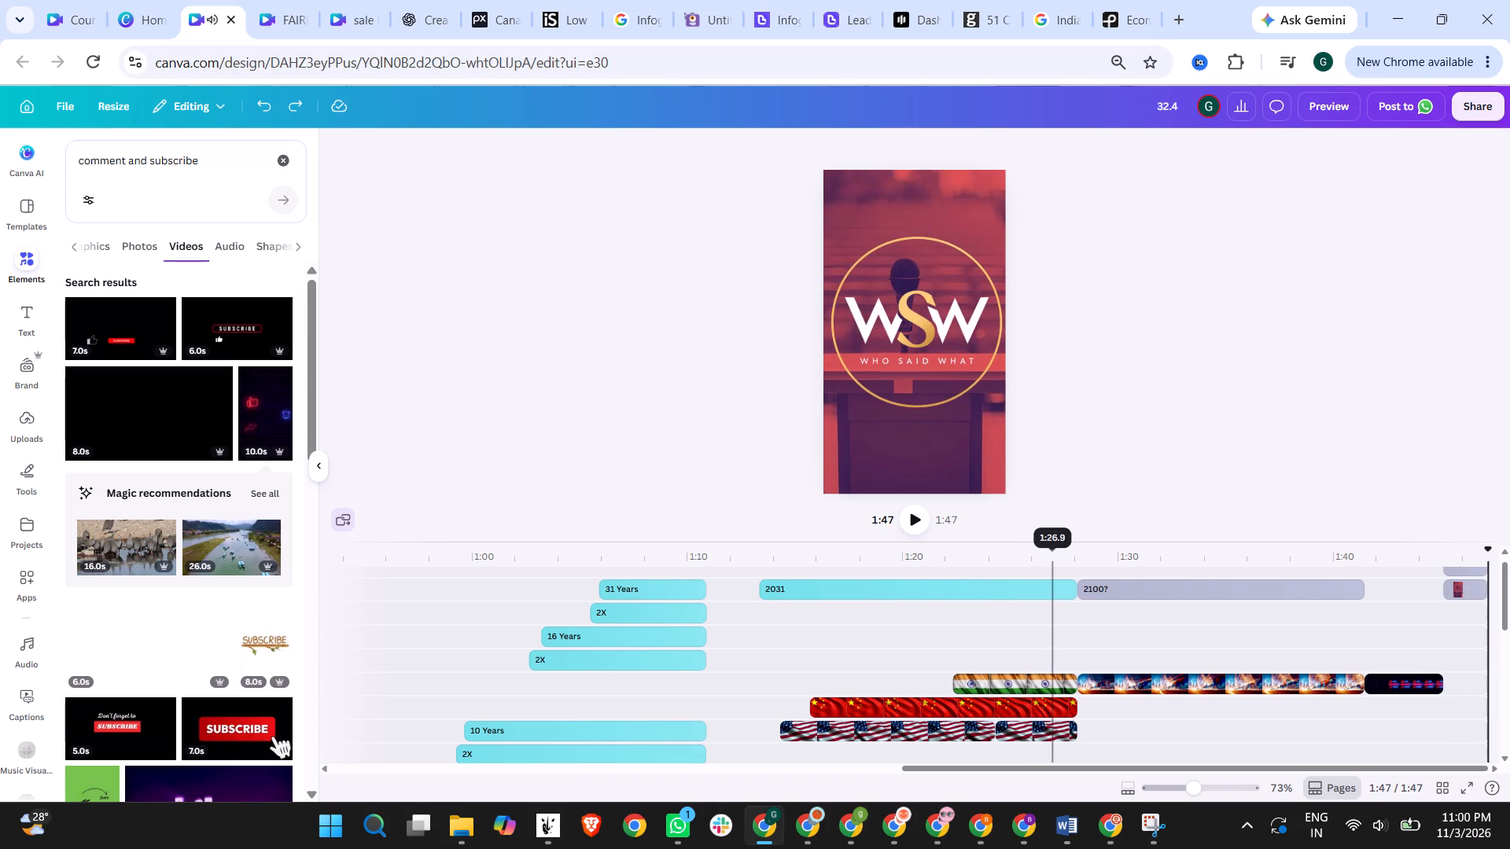
Preview the video from the start to check the opening scenes, and return to the editor.
click(1348, 116)
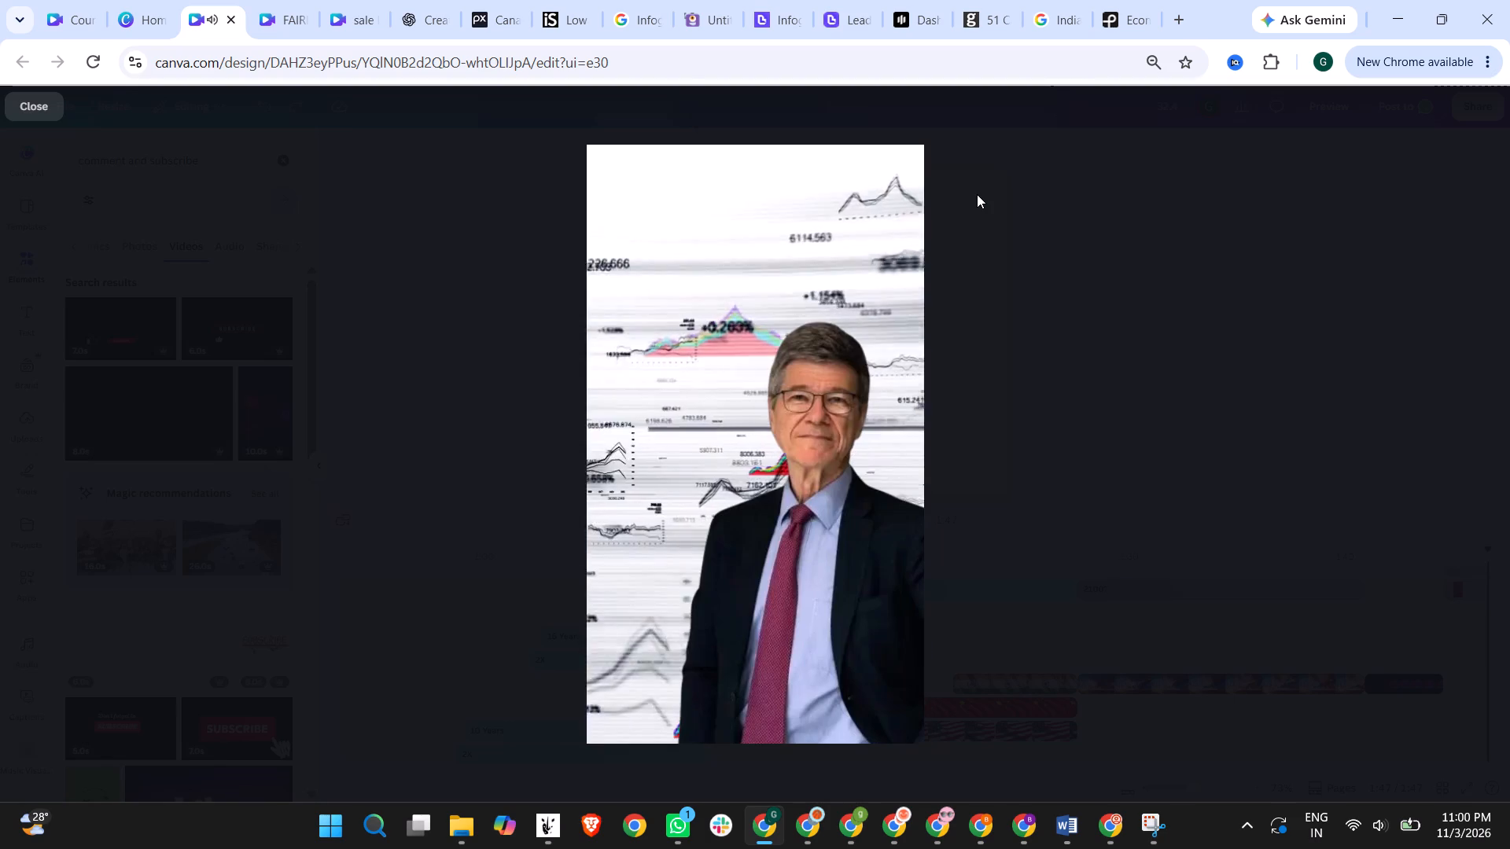
key(Escape)
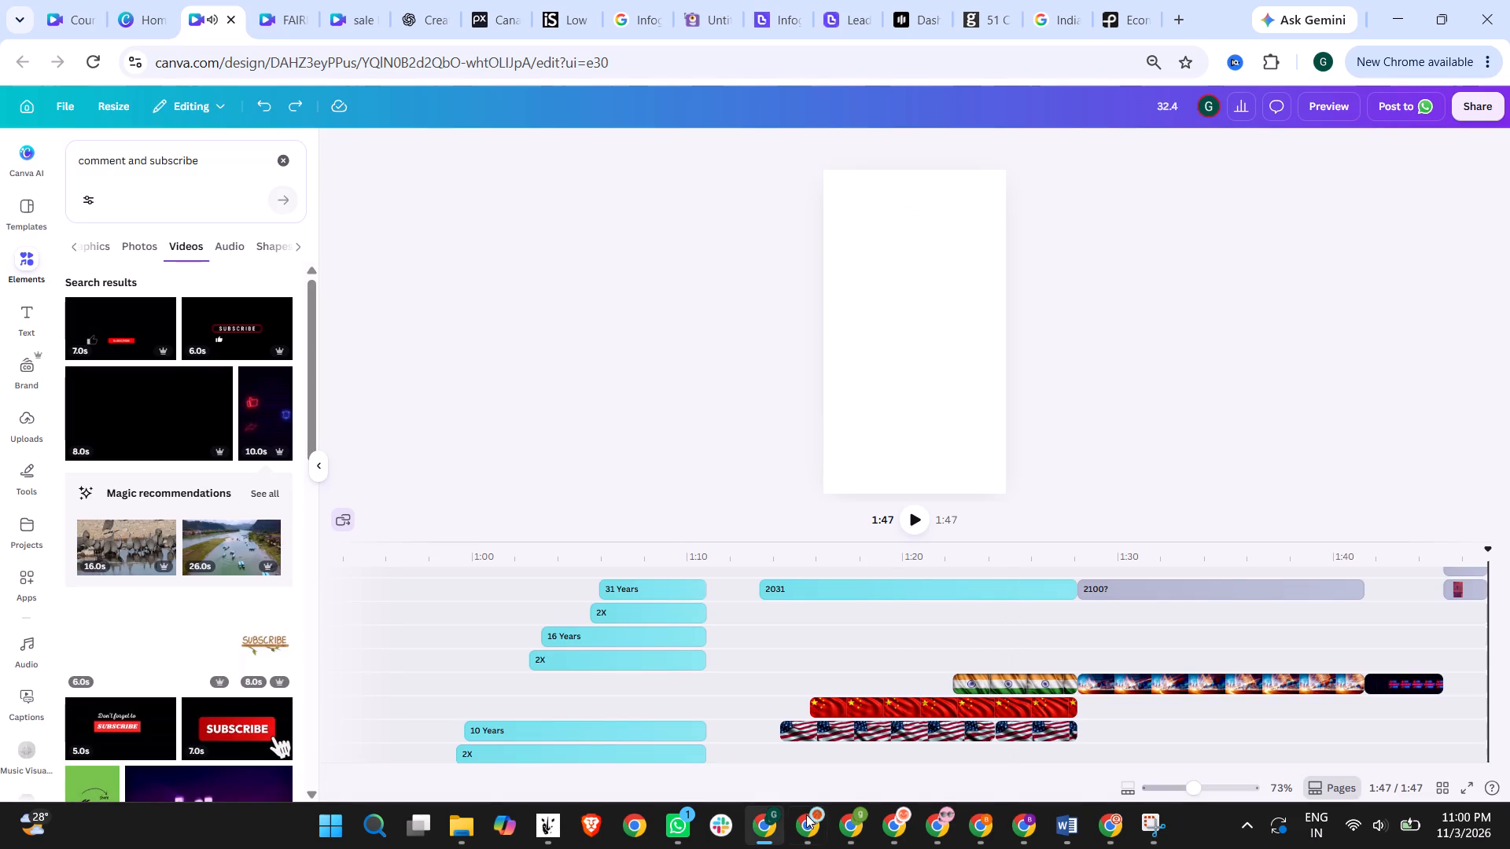
Slightly enlarge the Economy Comparison clip above the highlighted word Economy, at about 4 seconds, to cover the frame's full width.
drag(1061, 768, 225, 779)
scroll(498, 664, up, 12)
scroll(596, 630, down, 4)
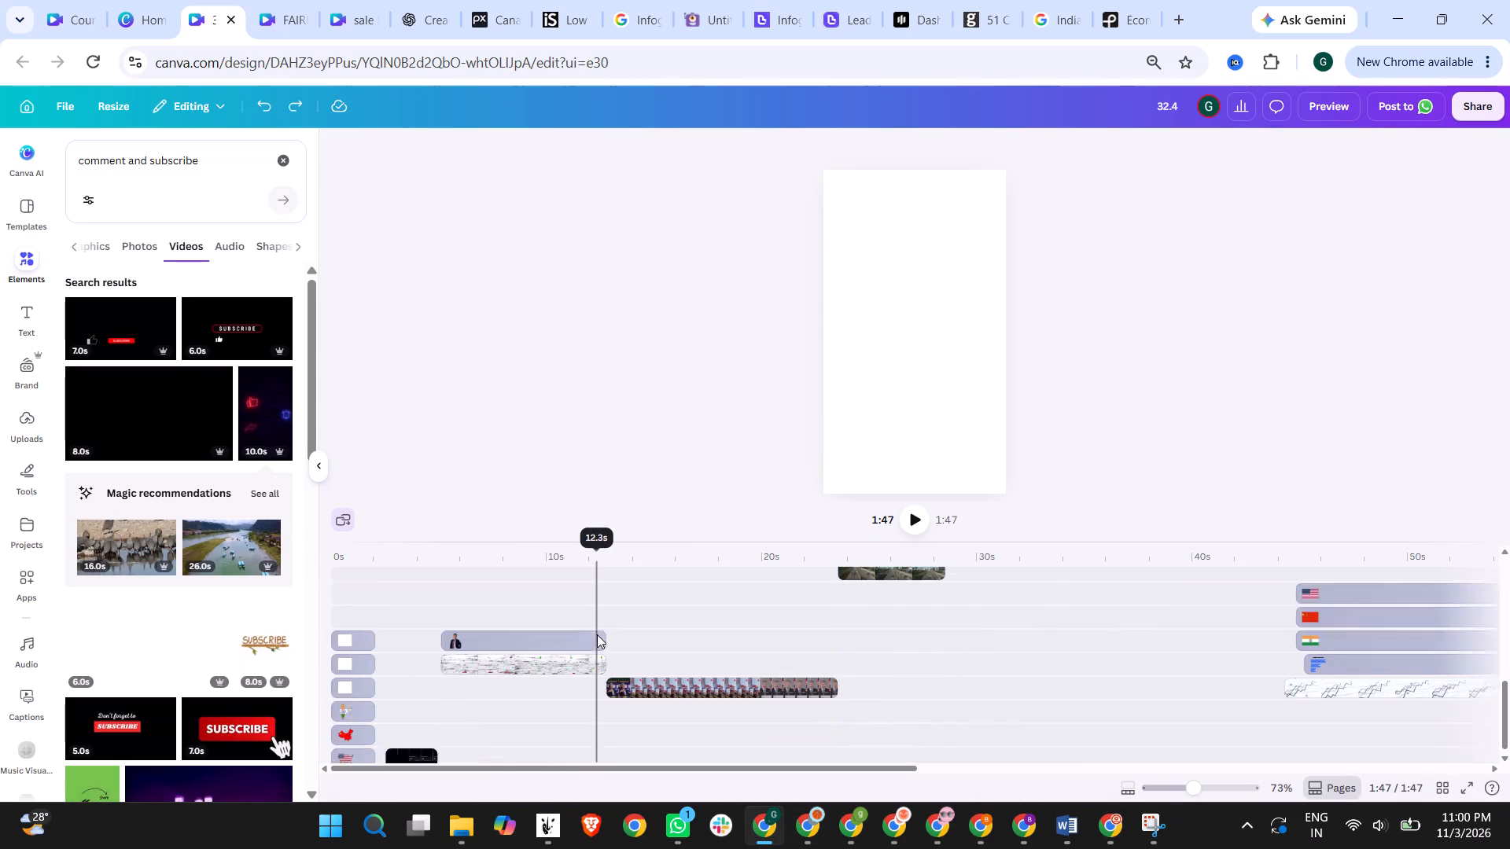
scroll(624, 644, up, 1)
scroll(838, 612, up, 2)
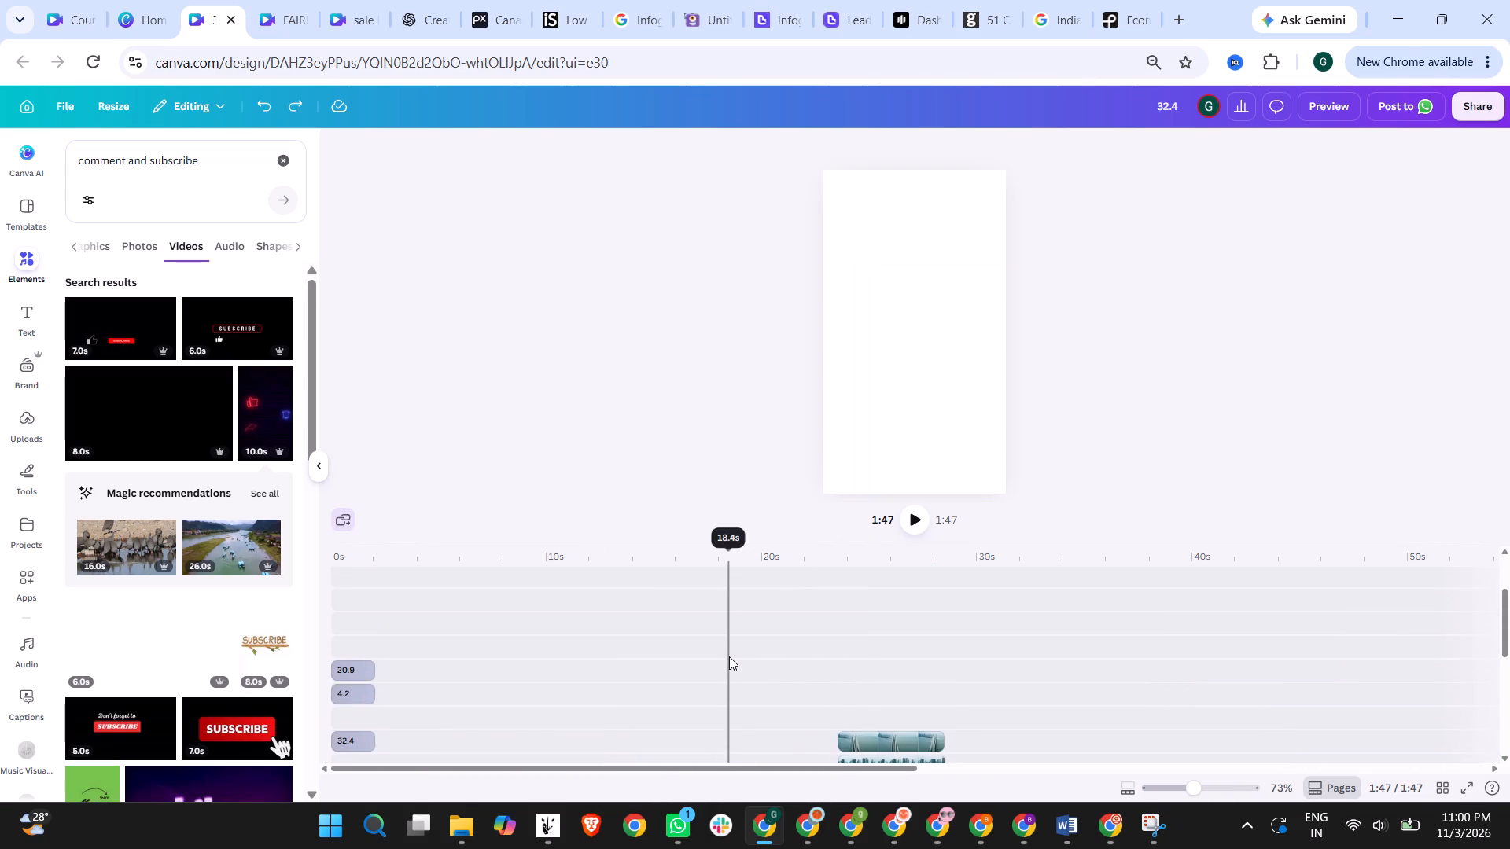
scroll(729, 656, up, 3)
scroll(655, 659, down, 7)
click(424, 671)
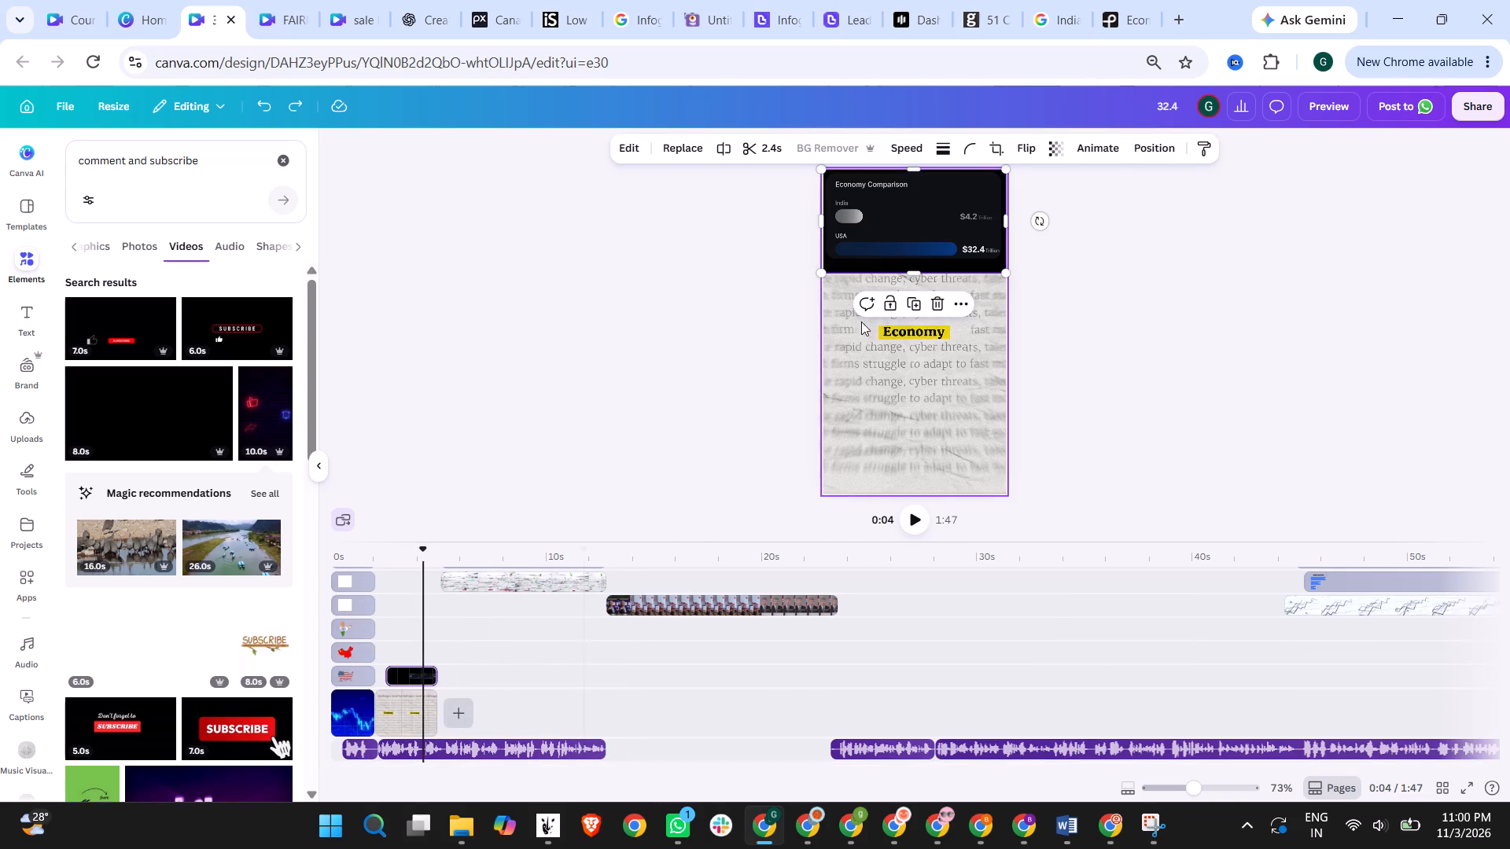
click(1004, 274)
click(1099, 294)
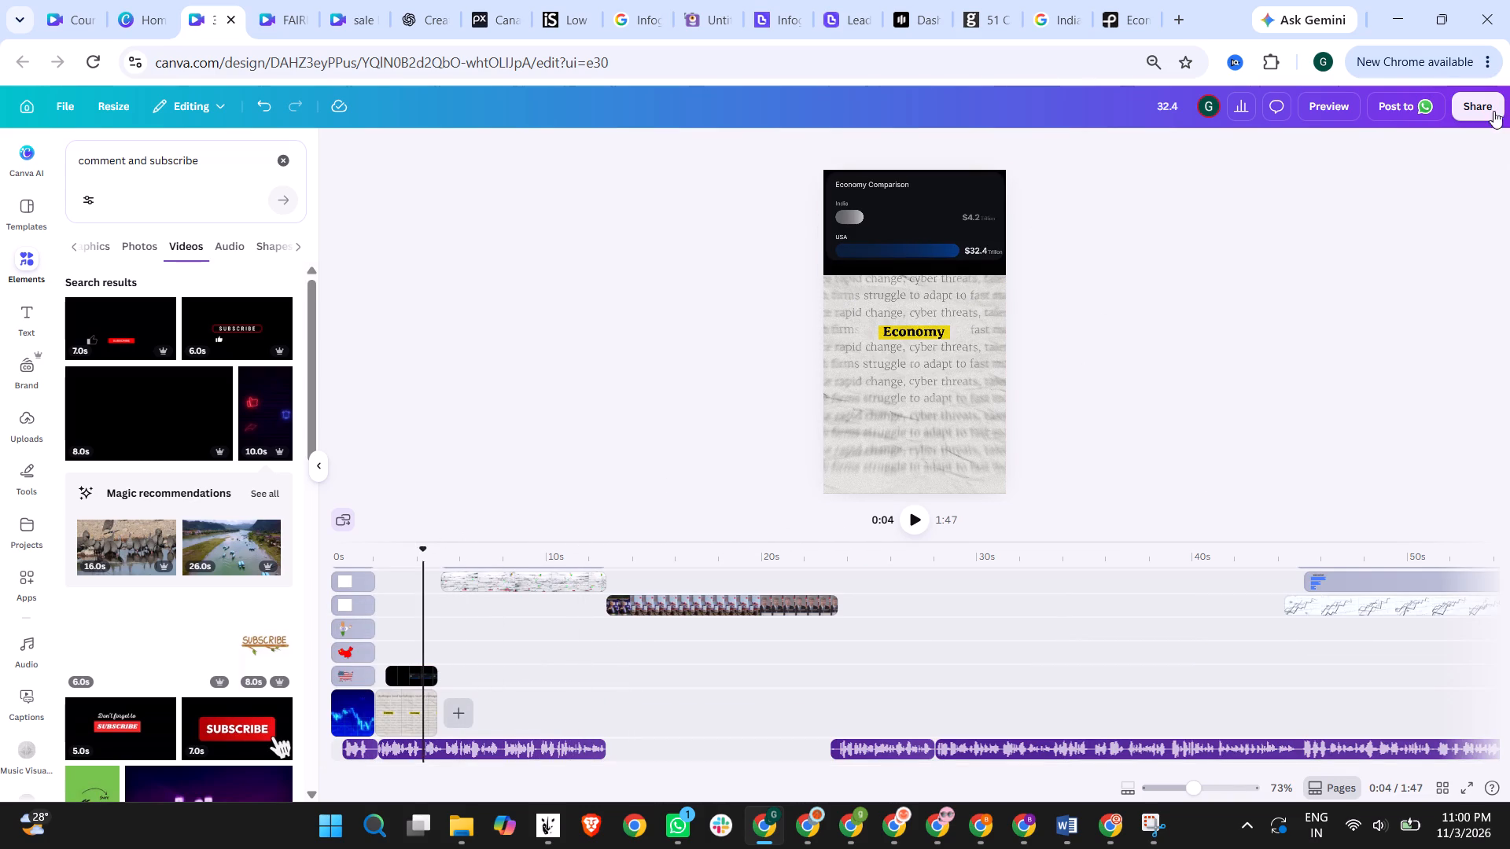
Preview the whole video again from the beginning to check the edited opening.
click(1339, 110)
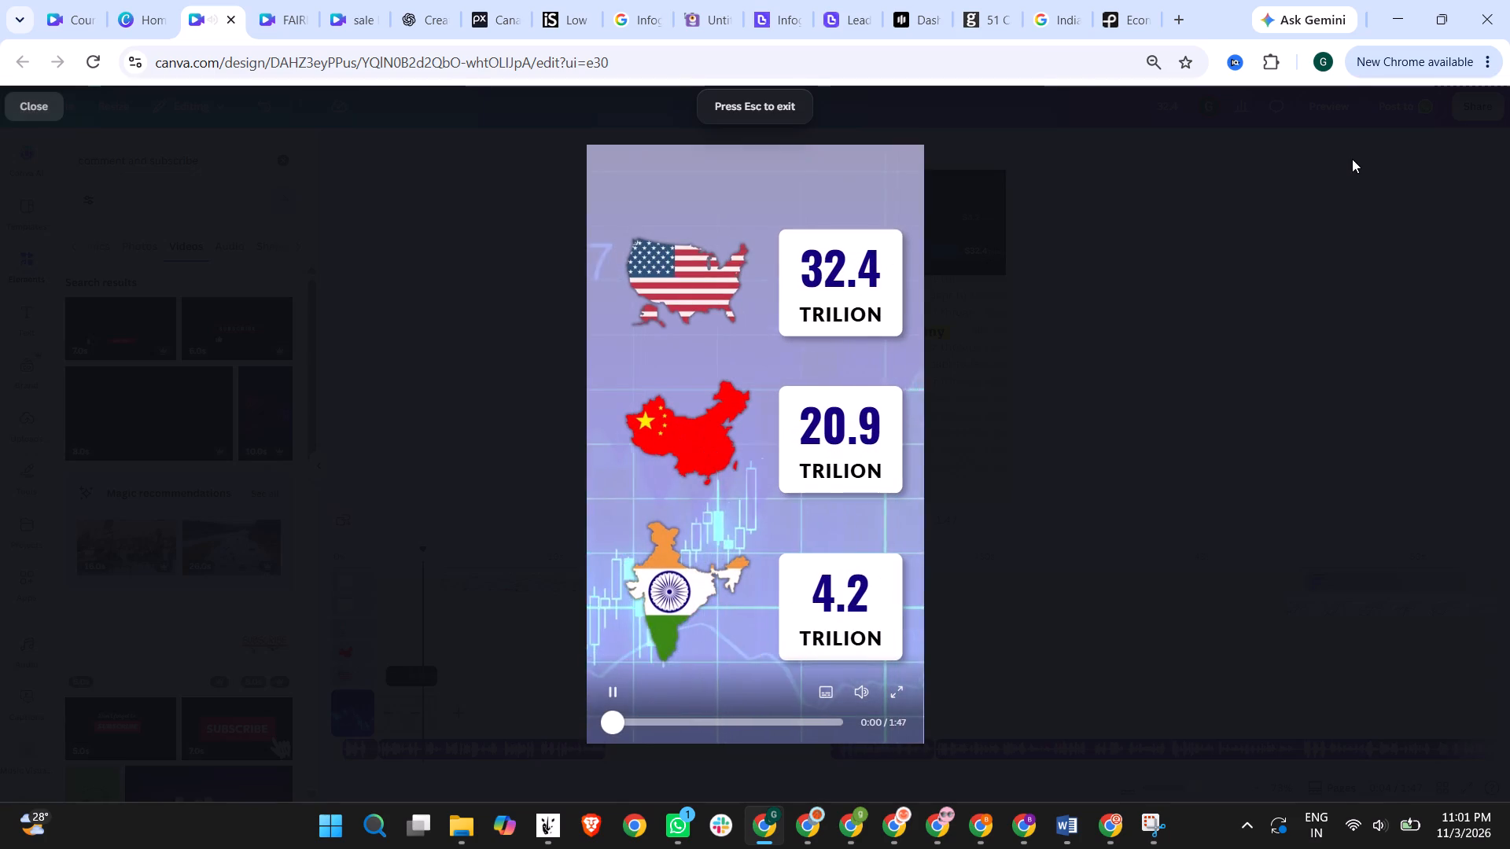
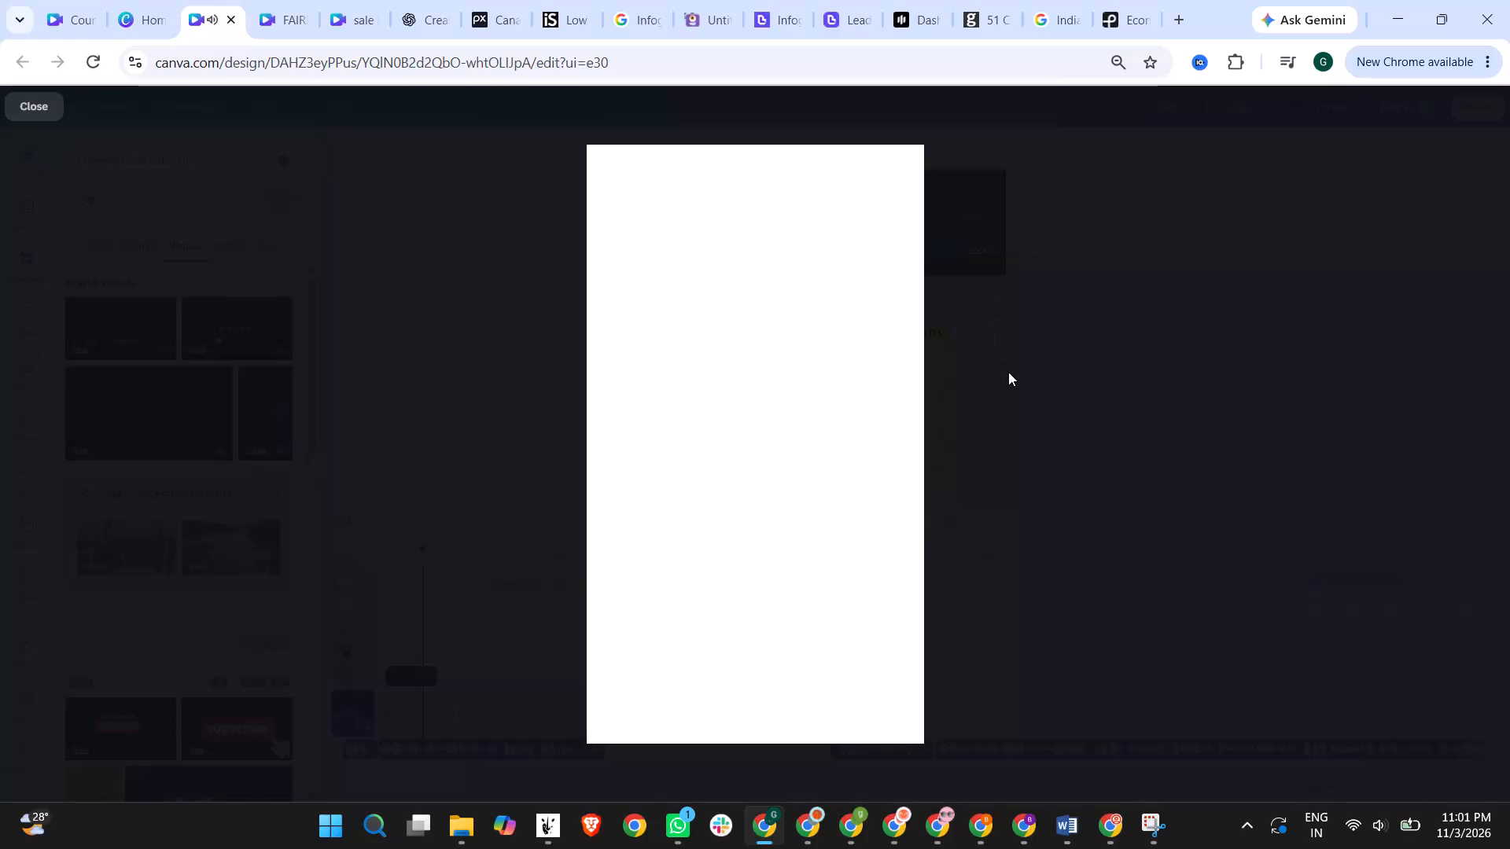
Close the full-screen preview and play the timeline from about 18 s to 34 s to examine the visuals and narration.
click(1008, 372)
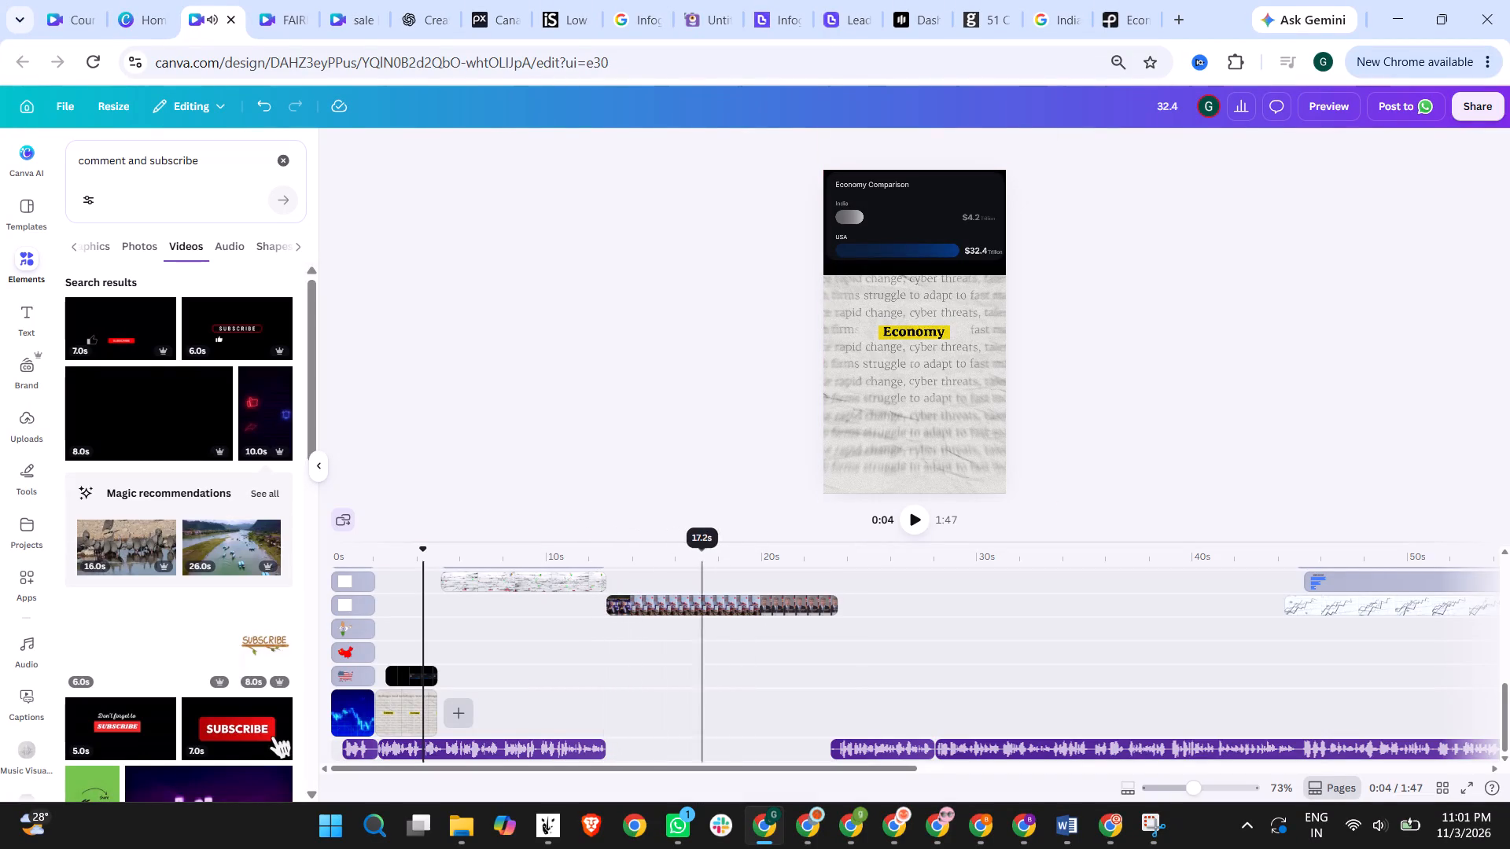
click(732, 555)
click(911, 519)
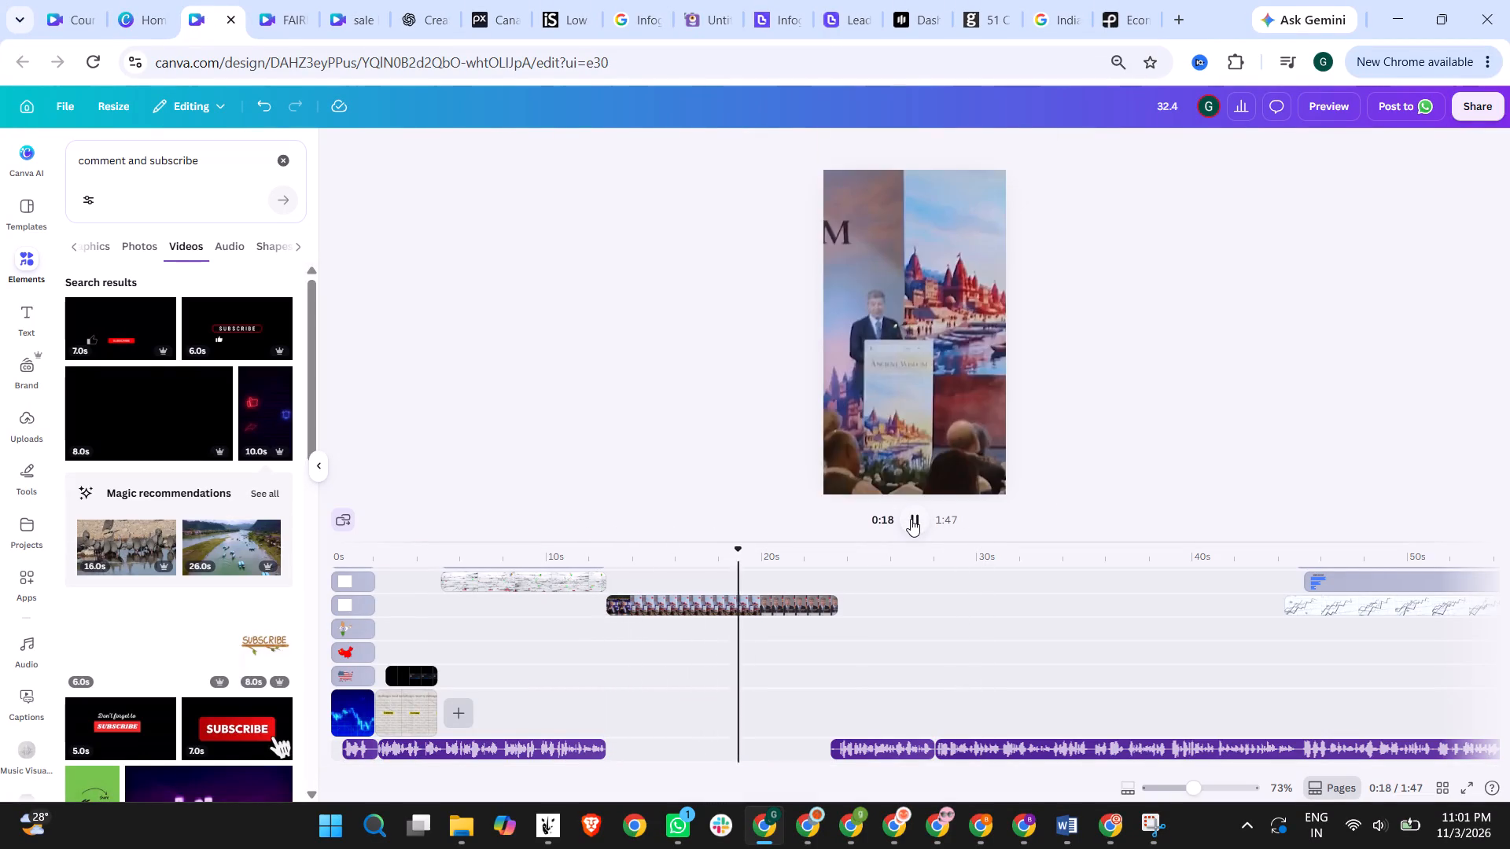
click(842, 564)
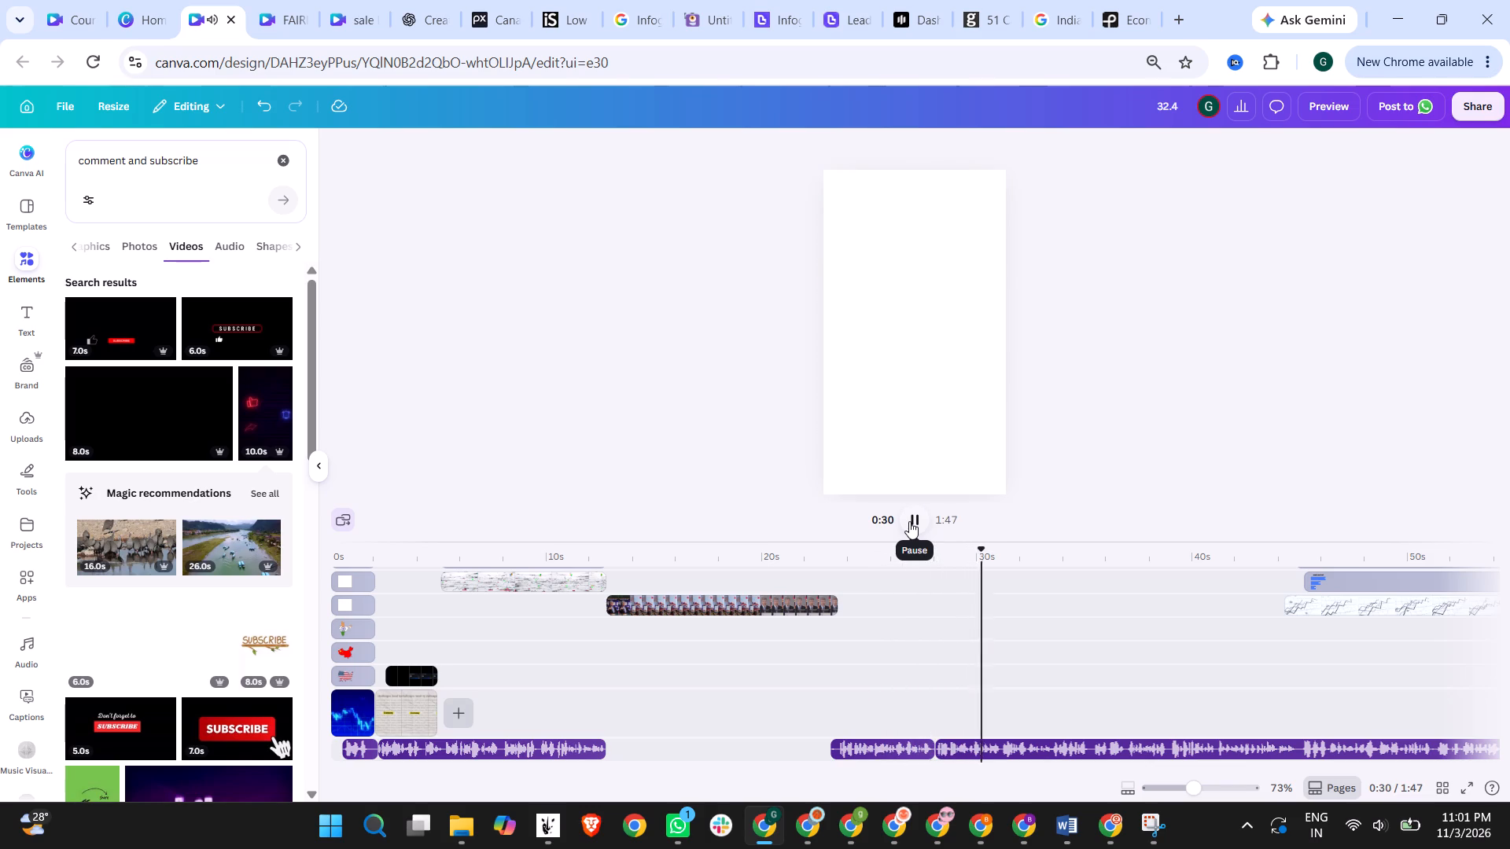
scroll(1125, 658, up, 8)
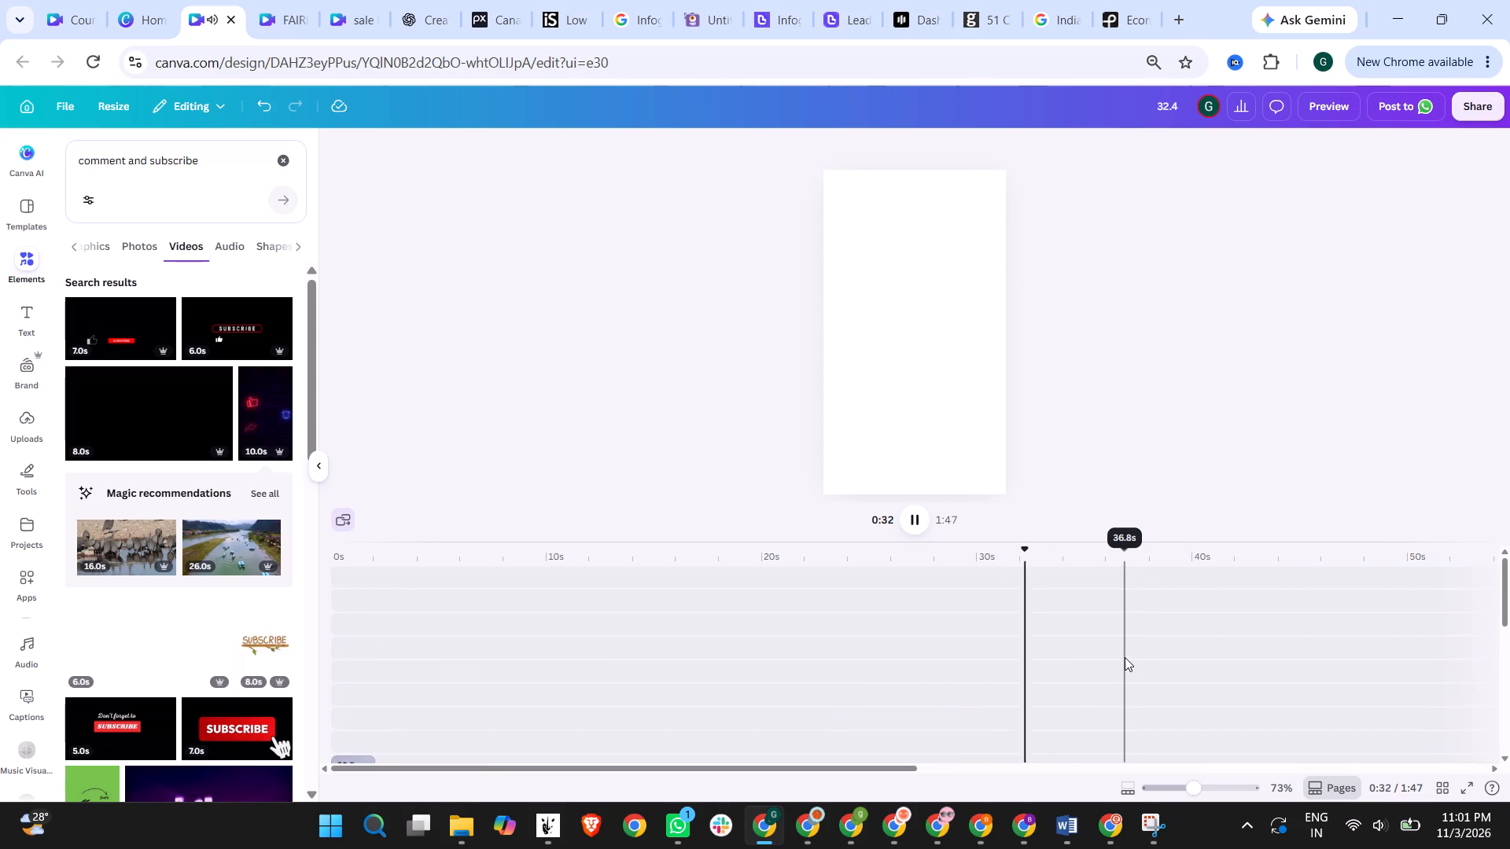
scroll(1125, 657, down, 5)
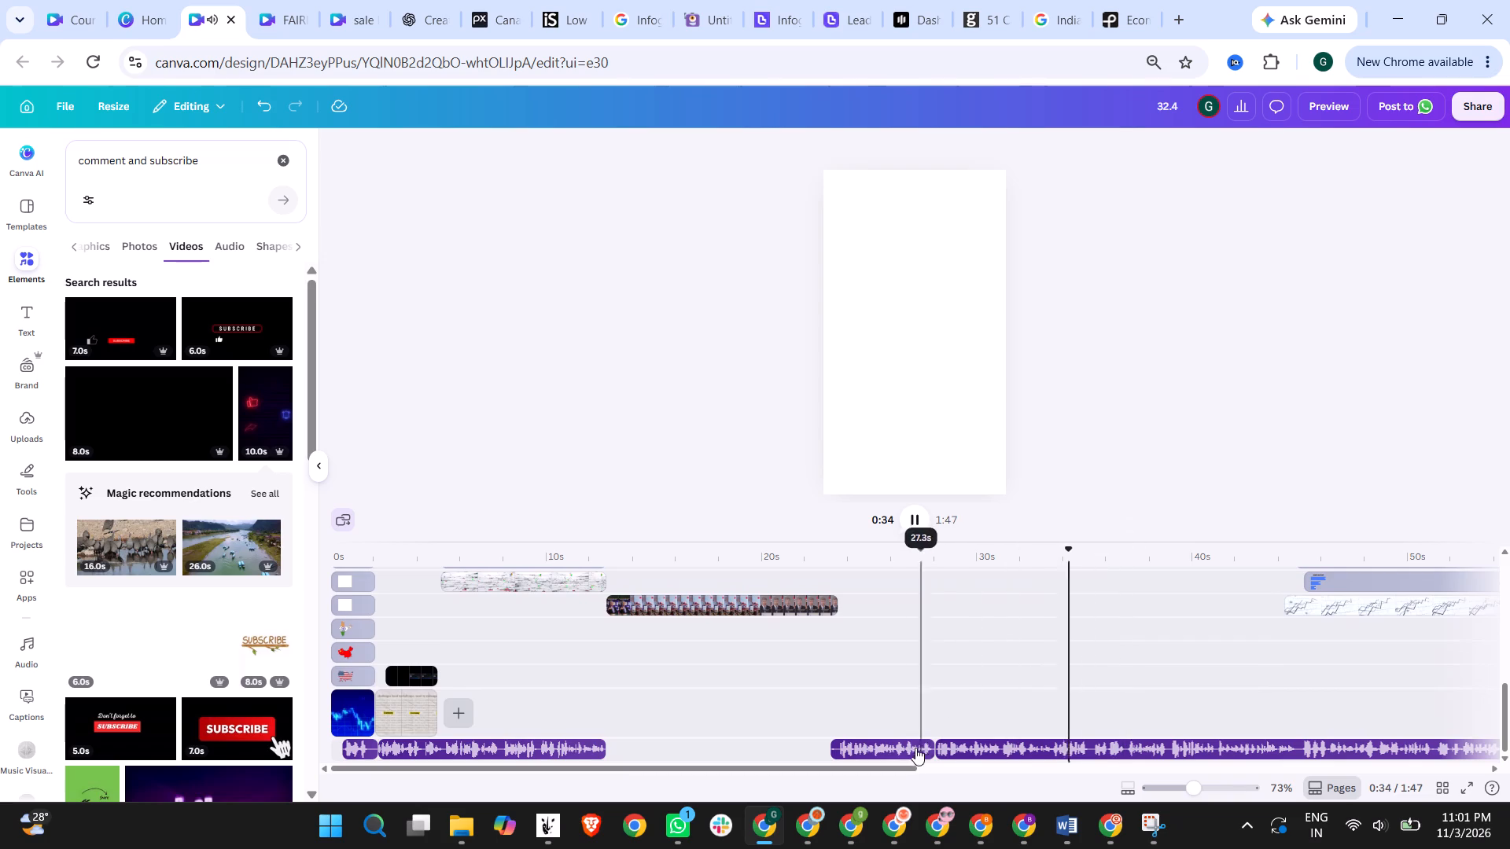
click(858, 561)
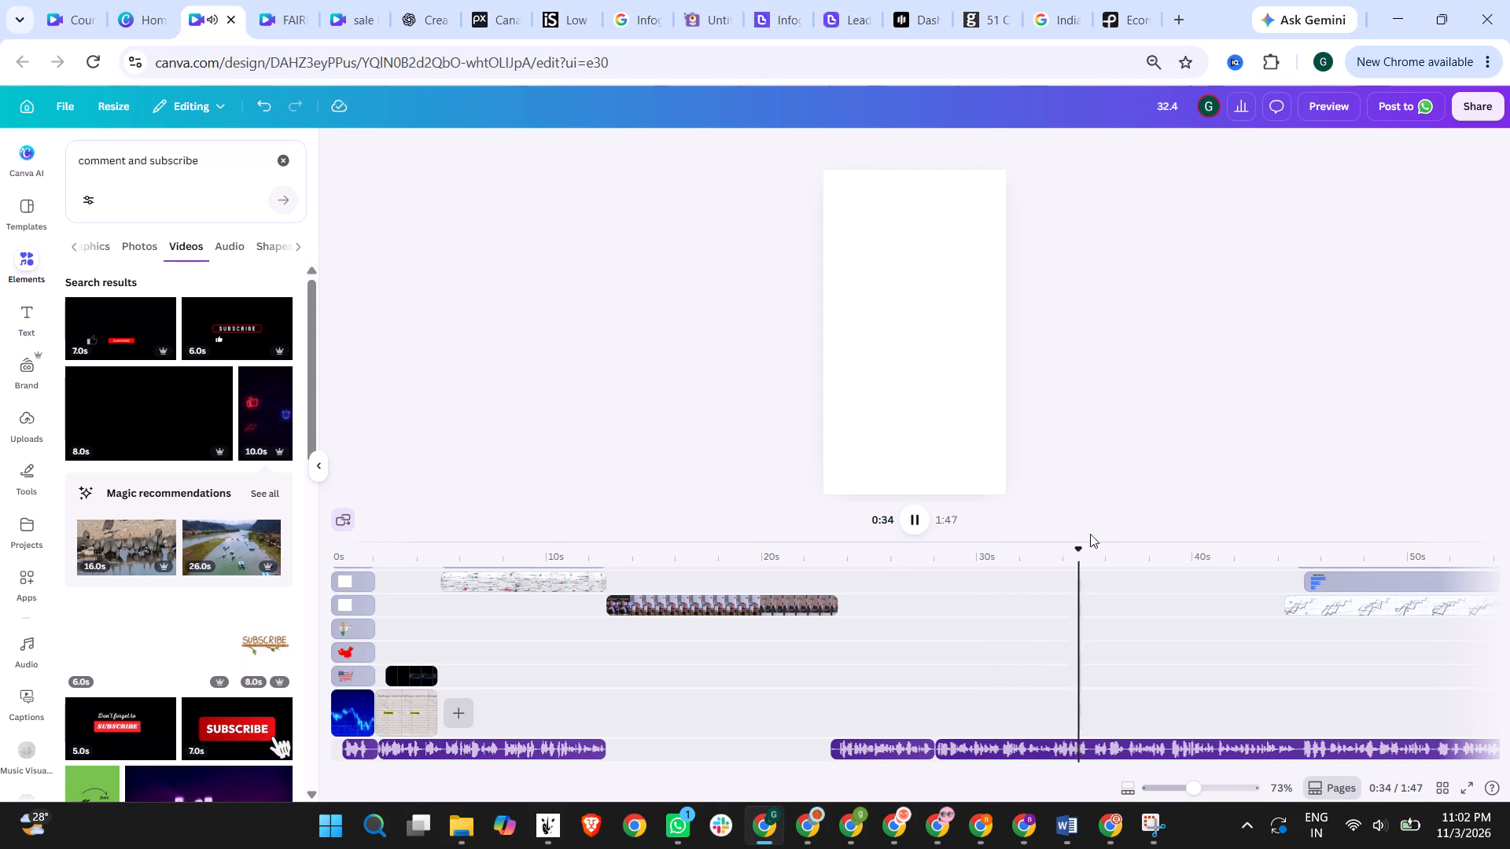
click(1053, 559)
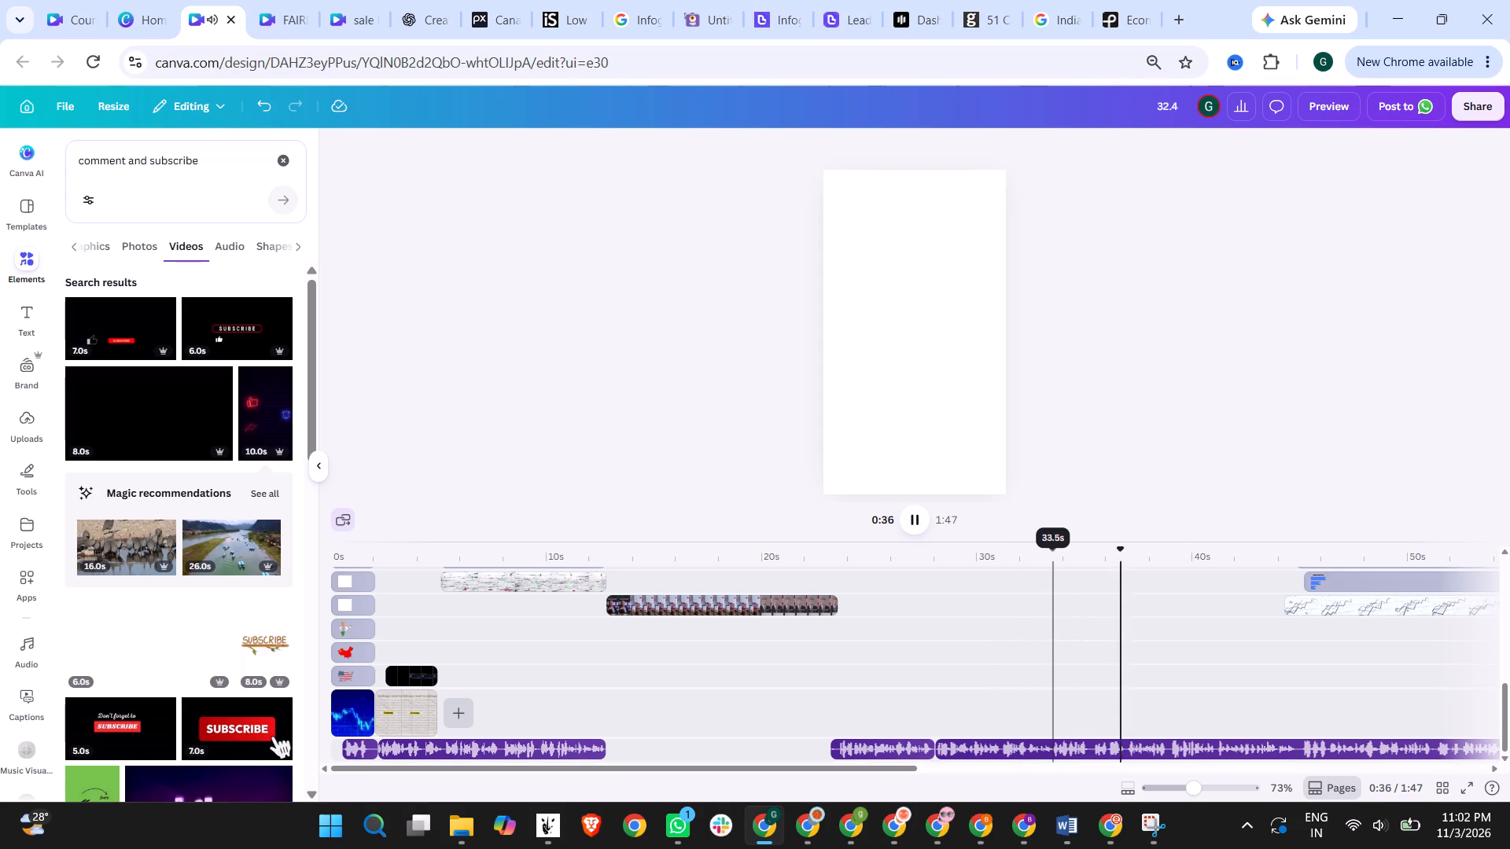
Split the Generated Audio November 03 7_23PM narration clip at about 33 s and delete the part before the cut.
click(1001, 752)
click(1044, 753)
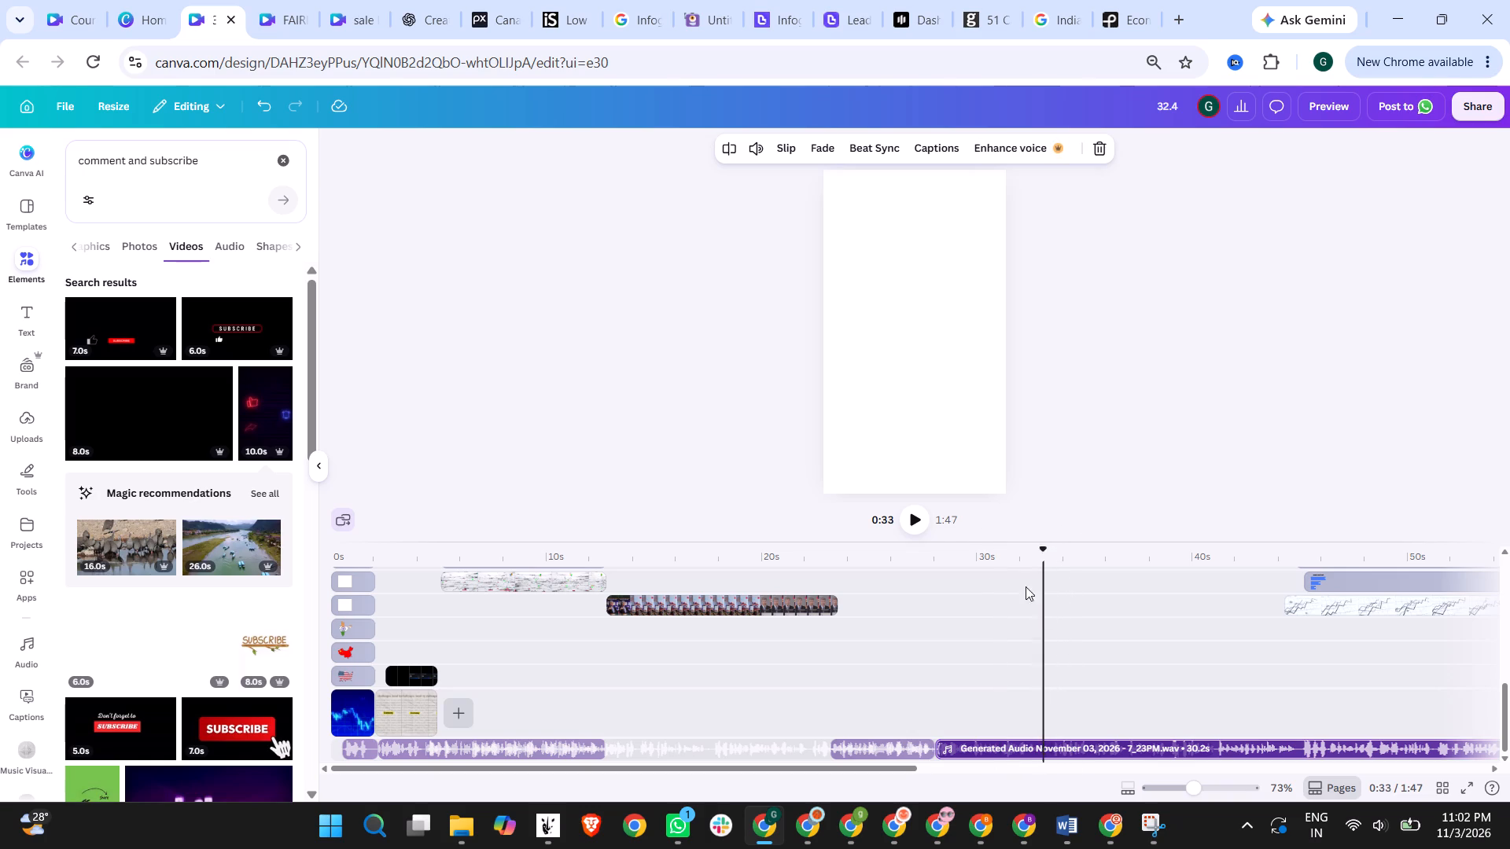
click(915, 510)
click(915, 510)
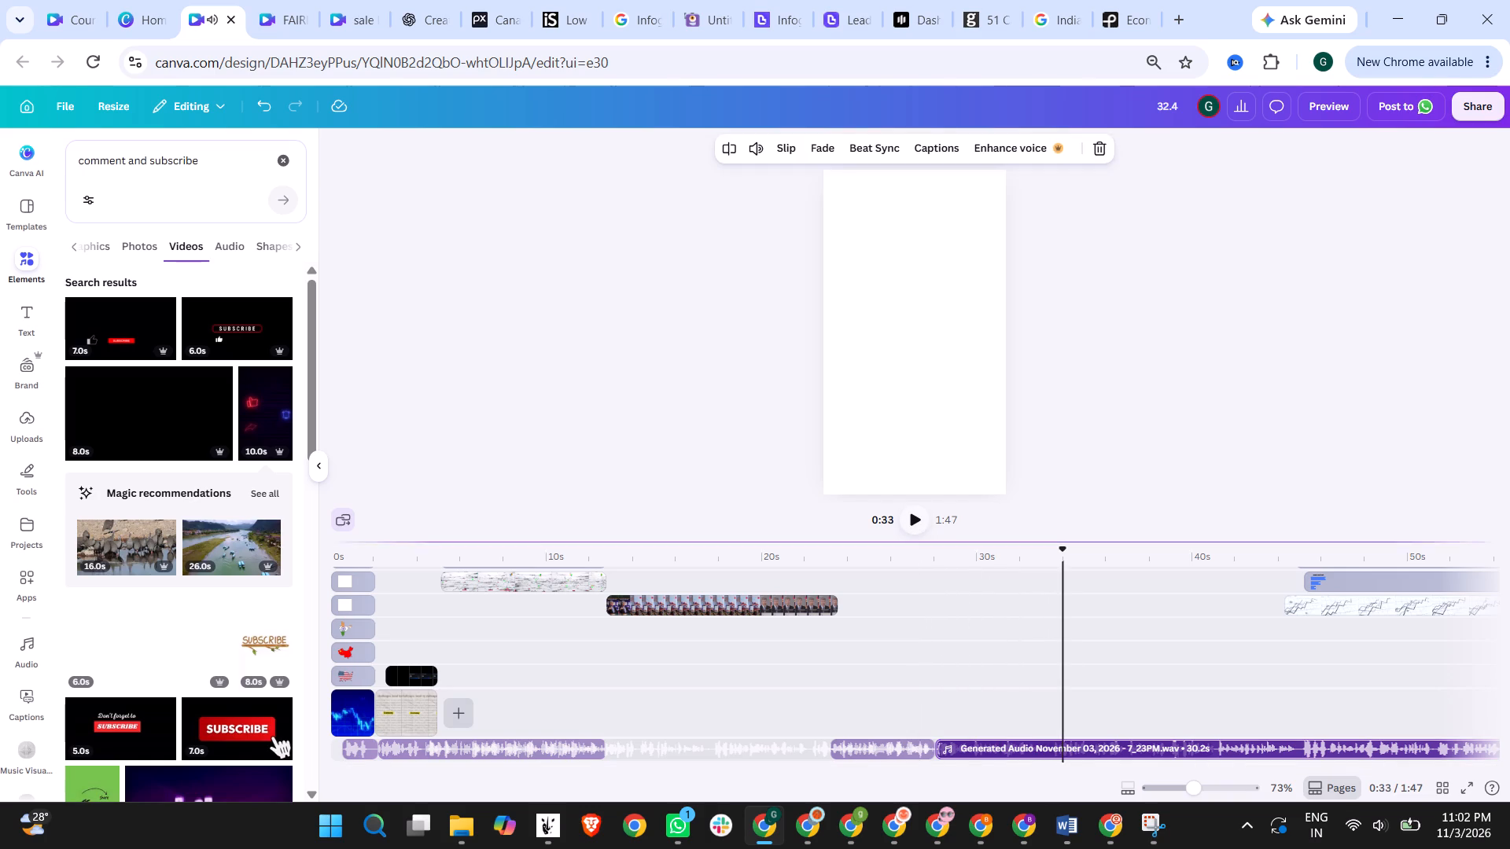
click(1051, 563)
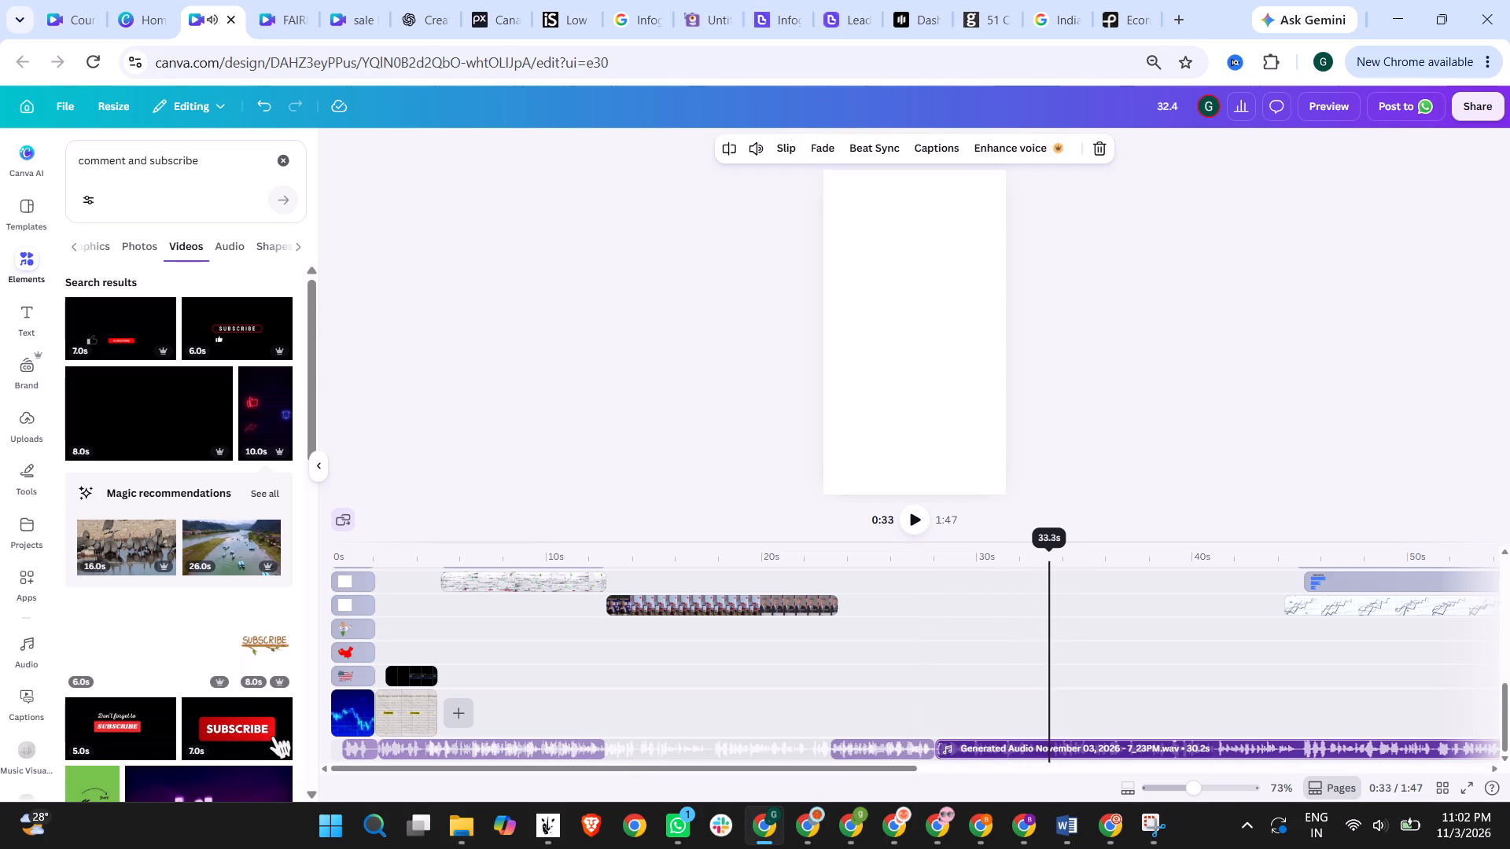
click(733, 147)
click(1007, 754)
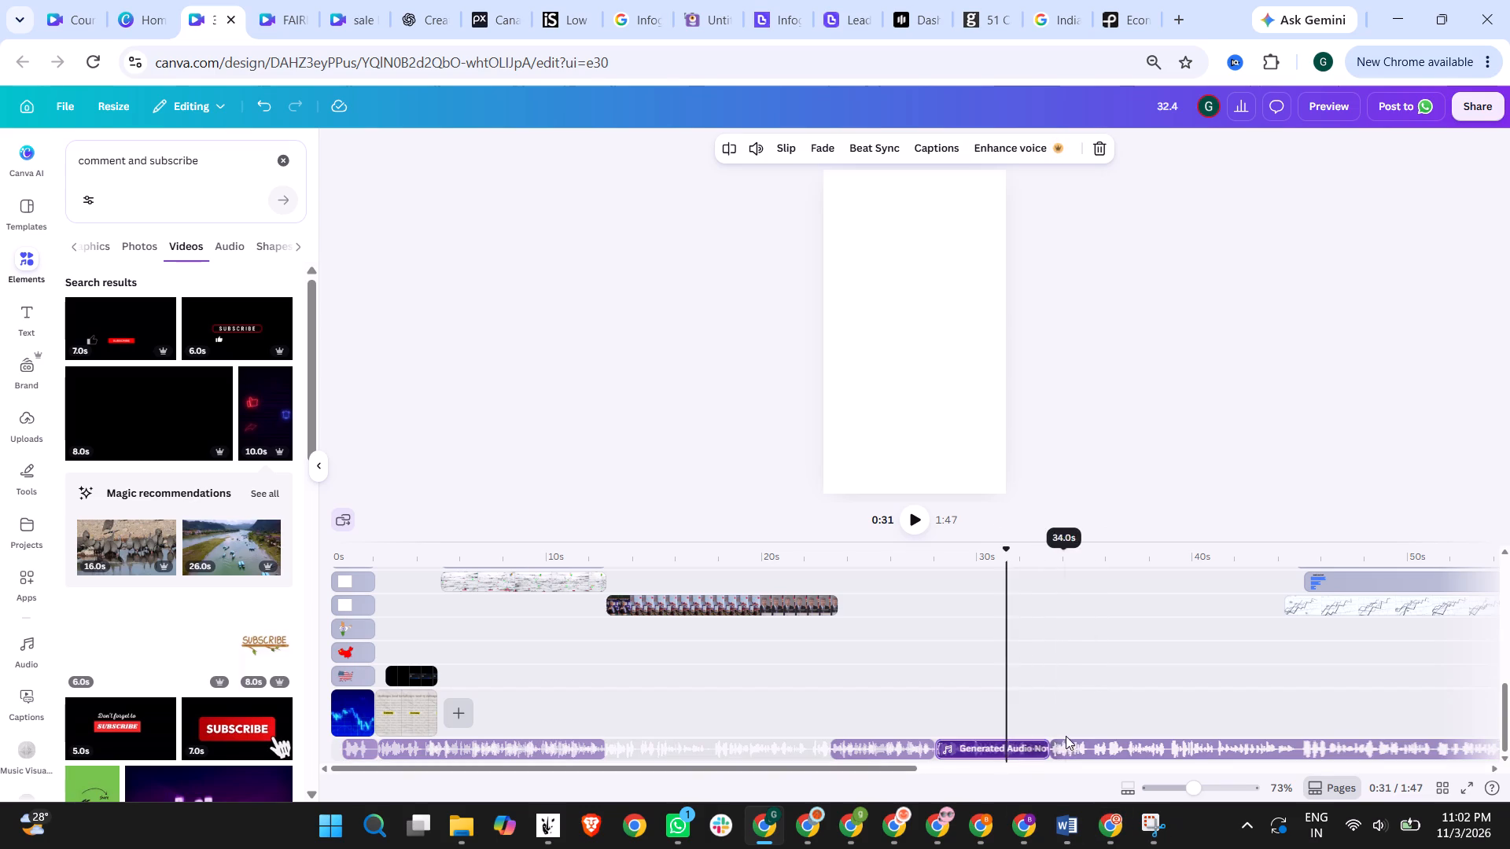
key(Delete)
Move the remaining narration part back to about 28 s so it directly follows the preceding audio clip.
drag(1137, 744, 1036, 751)
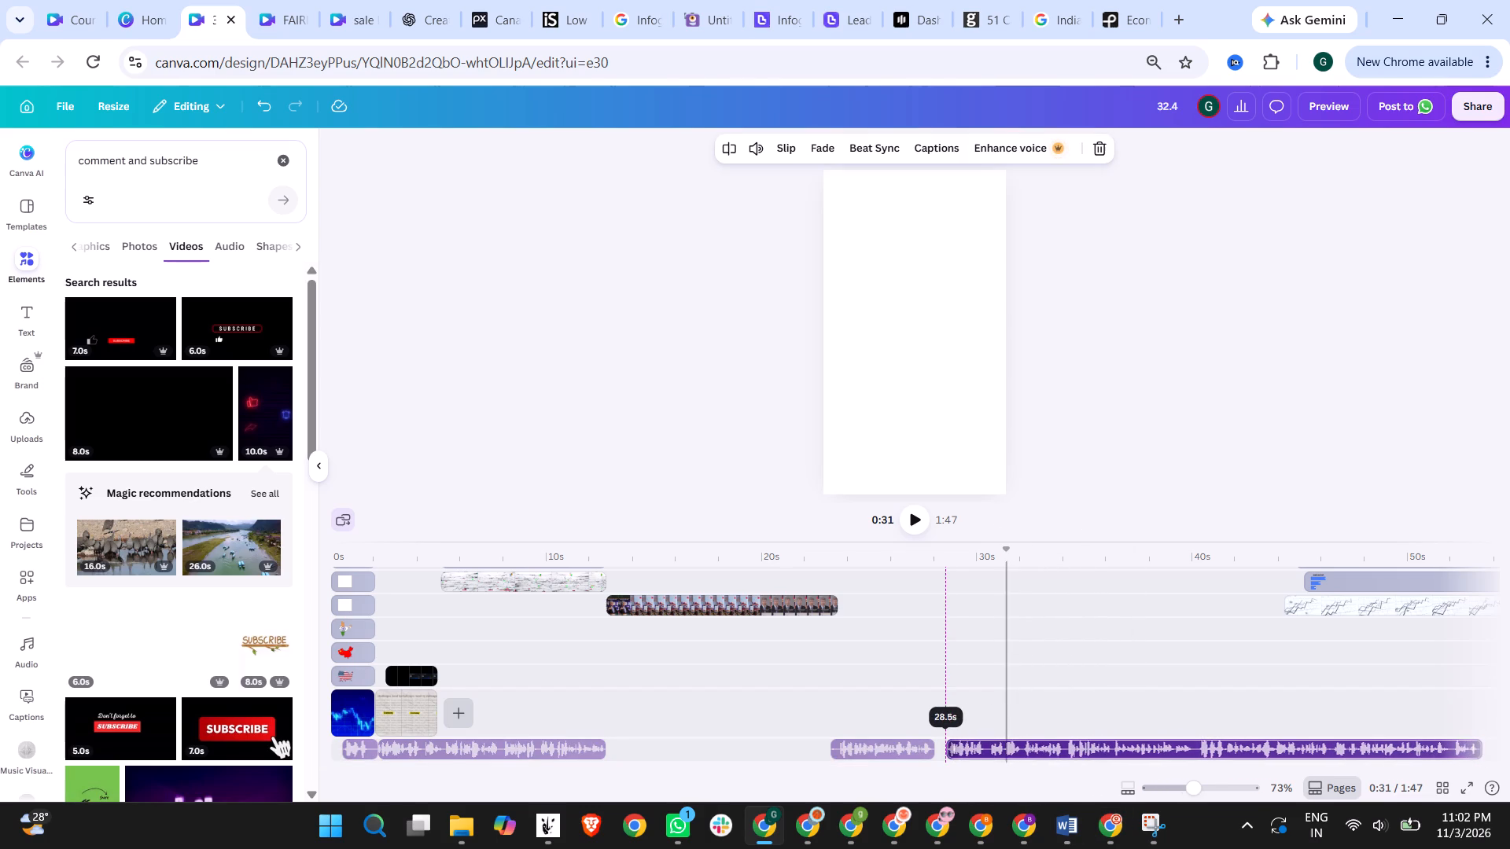
drag(1036, 751, 1018, 751)
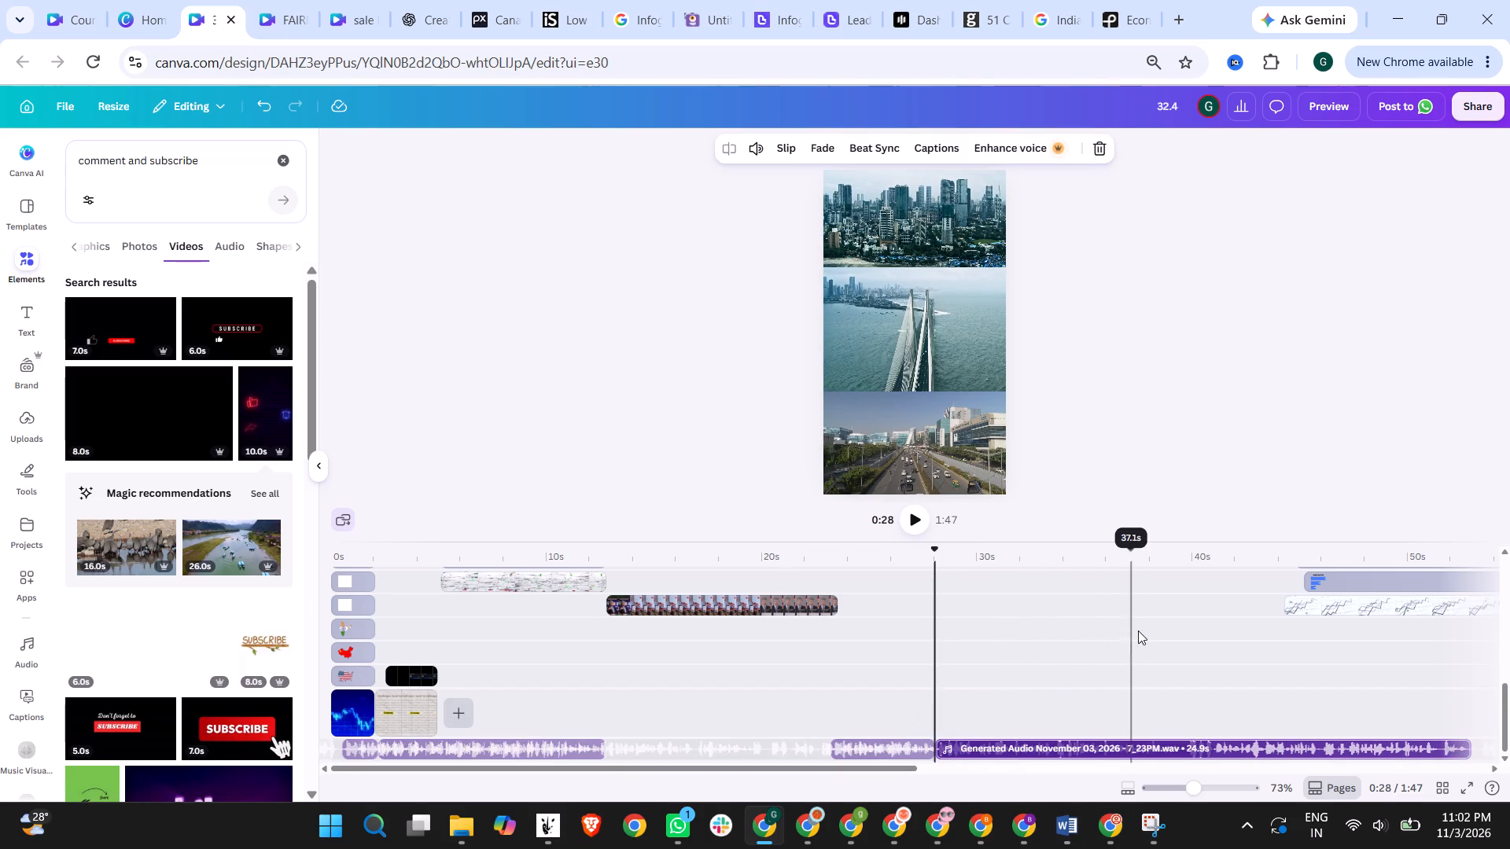
Play the video from about 28 s to listen to the rejoined narration over the blank section.
scroll(1138, 630, up, 3)
scroll(1138, 630, down, 1)
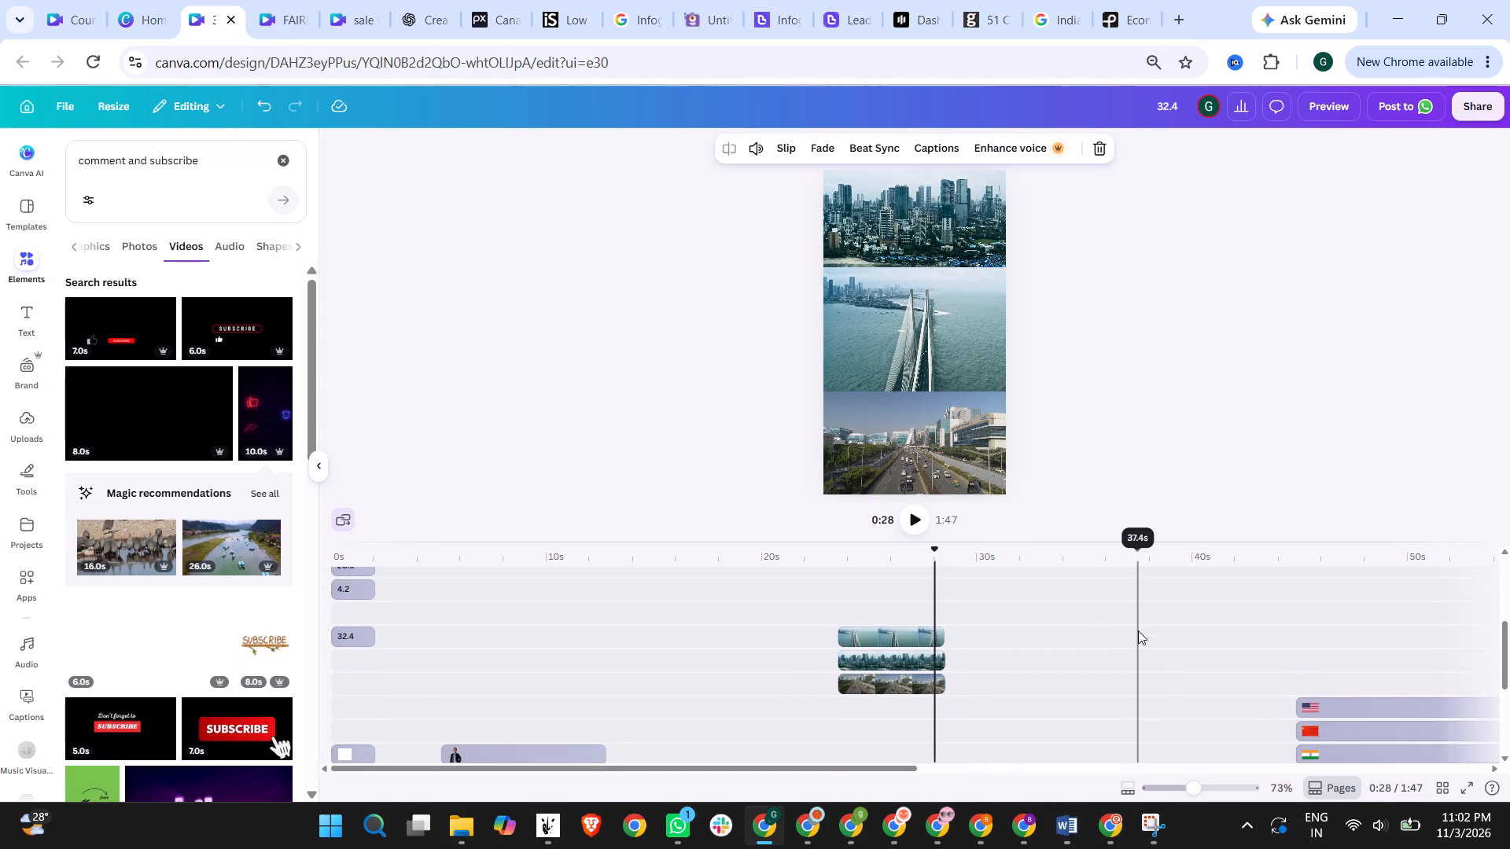
scroll(1138, 630, down, 2)
click(918, 516)
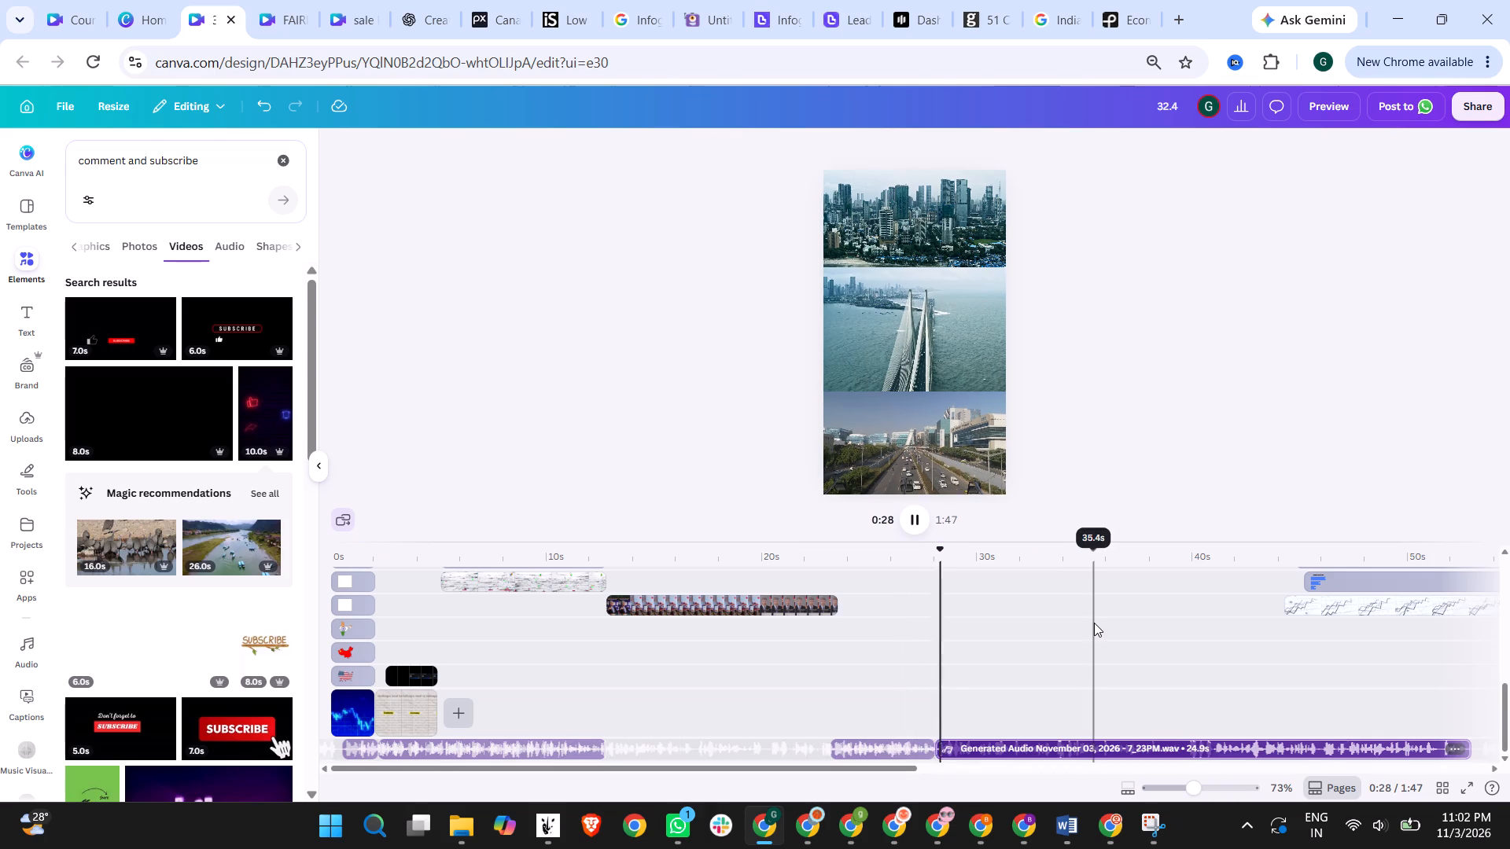
scroll(1090, 656, up, 1)
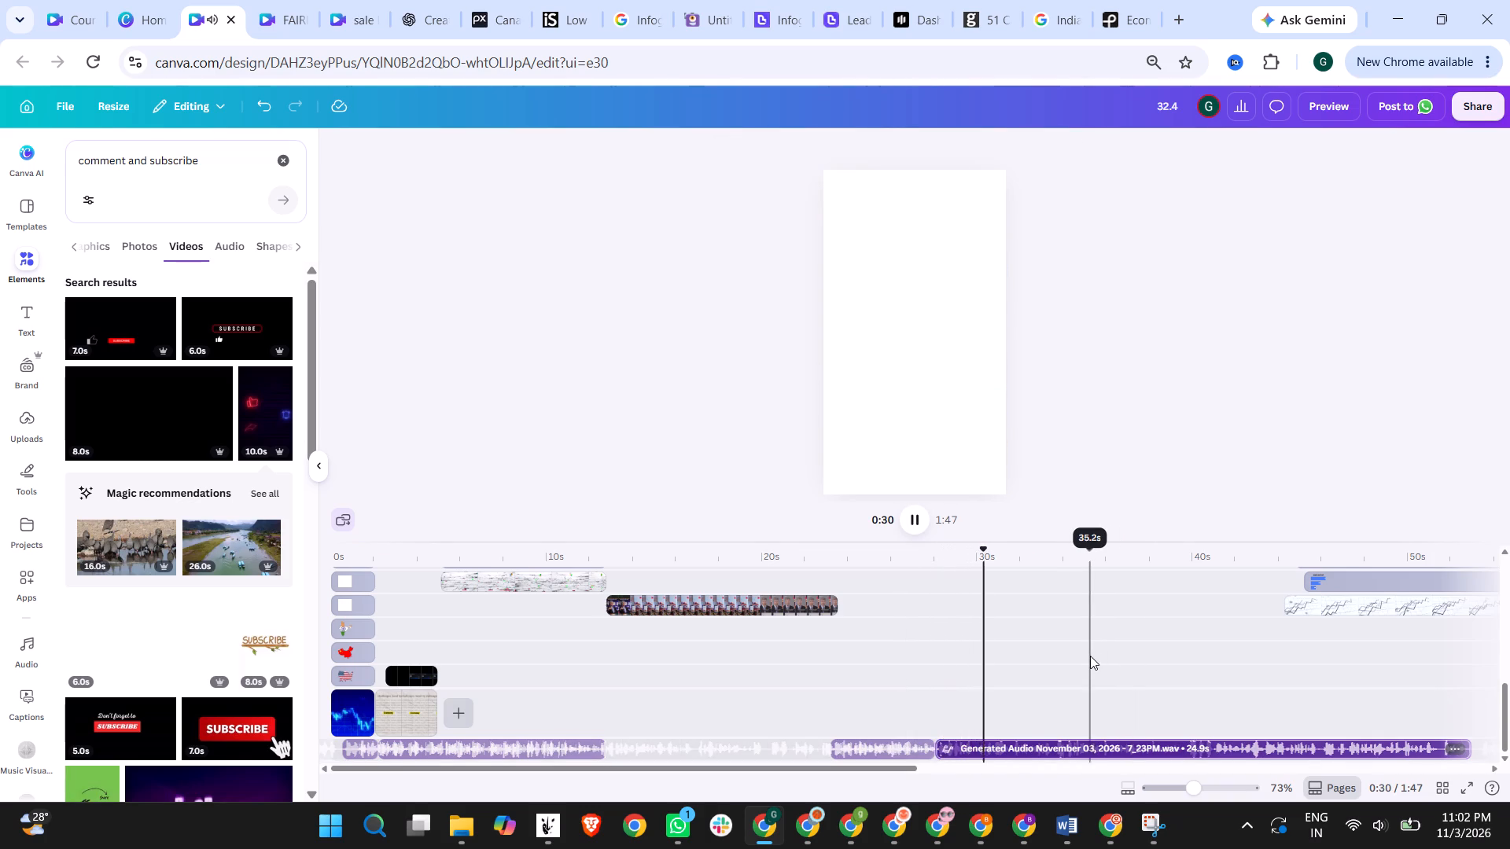
scroll(1090, 656, up, 1)
scroll(1090, 656, down, 1)
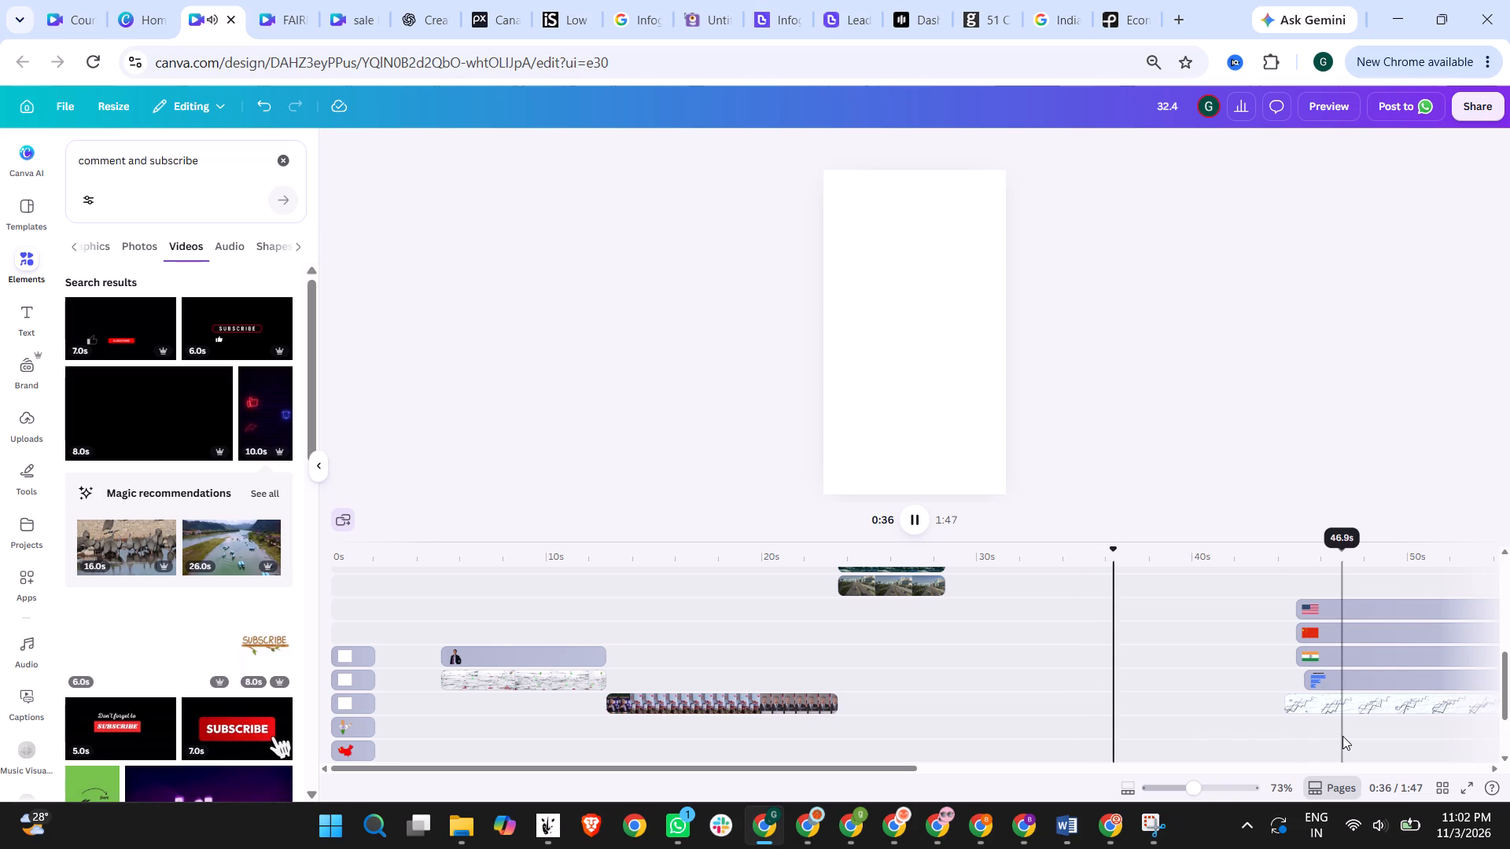
scroll(1175, 710, up, 2)
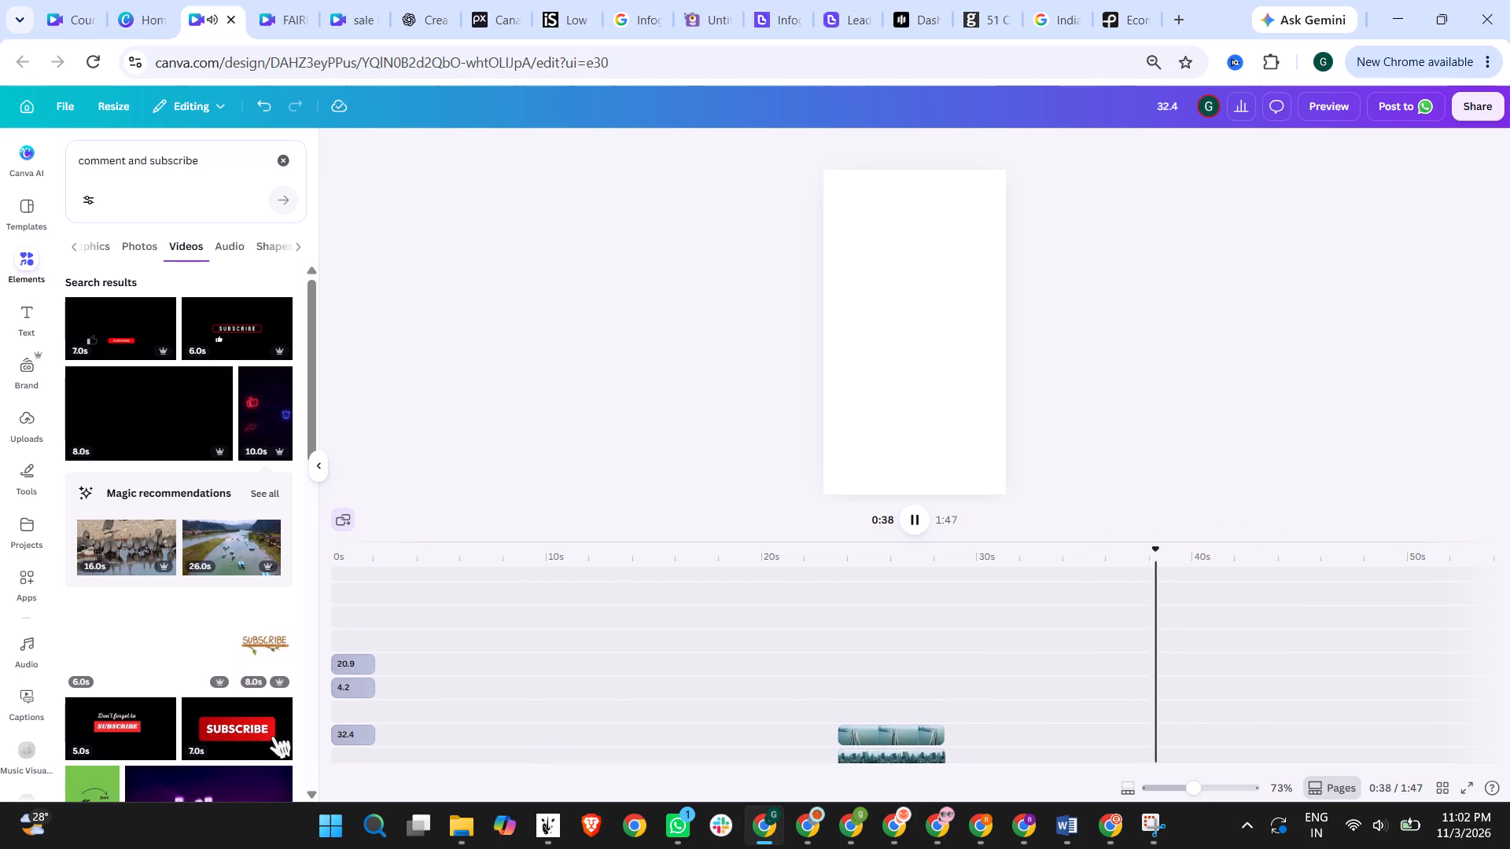
Search the video elements for "population" and browse the results for suitable footage.
drag(205, 153, 41, 159)
text(polpu)
key(BackSpace)
key(BackSpace)
key(BackSpace)
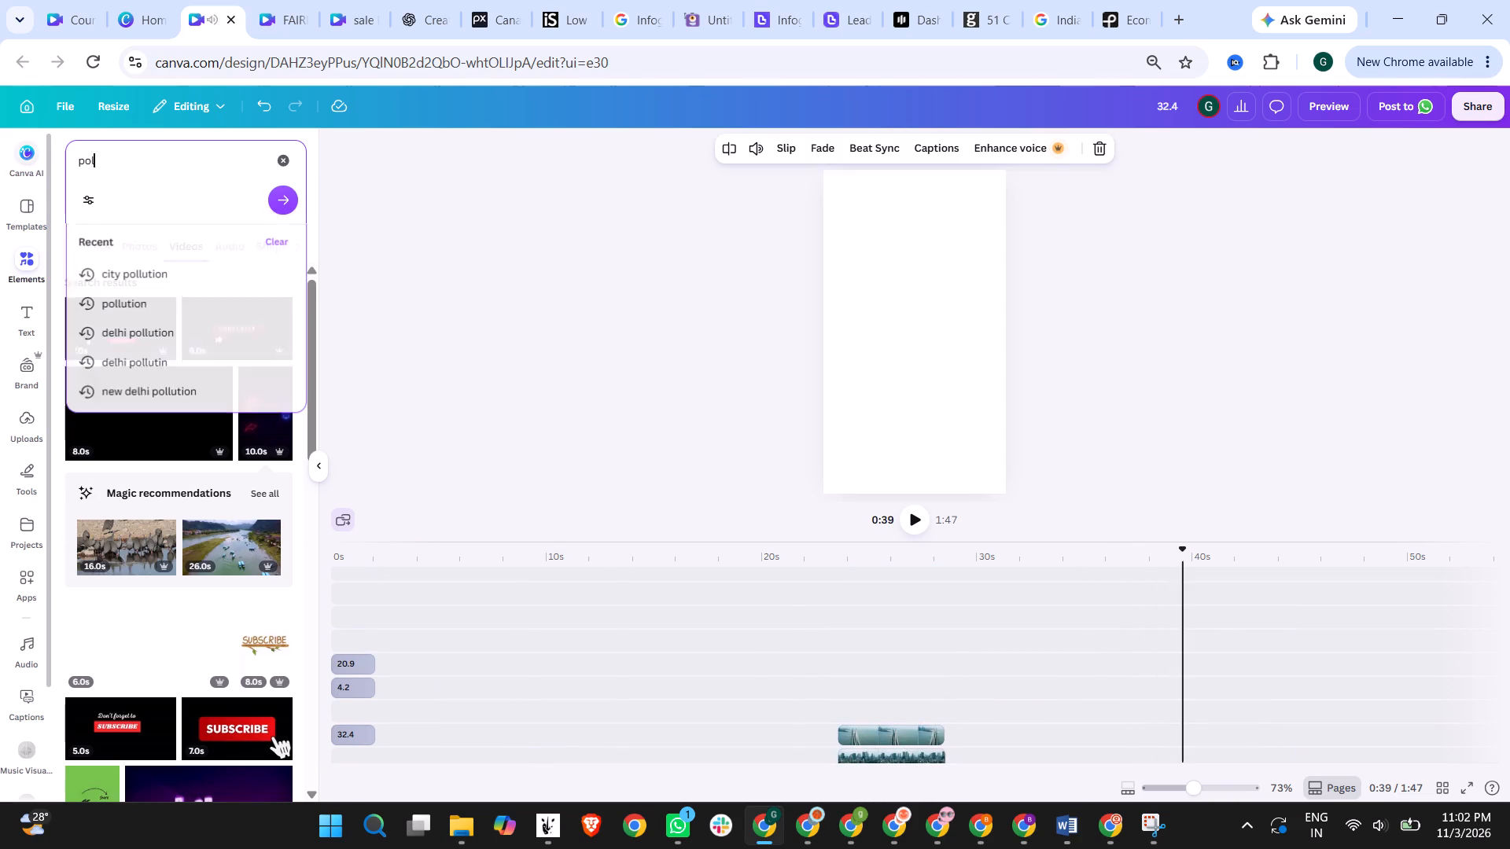
text(pulation)
key(Return)
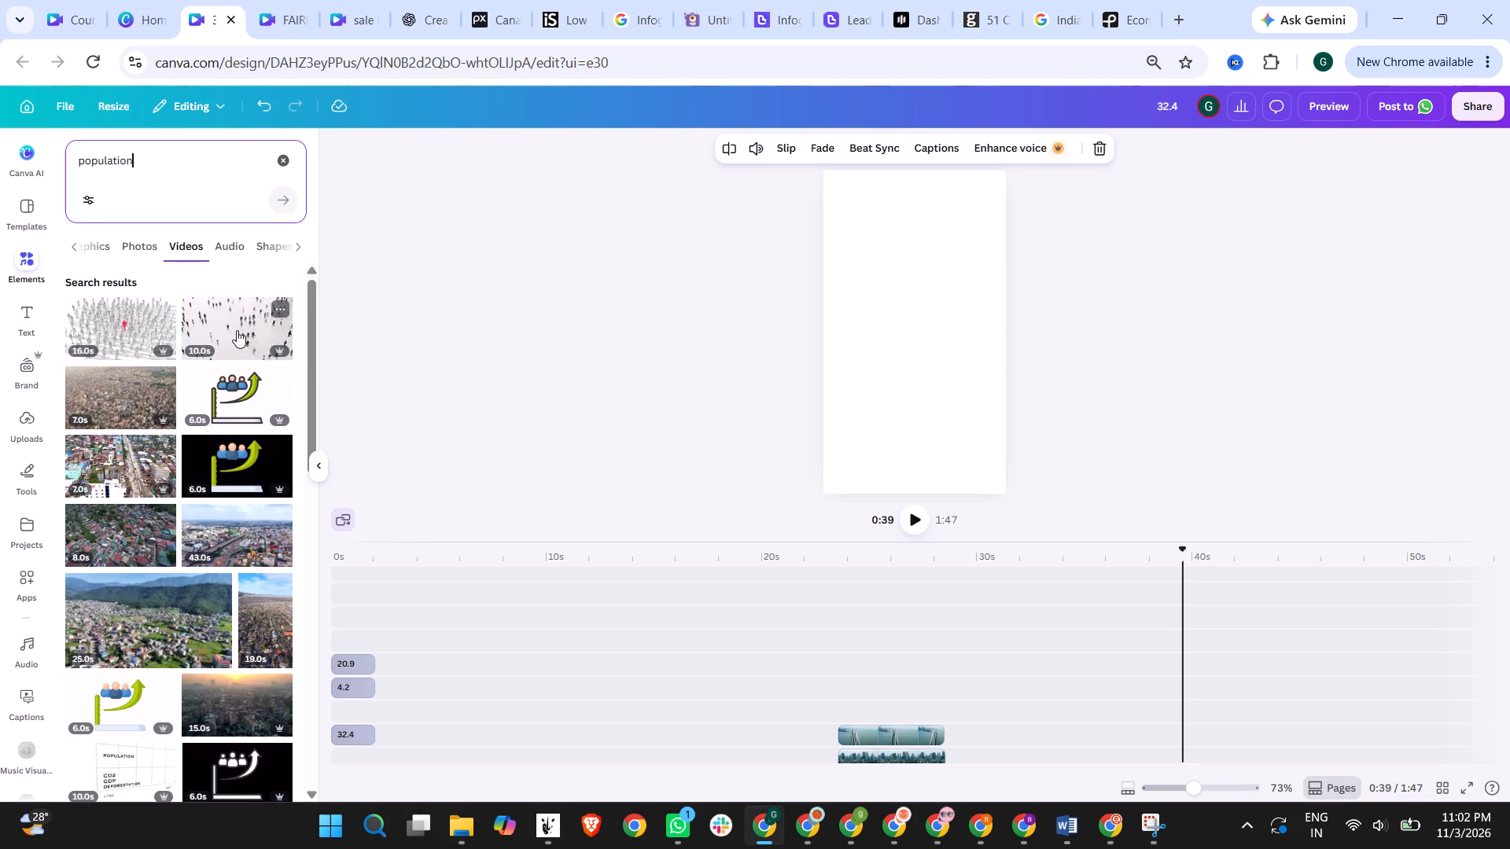
scroll(237, 330, down, 2)
scroll(212, 602, down, 3)
scroll(252, 531, down, 3)
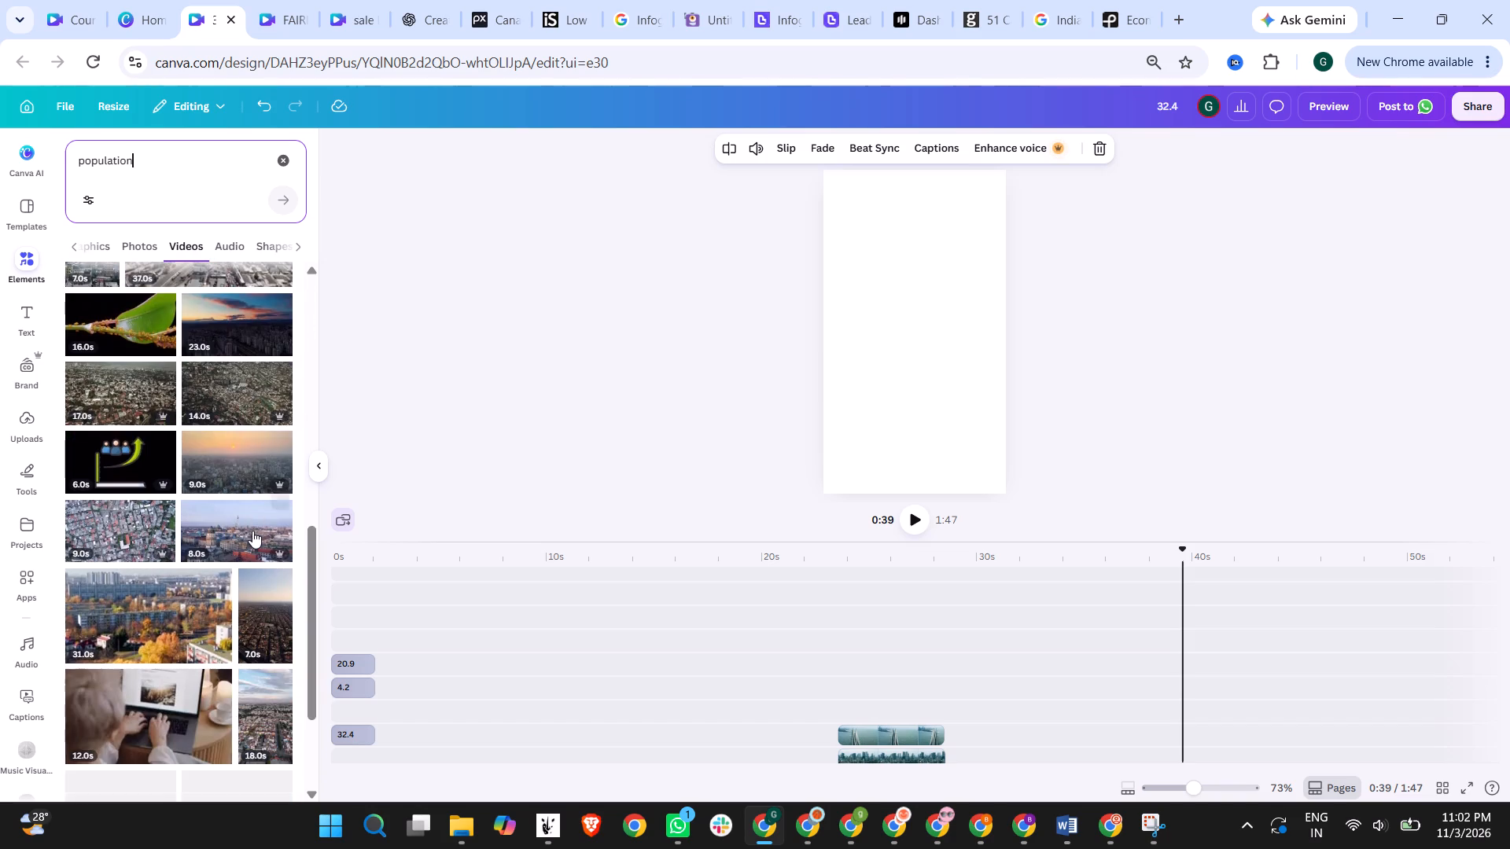
scroll(233, 450, down, 4)
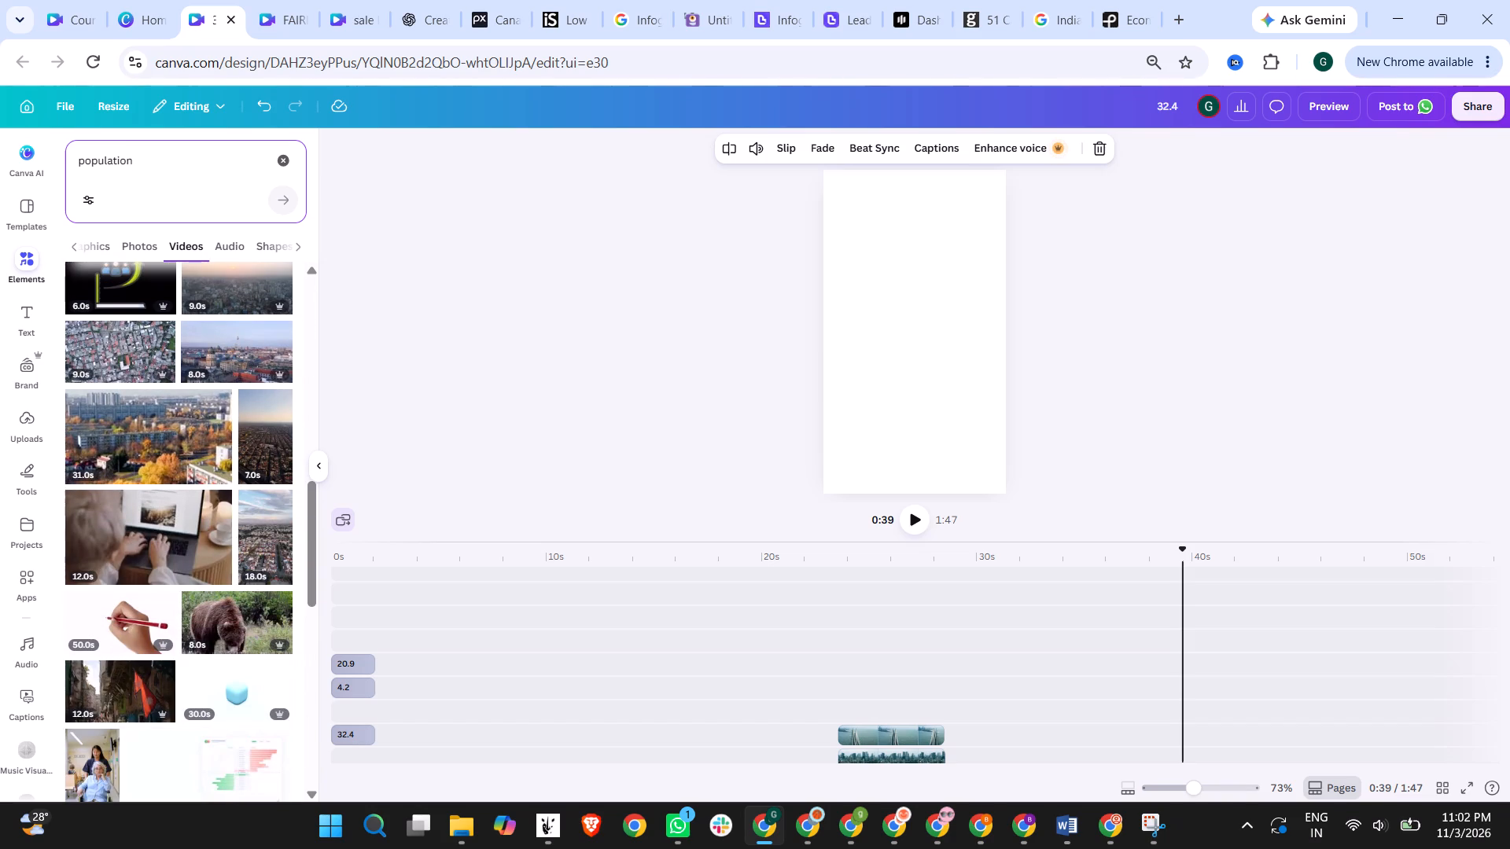
Search the video elements for "people".
drag(191, 167, 9, 151)
text(people)
key(Return)
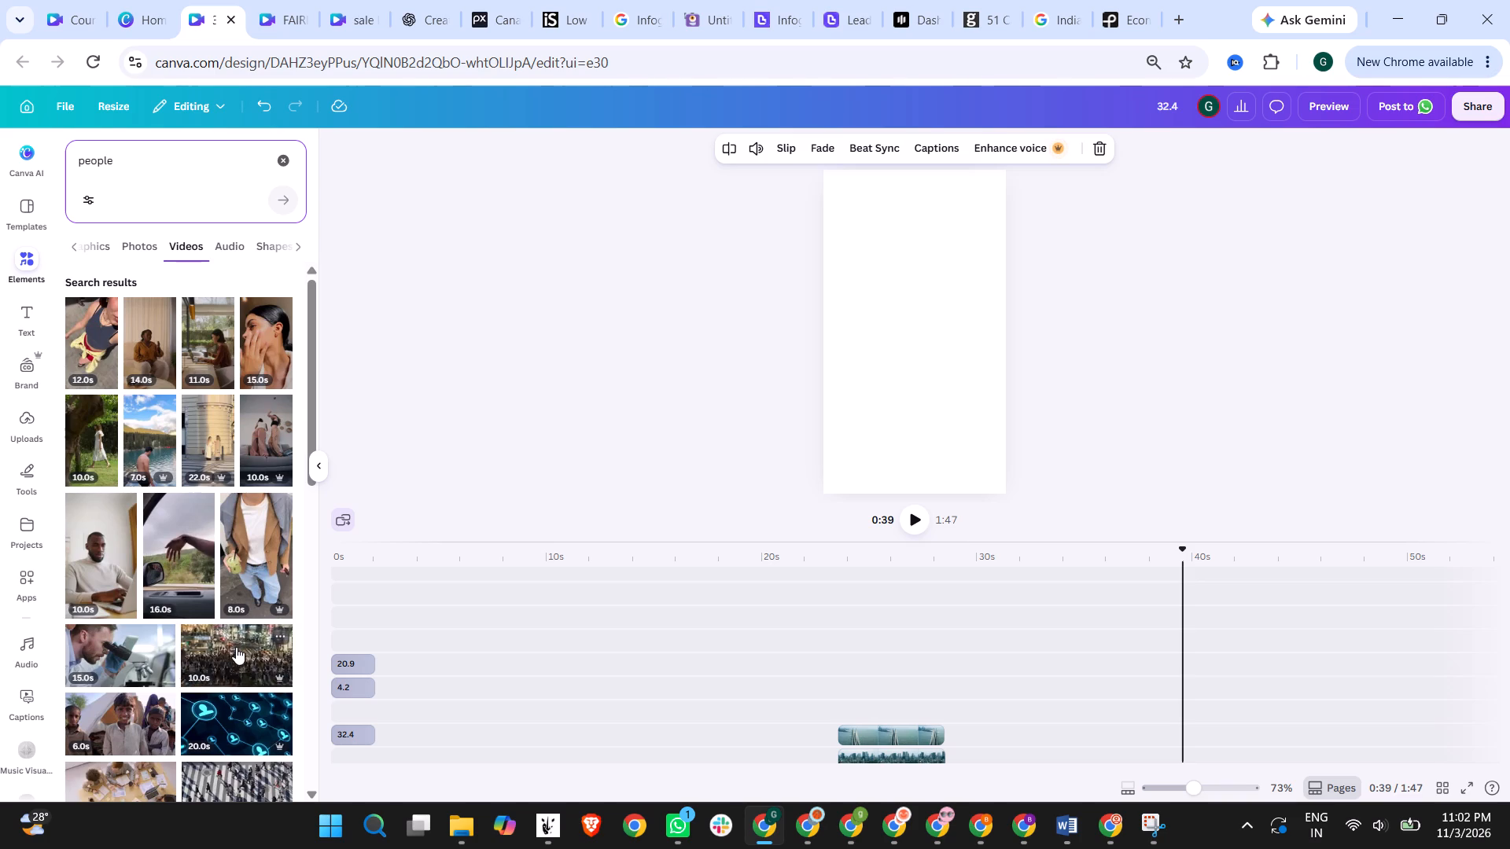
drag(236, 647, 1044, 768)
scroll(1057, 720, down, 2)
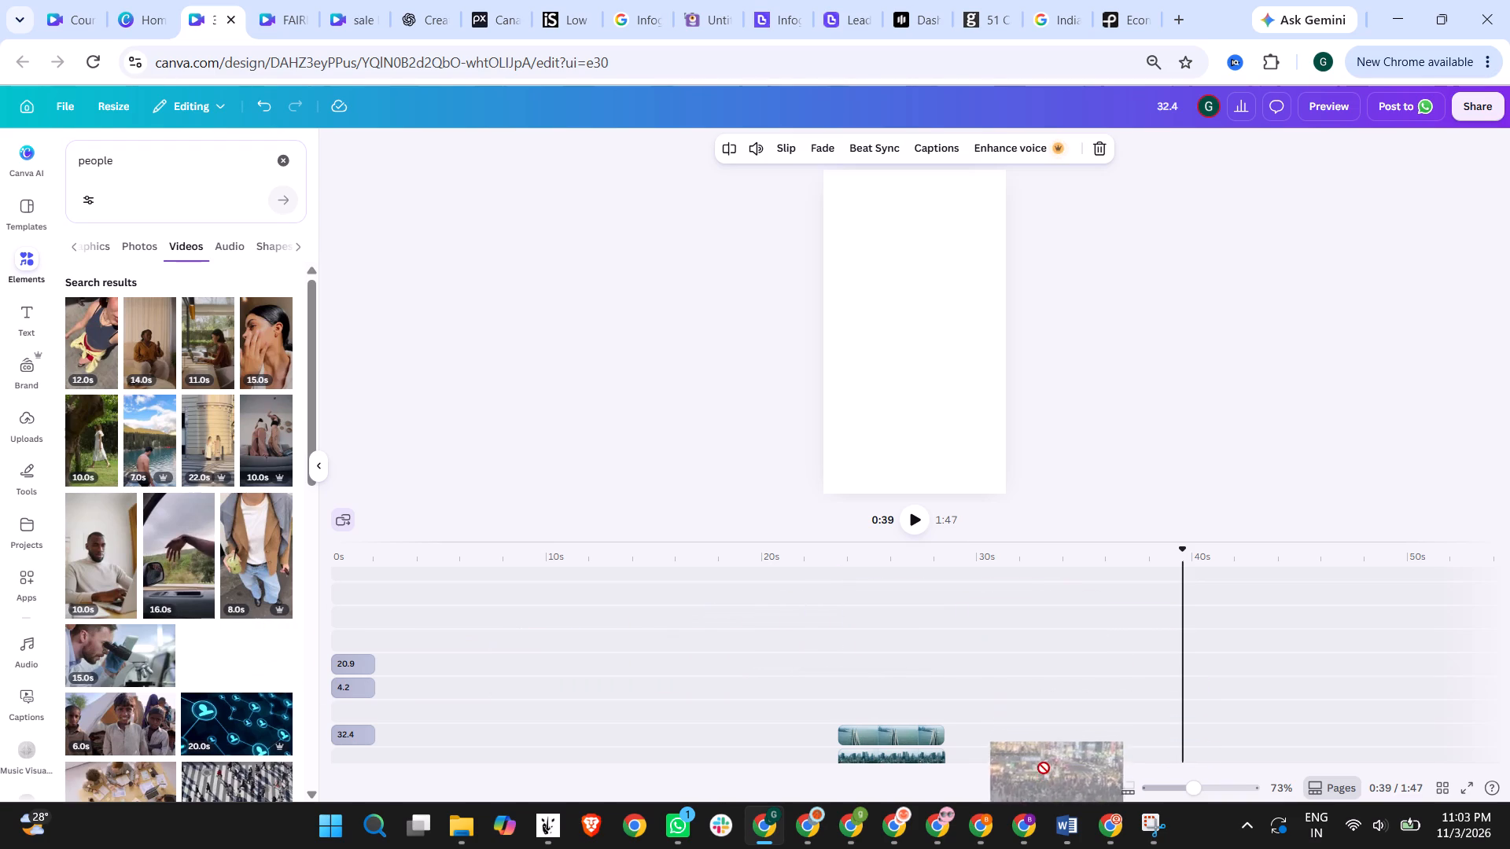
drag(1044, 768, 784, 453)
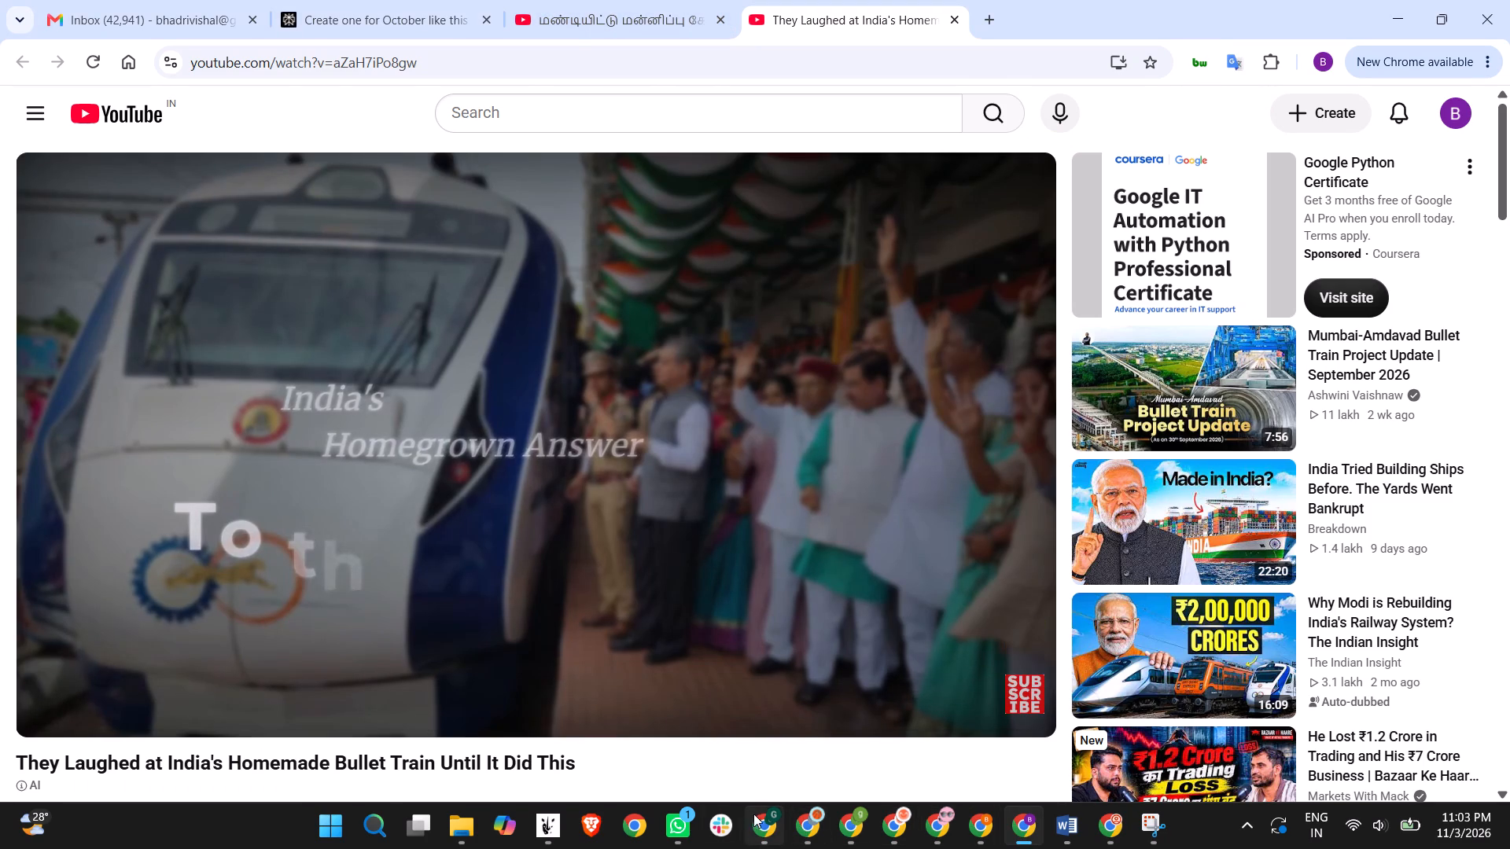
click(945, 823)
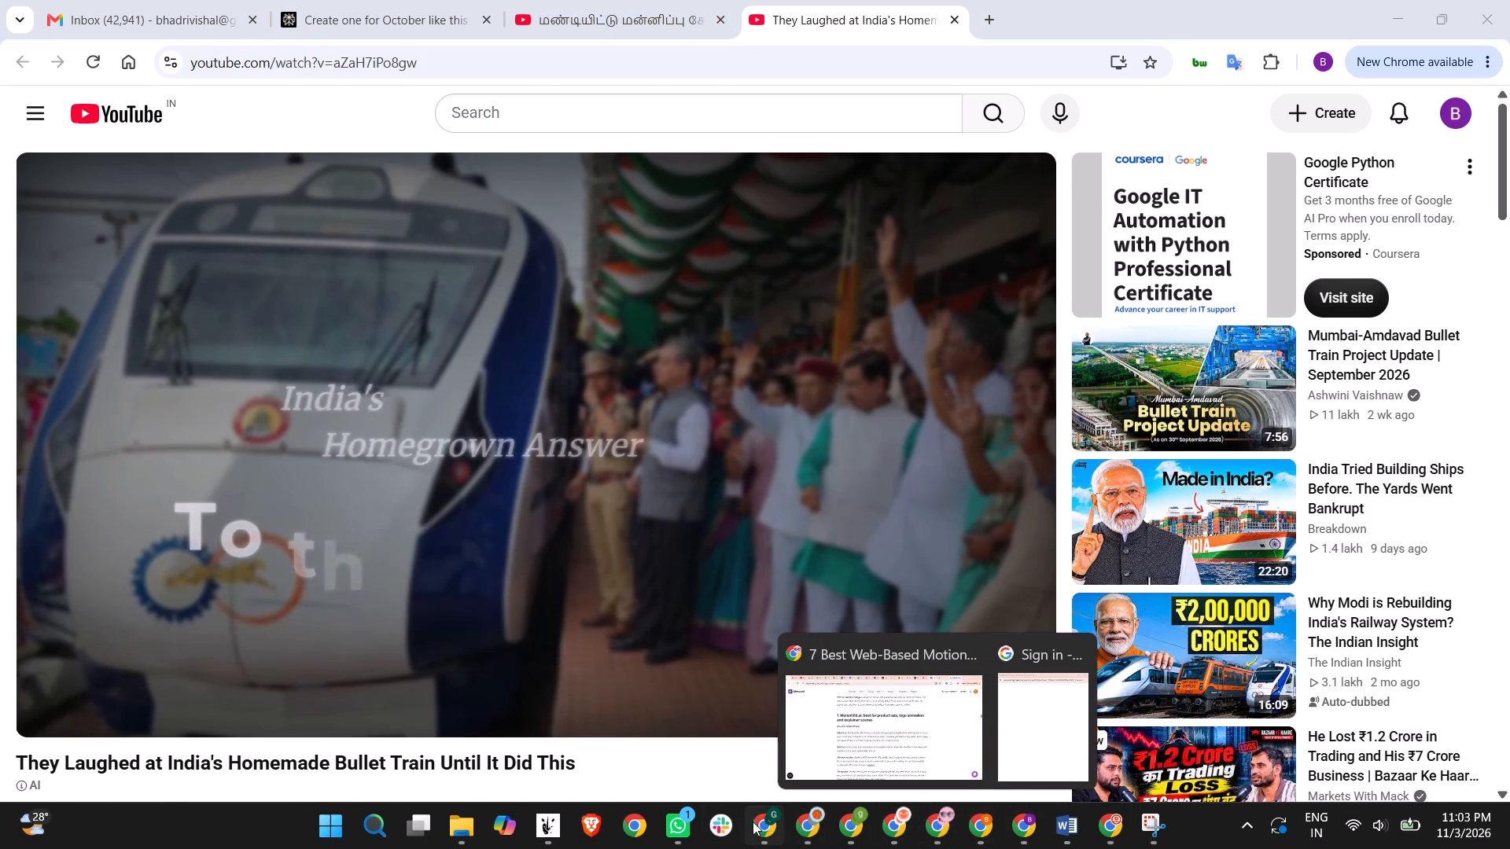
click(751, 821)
Place the 10-second night crowd-crossing video on a lower timeline track at about 28.5 s, directly after the three city clips.
scroll(956, 663, down, 3)
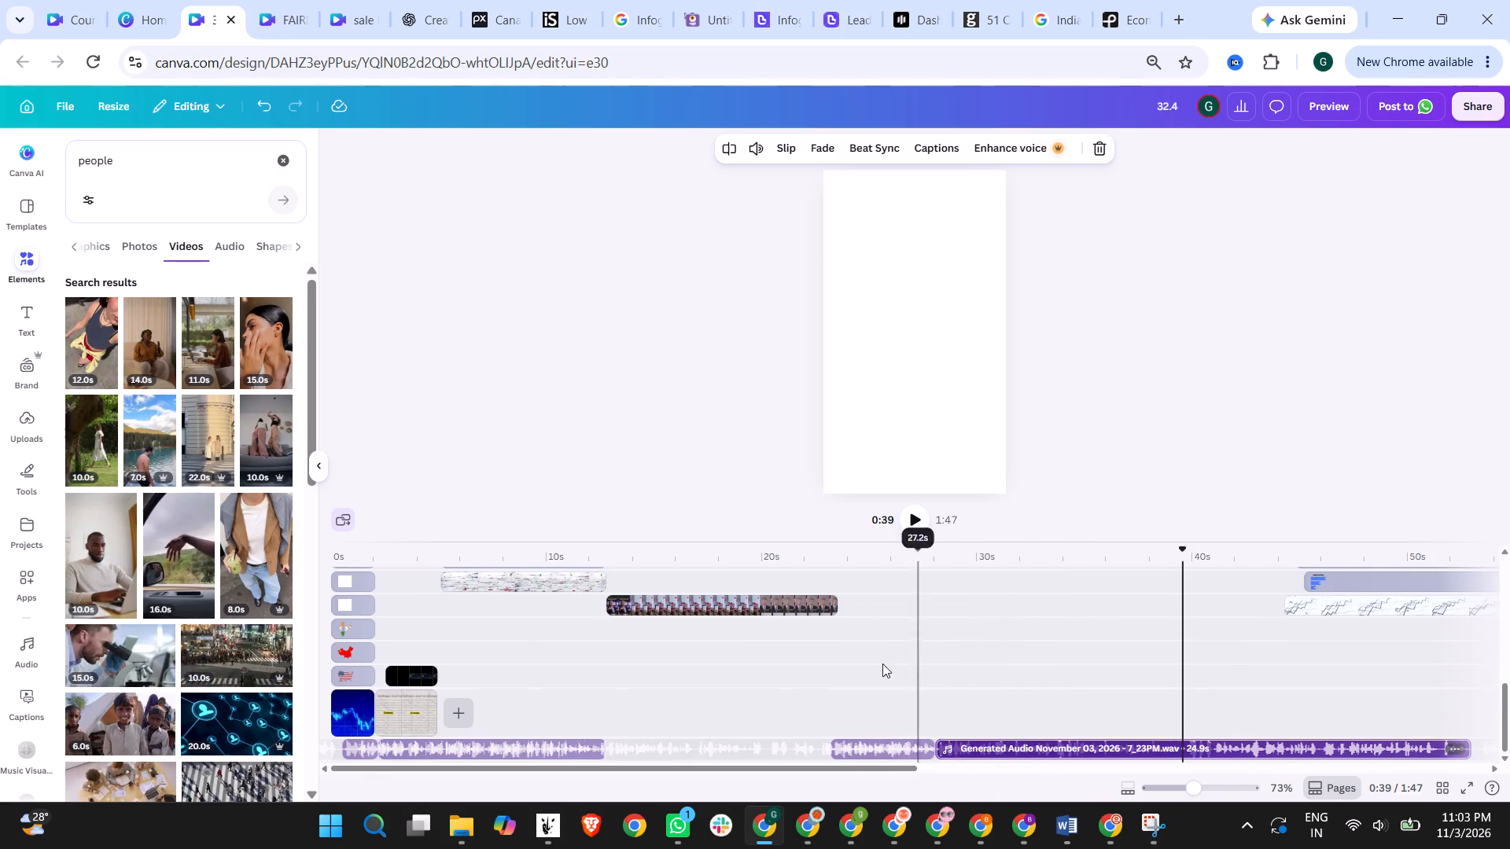
drag(242, 653, 408, 659)
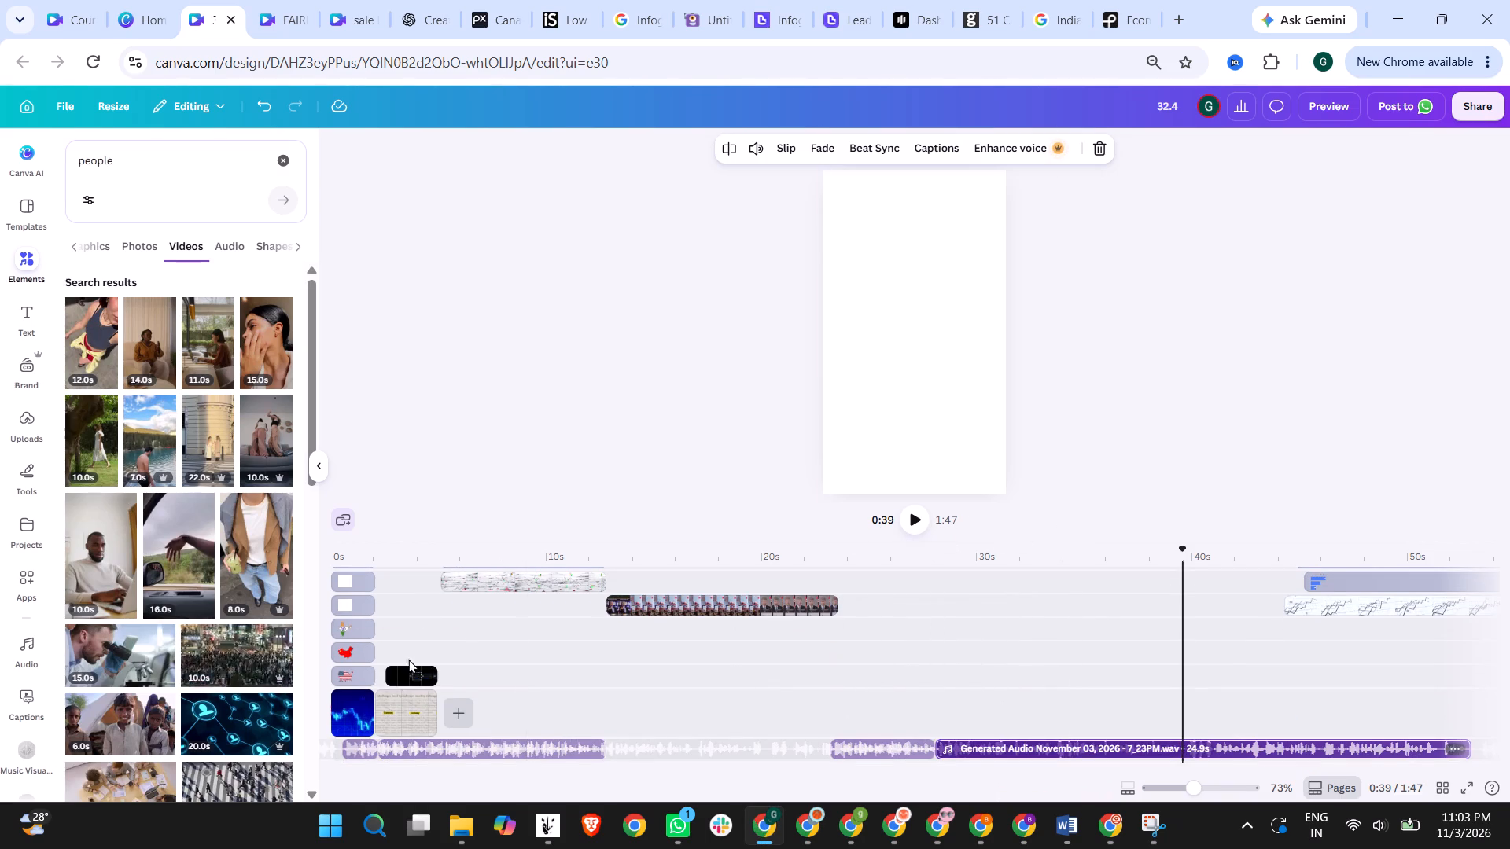
drag(408, 659, 1015, 645)
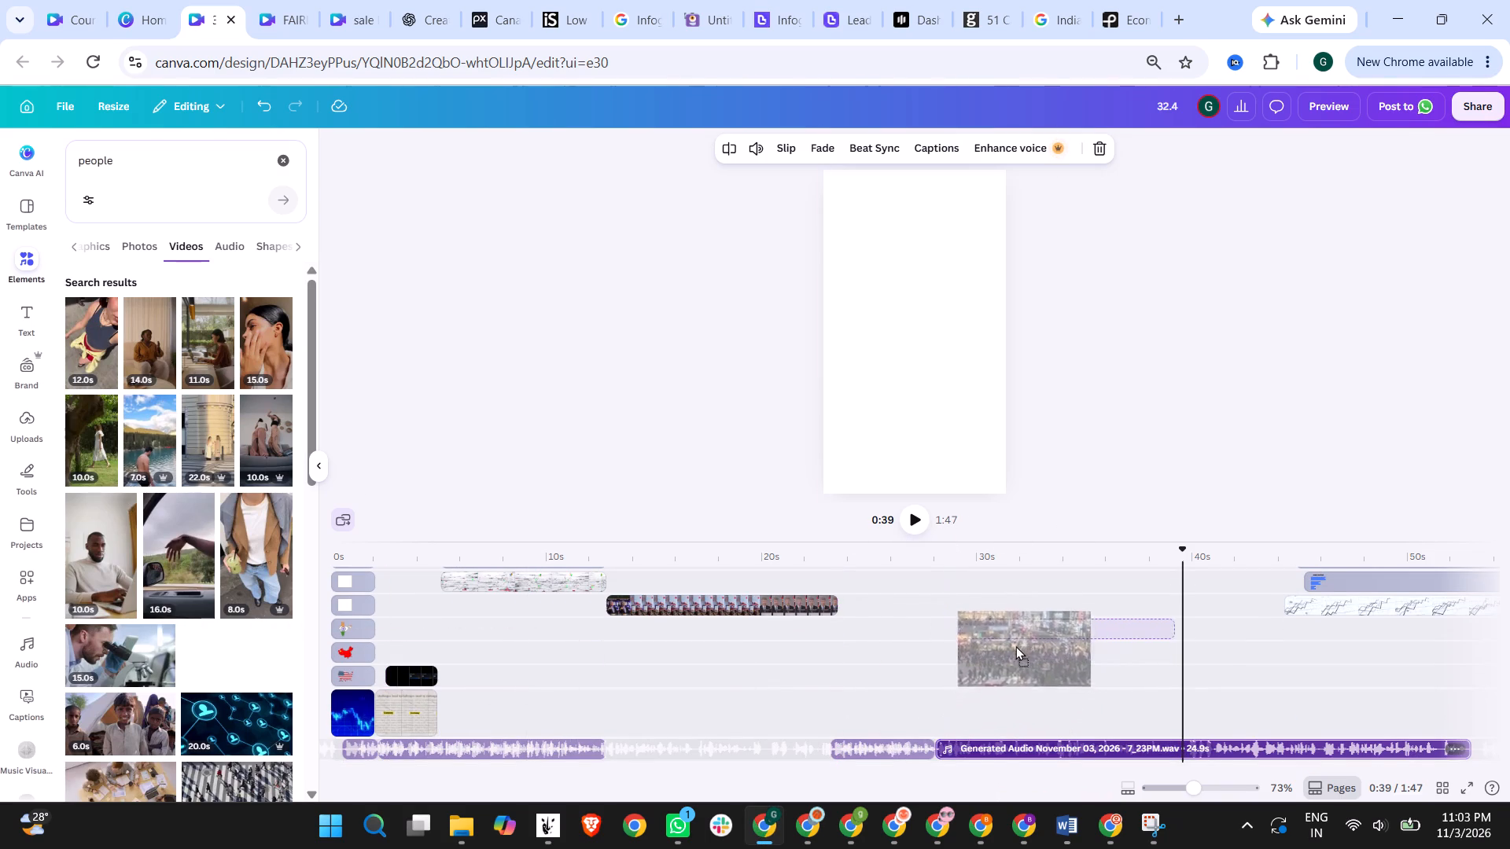
drag(1015, 645, 1003, 652)
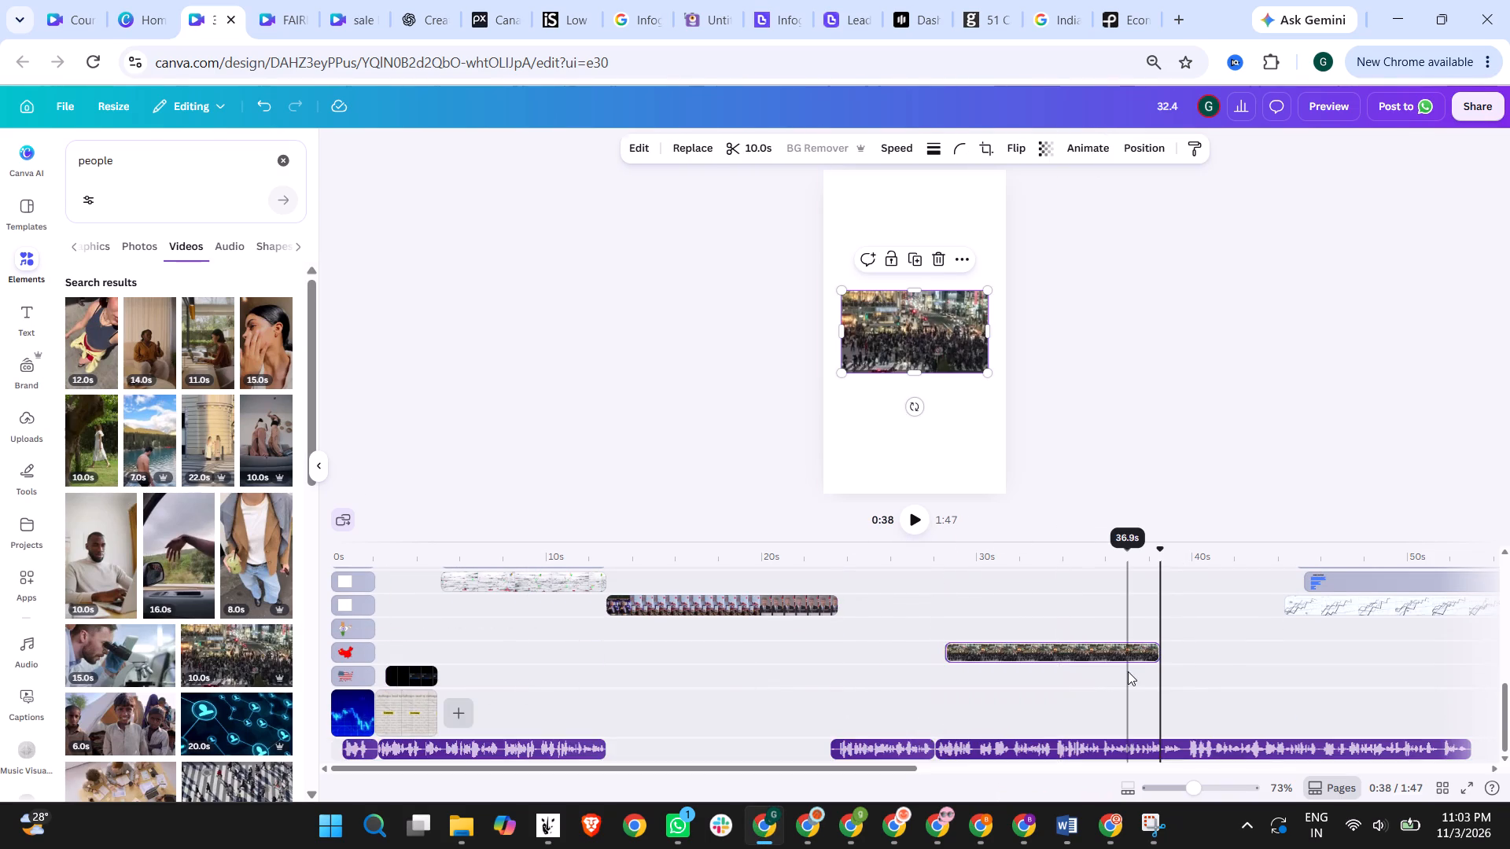
Enlarge and reposition the crowd-crossing video so that it fills the whole vertical frame.
scroll(1128, 671, up, 2)
click(912, 519)
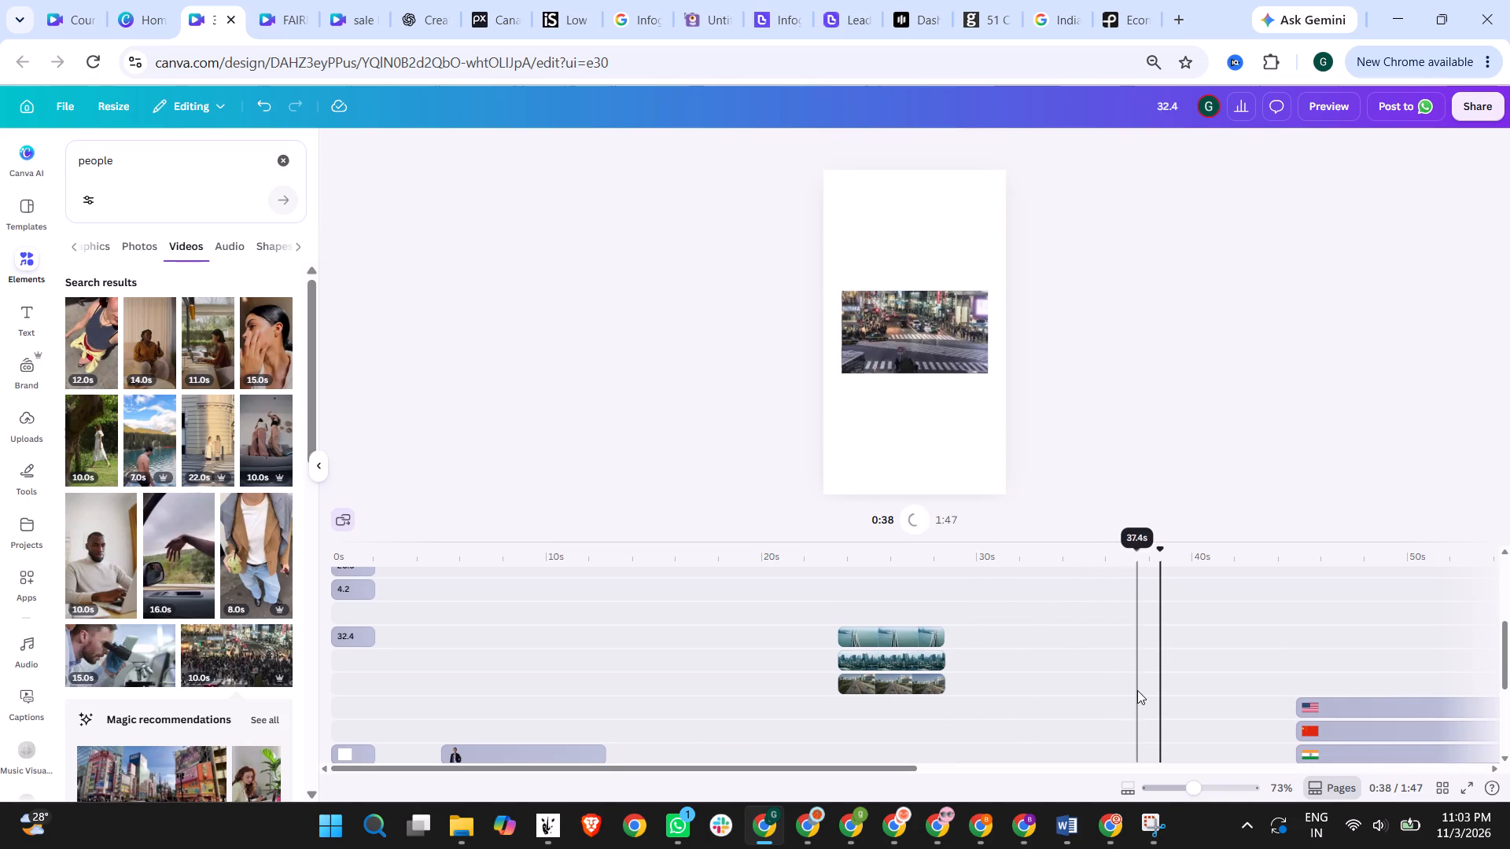
click(946, 564)
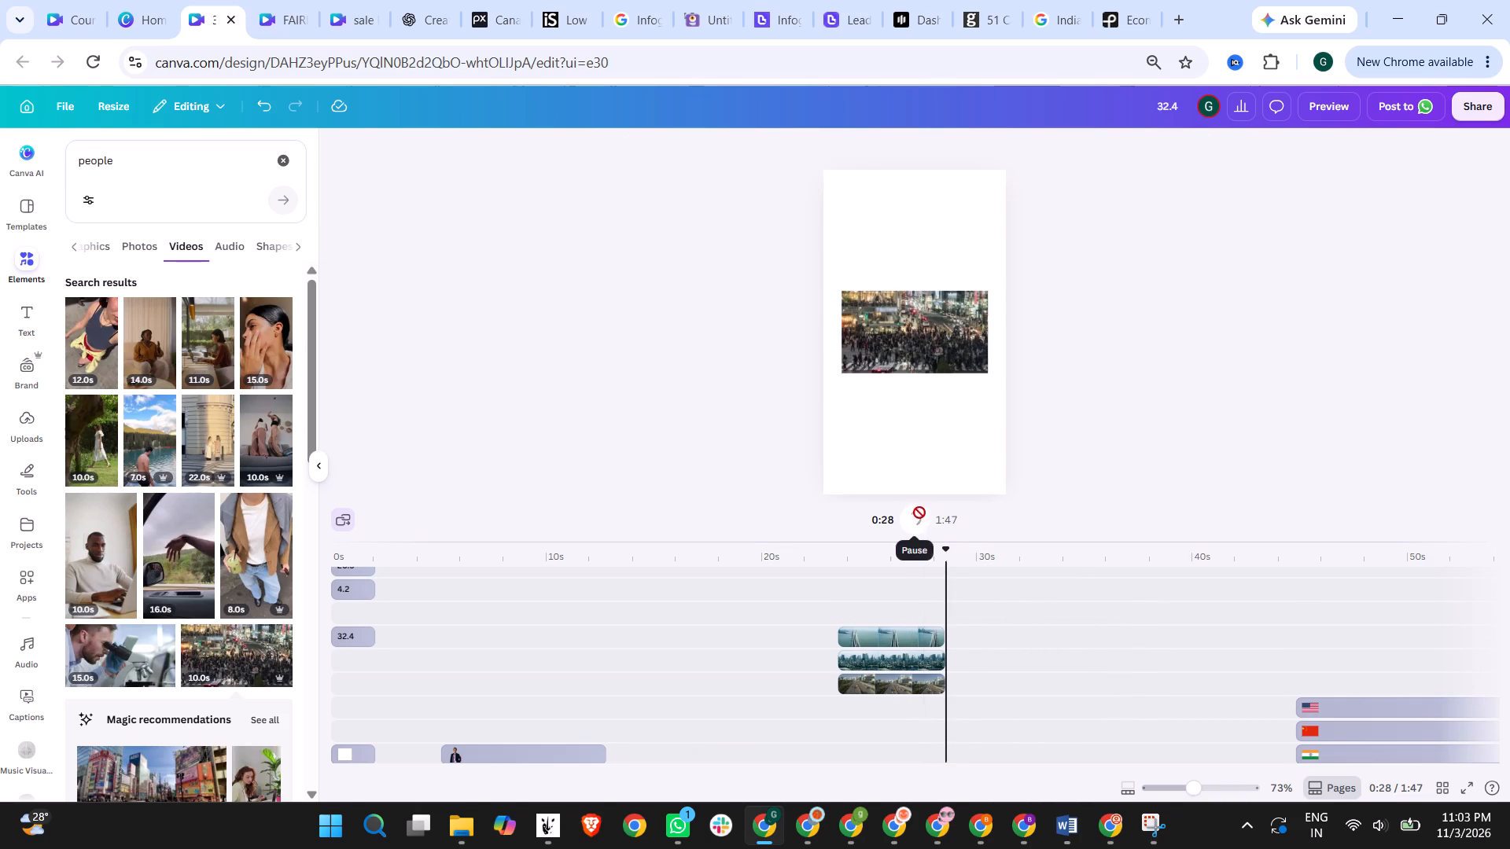
click(915, 303)
click(923, 326)
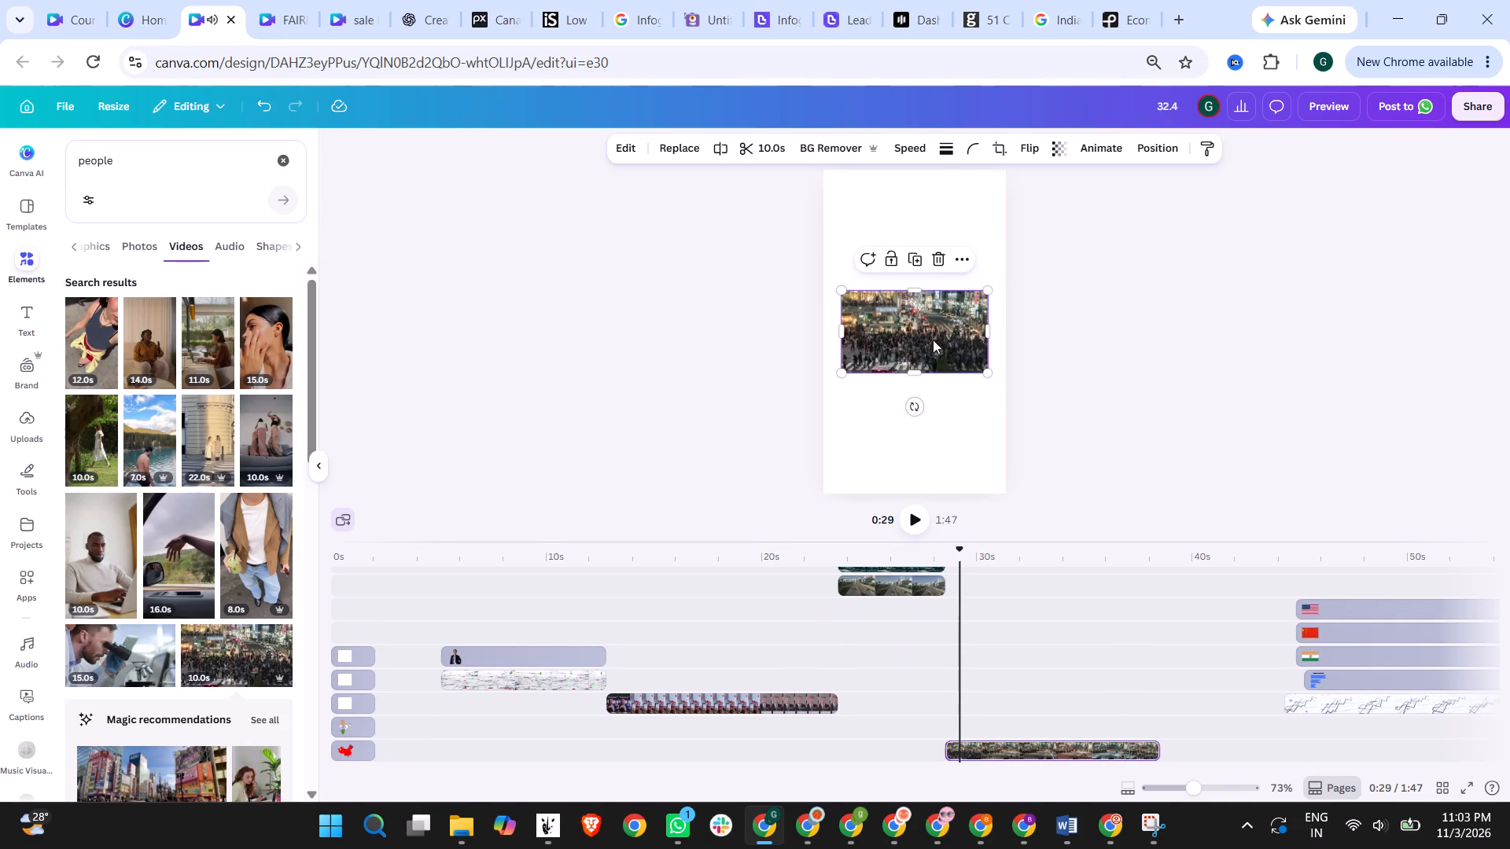
drag(921, 336, 877, 211)
drag(942, 244, 948, 259)
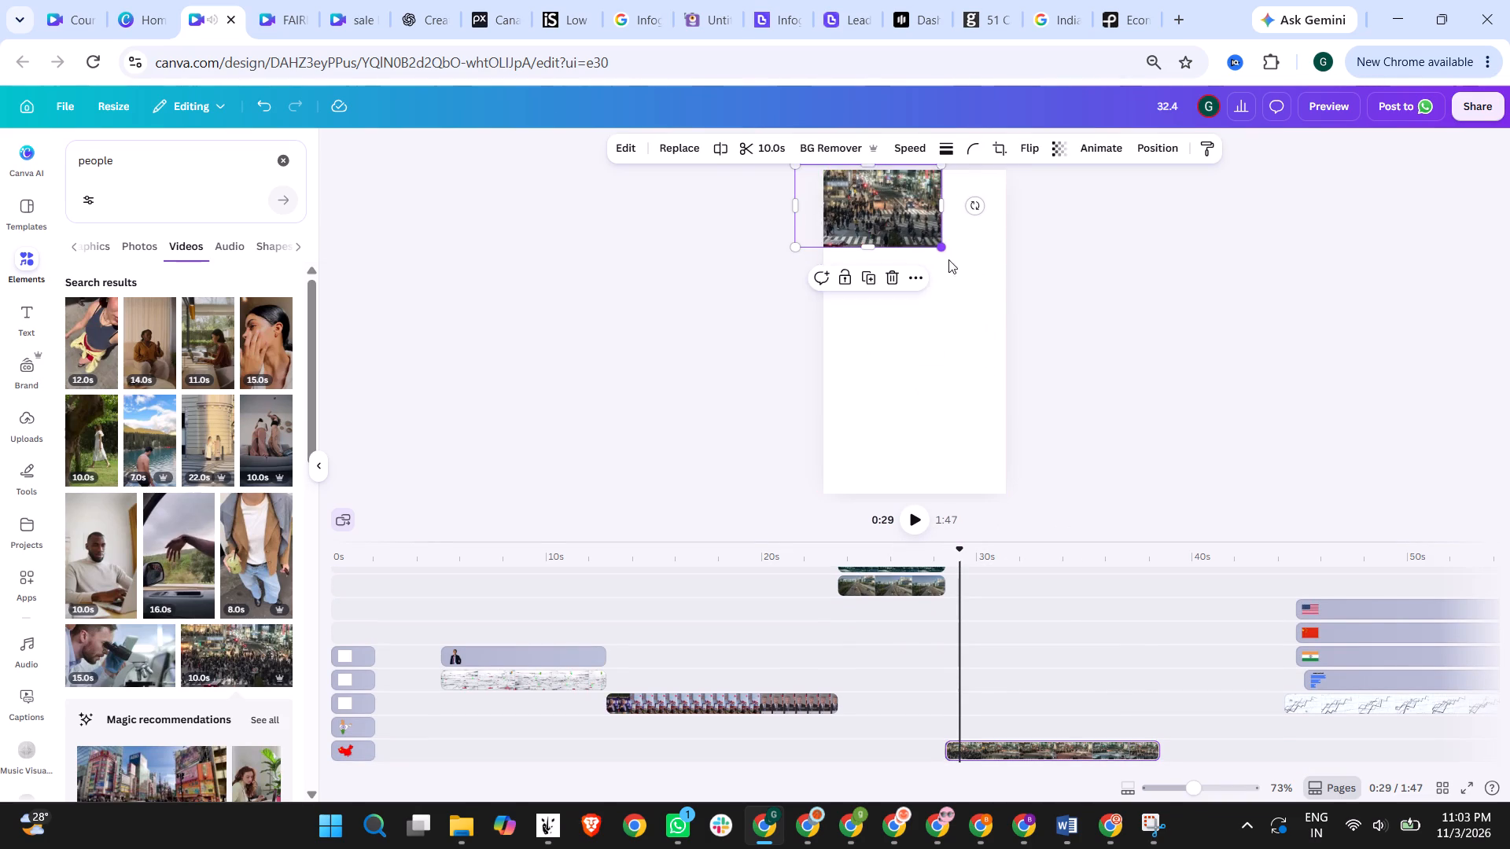
drag(948, 259, 1267, 708)
drag(974, 416, 747, 417)
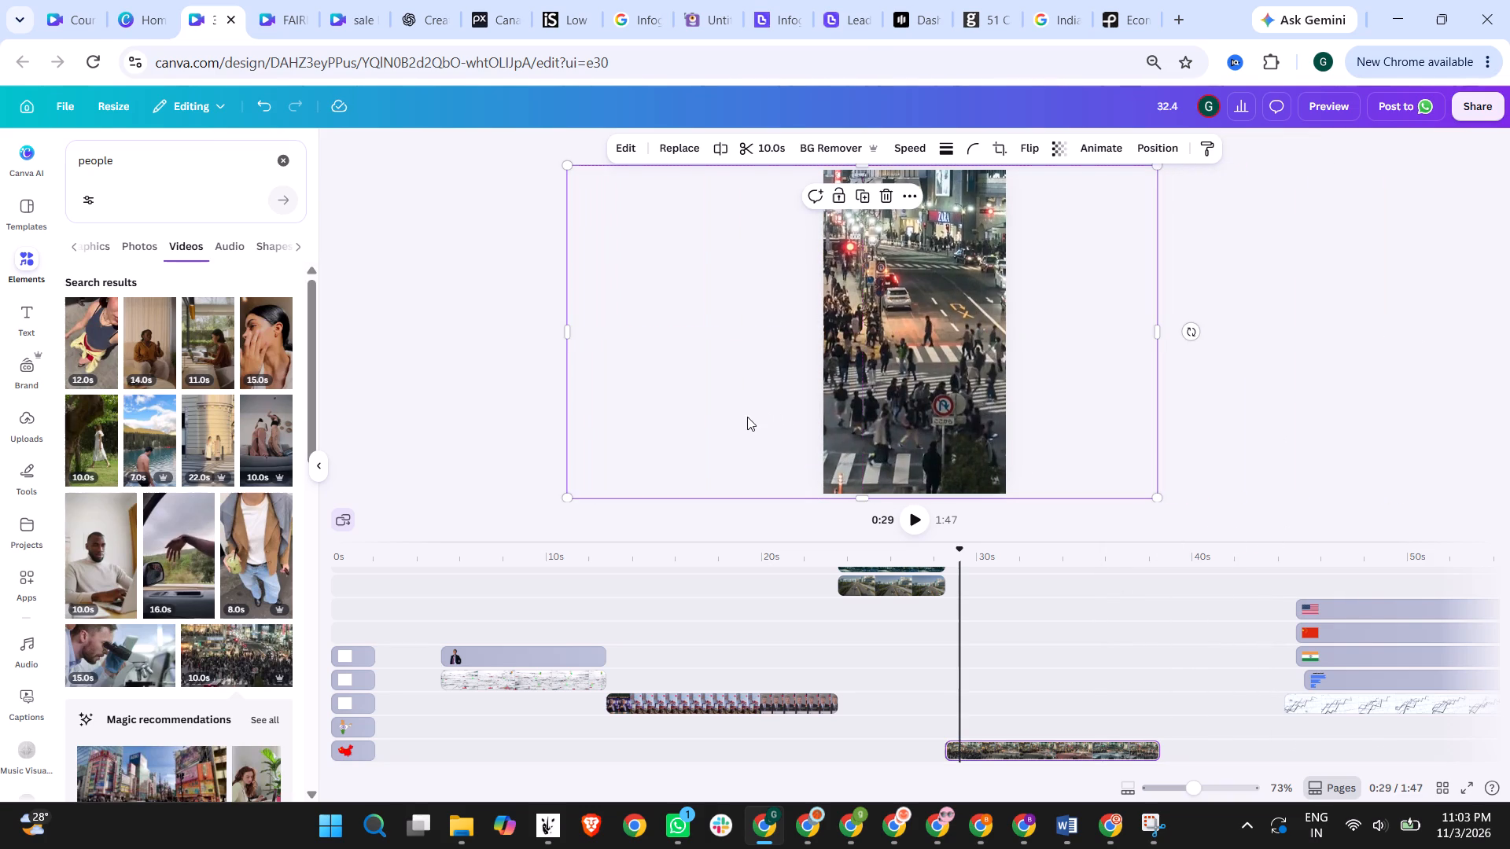
Move the Growth Rate chart, its three flags and the background graph video earlier together, starting directly after the crowd-crossing video at about 38 s.
click(1368, 442)
click(912, 516)
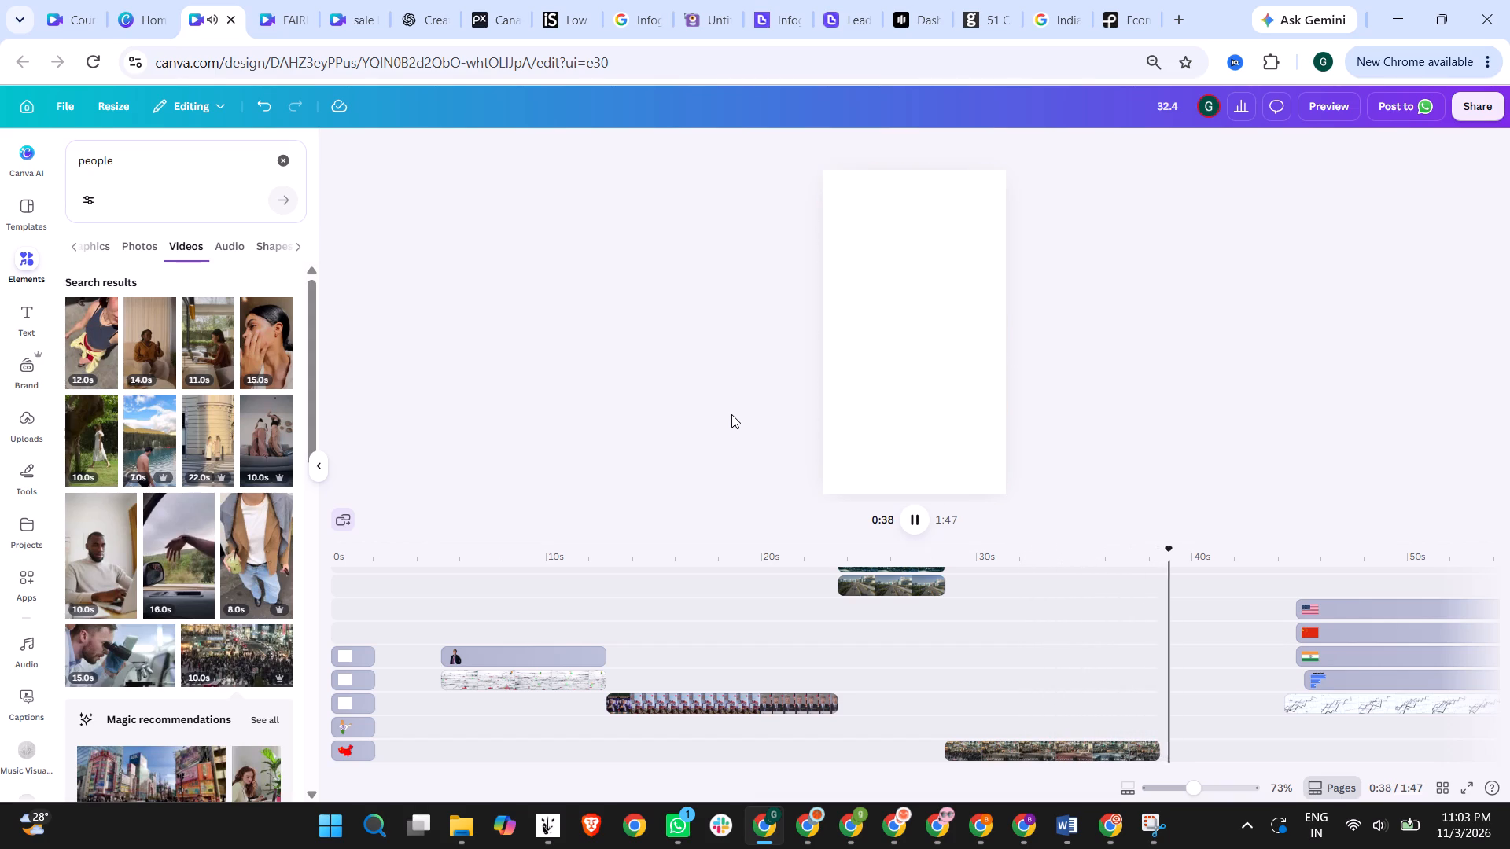
scroll(731, 414, down, 2)
scroll(1182, 651, down, 2)
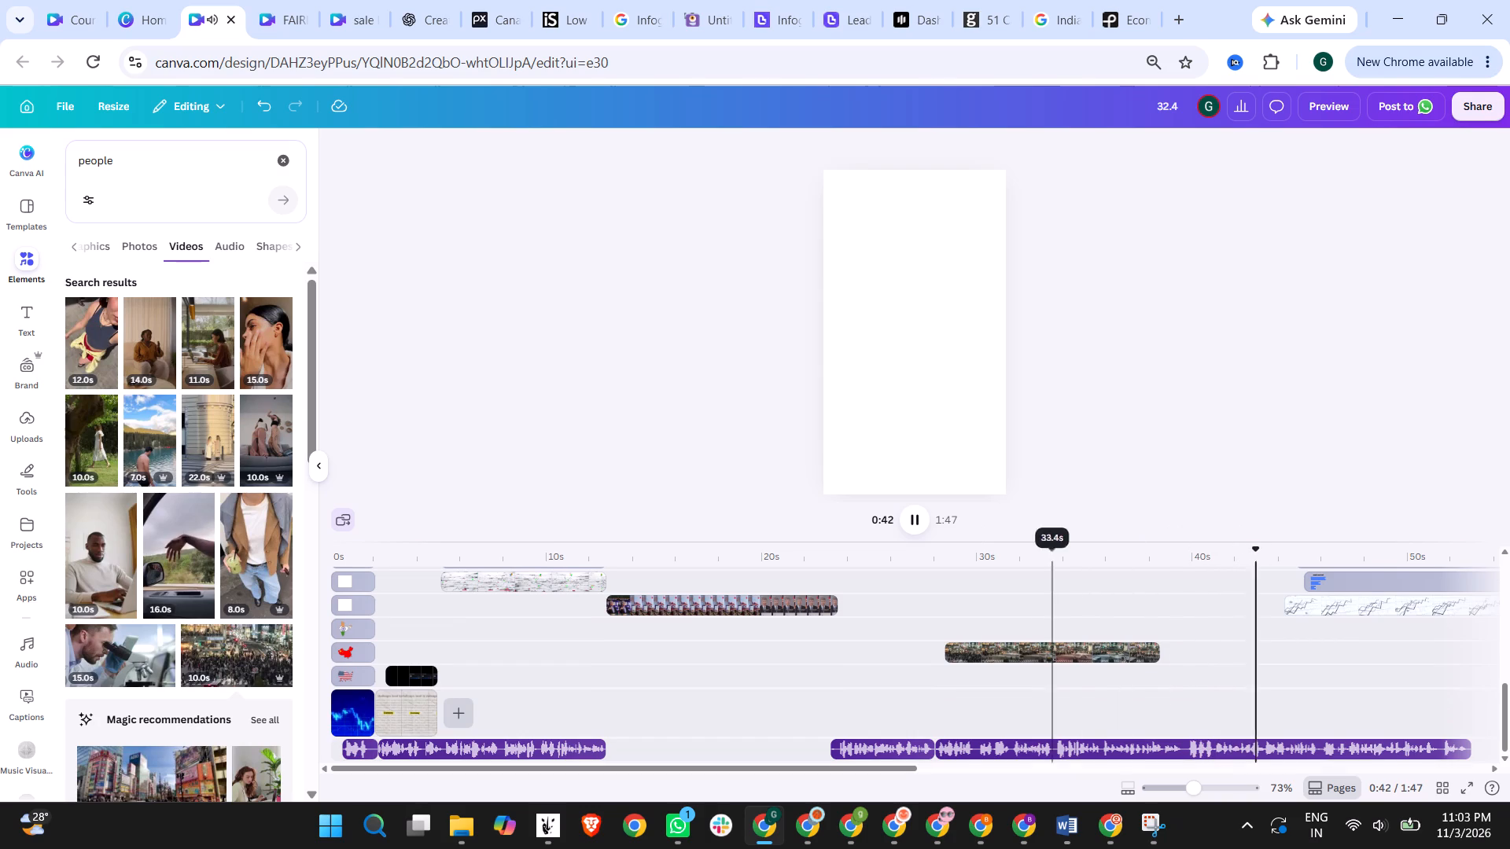
click(918, 520)
scroll(1397, 705, up, 4)
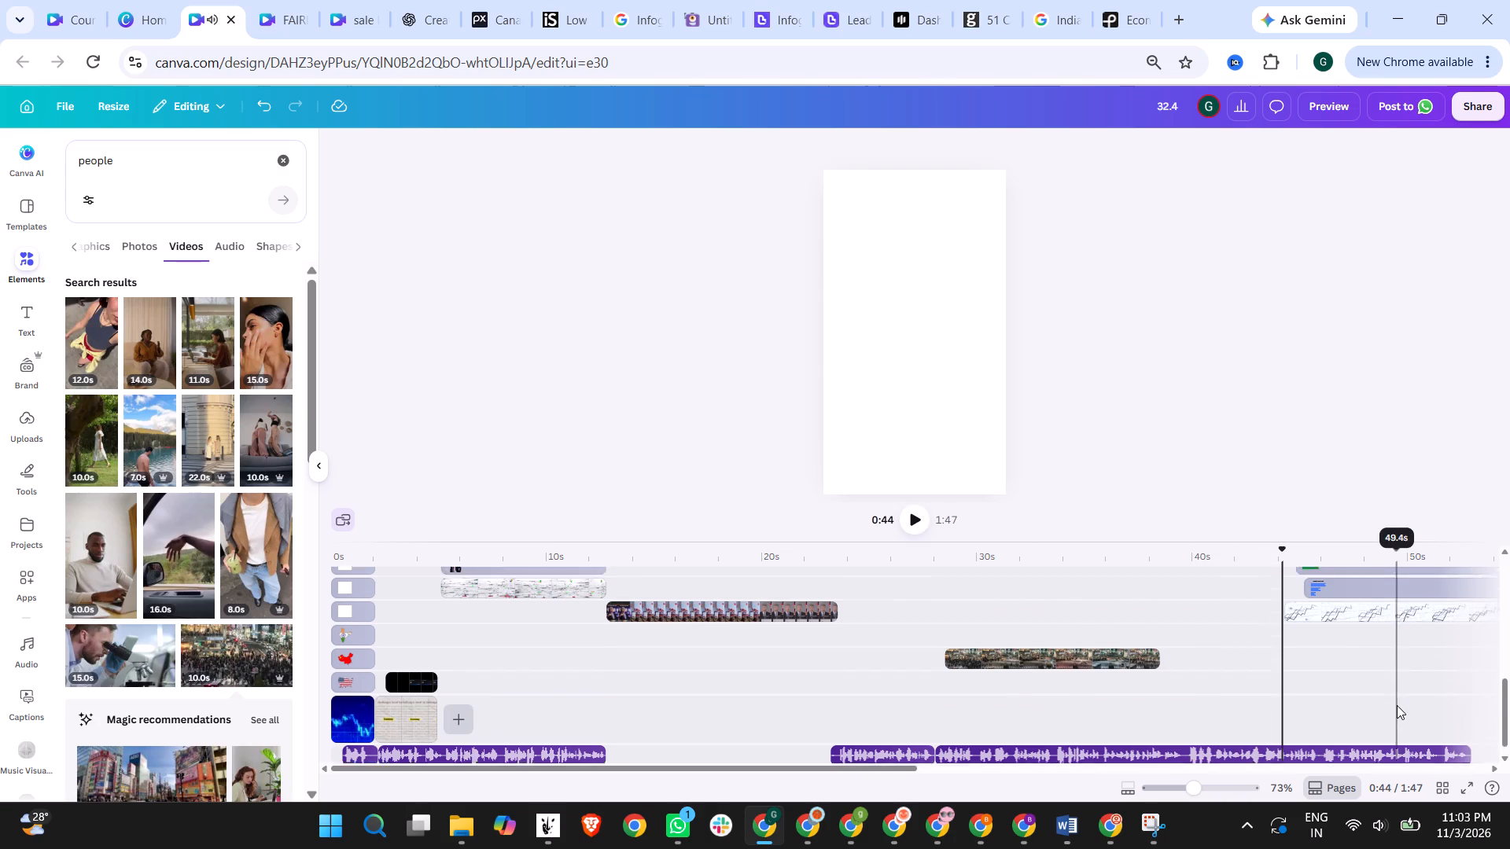
scroll(1397, 705, down, 2)
scroll(1315, 666, down, 2)
scroll(1285, 612, up, 1)
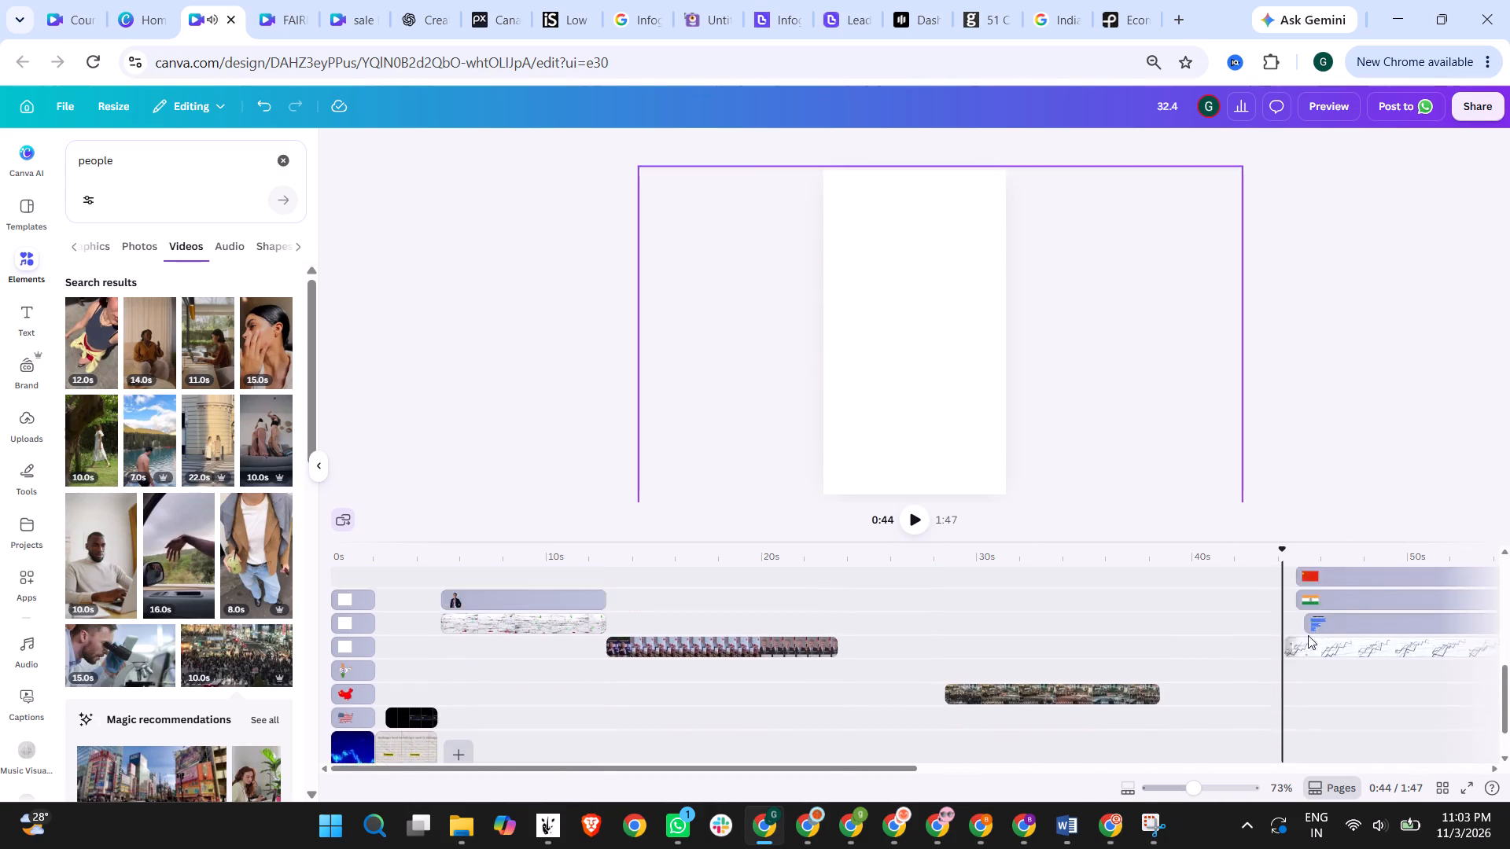
drag(1264, 586, 1361, 737)
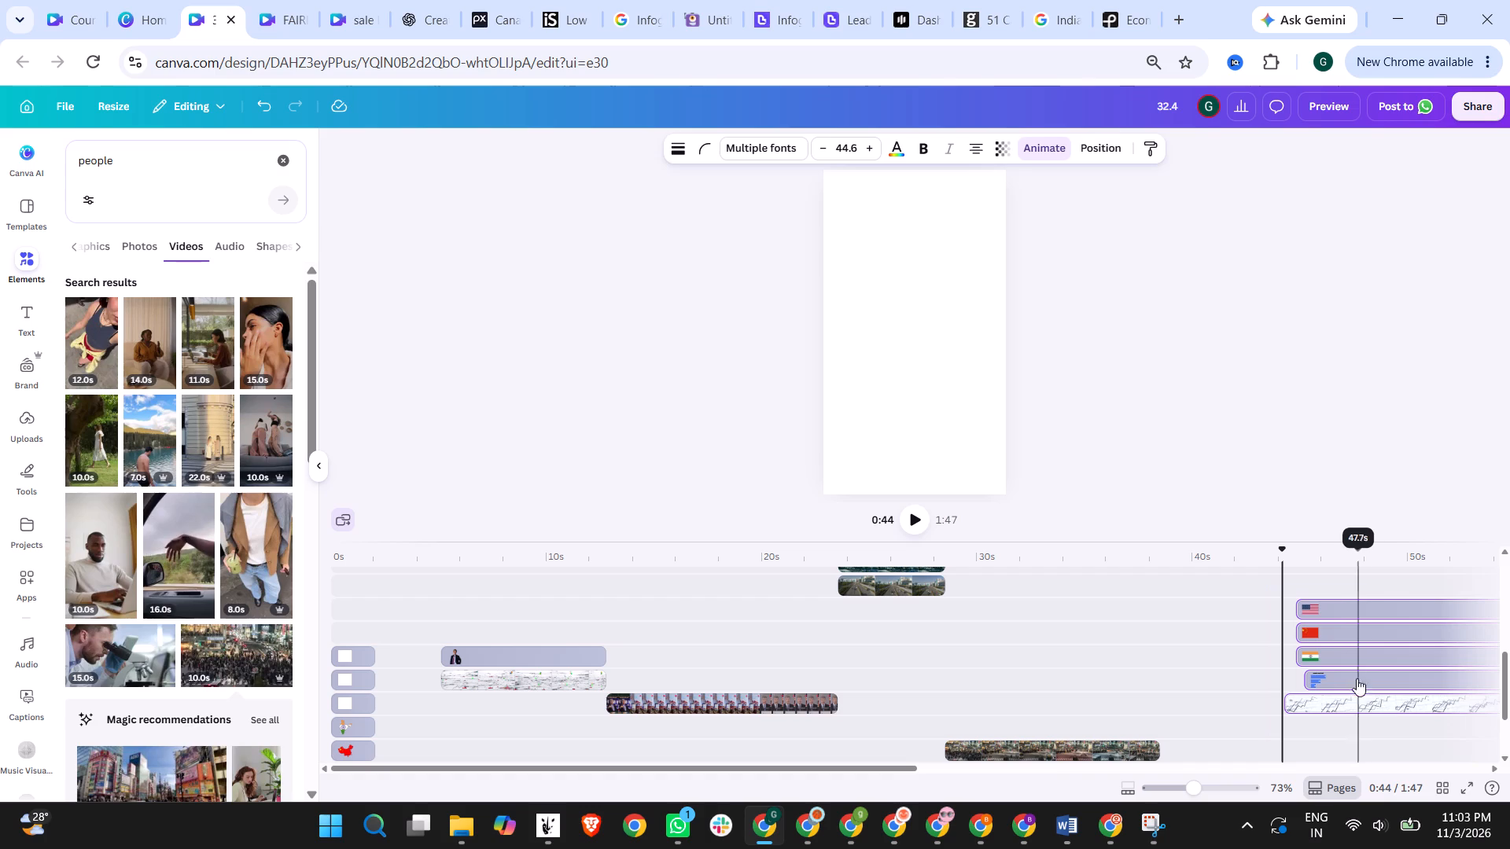
drag(1350, 656, 1233, 661)
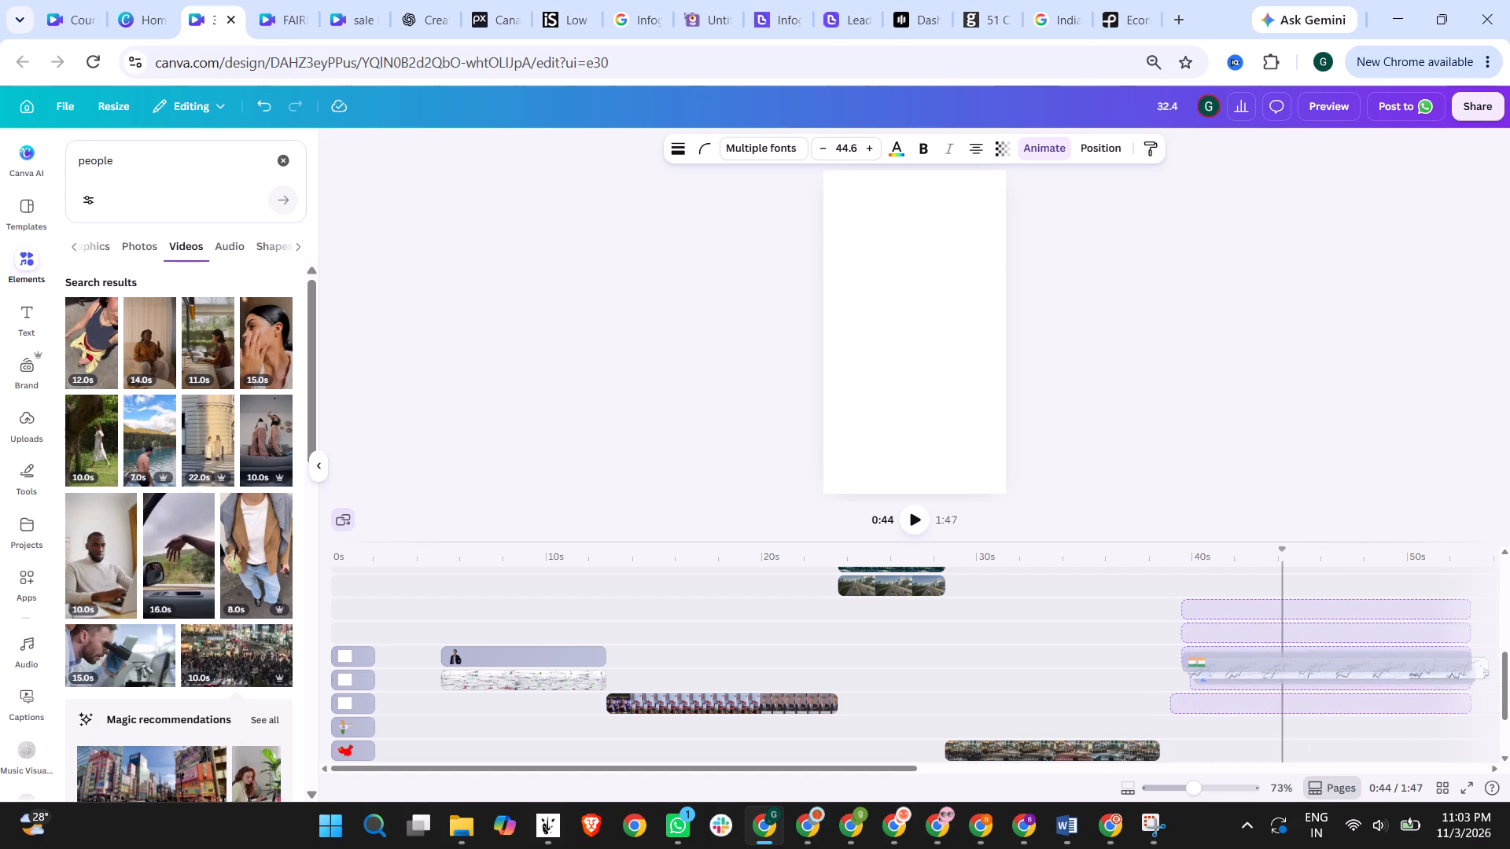
drag(1233, 661, 1221, 660)
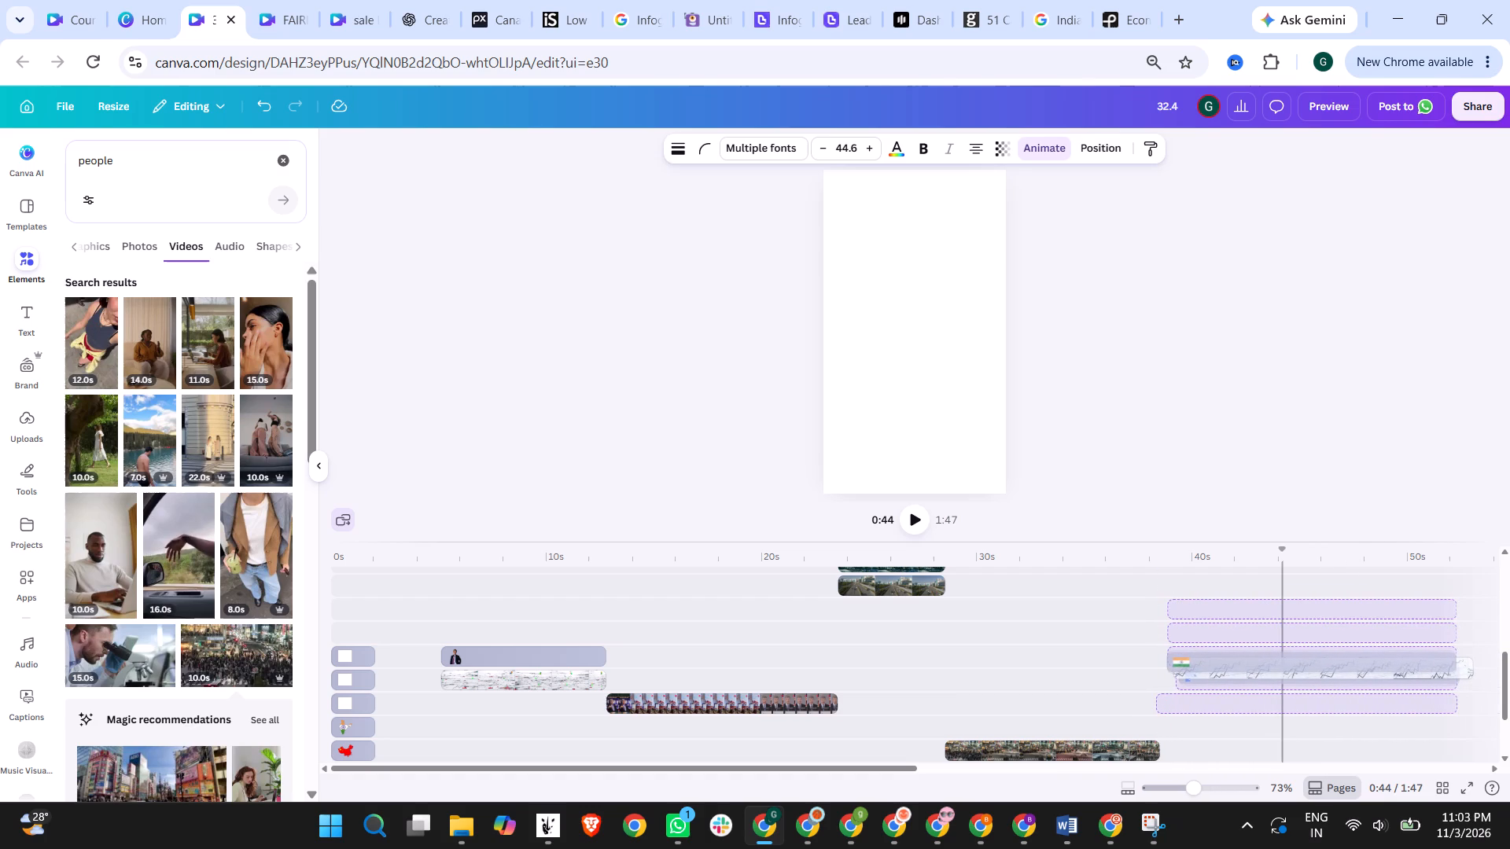
drag(1221, 660, 1220, 658)
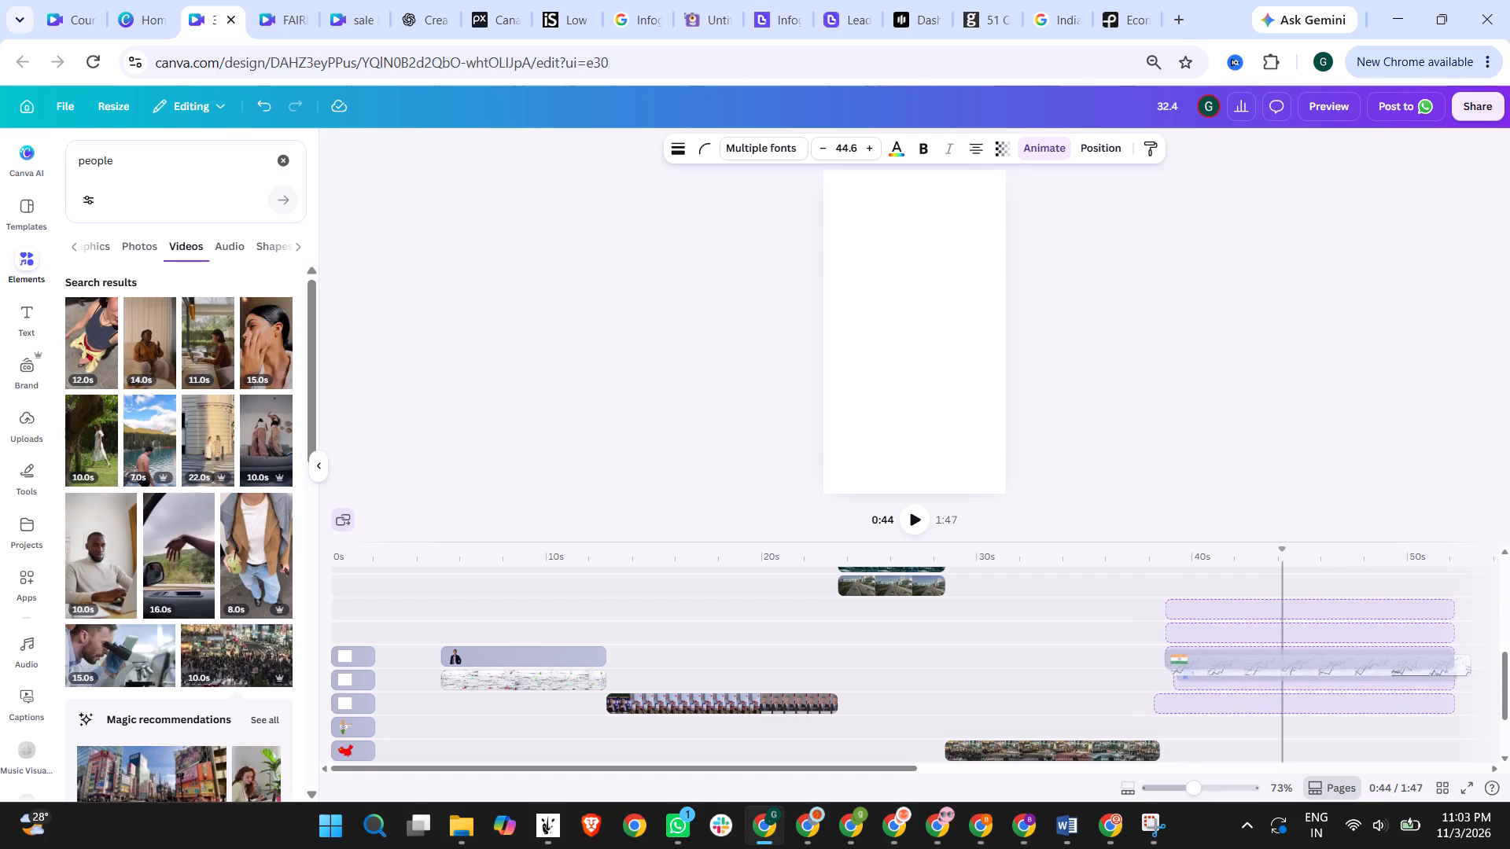
drag(1220, 658, 1223, 657)
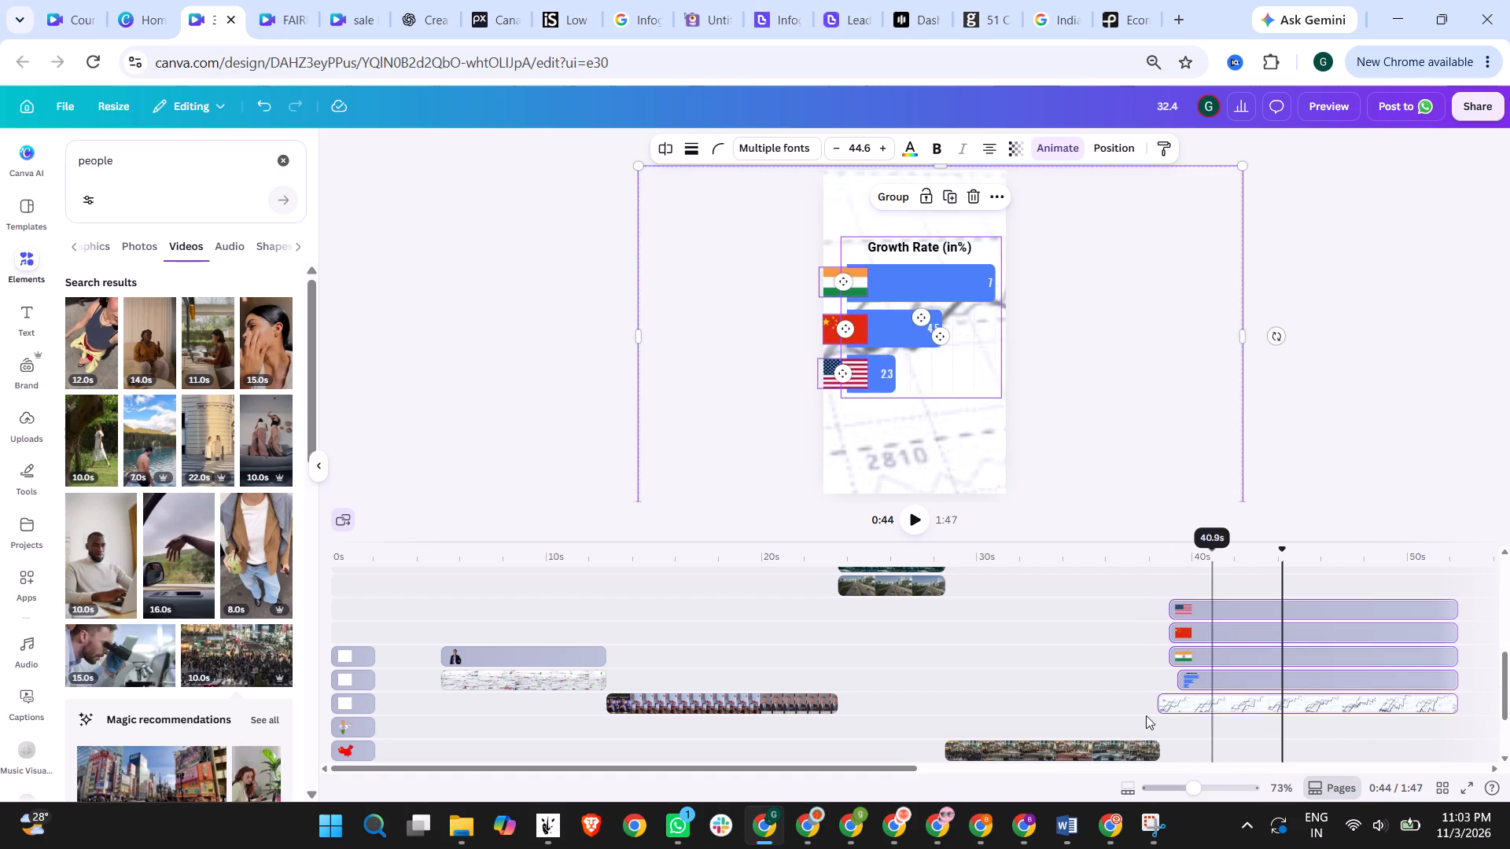
Play the video from about 36 s through the Growth Rate section and examine the timeline up to the next clips around 1:00.
scroll(1125, 719, up, 8)
click(1112, 562)
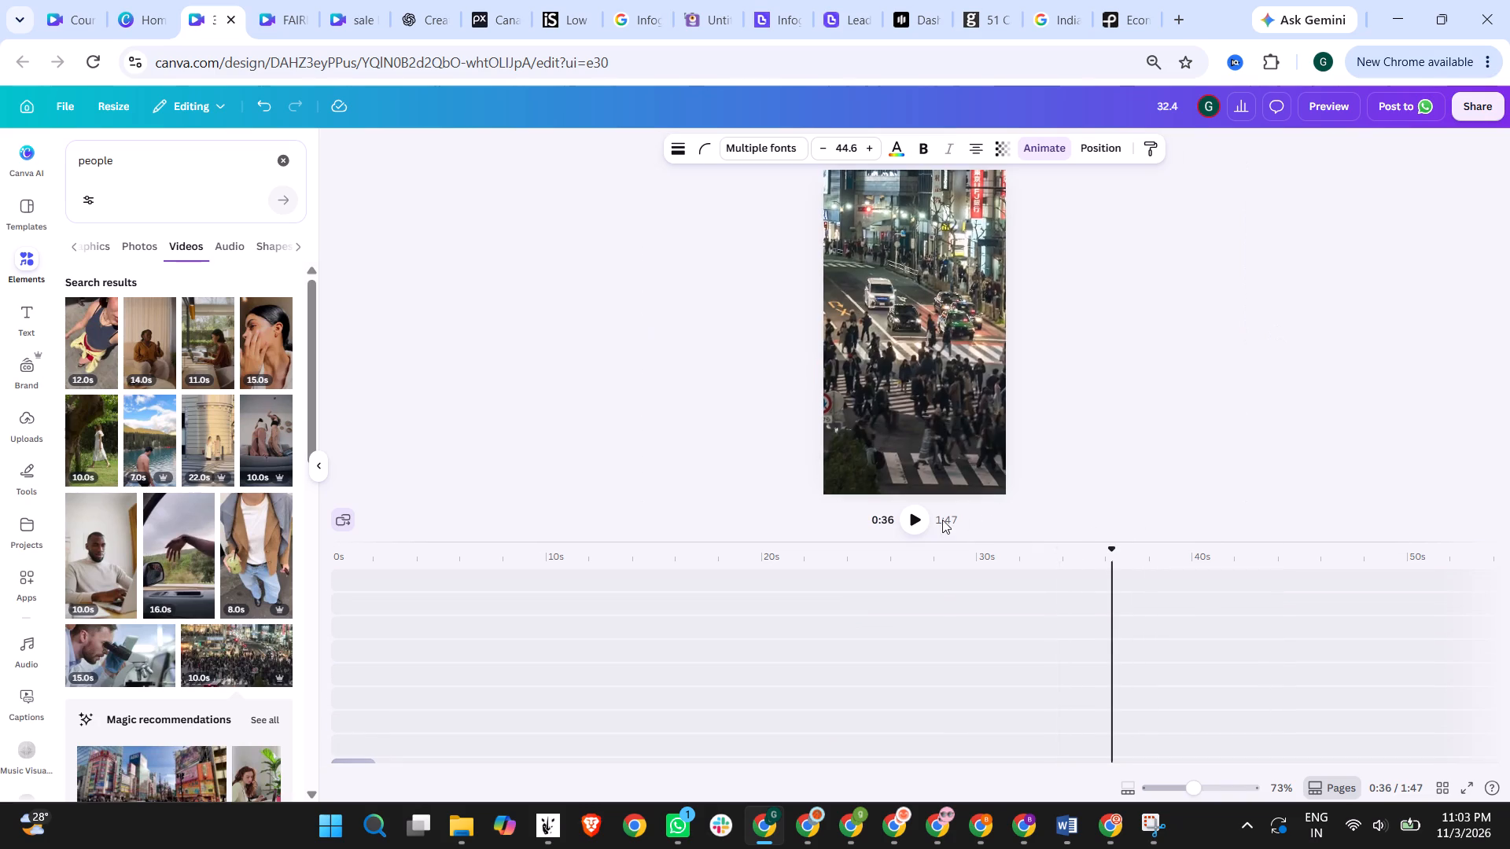
click(912, 513)
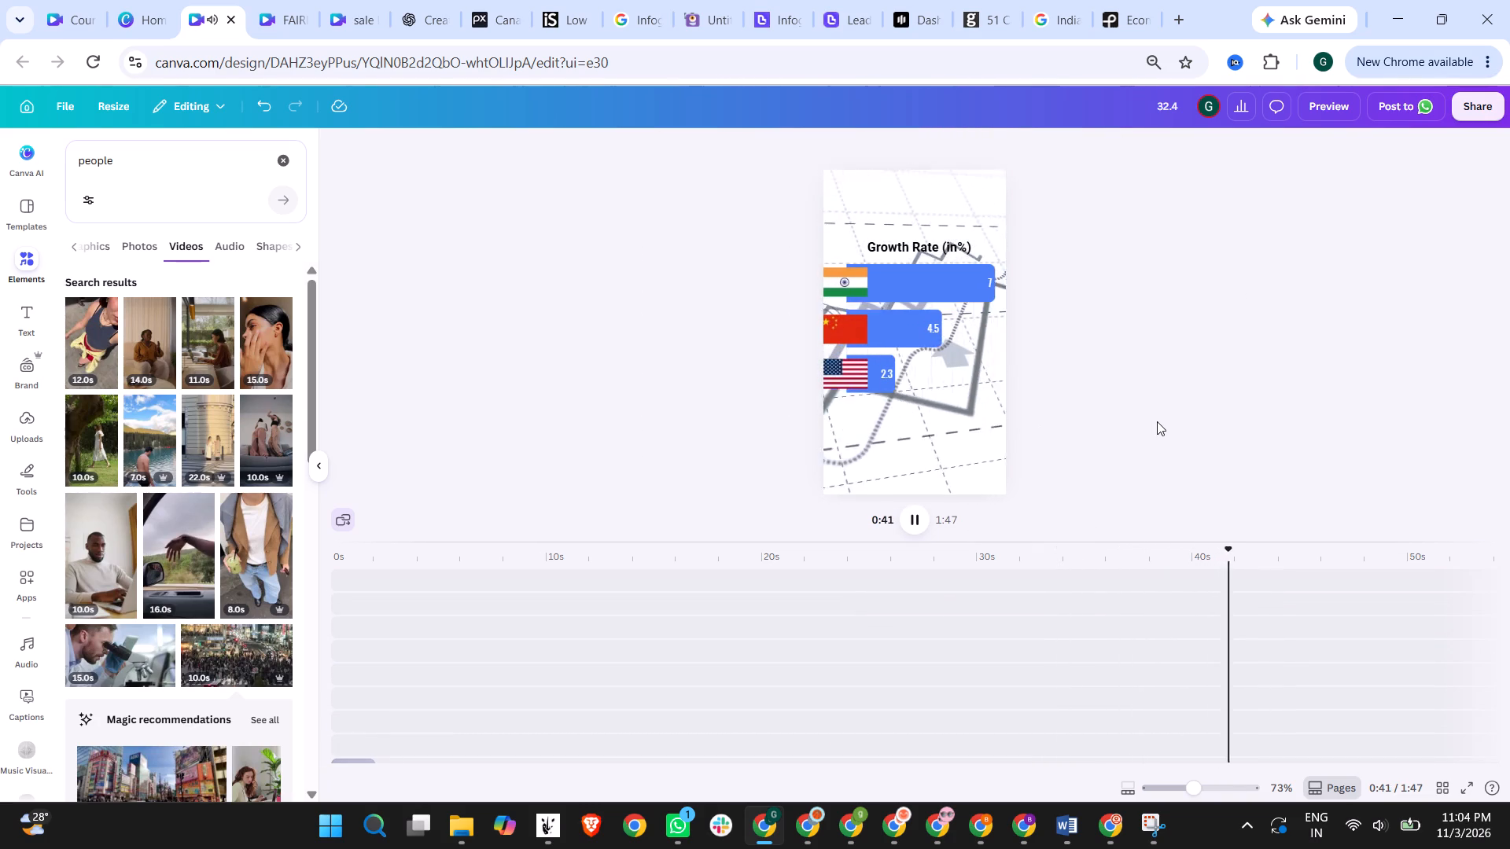
scroll(1157, 421, down, 2)
scroll(1174, 607, down, 3)
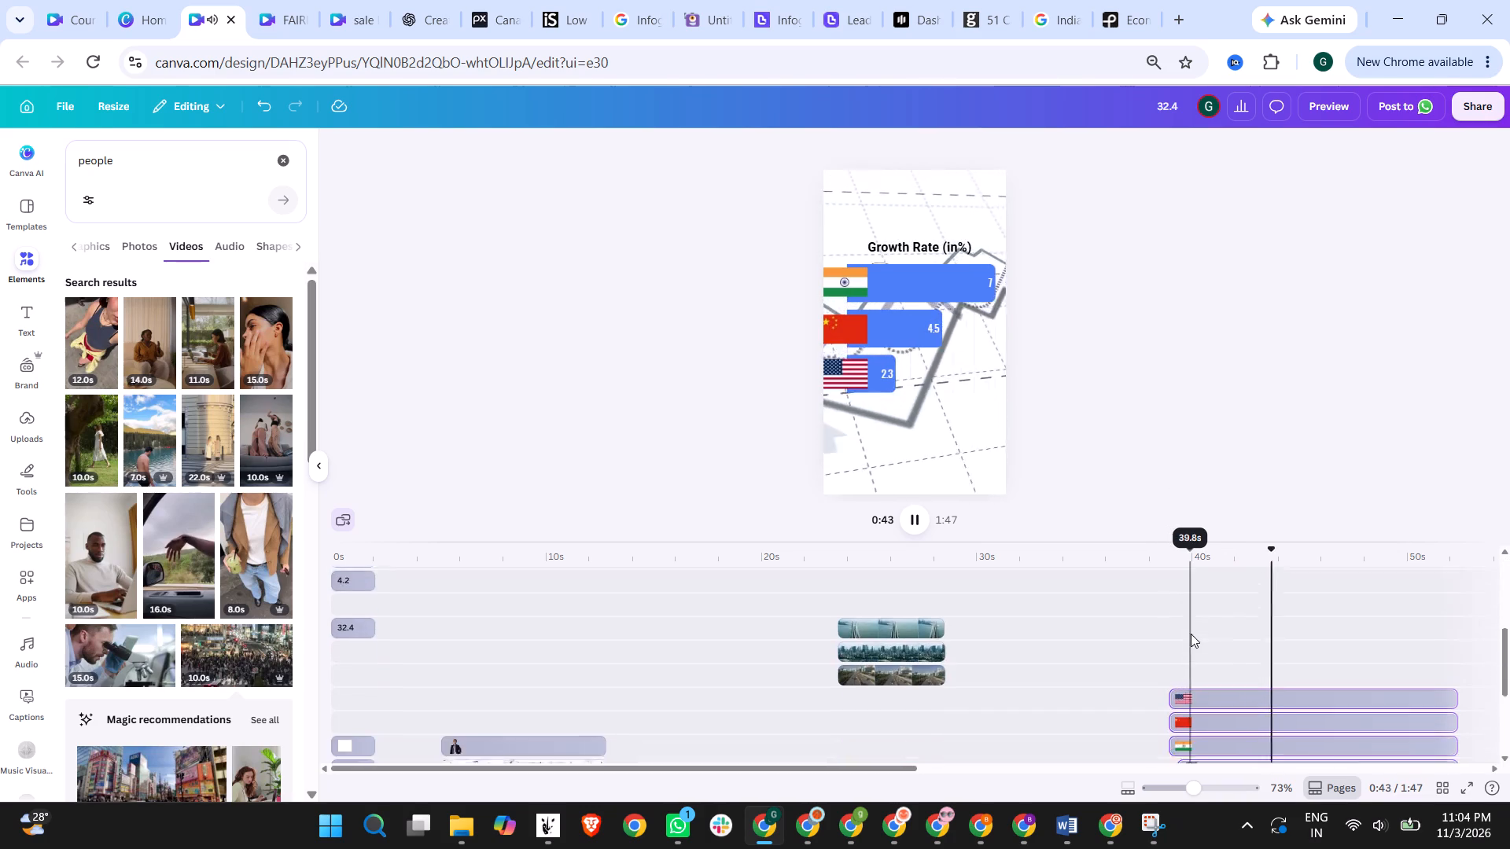
scroll(1213, 670, down, 1)
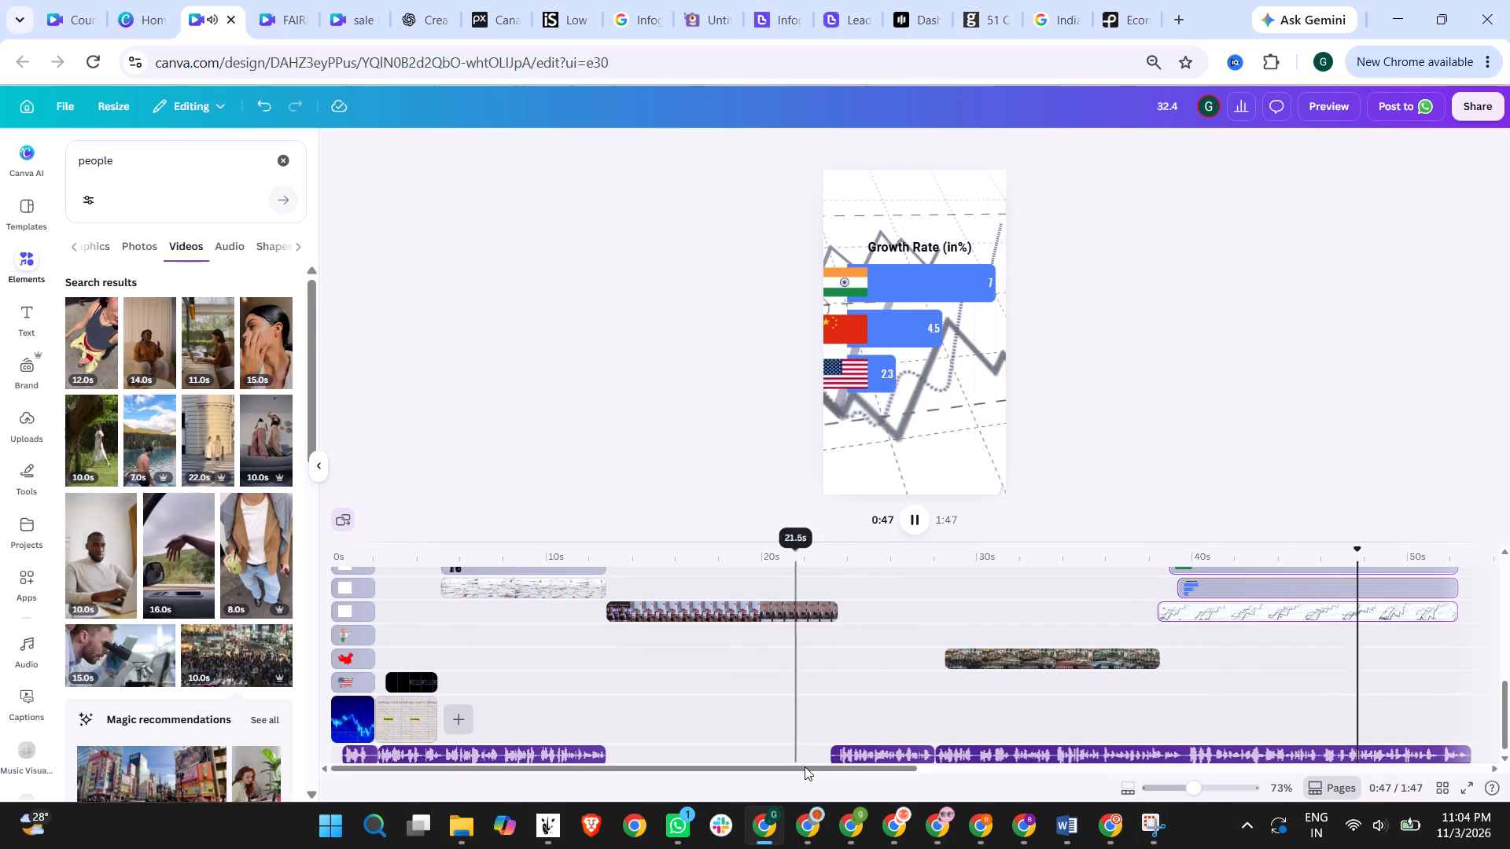
drag(807, 766, 1096, 771)
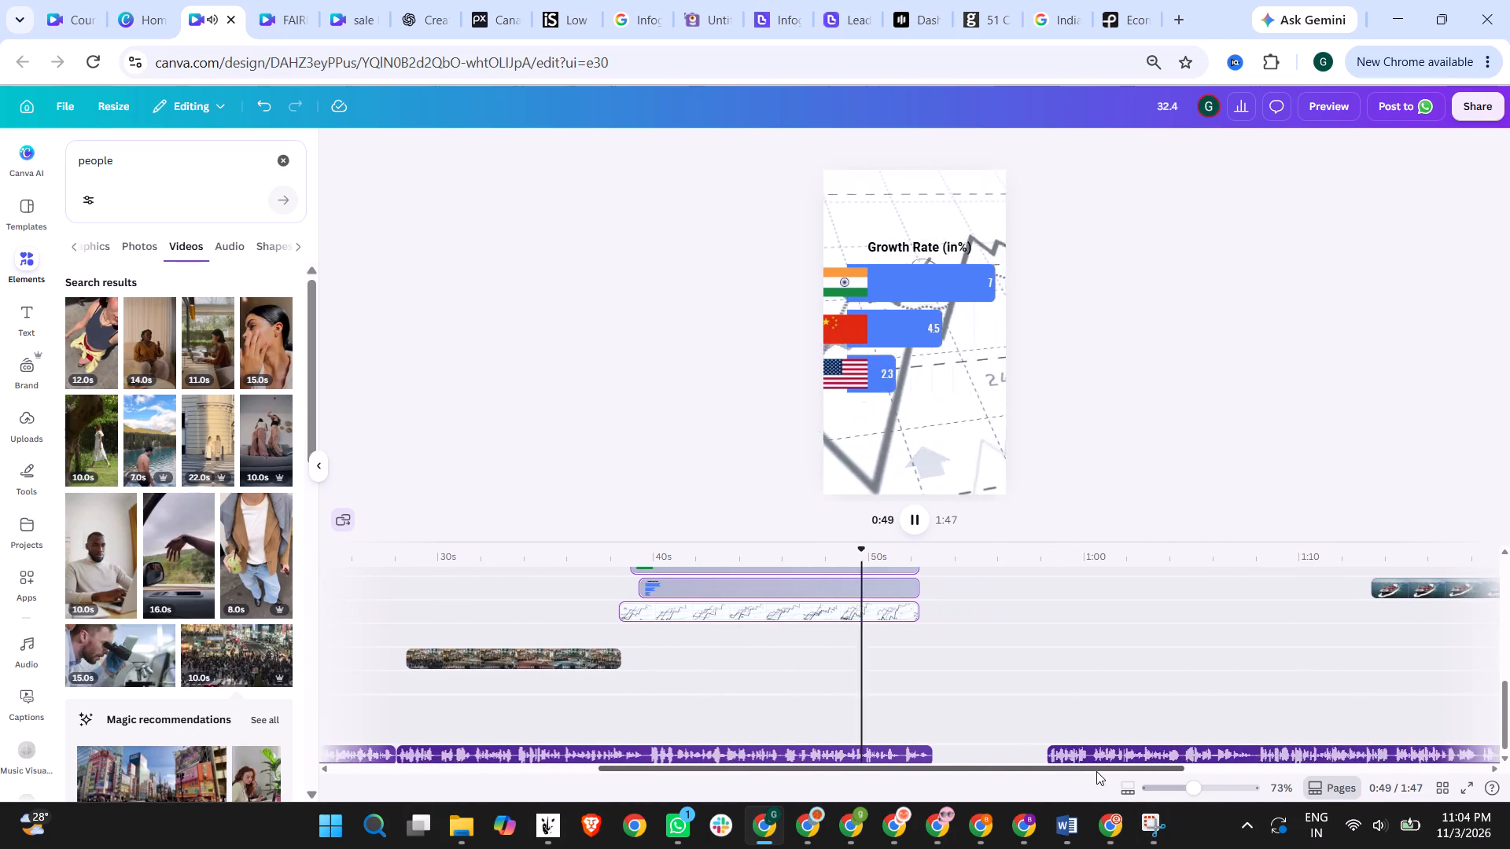
drag(1096, 771, 1099, 771)
scroll(1066, 656, up, 4)
scroll(1066, 656, down, 3)
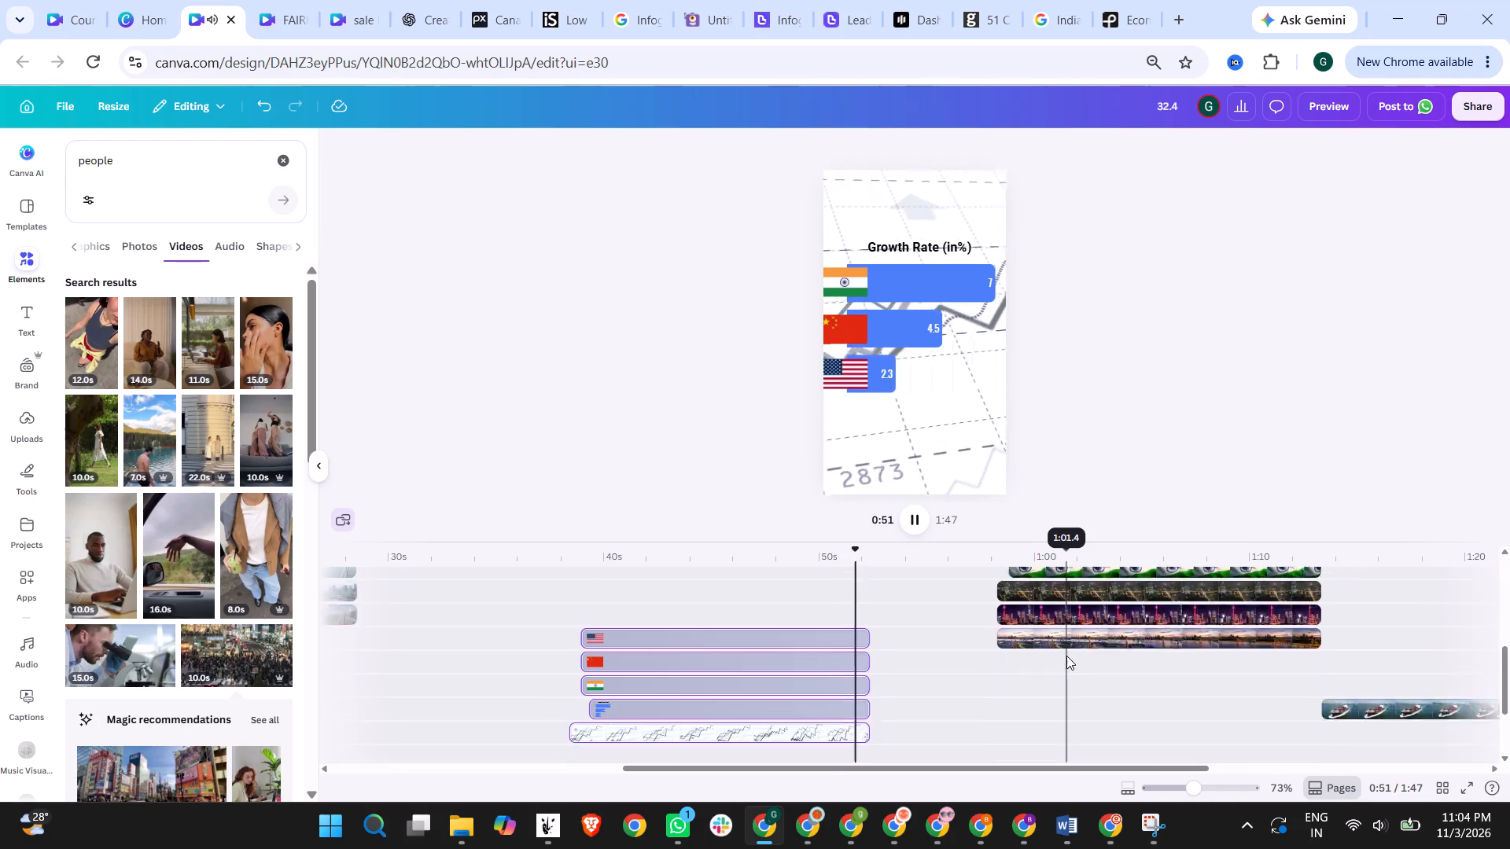
scroll(1066, 656, down, 2)
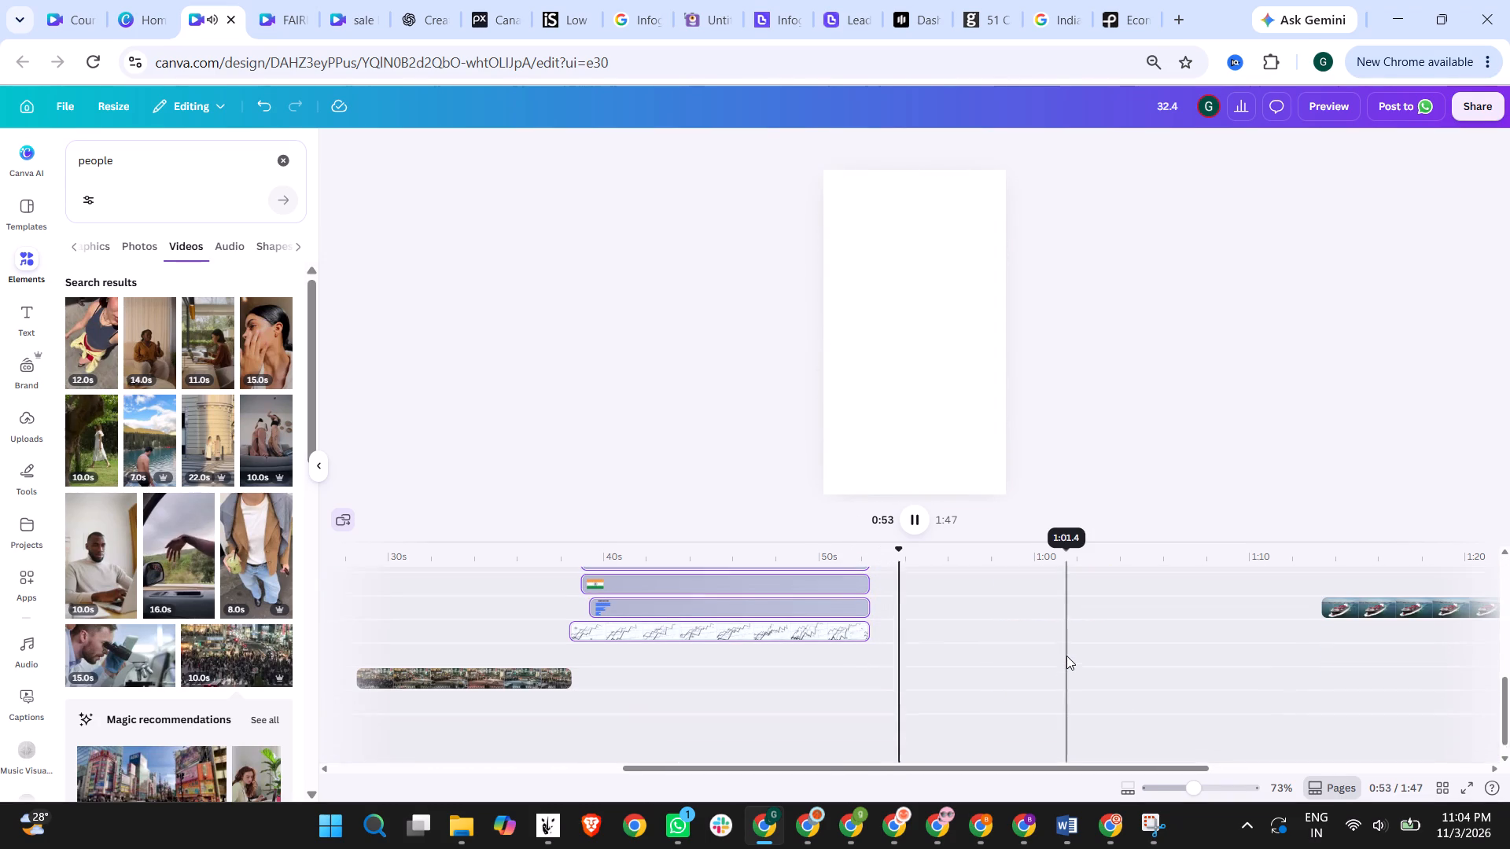
scroll(937, 647, up, 3)
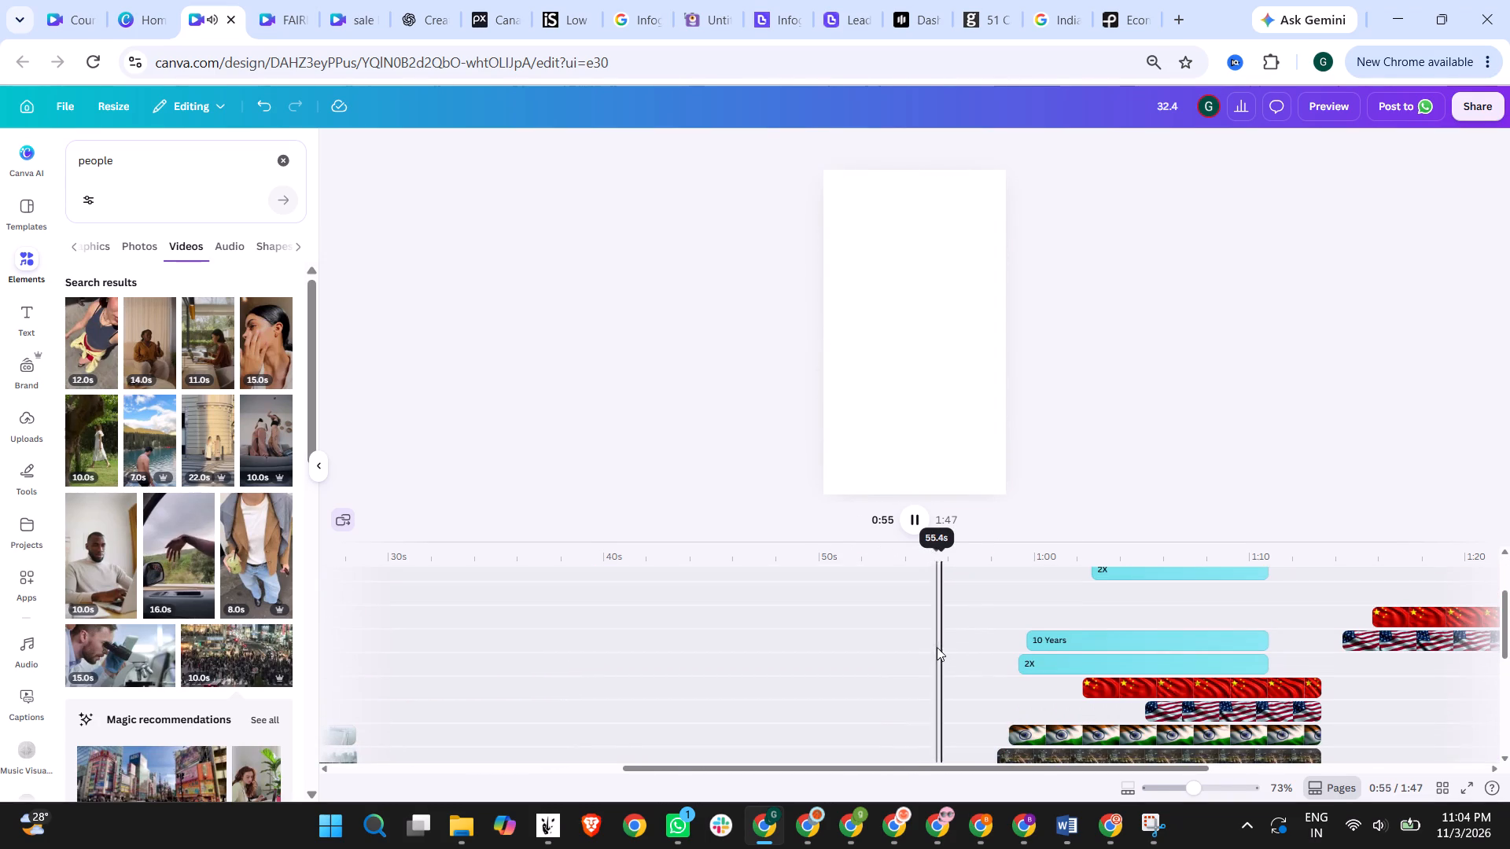
scroll(937, 647, down, 3)
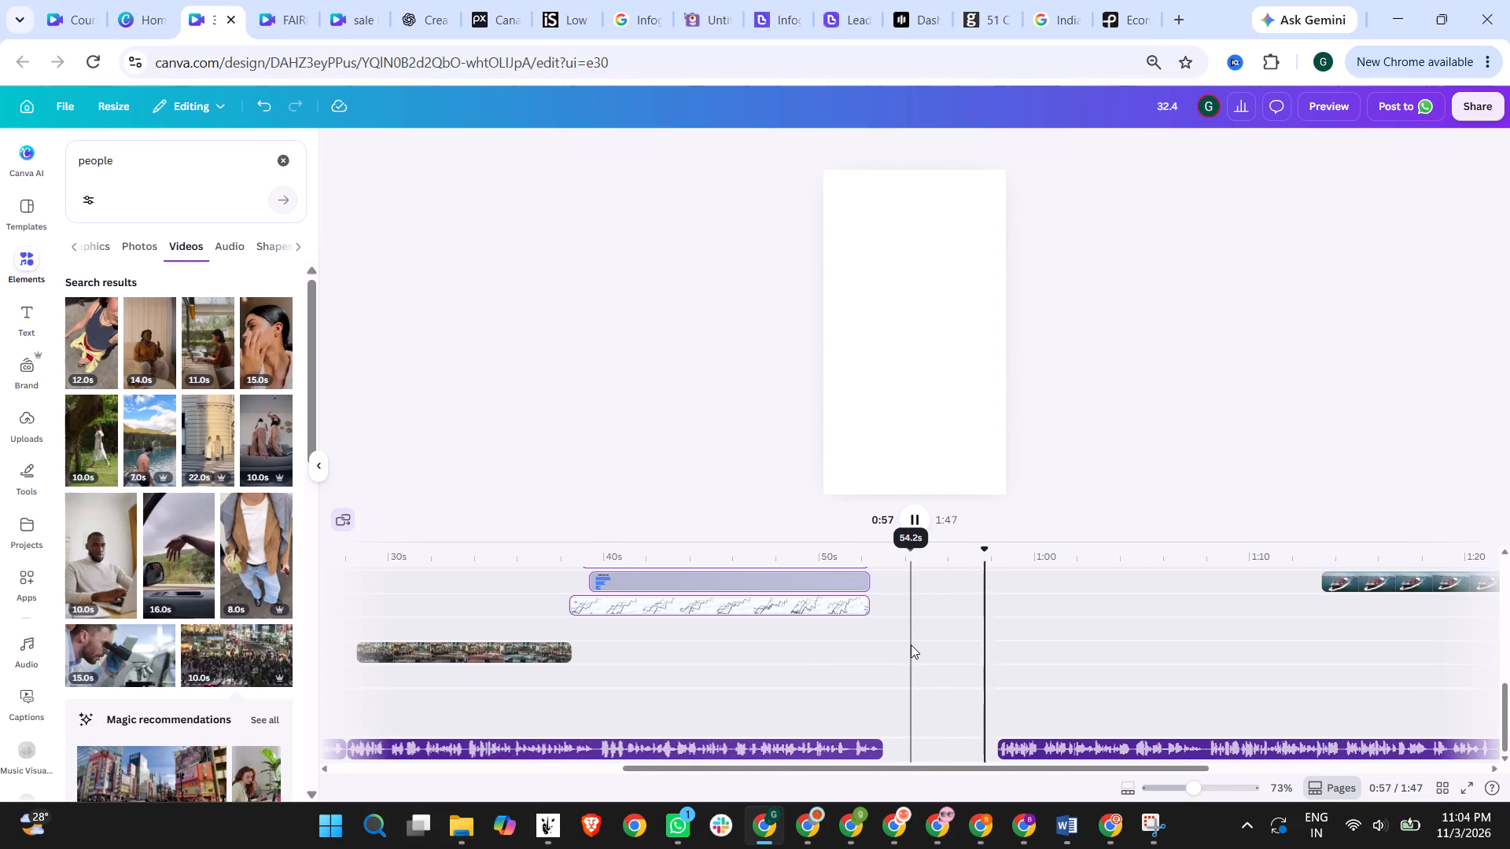
click(911, 645)
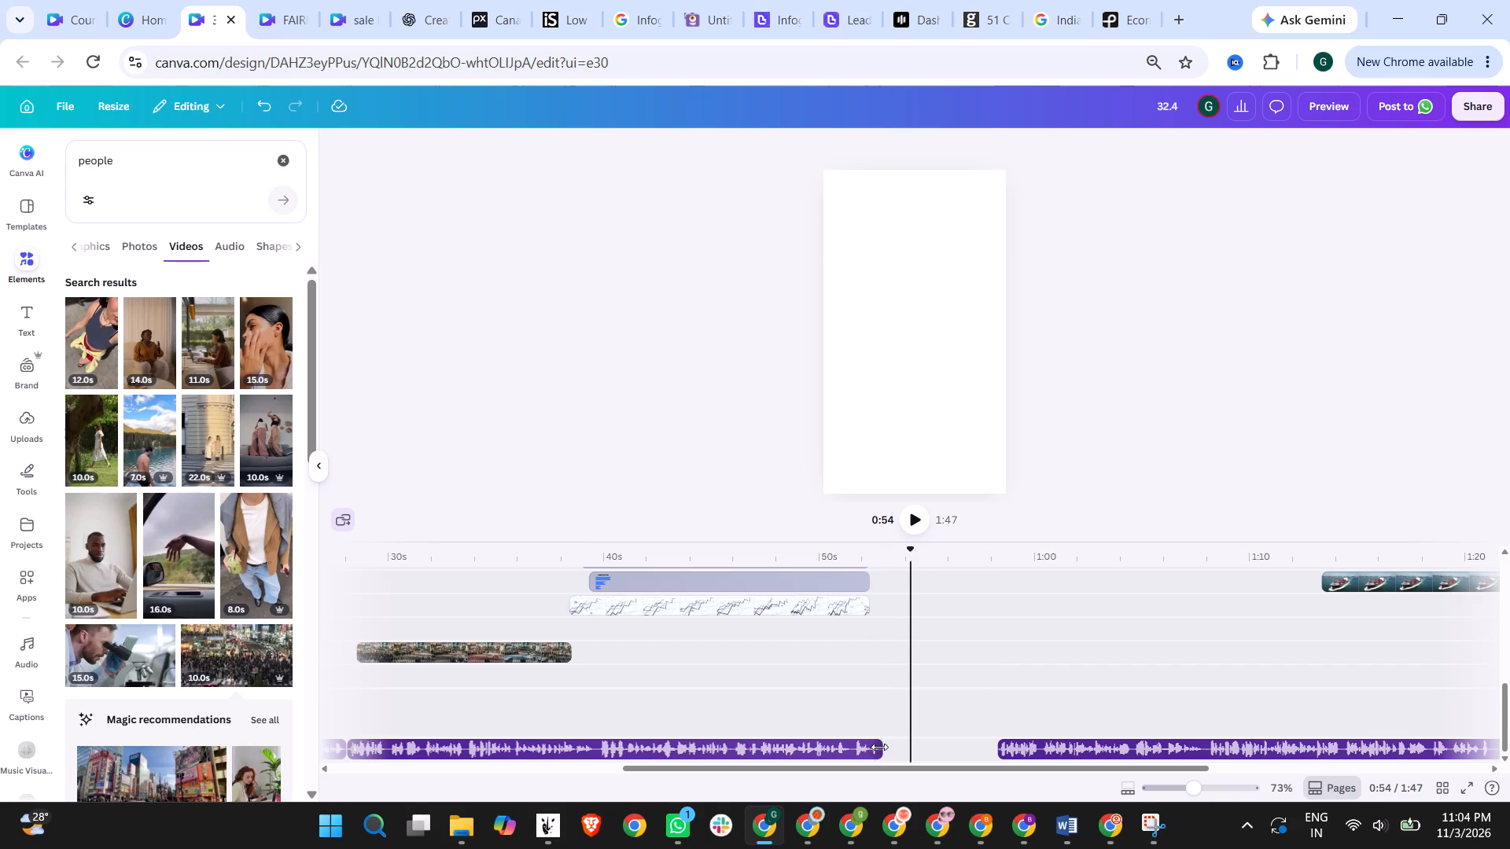
Extend the graph background video behind the Growth Rate chart so that it ends with the narration clip at about 53 s.
scroll(871, 680, up, 1)
scroll(893, 681, down, 1)
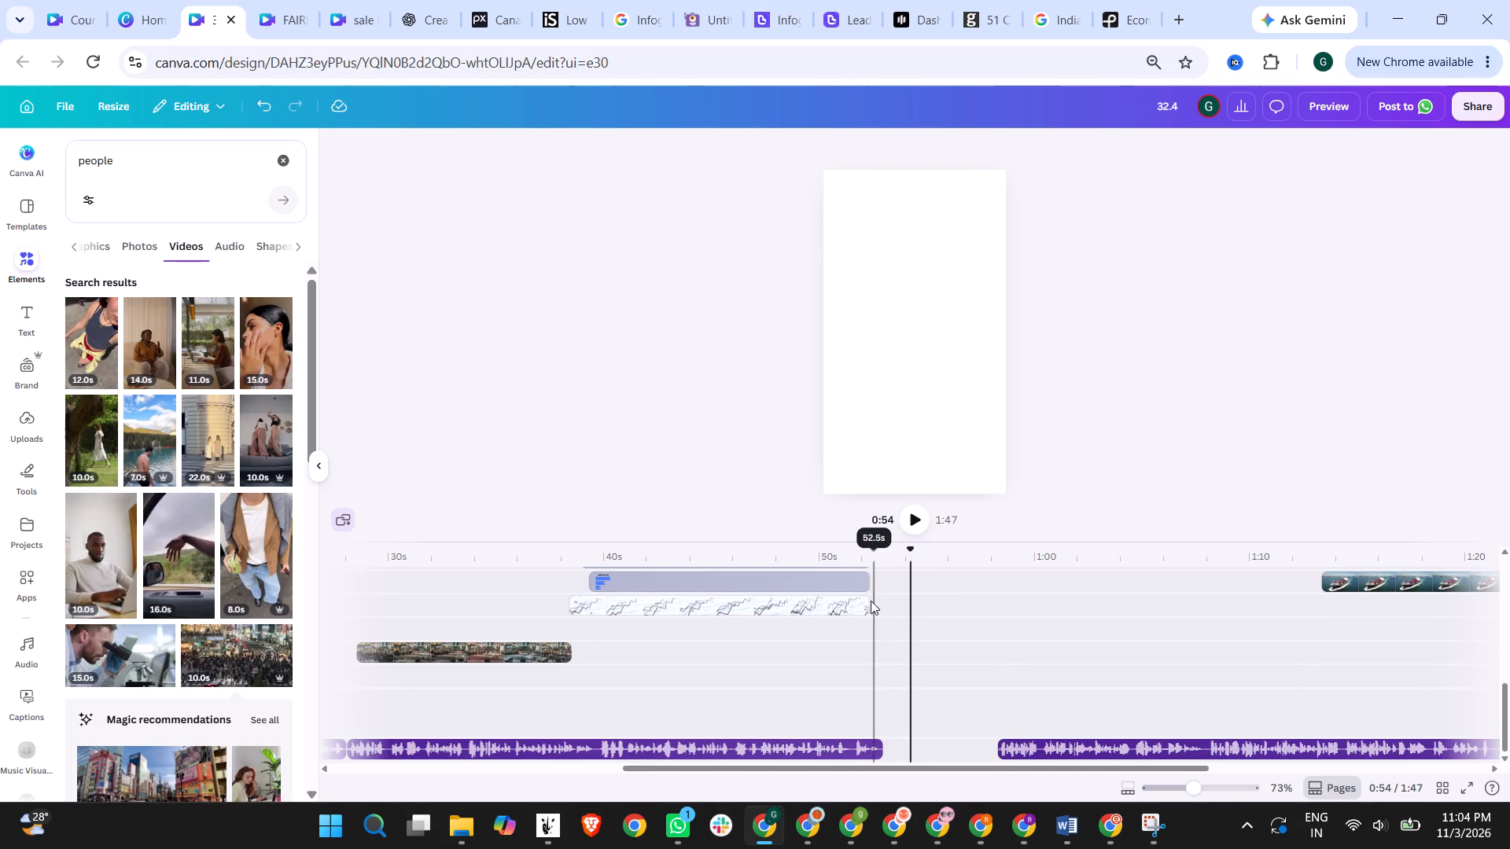
click(831, 602)
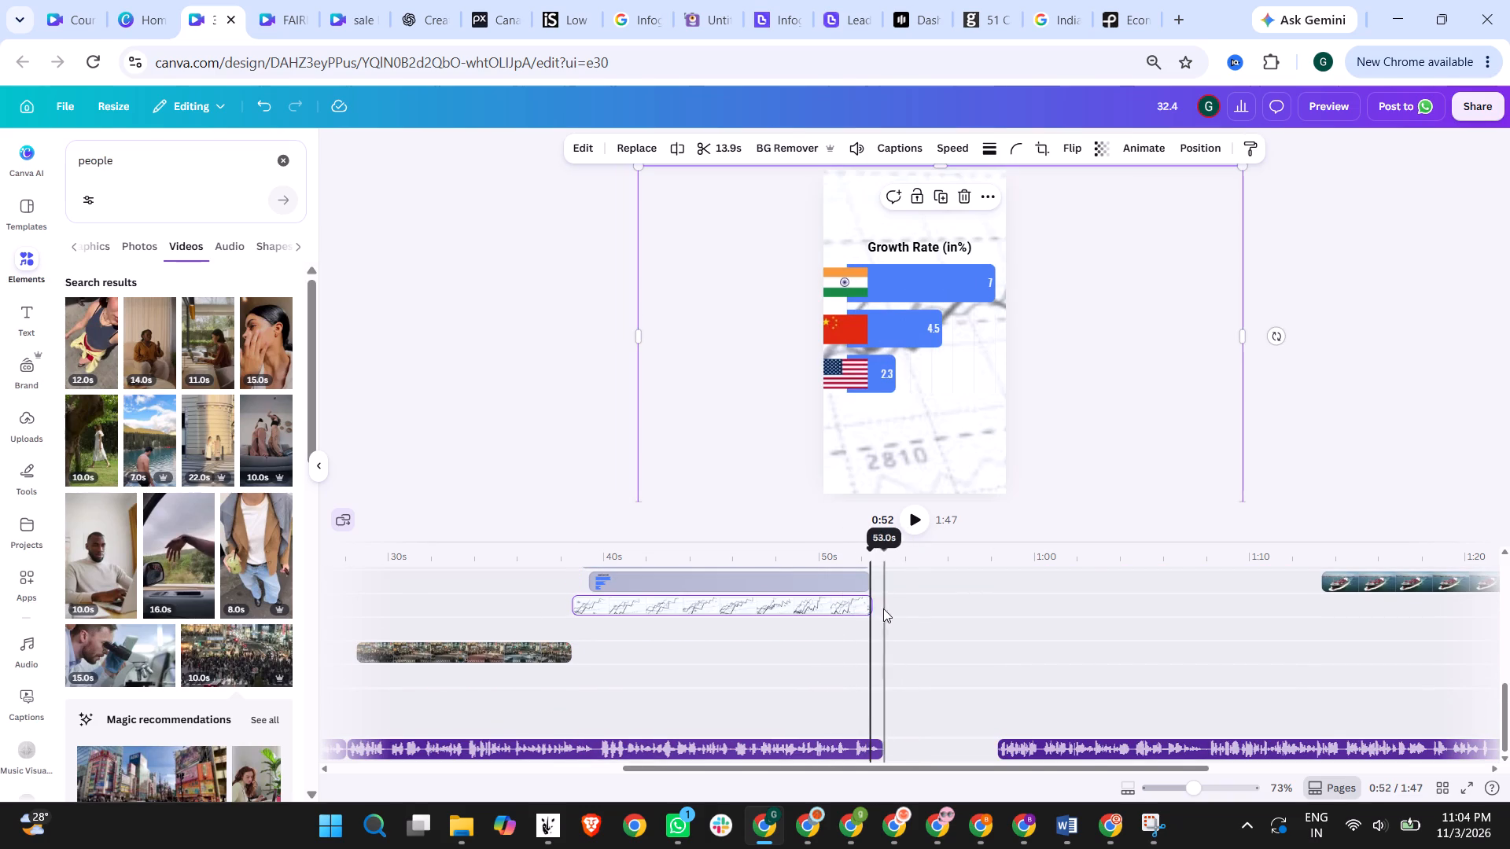
drag(869, 604, 875, 602)
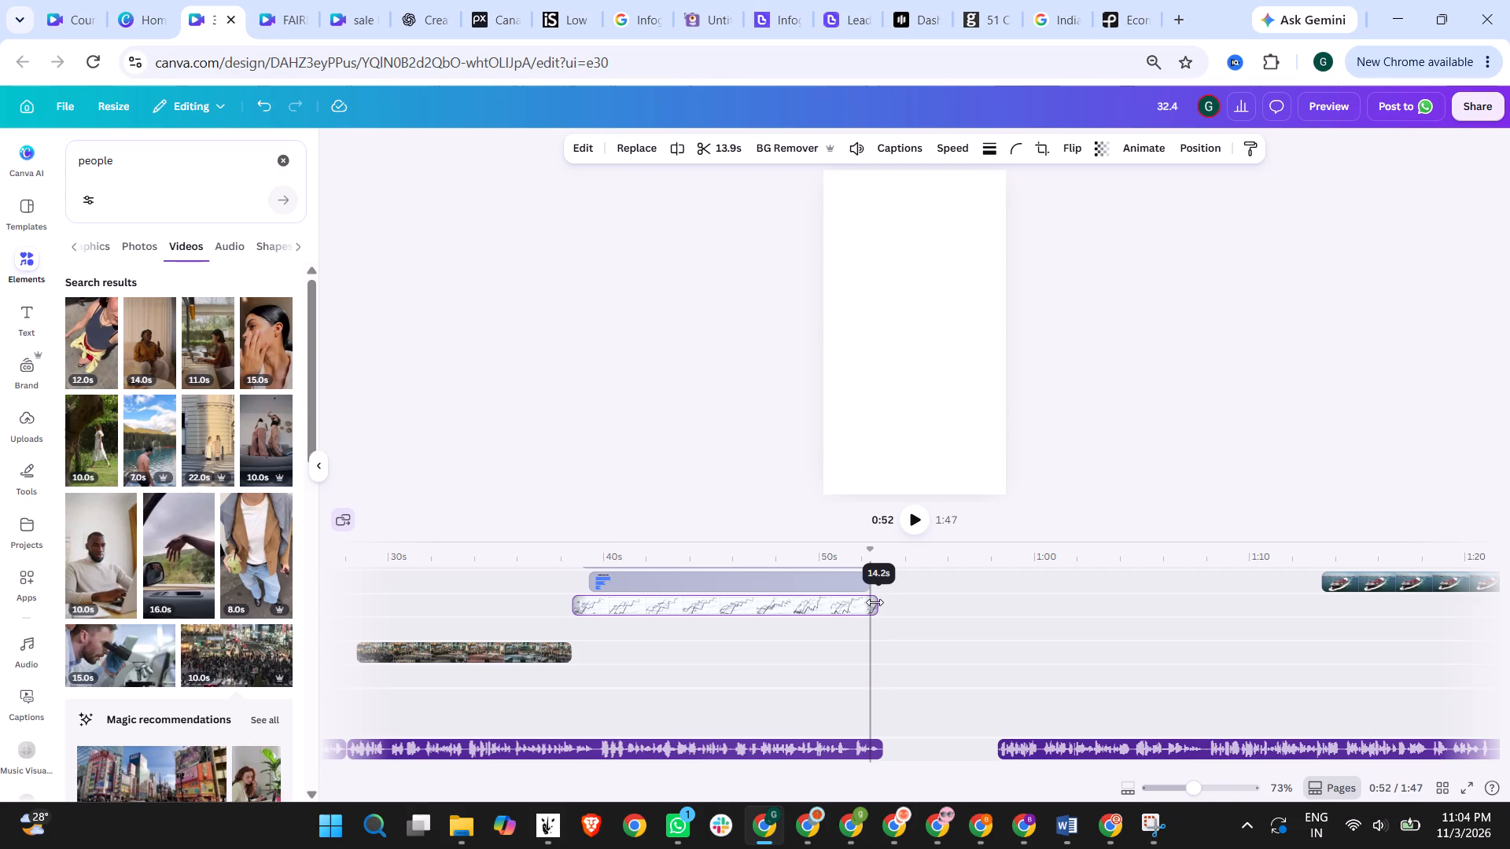
drag(875, 602, 878, 599)
click(899, 612)
click(886, 604)
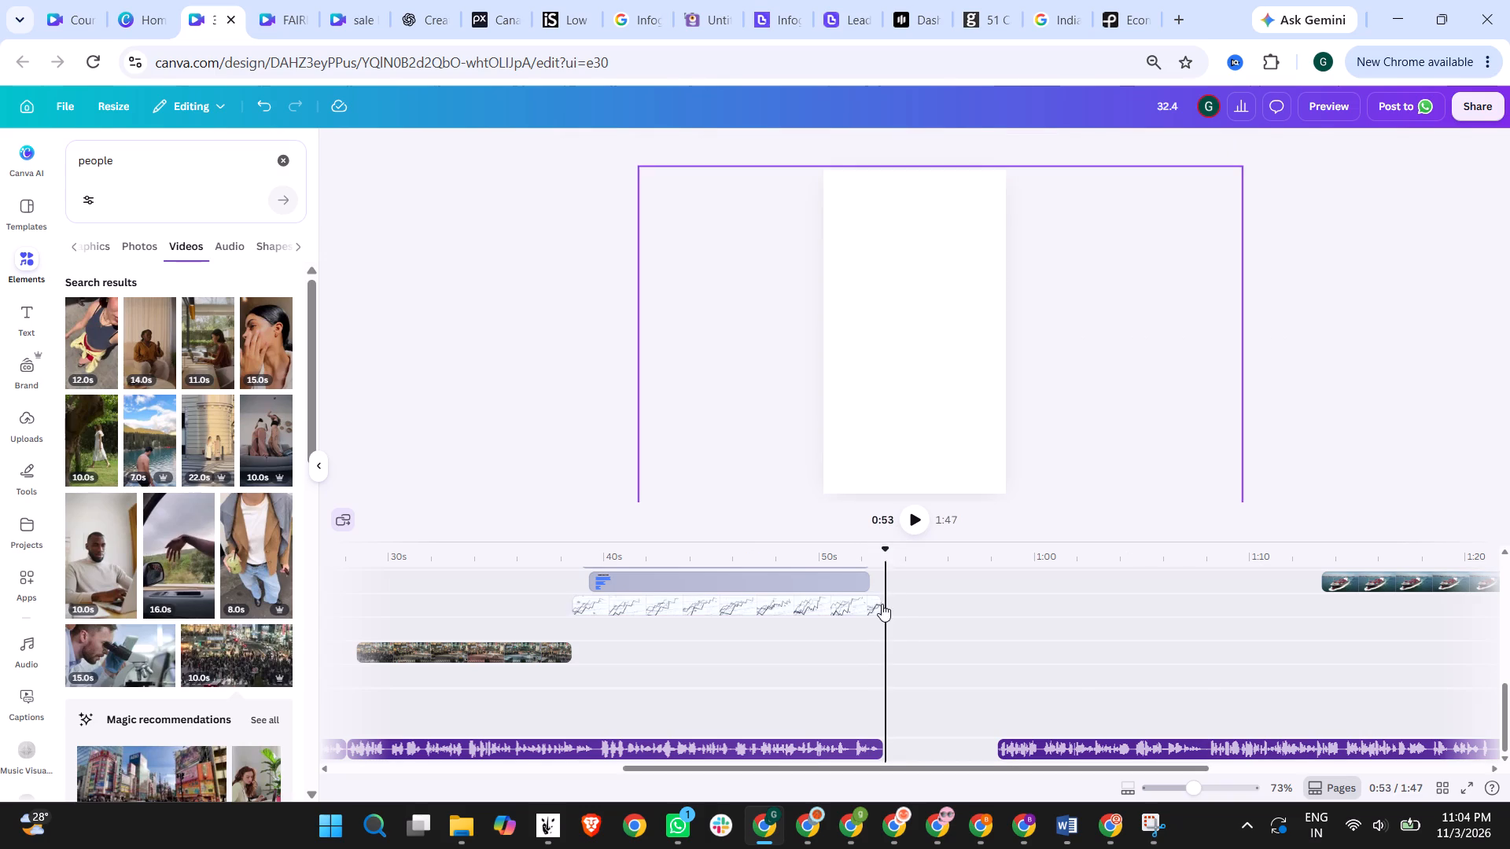
click(879, 580)
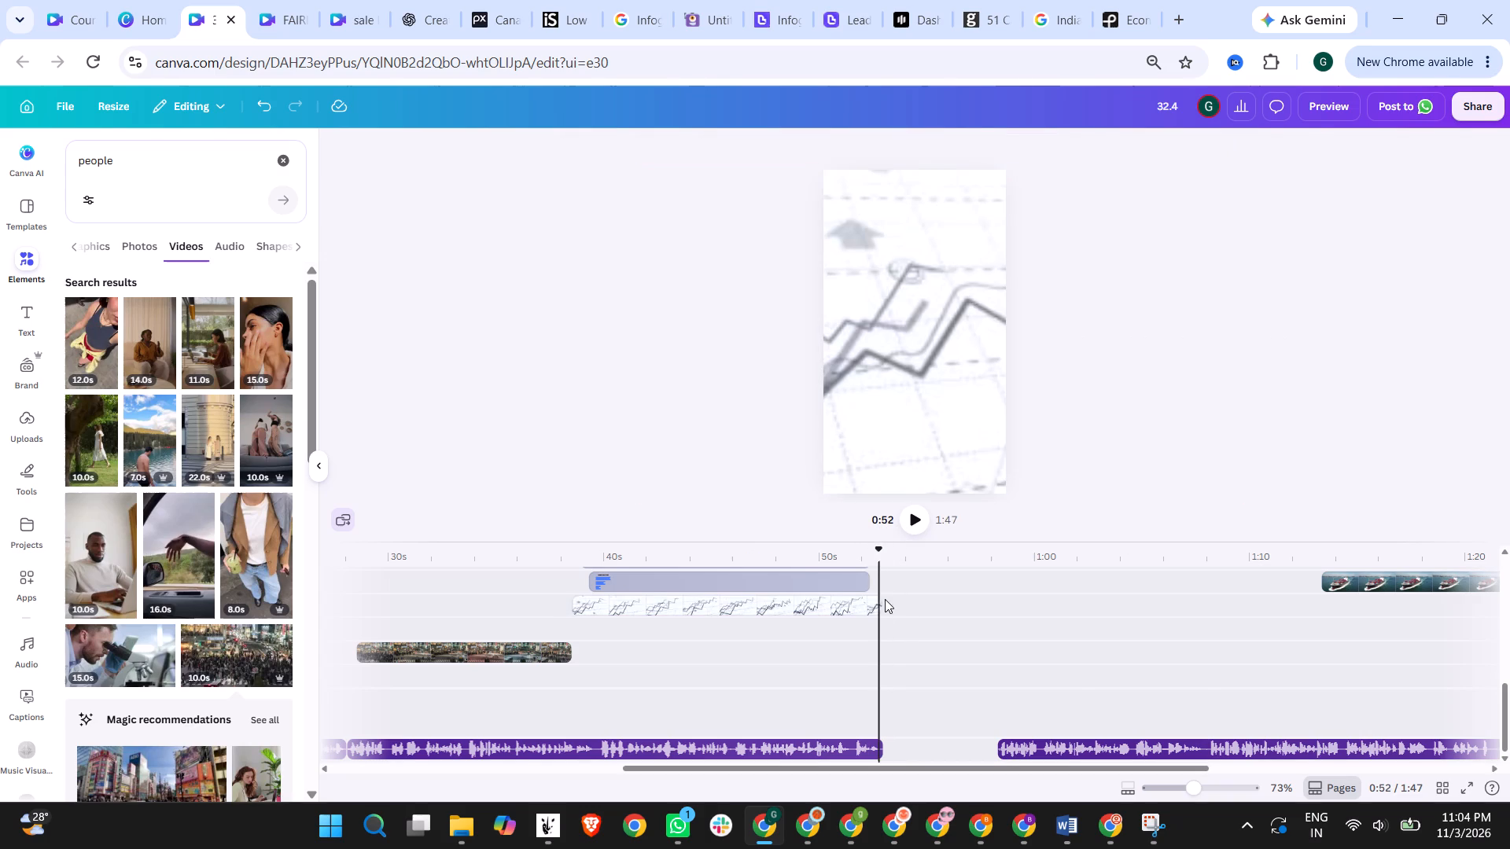
Move the next narration clip earlier so that it starts directly after the preceding narration clip at about 53 s.
drag(1060, 741, 1000, 740)
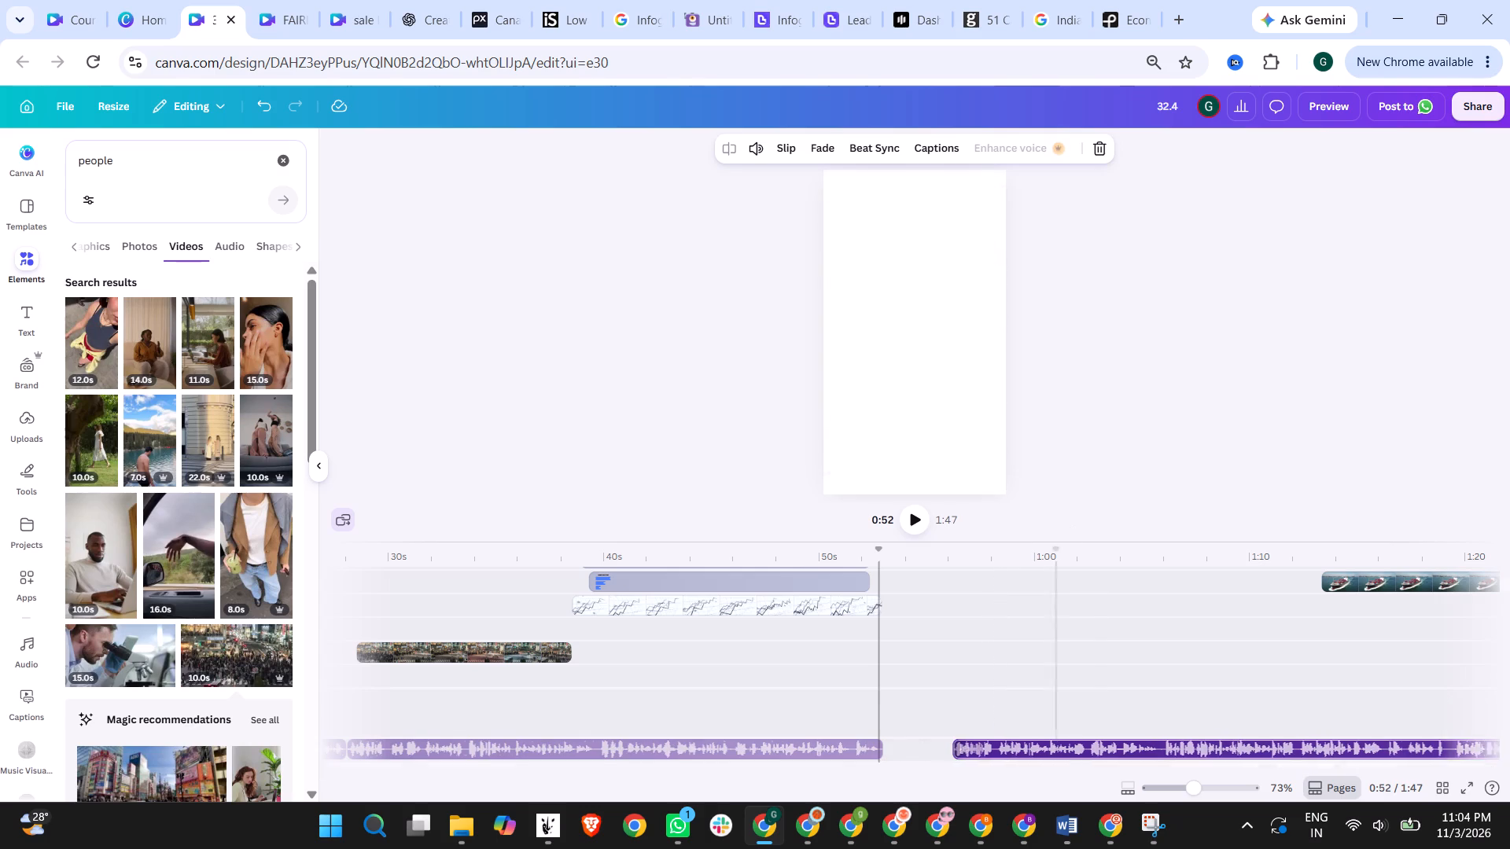
drag(1000, 740, 948, 738)
Move the three city clips, their overlaid flag videos and the 2X and years captions earlier together, starting at about 53 s after the graph background.
scroll(1046, 693, up, 3)
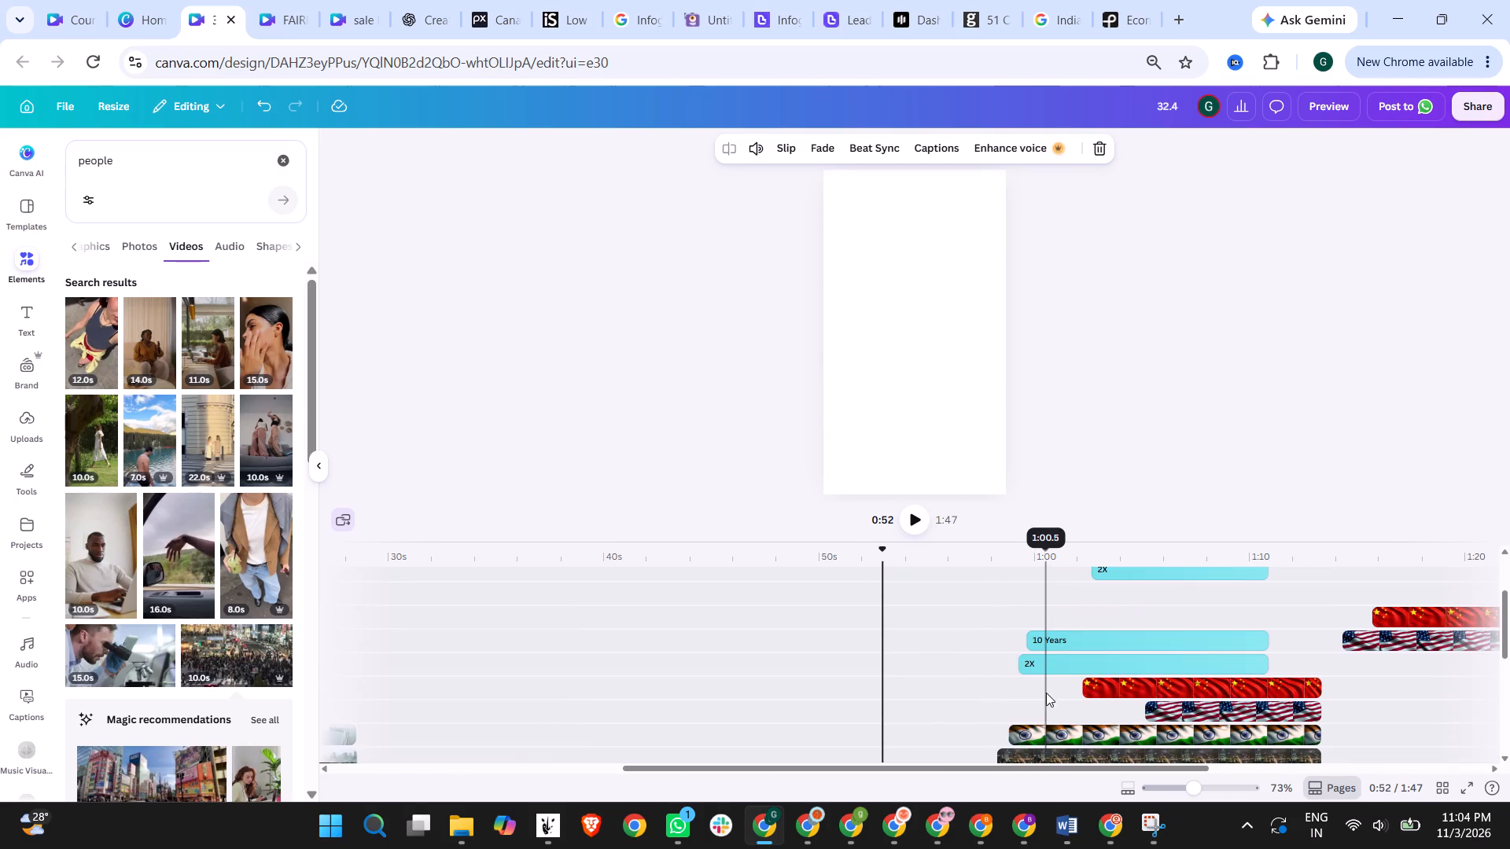
scroll(1040, 674, up, 2)
double_click(909, 535)
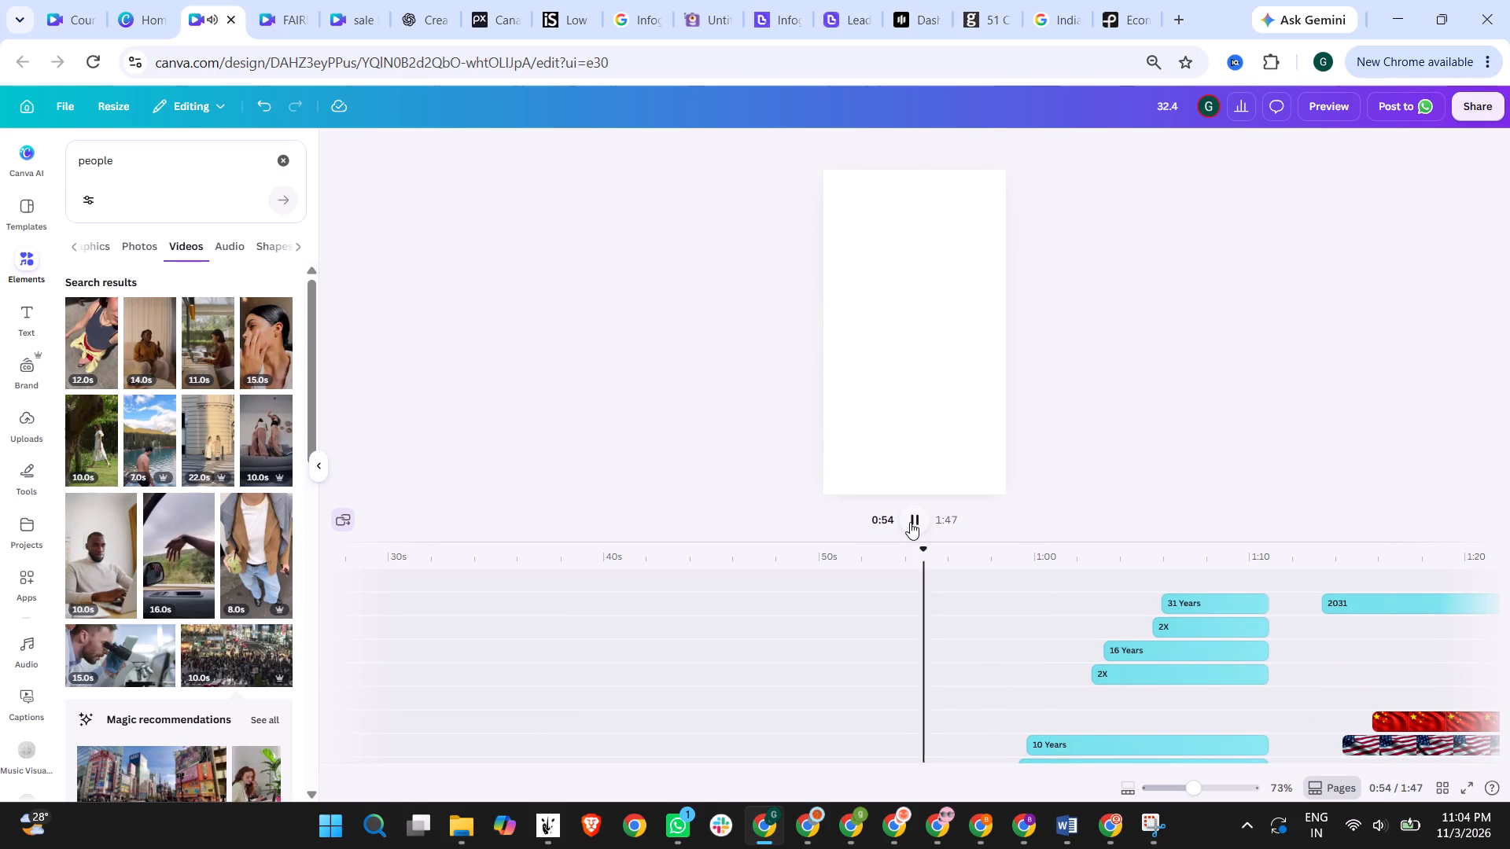
scroll(983, 700, down, 2)
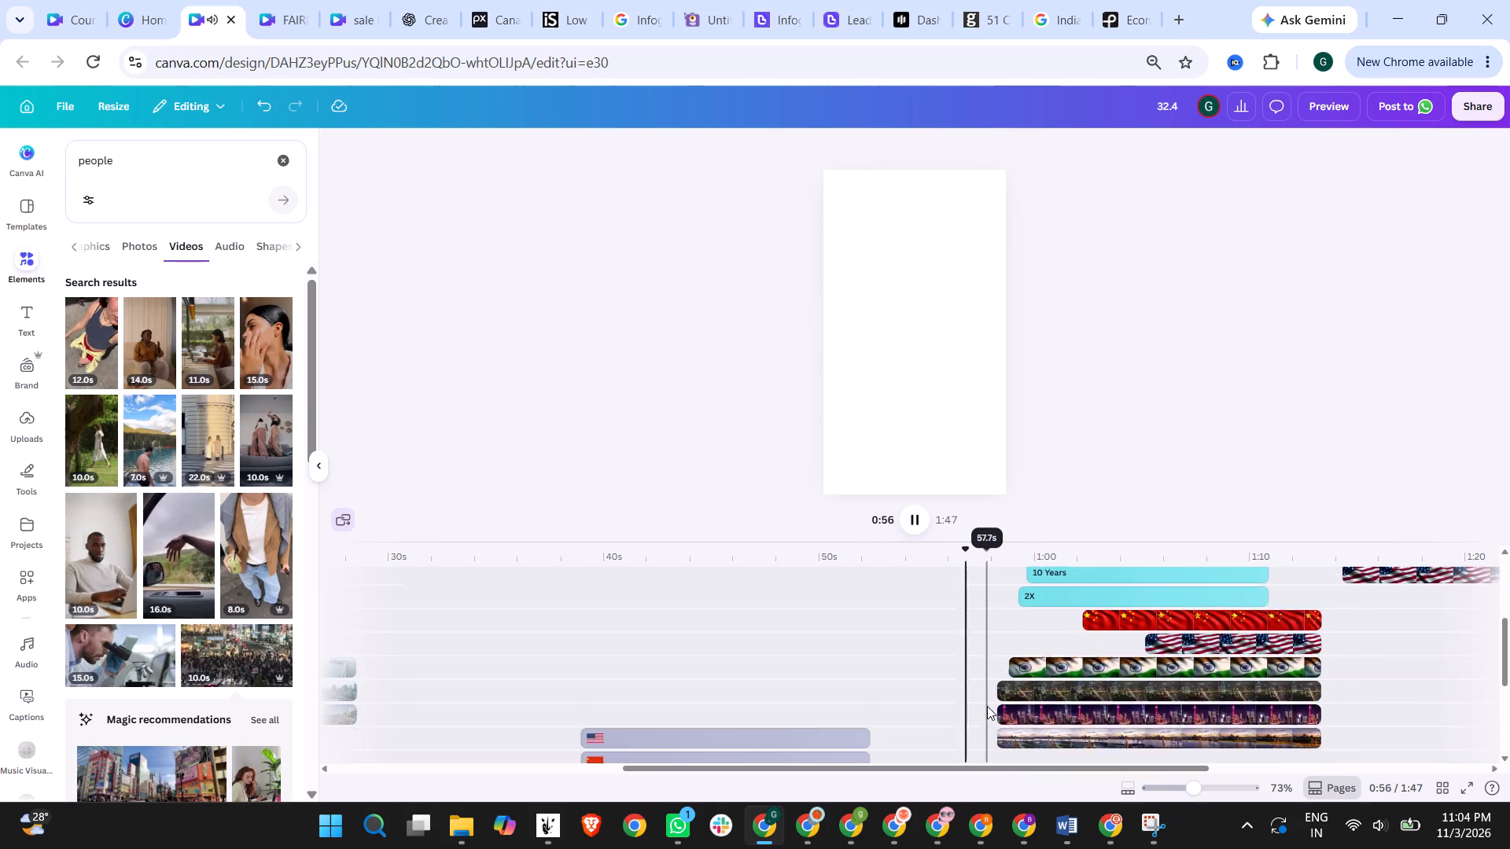
click(918, 516)
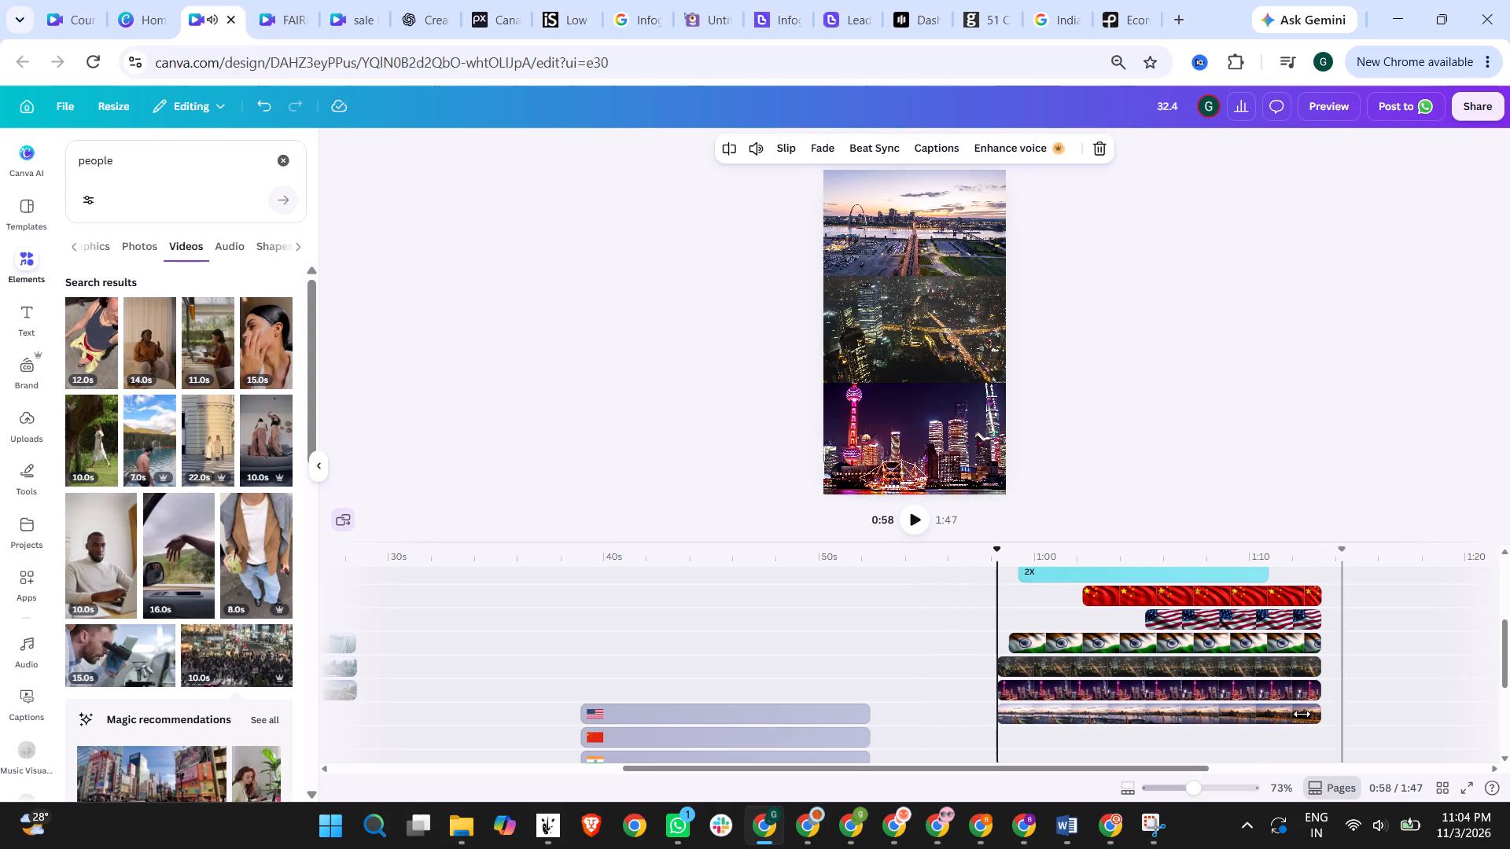
drag(1340, 739, 1229, 611)
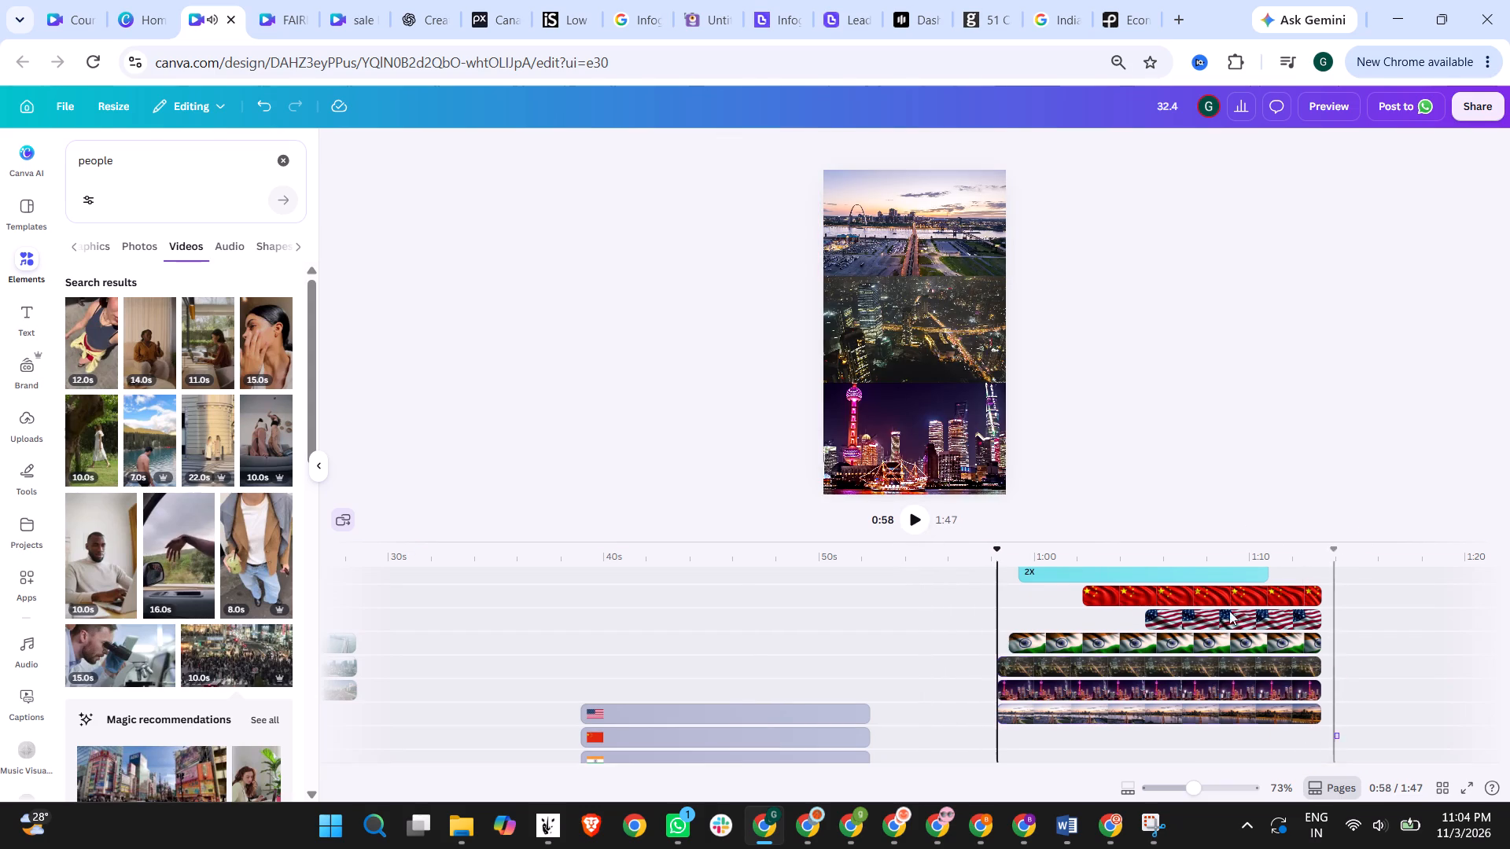
drag(1229, 611, 1186, 587)
scroll(1207, 525, up, 4)
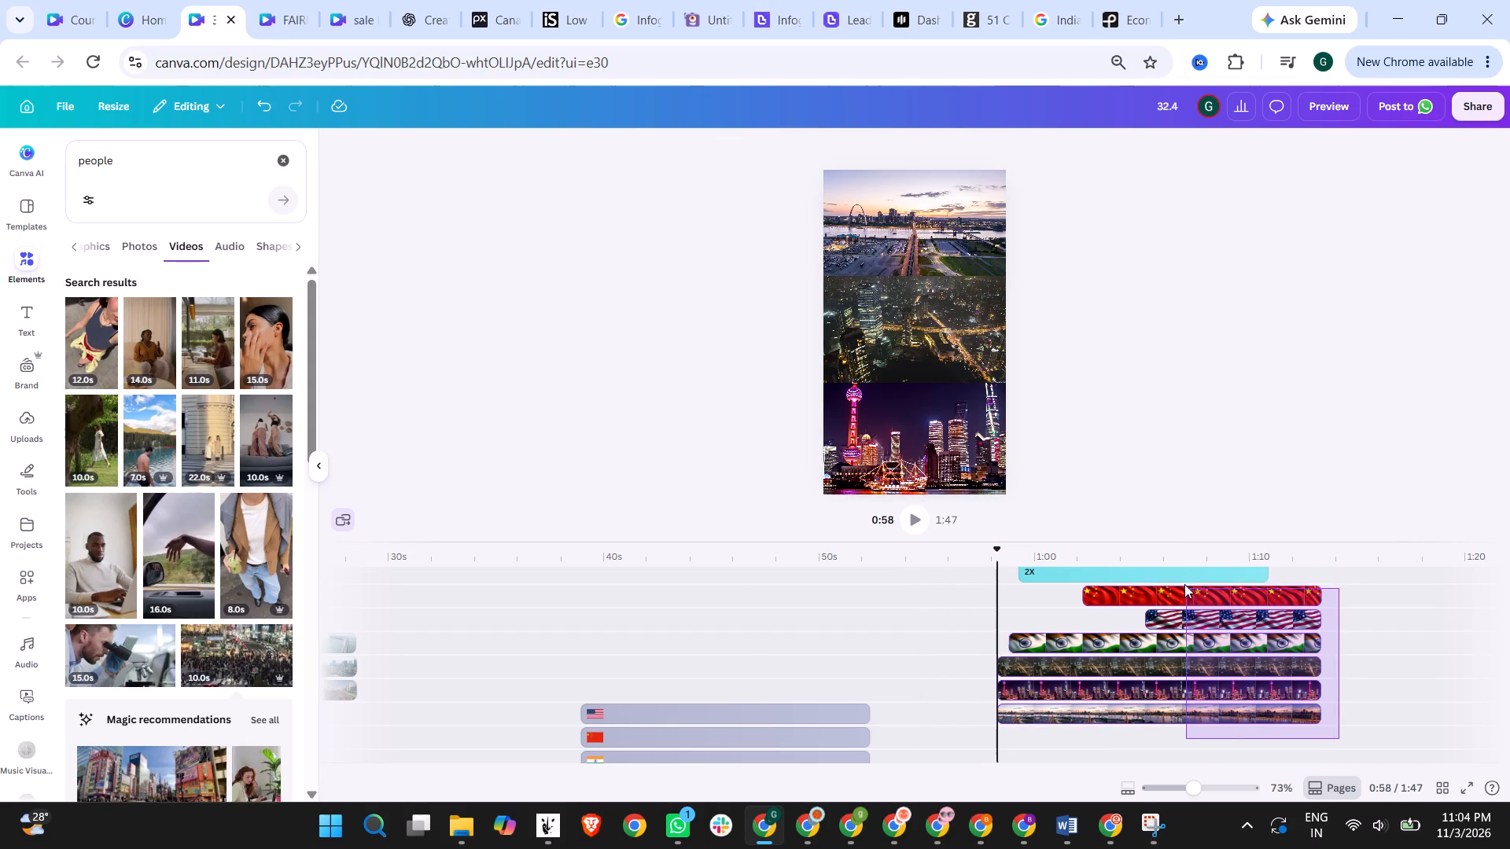
scroll(1205, 666, up, 2)
scroll(1205, 596, up, 3)
click(1210, 597)
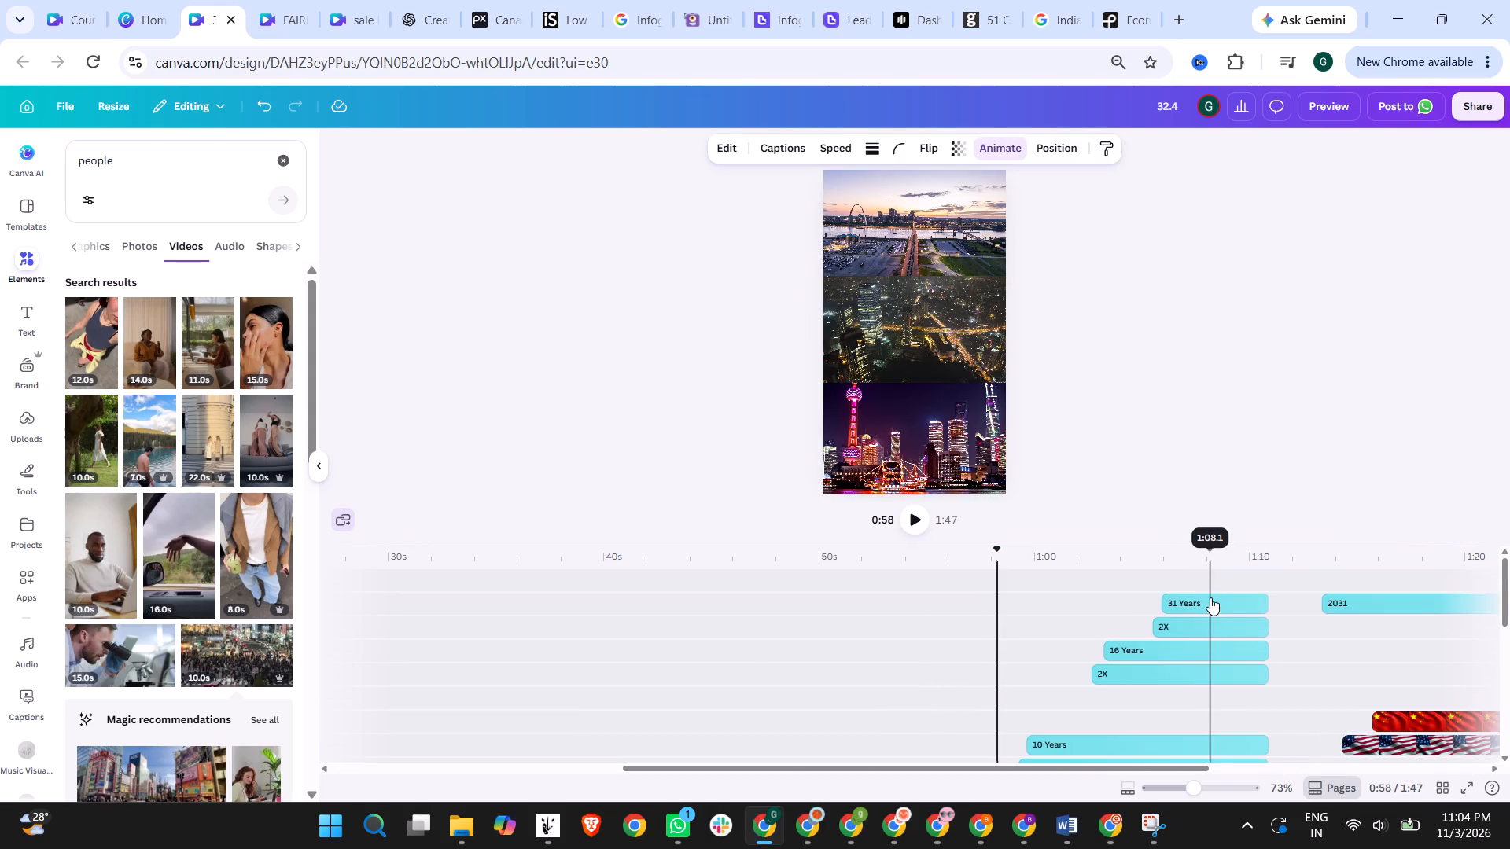
scroll(1197, 674, down, 3)
shift+click(1158, 614)
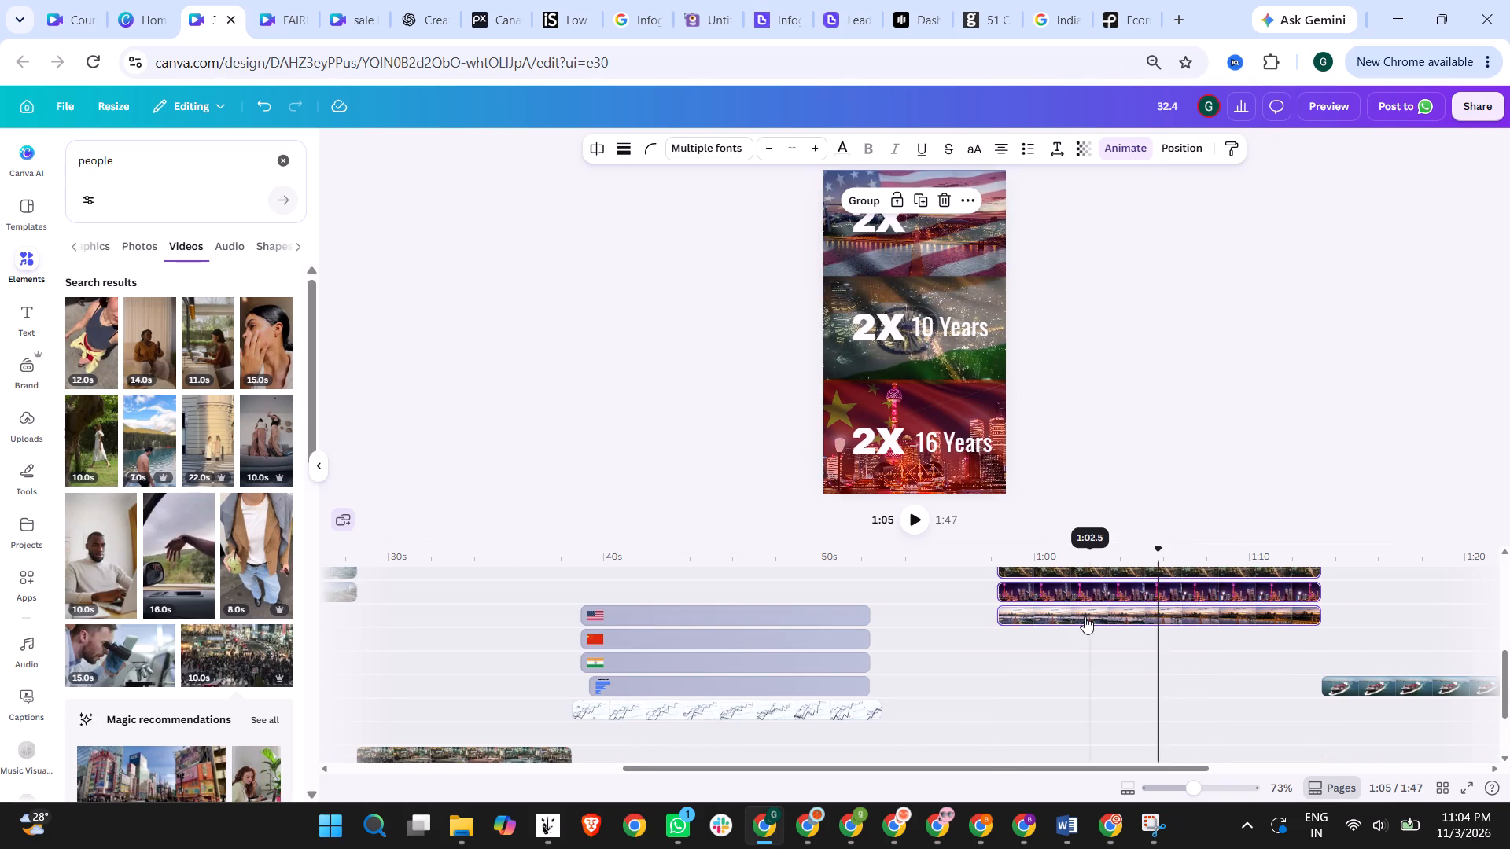
drag(1078, 616, 956, 607)
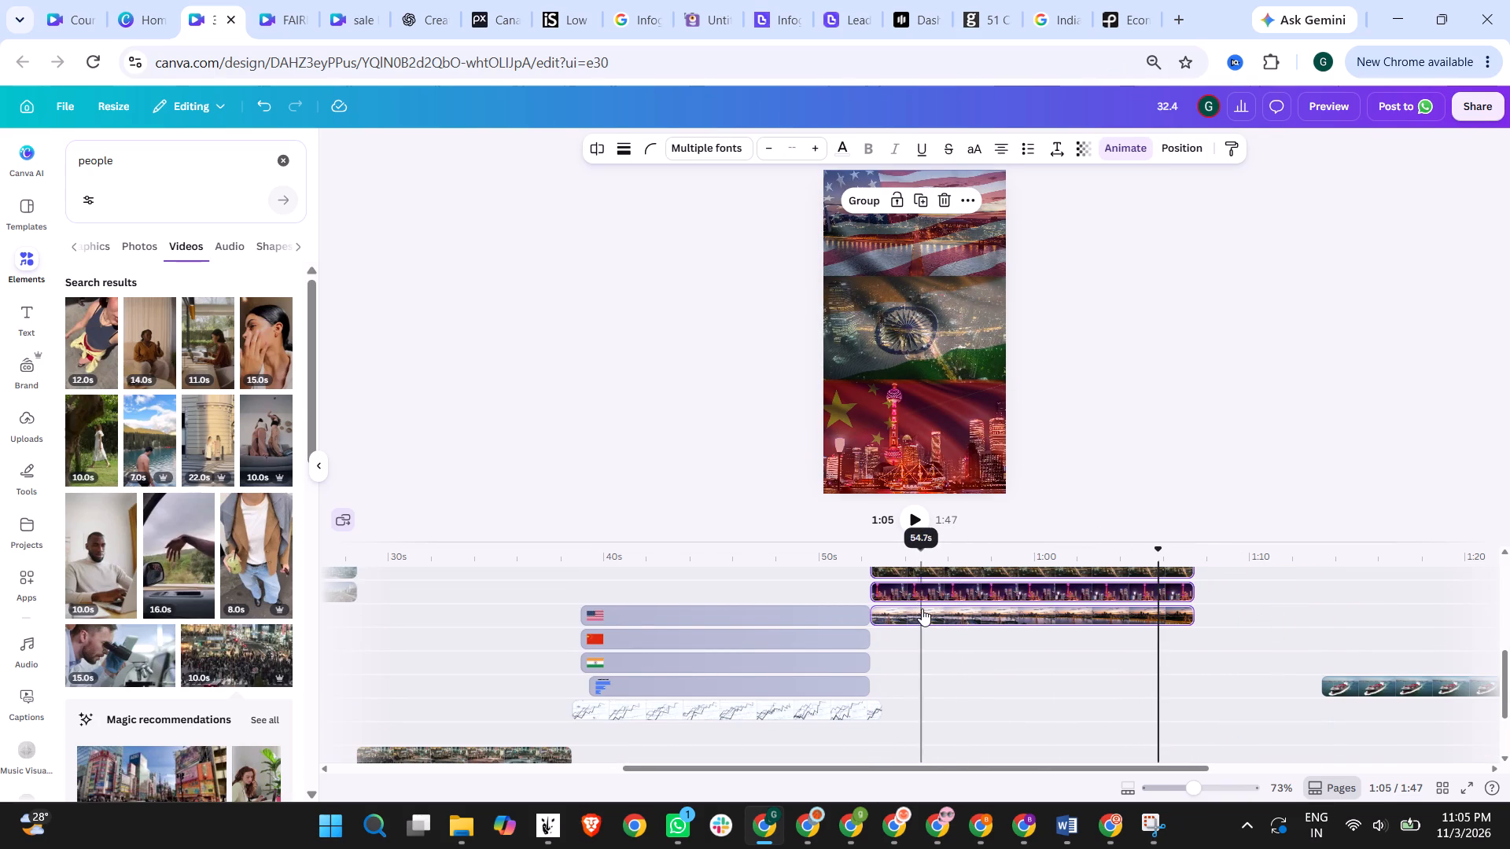
drag(922, 608, 935, 608)
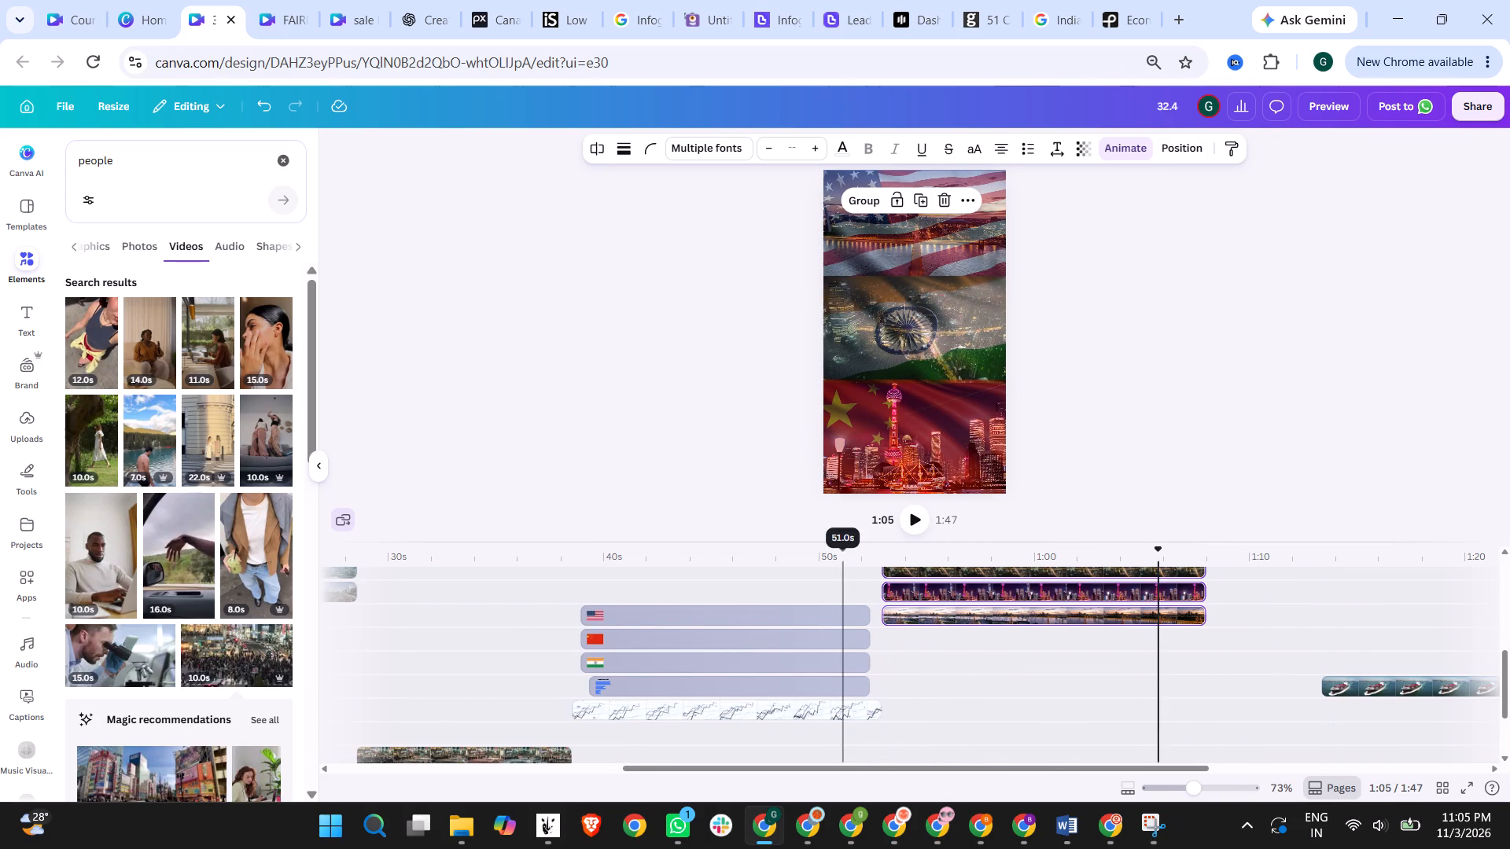
Play the video from about 51 s to about 1:10 to review the city, flag and 2X captions section.
click(842, 559)
click(922, 513)
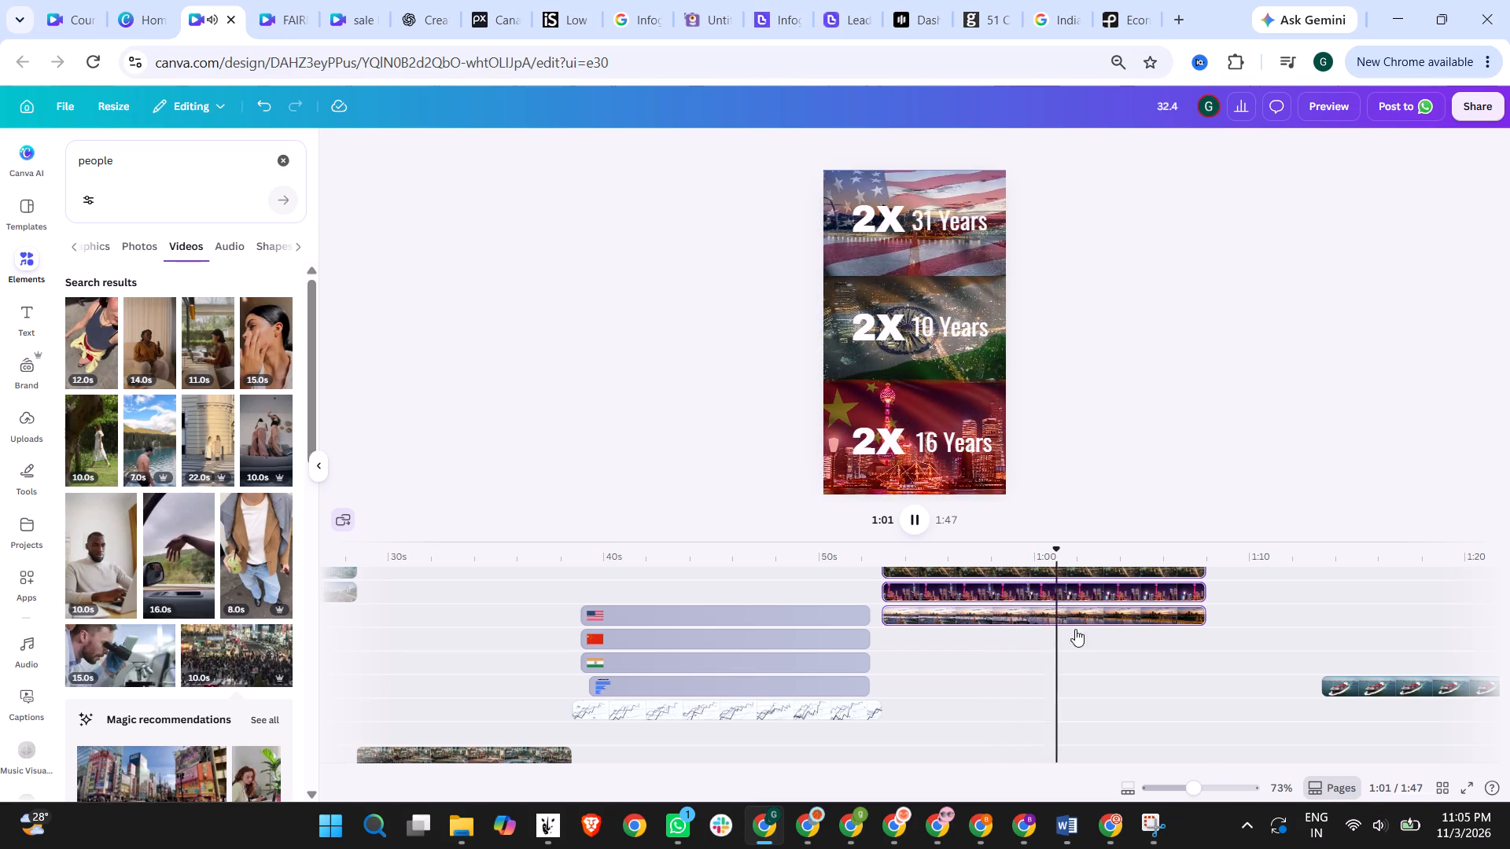
scroll(1241, 638, up, 2)
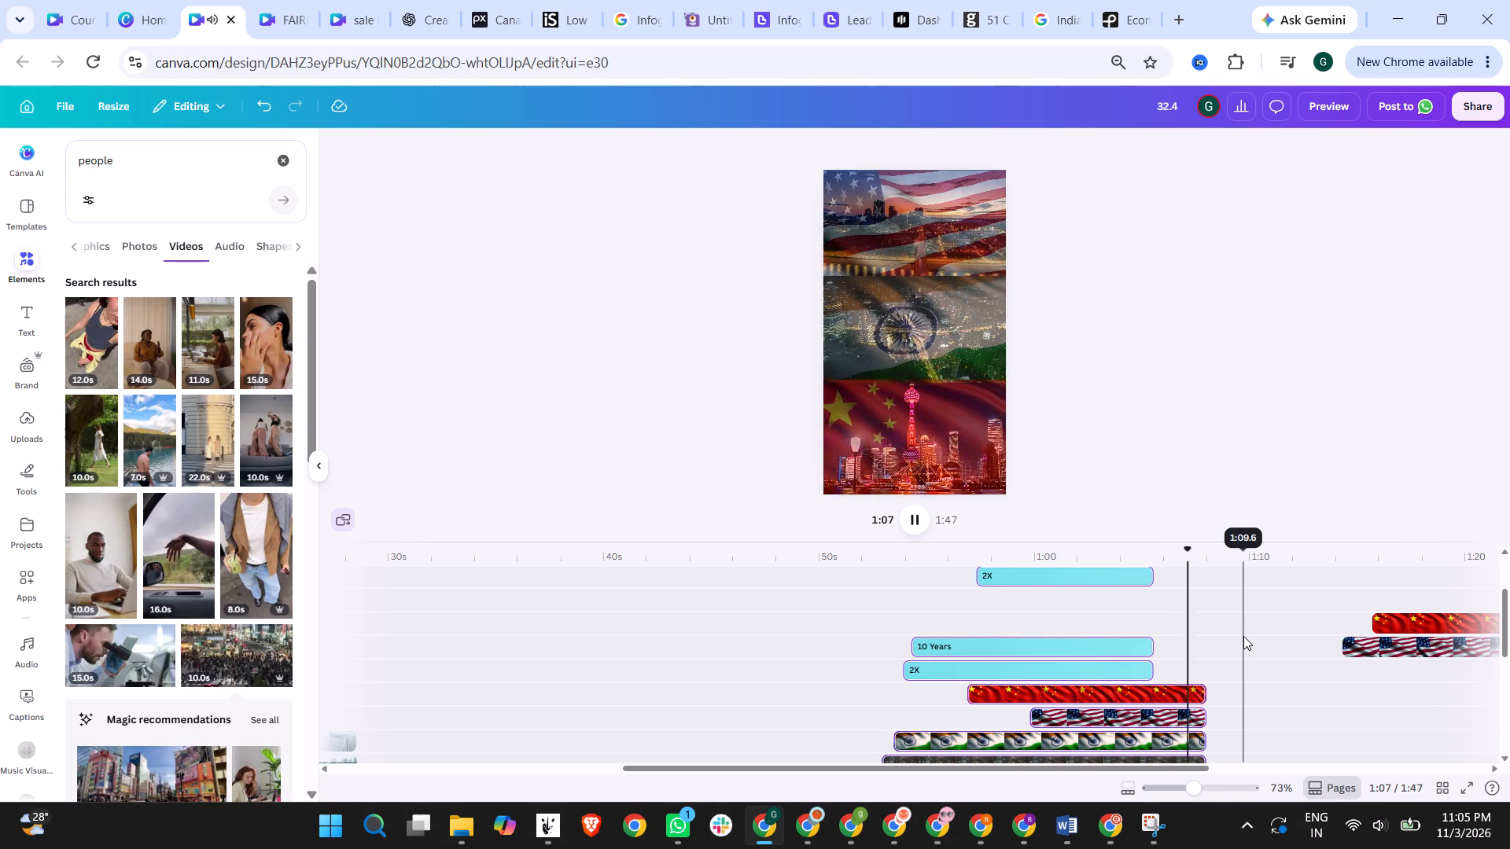
scroll(1243, 636, down, 2)
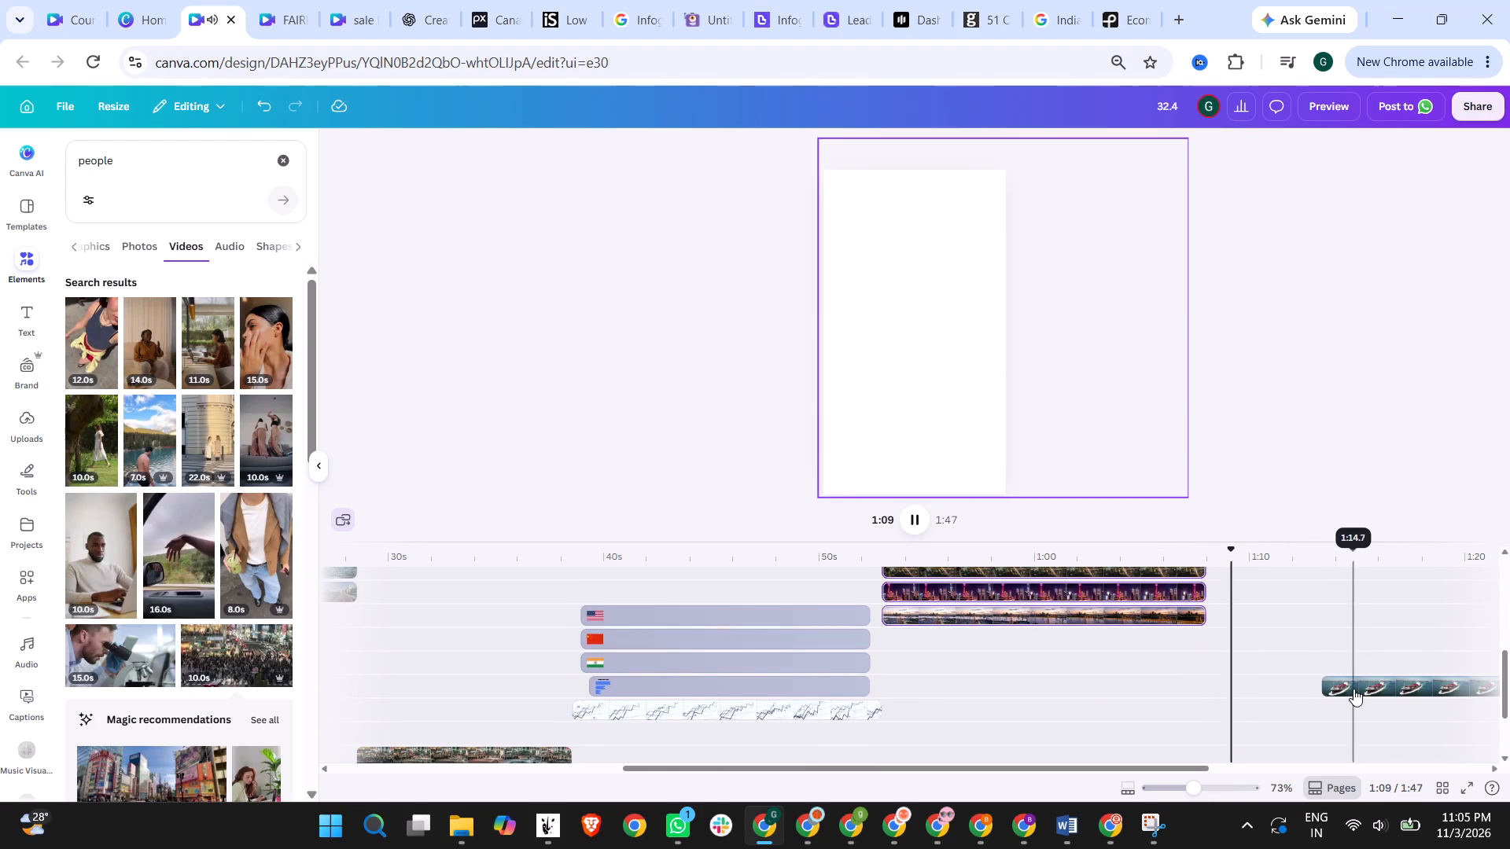
click(918, 519)
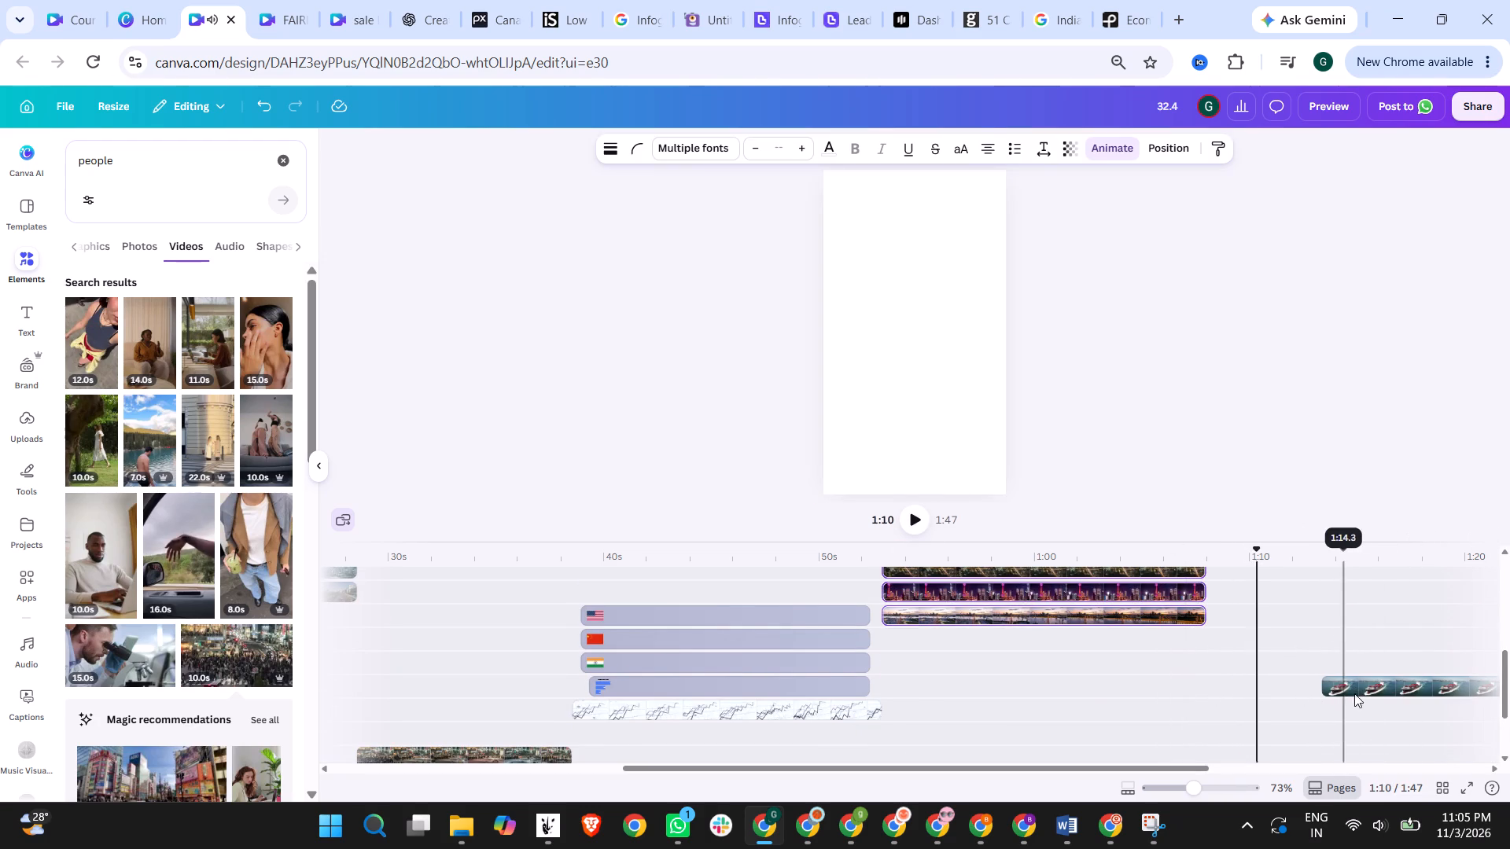
Move the container ship video earlier so that it starts directly after the city clips at about 1:08.
drag(1357, 688, 1246, 685)
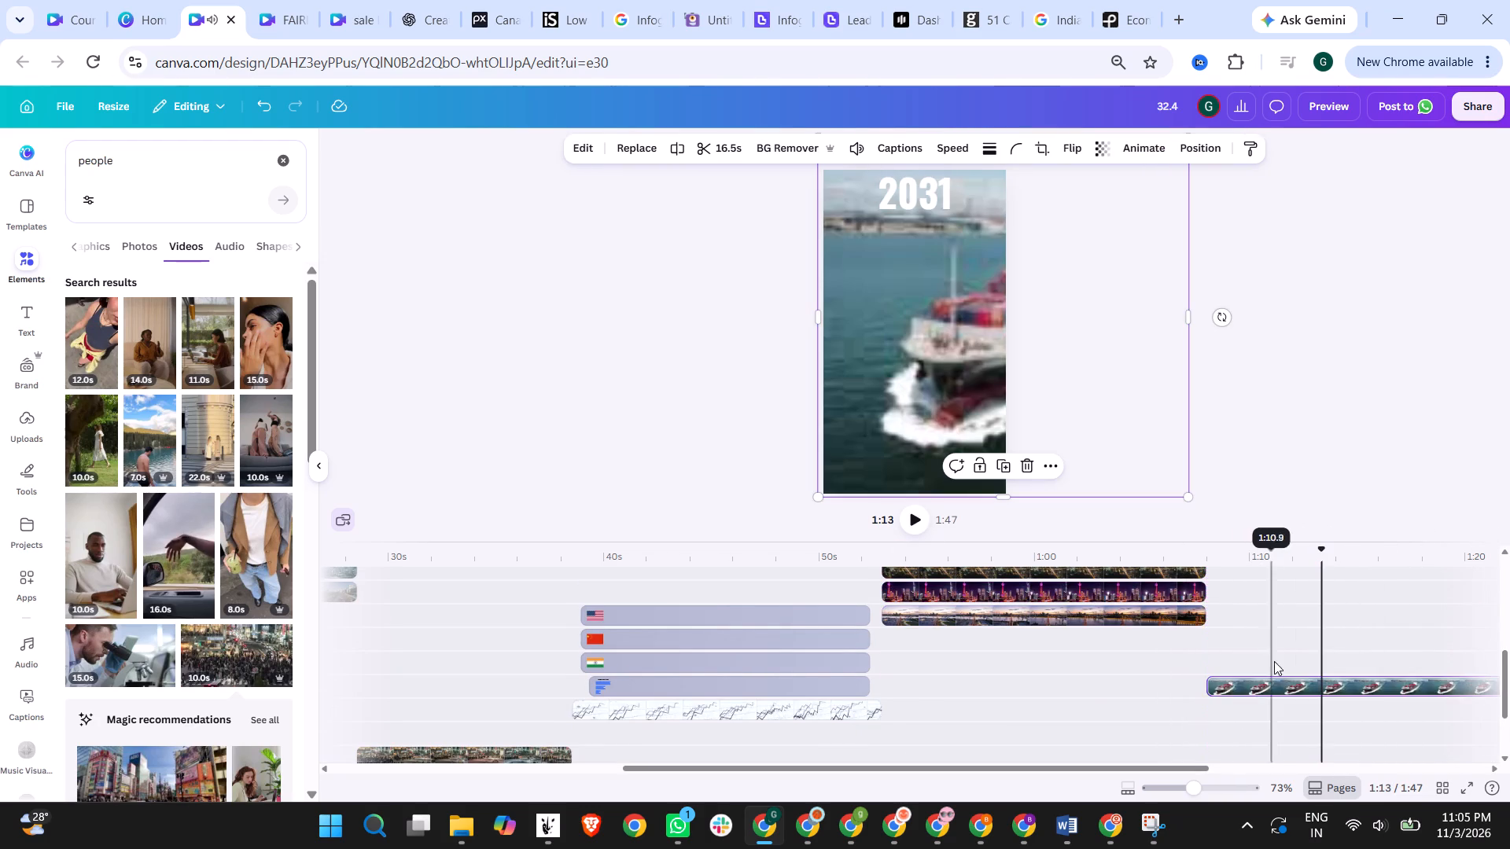
Play the 2031 section from about 1:13 and examine how its caption and flag clips line up with the narration.
scroll(1274, 661, down, 2)
scroll(1308, 718, up, 3)
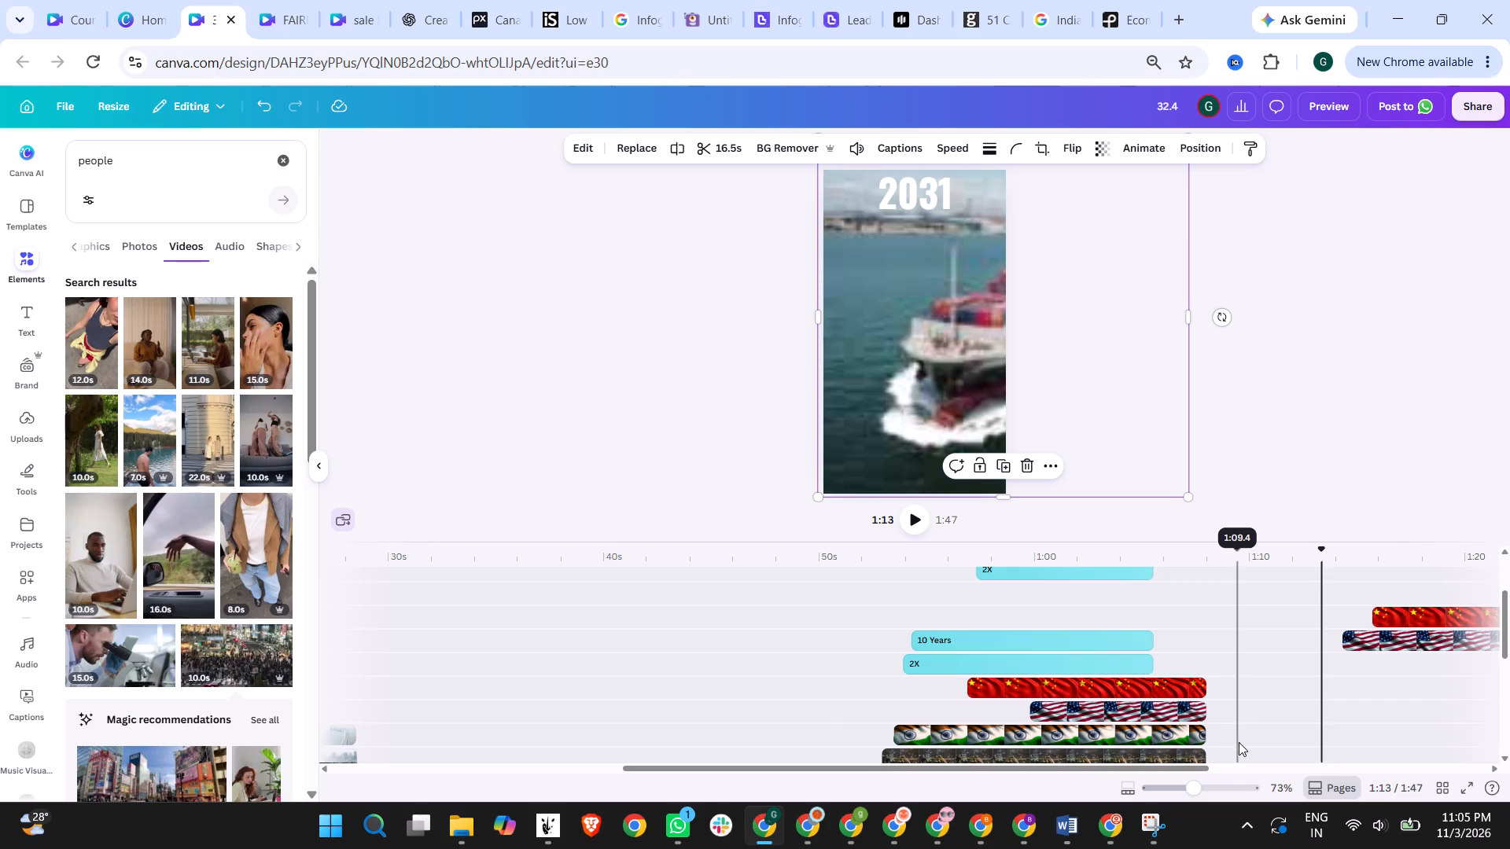
scroll(1239, 742, down, 1)
click(907, 518)
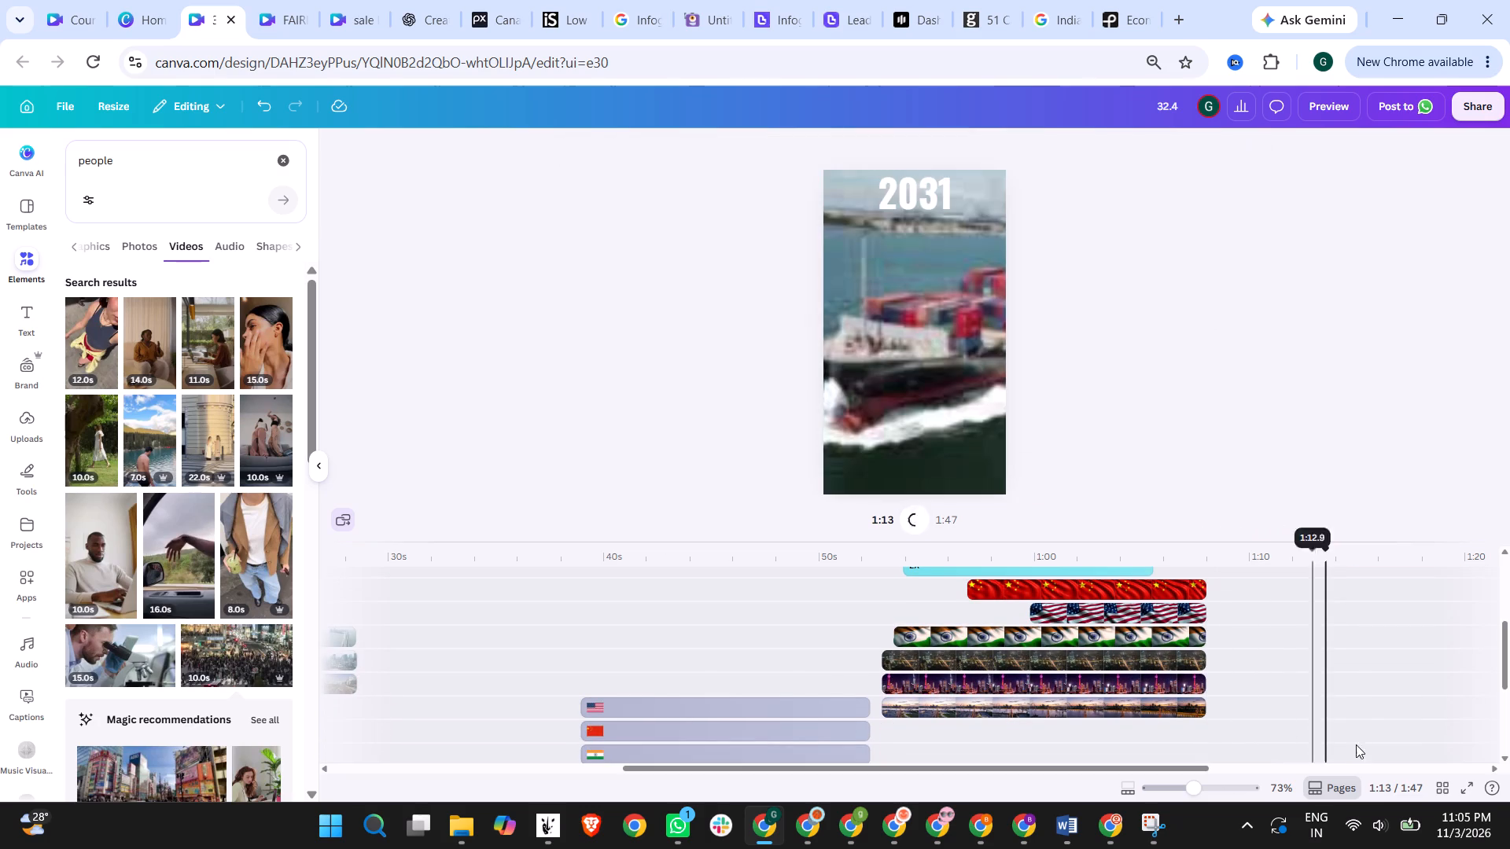
scroll(1383, 691, down, 3)
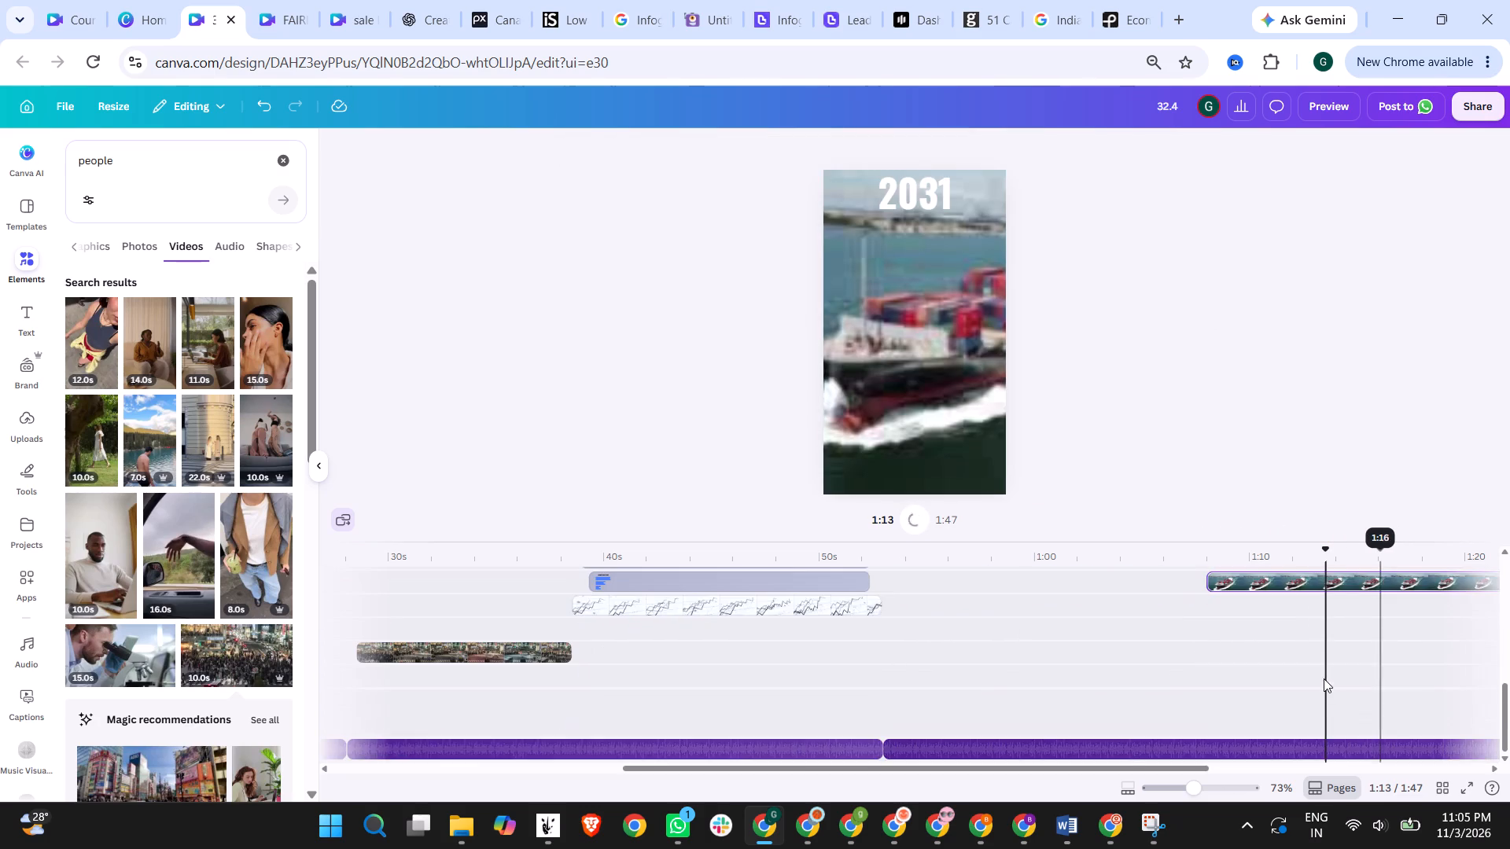
scroll(1324, 678, up, 4)
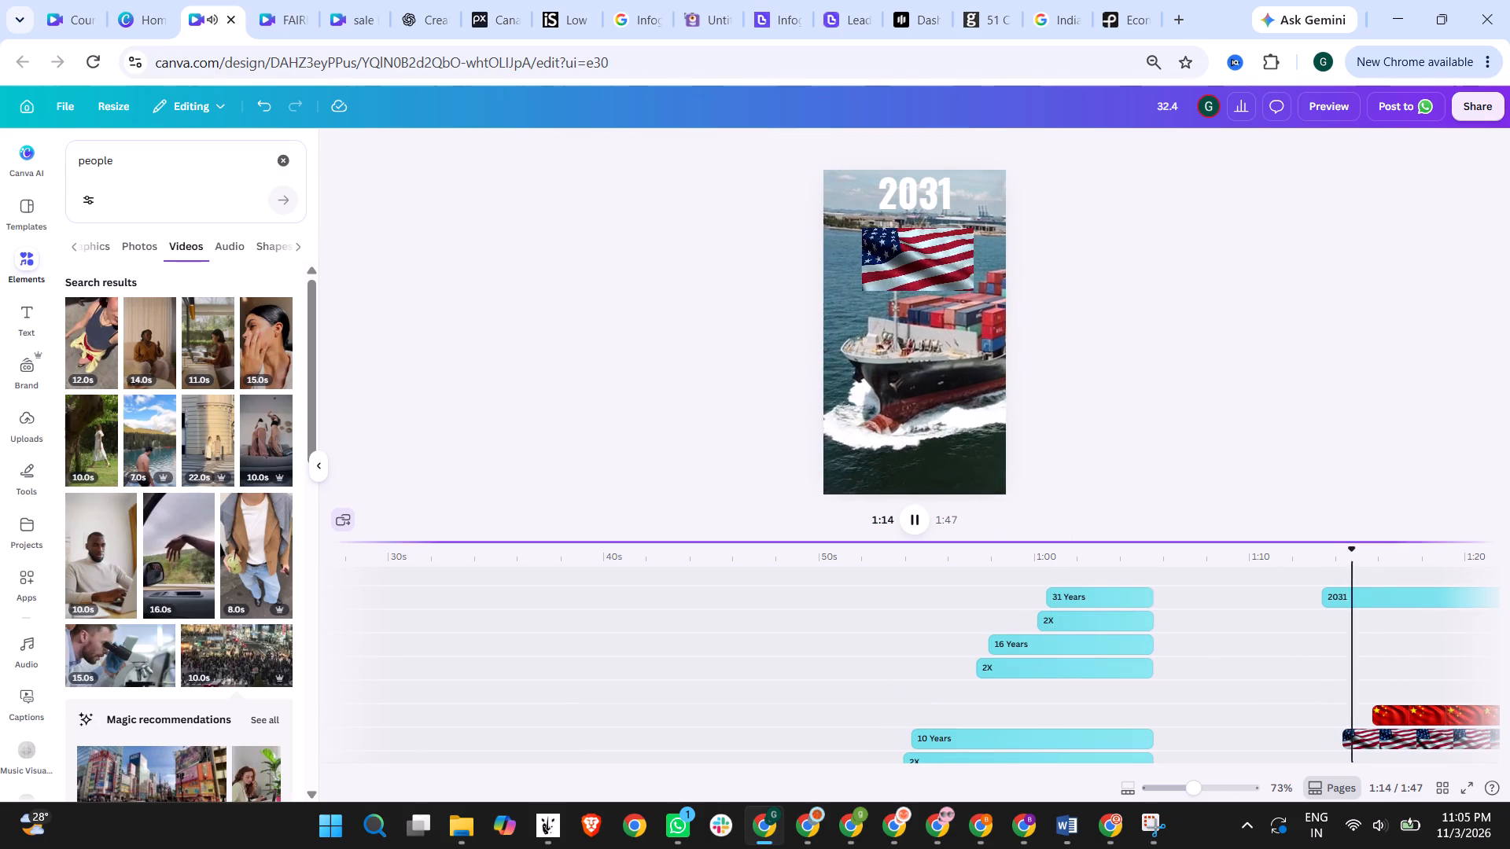
click(910, 516)
Move the 2031 caption and the US, China and India flag clips earlier together so they end with the ship video.
scroll(1330, 621, down, 2)
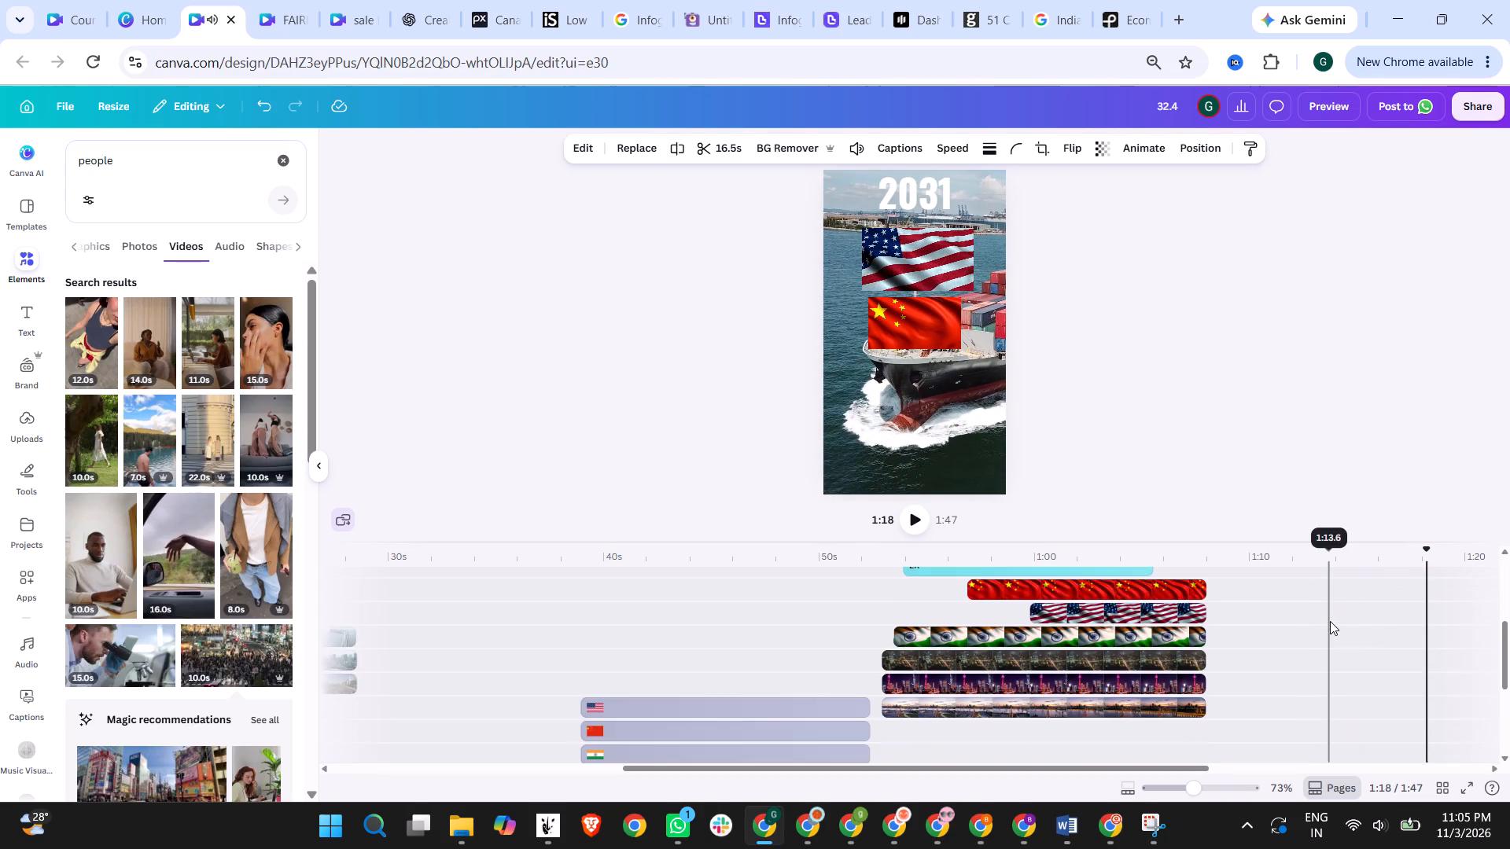
scroll(1405, 623, up, 3)
click(1379, 603)
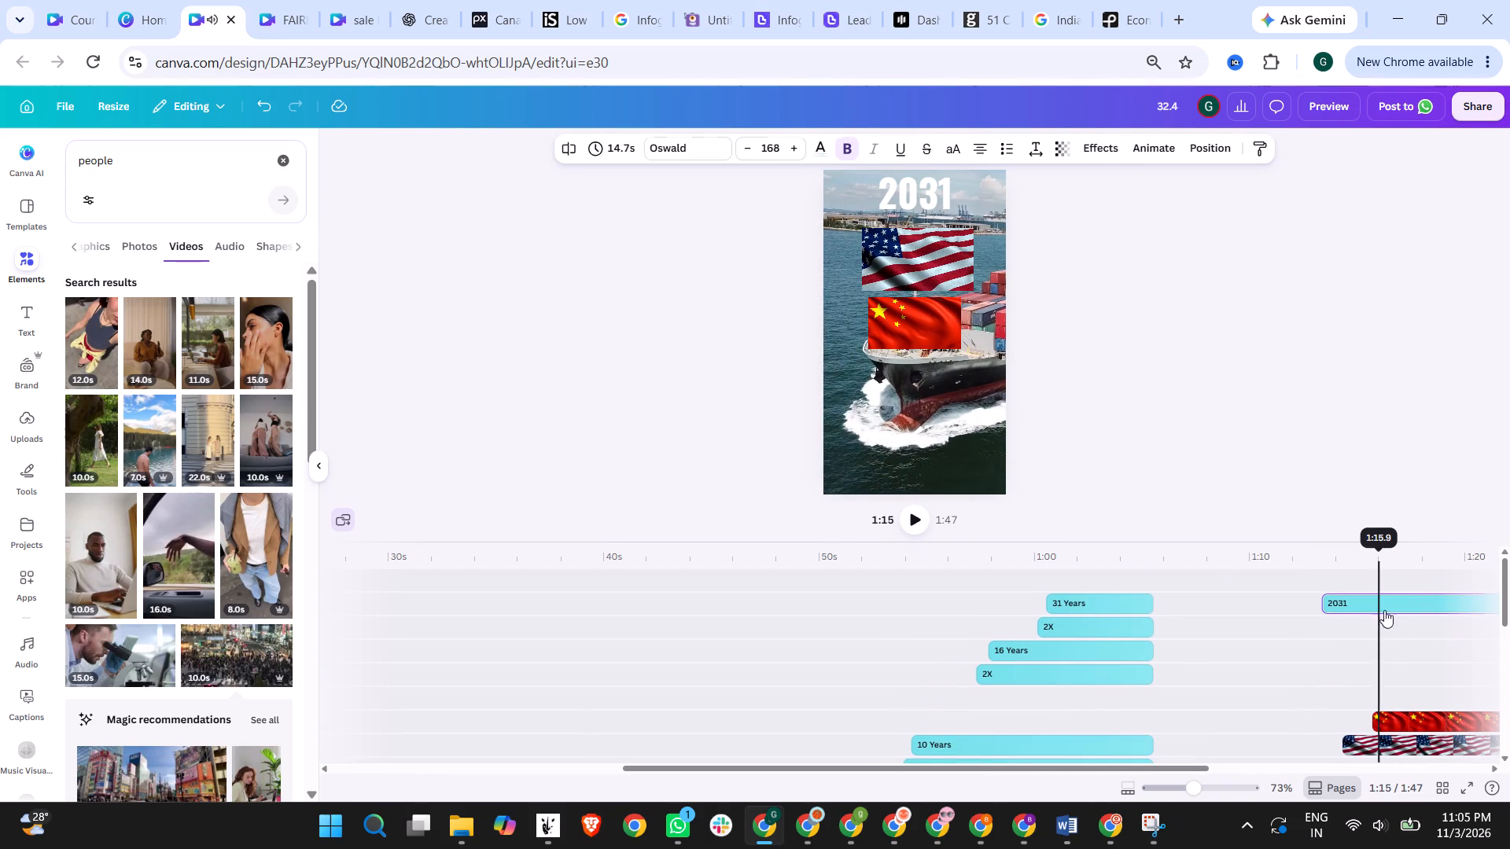
scroll(1412, 689, down, 1)
drag(1197, 770, 1368, 764)
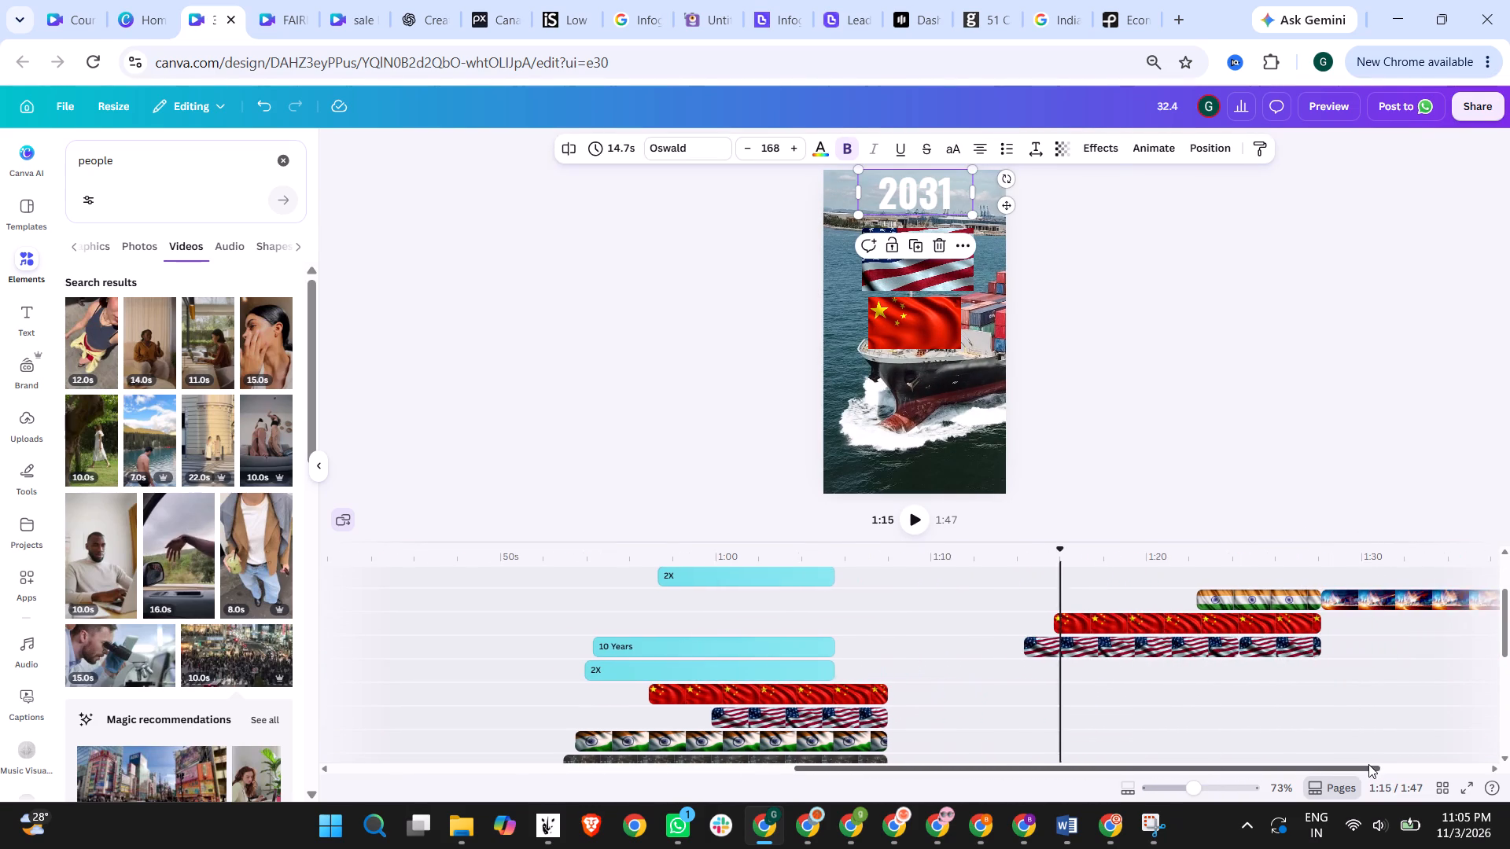
drag(1368, 764, 1370, 764)
scroll(1353, 700, up, 2)
shift+click(1232, 692)
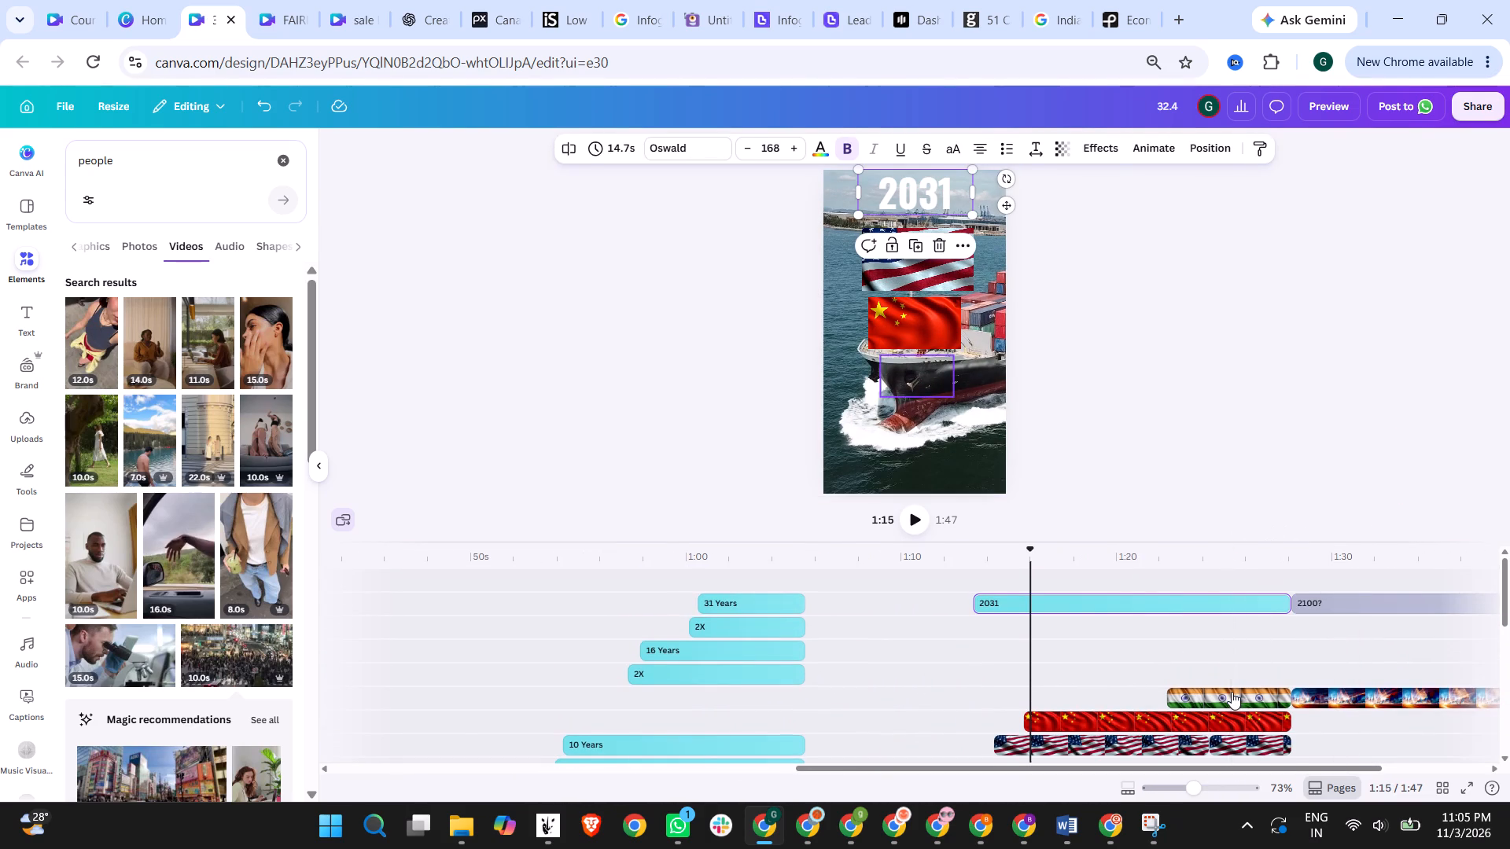
shift+click(1222, 716)
shift+click(1217, 739)
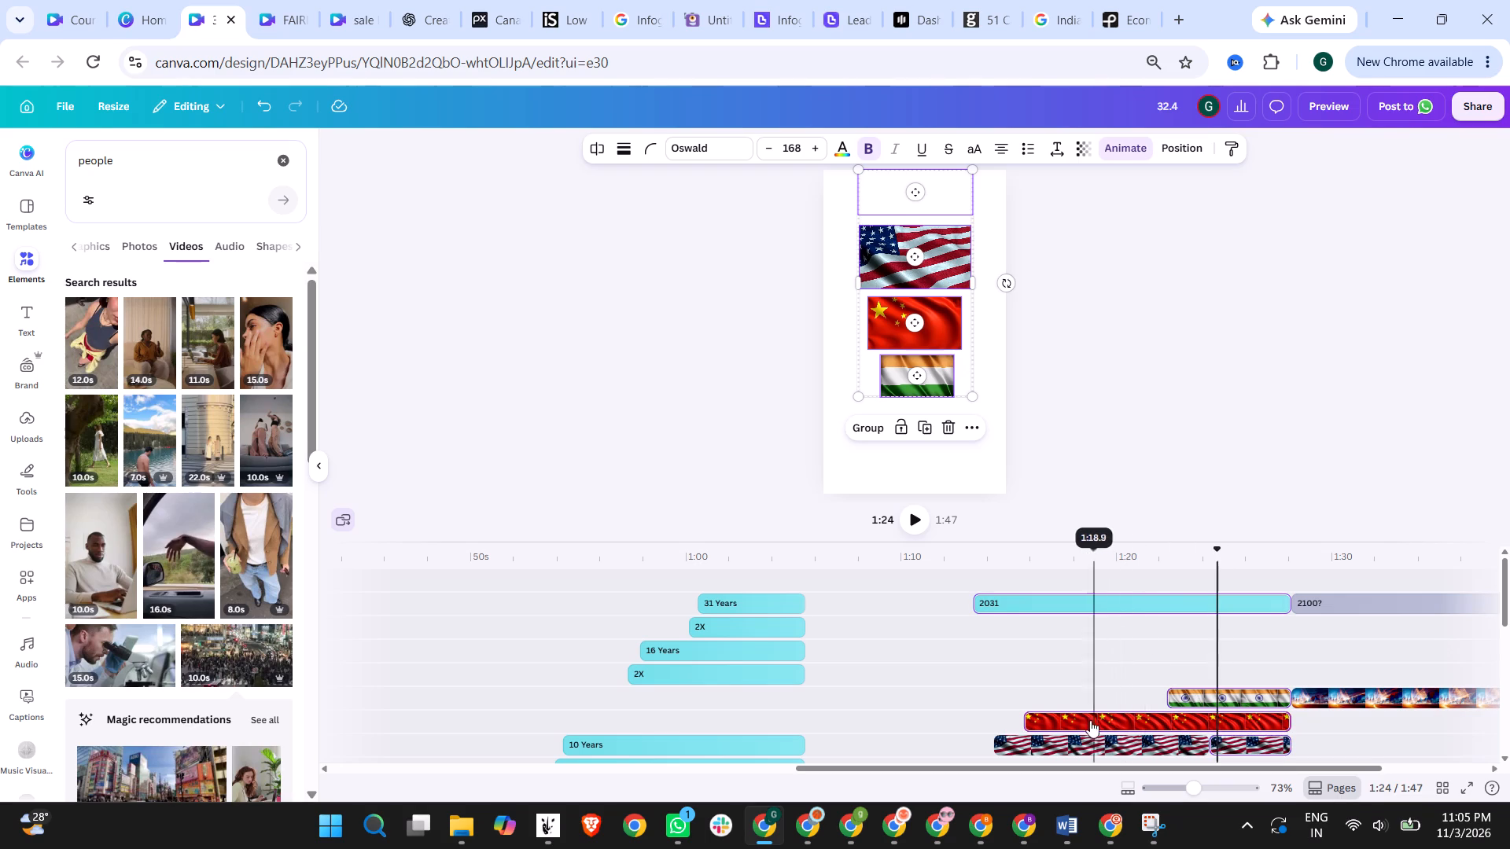
shift+click(1063, 747)
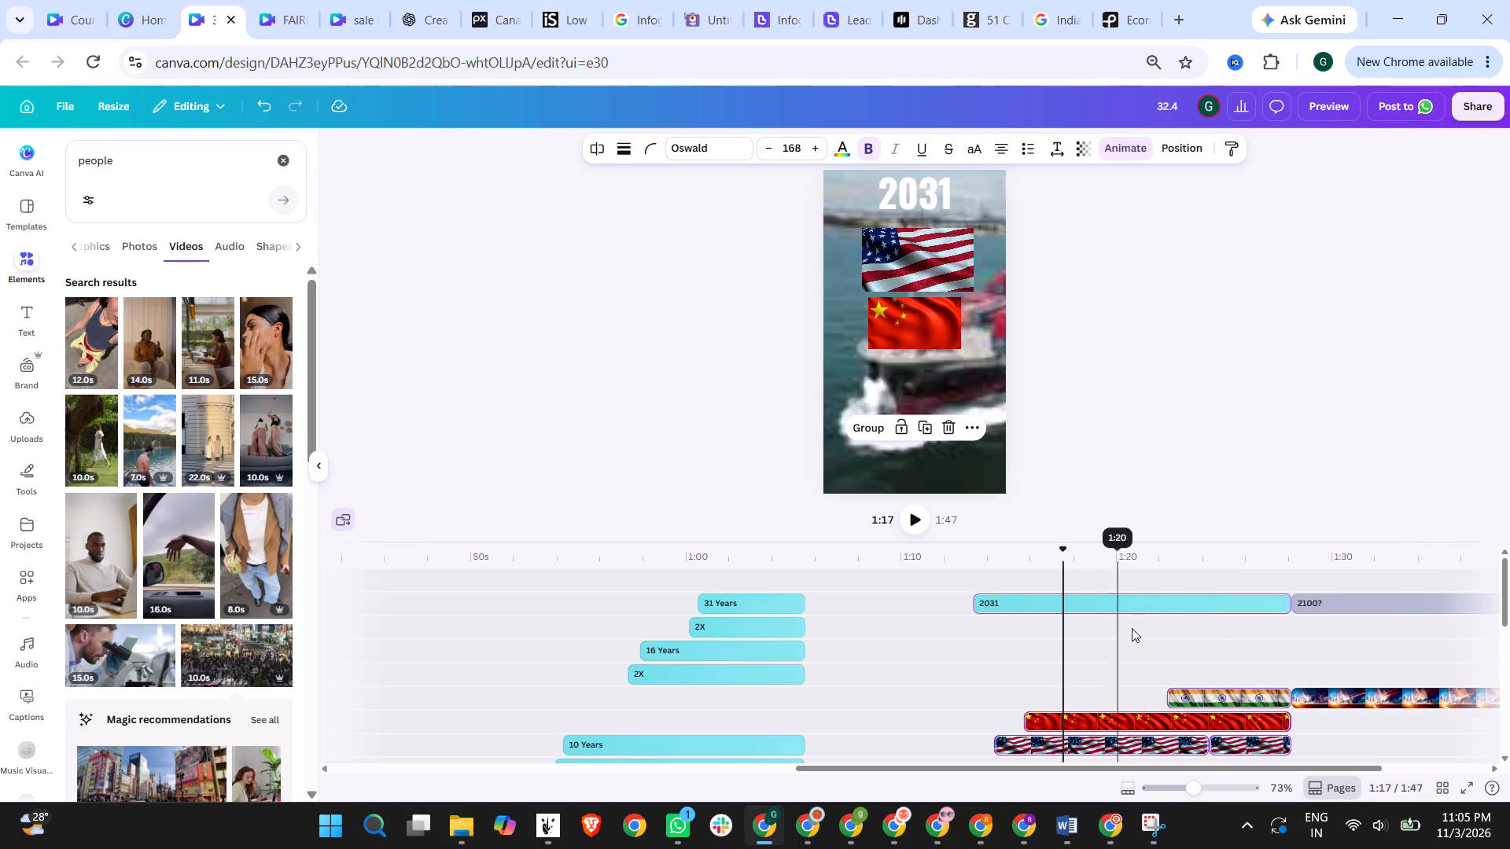
drag(1135, 605, 1059, 602)
Play the video from about 1:07 to about 1:24 to review the timing of the 2031 section.
scroll(941, 695, down, 5)
scroll(889, 626, up, 2)
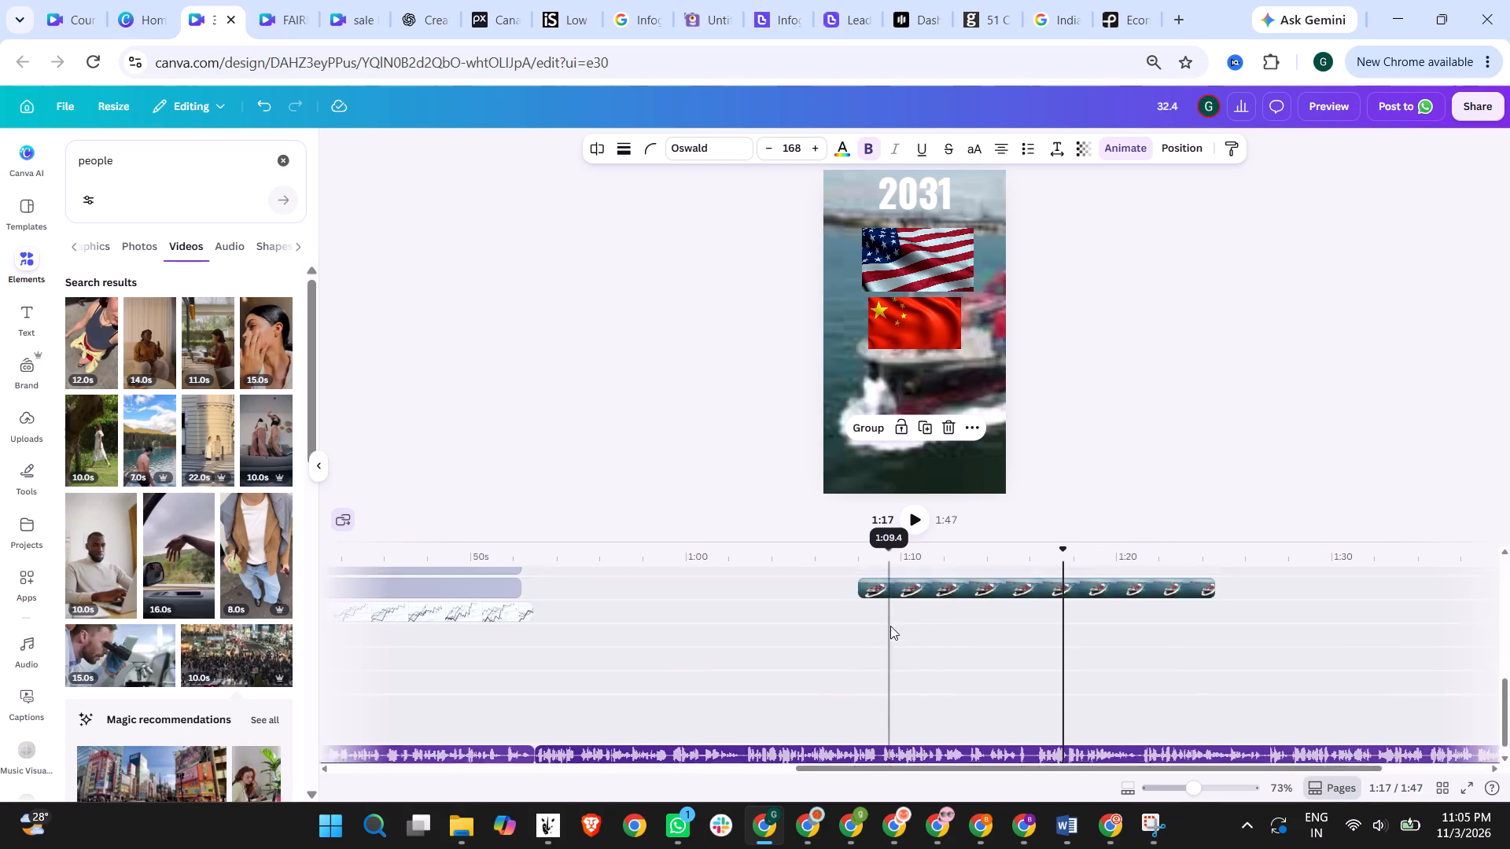
scroll(890, 626, up, 1)
click(846, 553)
click(910, 523)
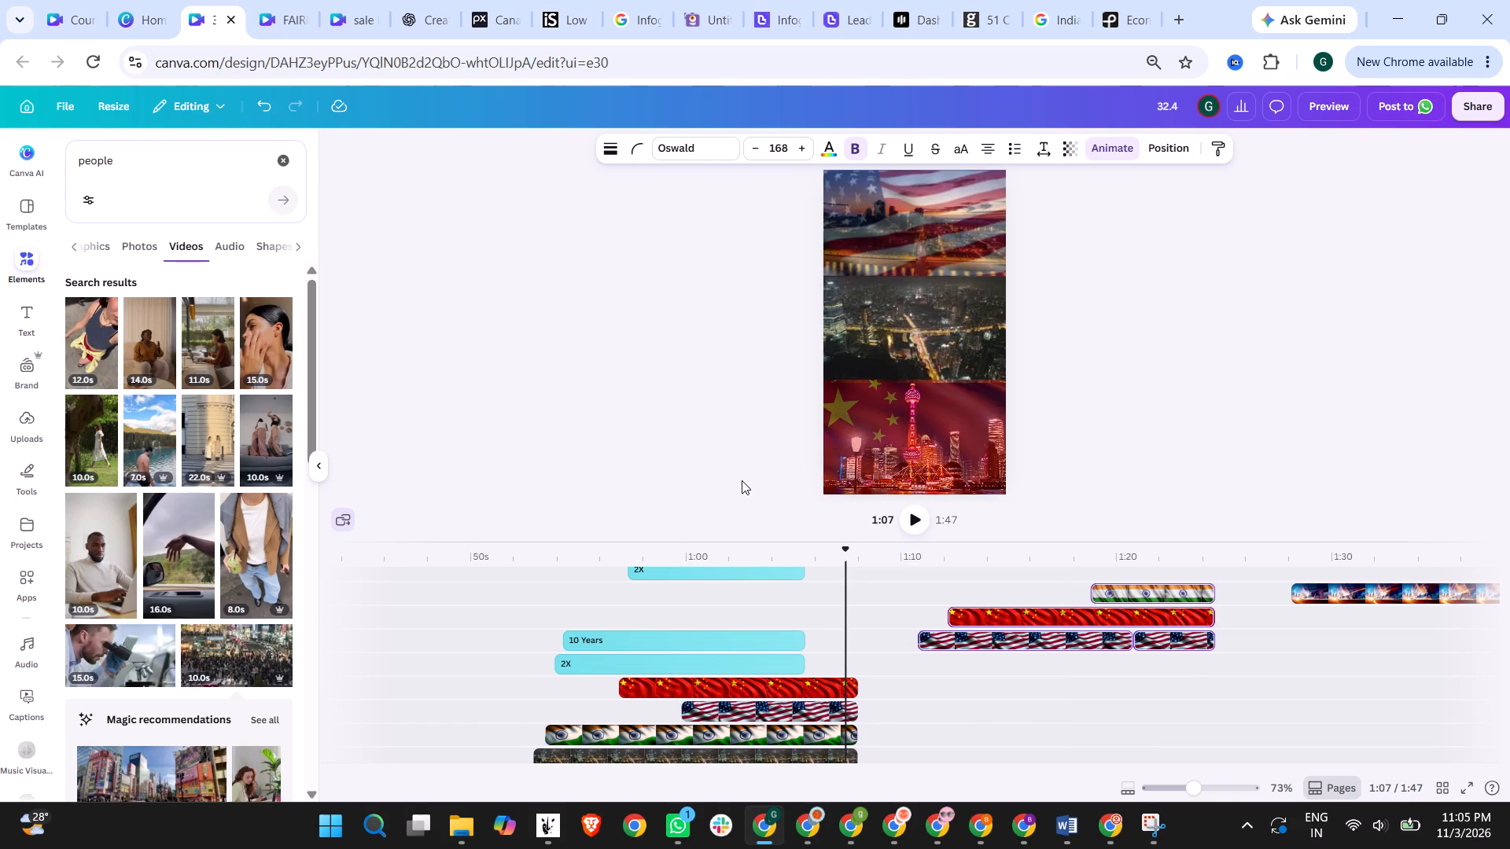
click(914, 525)
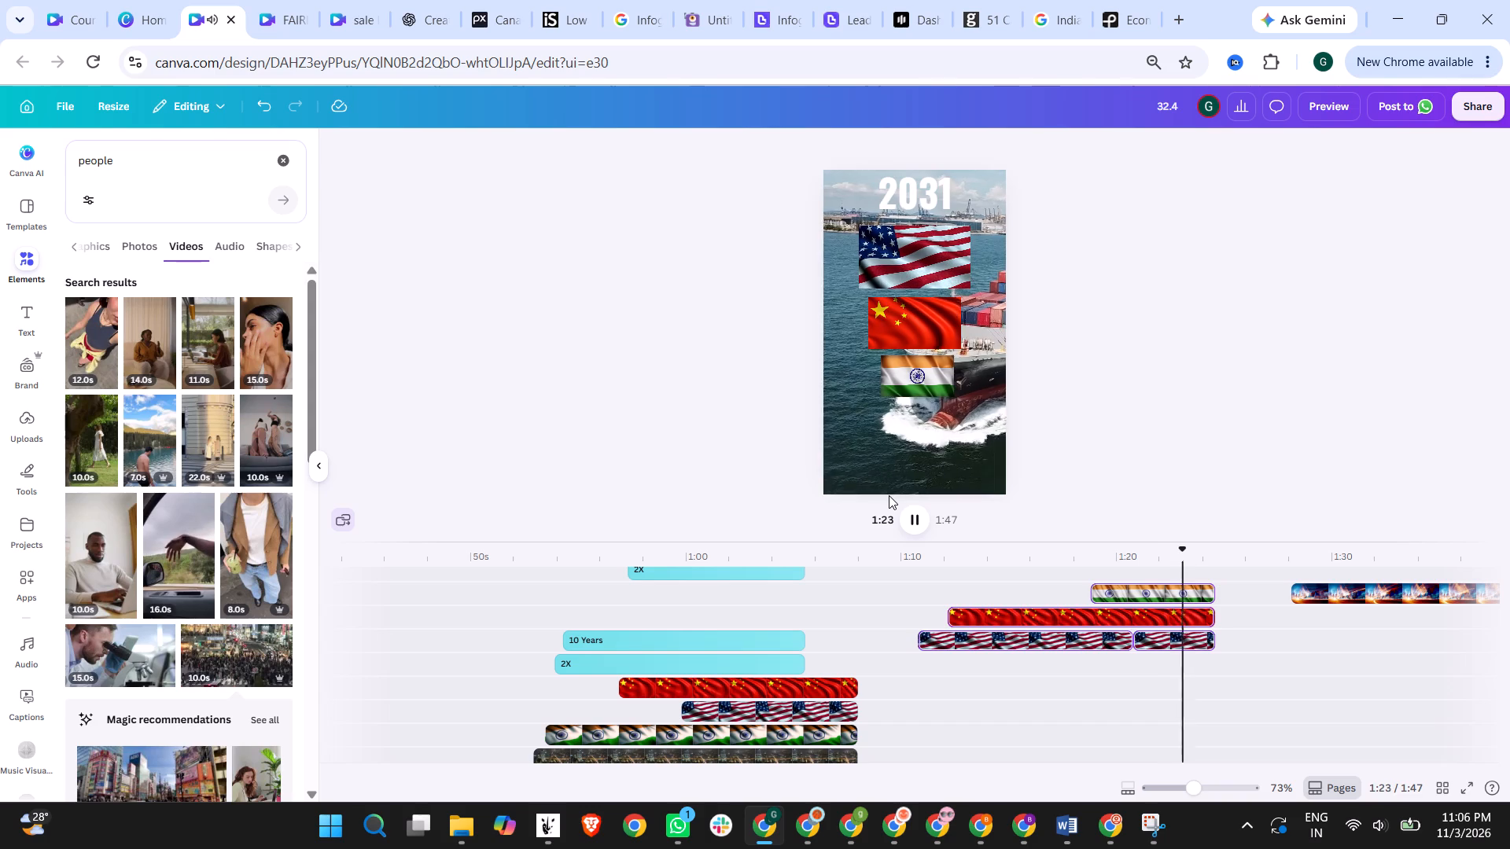
click(913, 516)
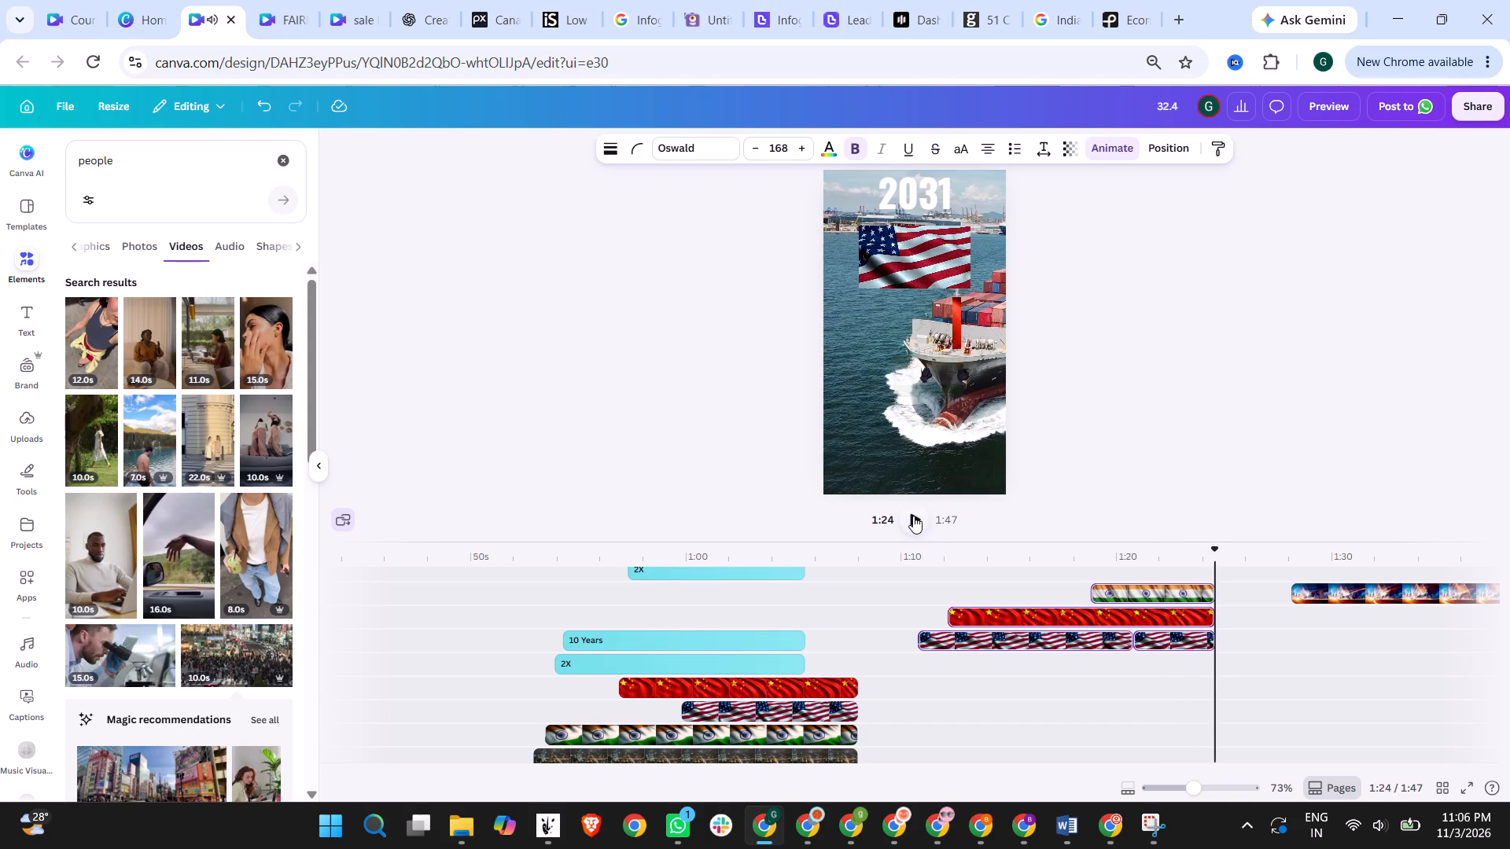
Shorten the 2031 caption and its flag clips together so they end at about 1:24, undoing the extra adjustment.
drag(1208, 641, 1190, 641)
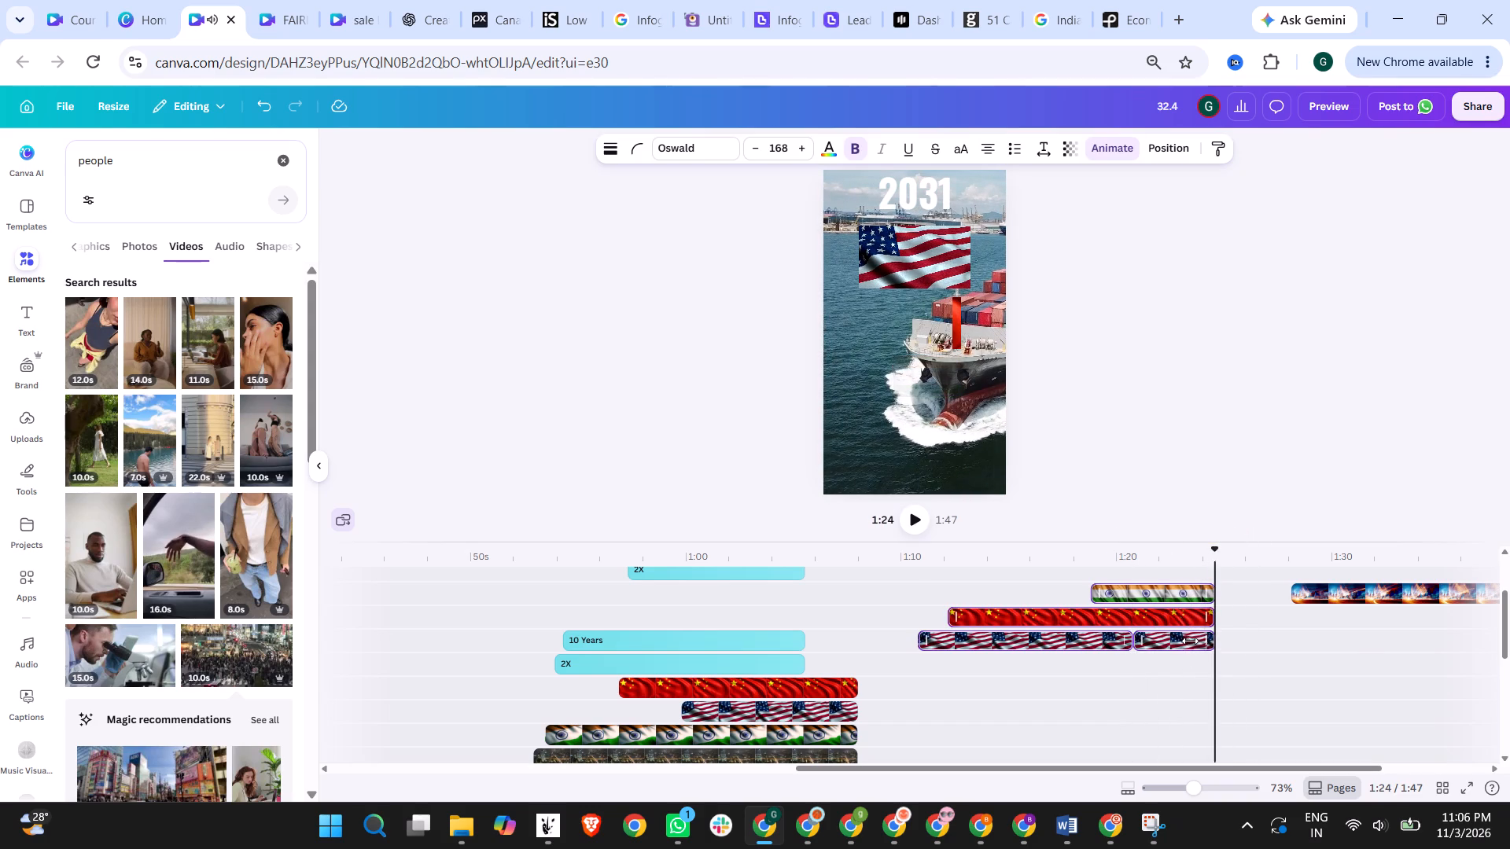
drag(1190, 641, 1198, 639)
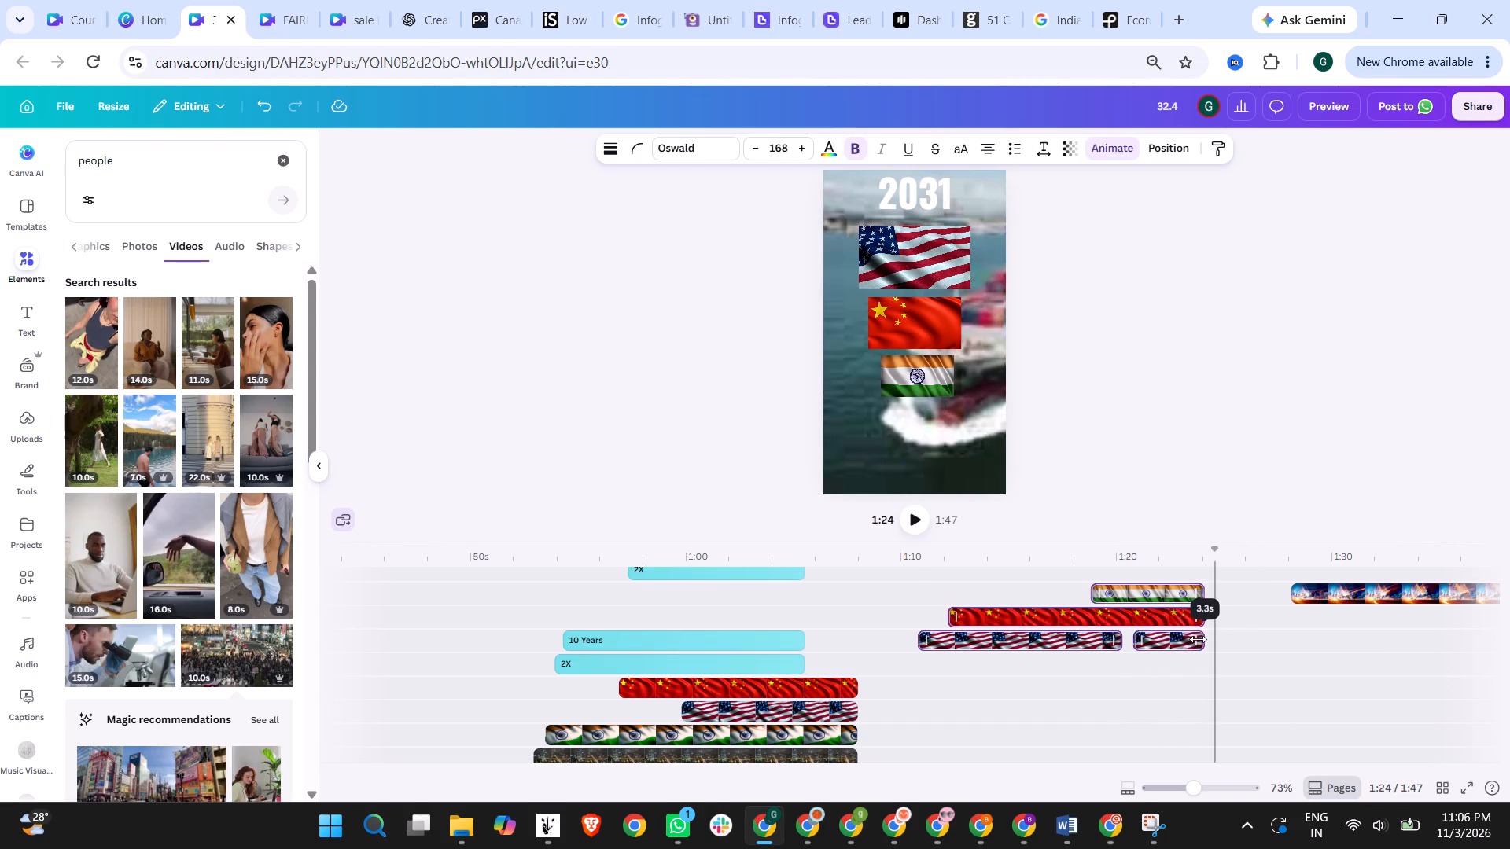
drag(1175, 638, 1168, 638)
key(ctrl+z)
click(1246, 661)
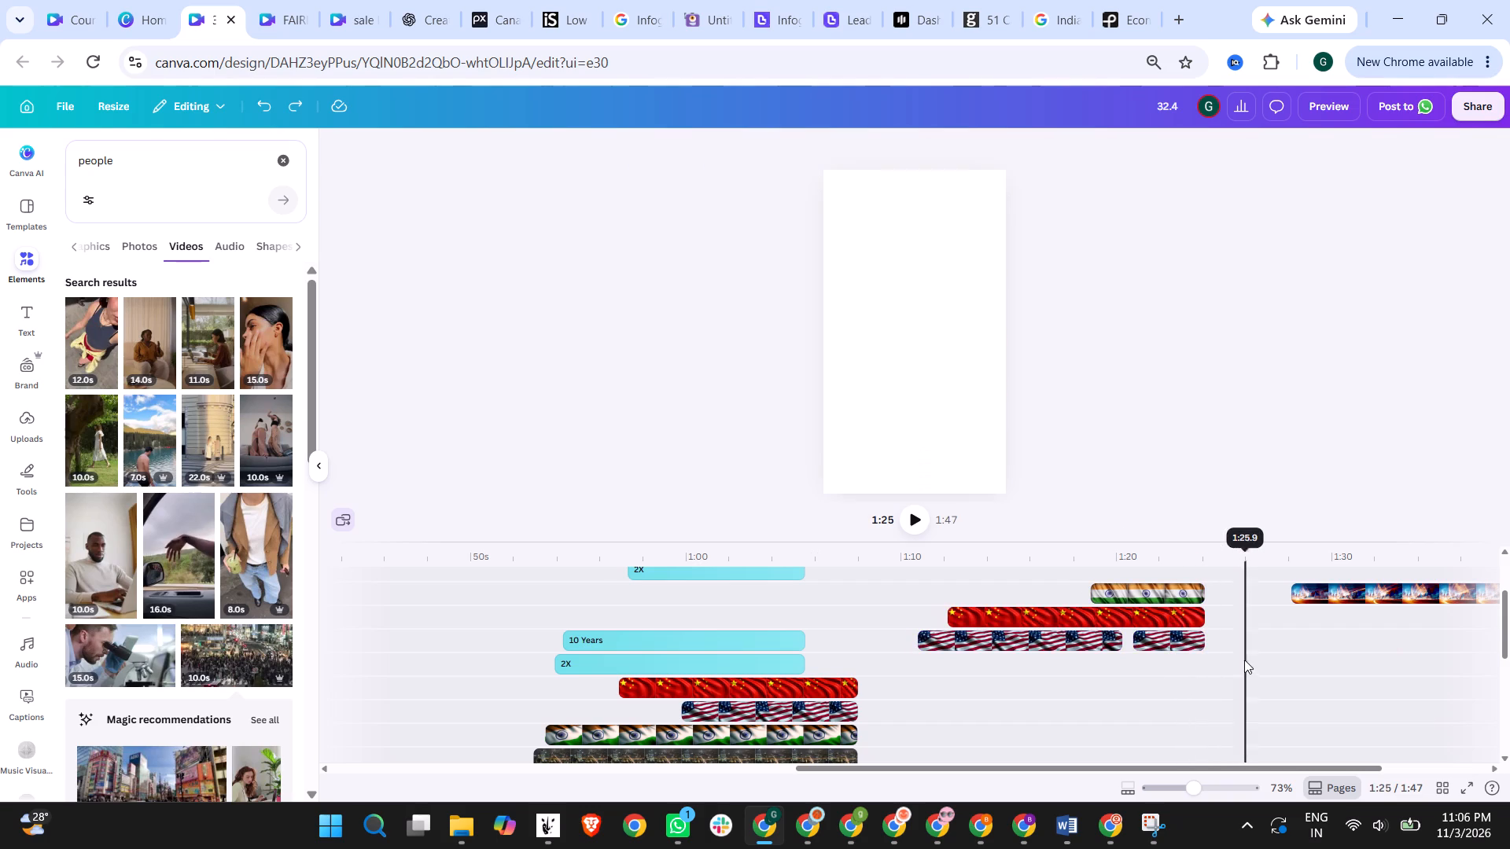
Move the second US flag clip earlier to close the gap after the first US flag clip.
drag(1158, 634, 1148, 632)
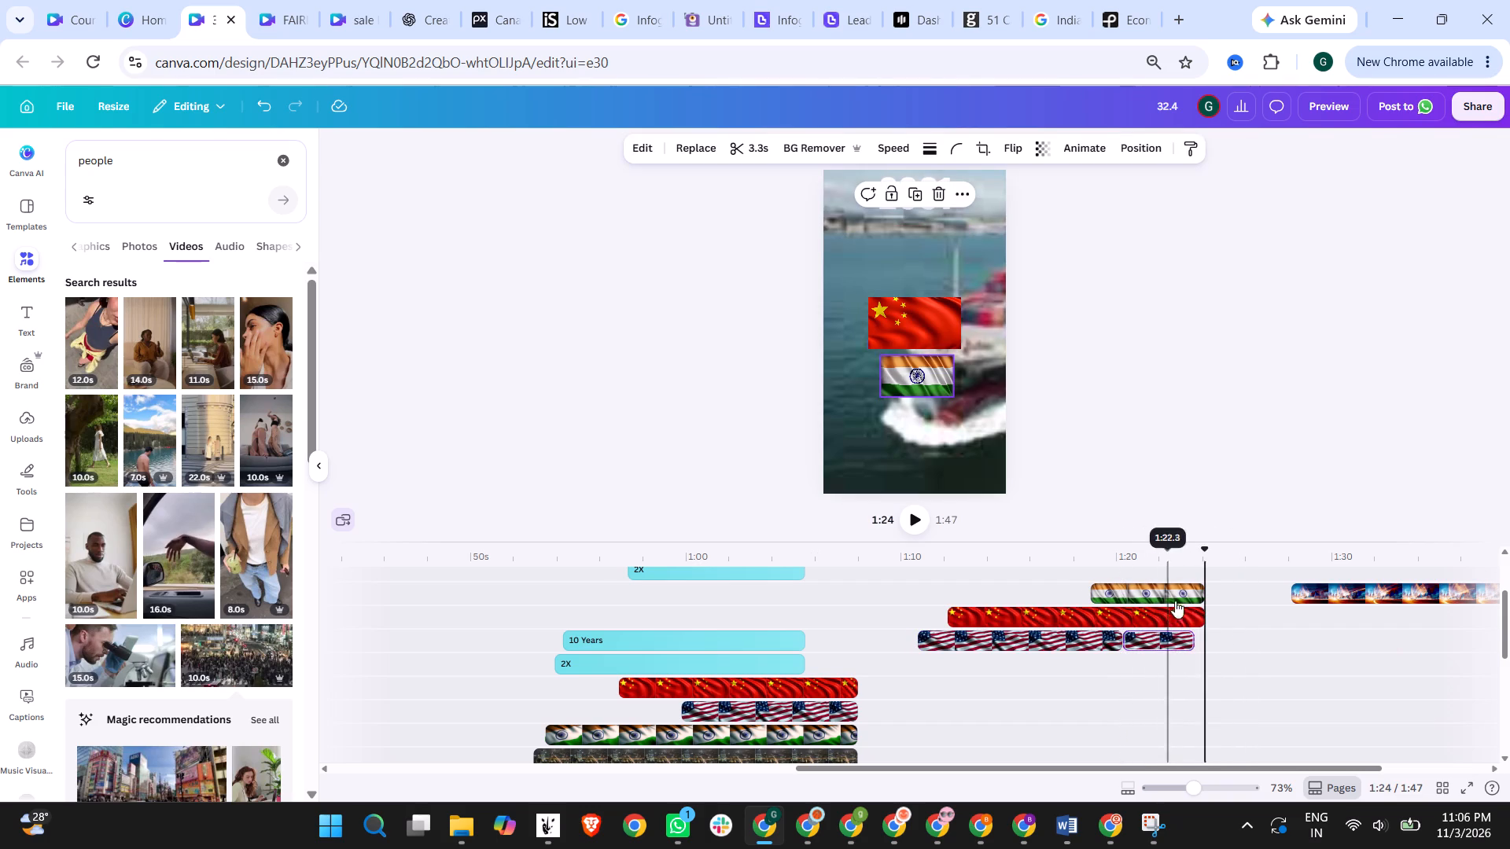
Trim the ends of the India, China and second US flag clips so that all three finish at about 1:23.
drag(1195, 590, 1175, 590)
drag(1195, 613, 1180, 613)
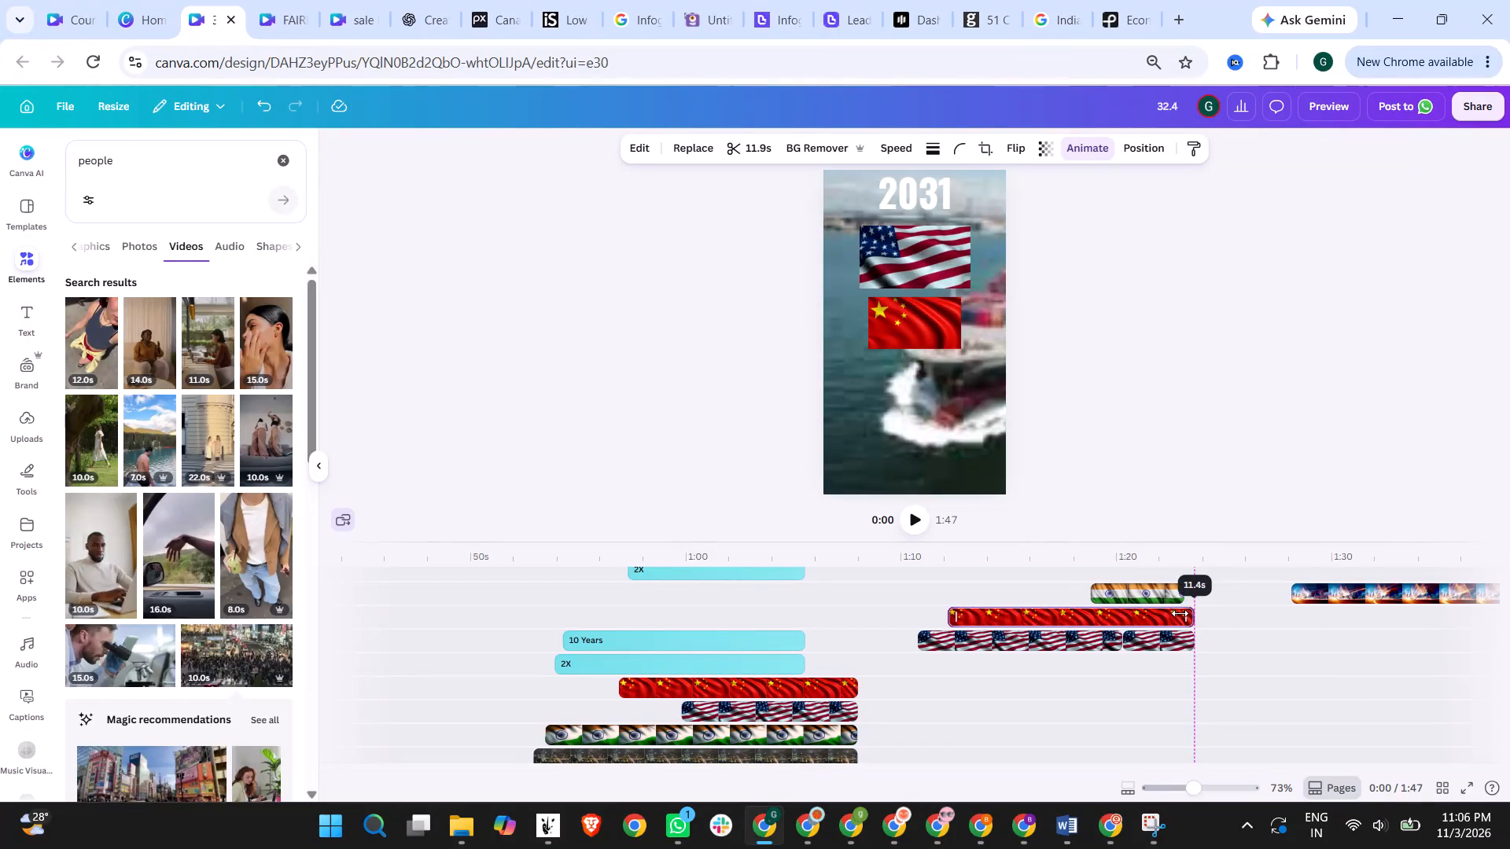
drag(1180, 613, 1176, 612)
drag(1187, 639, 1170, 640)
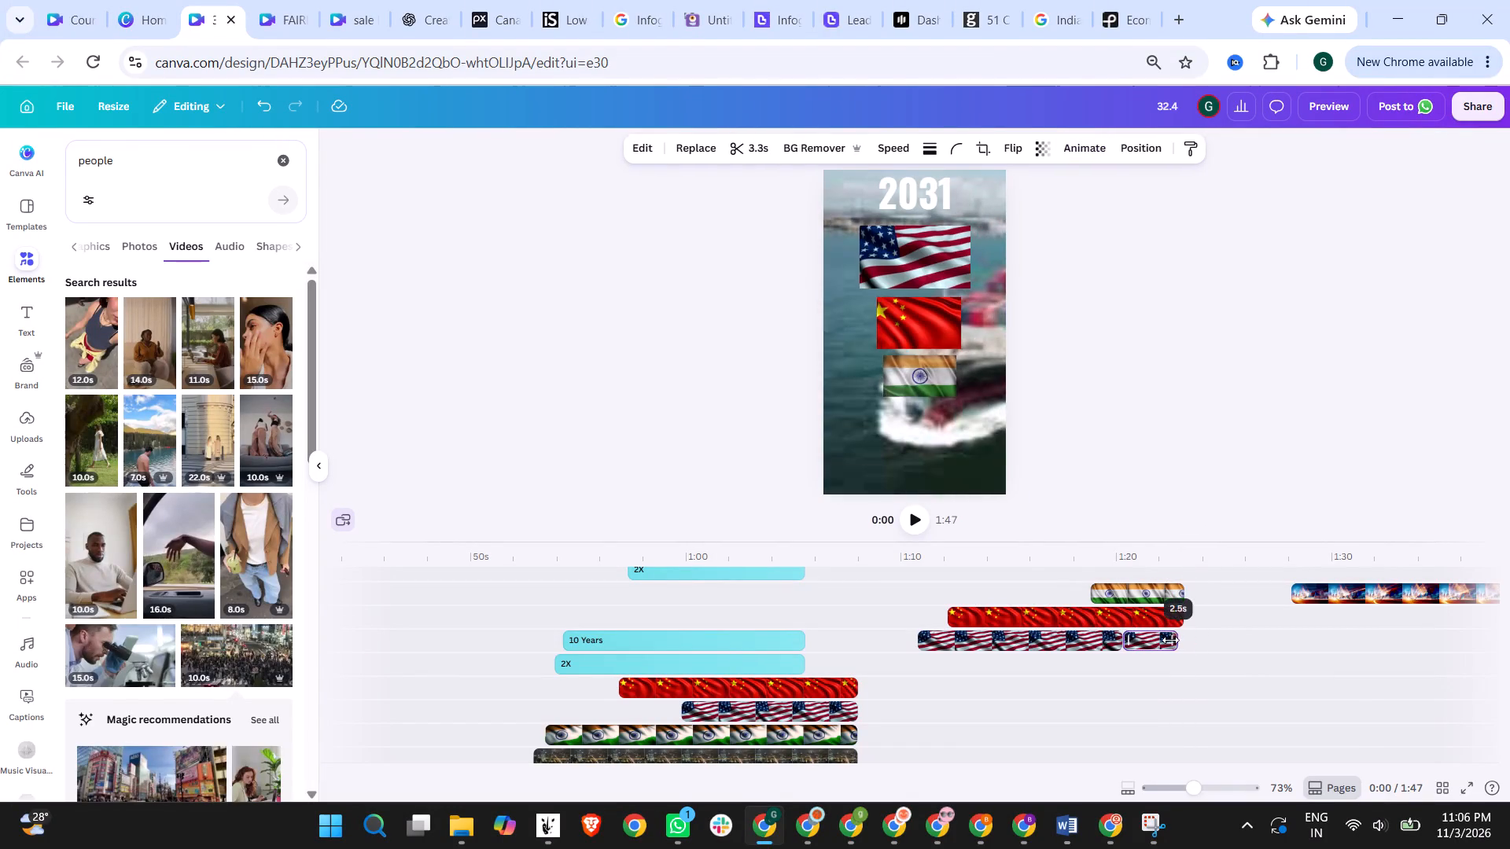
drag(1170, 640, 1169, 636)
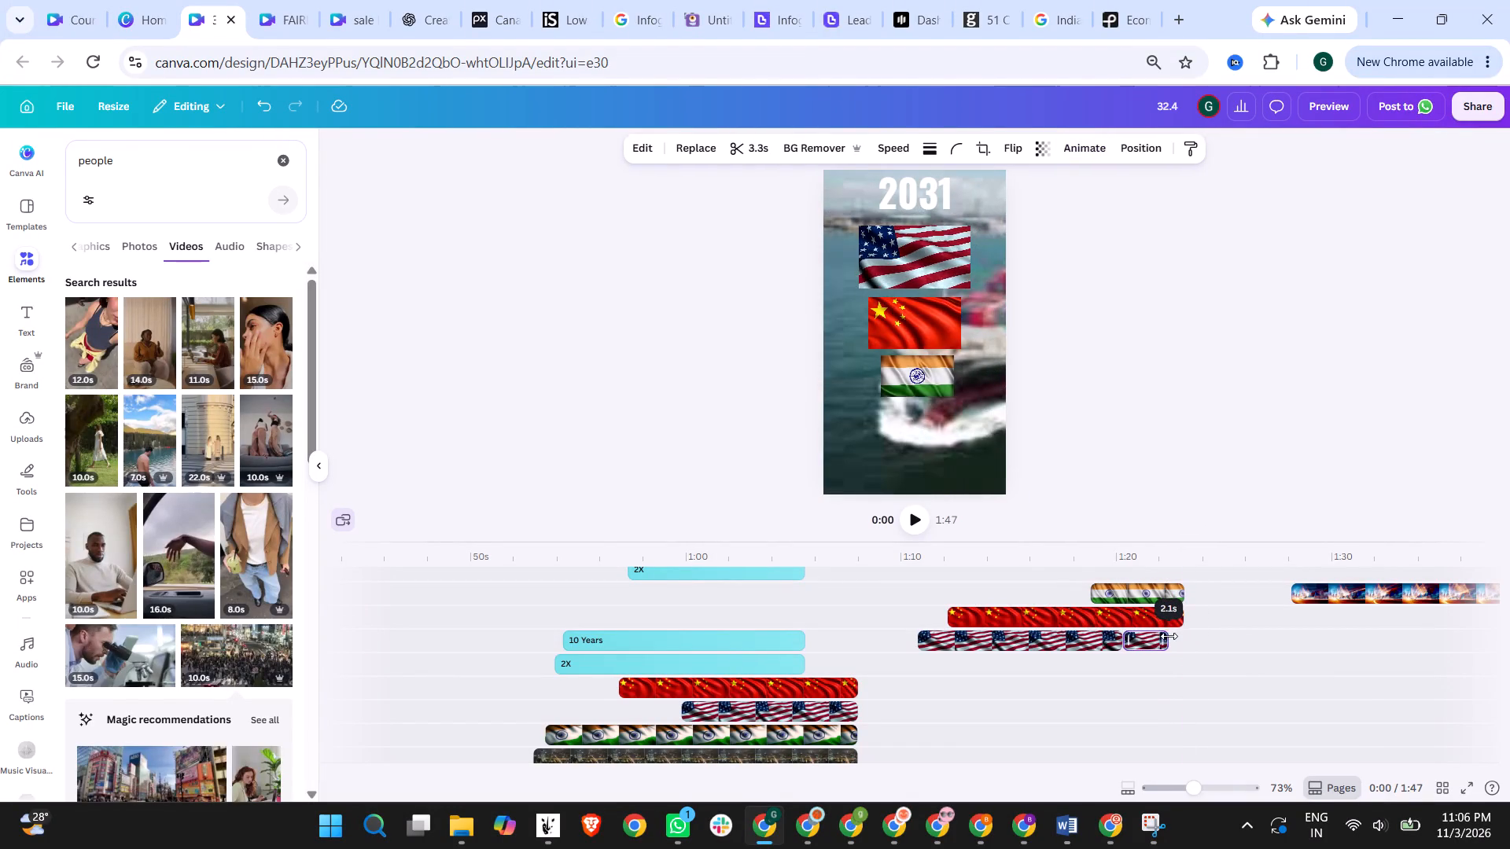
drag(1169, 636, 1179, 636)
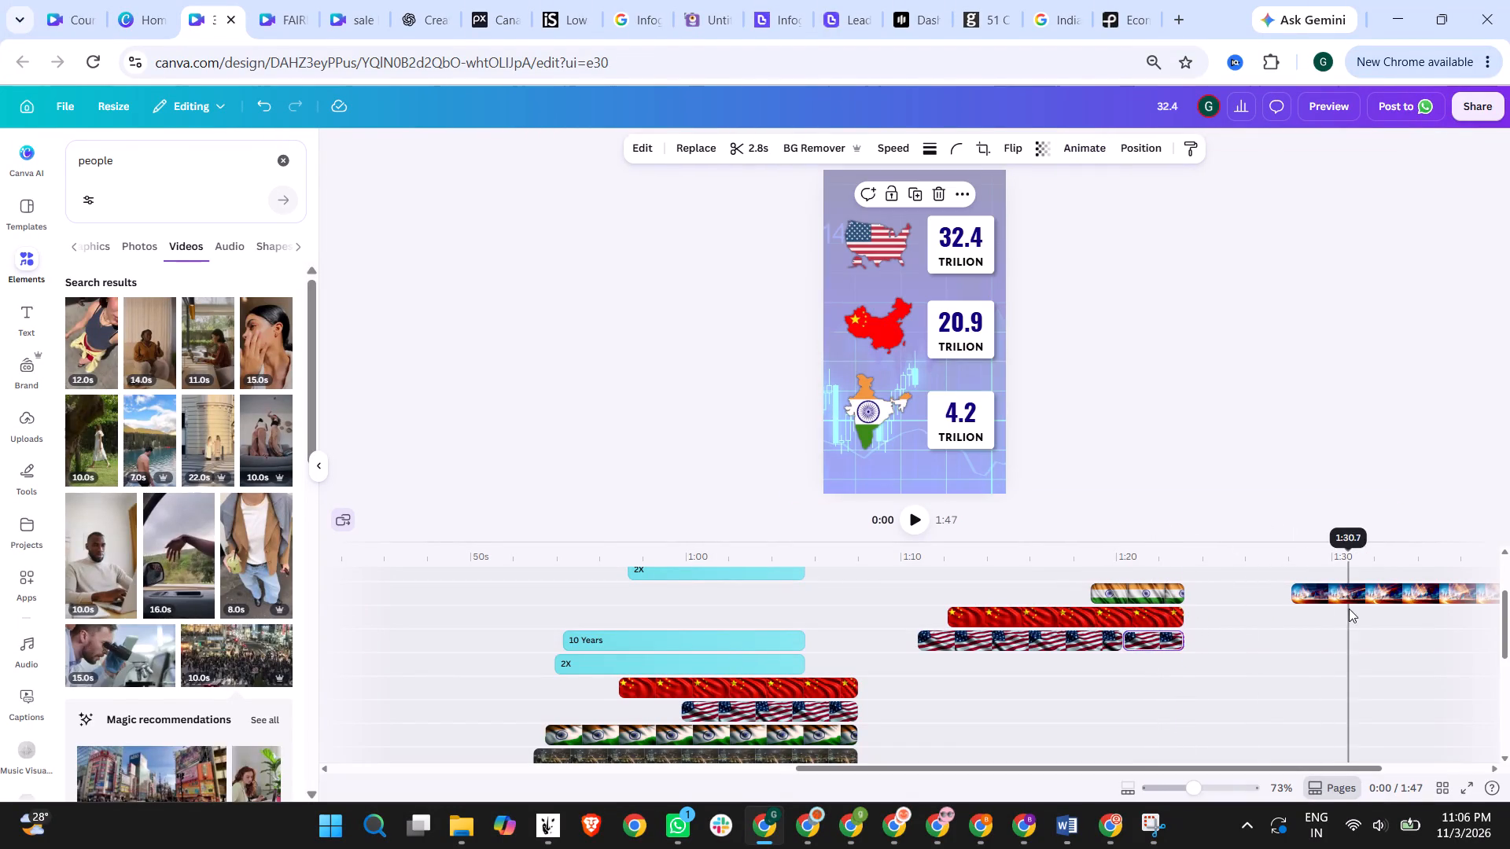
Move the 2100 section's futuristic city background video earlier so that it starts directly after the India flag clip at about 1:23.
drag(1346, 592, 1241, 585)
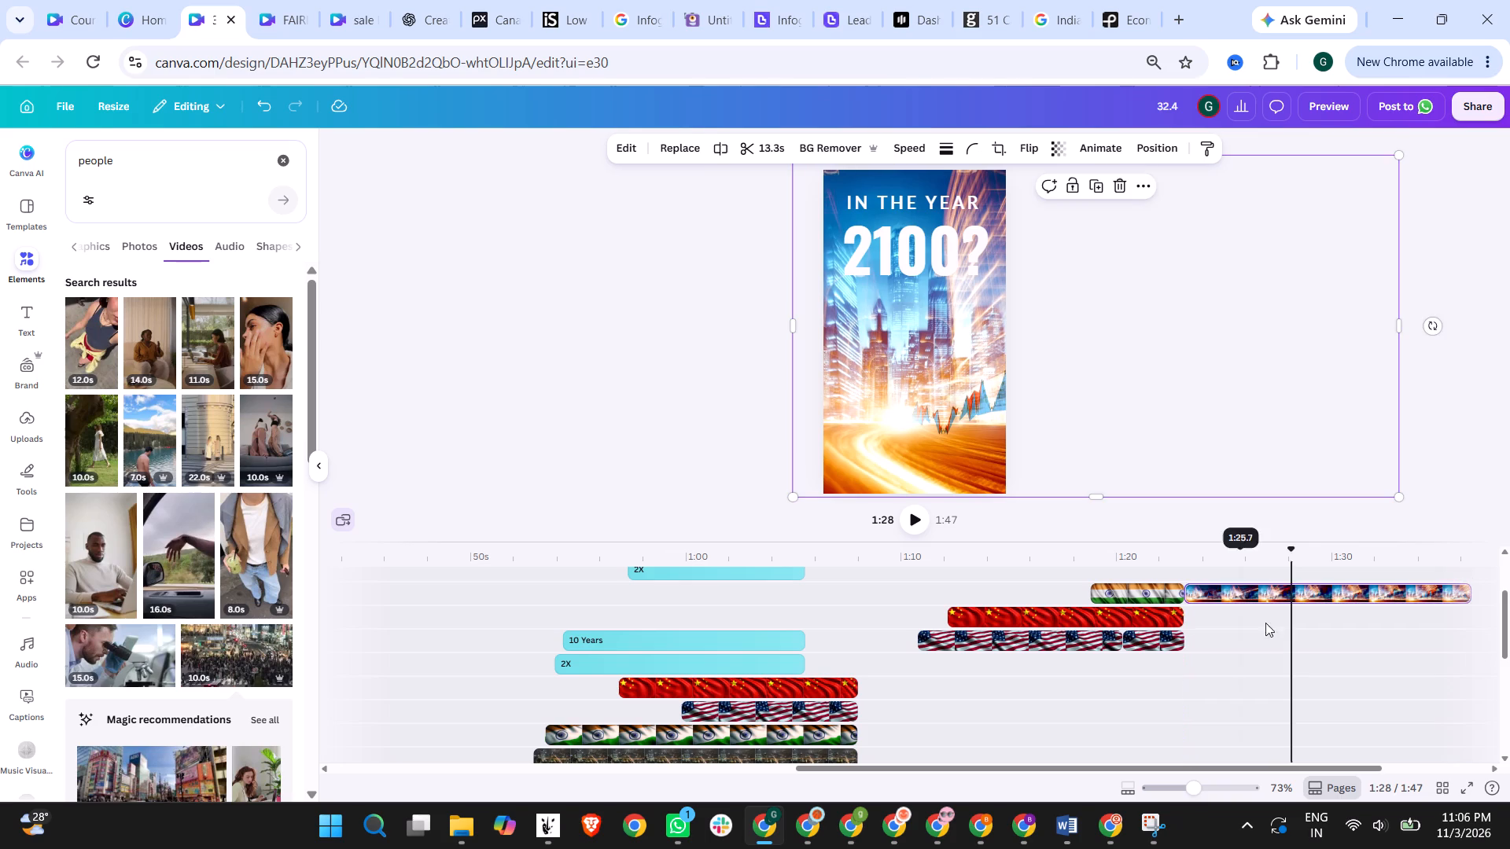
Move the cargo ship background video up to the city skyline clip's track, starting directly after that clip at about 1:08.
scroll(1283, 660, down, 4)
scroll(1334, 692, up, 2)
scroll(1206, 681, up, 1)
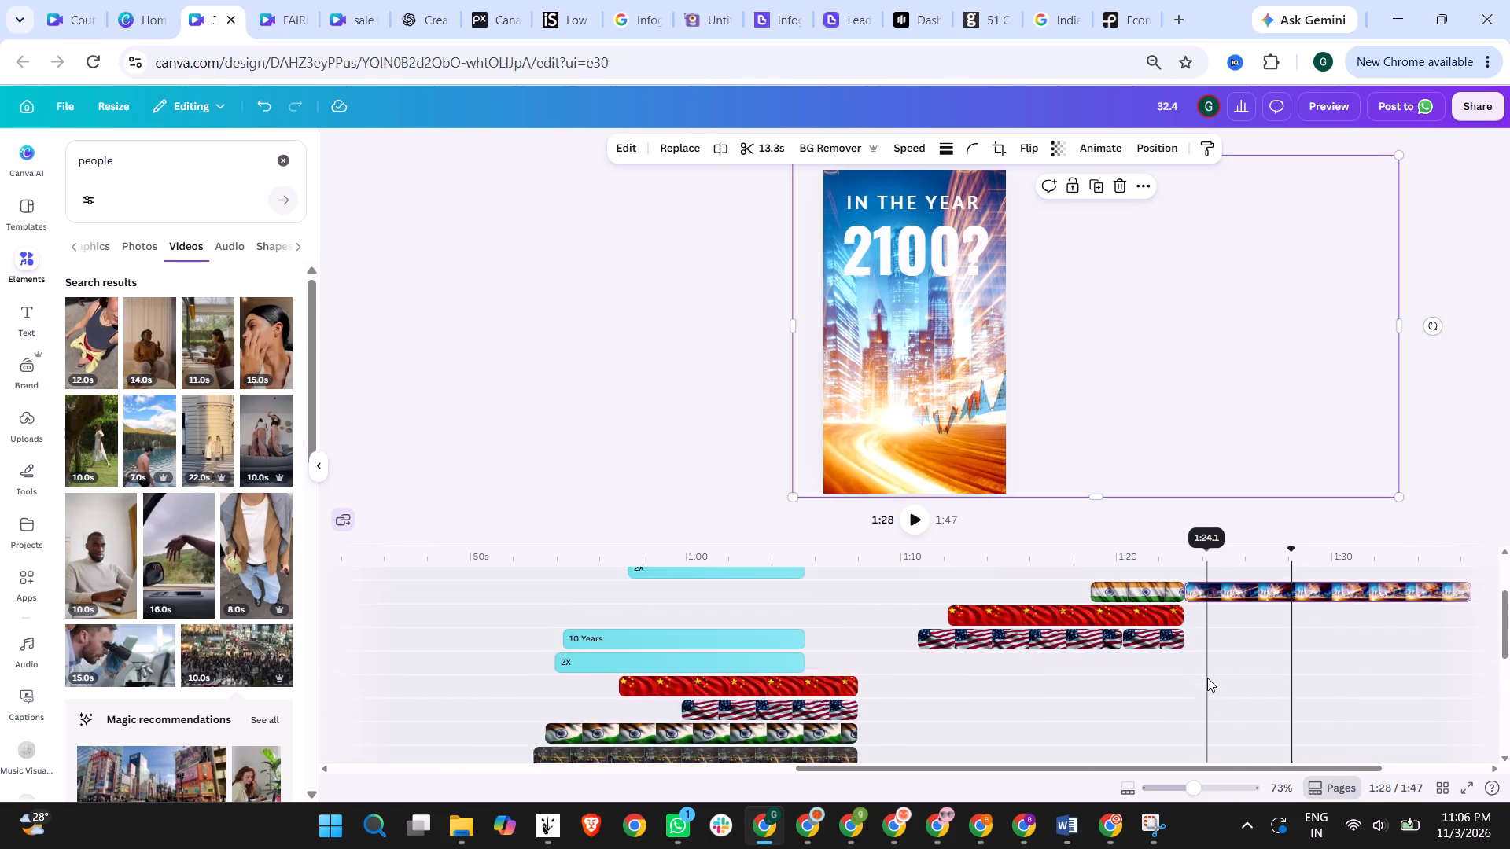
scroll(1207, 678, down, 2)
scroll(1214, 689, up, 2)
scroll(1232, 698, down, 2)
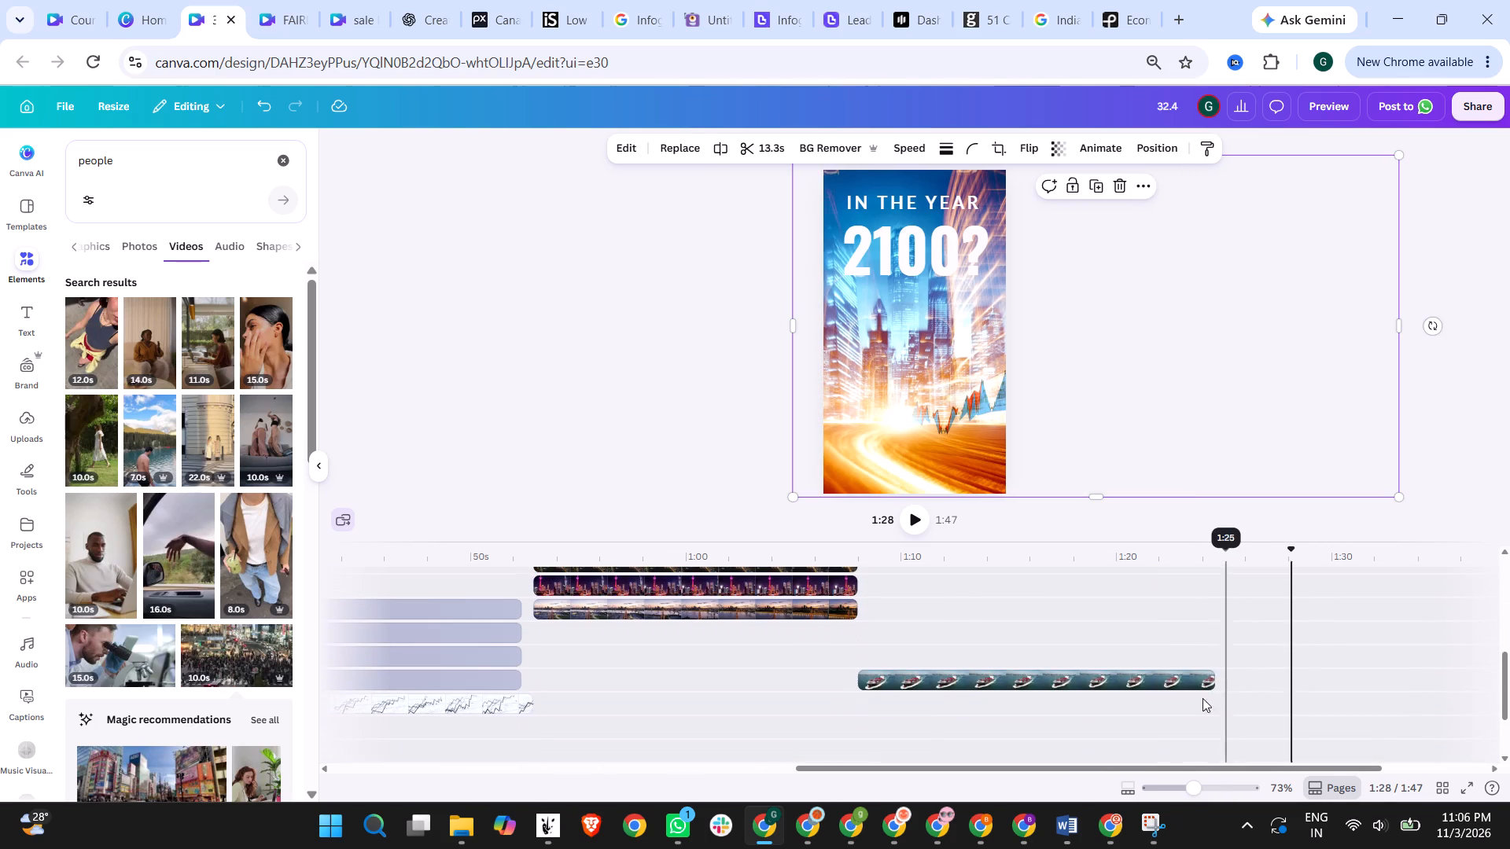
click(1152, 666)
drag(1153, 682, 1153, 634)
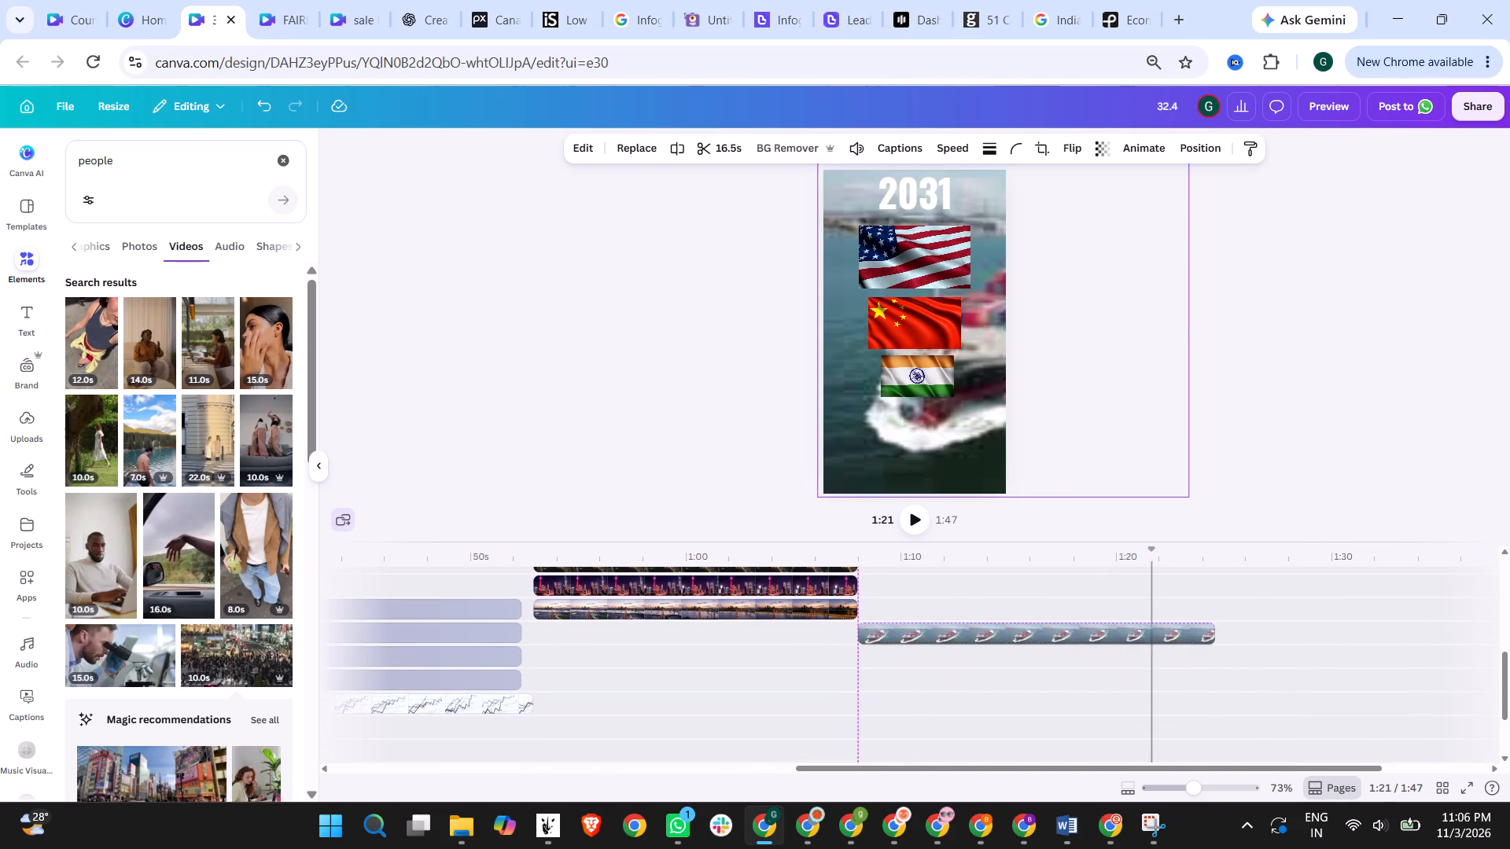
scroll(1254, 689, up, 2)
scroll(1254, 689, down, 1)
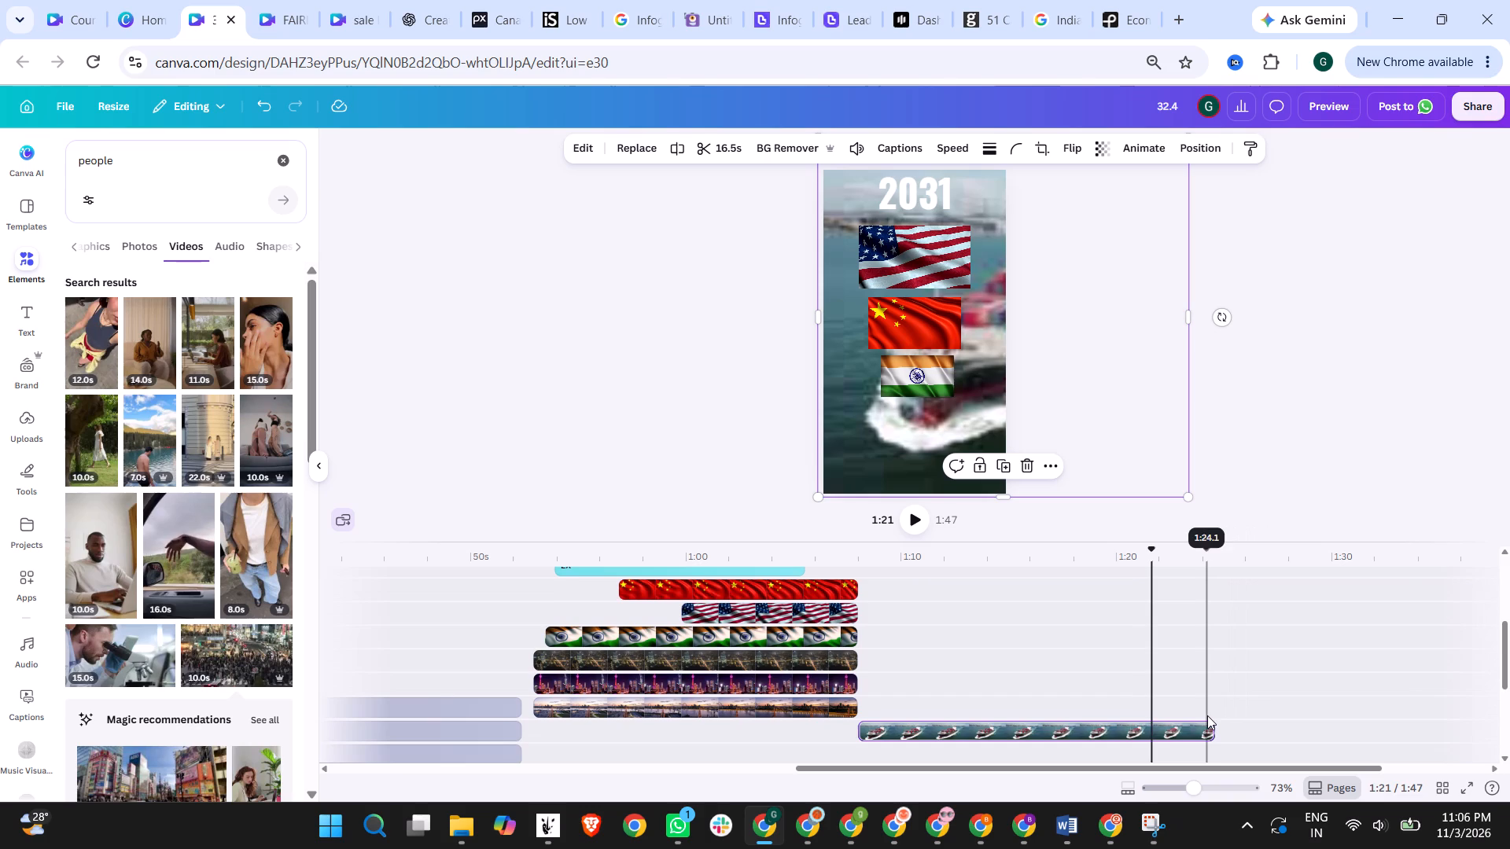
drag(1182, 730, 1179, 704)
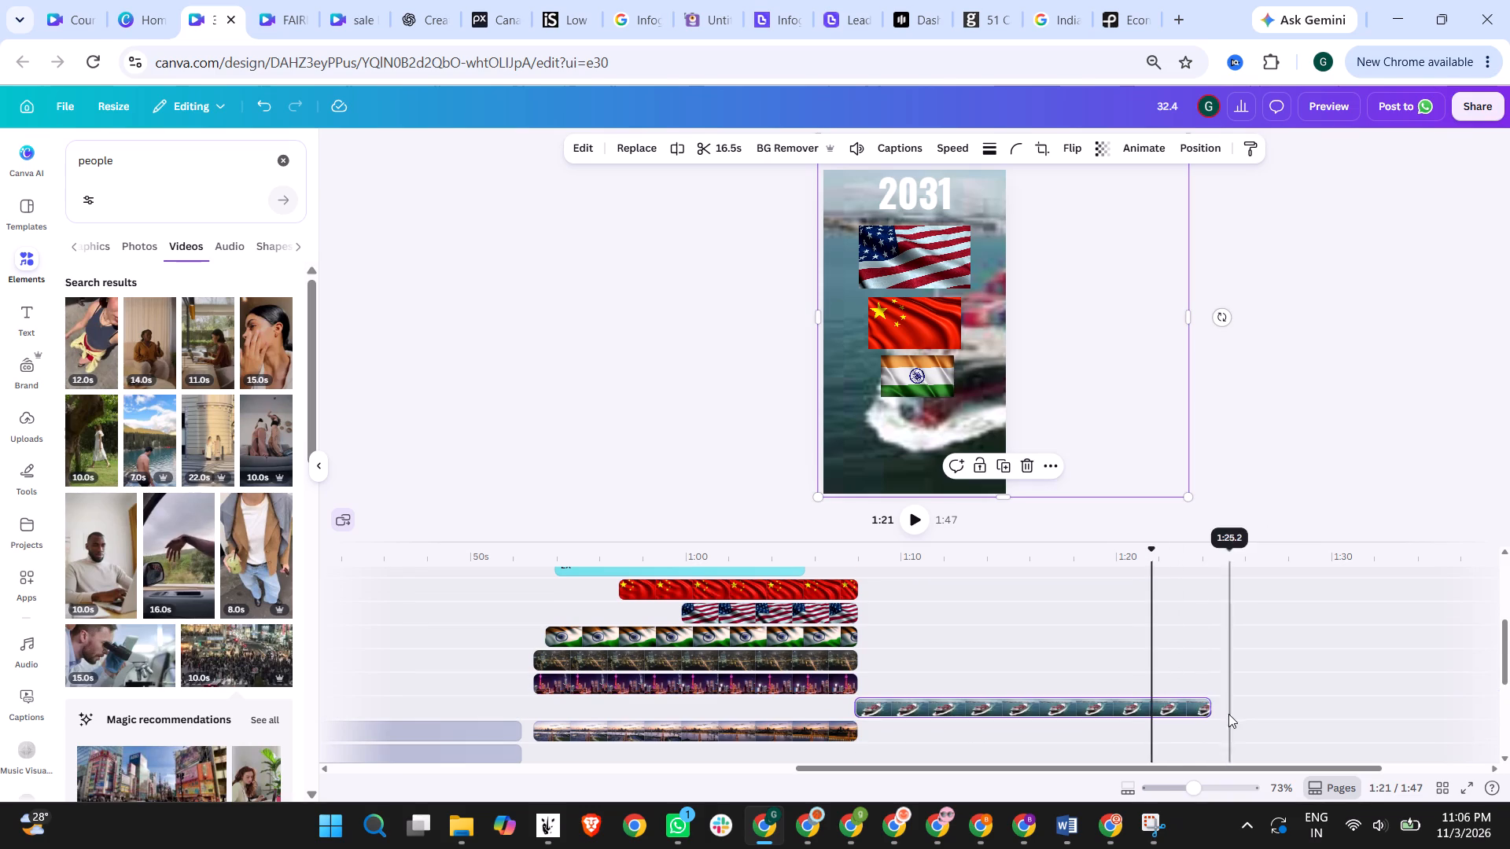
drag(1166, 701, 1170, 707)
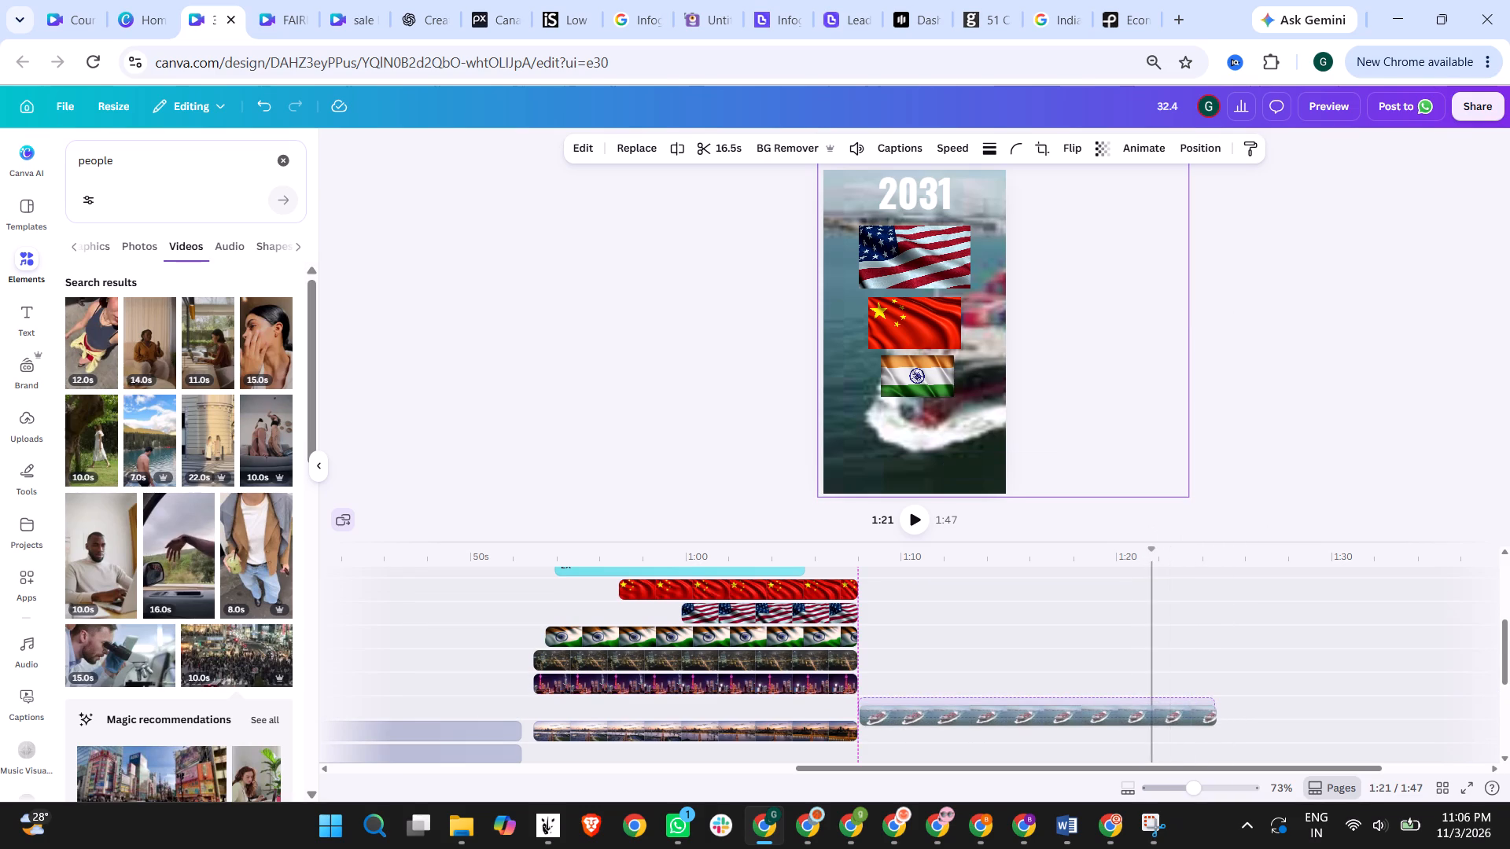
drag(1170, 707, 1170, 708)
Trim the end of the cargo ship video to 15.1 s so that it ends with the flag clips at about 1:23.
scroll(1191, 716, up, 2)
scroll(1191, 716, down, 1)
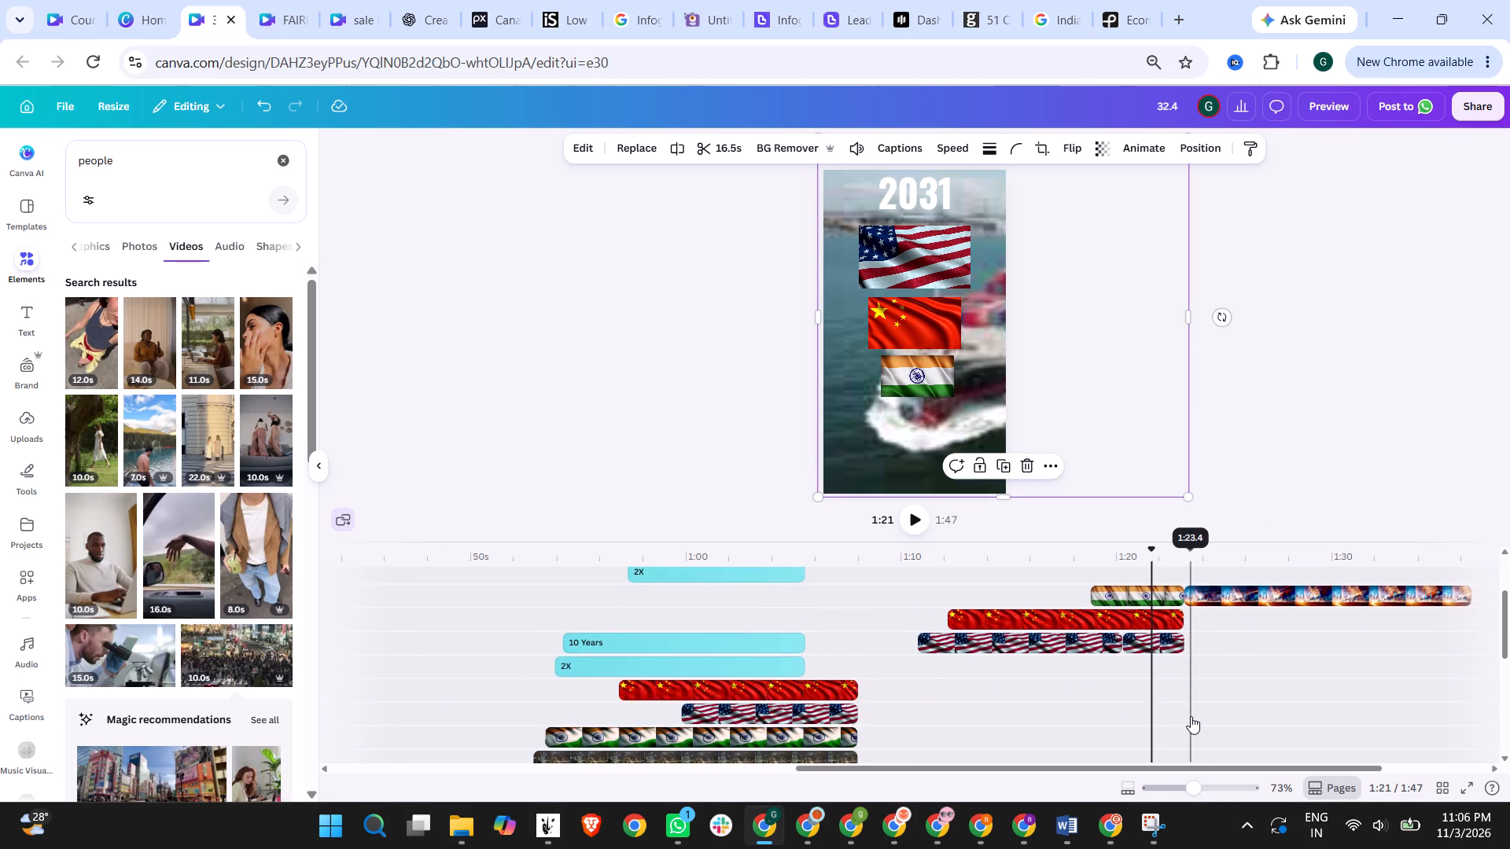
scroll(1193, 737, down, 1)
drag(1210, 705, 1190, 702)
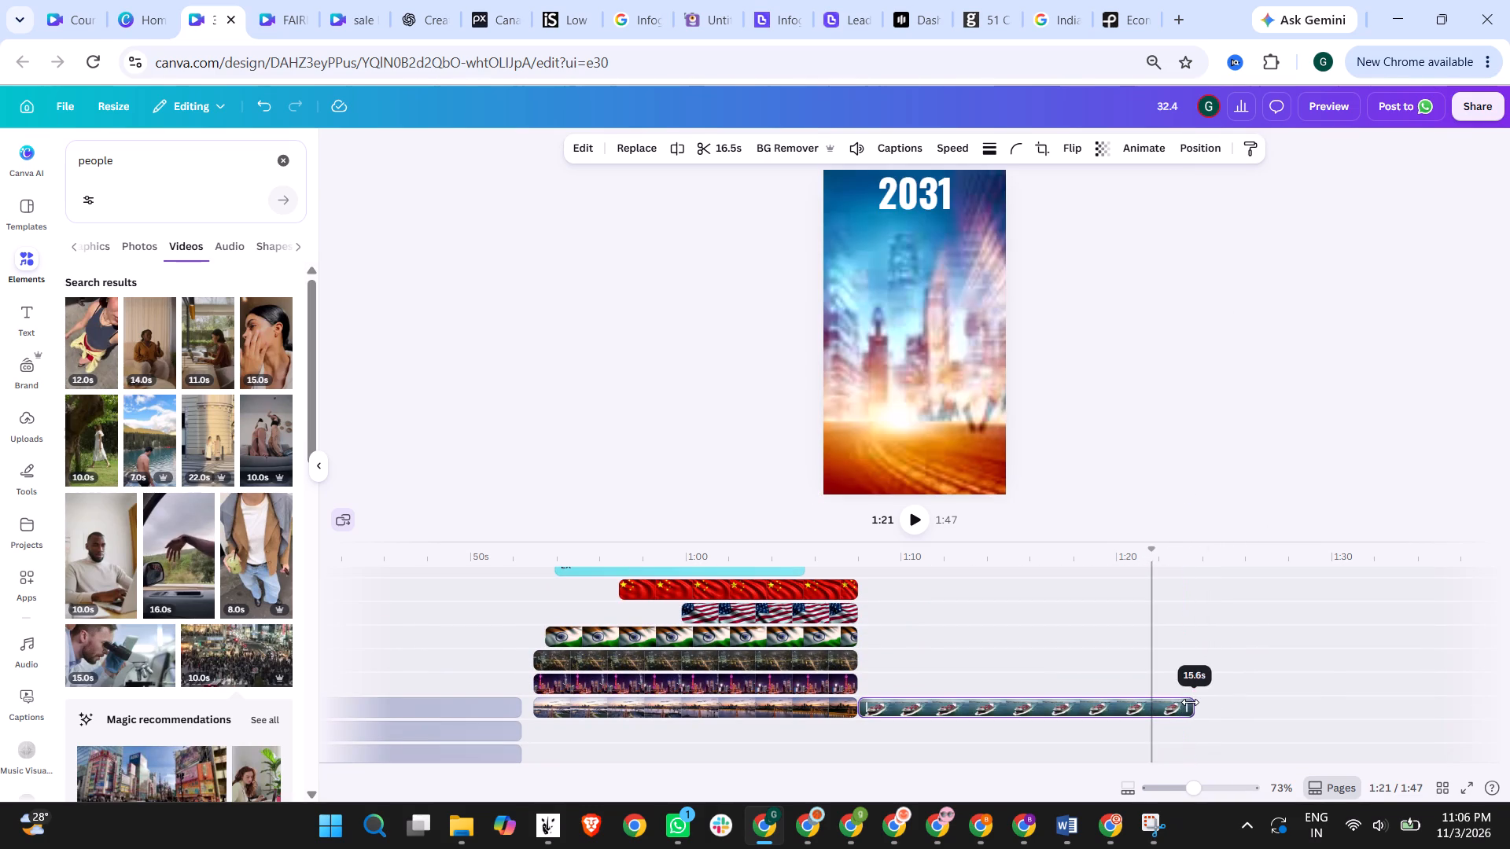
drag(1190, 702, 1177, 702)
Play the end of the 2031 section and shorten the 2031 caption to 13.3 s, ending with the flag clips at about 1:23.
scroll(1214, 699, up, 2)
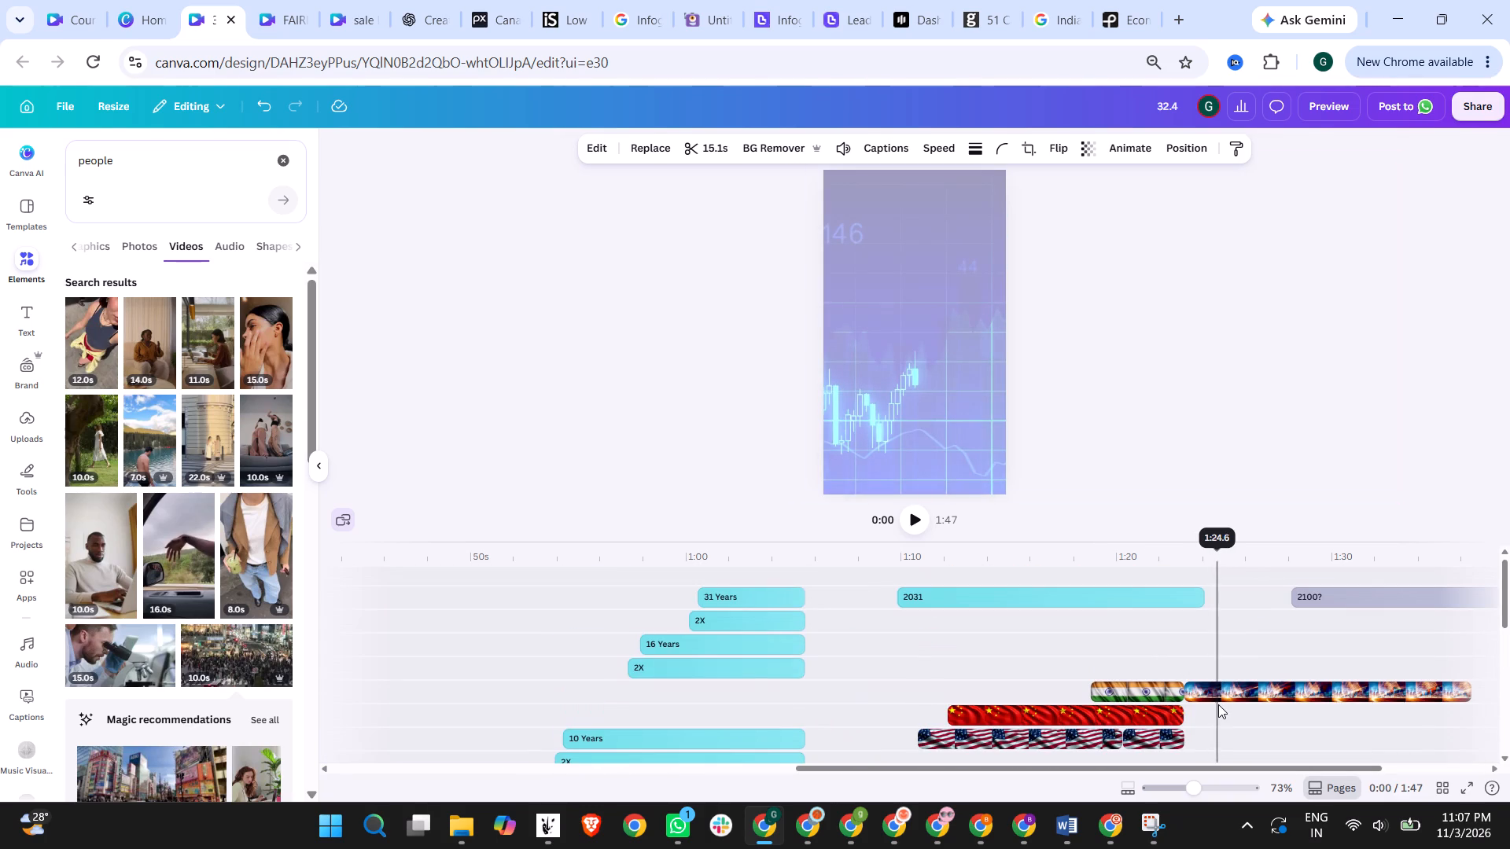
click(1143, 557)
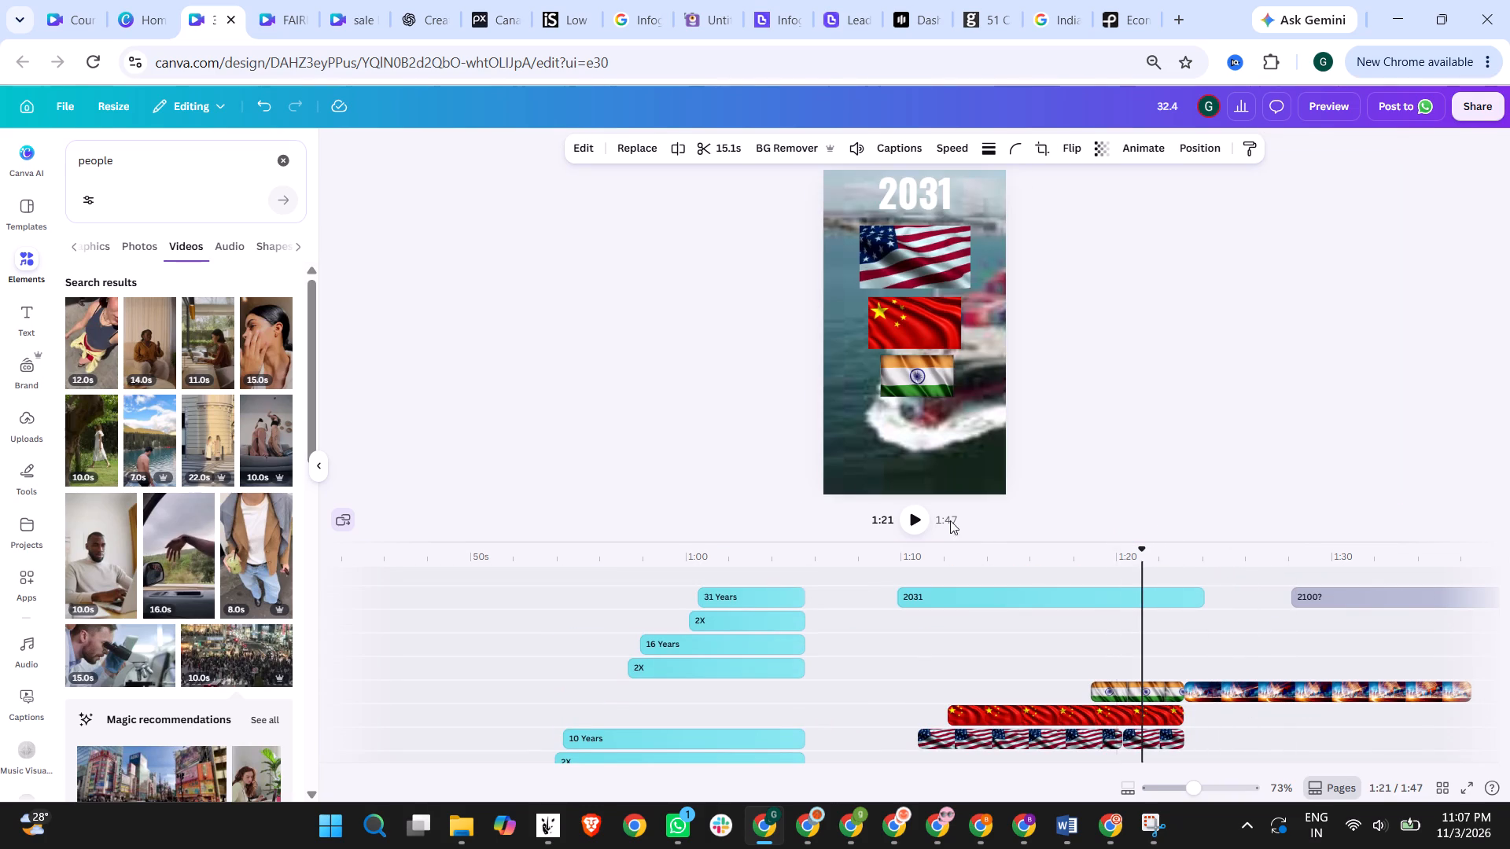
click(907, 517)
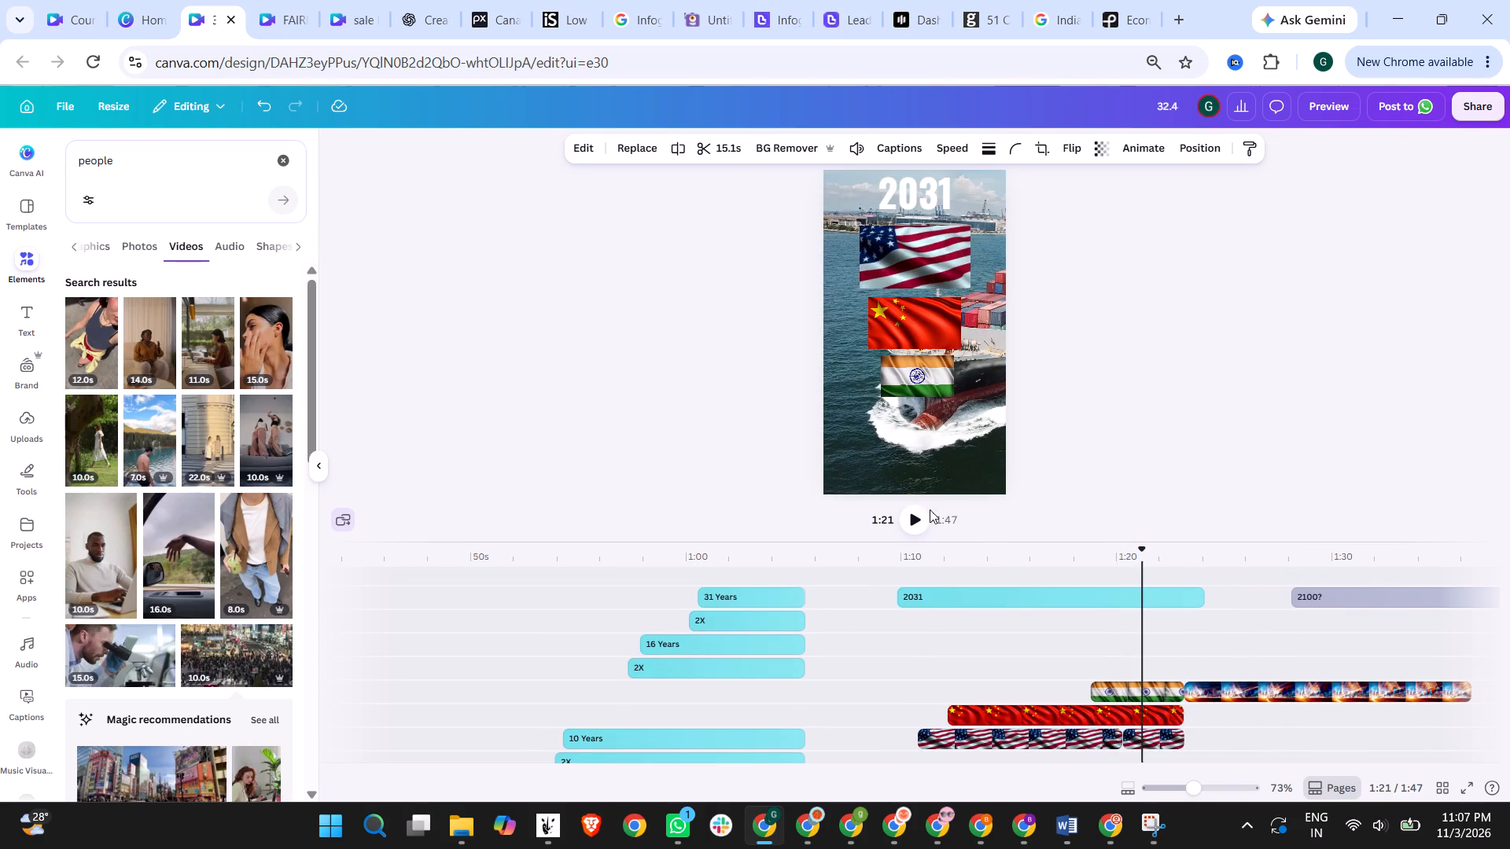
click(904, 510)
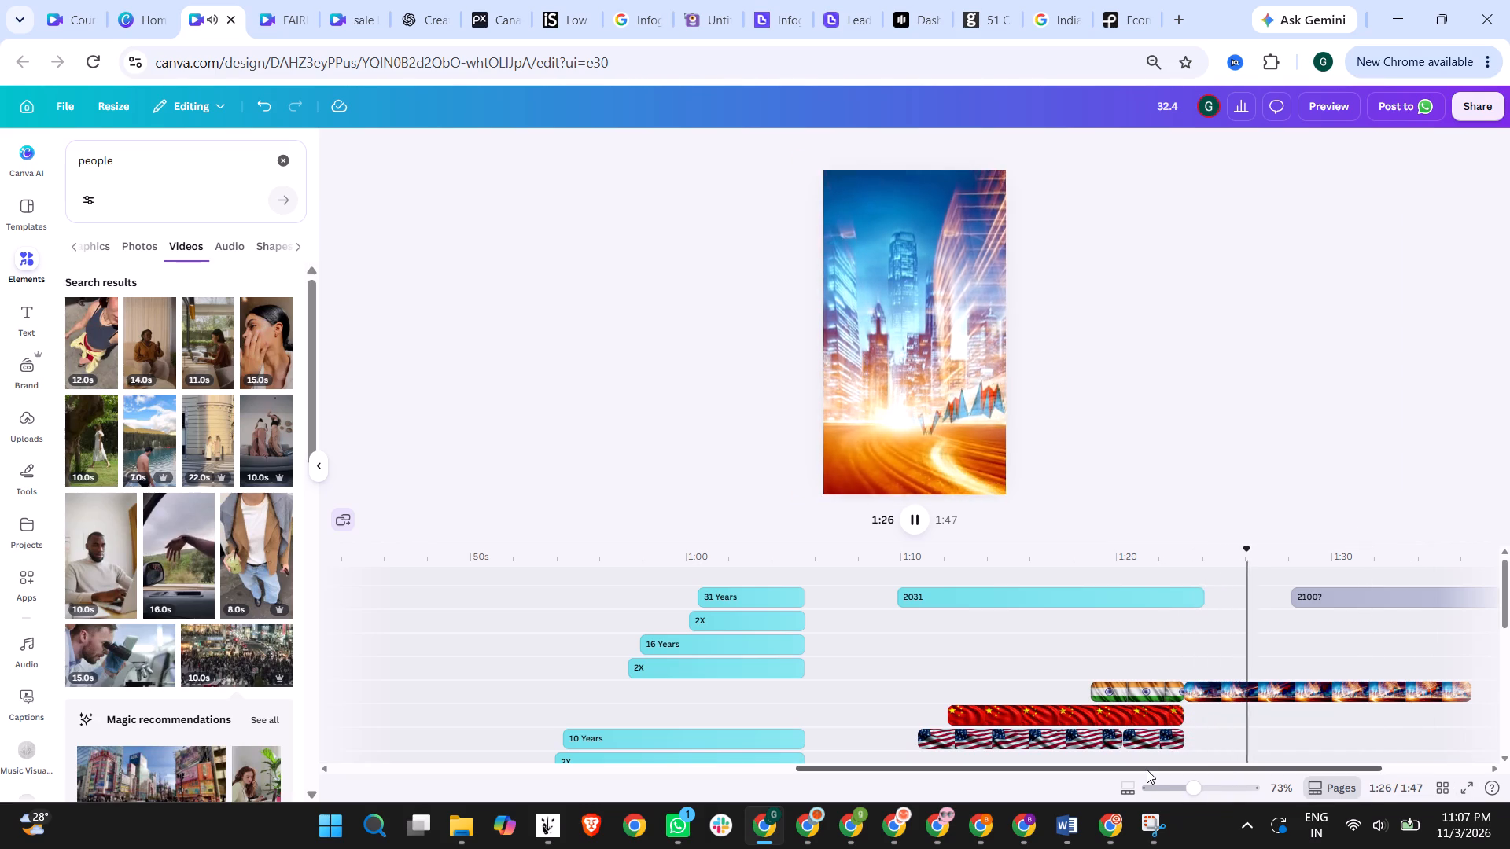
drag(1202, 605, 1174, 605)
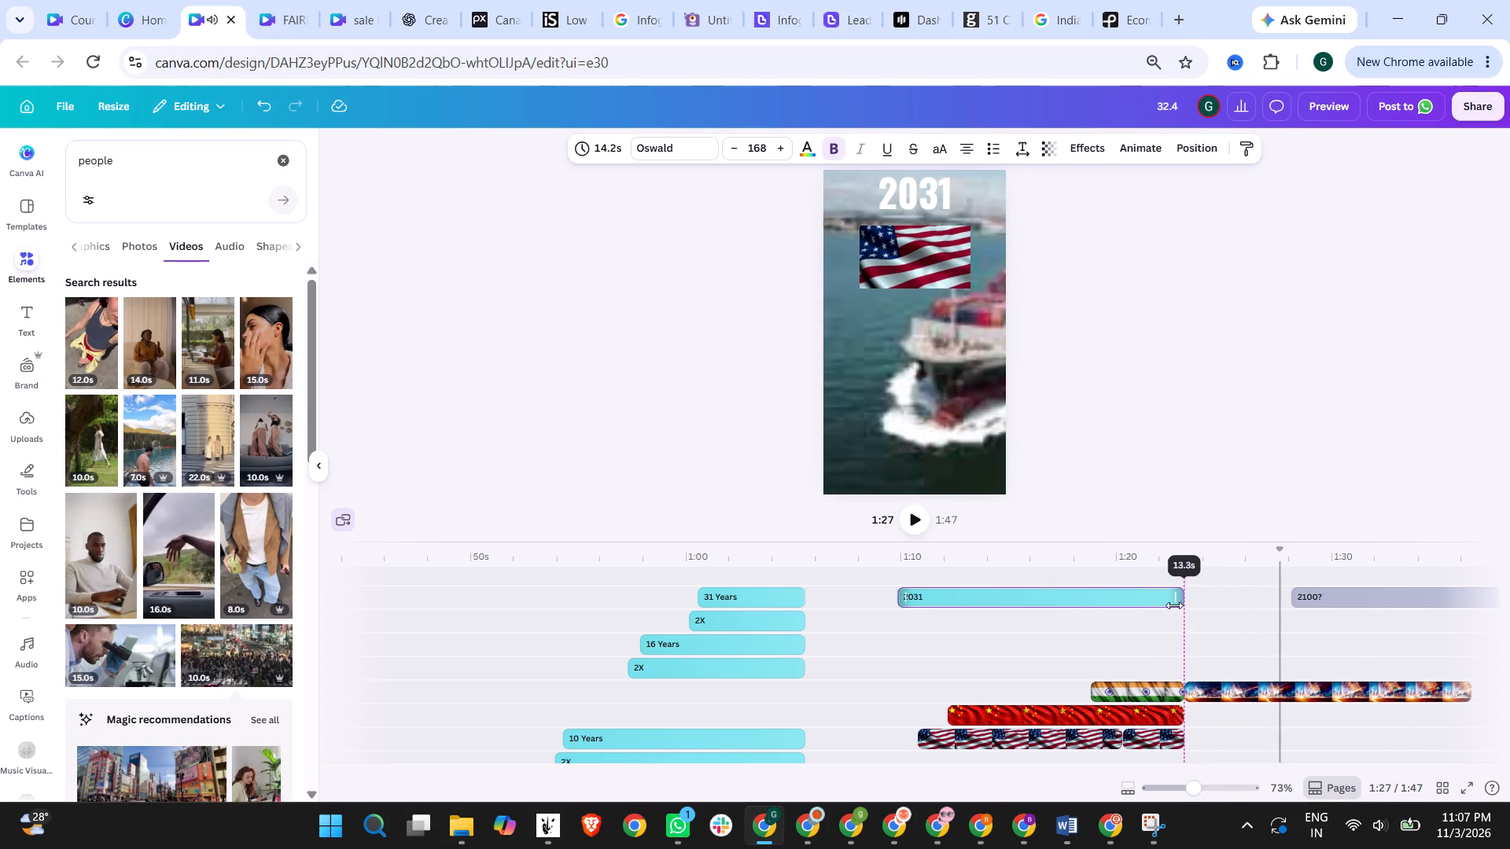
drag(1174, 605, 1176, 605)
Move the grouped 2100? caption earlier so that it starts at about 1:24, shortly after the 2031 caption.
drag(1363, 594, 1317, 594)
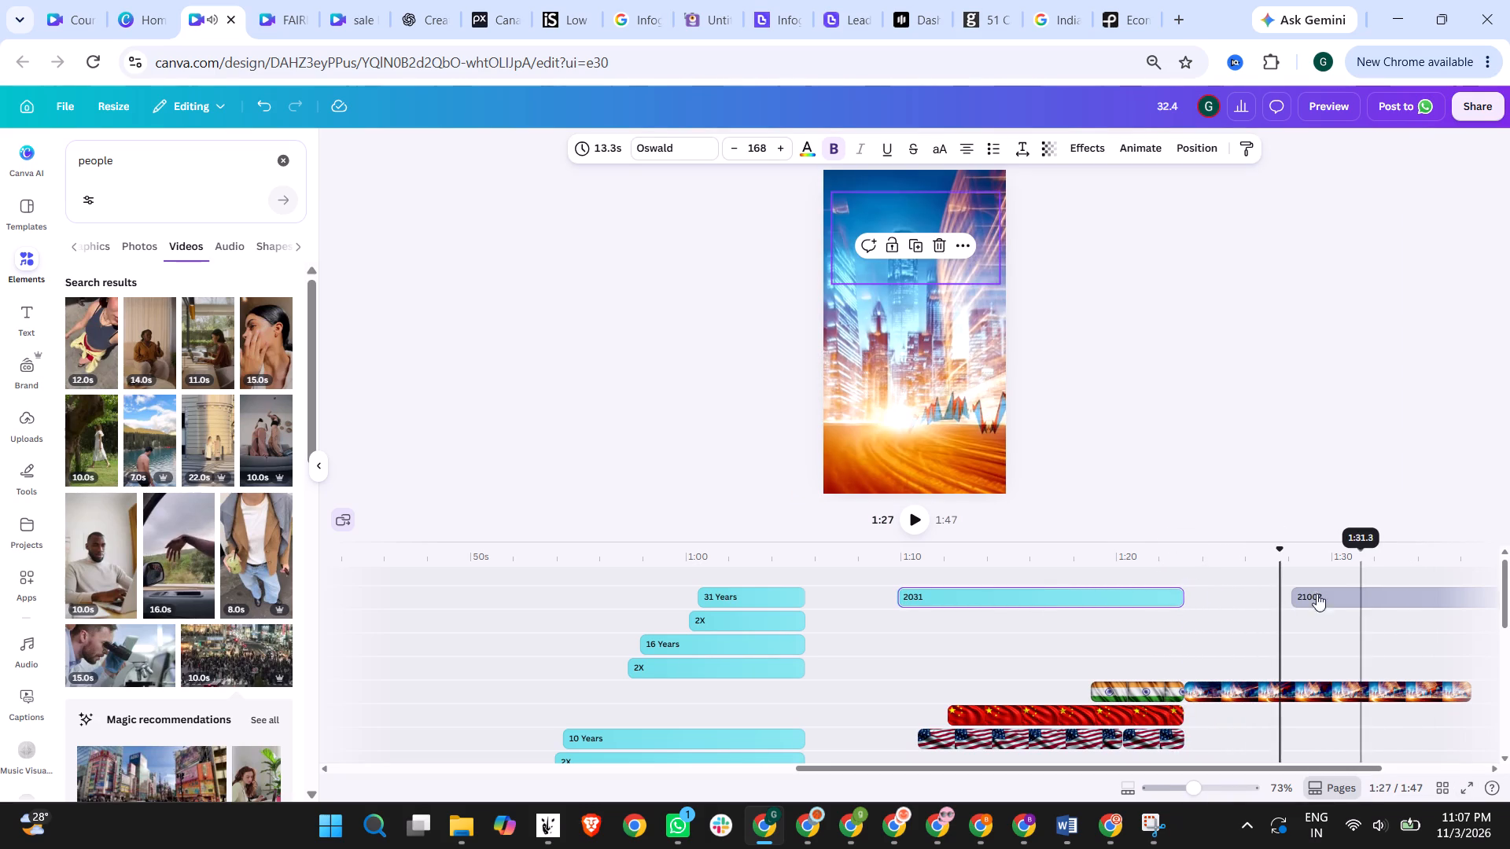
drag(1317, 594, 1272, 594)
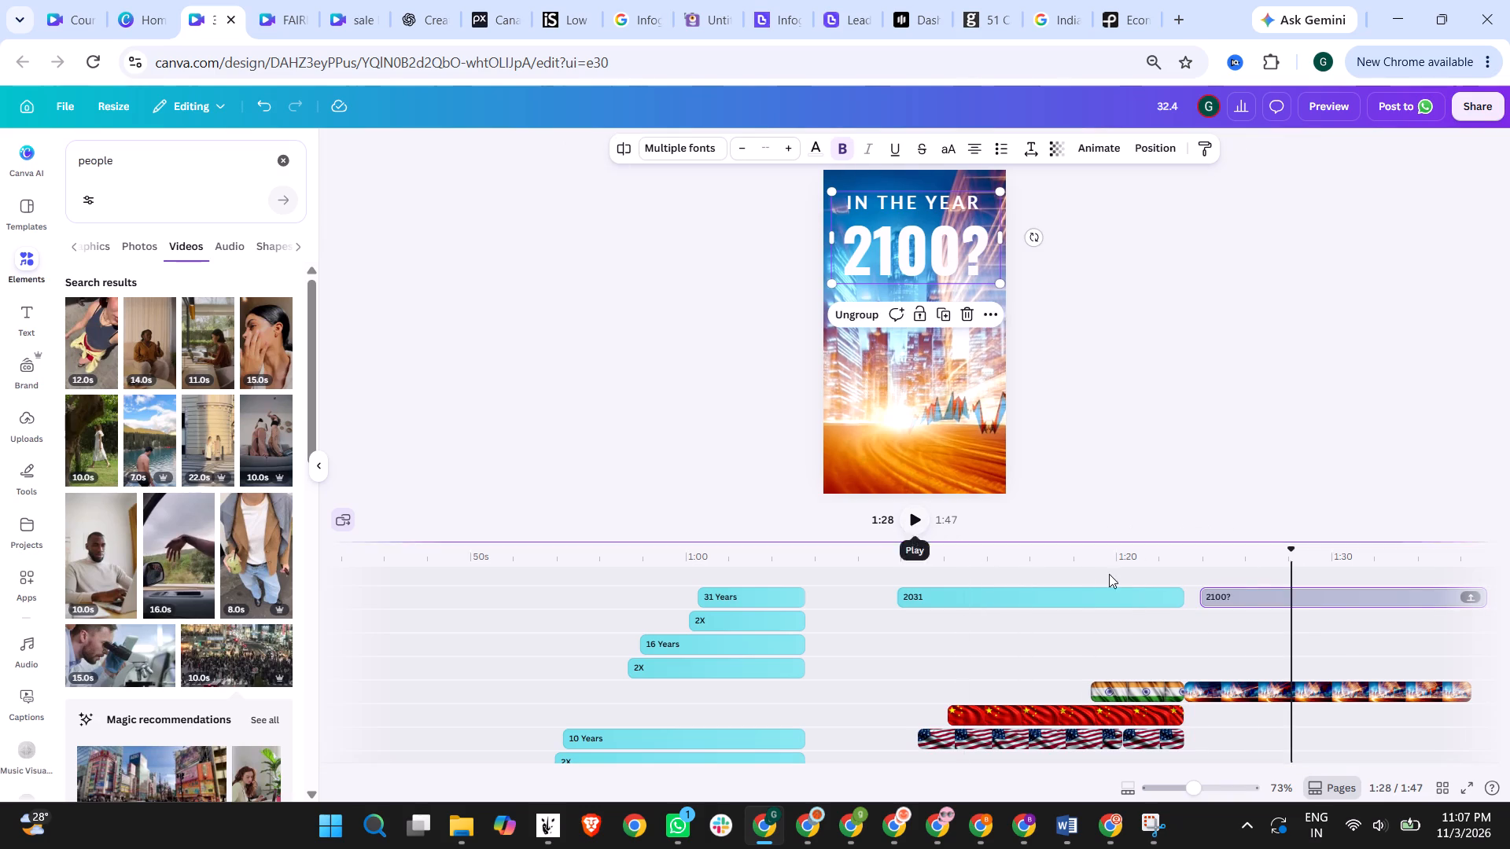
Play on from 1:20 and shorten the 2100? caption to 12.6 s so that it ends with the futuristic city video.
click(1123, 559)
click(922, 512)
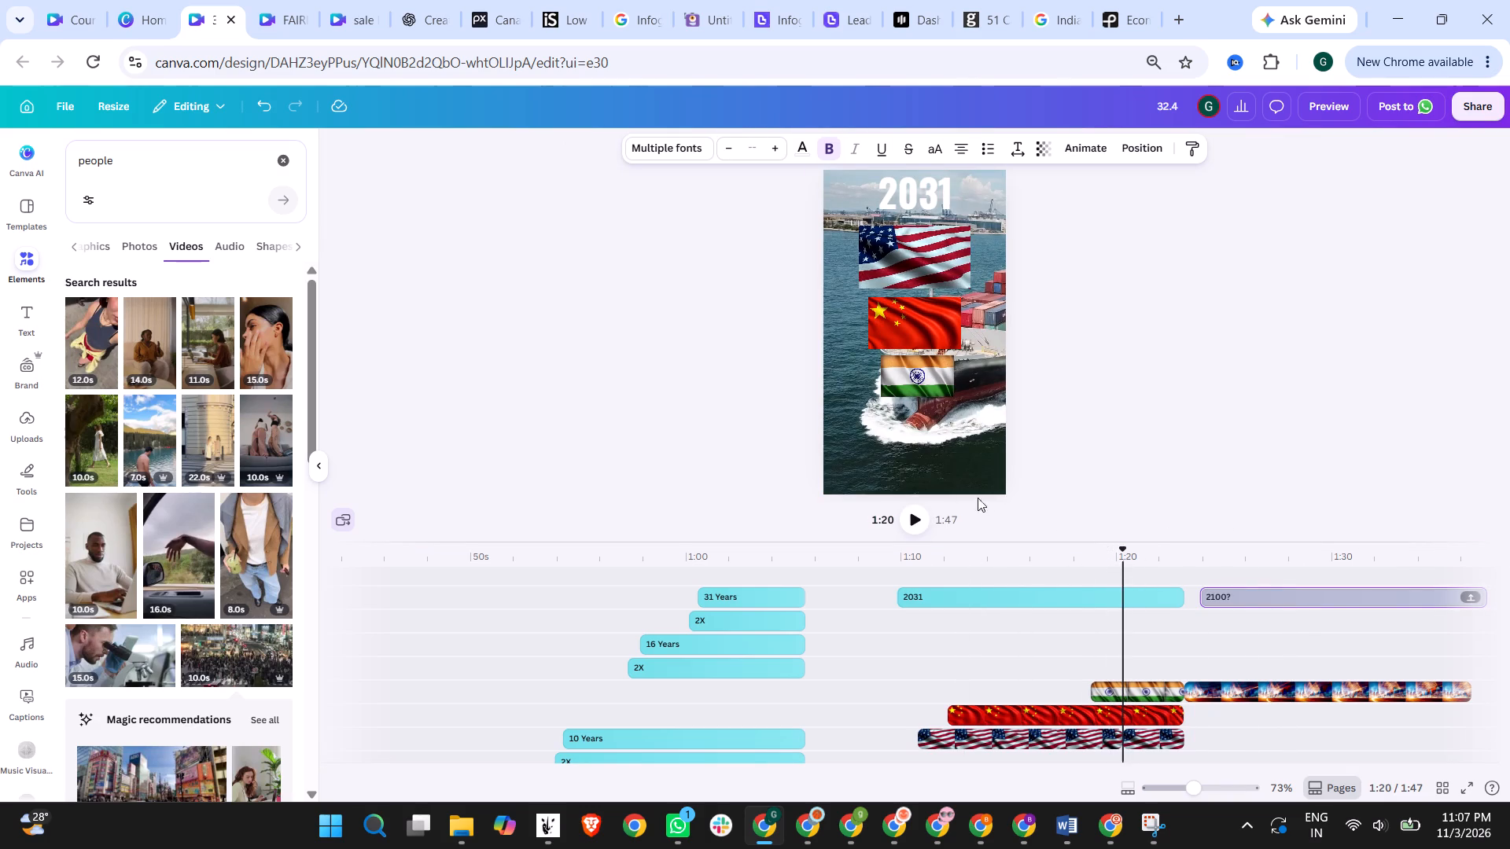
click(909, 522)
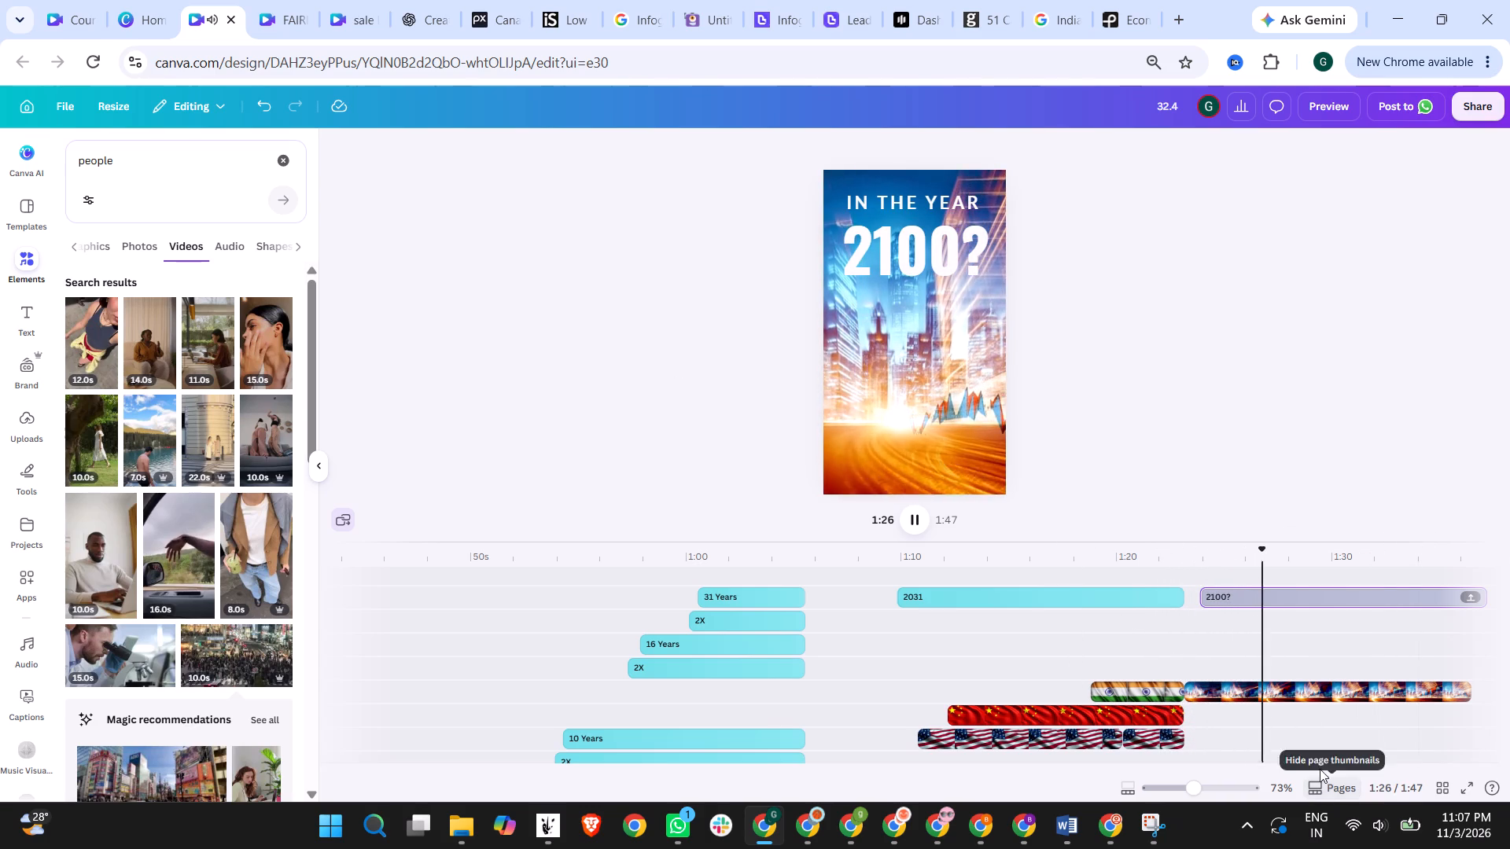
drag(1316, 764, 1440, 761)
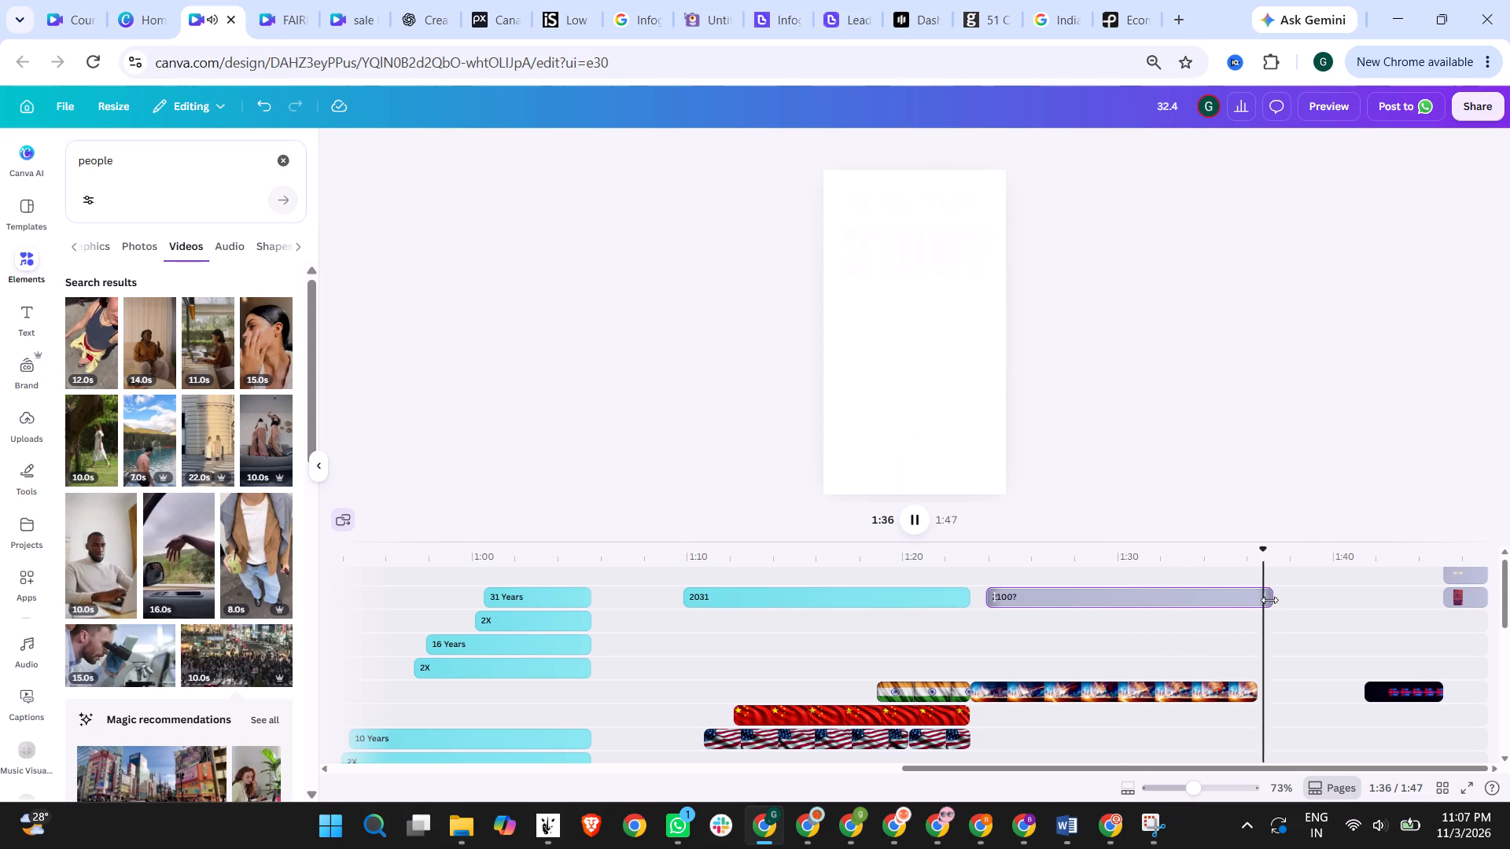
drag(1269, 600, 1250, 600)
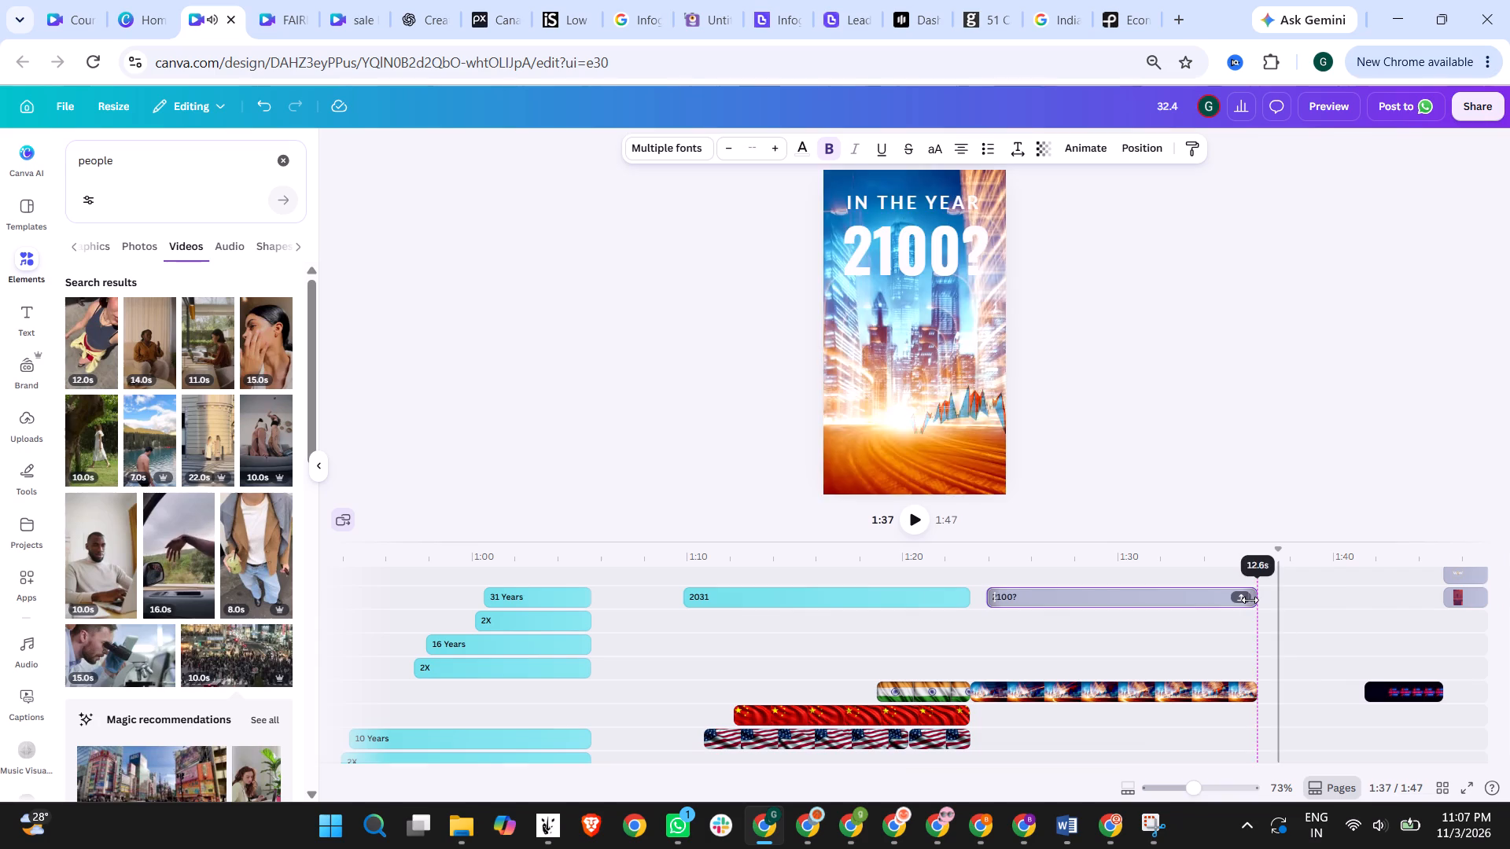
Move the neon Like, Subscribe, Share clip earlier so that it starts directly after the futuristic city video at about 1:36.
drag(1393, 691, 1329, 692)
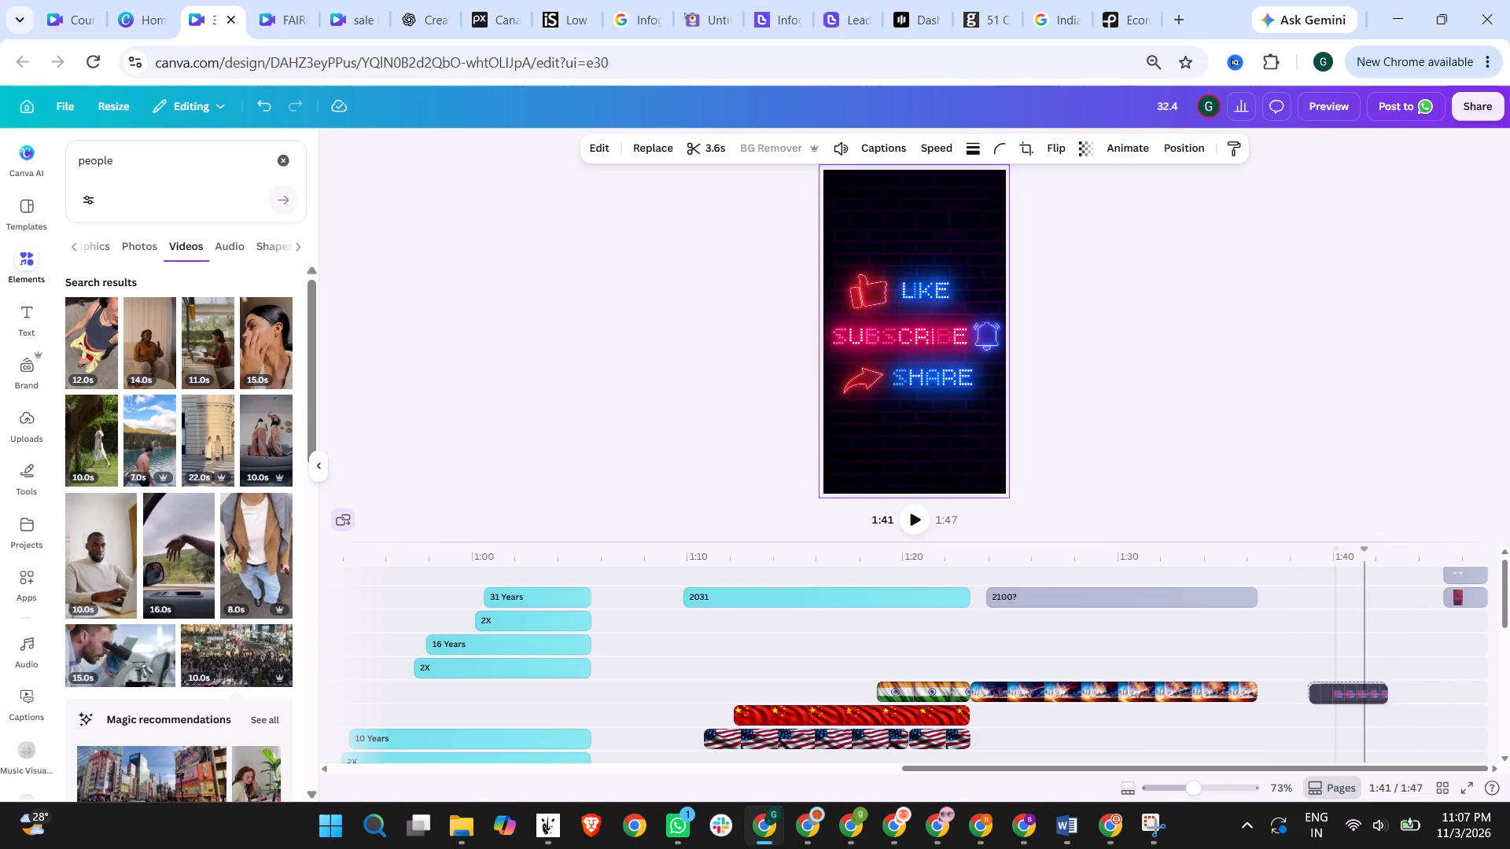
drag(1329, 692, 1286, 685)
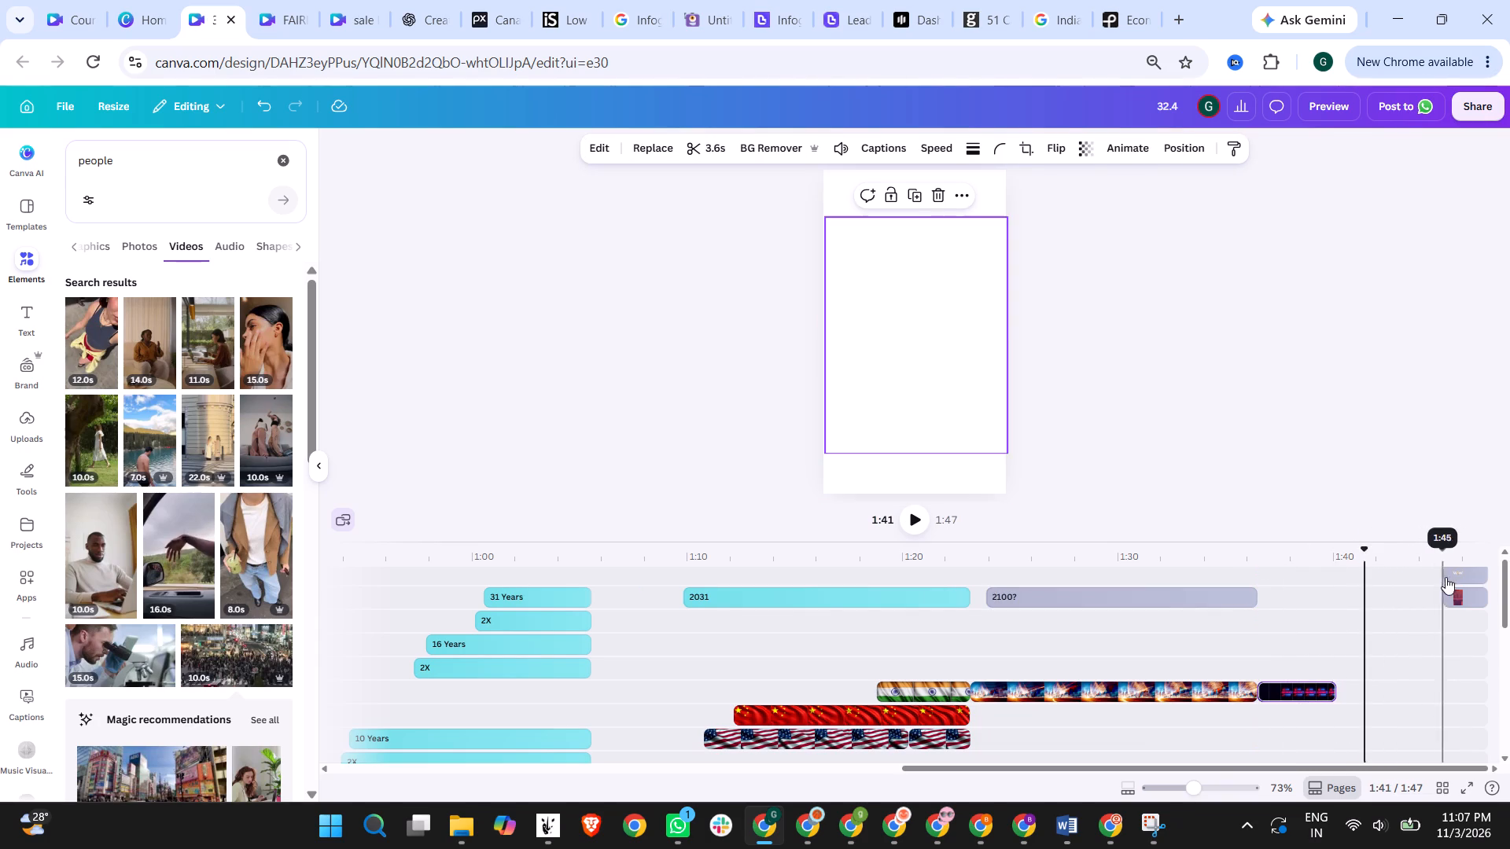
Move the closing WSW logo and its background image together to start directly after the Like, Subscribe, Share clip at about 1:40.
click(1452, 574)
click(1467, 599)
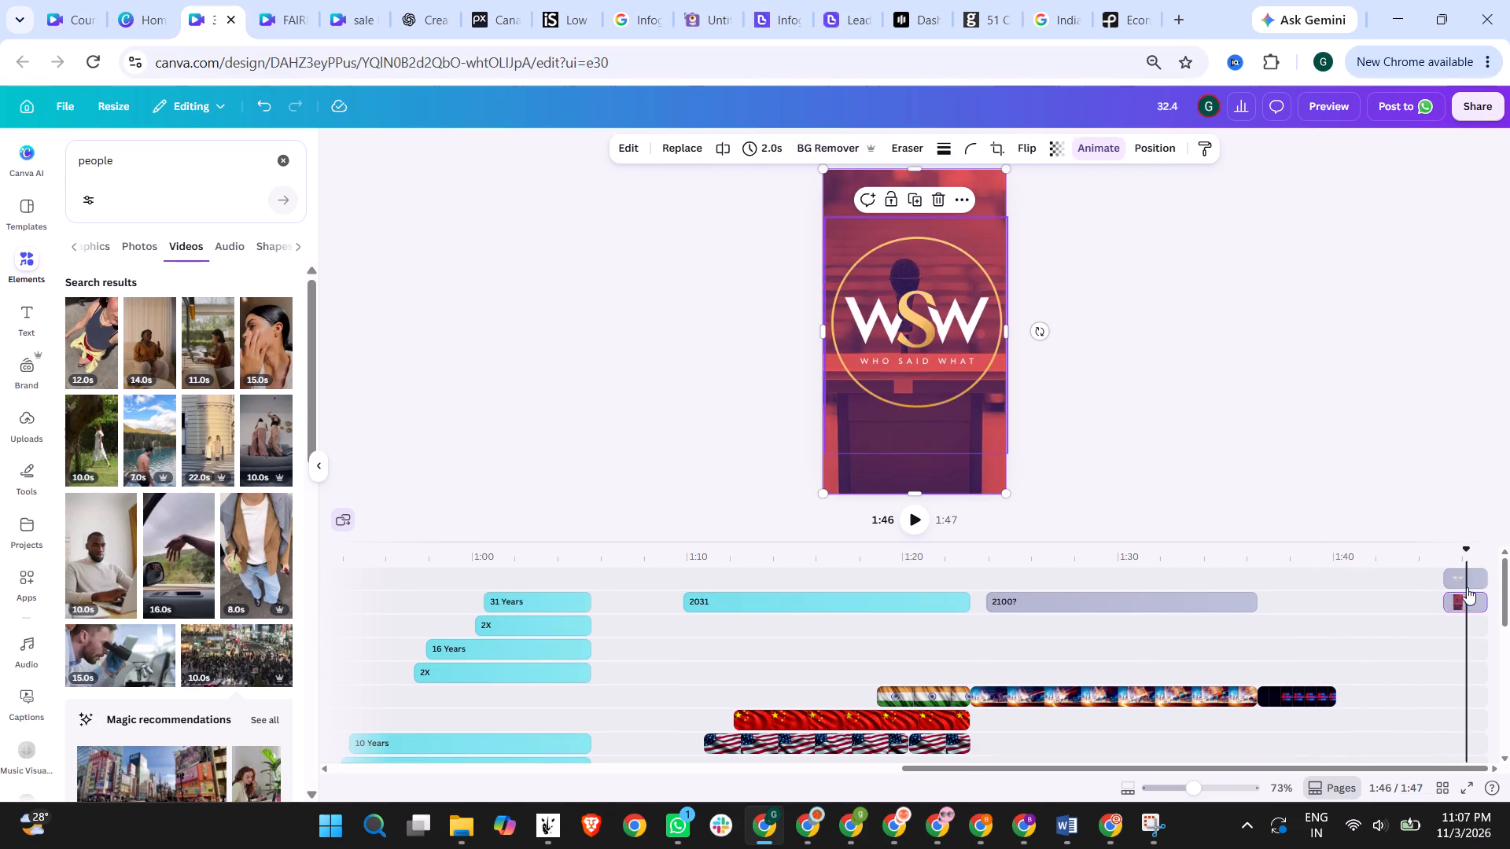
ctrl+click(1462, 572)
drag(1467, 578, 1379, 637)
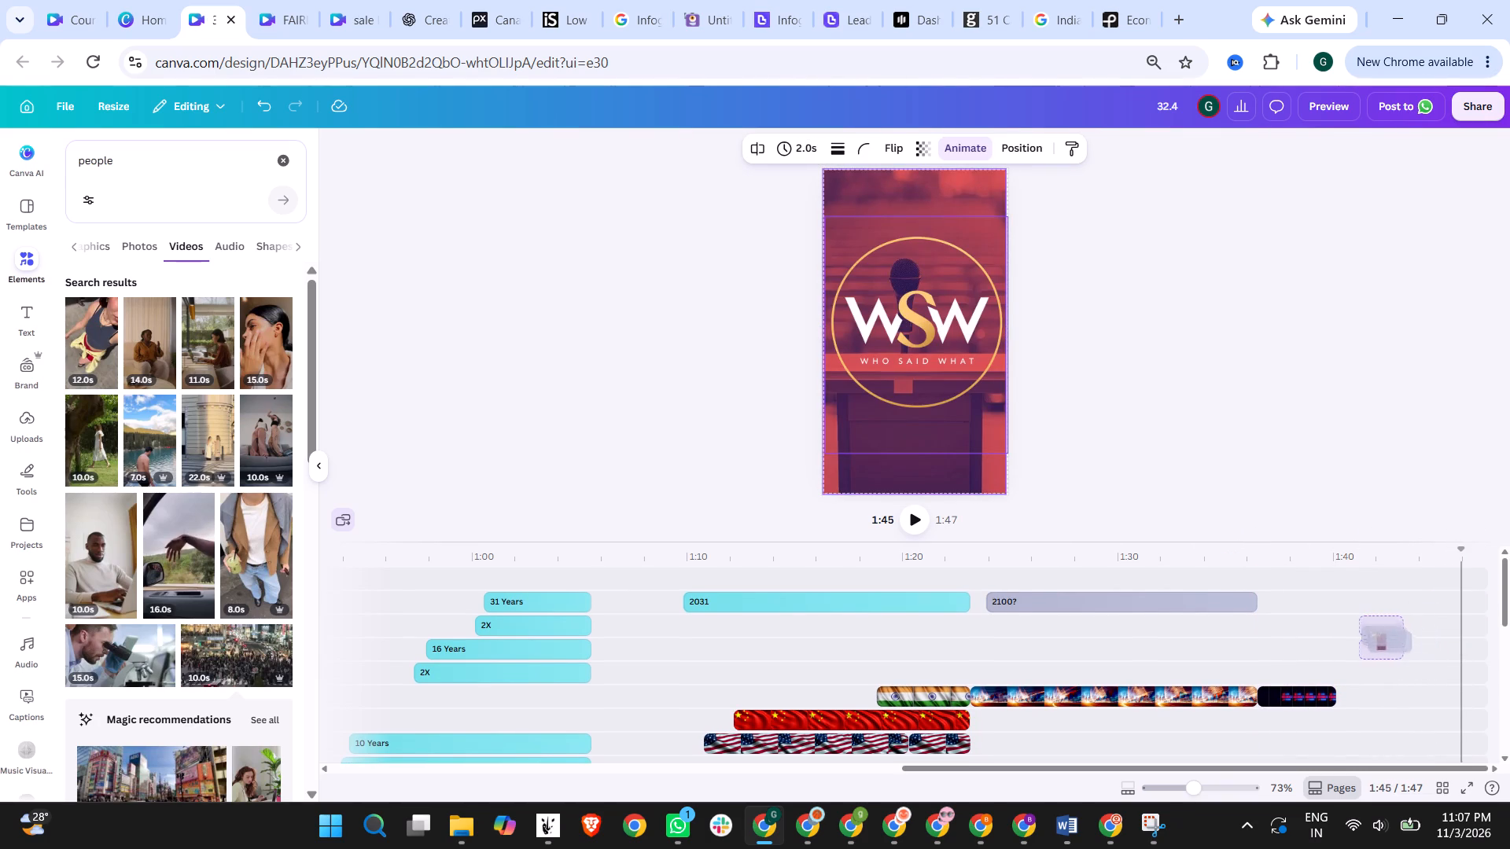
drag(1379, 637, 1363, 646)
Check the timeline's end against the narration track and play the video from about 1:21 through the closing logo.
scroll(1434, 713, down, 3)
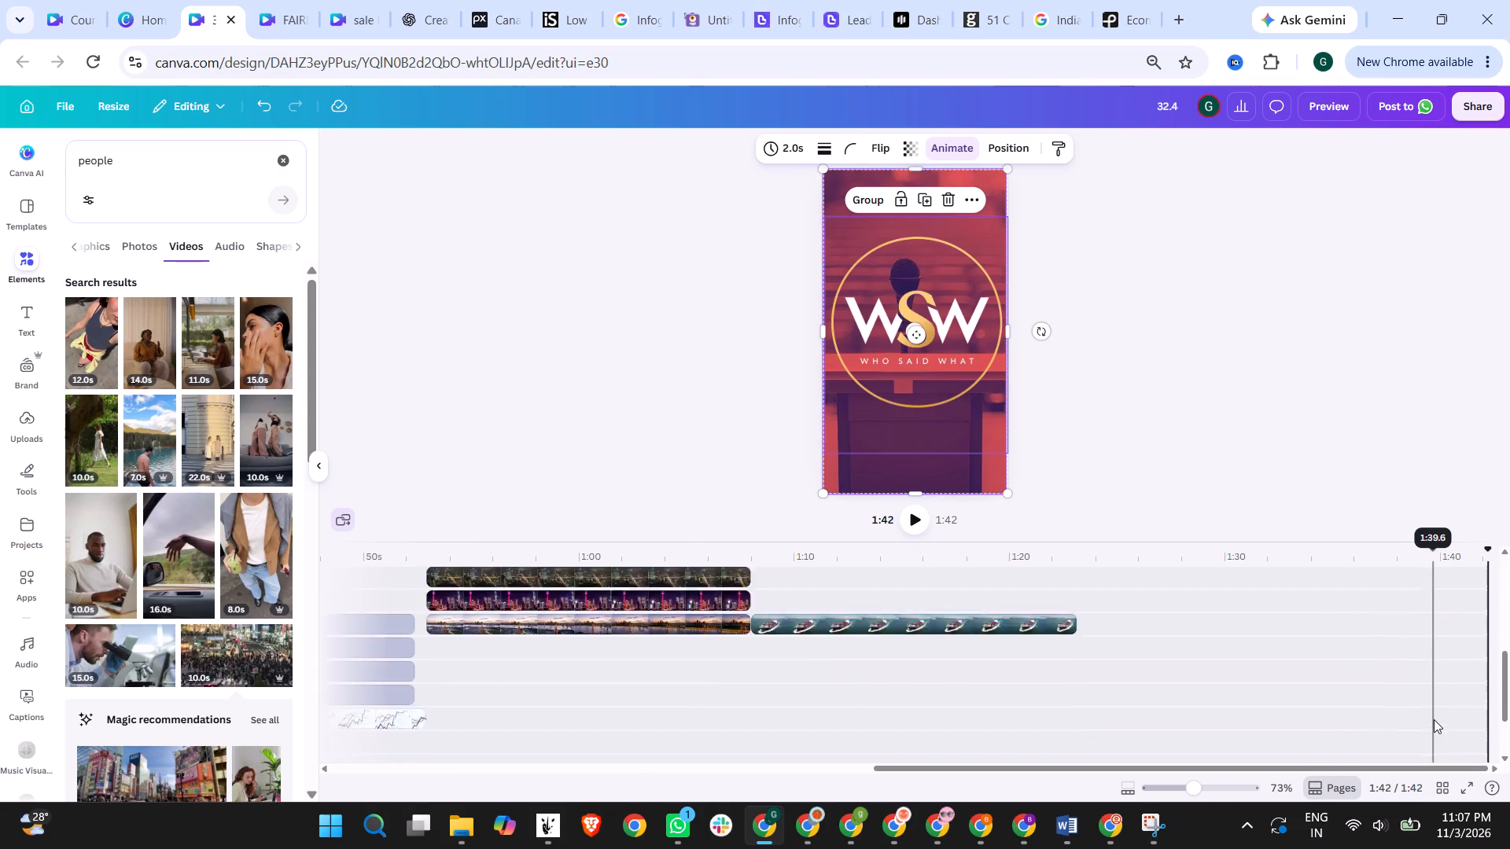
scroll(1446, 733, down, 3)
drag(1437, 770, 1499, 765)
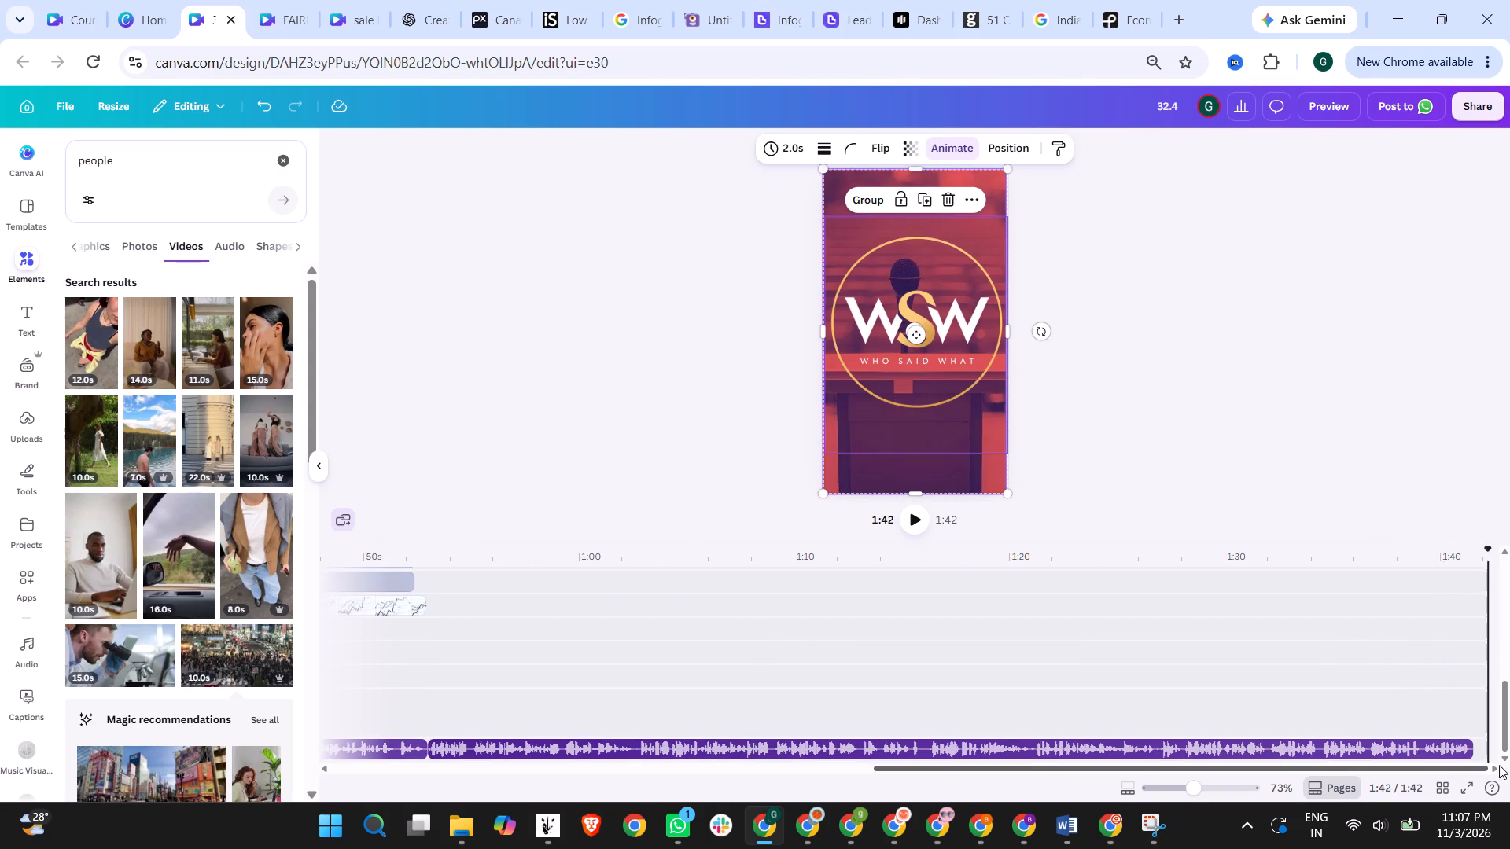
drag(1499, 765, 1506, 763)
scroll(1445, 687, up, 9)
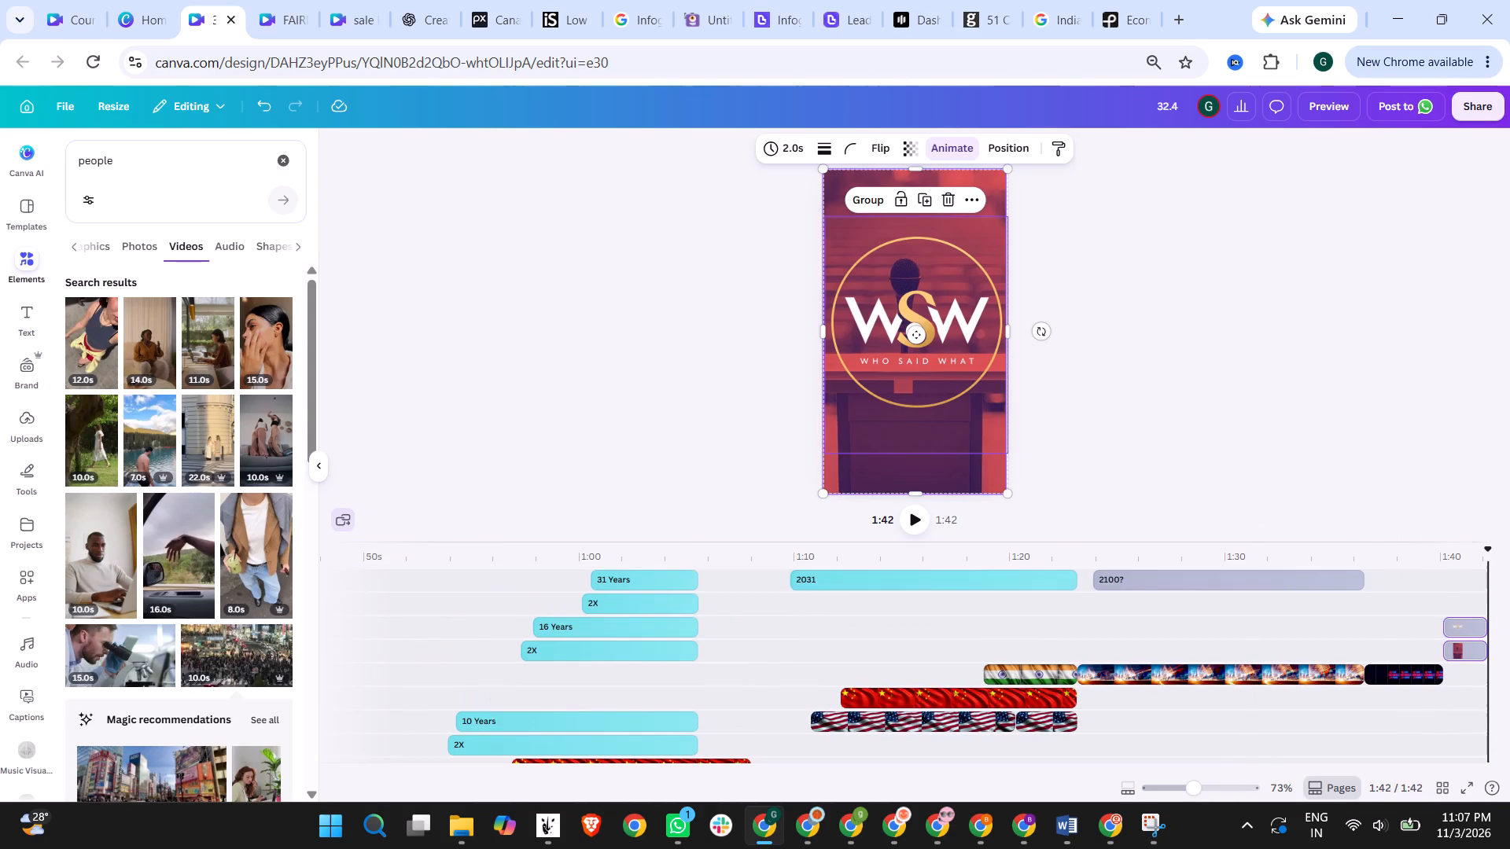
click(1038, 546)
click(919, 520)
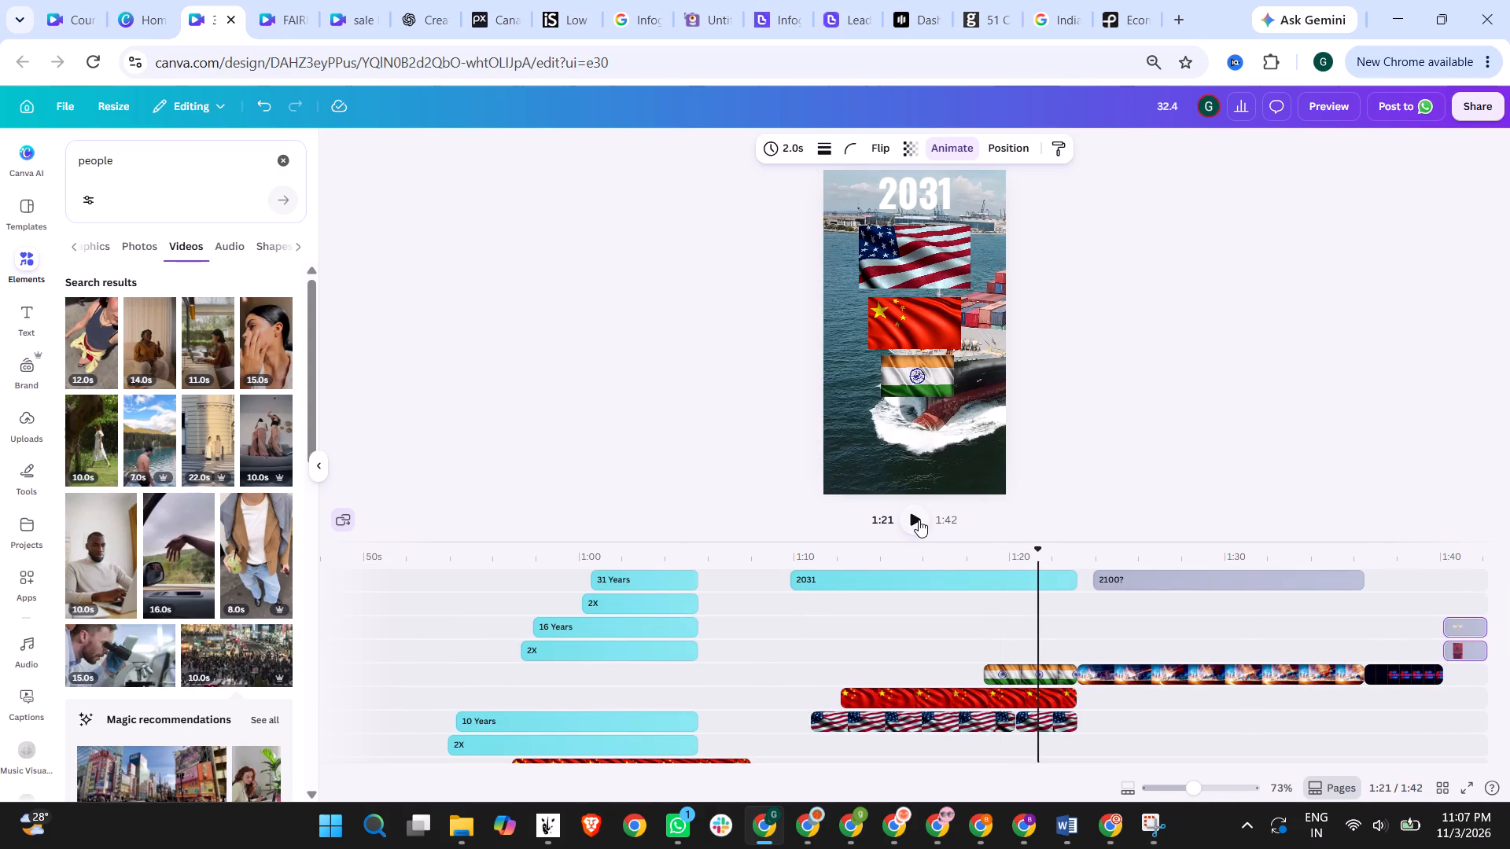
click(919, 520)
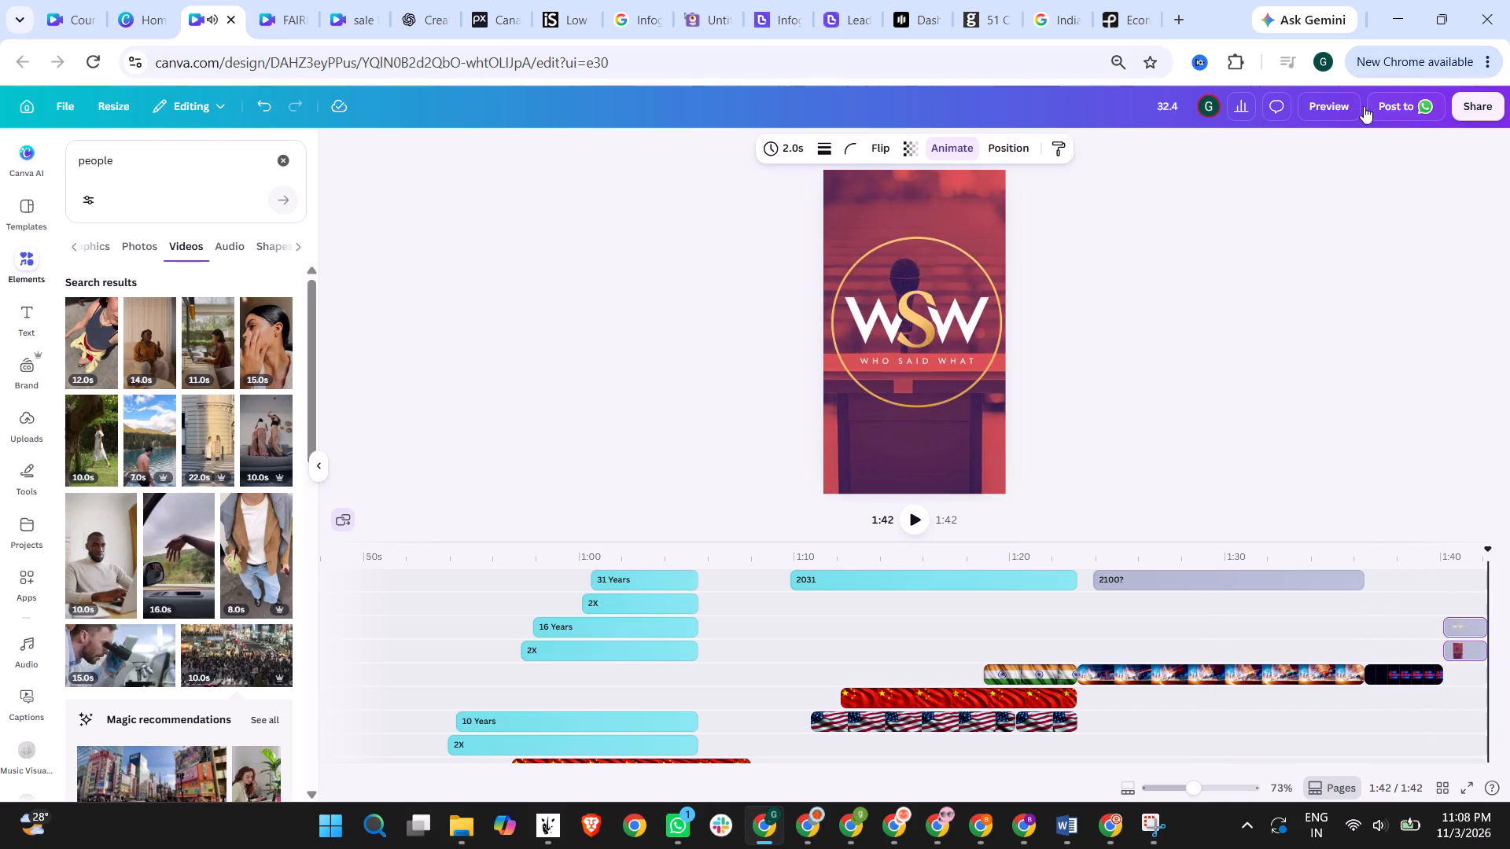
Preview the whole video at large size, jumping back to about 0:12 to review that passage.
click(1311, 103)
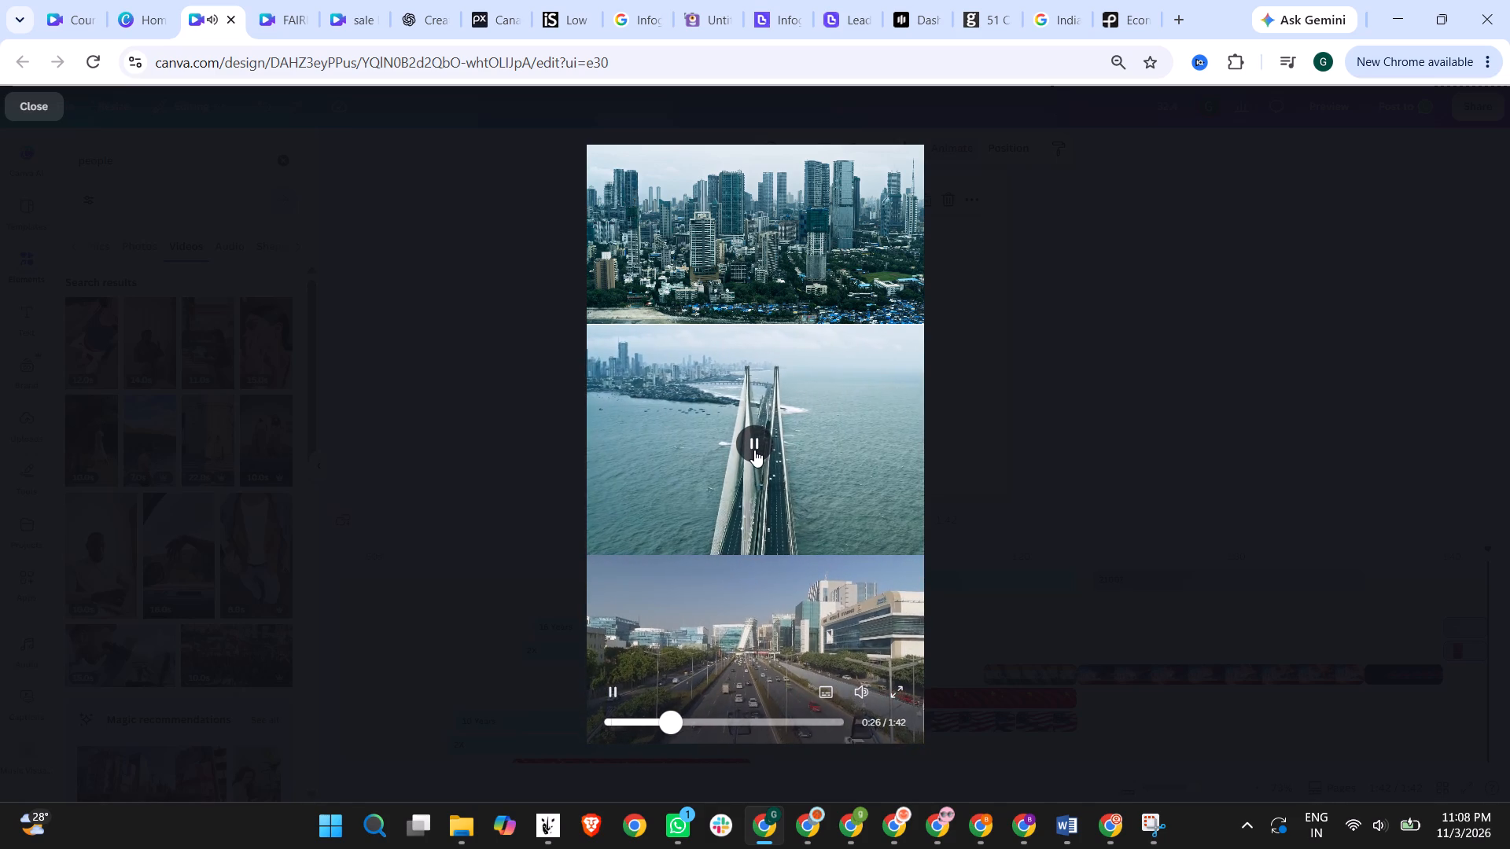
click(639, 722)
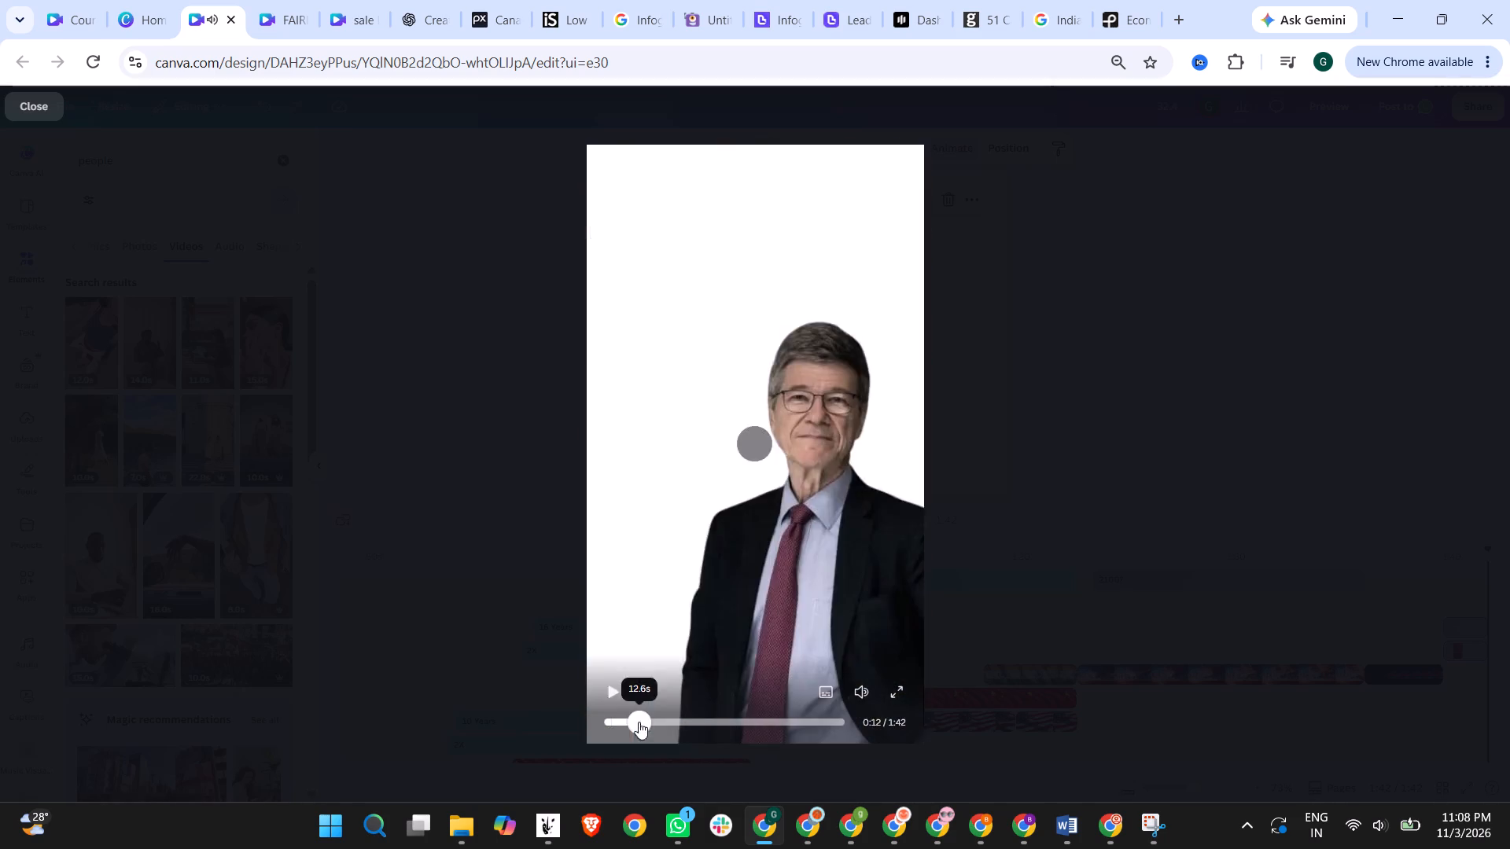
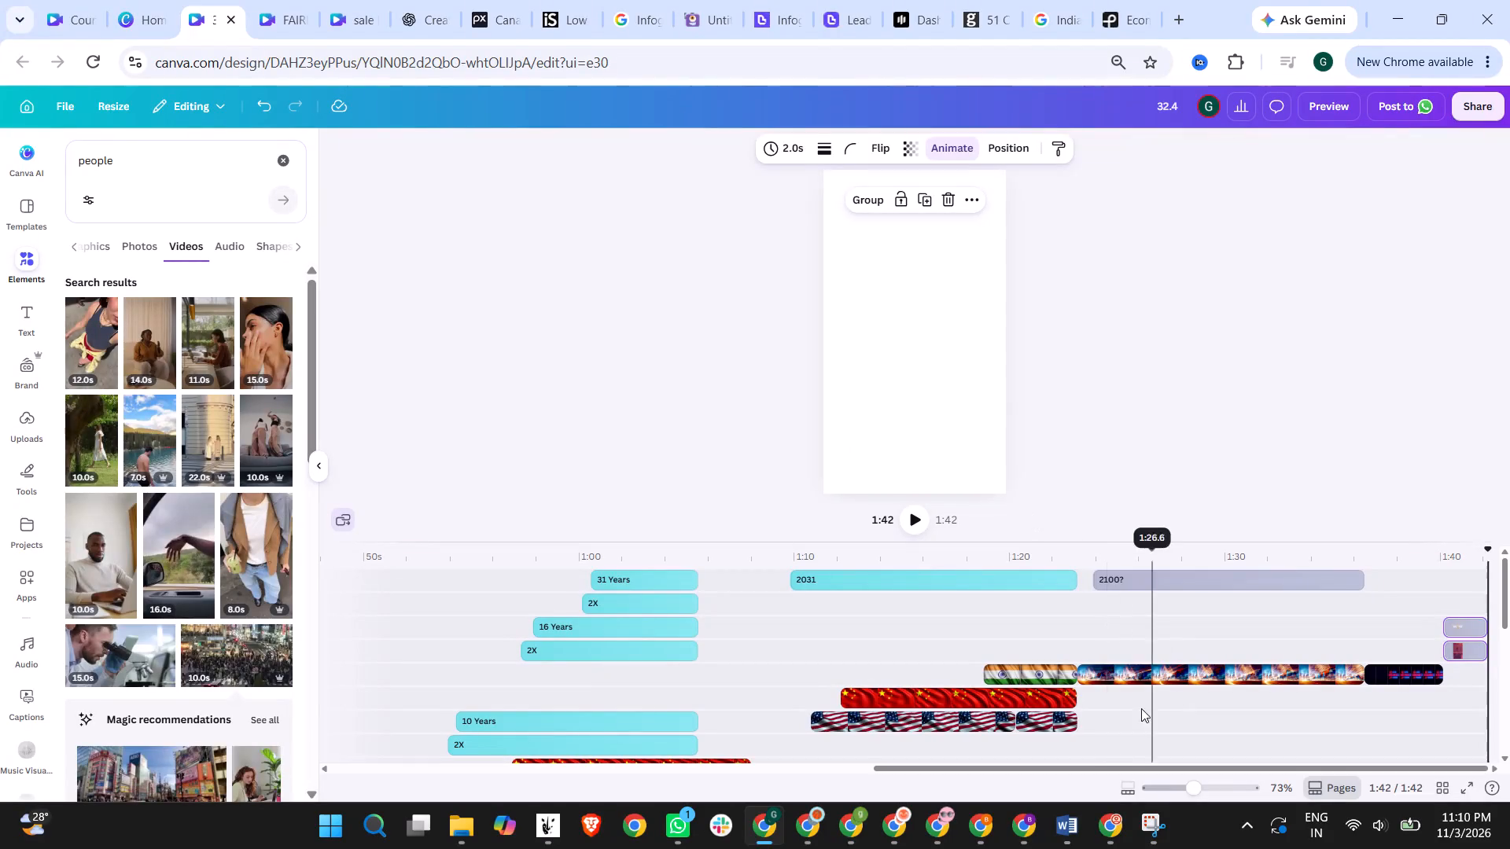
Stretch the WSW background image in the closing clip slightly past the page's side edge to fill the frame.
drag(1083, 763, 1122, 768)
drag(1123, 768, 1158, 768)
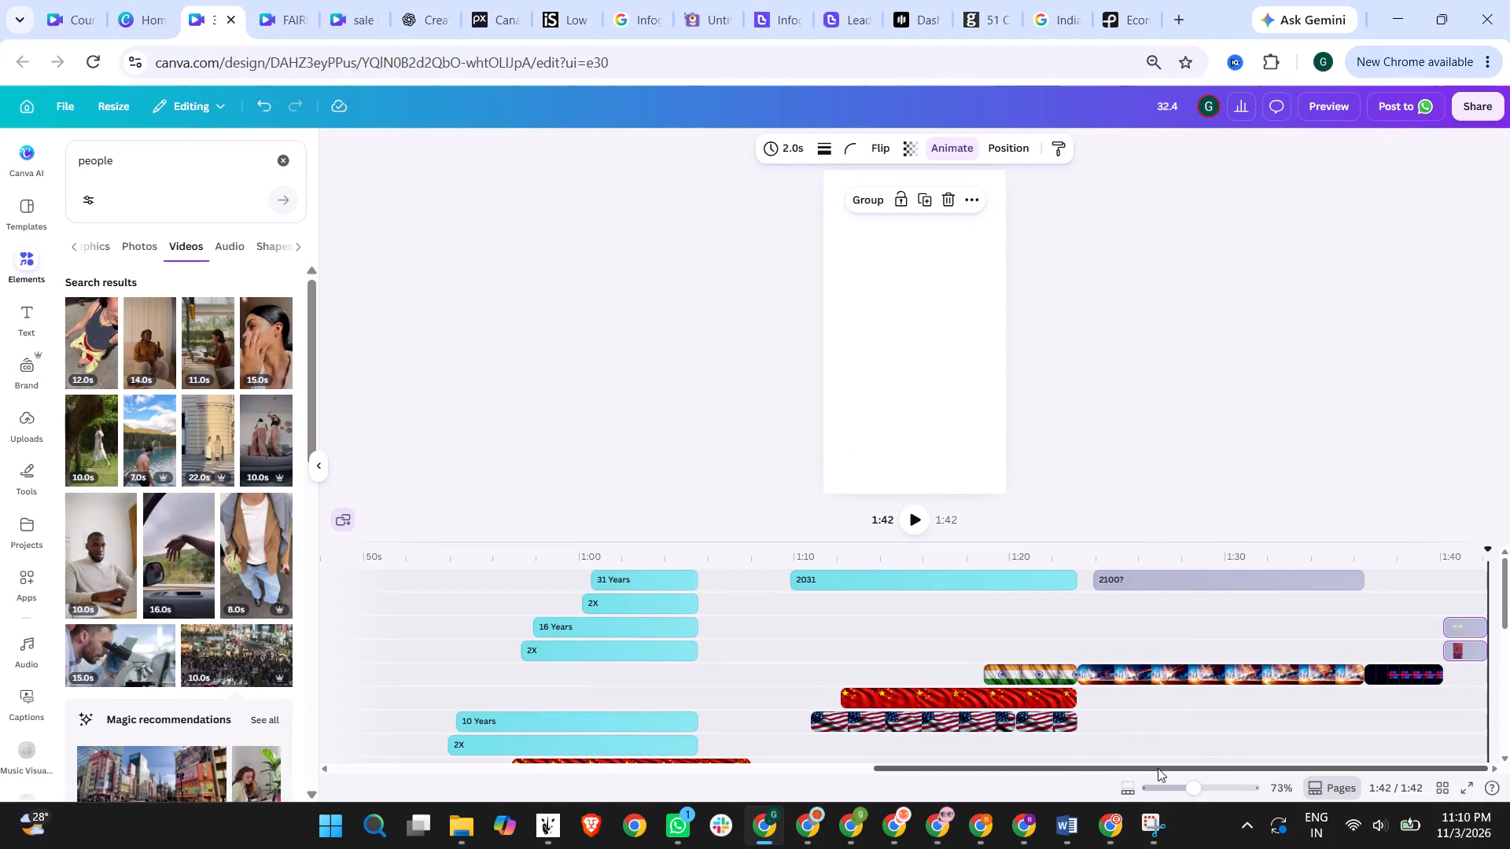
drag(1158, 768, 1214, 765)
click(1477, 654)
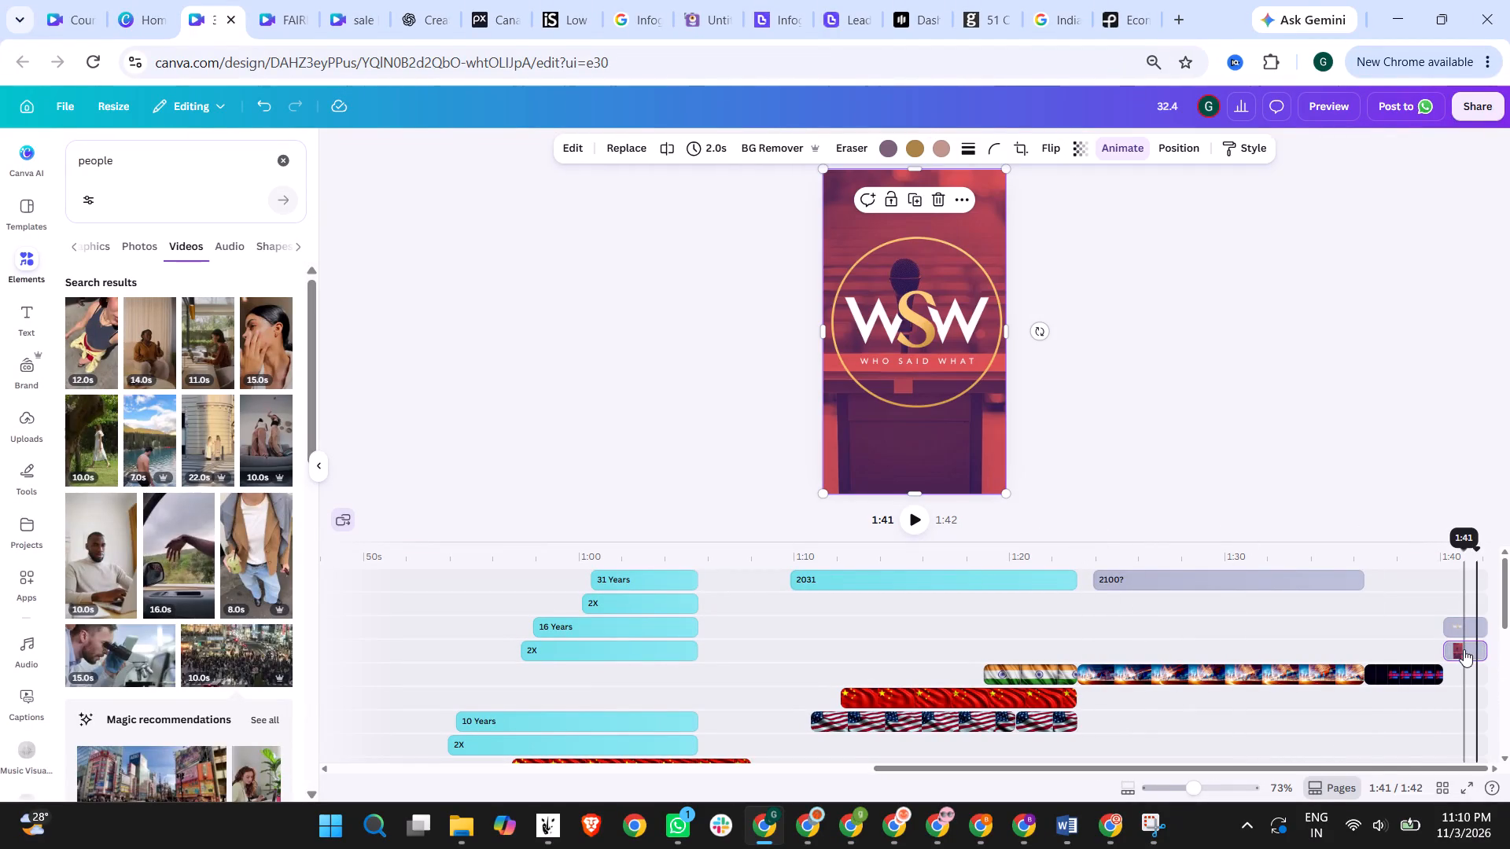
click(1464, 649)
click(1009, 327)
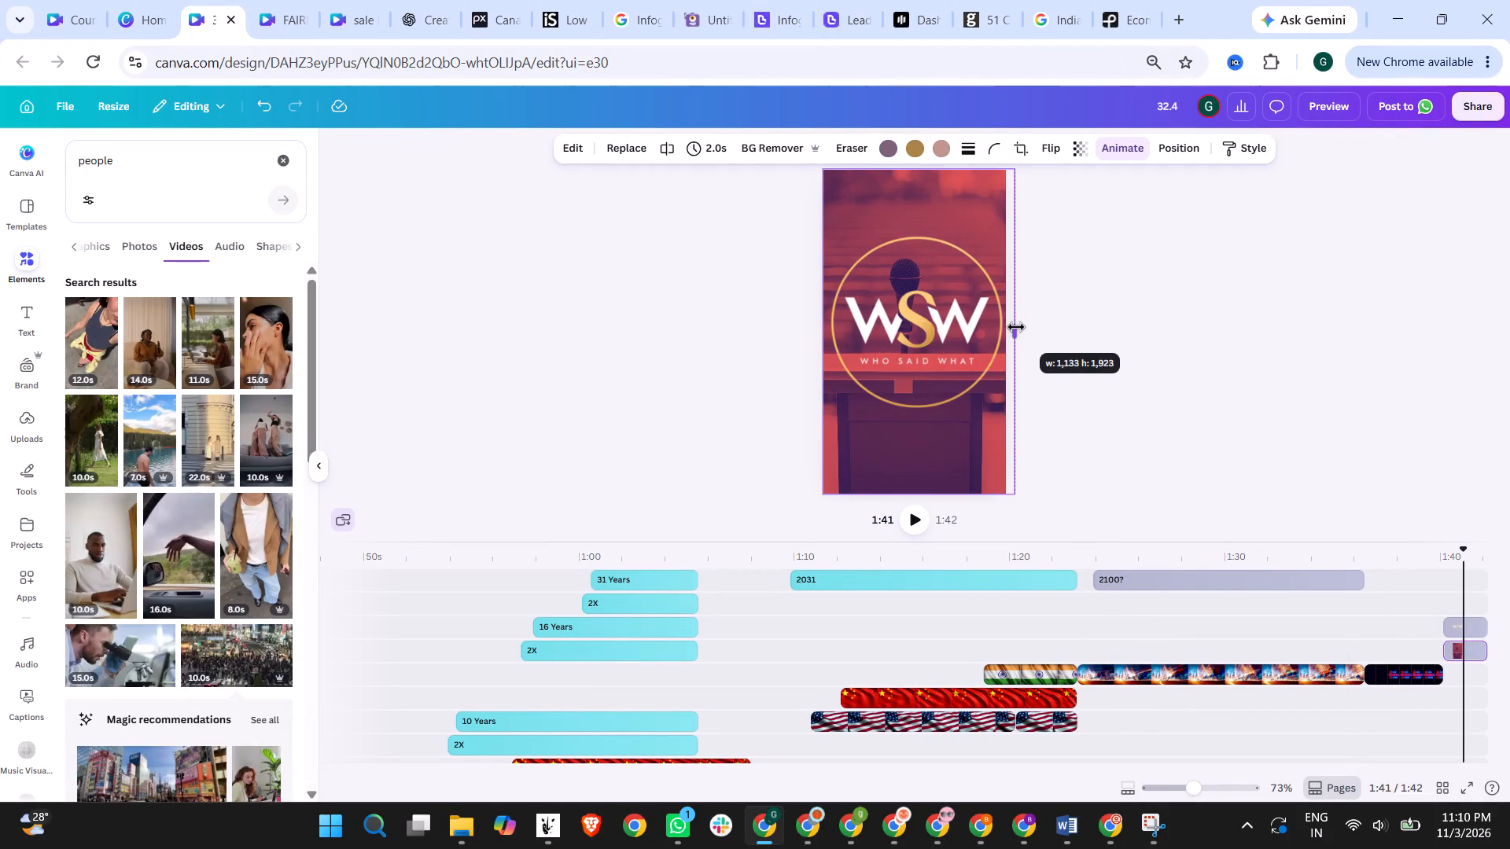
click(1049, 388)
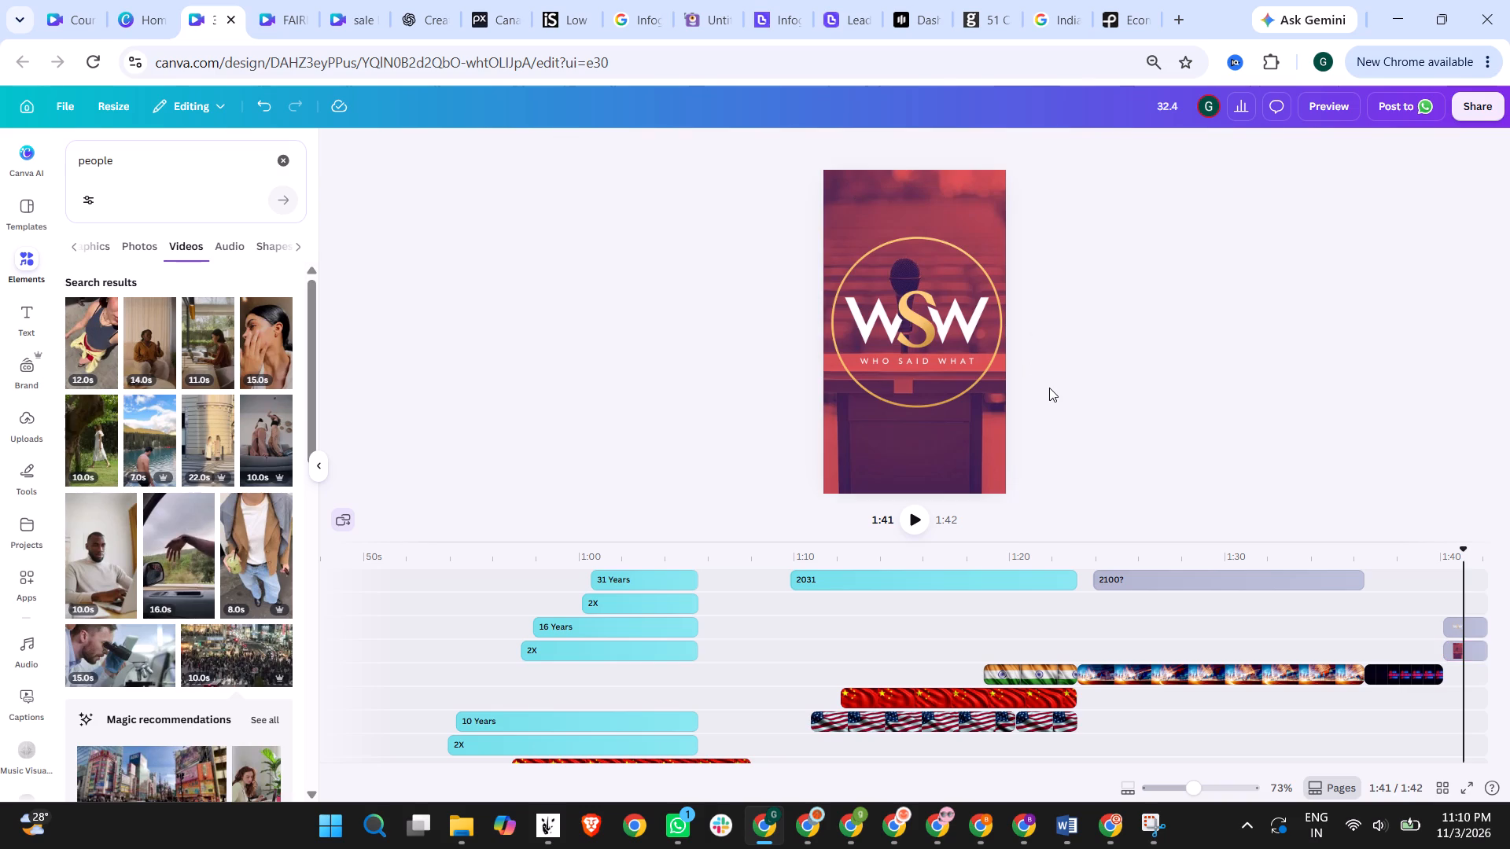
click(941, 474)
click(1126, 465)
Download the video as an MP4 at 1080p quality and dismiss the download progress notice.
click(1464, 98)
click(1255, 436)
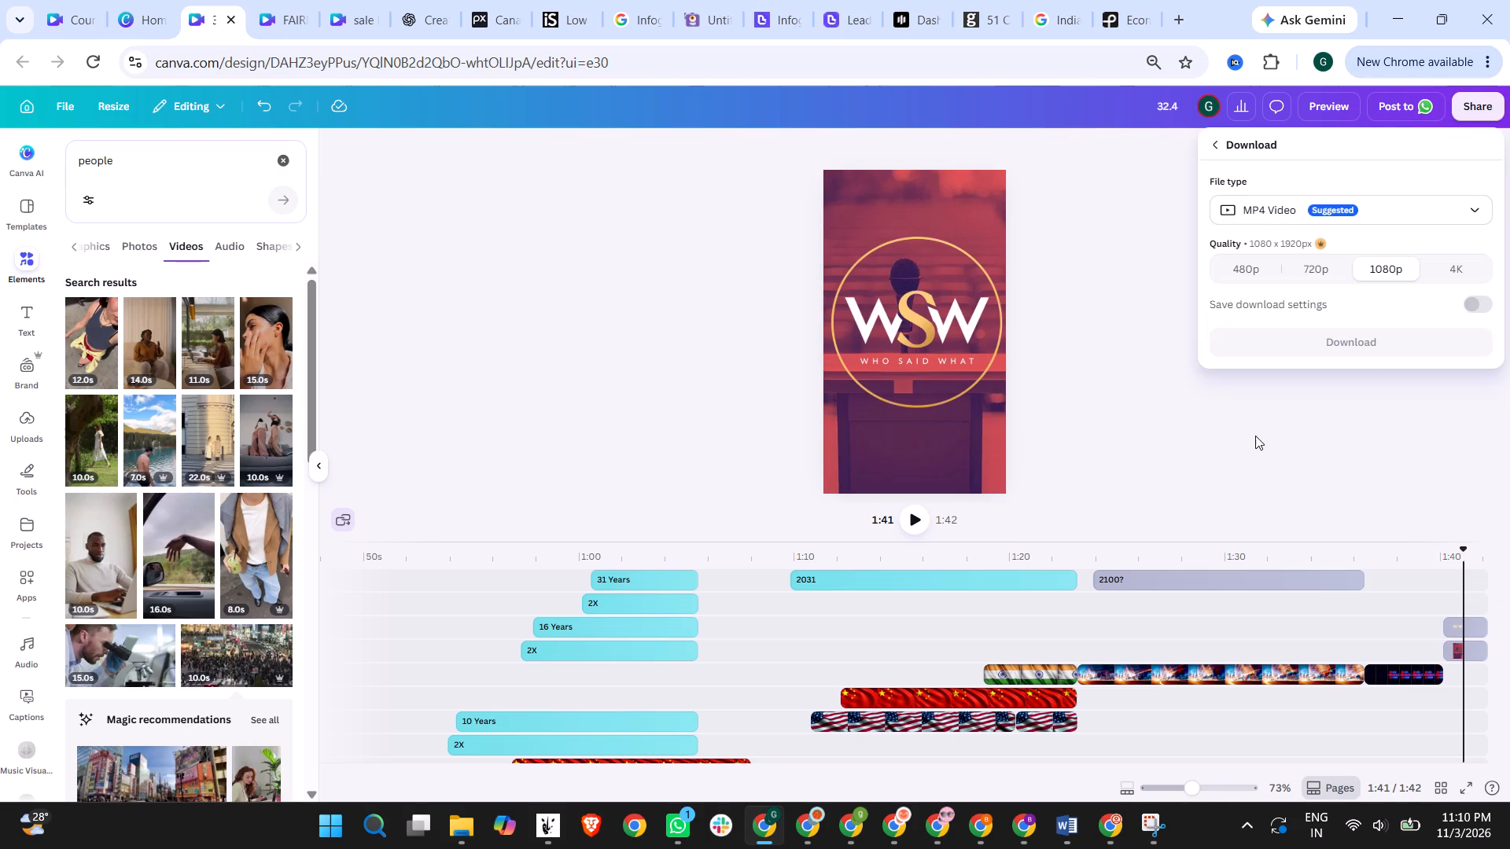
click(1329, 342)
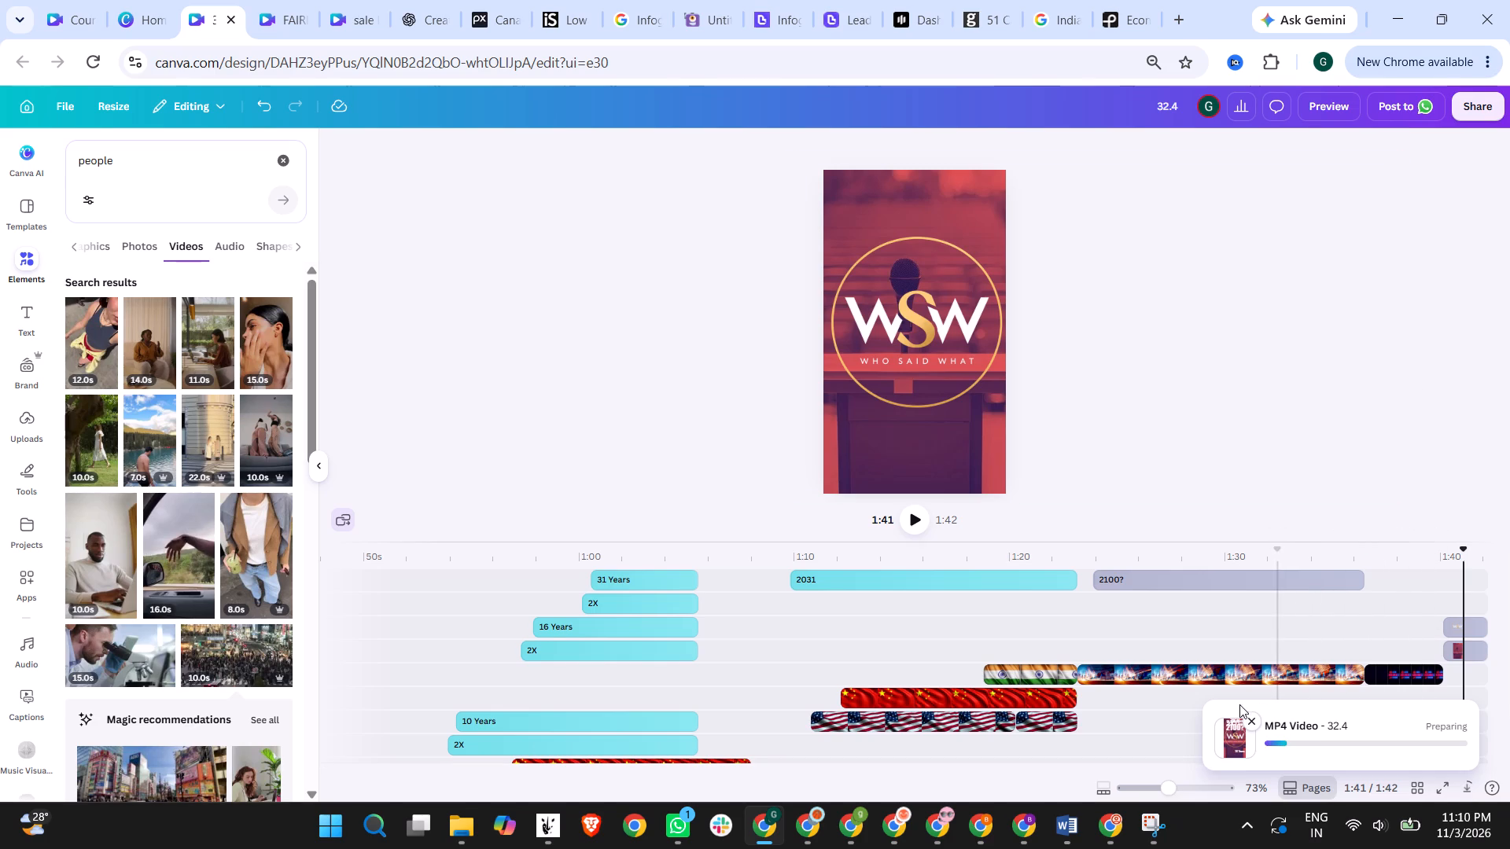
click(1252, 724)
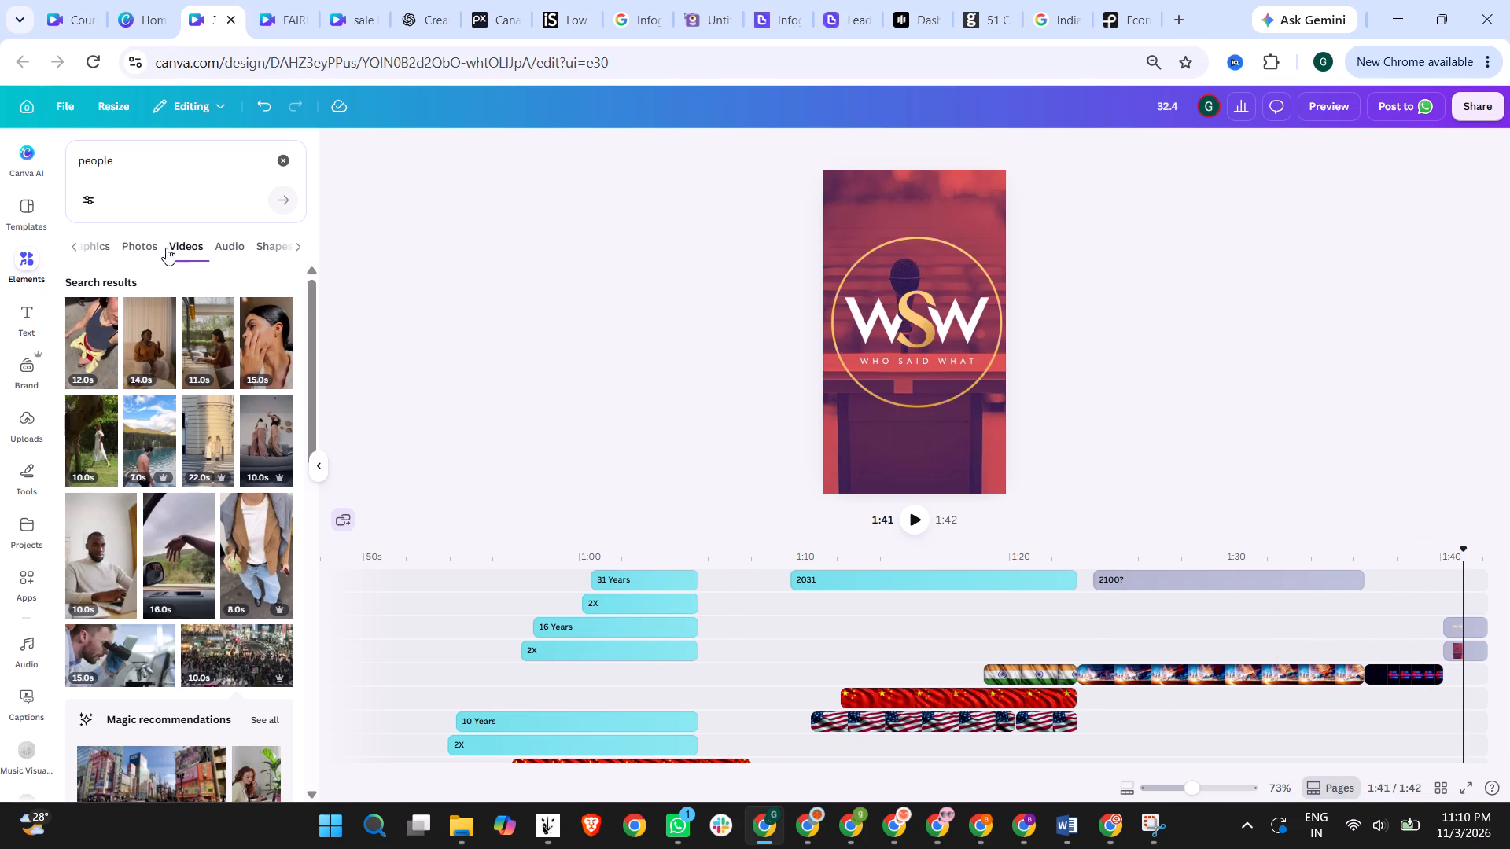
Switch from the element search to the text options and clear the "Comment subscribe" search.
click(74, 246)
click(73, 246)
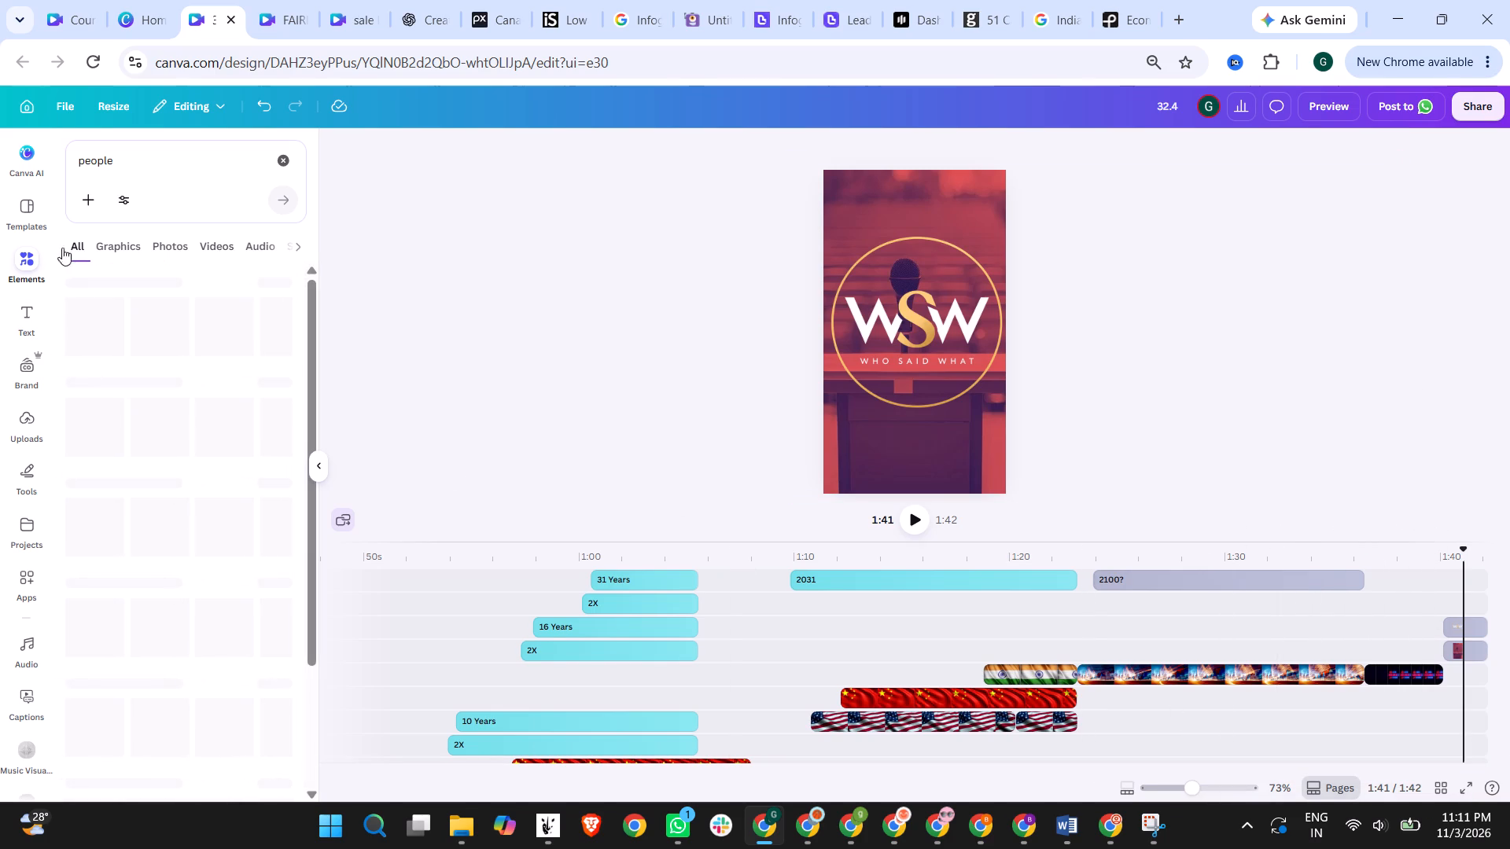
click(39, 312)
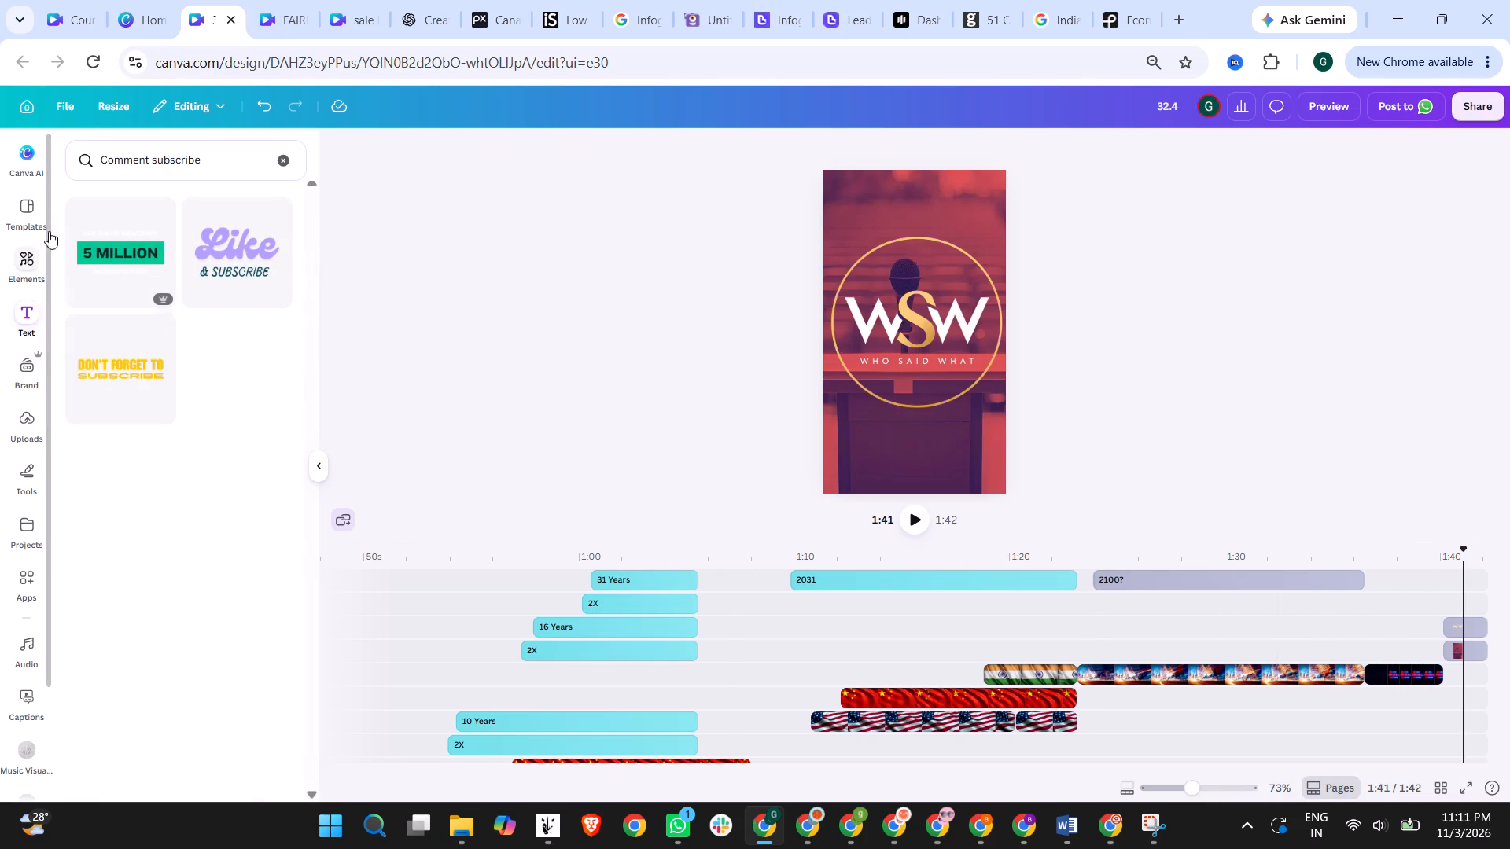
click(284, 160)
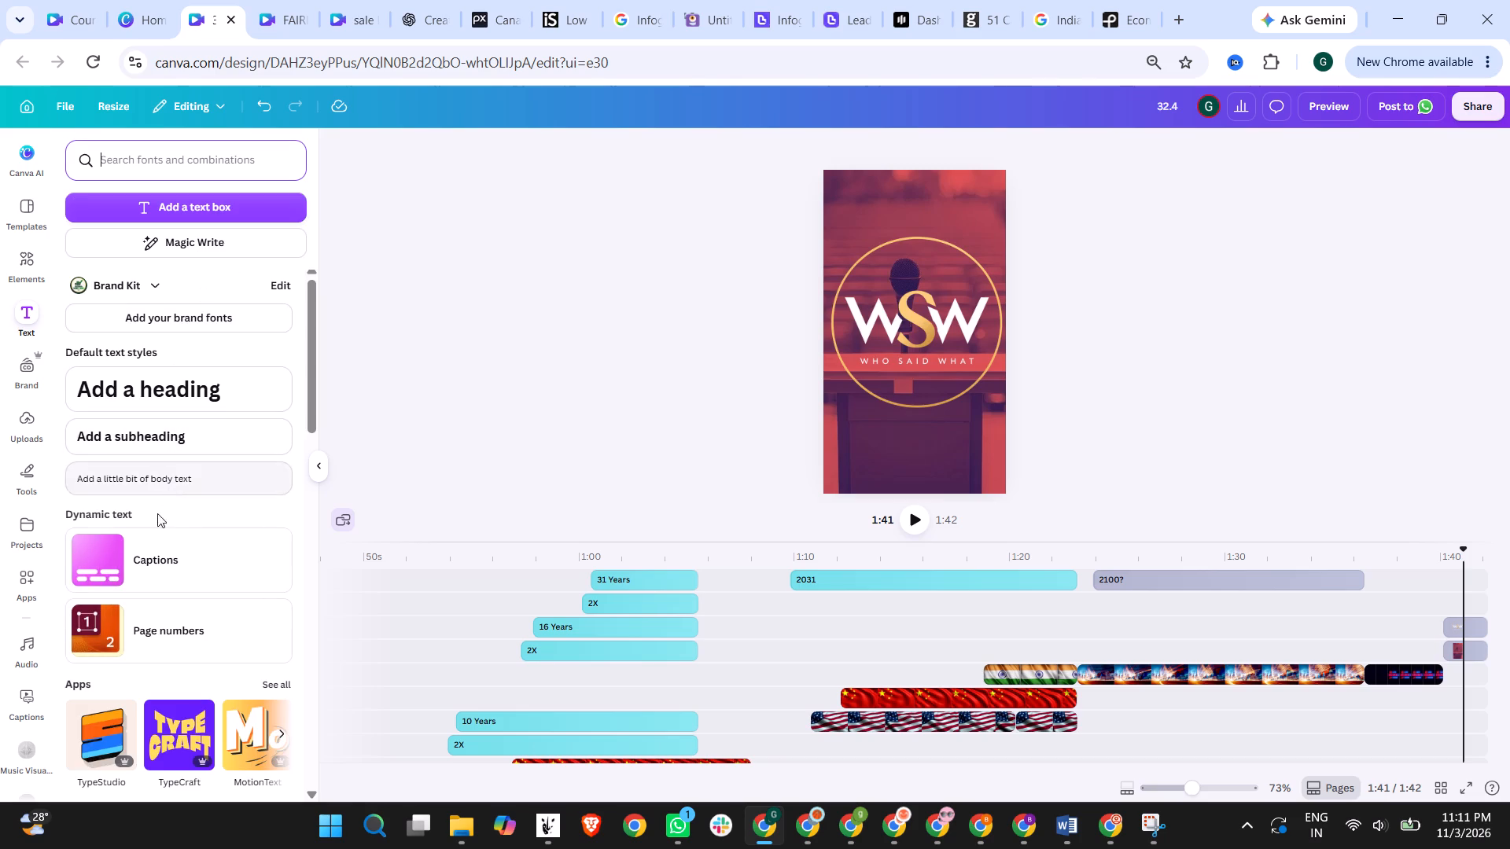
Examine the available dynamic caption styles for the video, from Classic through to the styles near the list's end.
click(151, 575)
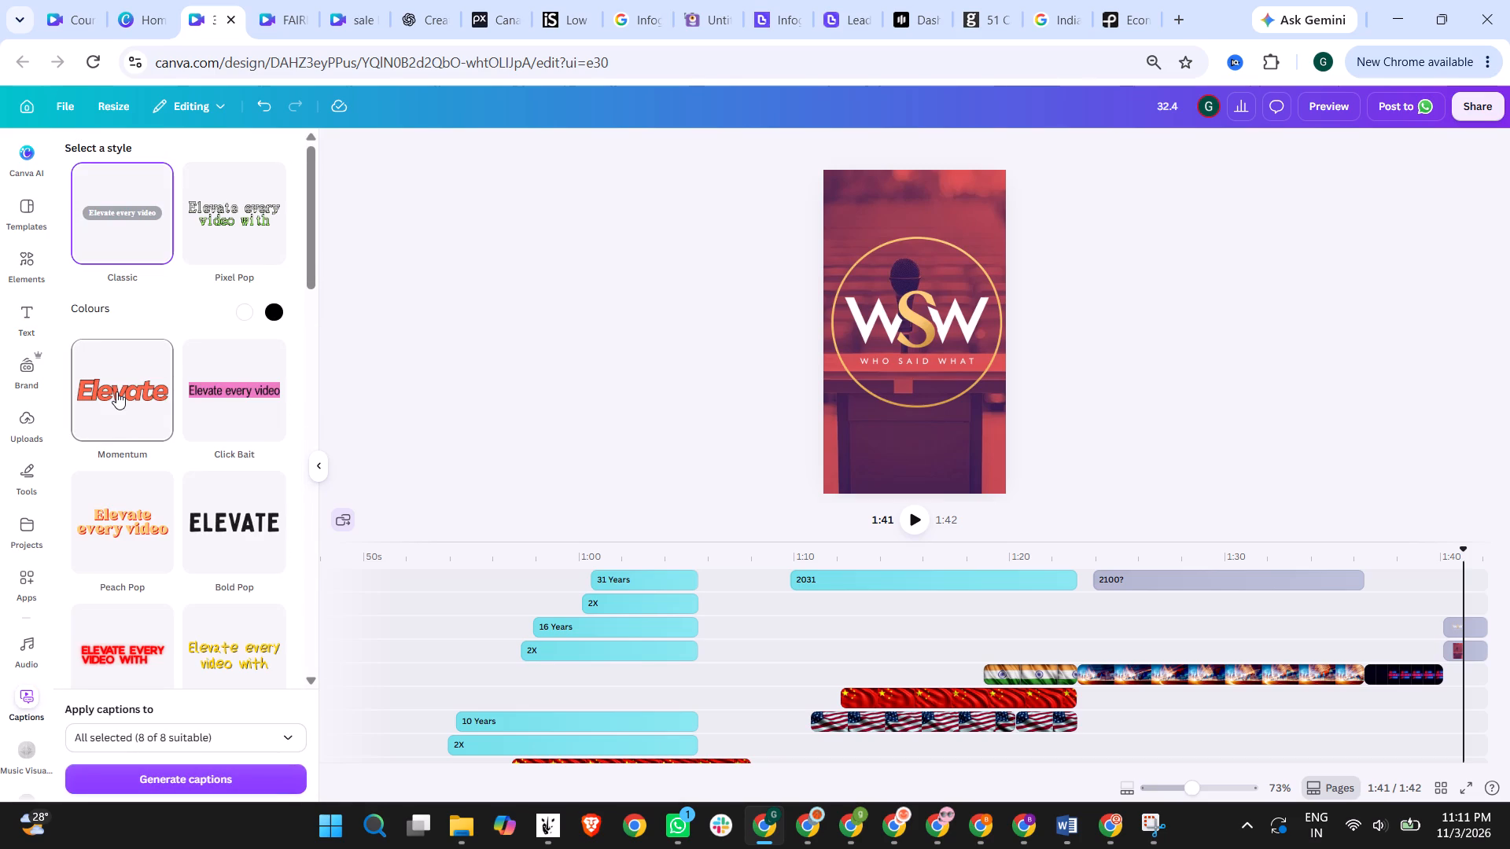
scroll(116, 391, down, 1)
scroll(131, 481, down, 1)
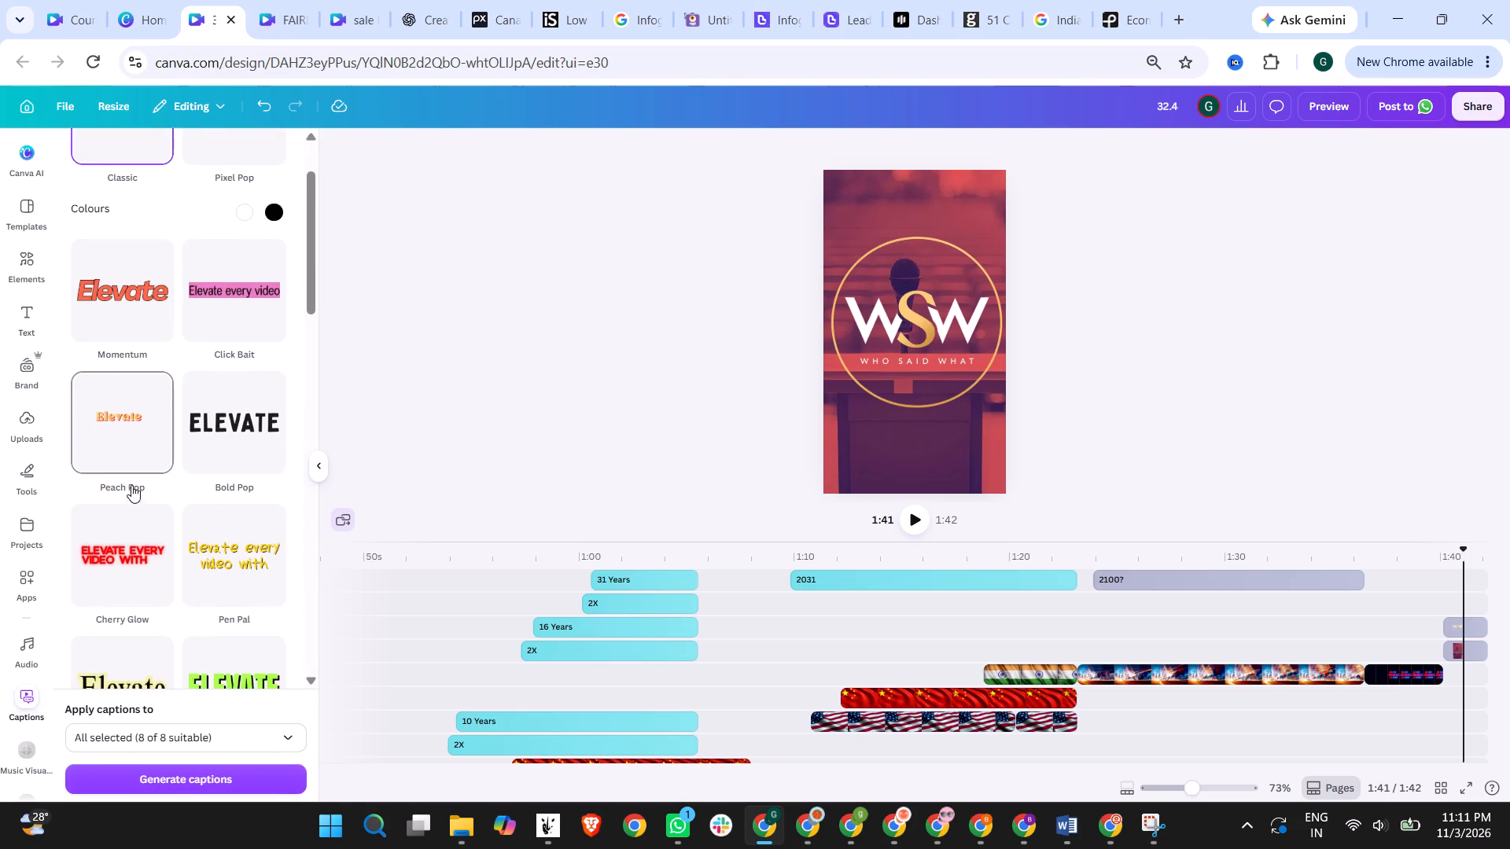
scroll(131, 485, down, 5)
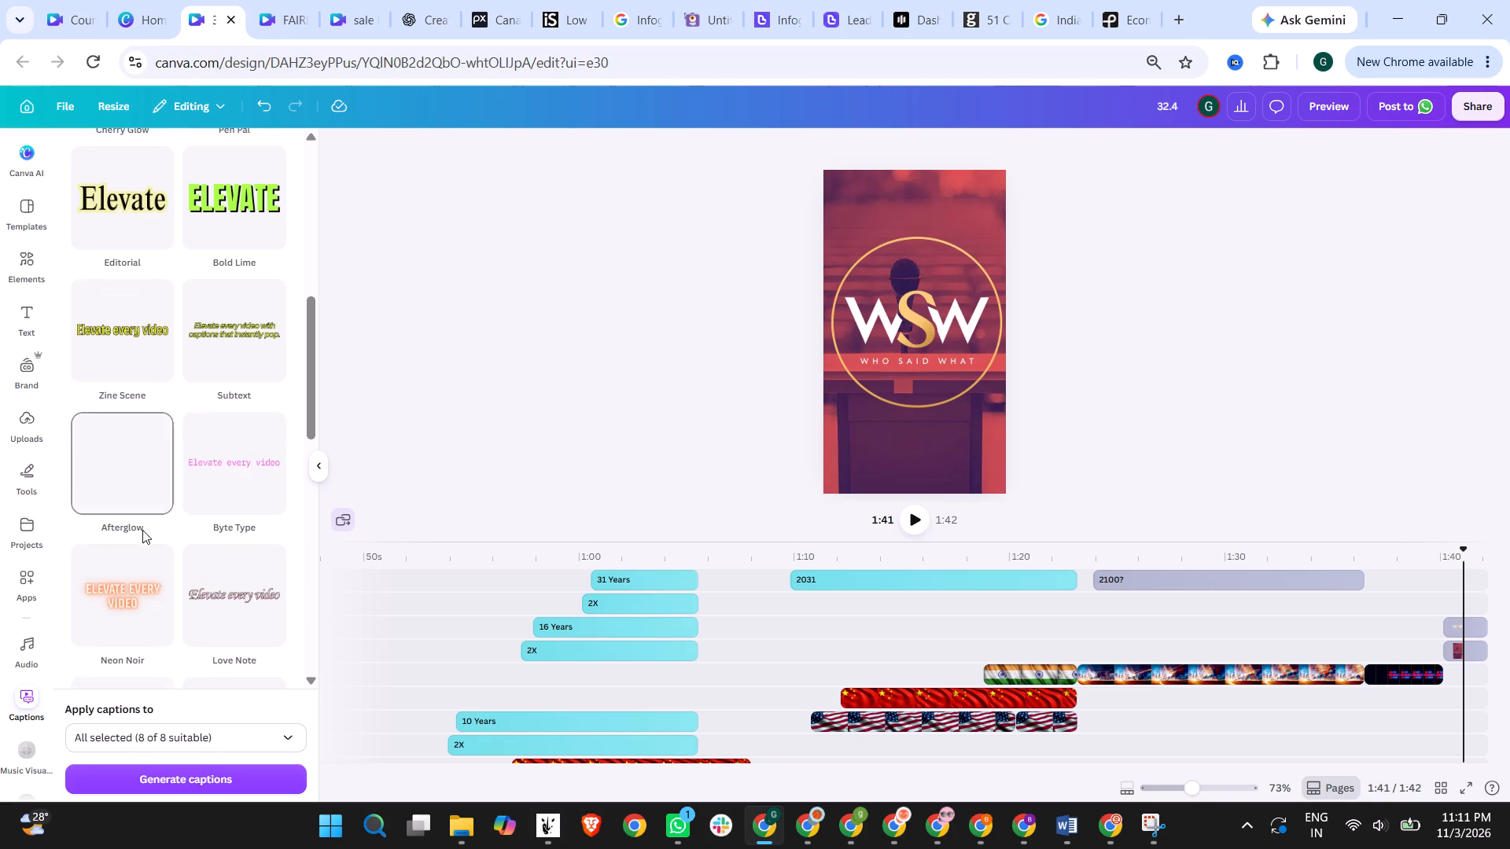
scroll(142, 530, down, 1)
scroll(219, 518, down, 2)
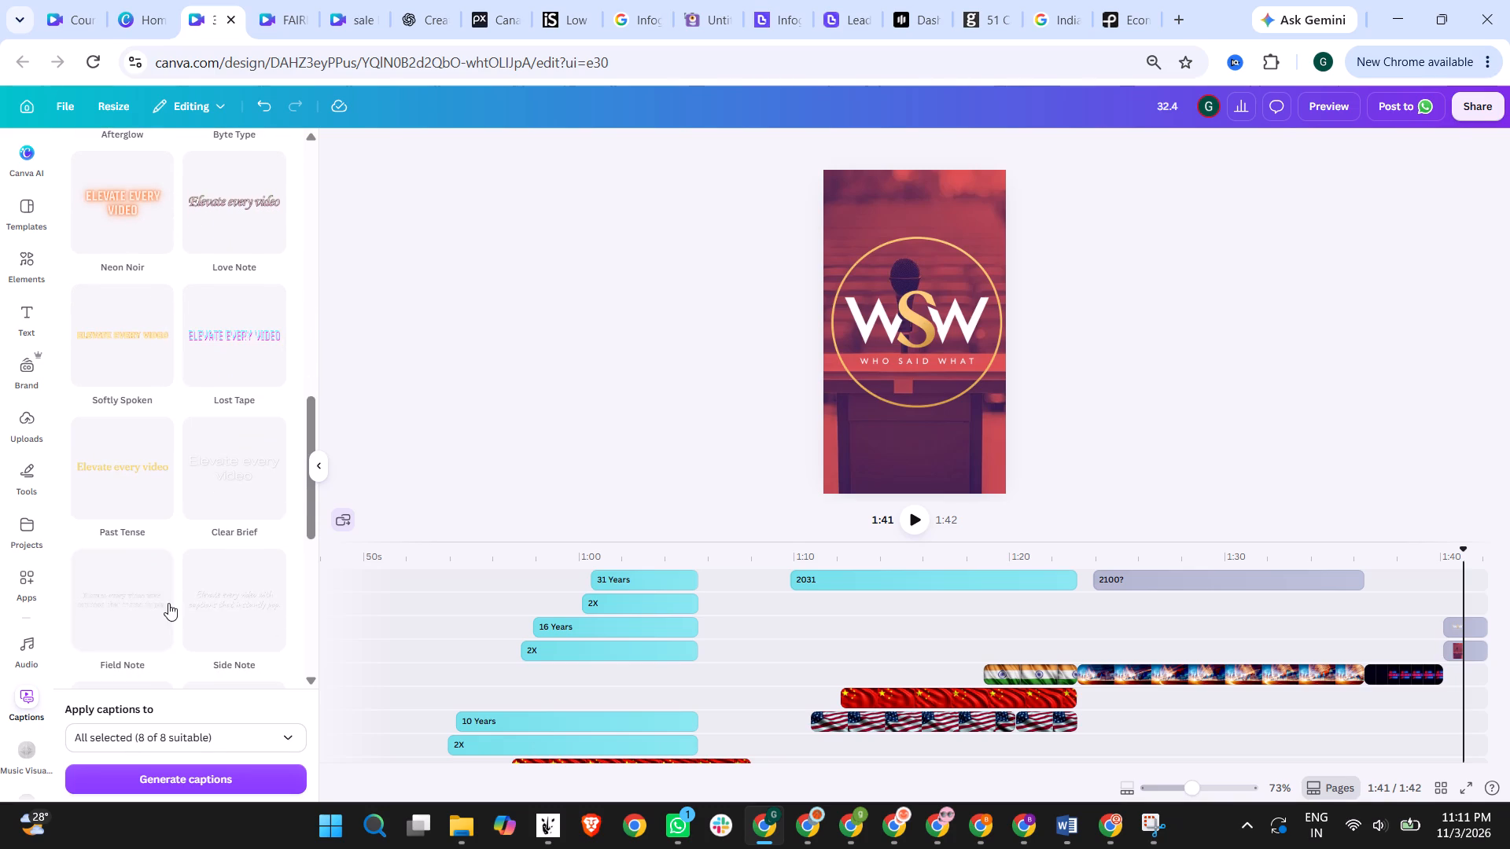
scroll(178, 601, down, 3)
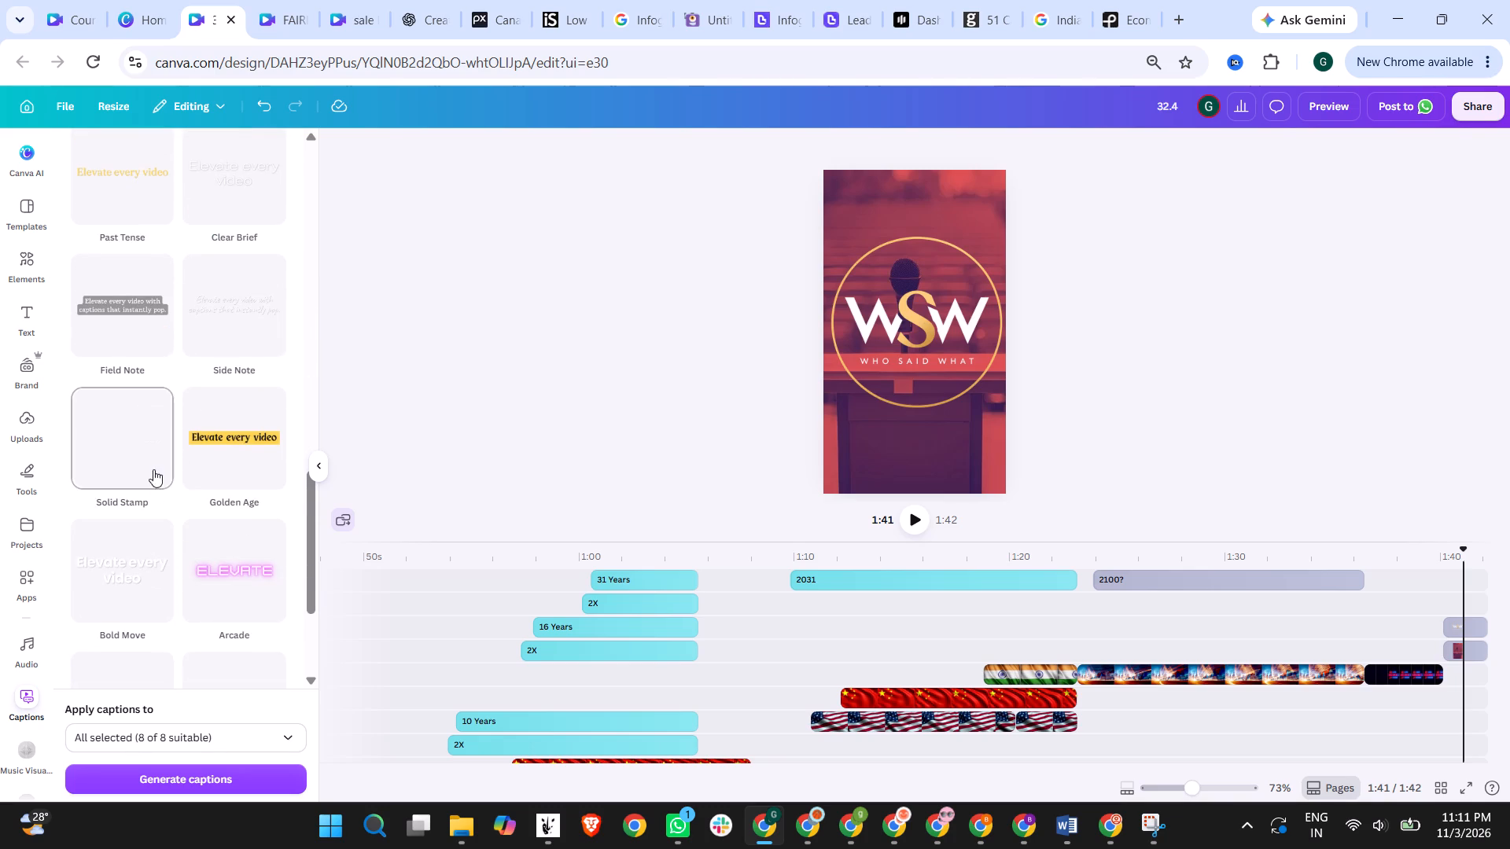
scroll(265, 450, down, 3)
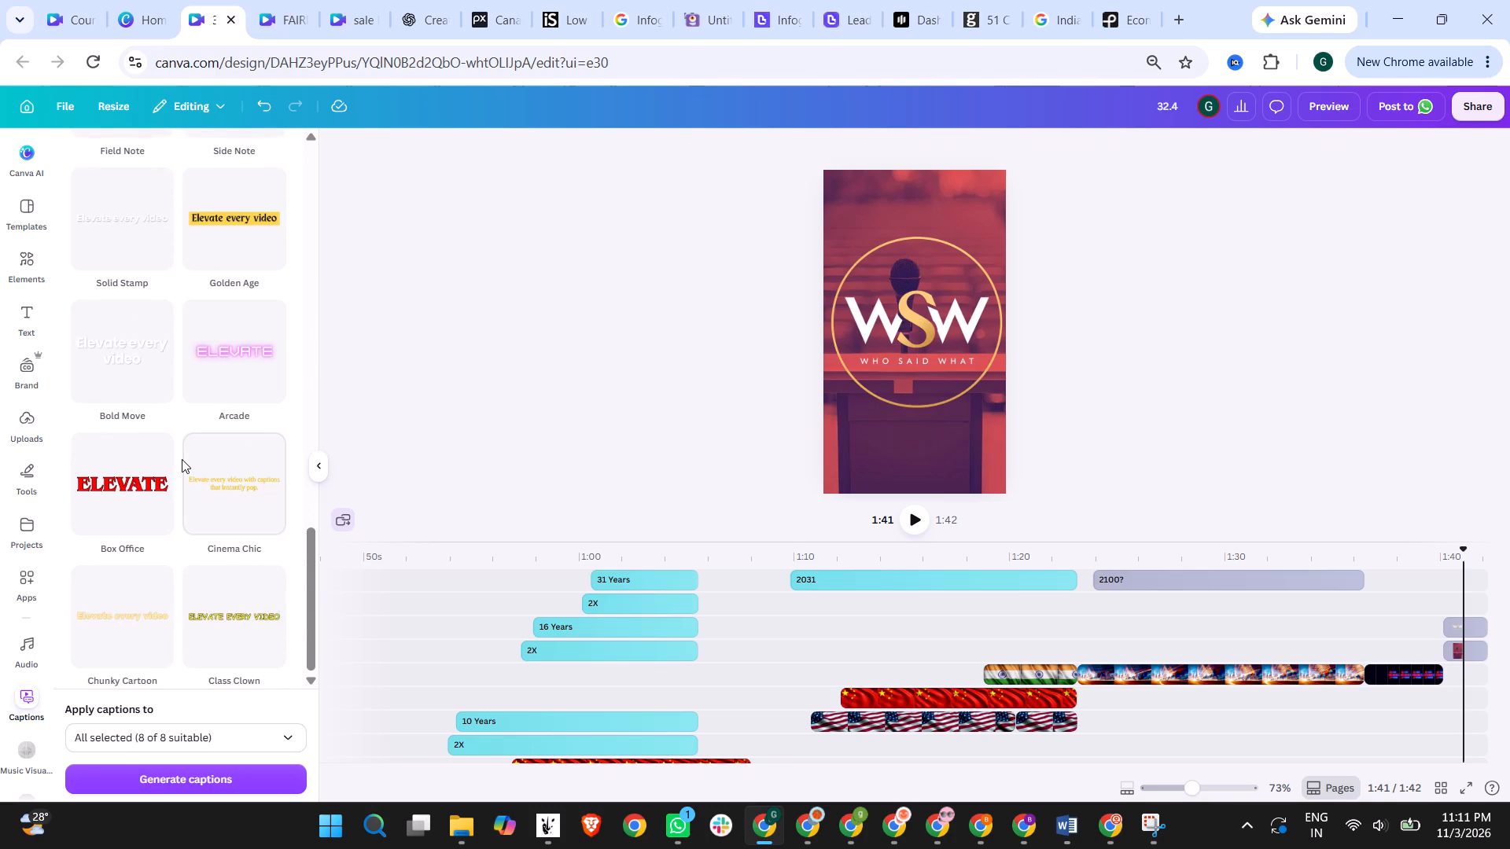
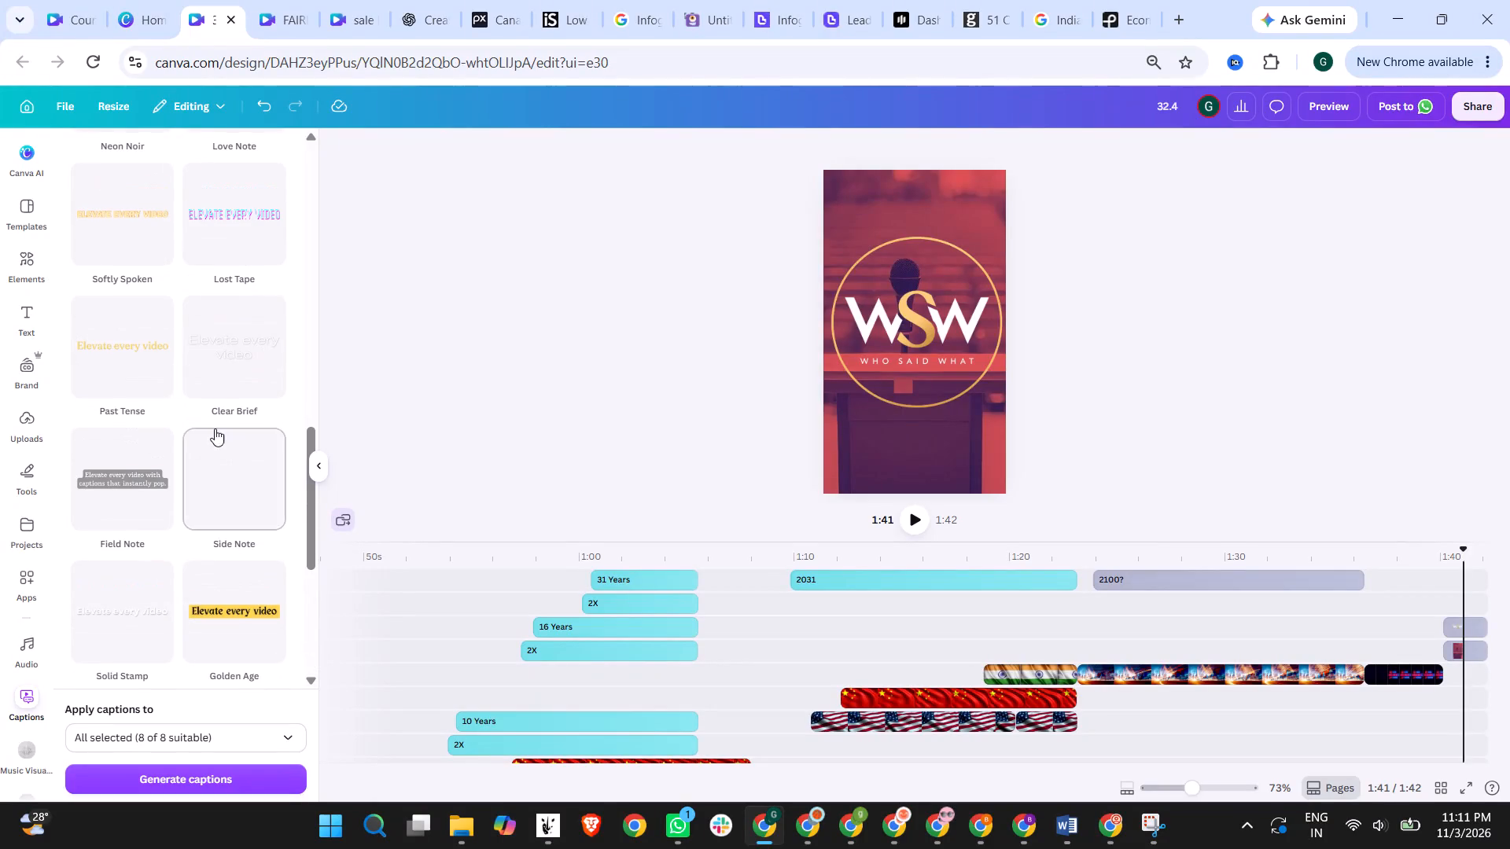
Generate captions in the Momentum style for all selected clips of the video.
scroll(126, 474, up, 4)
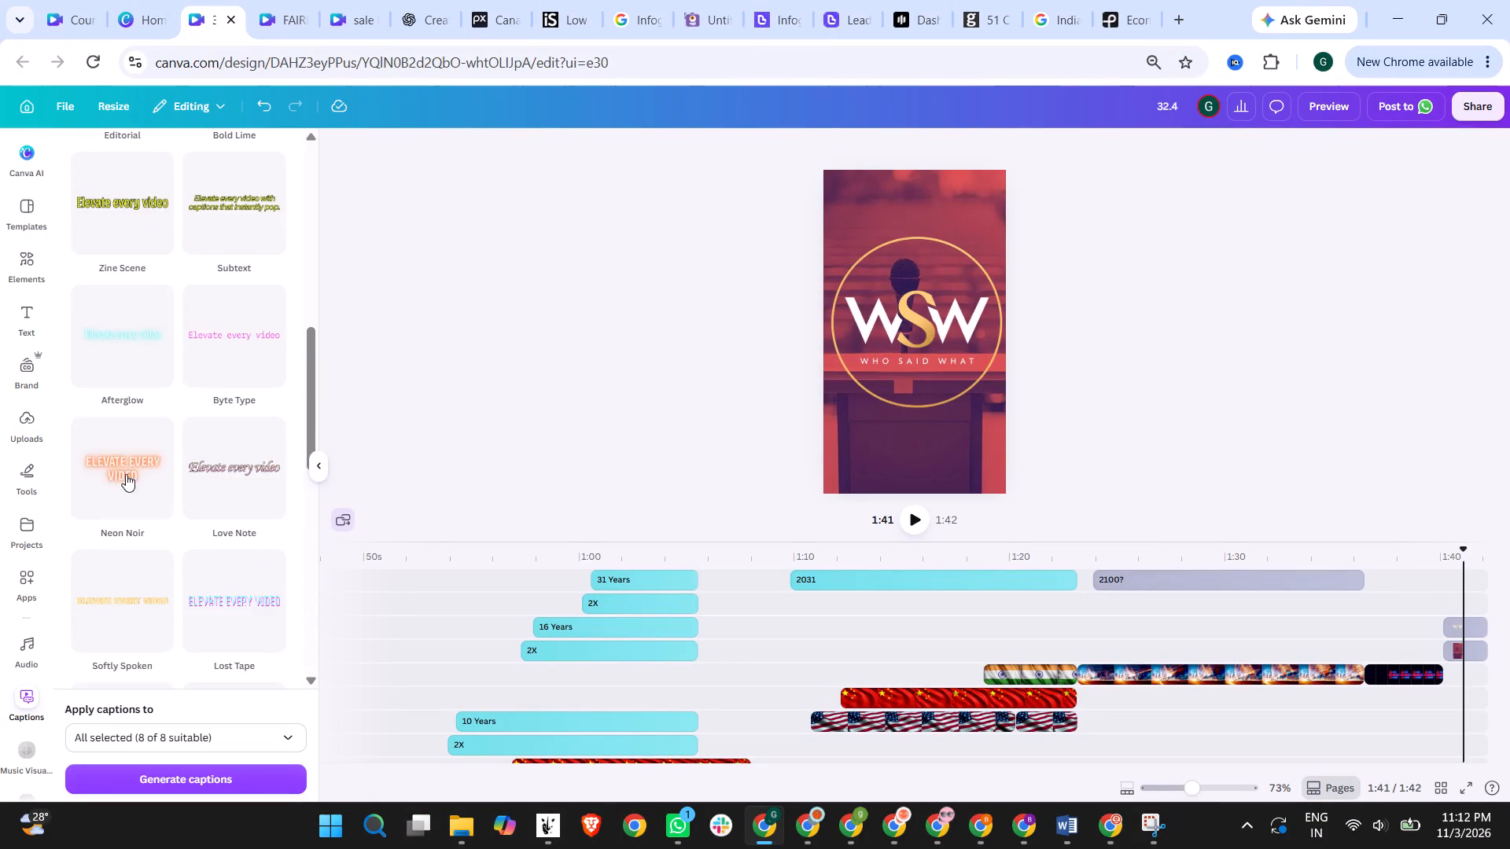
scroll(219, 443, up, 9)
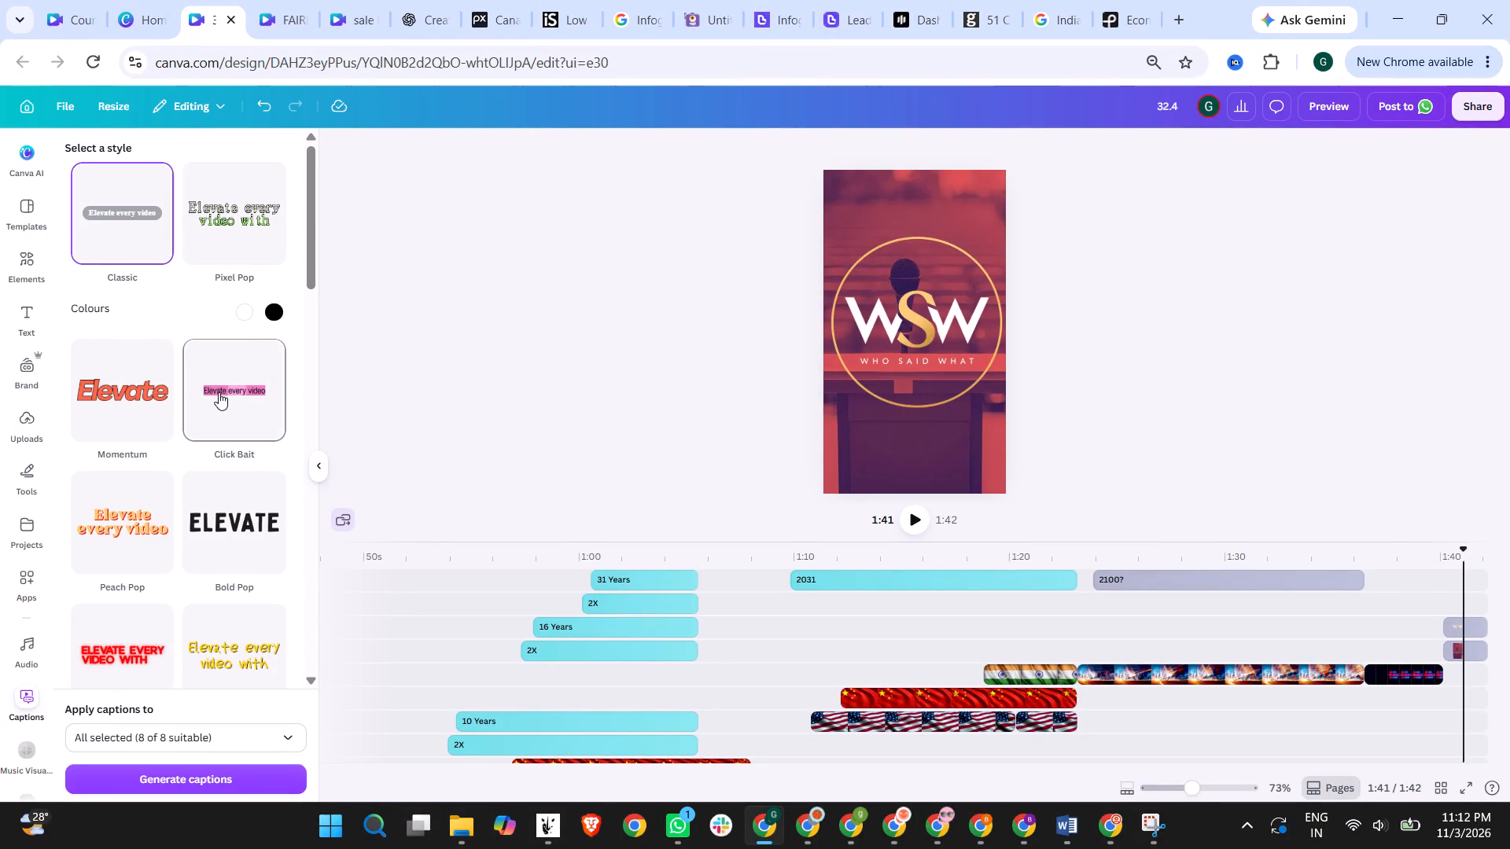
click(127, 398)
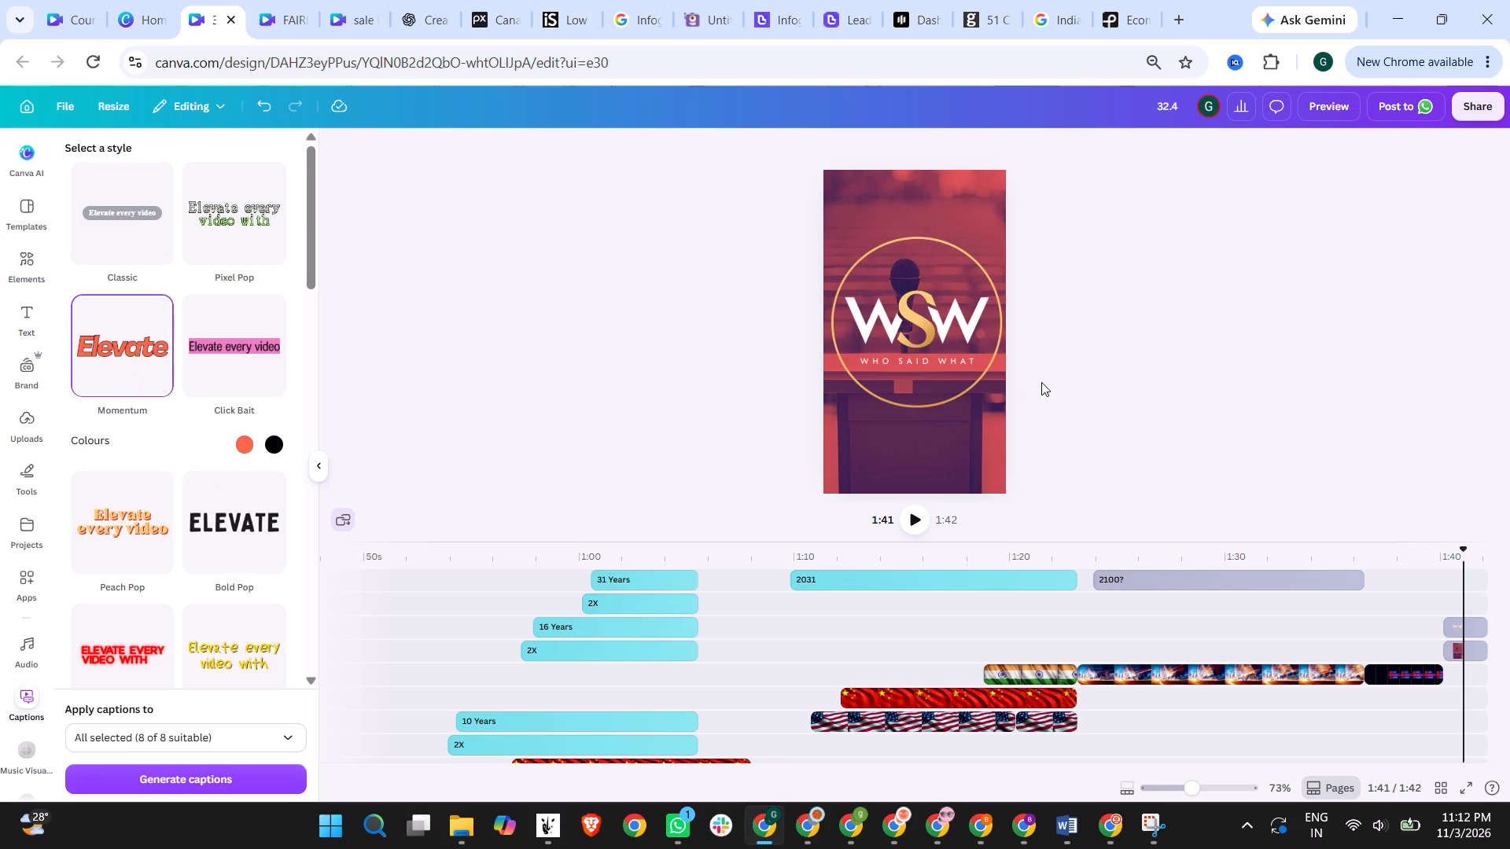
click(224, 776)
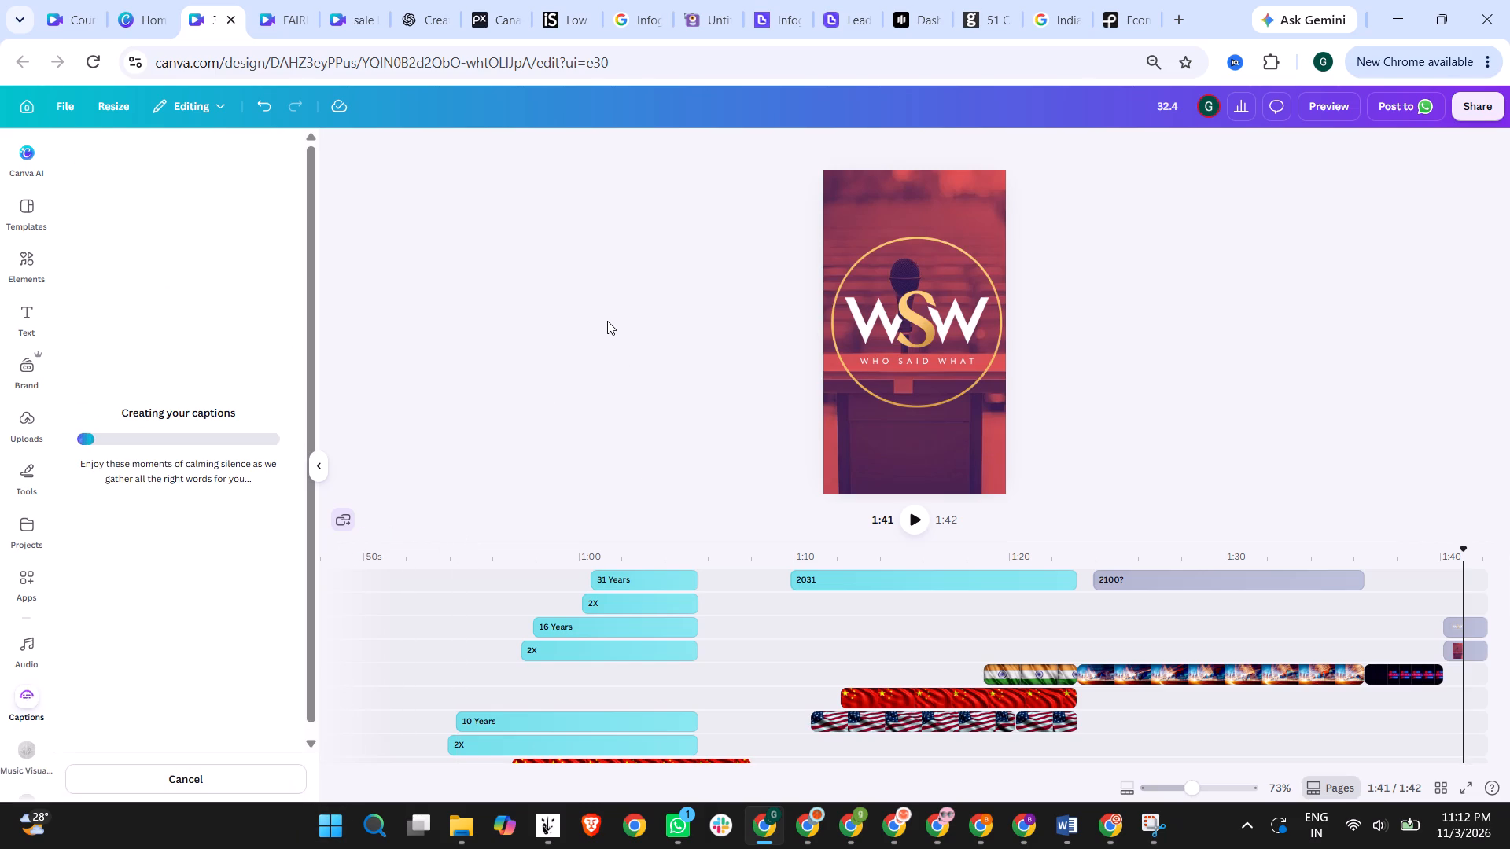
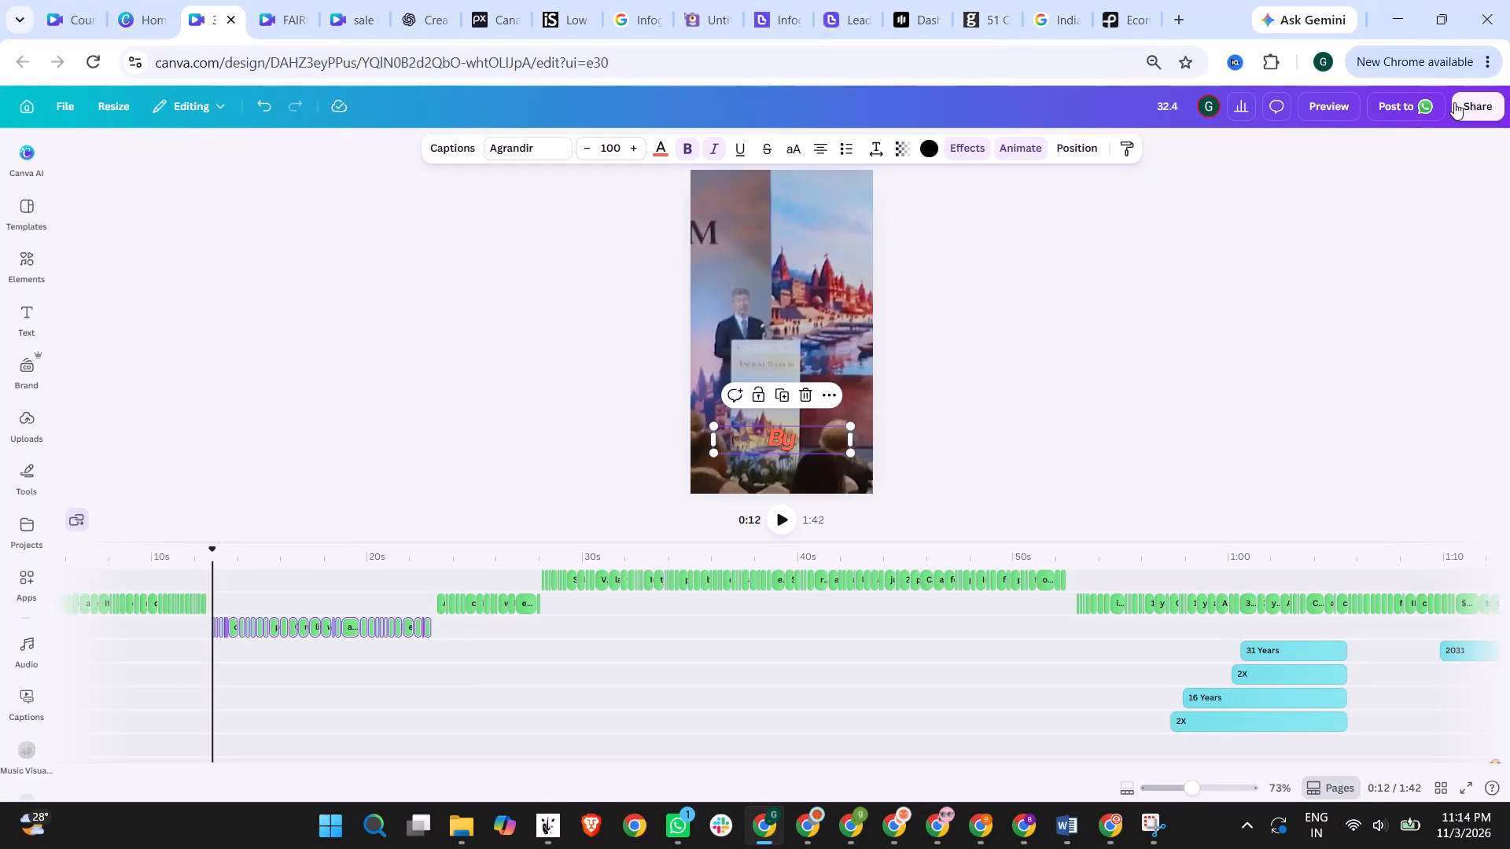
Download the captioned video as an MP4 at 1080p quality.
click(1463, 106)
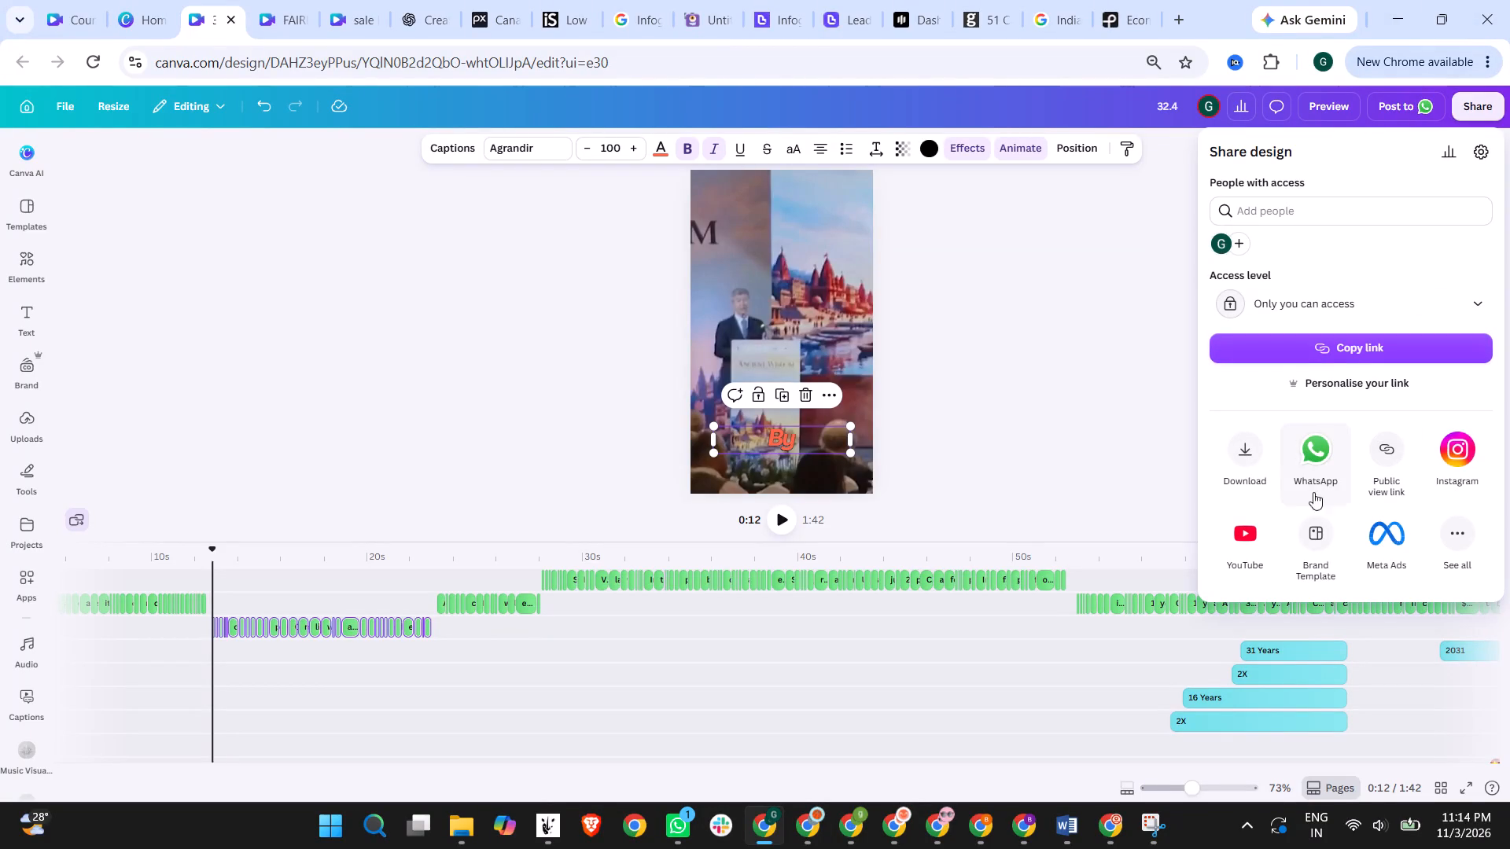
click(1254, 447)
click(1378, 340)
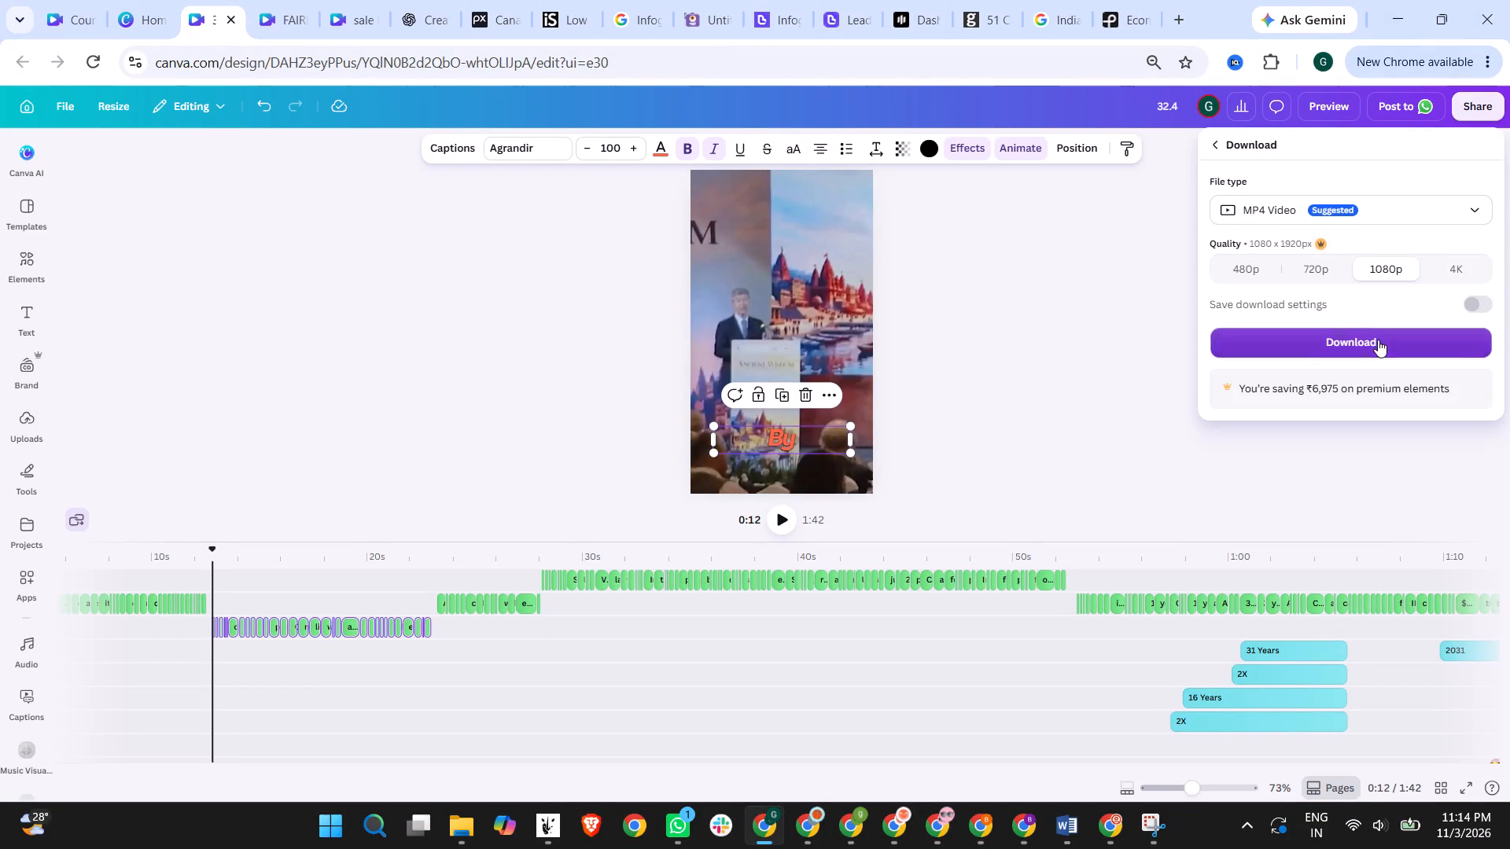